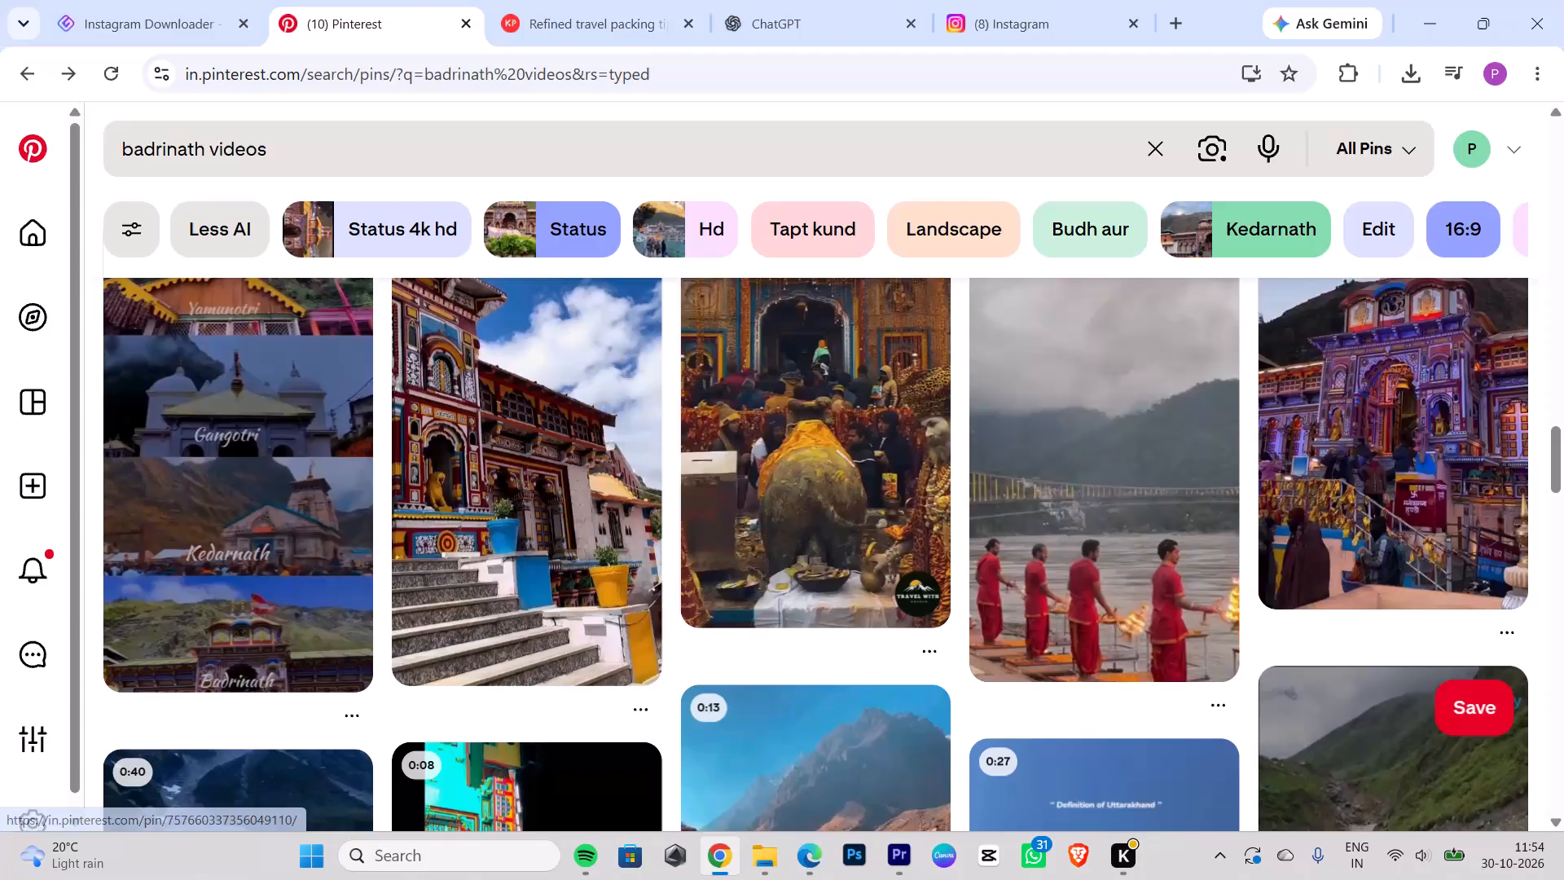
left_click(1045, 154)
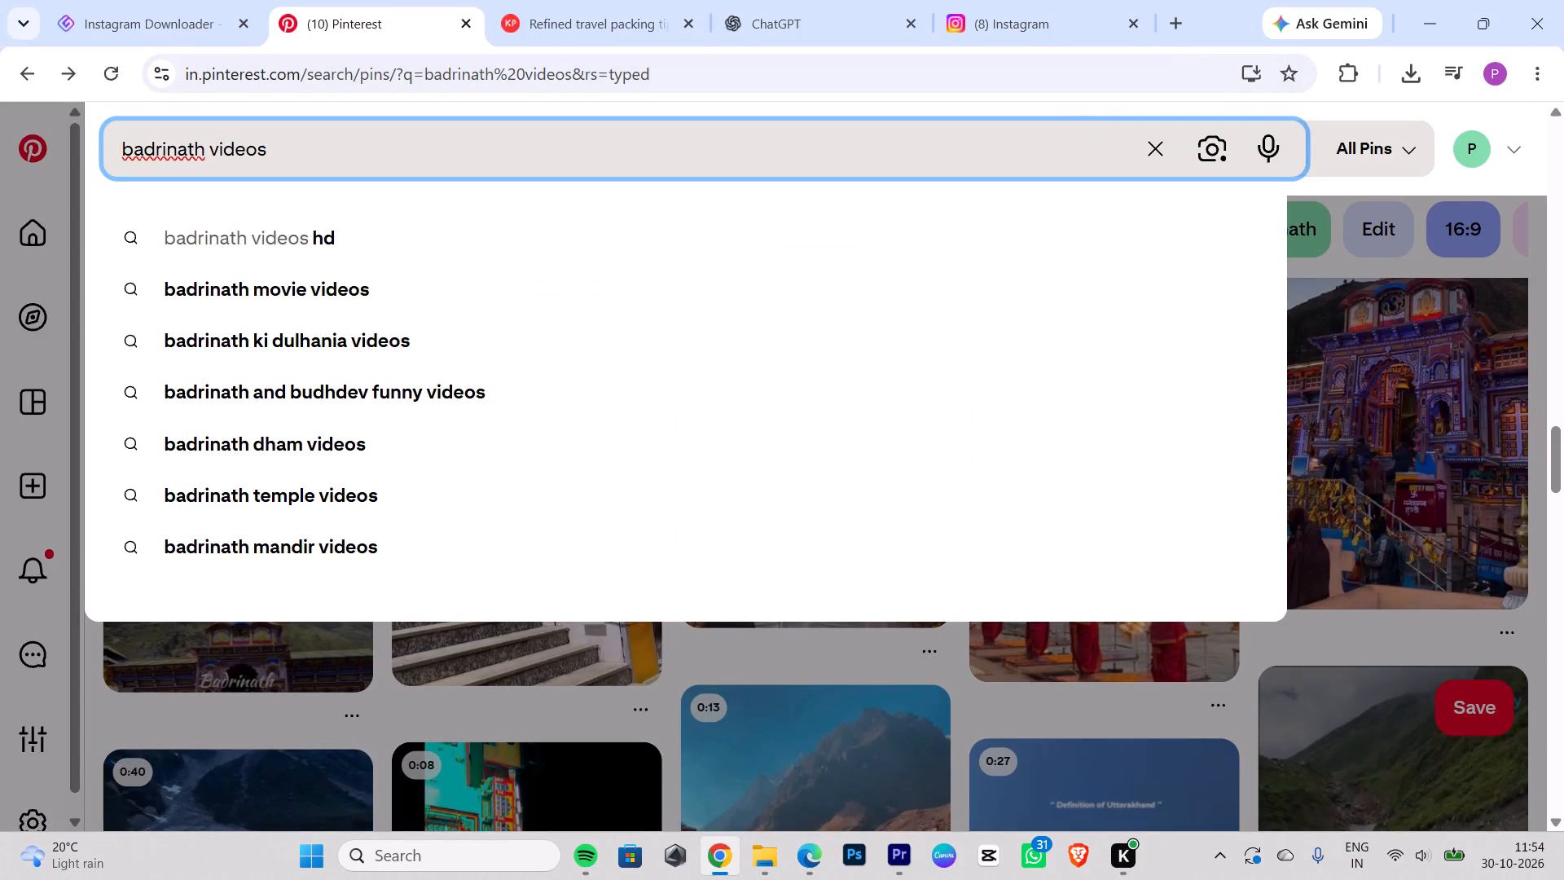
Switch to Premiere Pro and add the "My ego ends here" clip to tracks V1 and A1 of Sequence 01.
left_click_drag(903, 870, 895, 870)
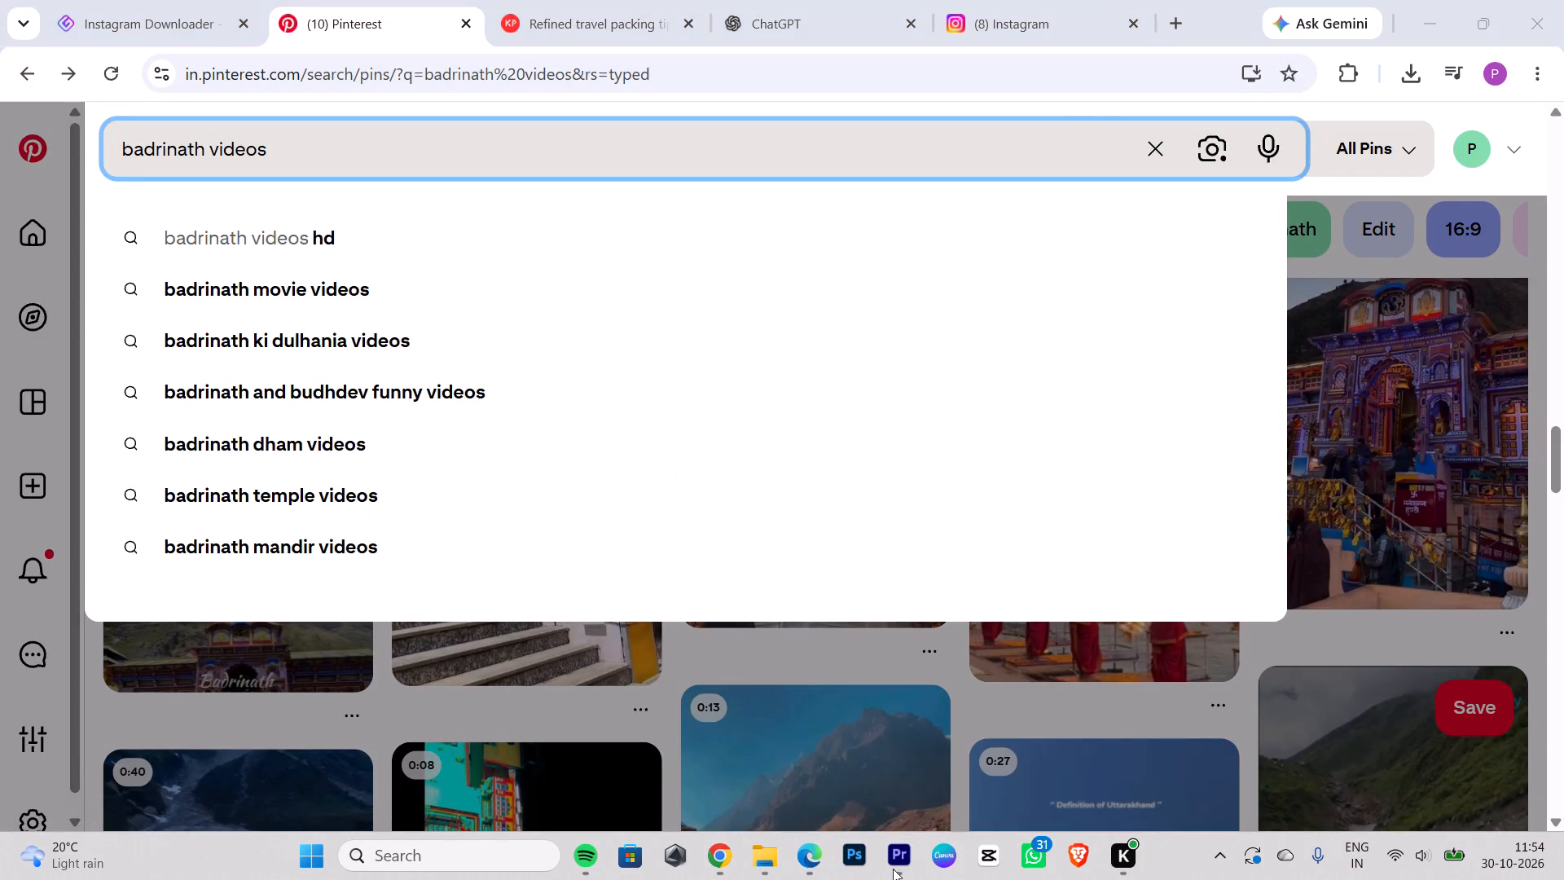
left_click(889, 865)
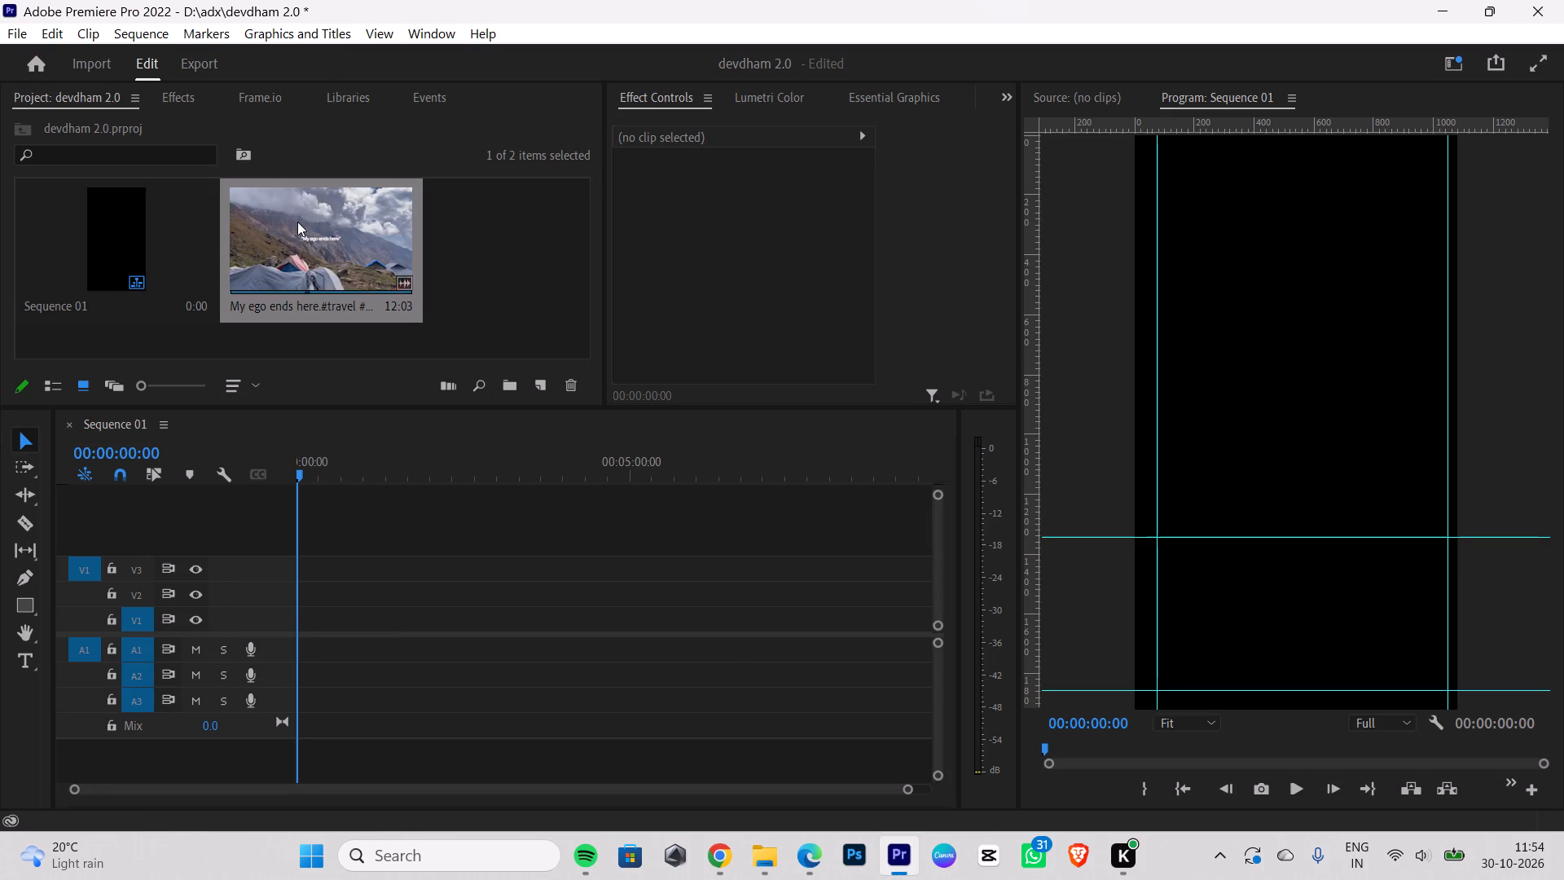
left_click_drag(290, 220, 295, 631)
left_click(950, 461)
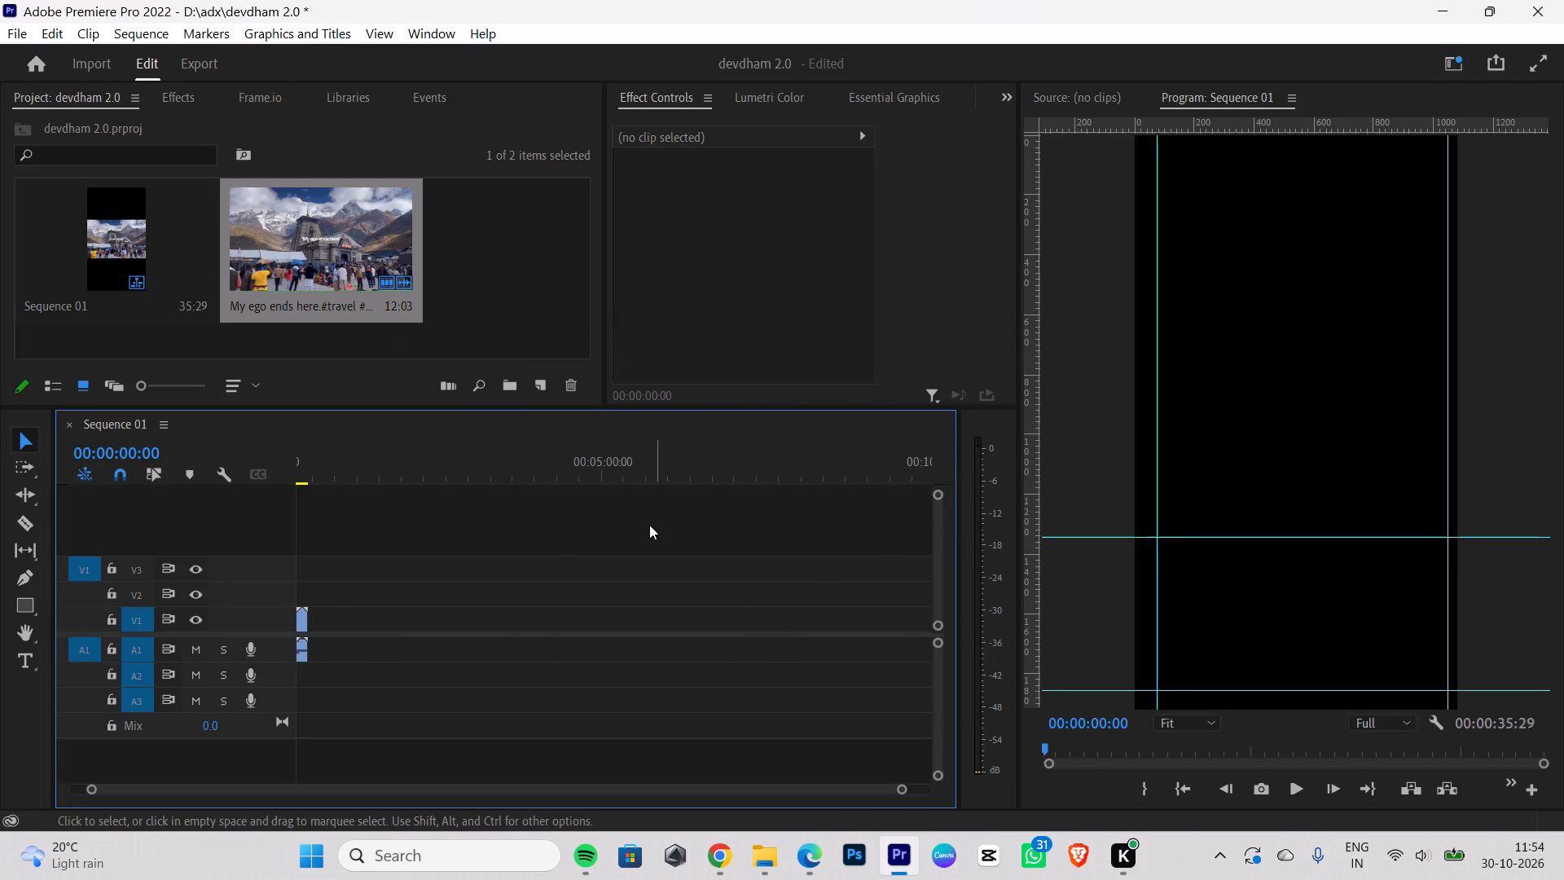
Move the clip's video and audio together to the start of Sequence 01, at 00:00:00:00.
left_click_drag(436, 565, 242, 752)
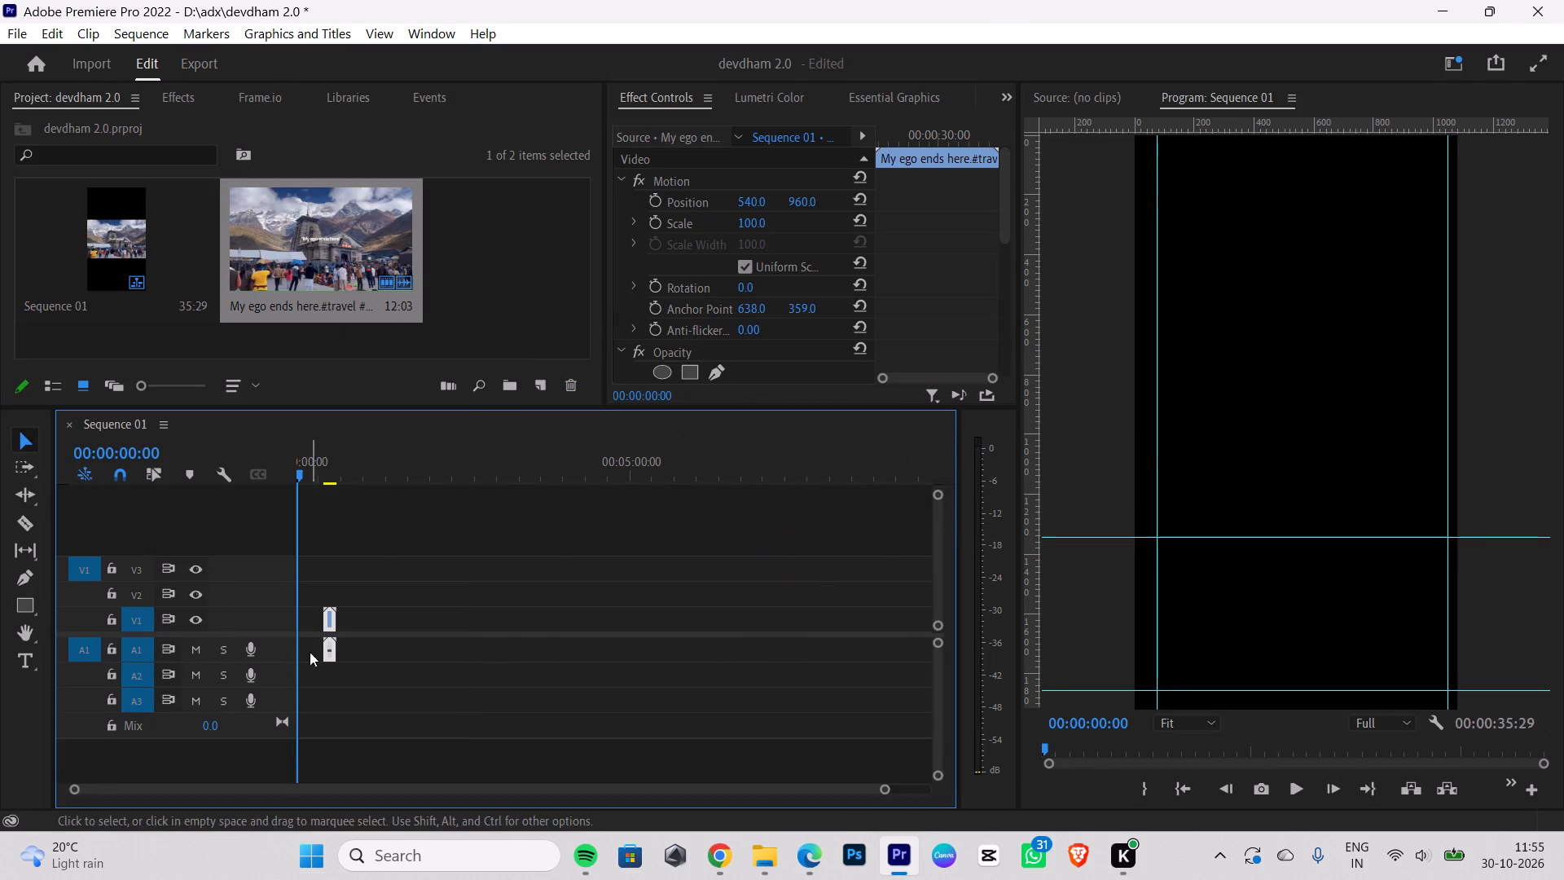
left_click_drag(333, 647, 261, 647)
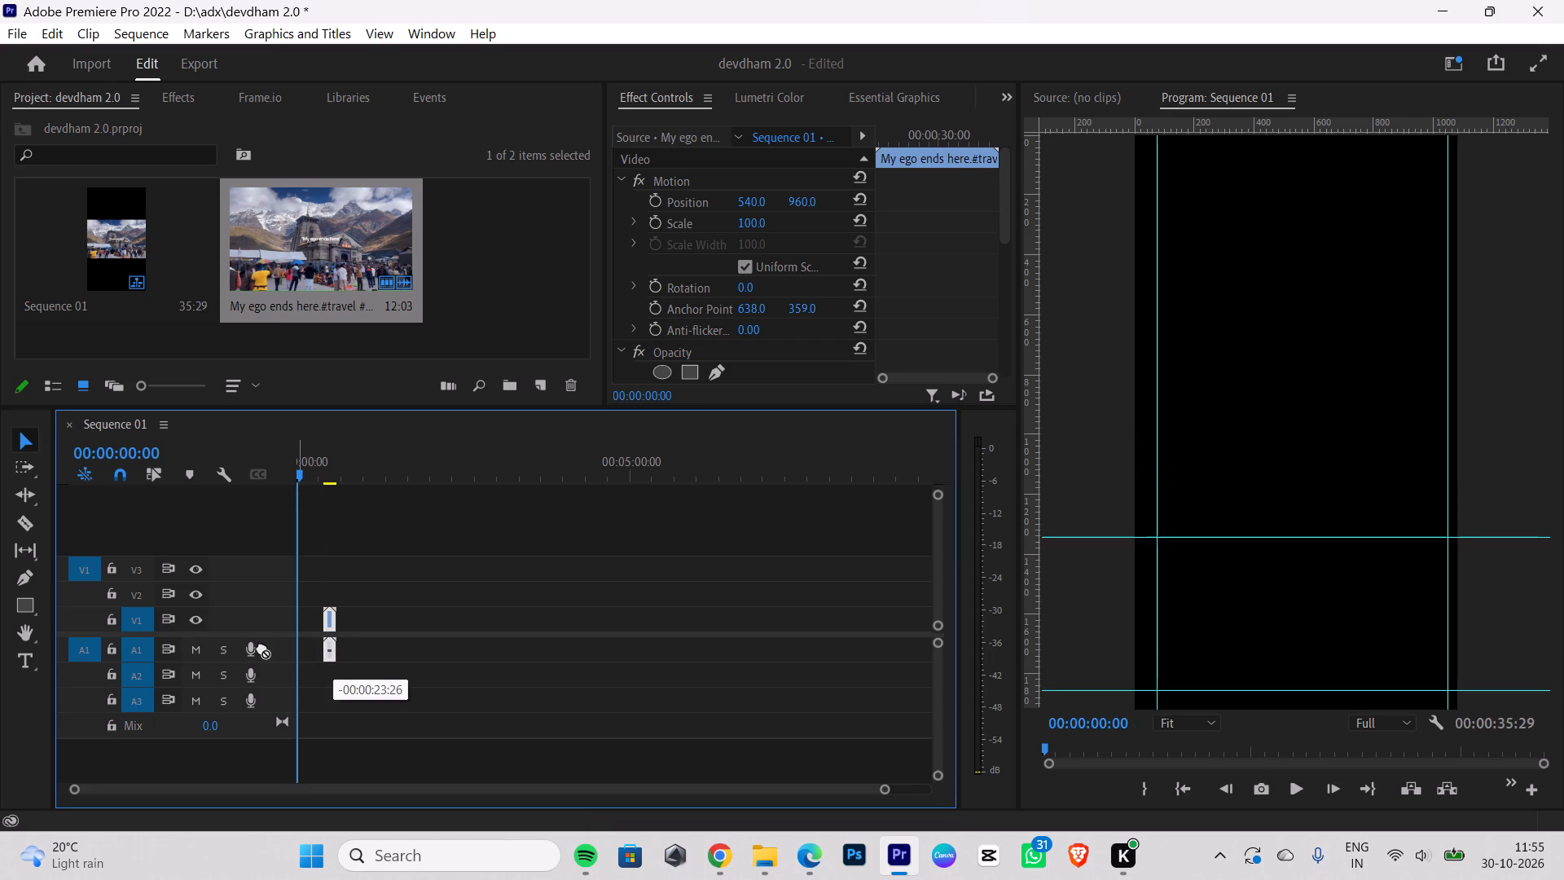
left_click_drag(261, 647, 286, 644)
scroll(467, 548, "down", 9)
scroll(467, 549, "up", 14)
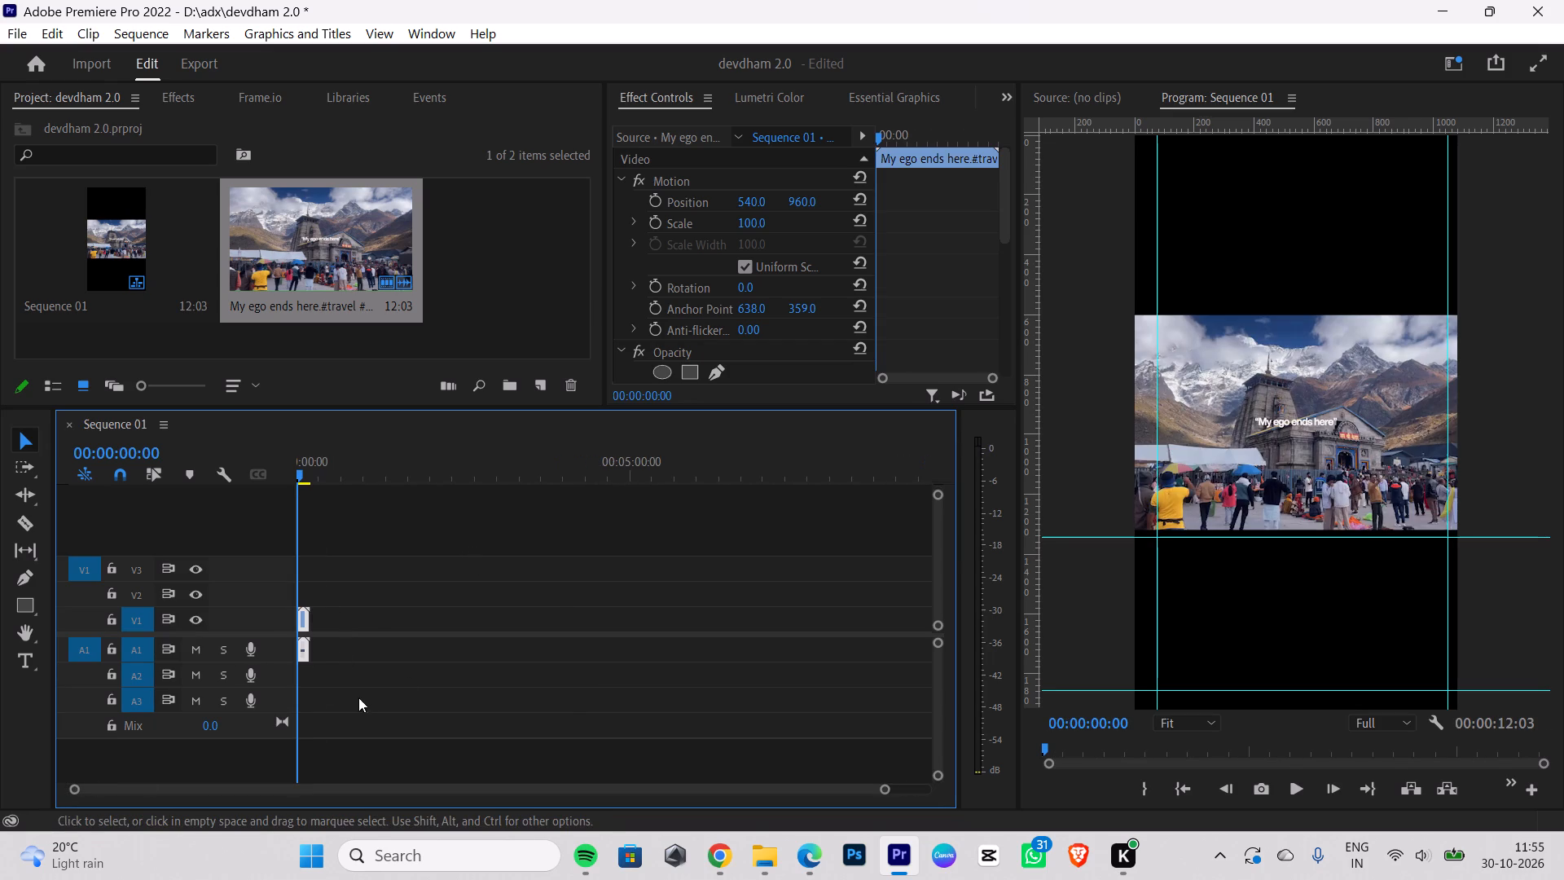
Select the "My ego ends here" clip's video and audio together on tracks V1 and A1 of Sequence 01.
left_click_drag(81, 787, 42, 786)
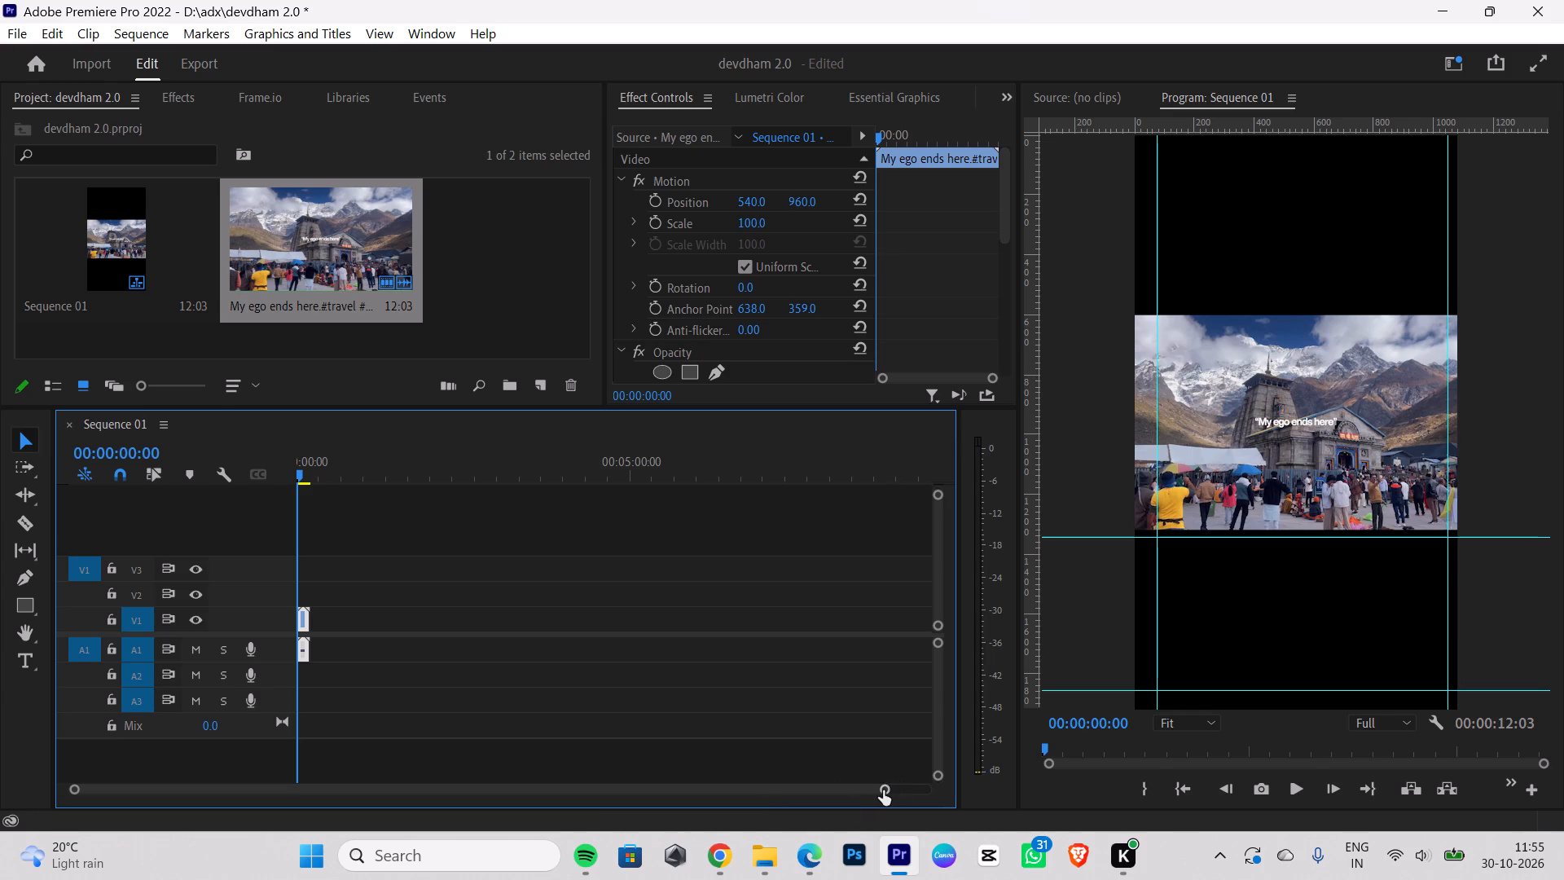
left_click_drag(883, 790, 614, 823)
left_click_drag(579, 589, 272, 737)
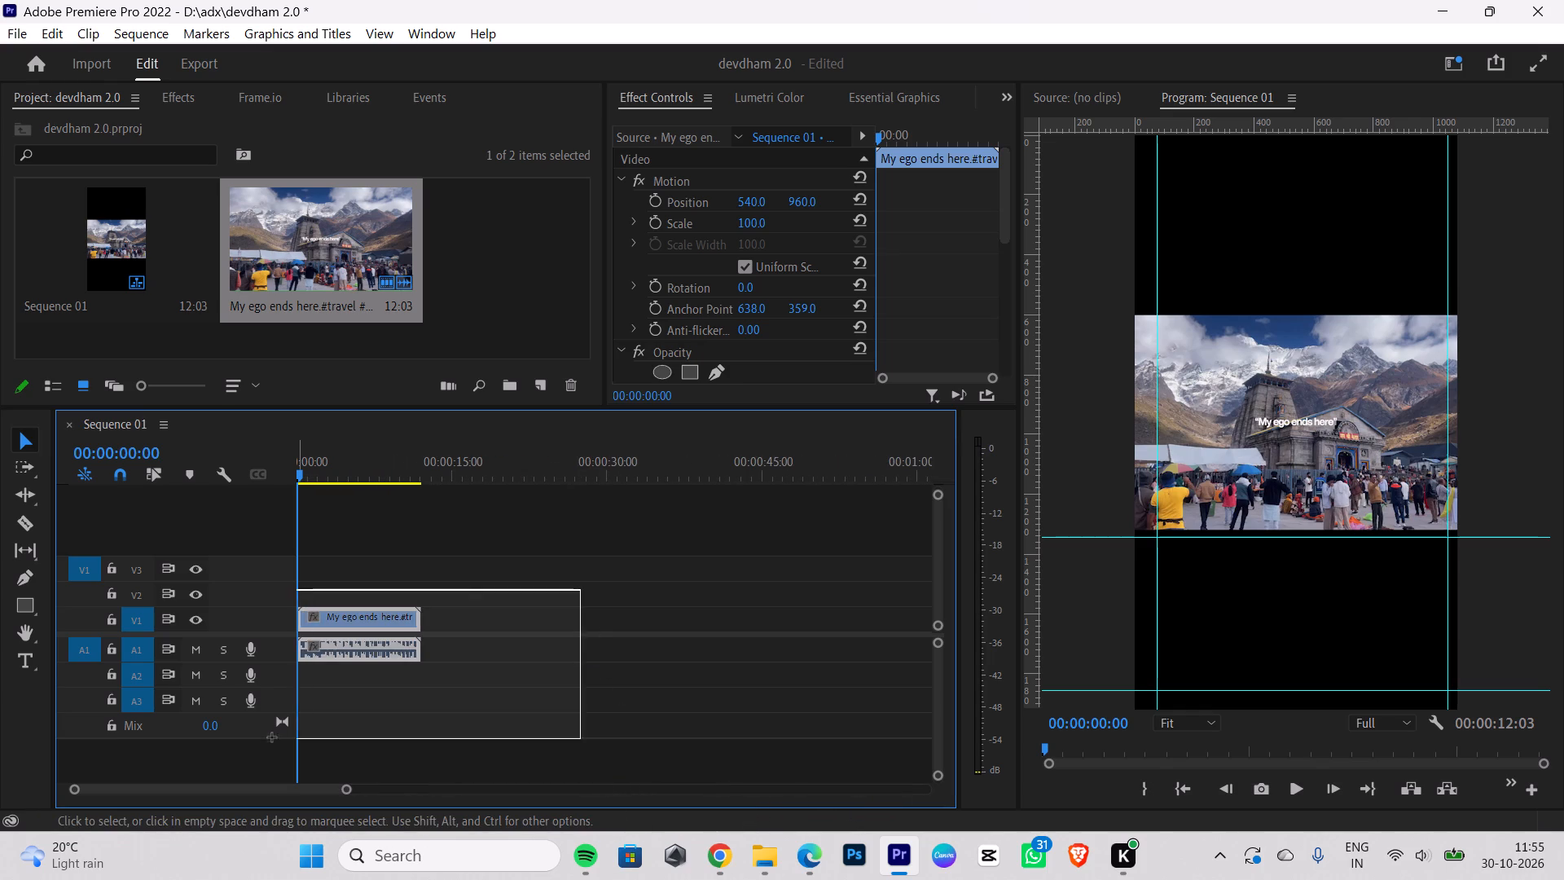
left_click_drag(272, 737, 270, 737)
left_click_drag(392, 653, 338, 644)
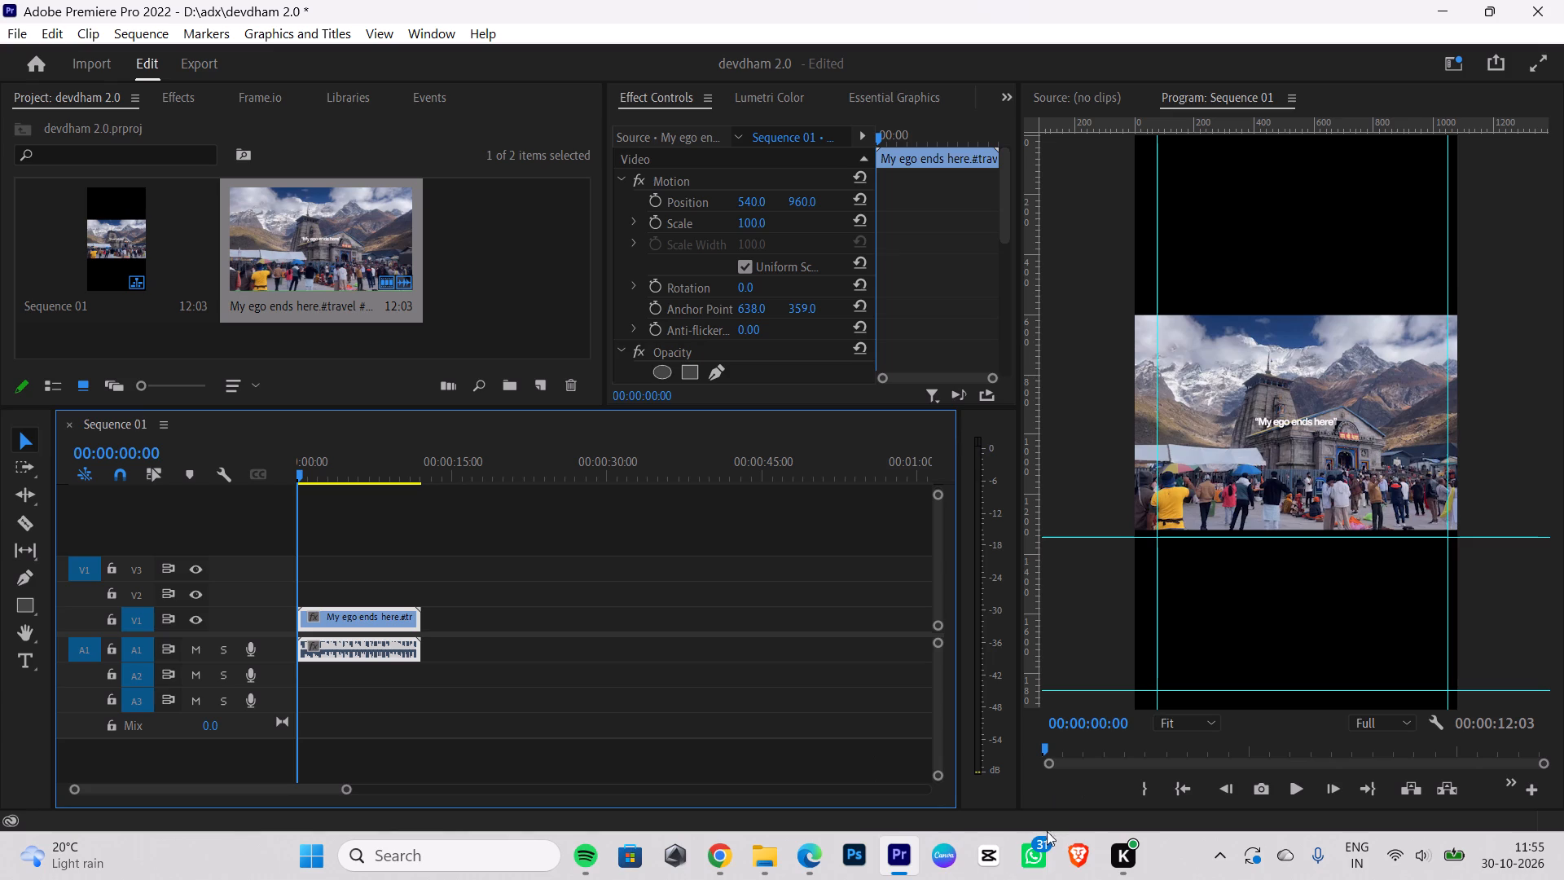
Switch to Chrome and show the open Instagram home feed.
left_click(721, 845)
left_click(1042, 0)
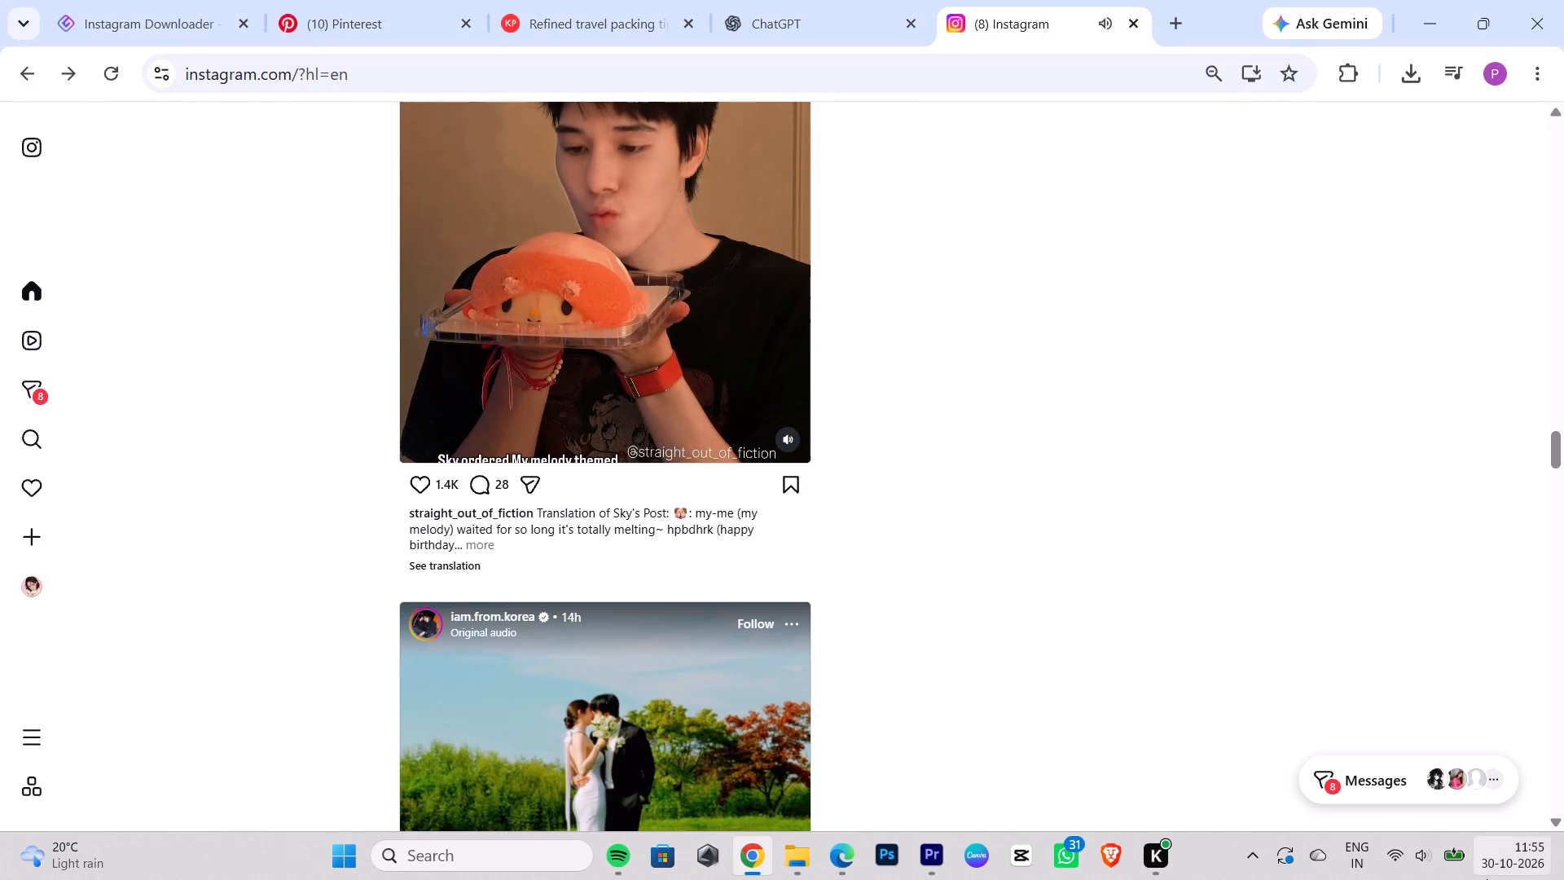
Pause the song playing in Spotify and lower the screen brightness in the system quick settings.
left_click(1470, 879)
left_click(1404, 879)
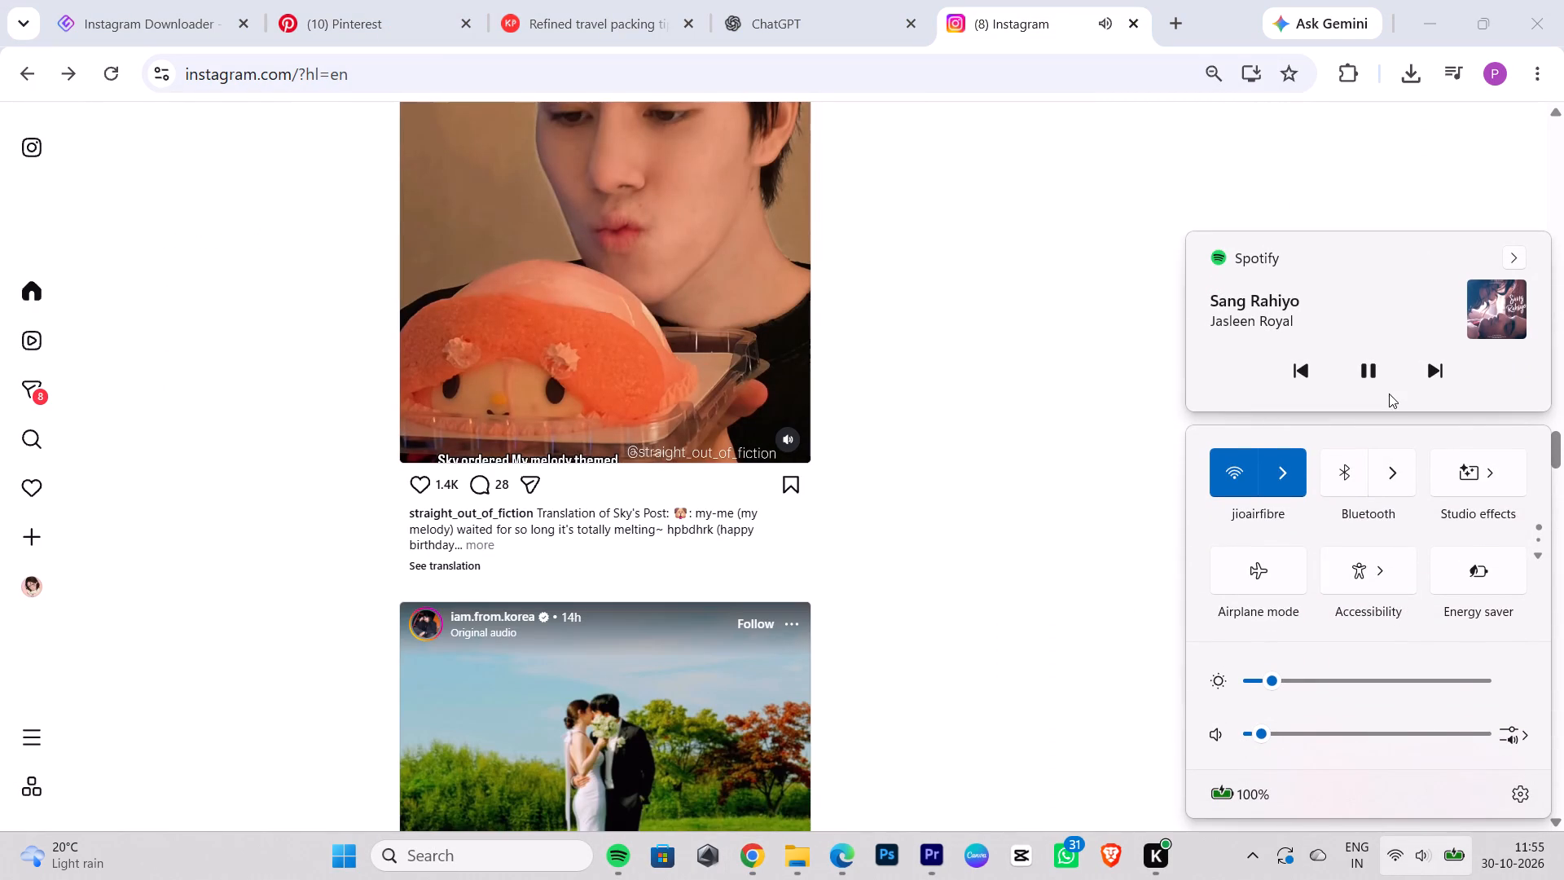
left_click(1384, 385)
left_click_drag(1280, 689, 1032, 695)
left_click(845, 342)
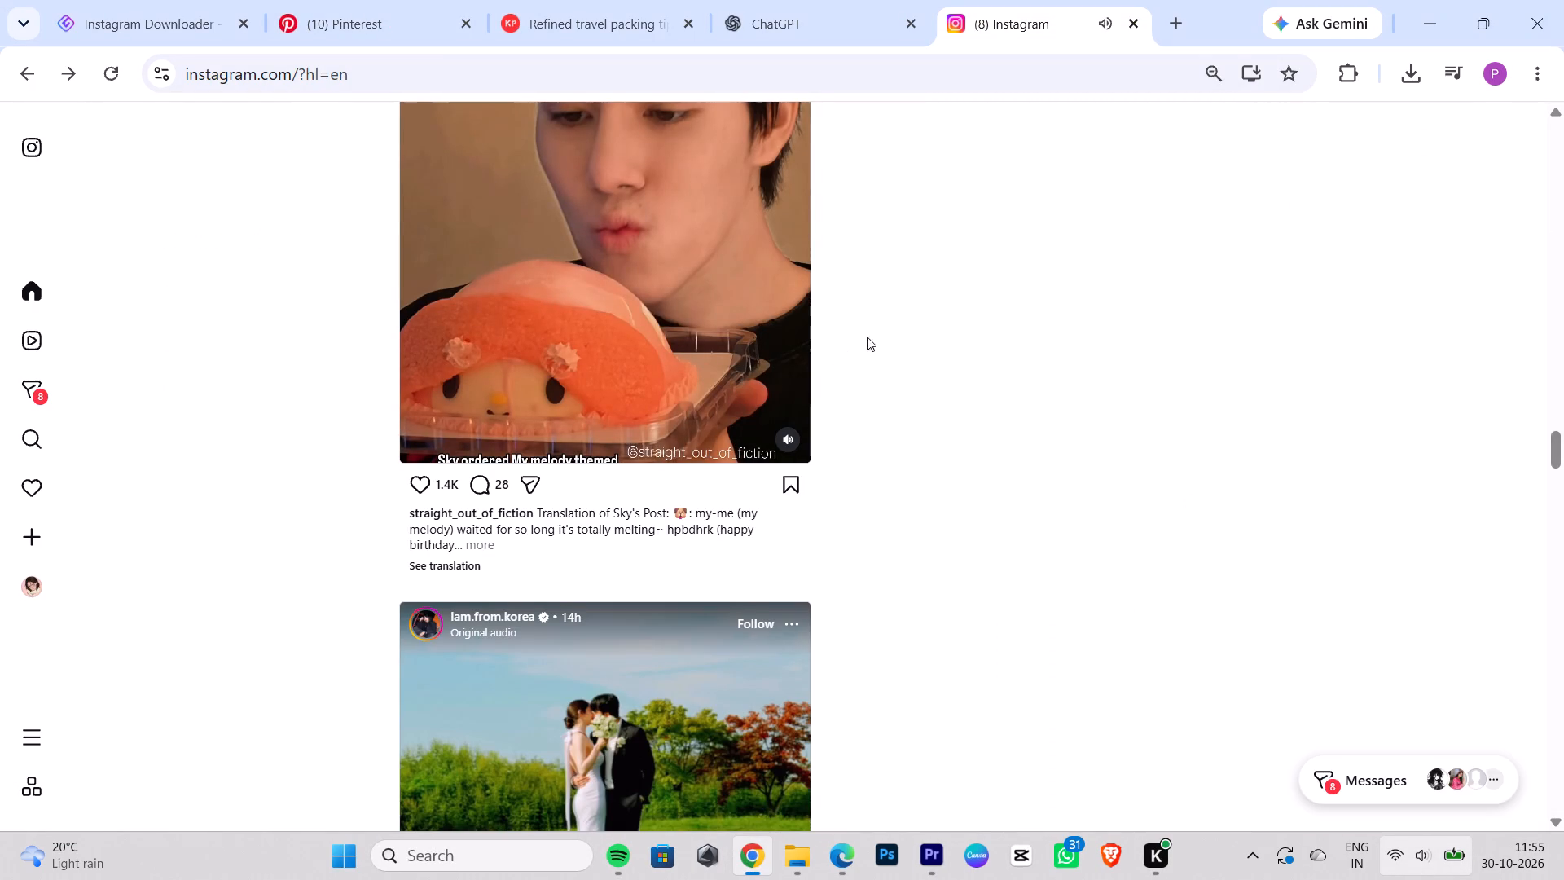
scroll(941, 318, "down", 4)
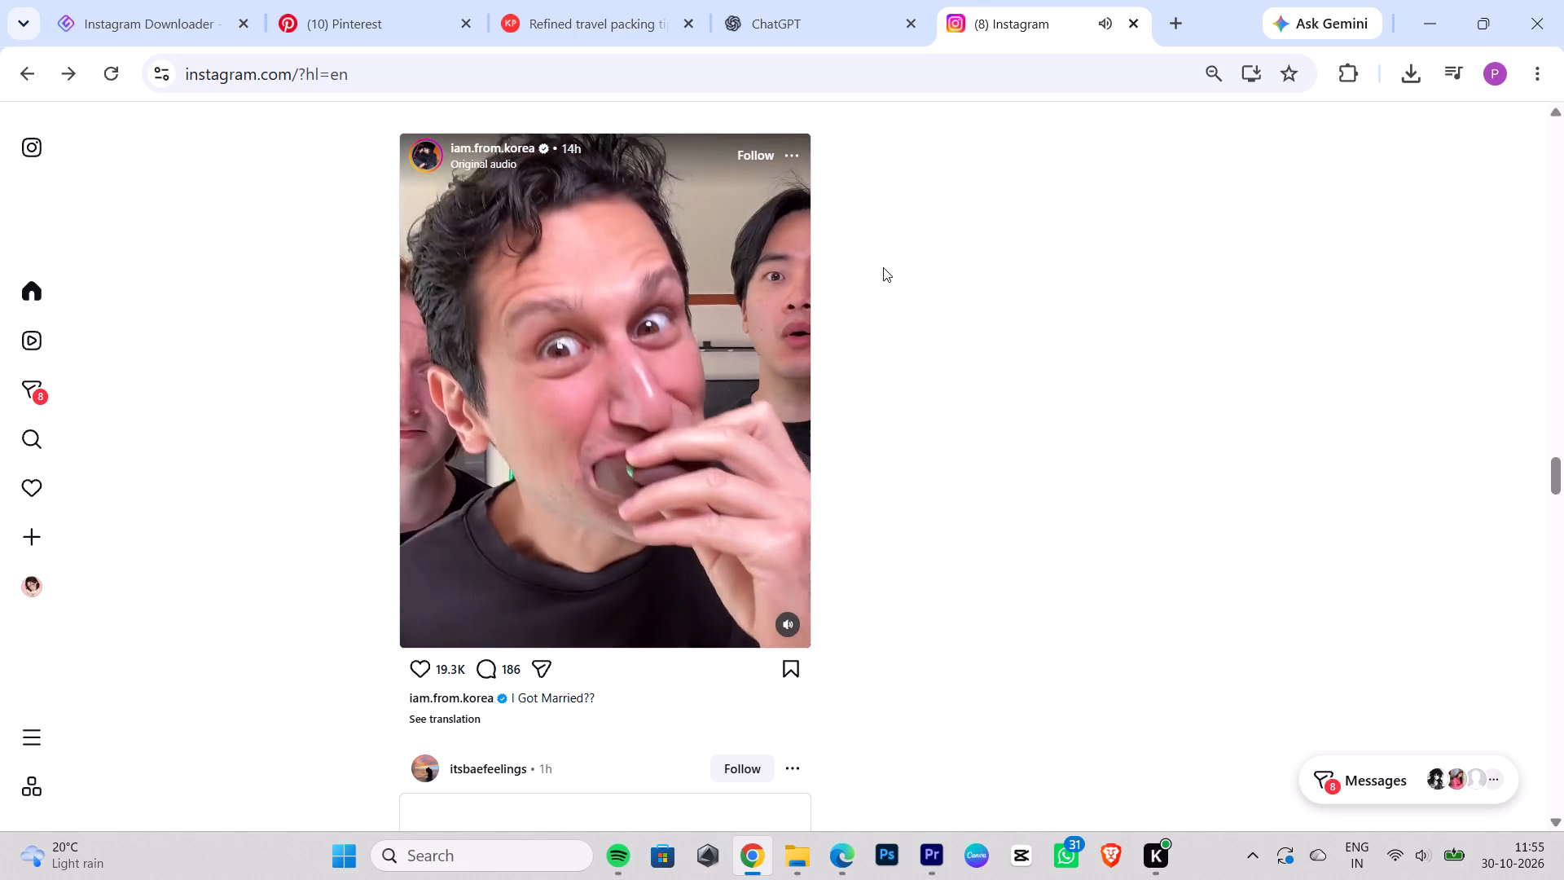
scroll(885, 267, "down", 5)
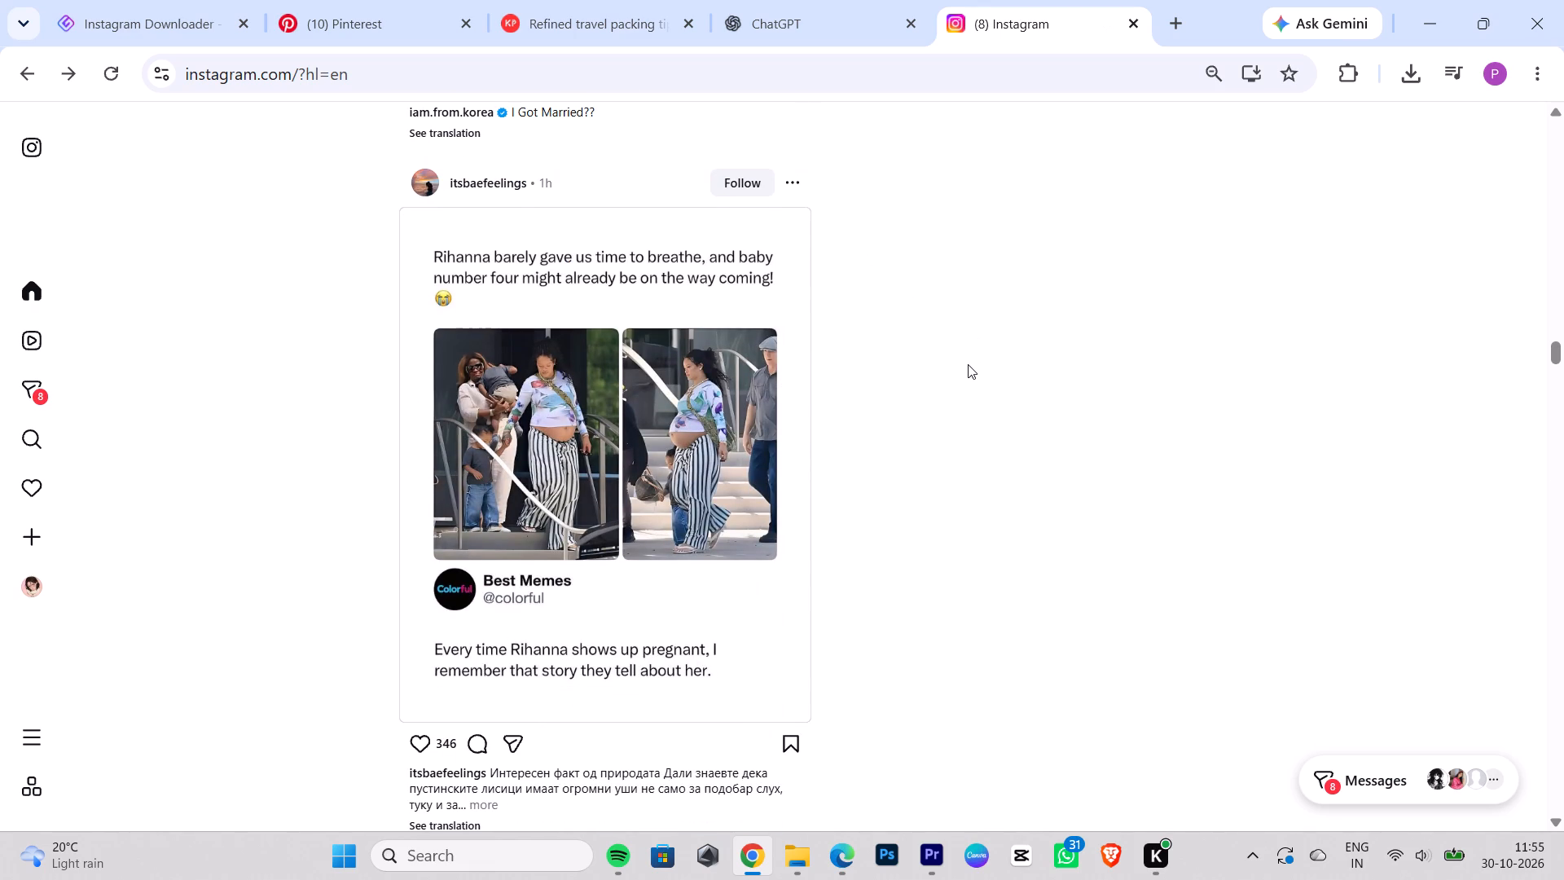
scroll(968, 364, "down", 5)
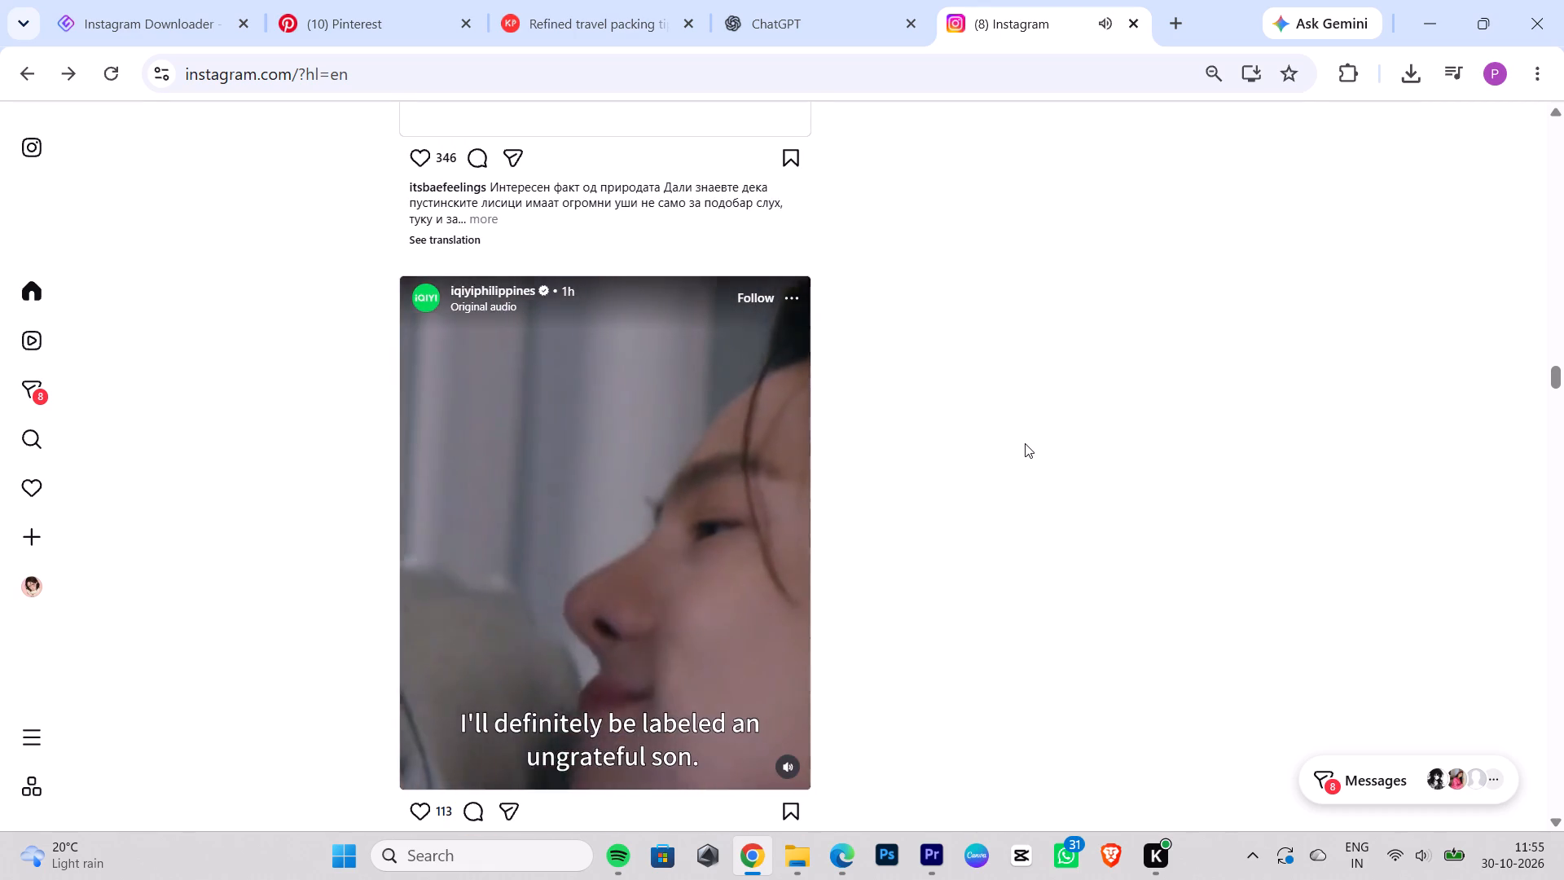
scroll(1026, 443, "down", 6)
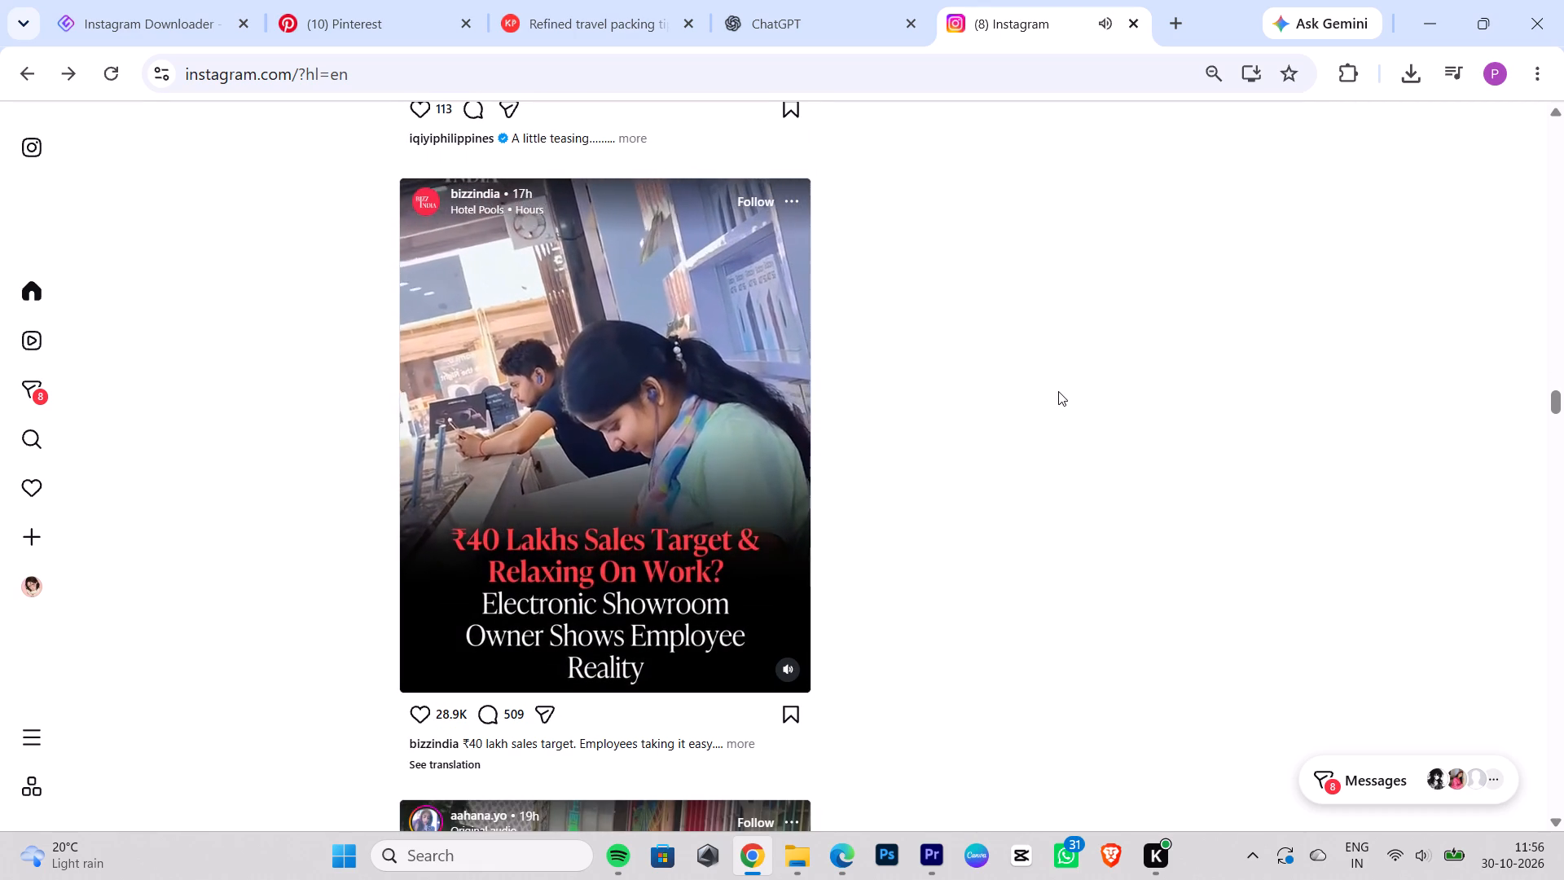
Set the screen brightness to 0 in the system quick settings and return to the Instagram feed.
left_click(1430, 850)
left_click_drag(1298, 680, 1118, 667)
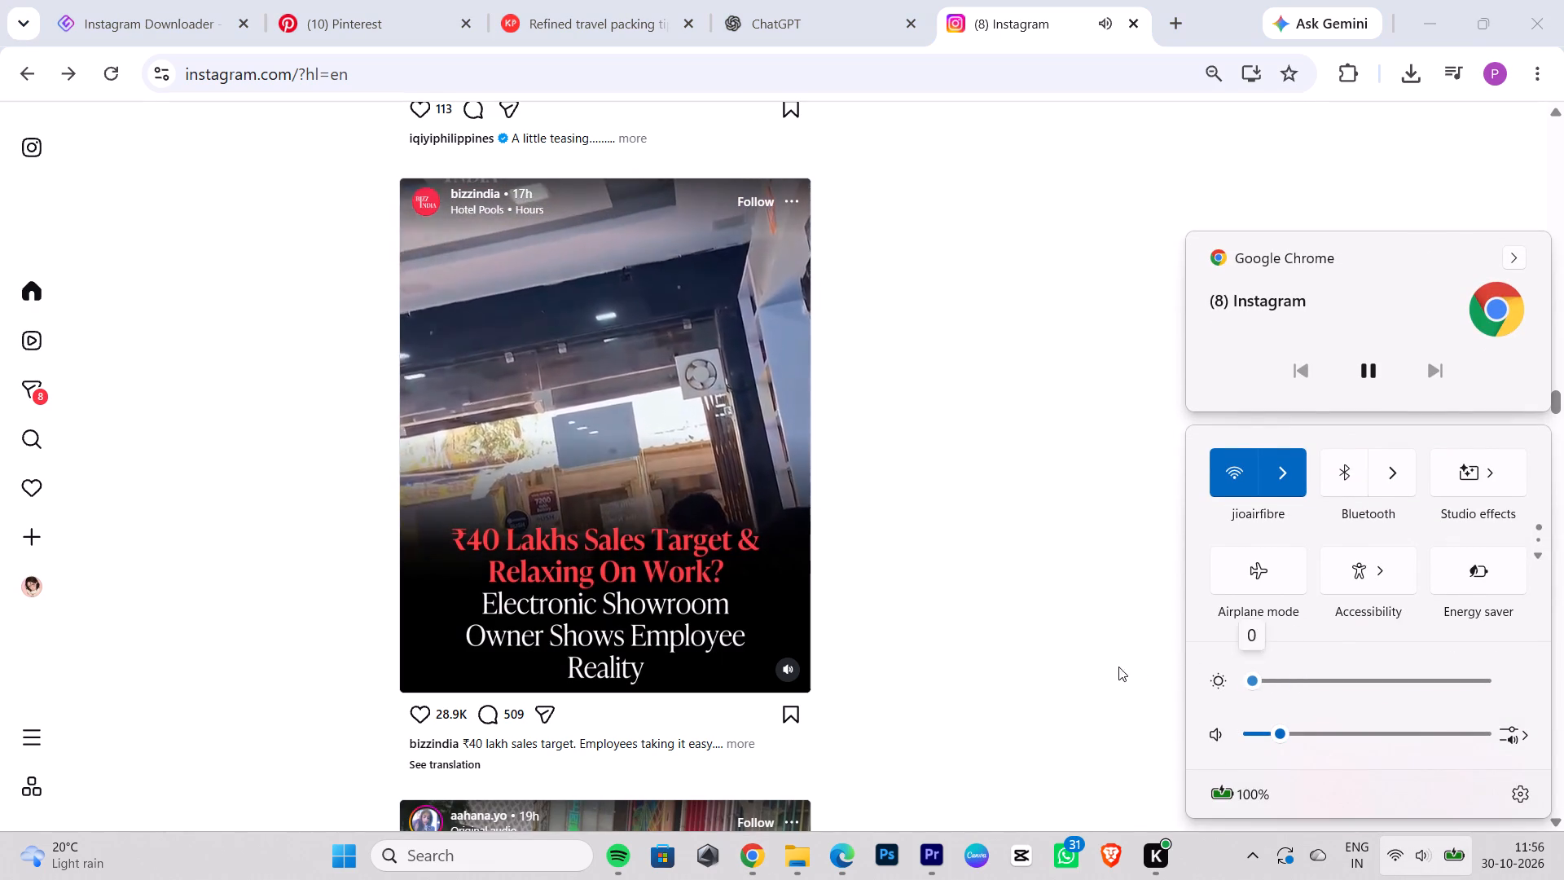
left_click_drag(1118, 667, 1103, 672)
left_click(973, 469)
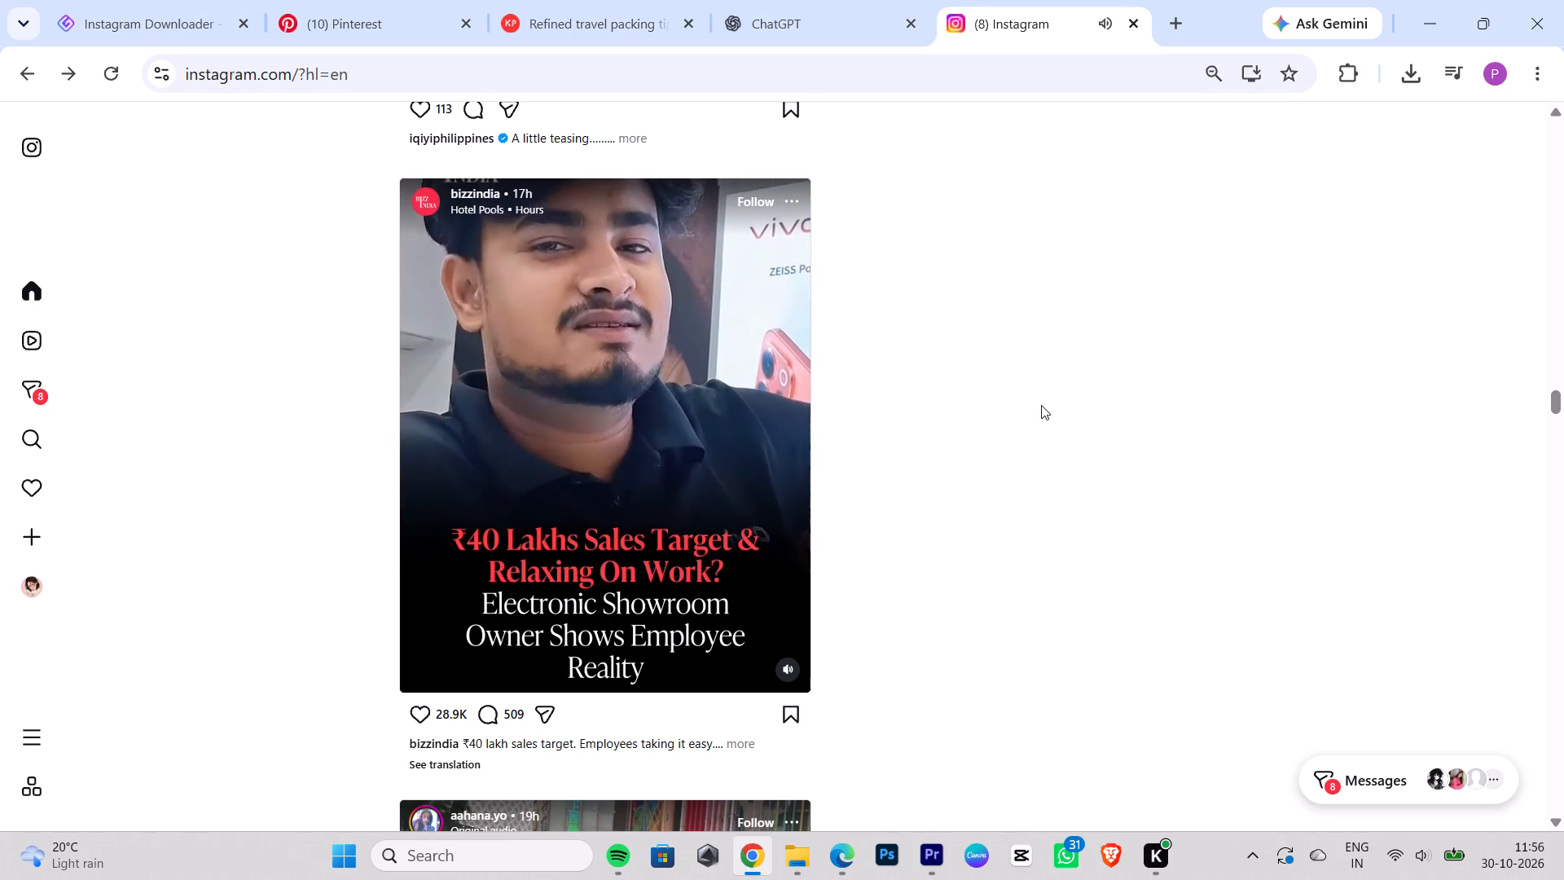
Browse the posts and reels in the Instagram home feed.
scroll(1041, 405, "down", 4)
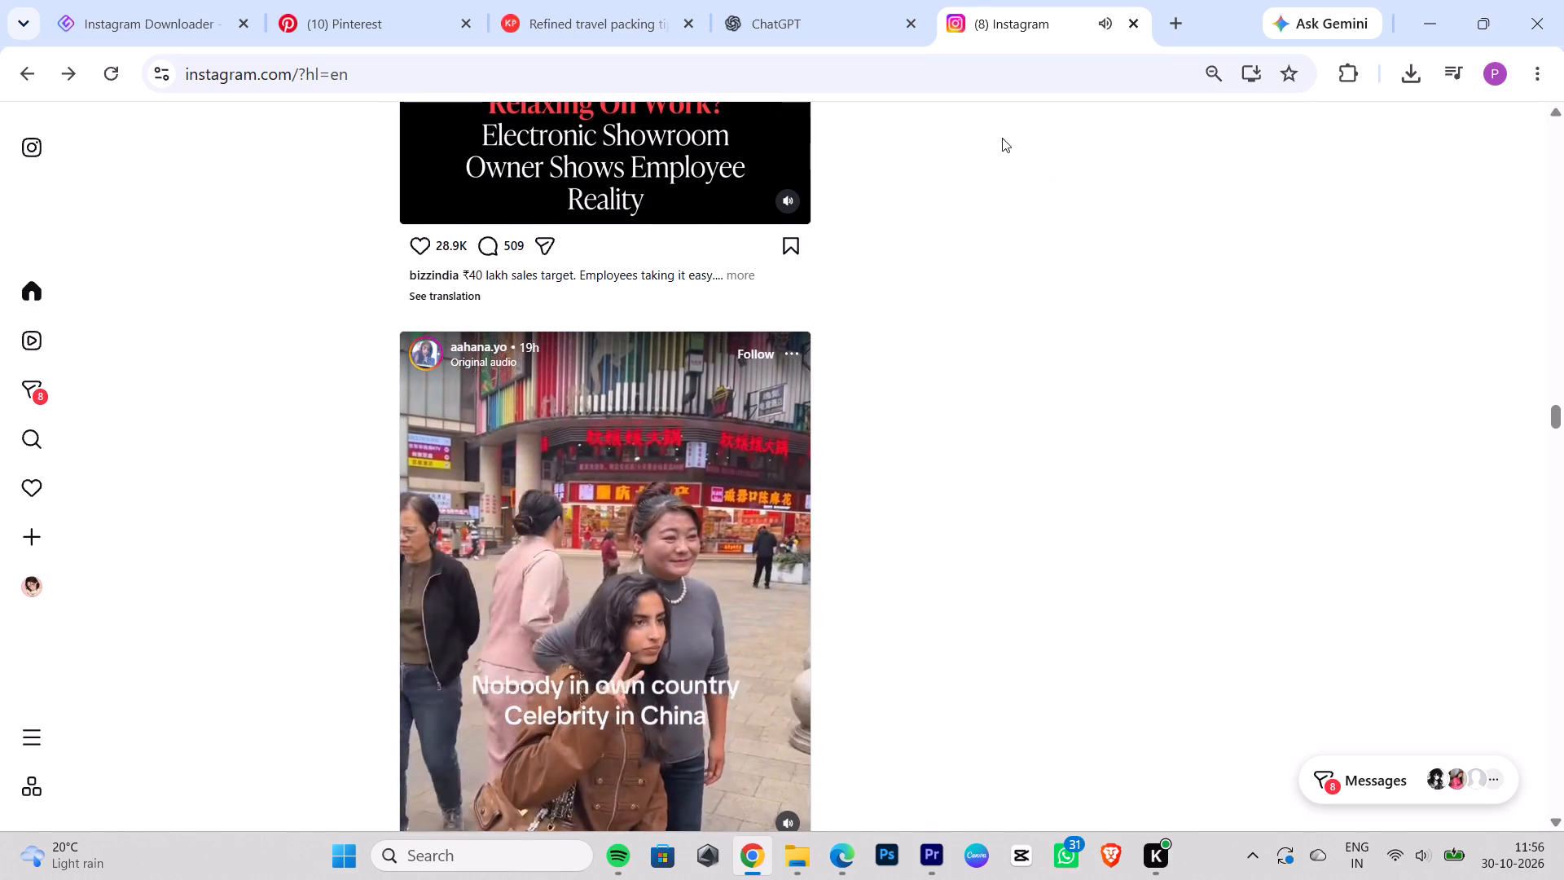
scroll(926, 250, "down", 1)
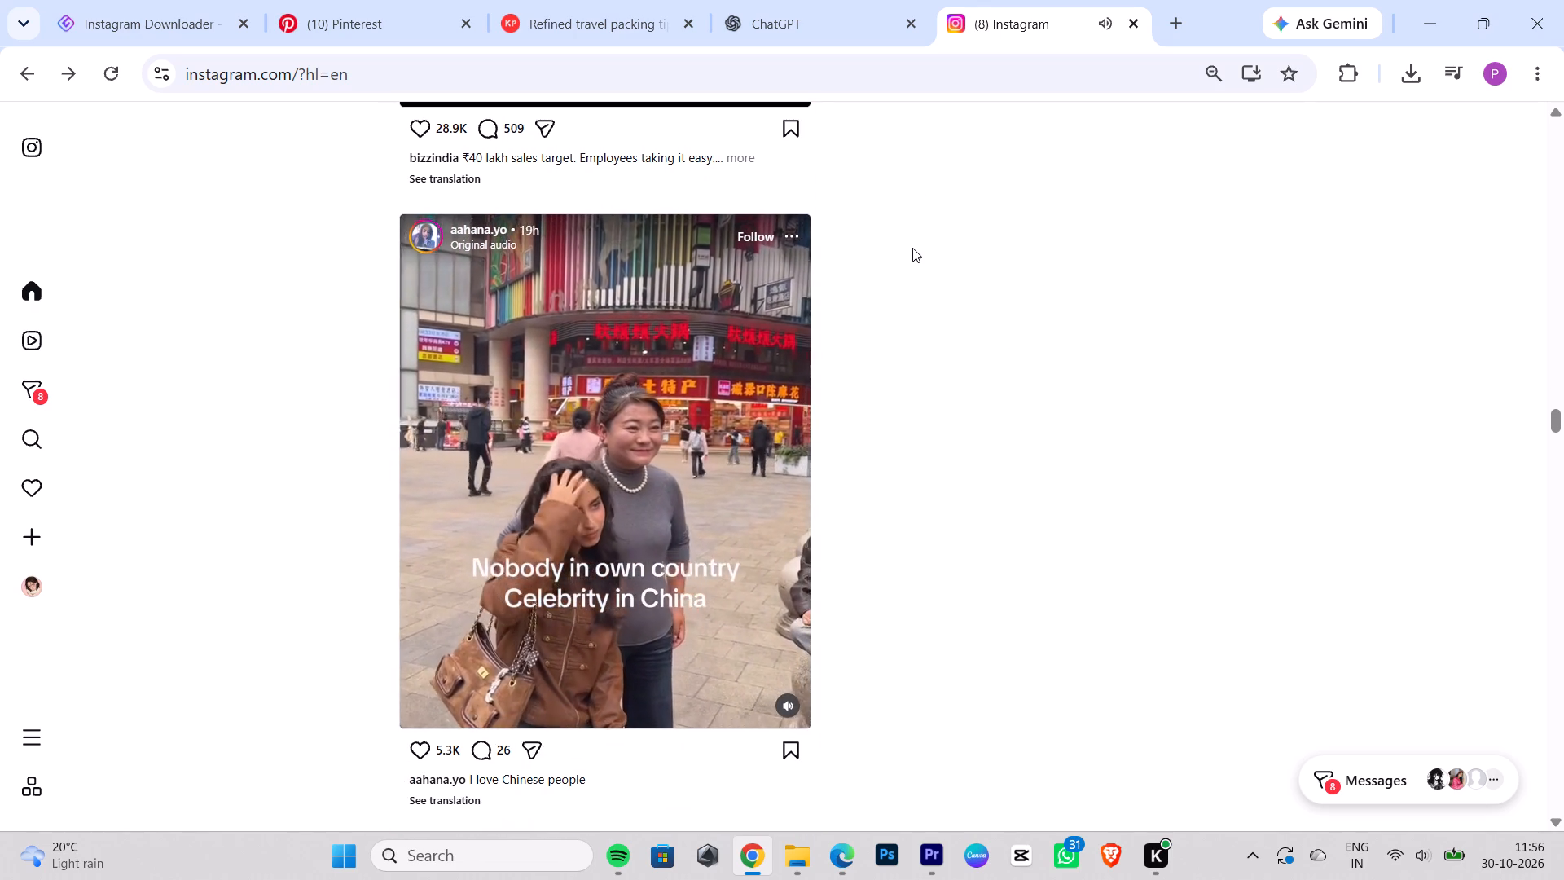
scroll(912, 247, "down", 1)
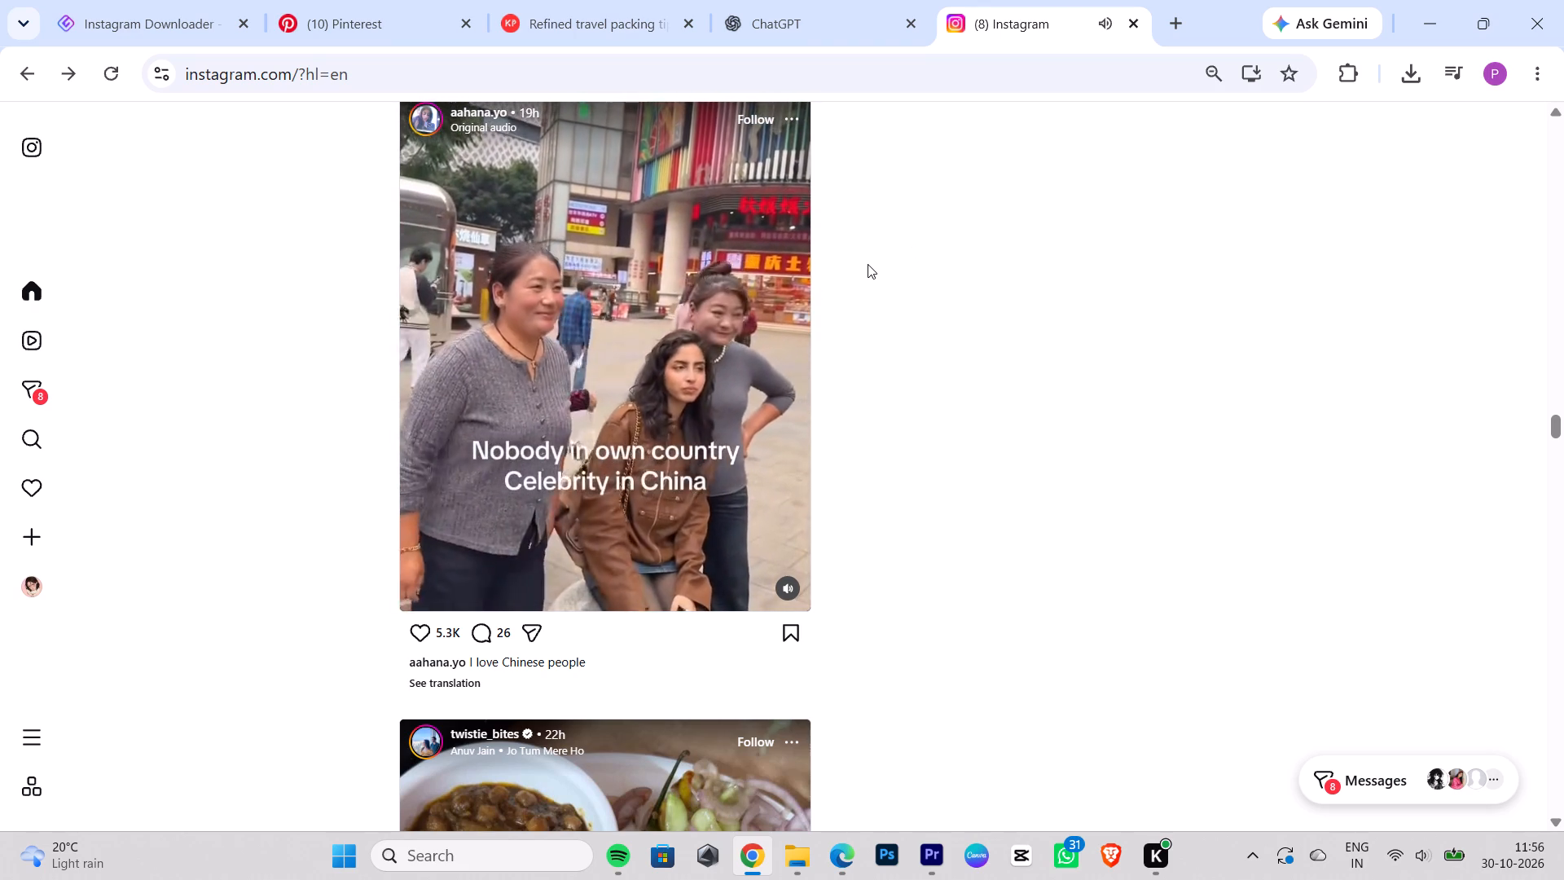
scroll(868, 264, "down", 5)
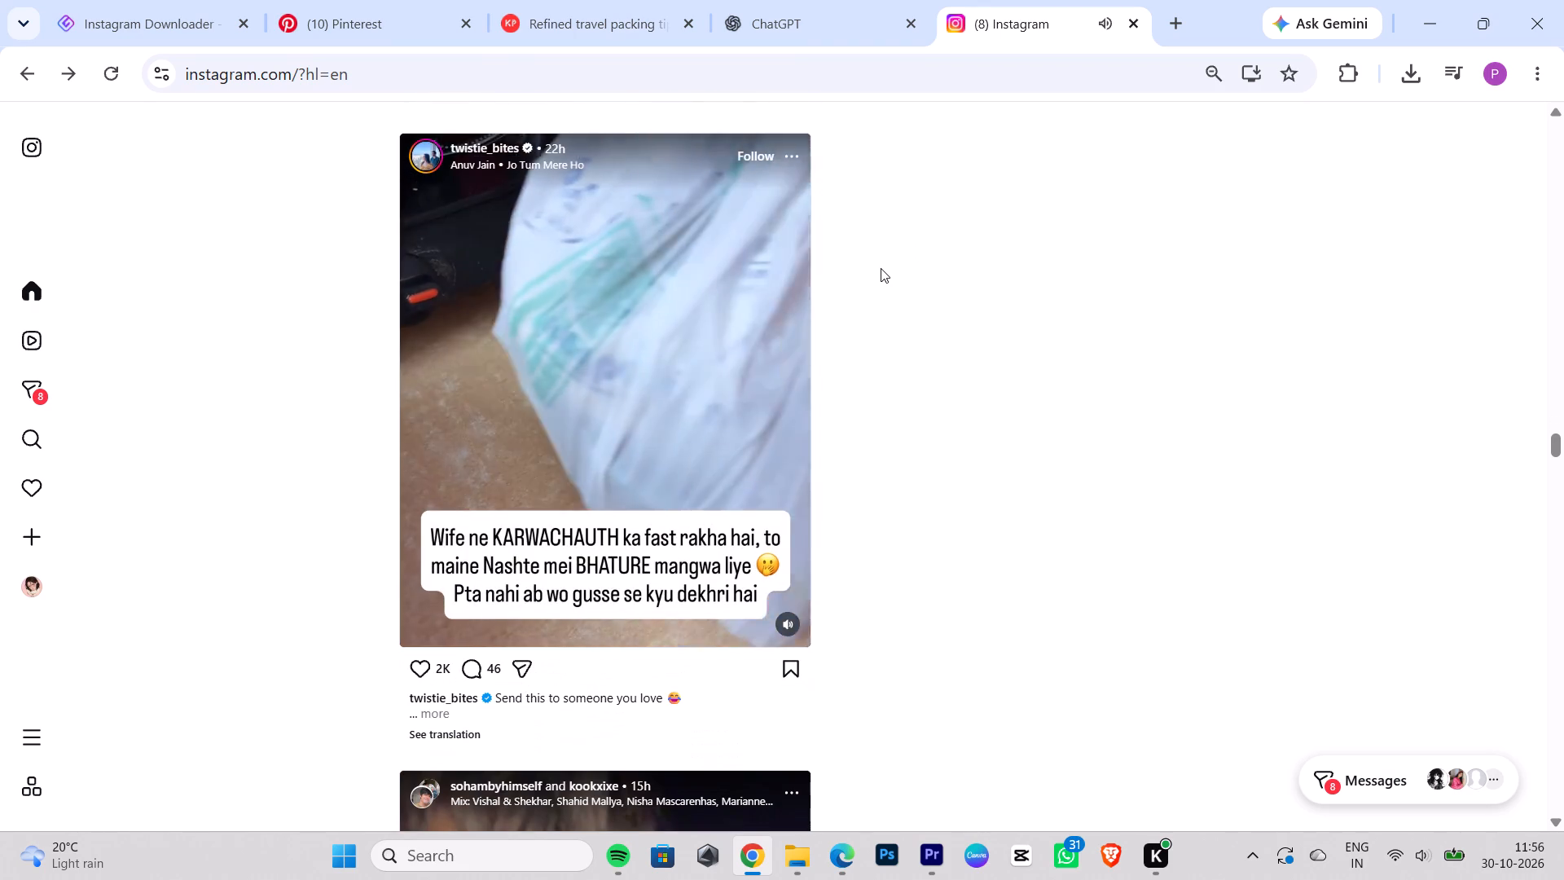
scroll(881, 268, "up", 1)
scroll(881, 268, "down", 1)
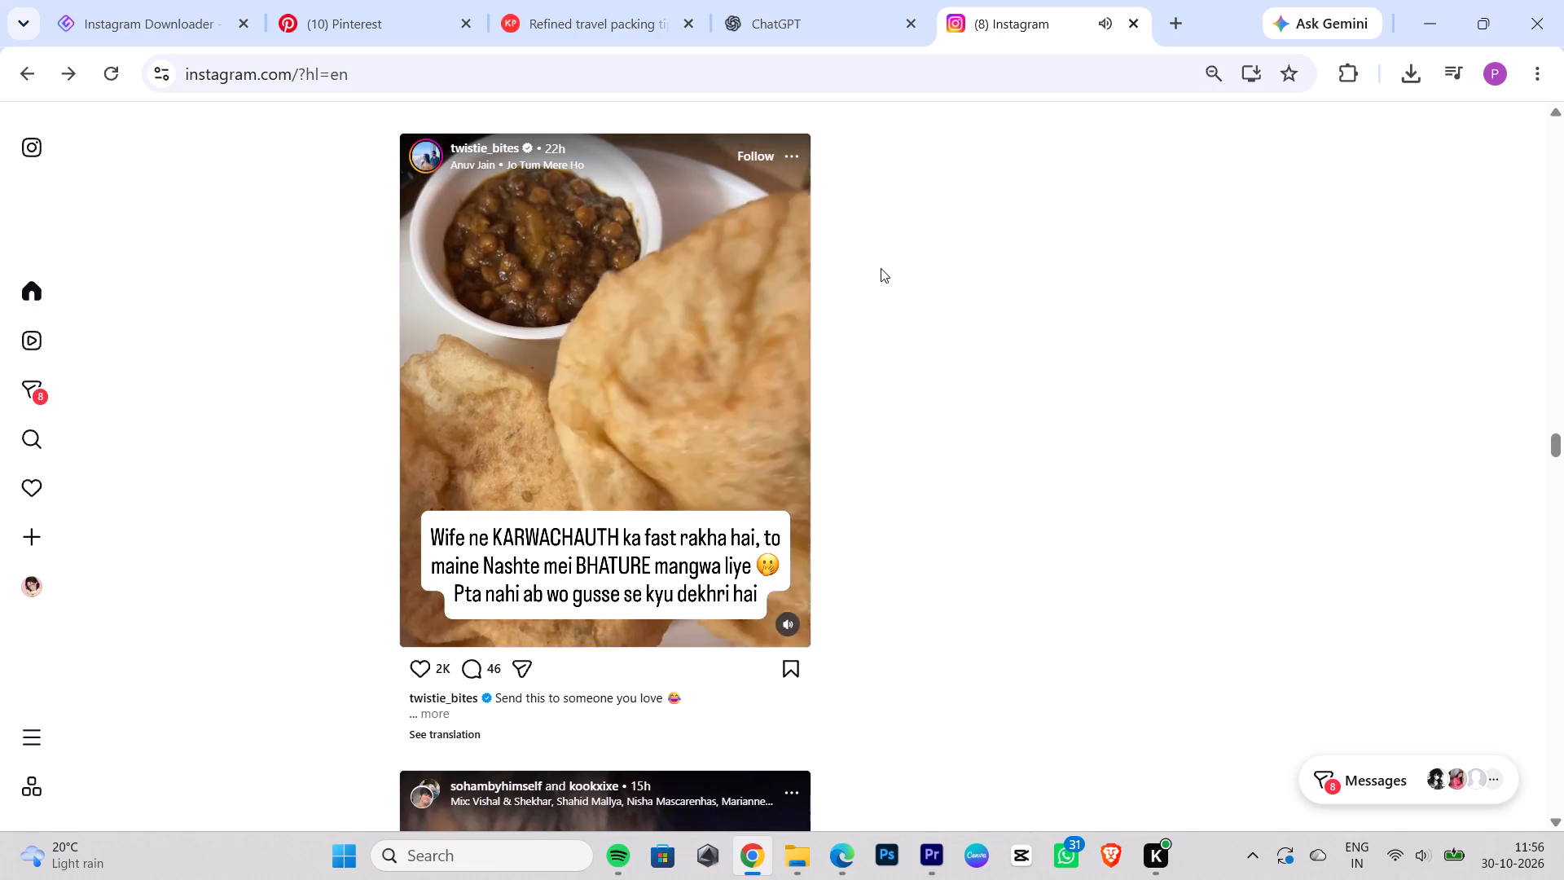
scroll(881, 268, "down", 4)
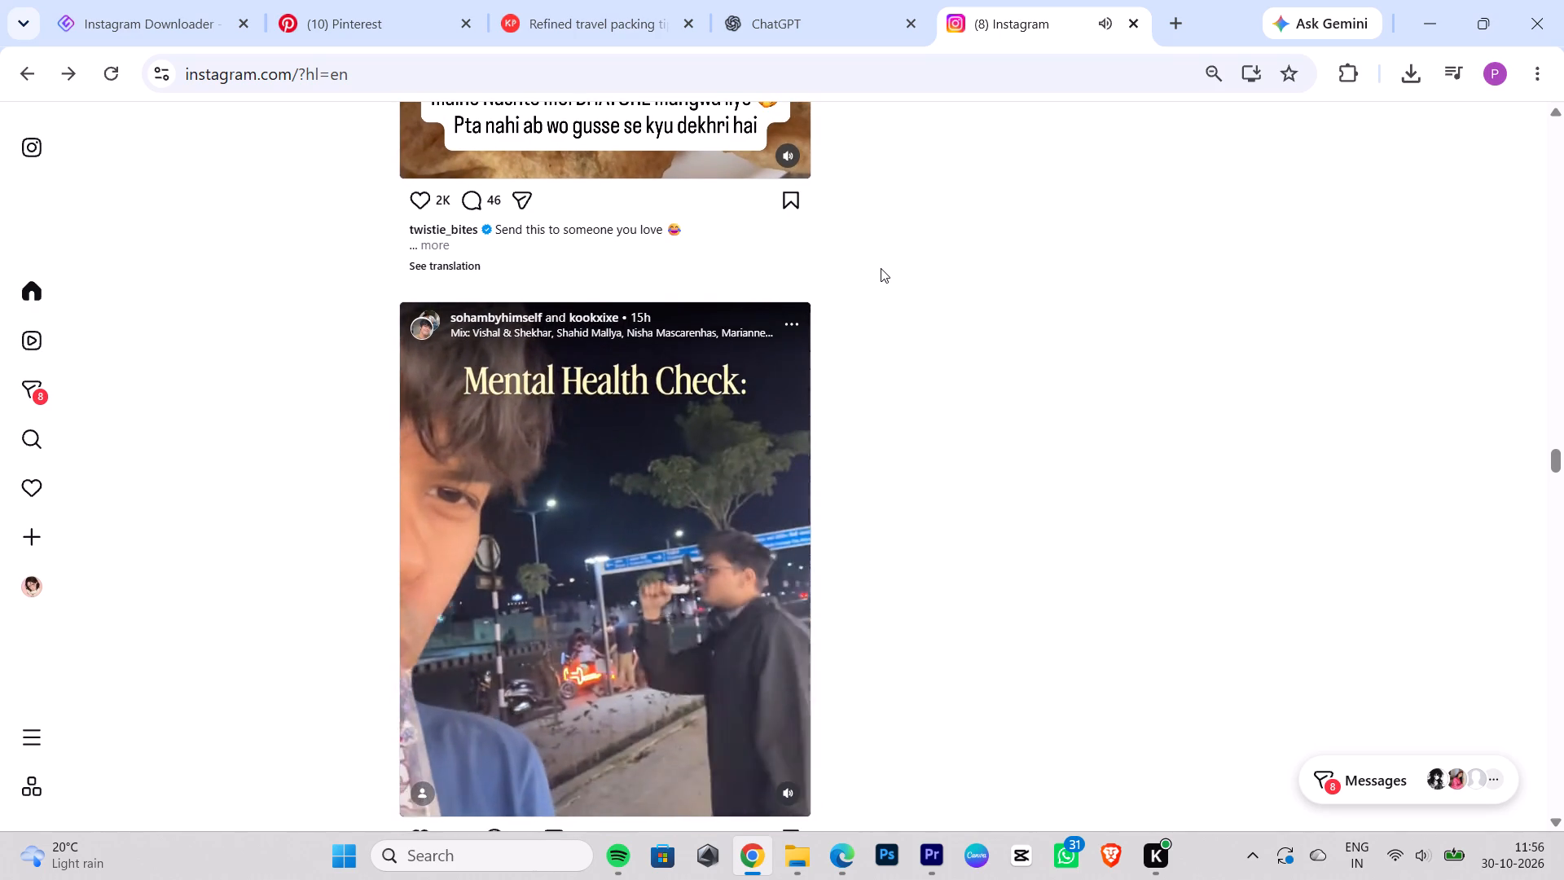
scroll(881, 268, "down", 2)
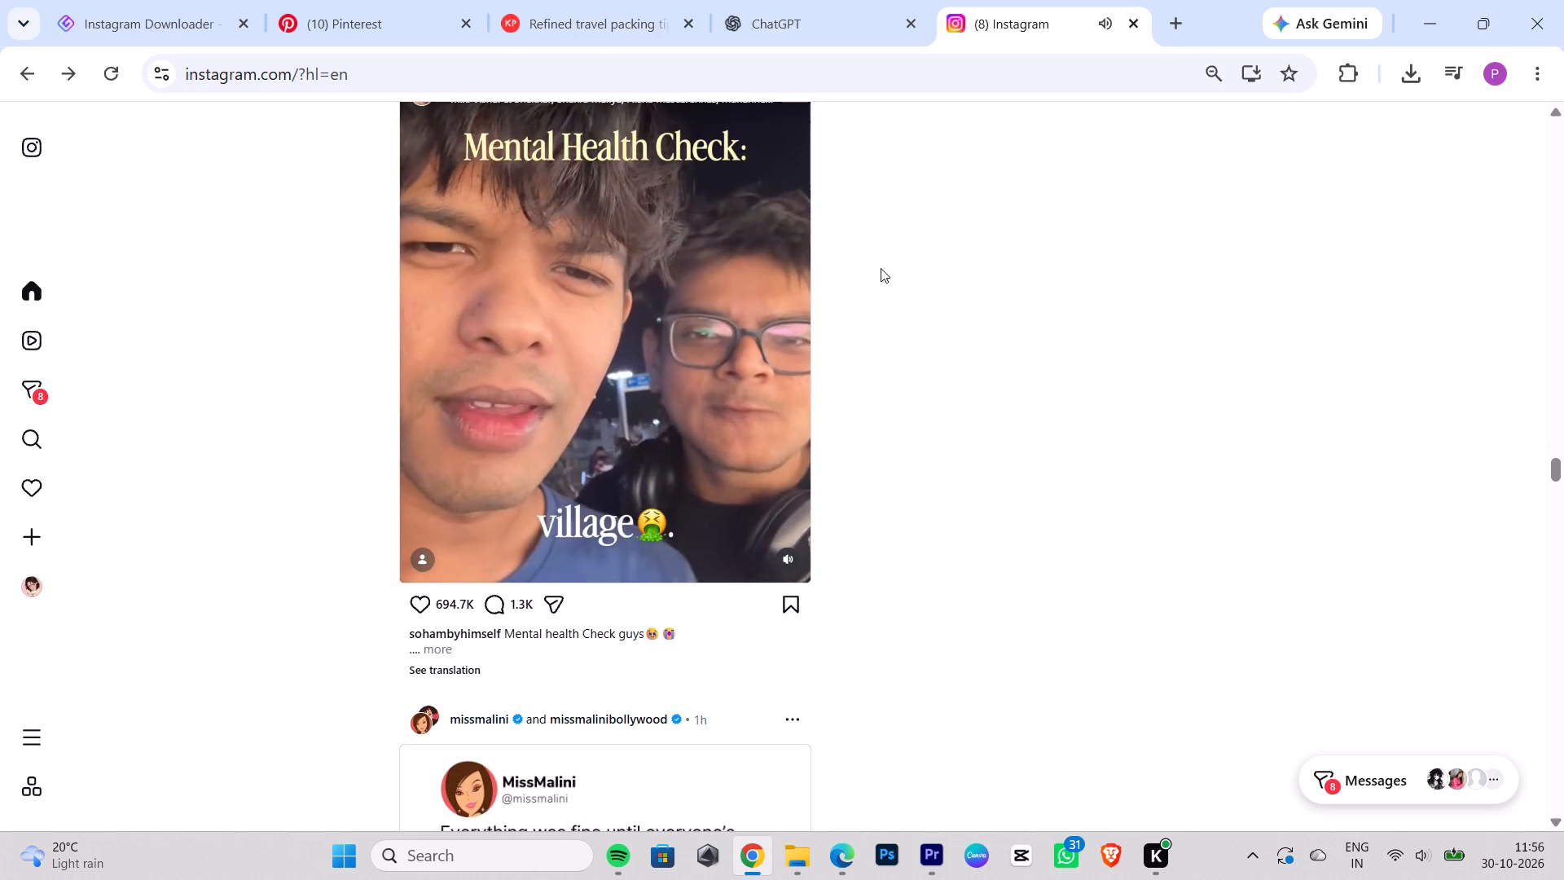
scroll(881, 268, "up", 1)
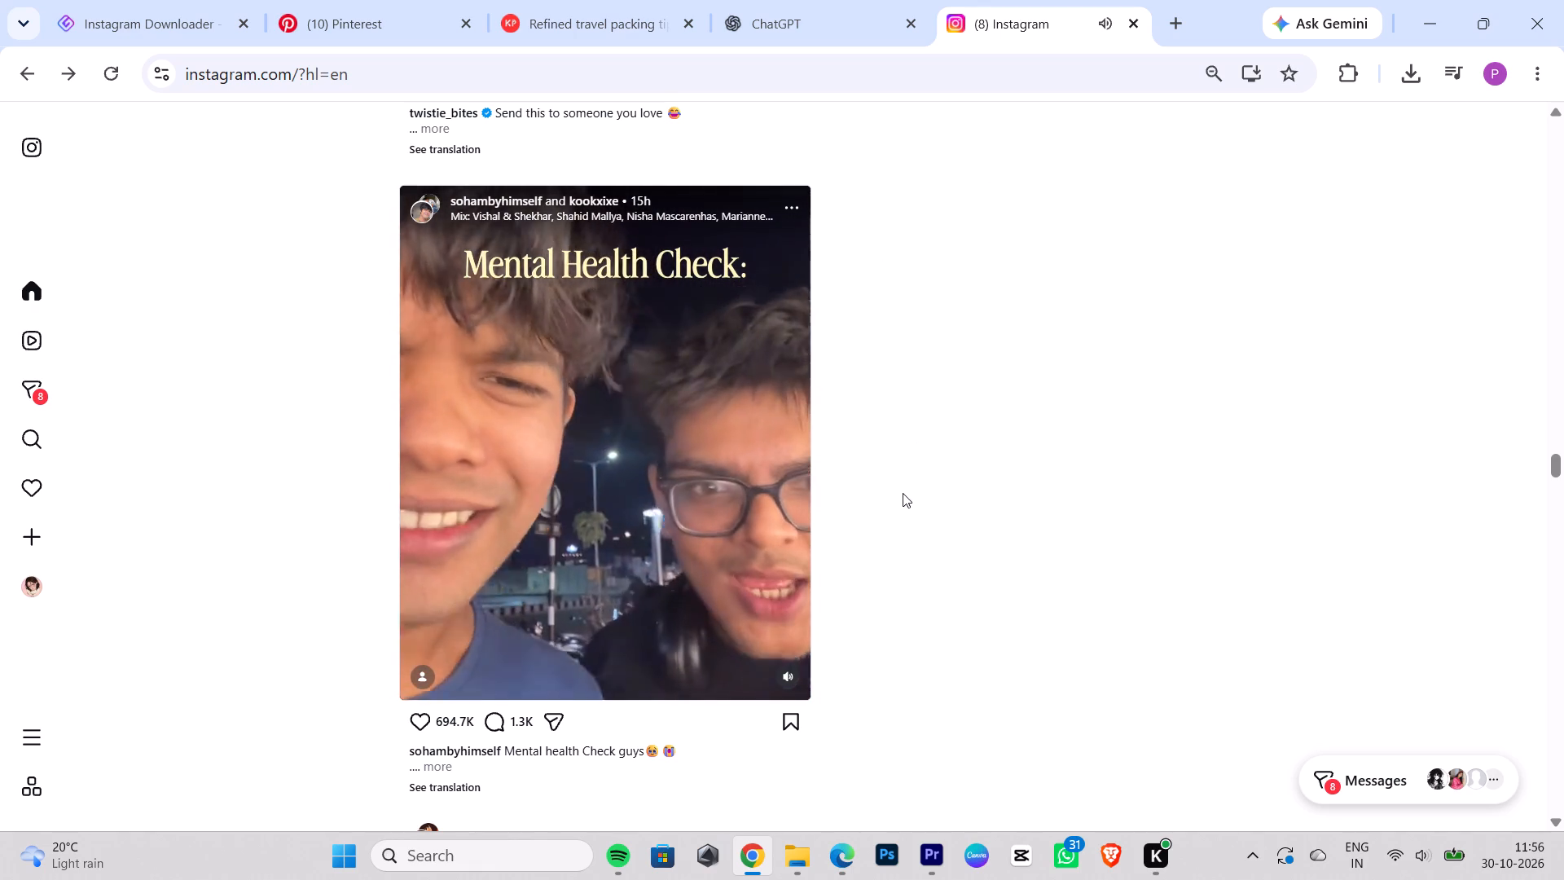
scroll(903, 493, "down", 4)
scroll(956, 639, "down", 1)
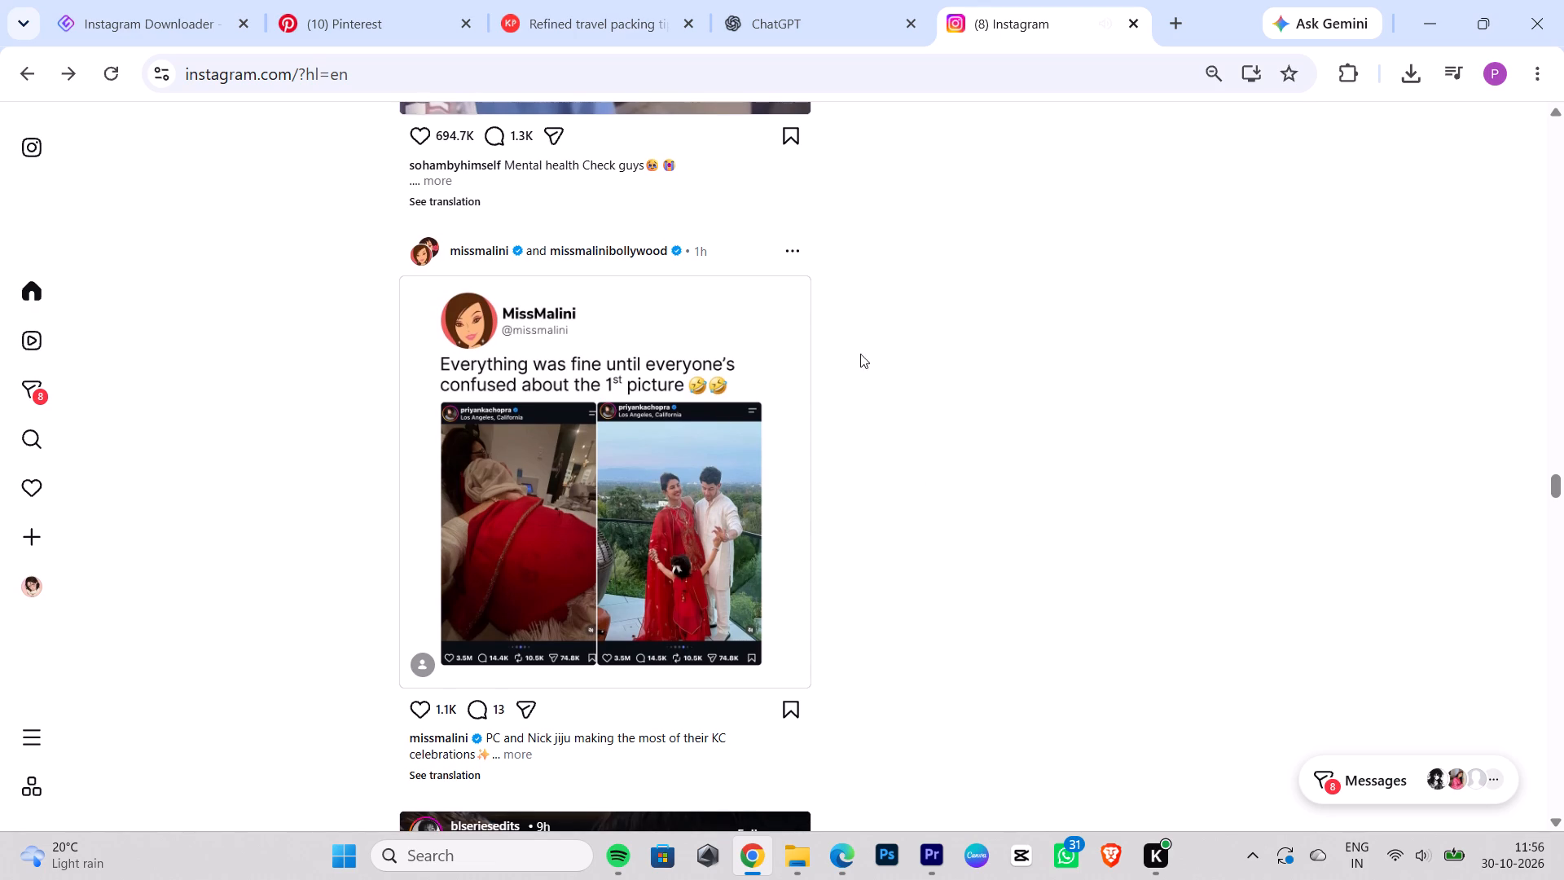
scroll(936, 302, "down", 4)
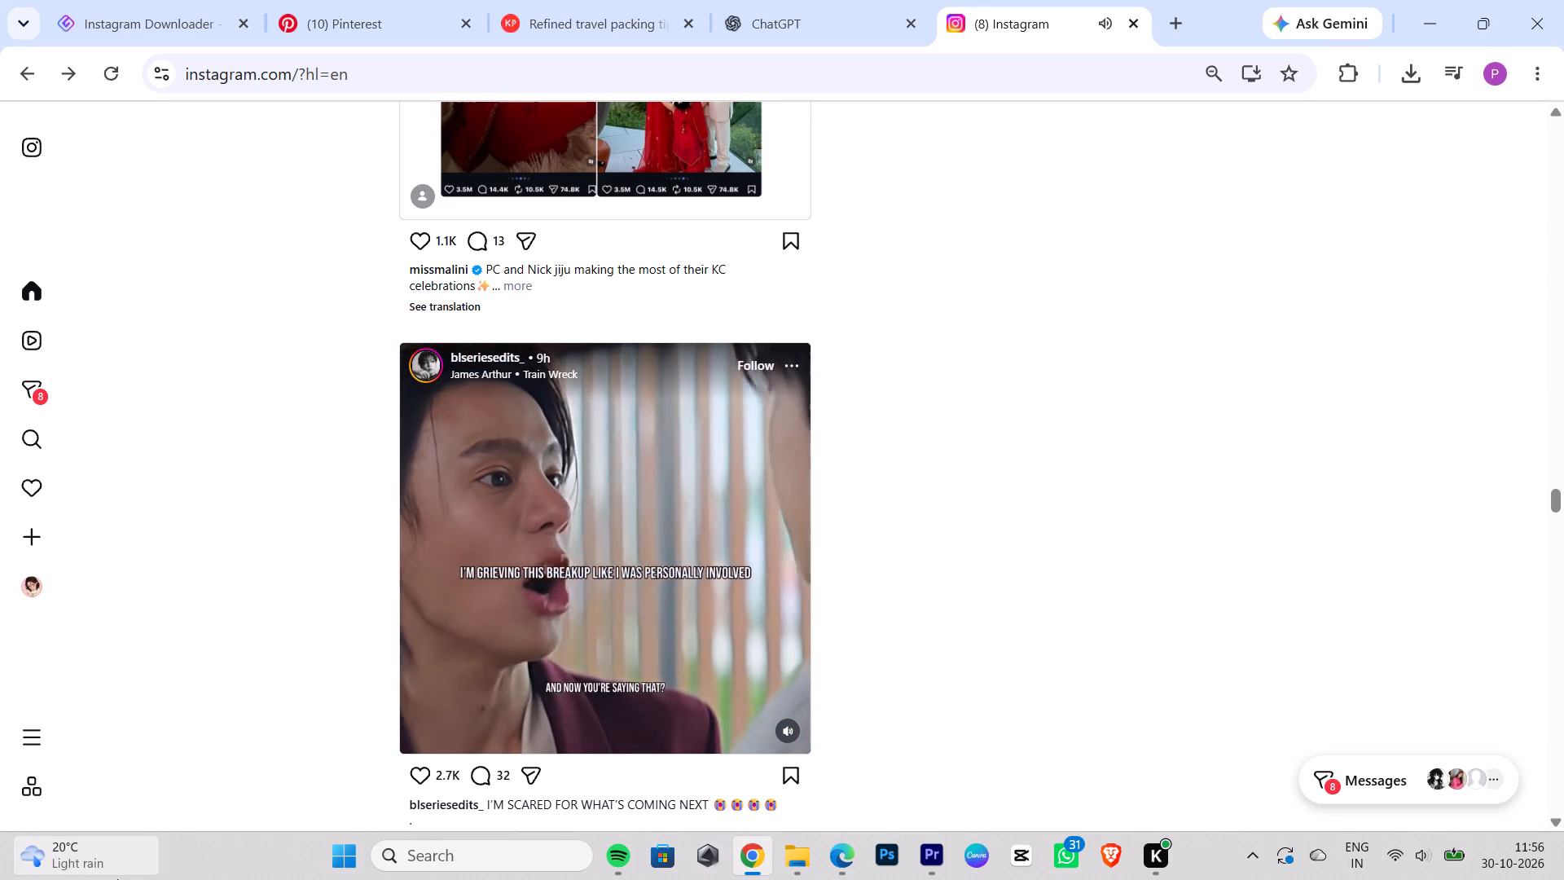
scroll(825, 442, "down", 2)
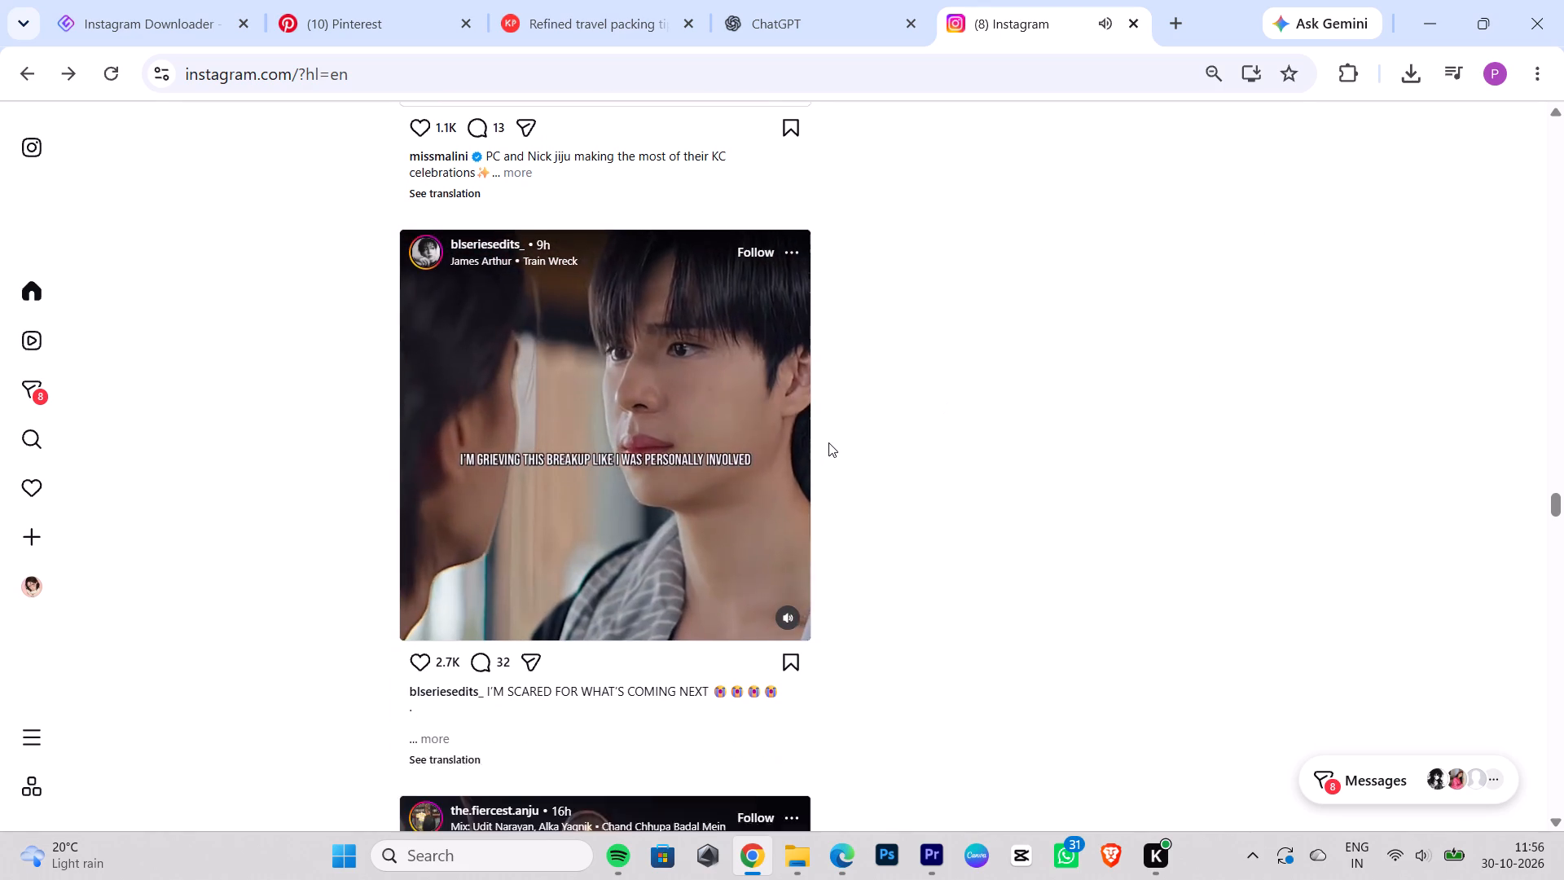
scroll(828, 442, "down", 4)
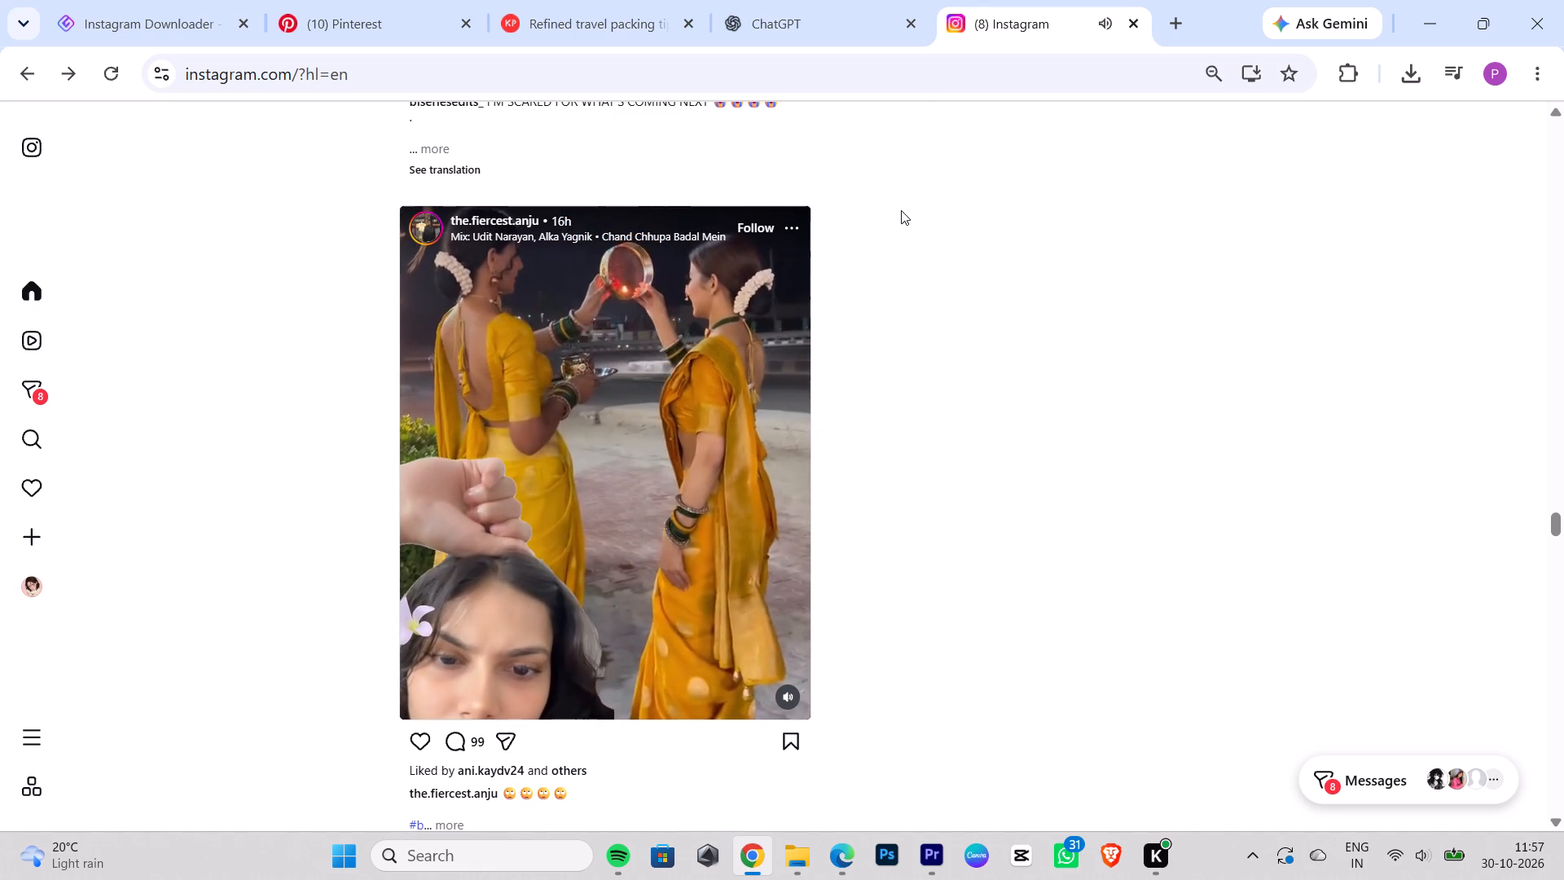
scroll(899, 213, "down", 6)
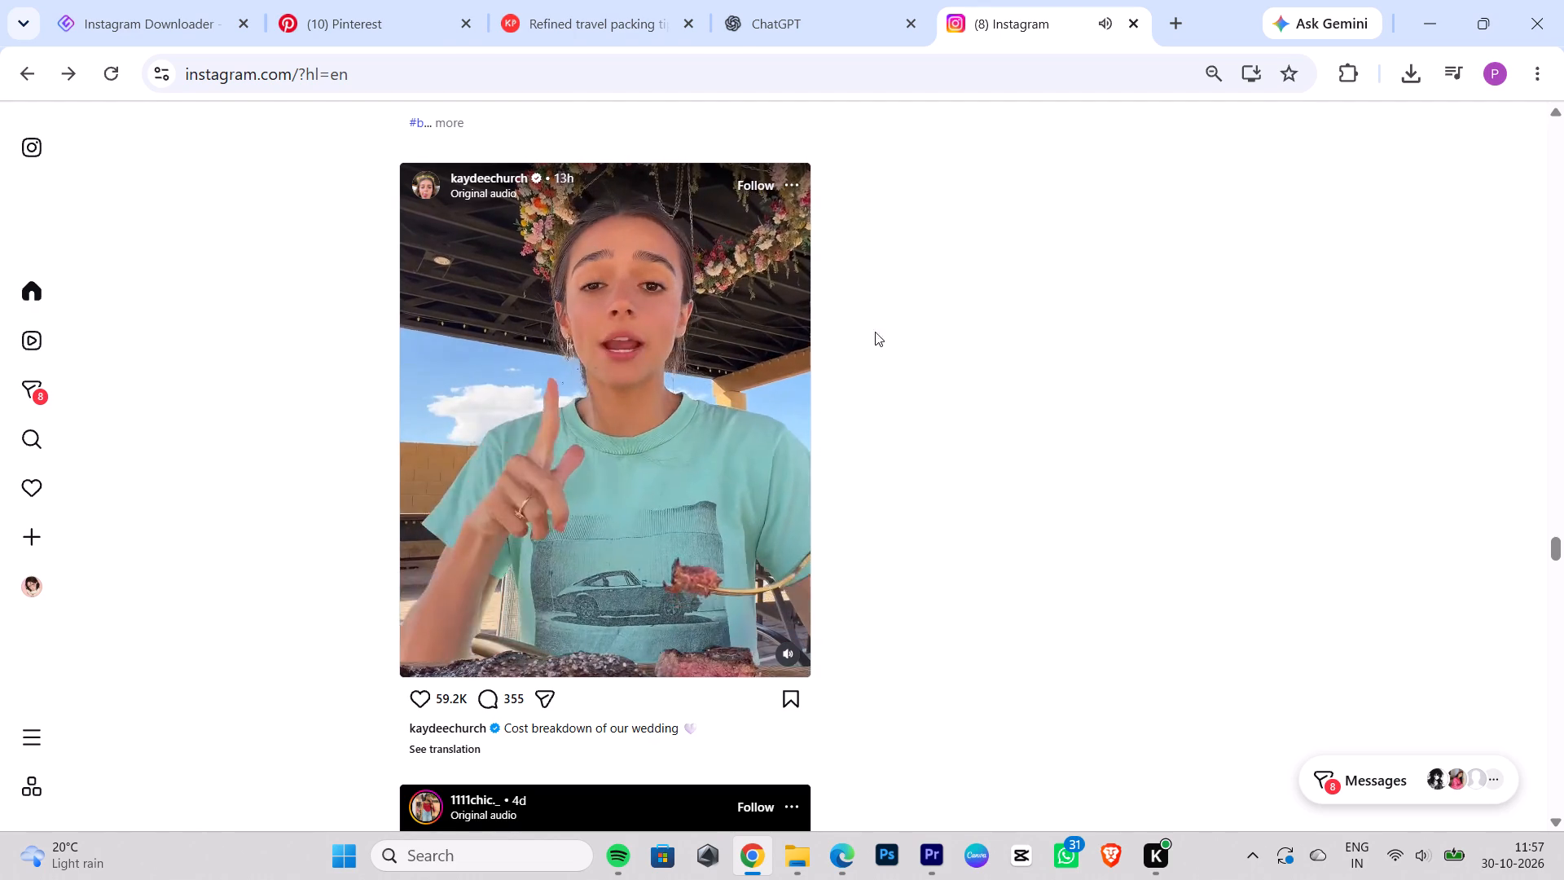
scroll(874, 352, "down", 5)
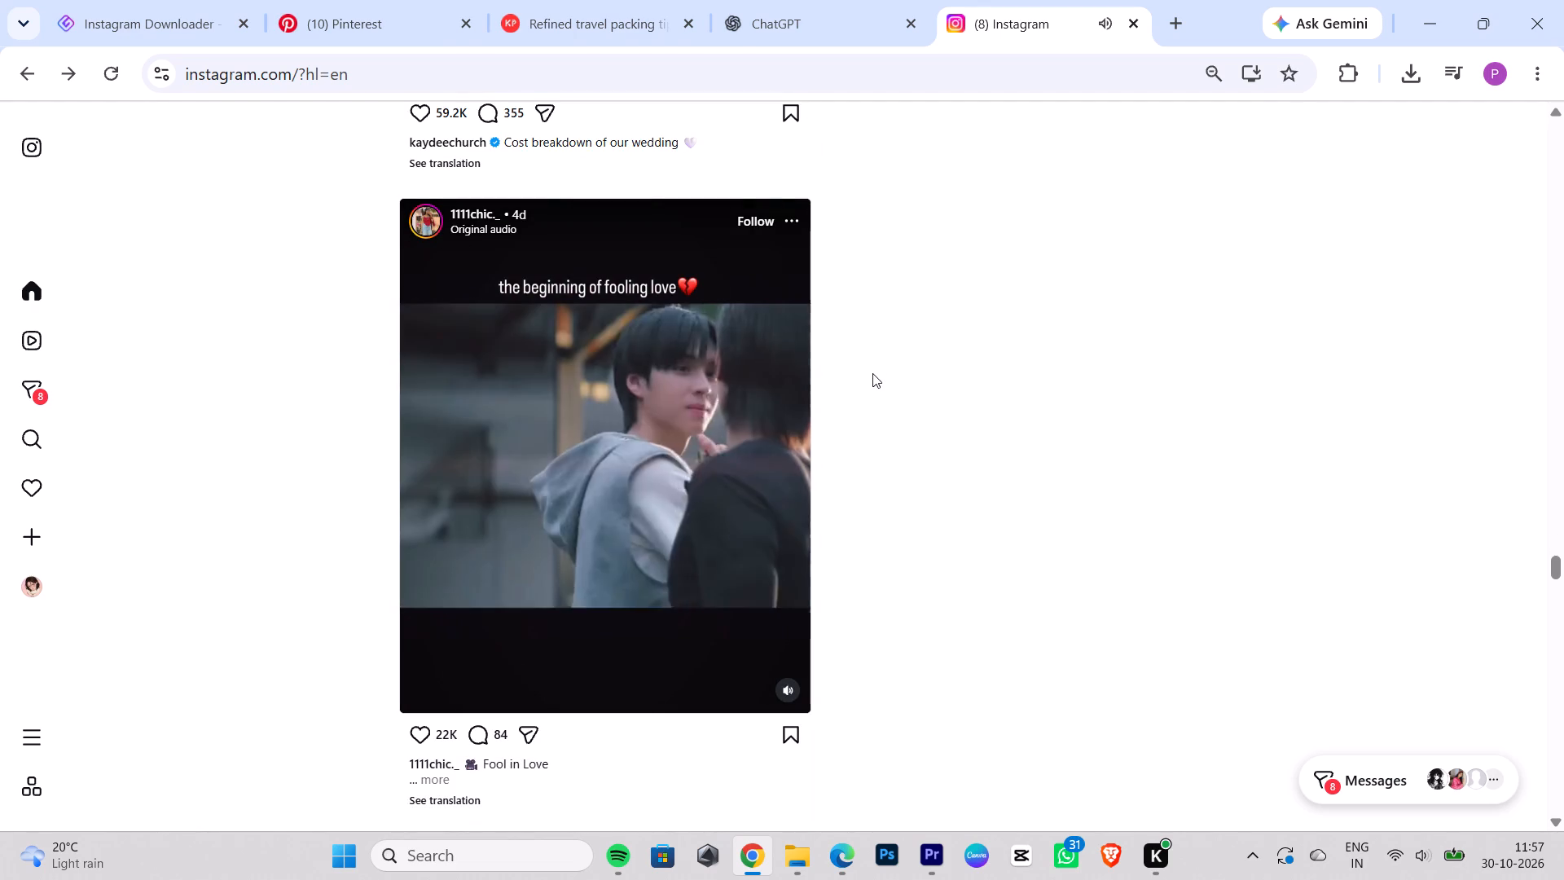
scroll(902, 378, "down", 4)
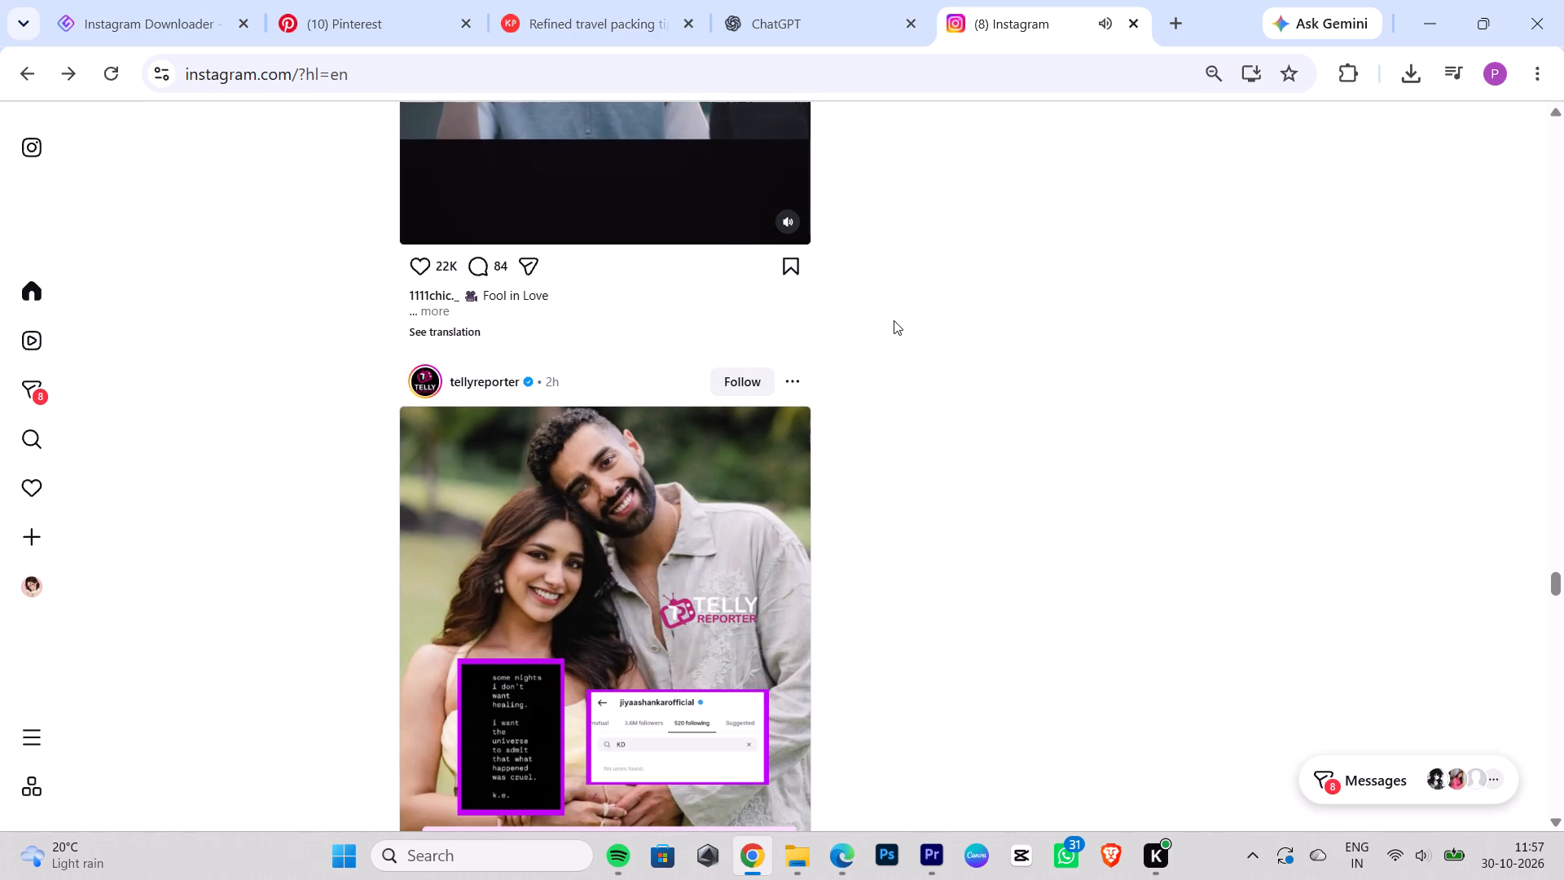
scroll(917, 331, "down", 2)
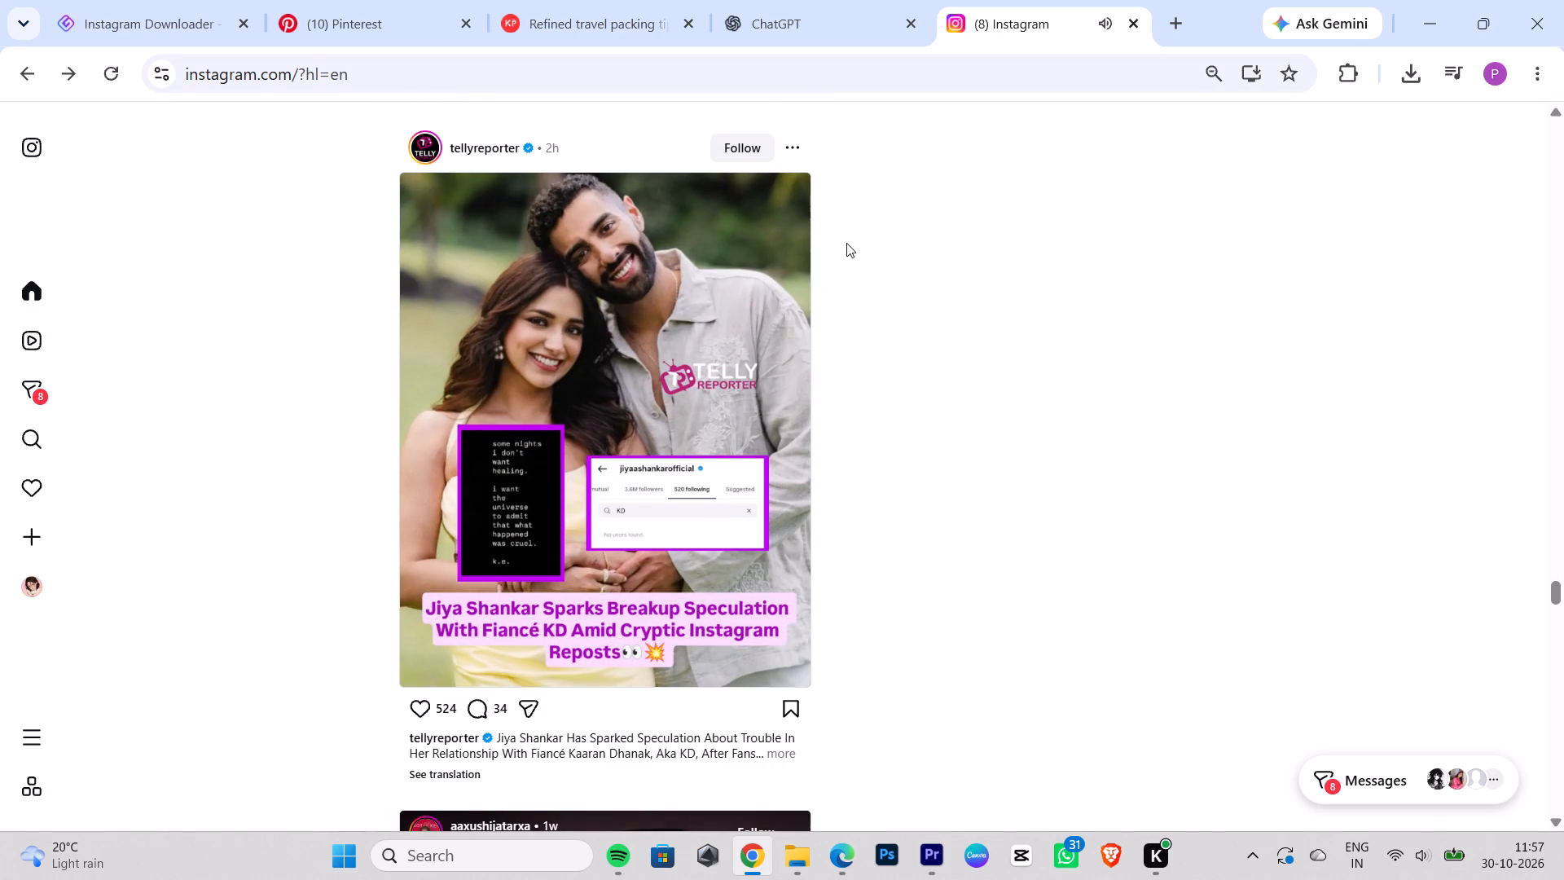
scroll(842, 213, "down", 4)
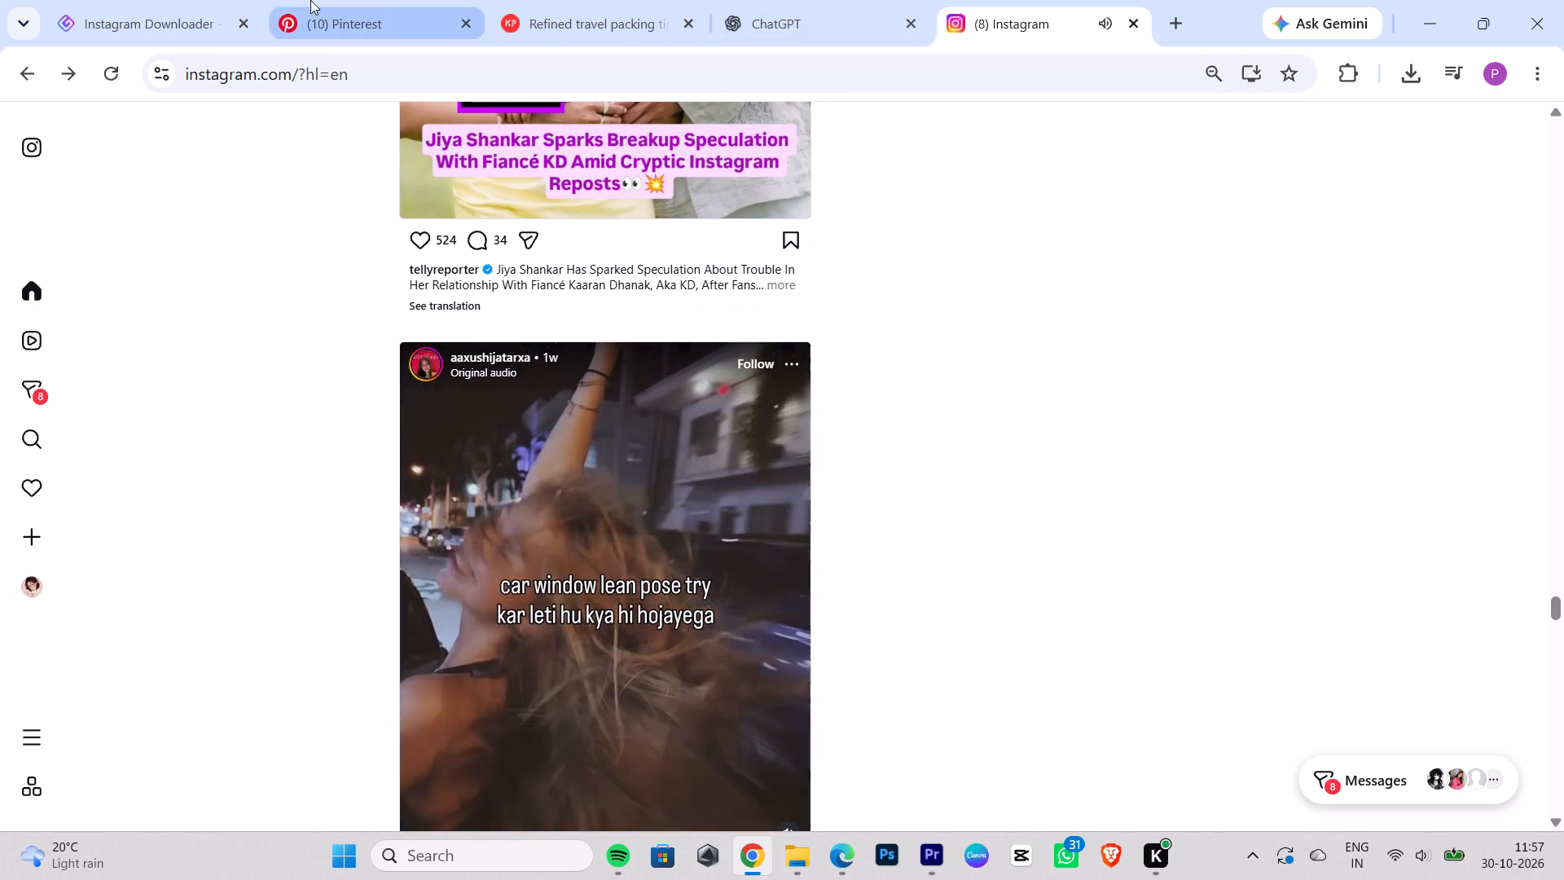
scroll(887, 390, "down", 2)
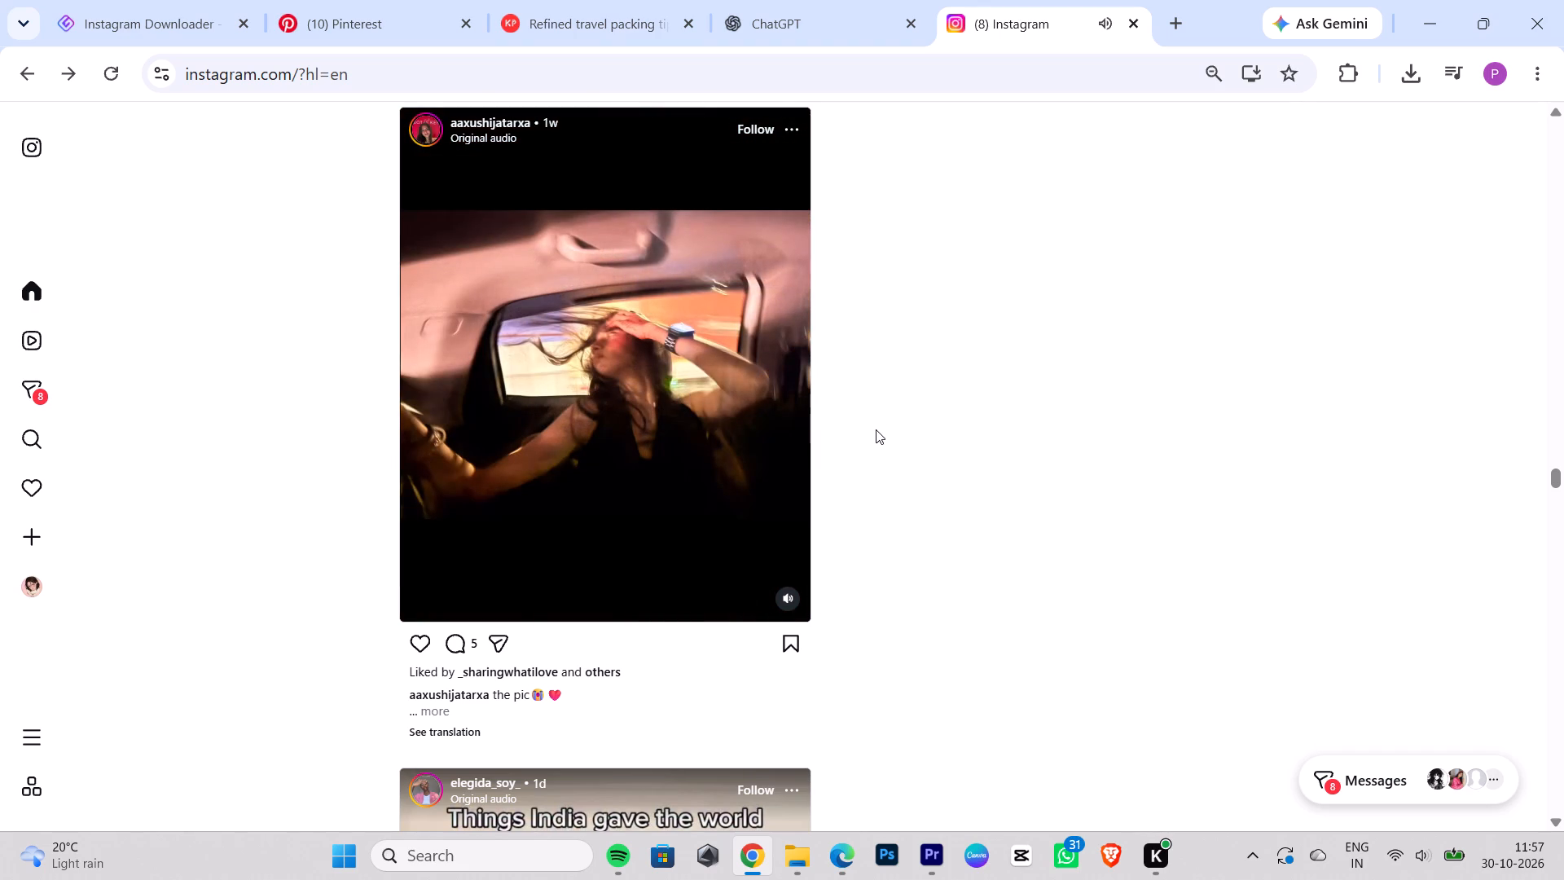
scroll(876, 430, "down", 5)
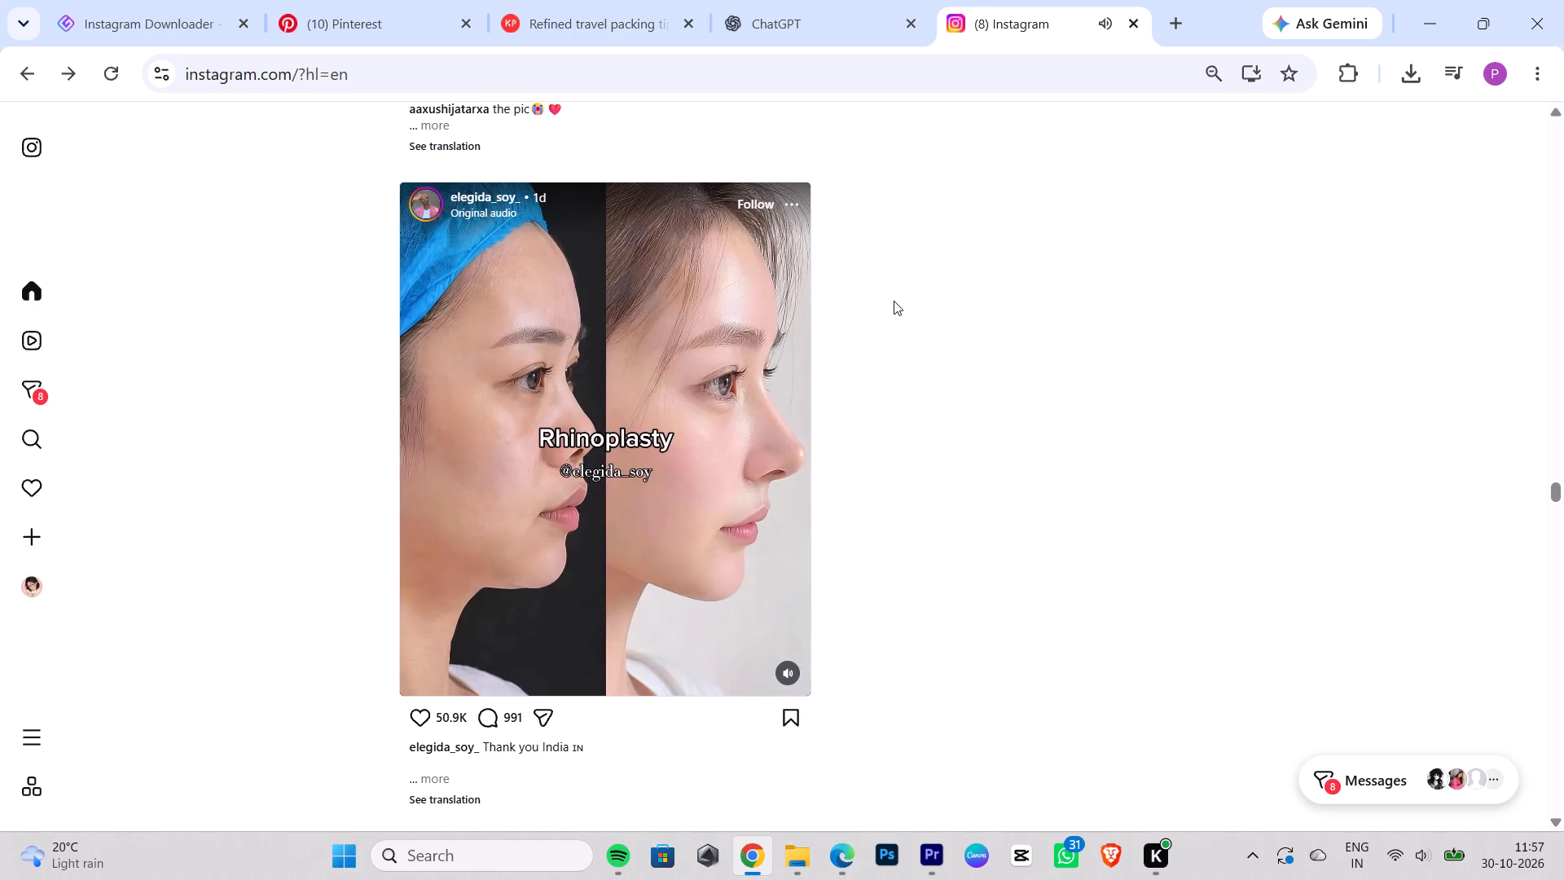
scroll(893, 303, "down", 4)
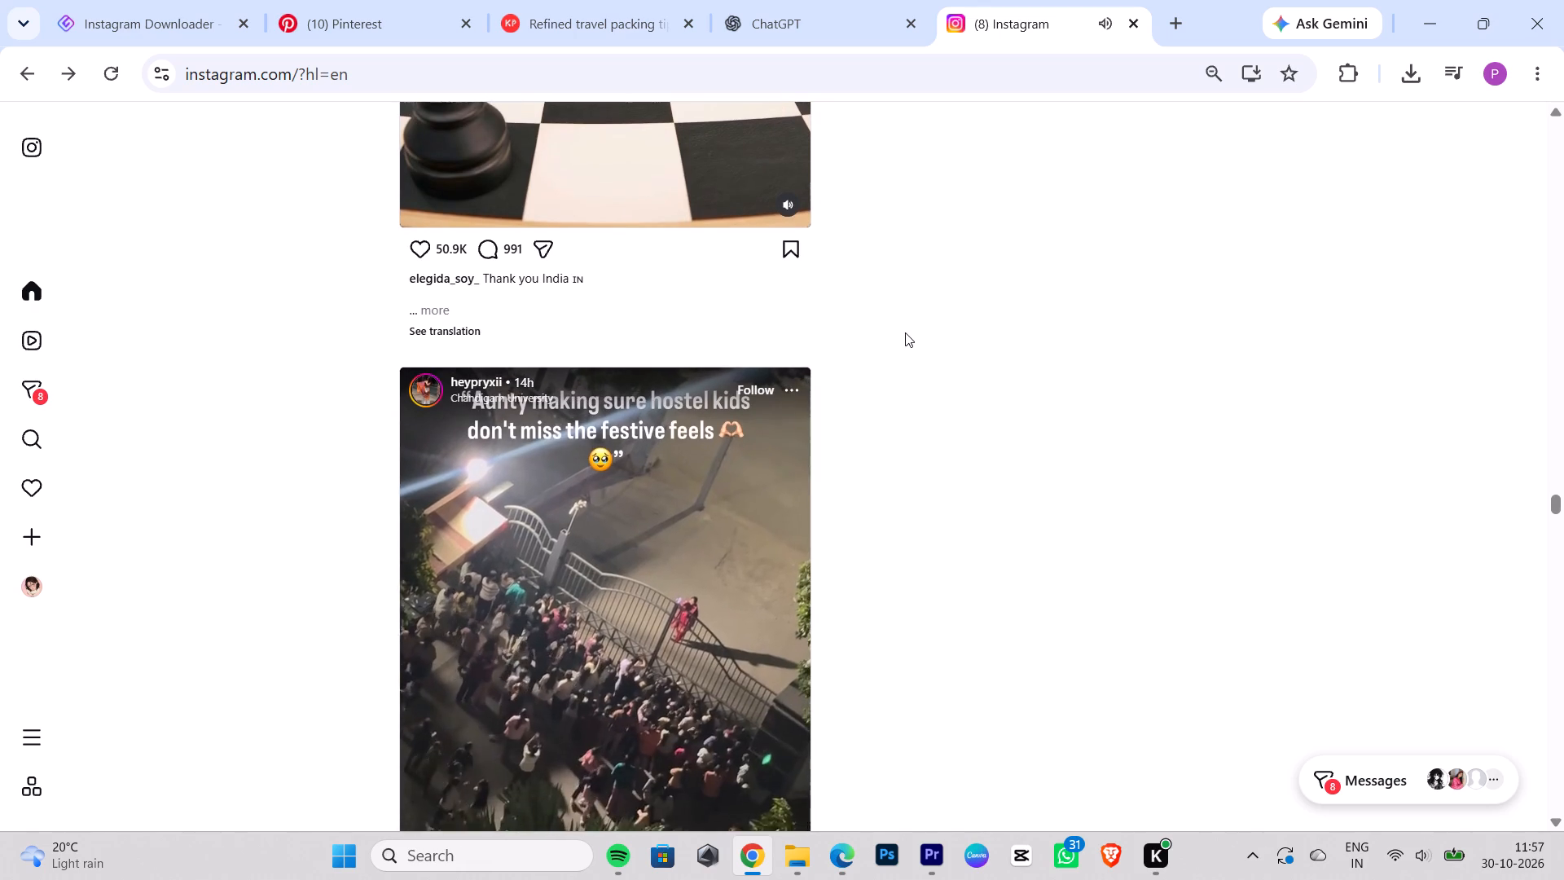
scroll(905, 332, "down", 2)
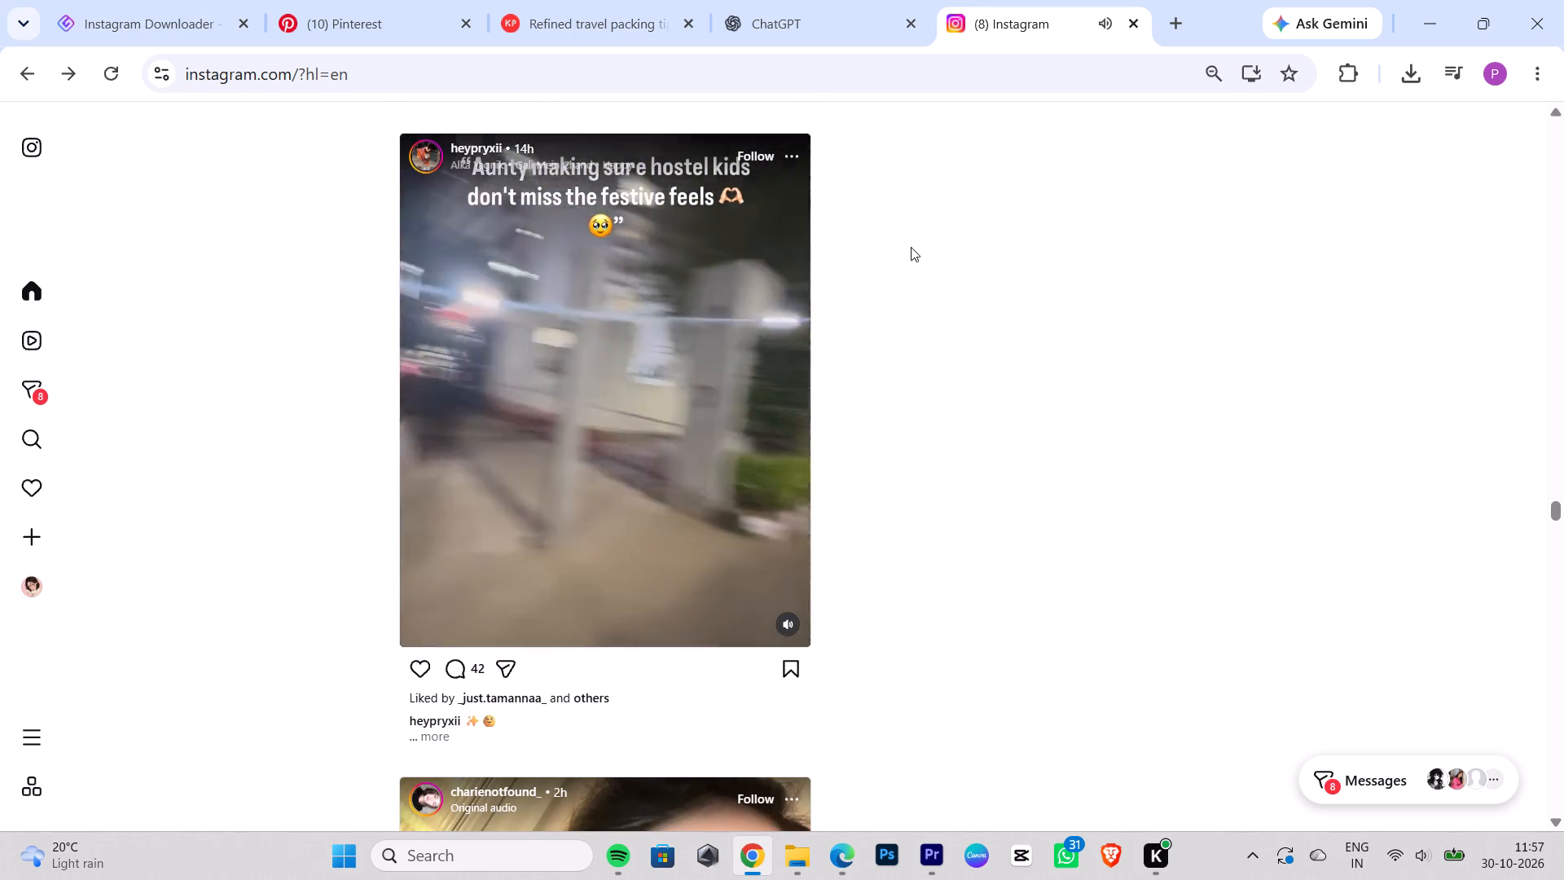
scroll(911, 247, "down", 7)
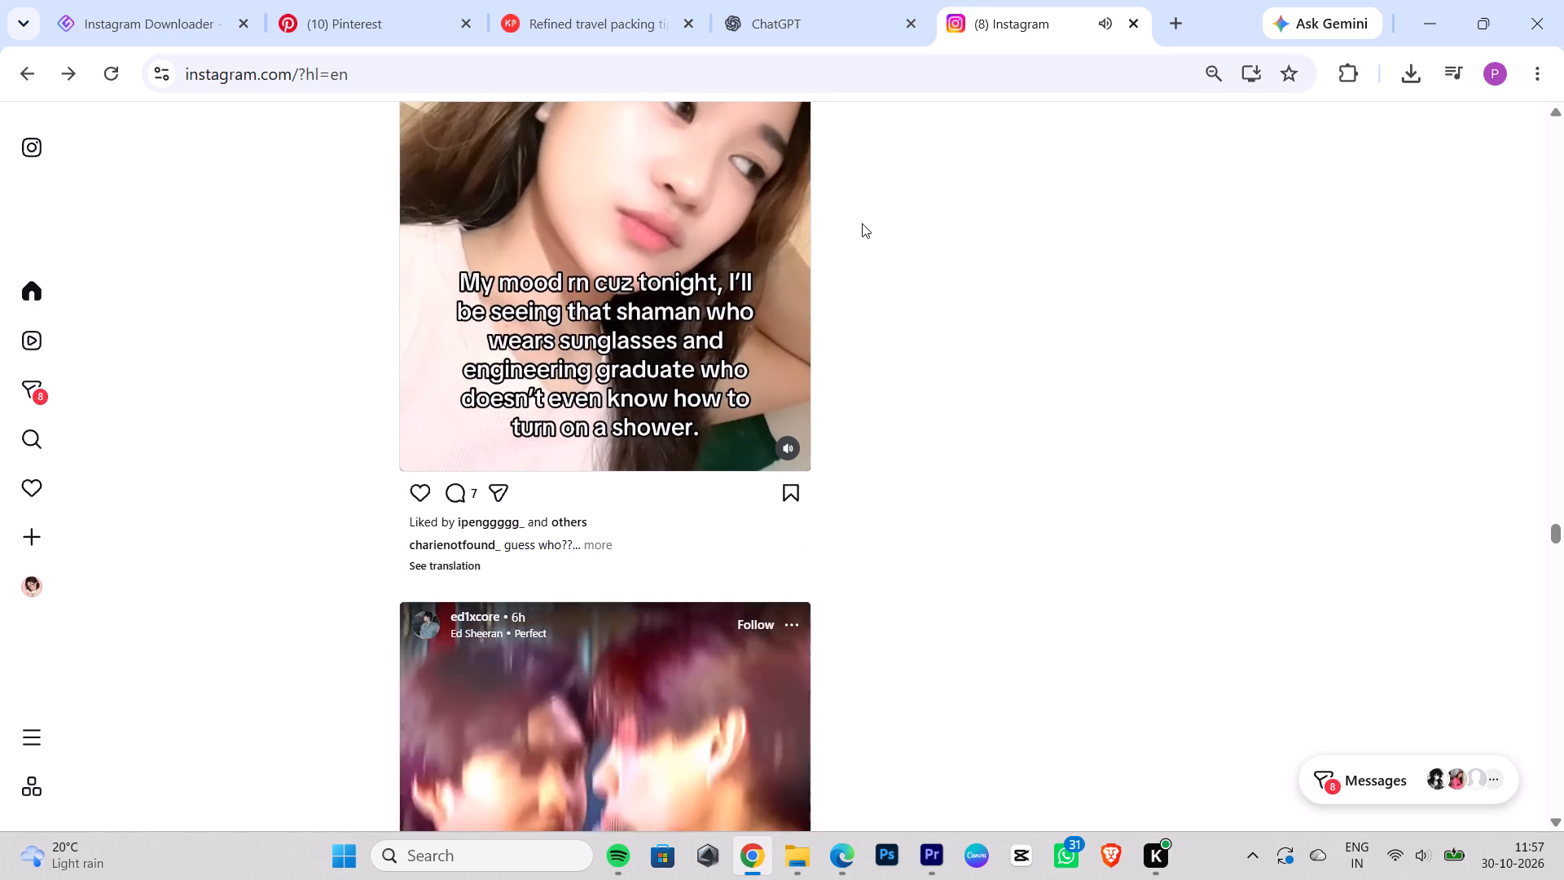
scroll(1024, 205, "down", 1)
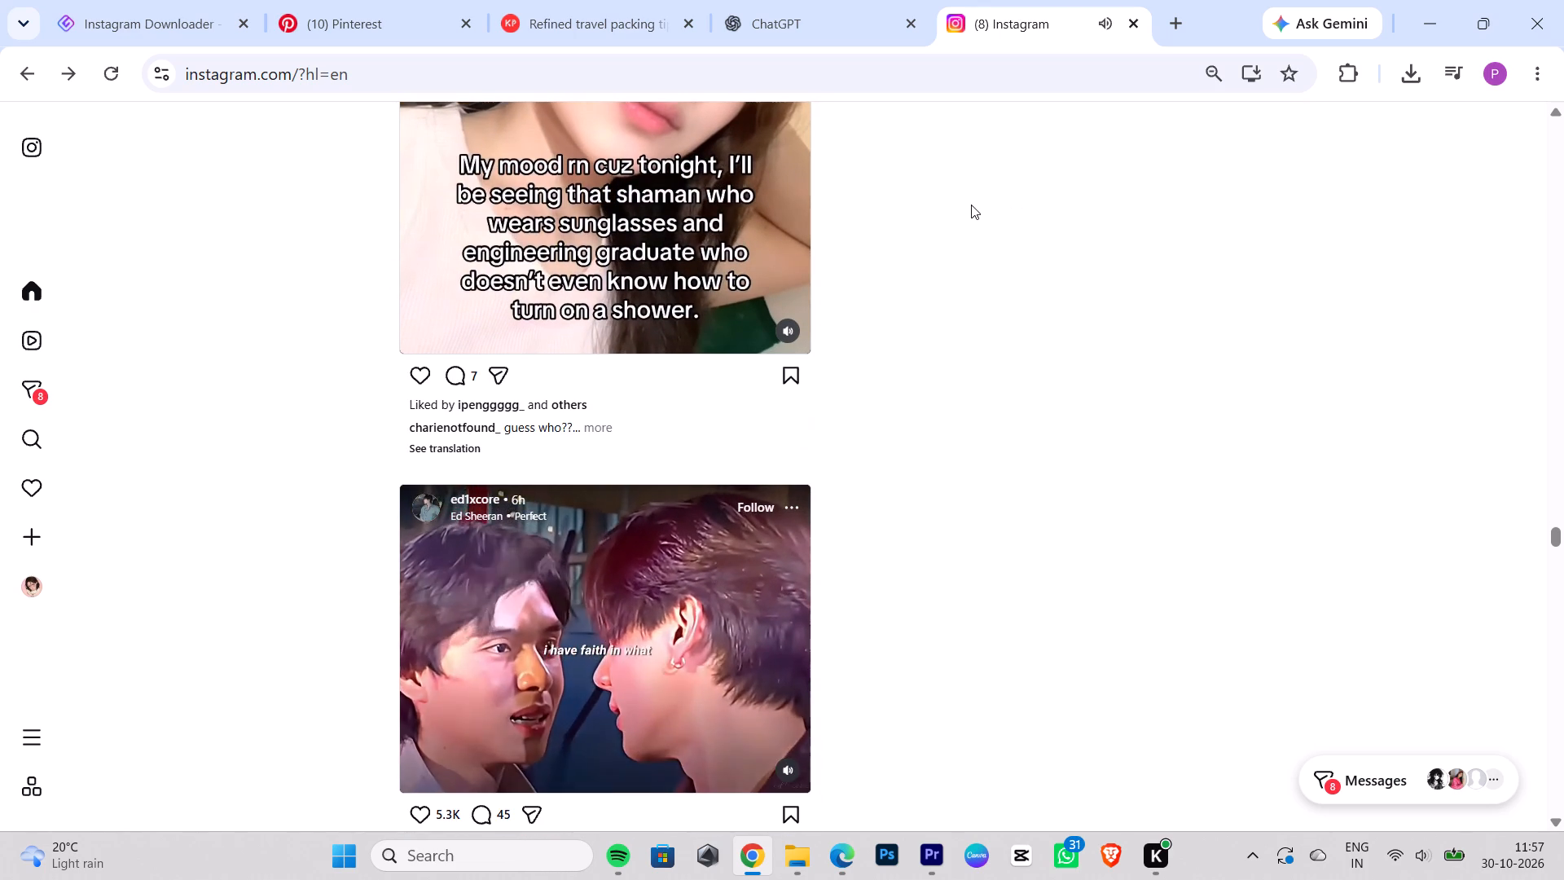
Continue browsing the Instagram home feed through the singing duet and short-haircut reels.
scroll(987, 211, "down", 3)
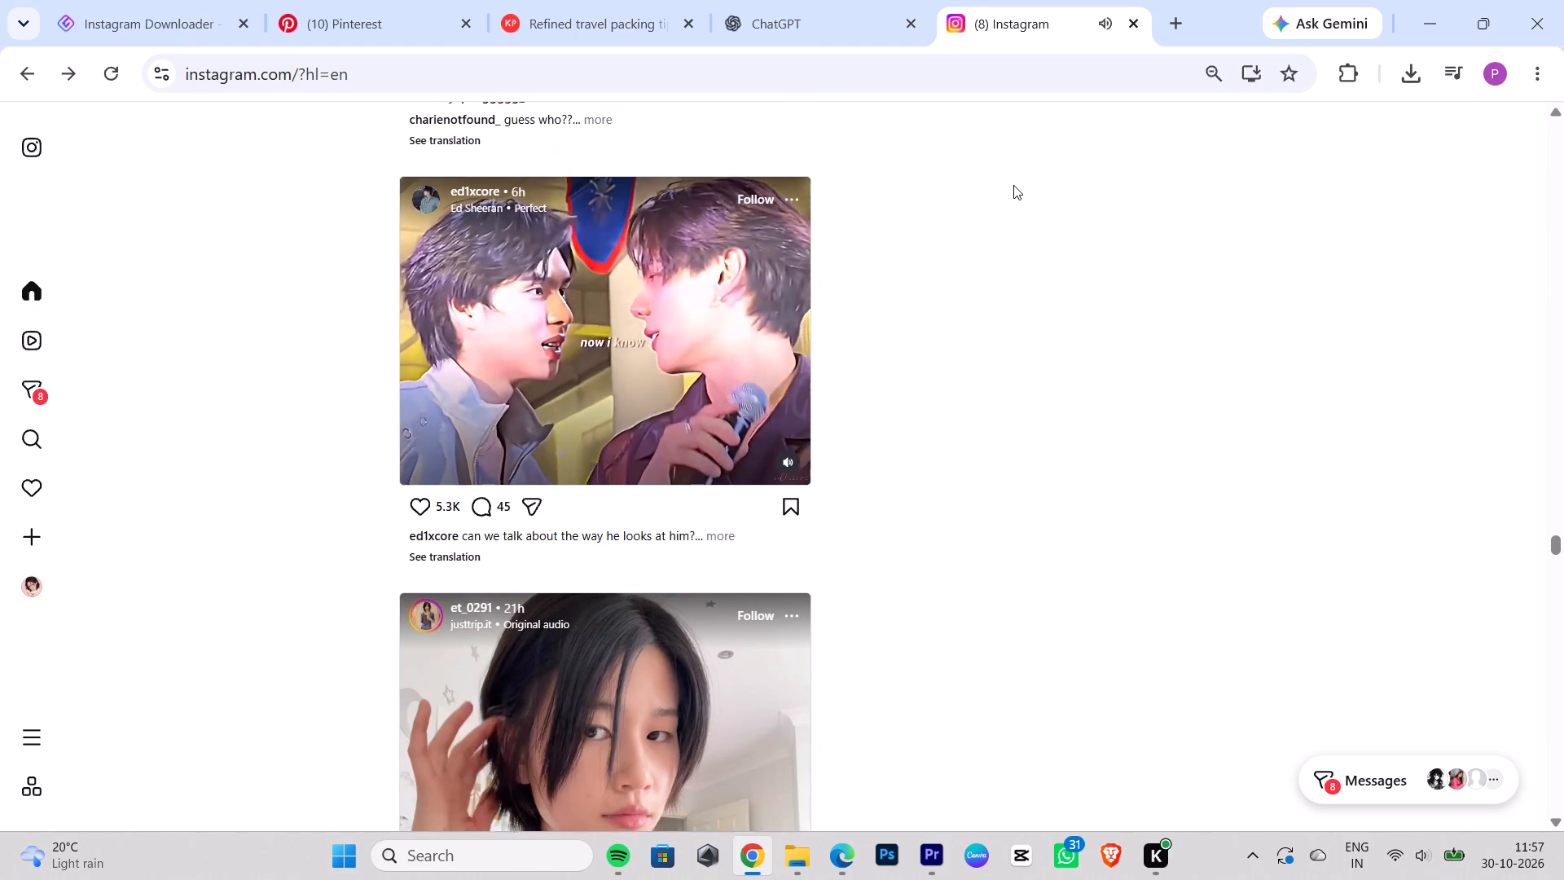
scroll(815, 441, "down", 4)
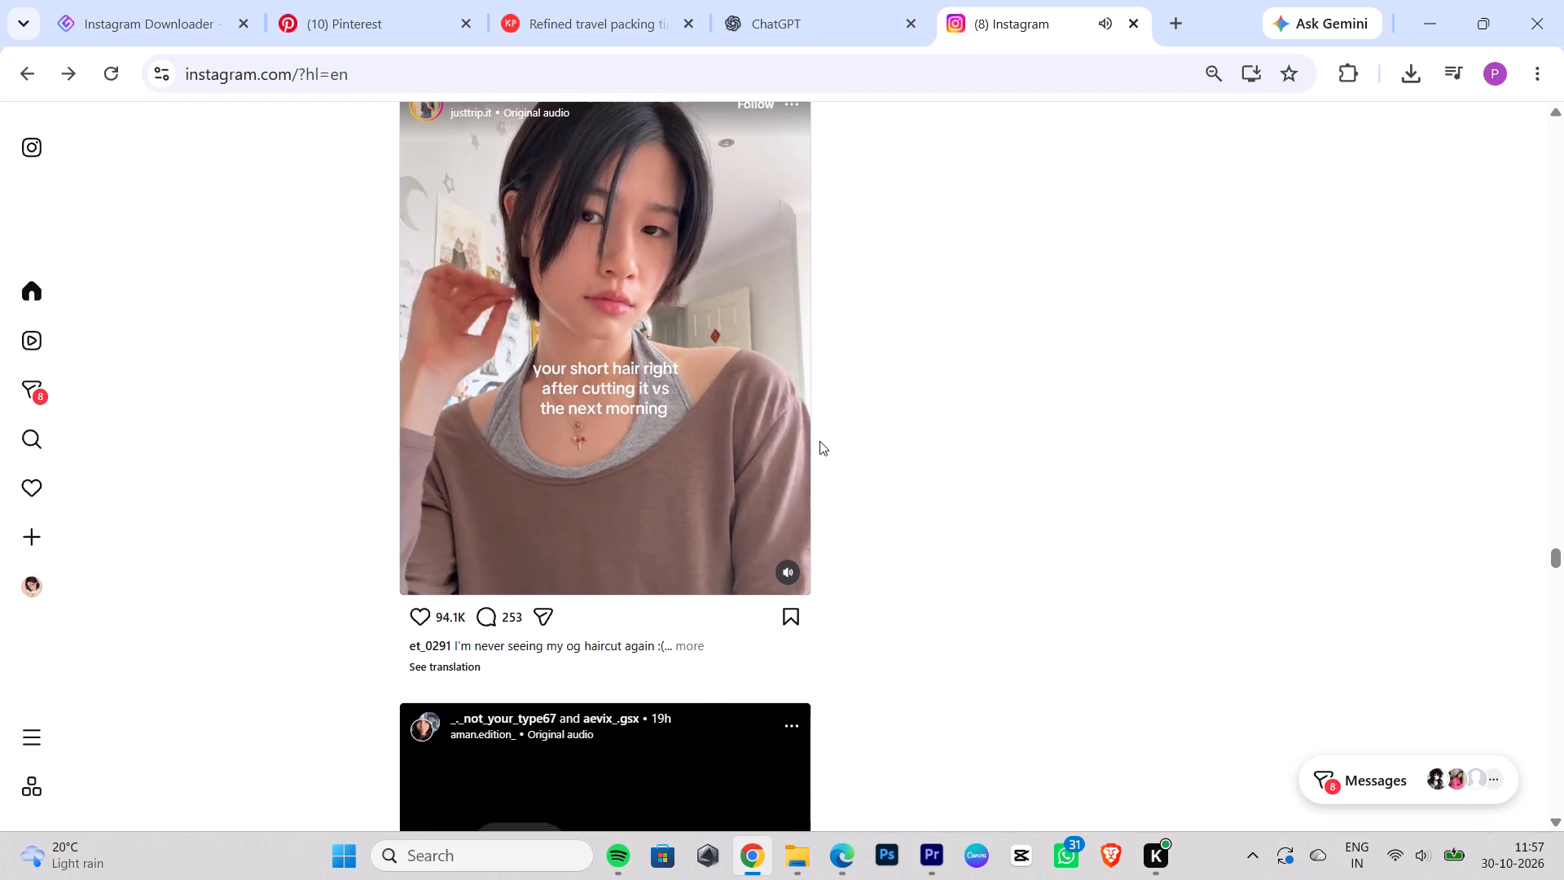
scroll(828, 428, "up", 4)
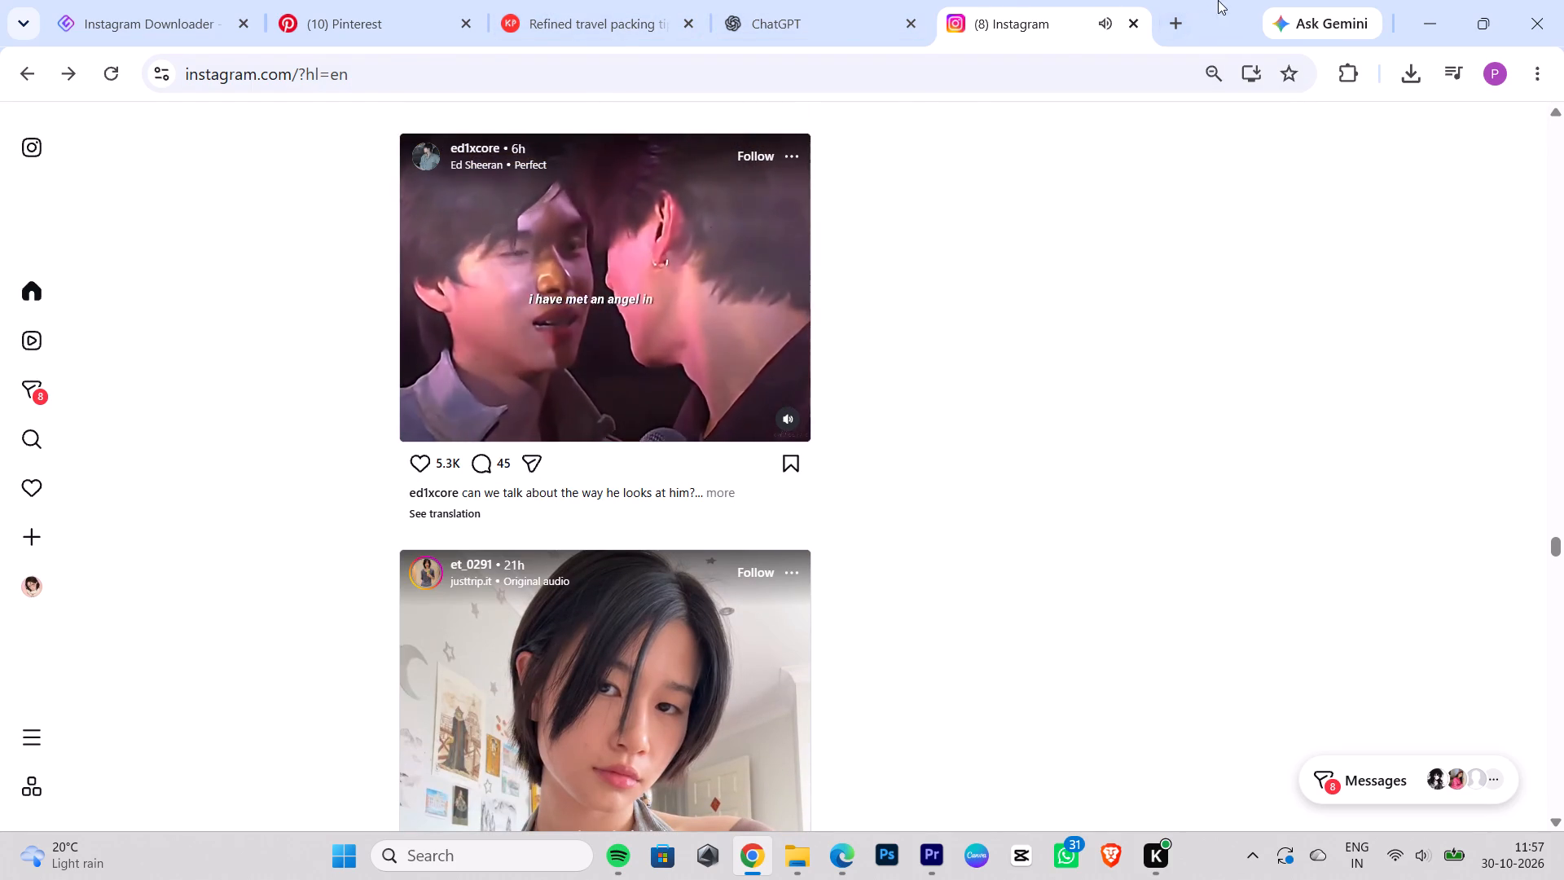
Restore the maximized Chrome window to a smaller floating window and position it over the Premiere Pro project, leaving the Program monitor's video visible.
left_click_drag(1218, 1, 795, 13)
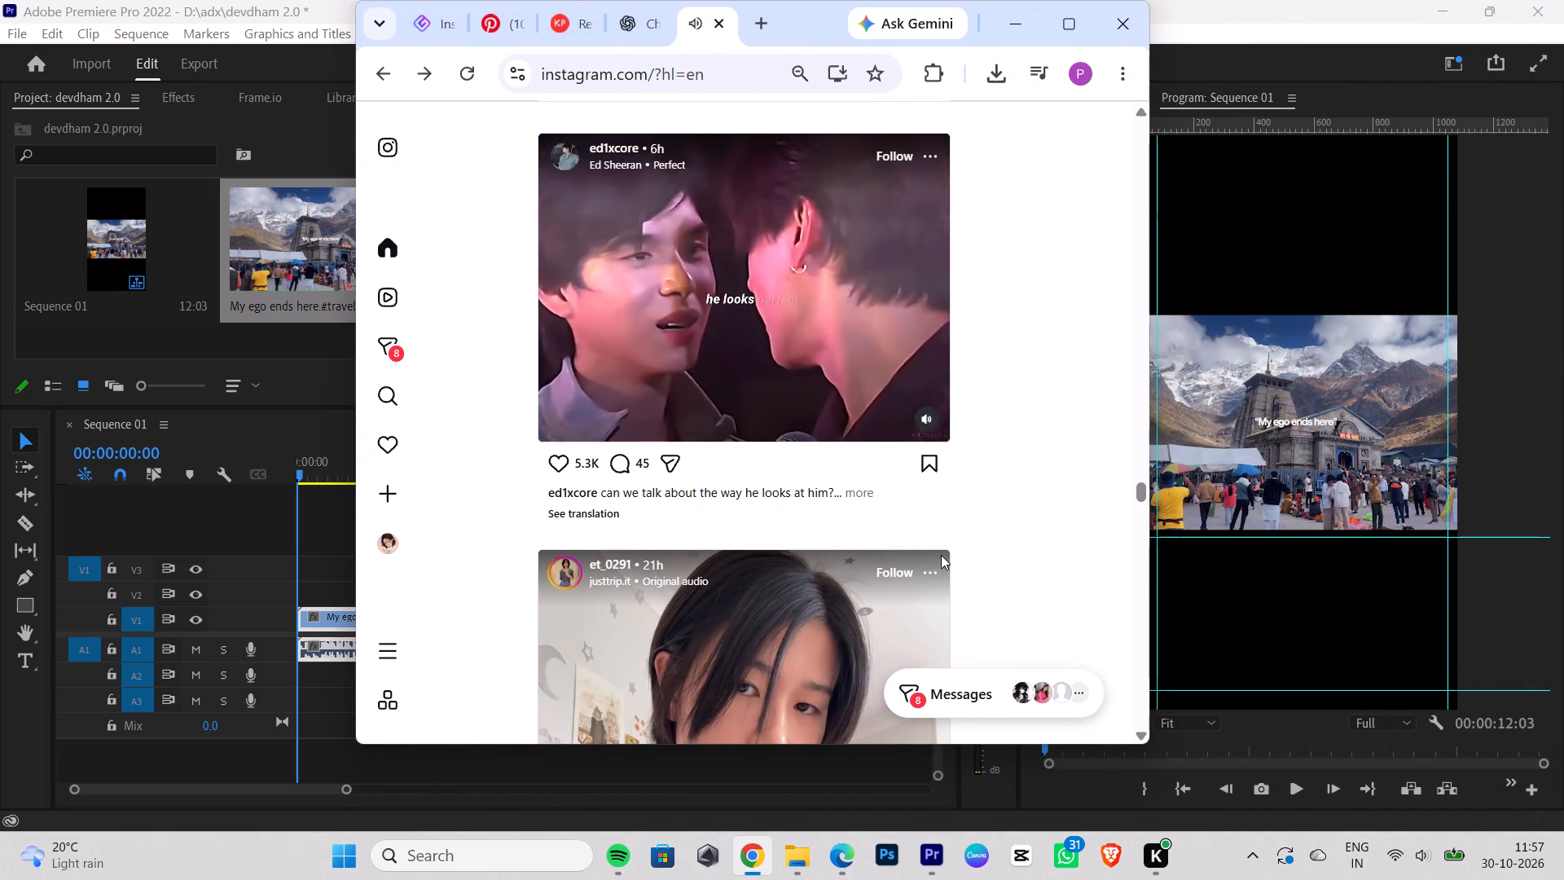
scroll(941, 555, "down", 9)
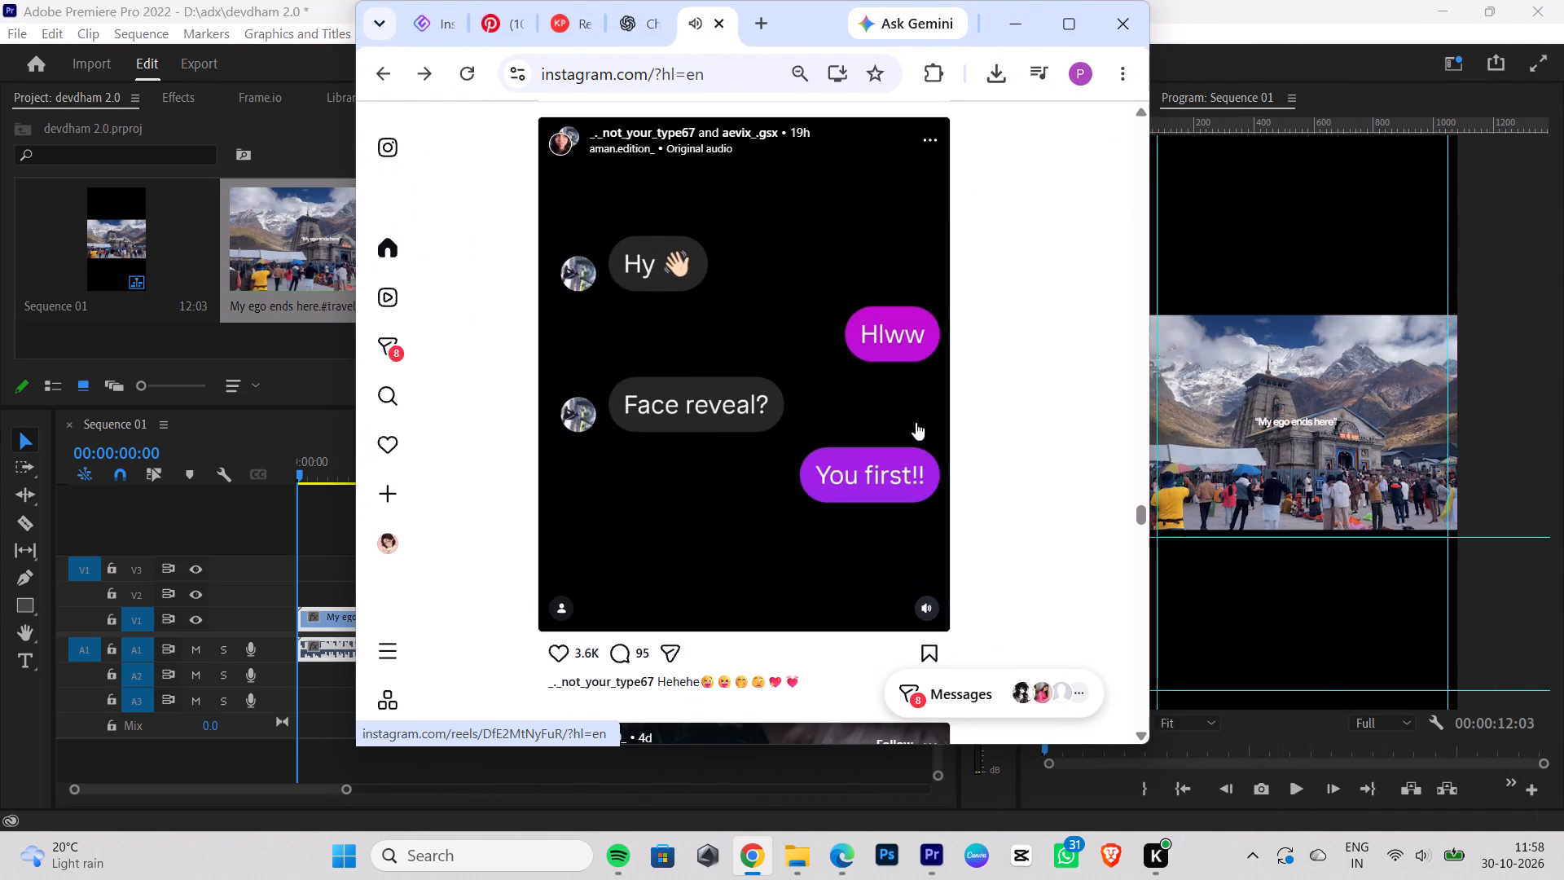
left_click_drag(816, 16, 783, 40)
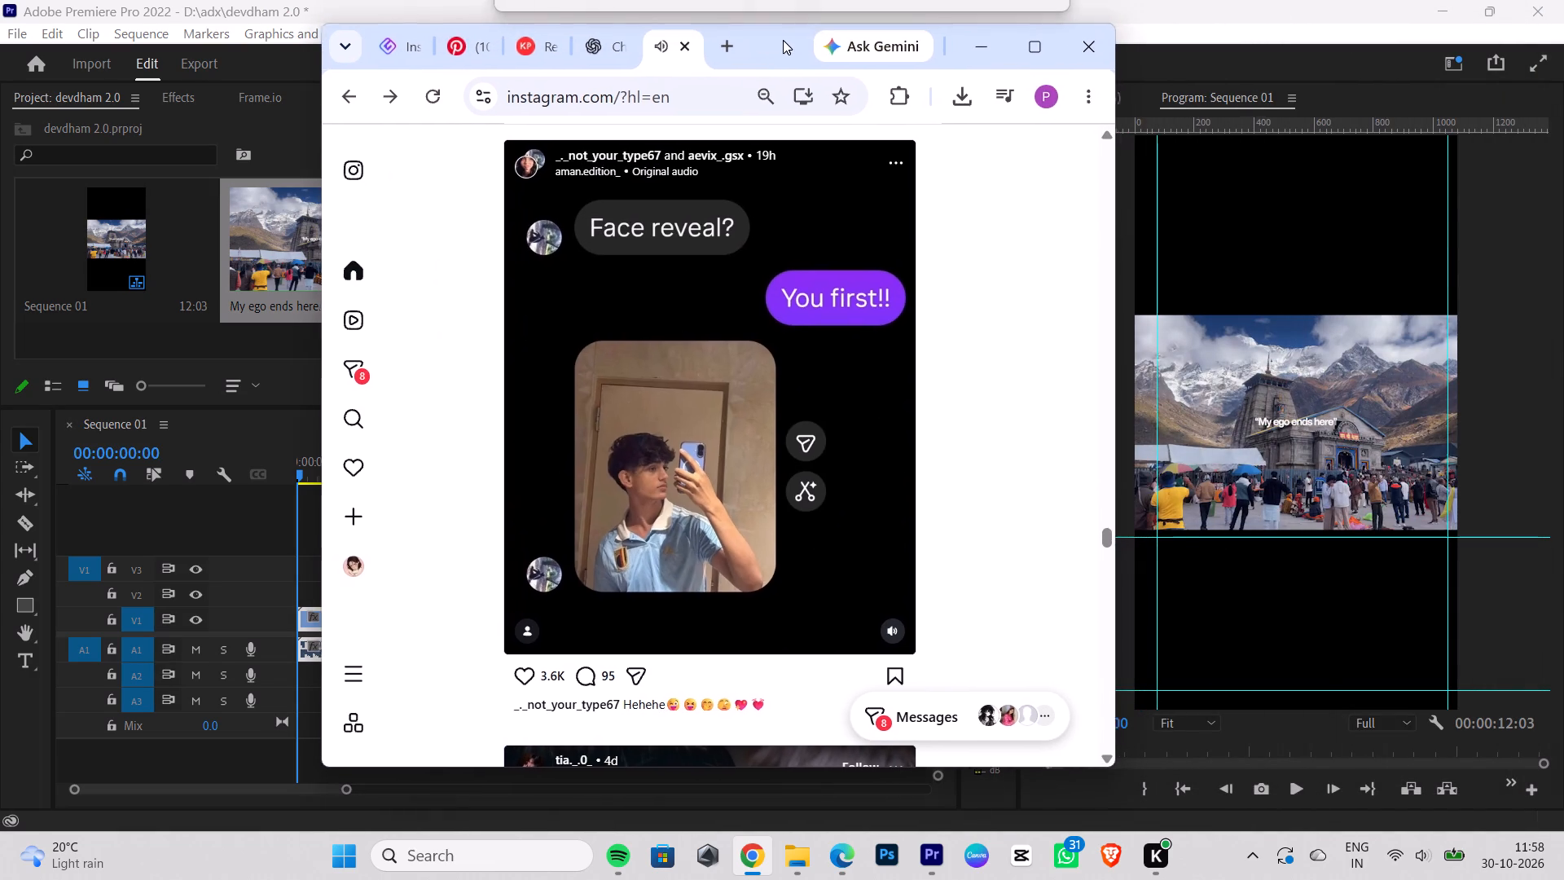
left_click_drag(783, 40, 707, 58)
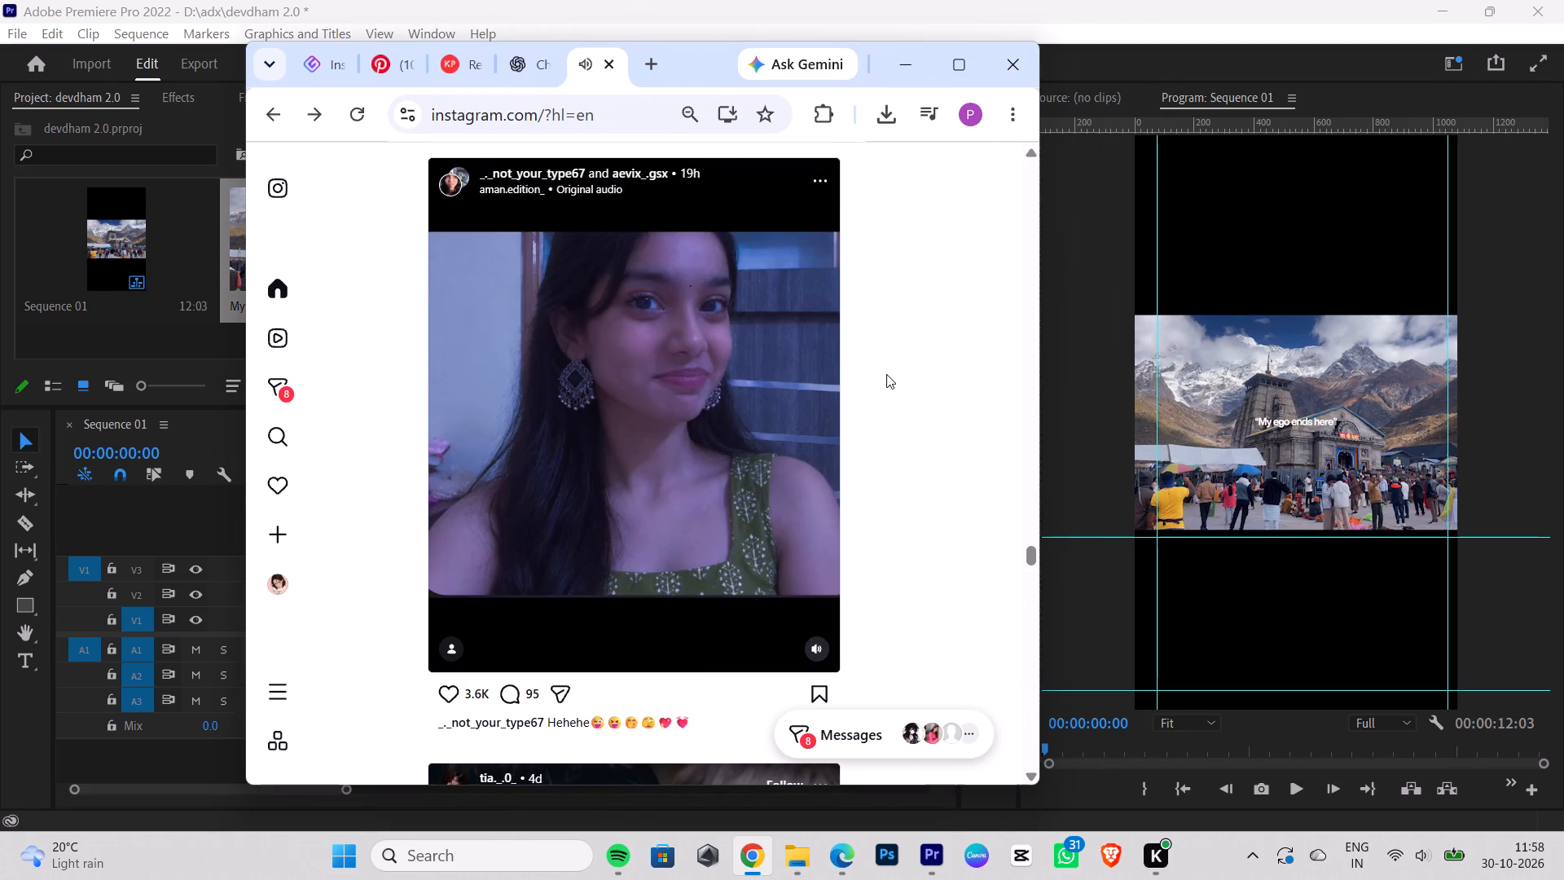
Browse further reels in the Instagram home feed in the floating window, down to the primevideoin talk-show reel.
scroll(868, 355, "down", 5)
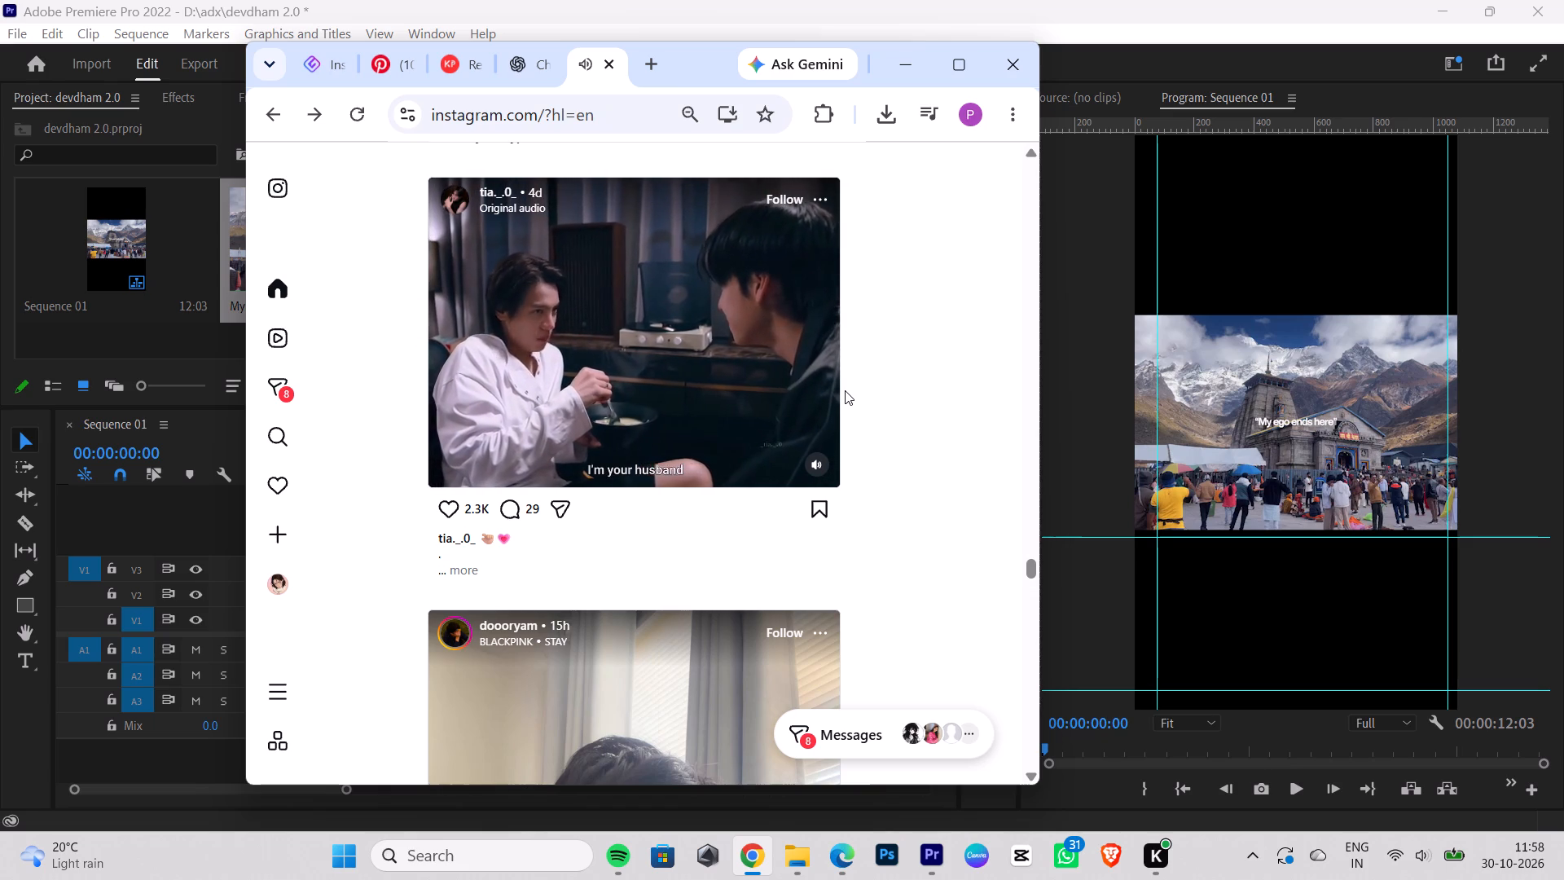
scroll(845, 390, "down", 3)
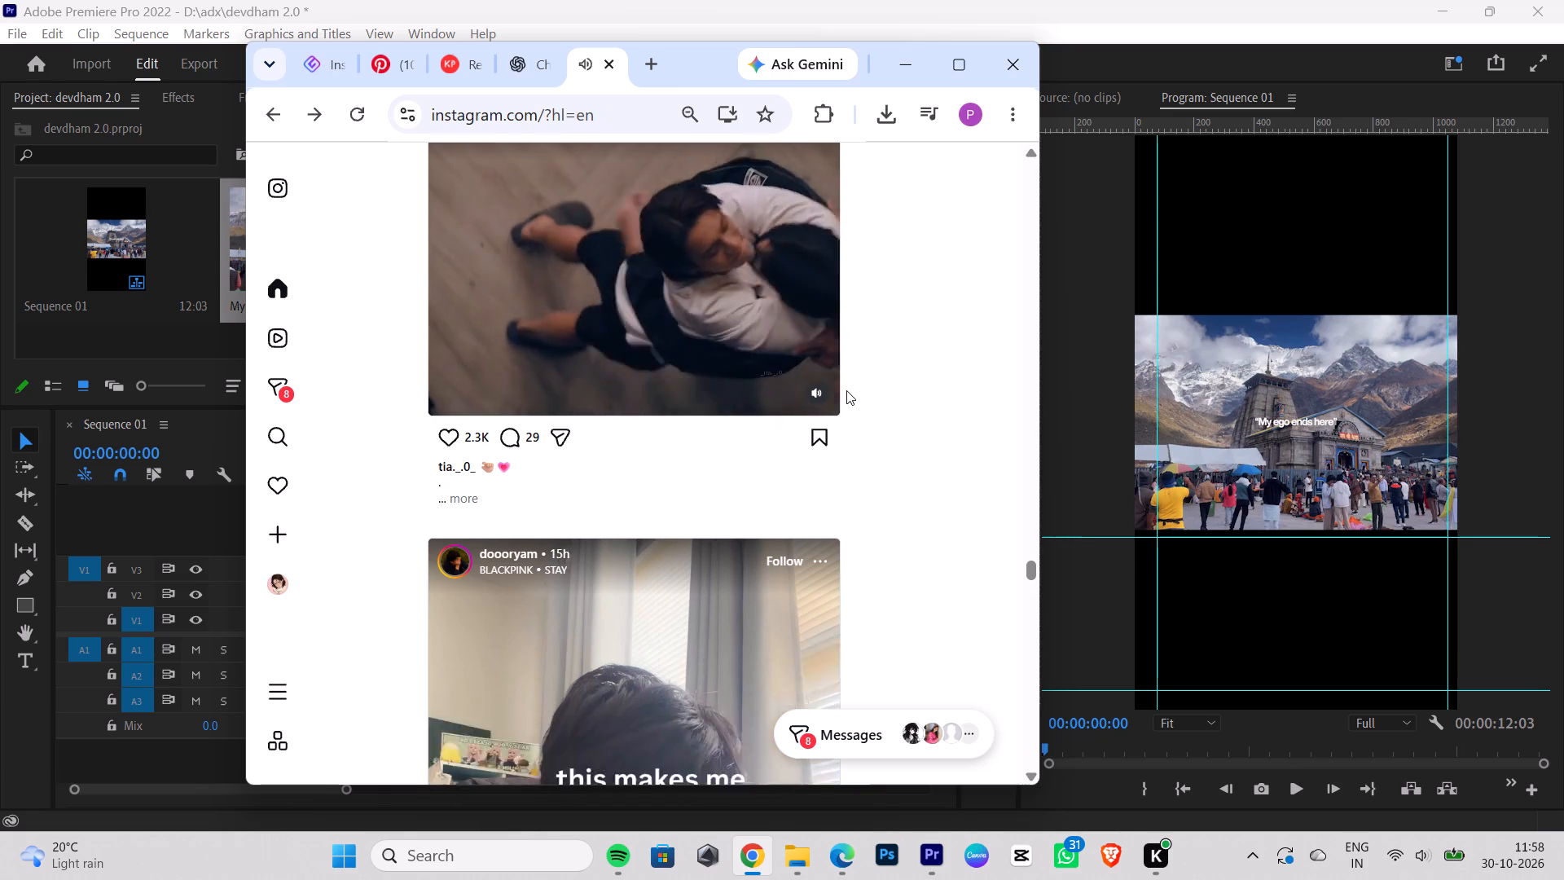
scroll(846, 390, "down", 3)
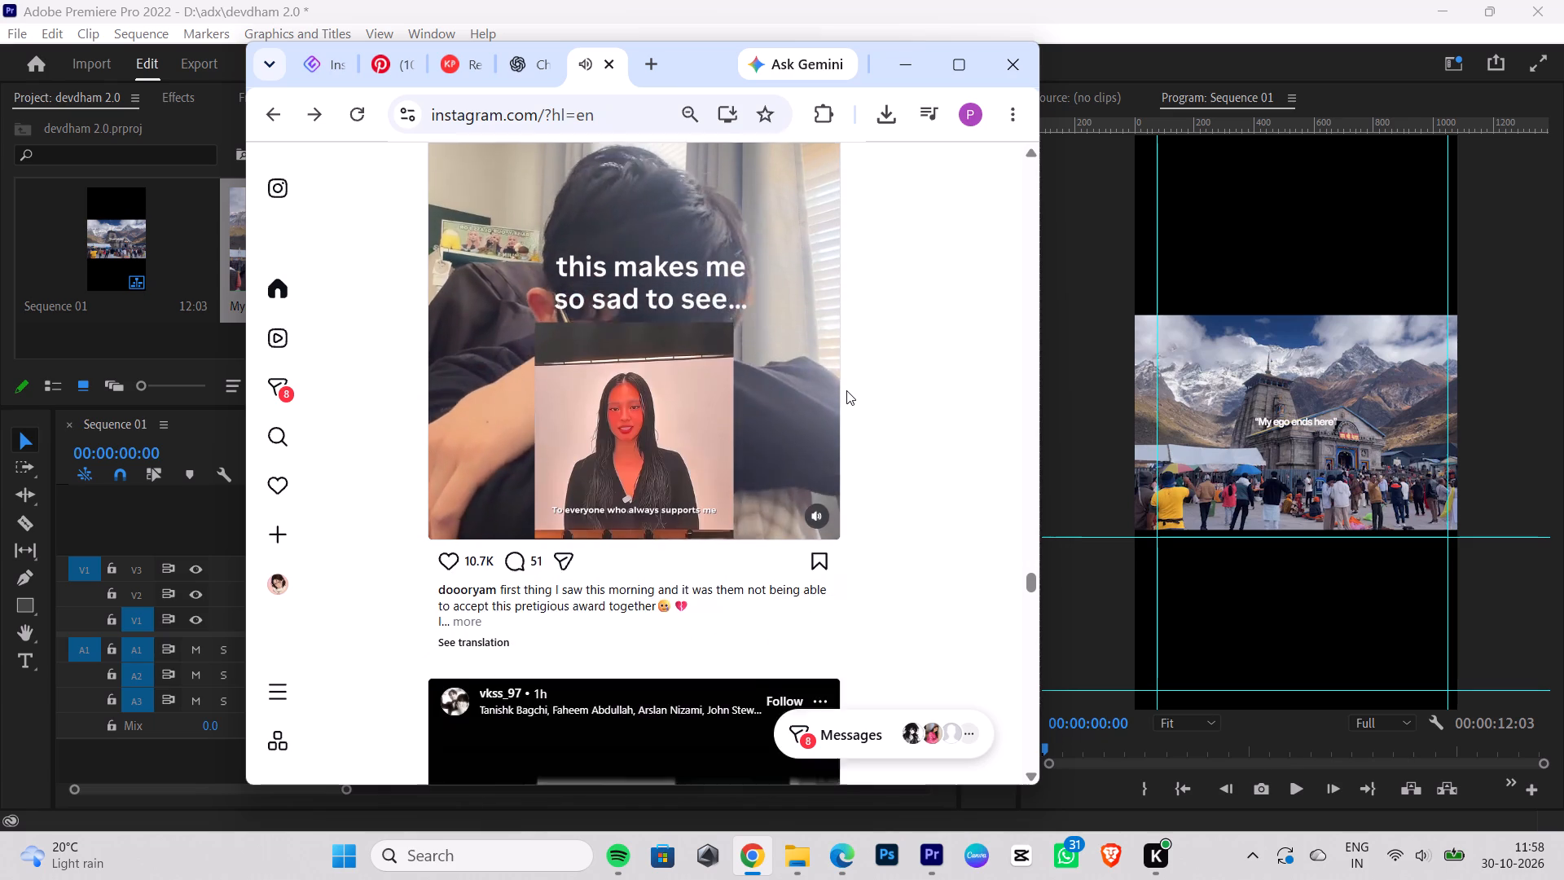
scroll(846, 385, "down", 4)
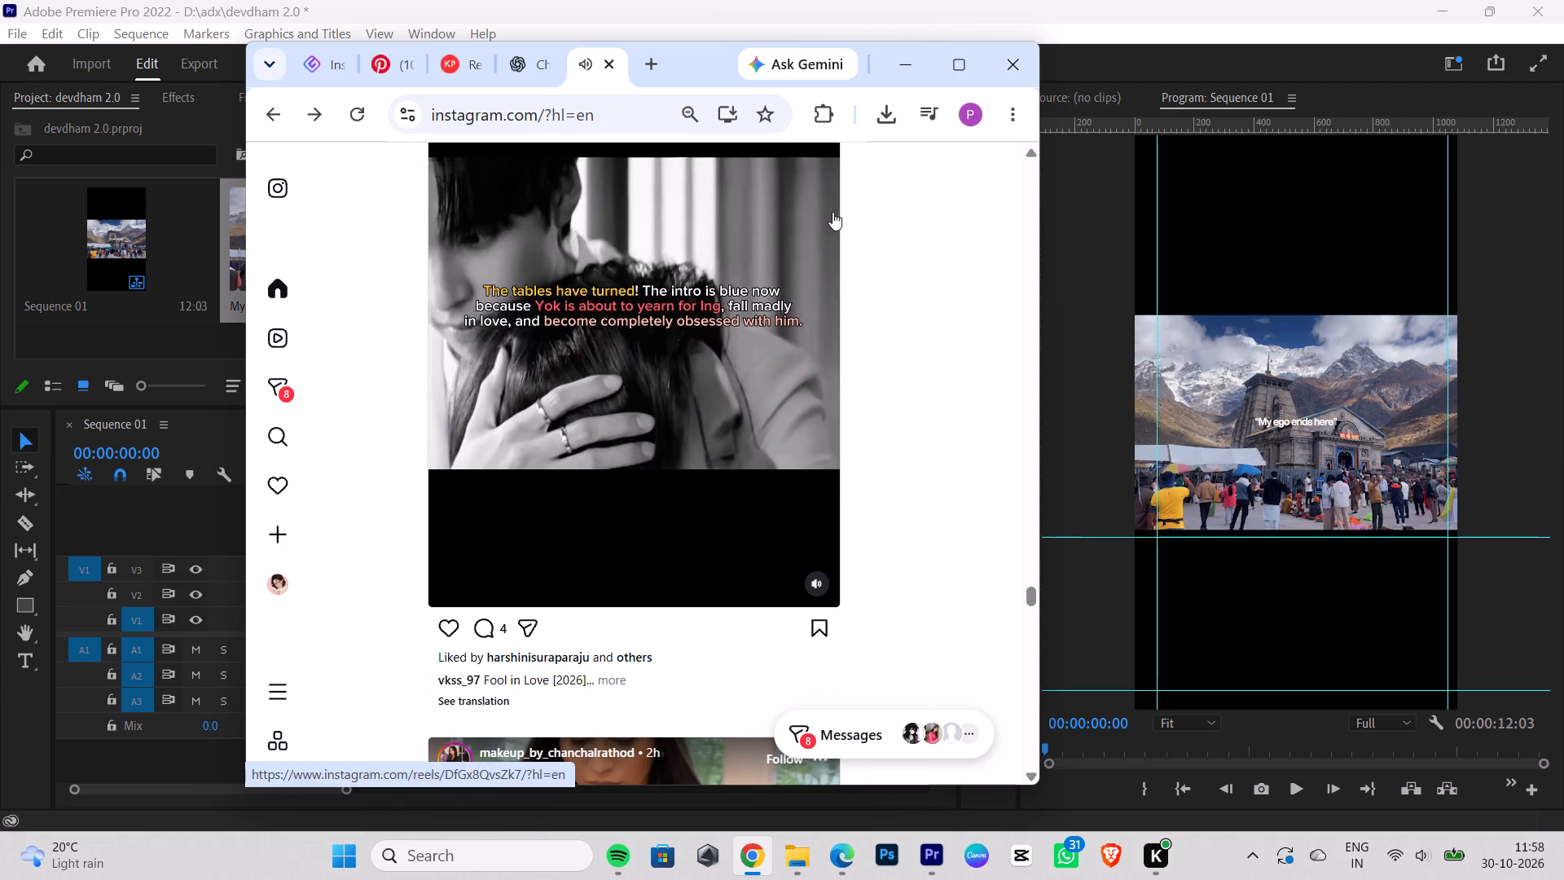
scroll(893, 272, "down", 5)
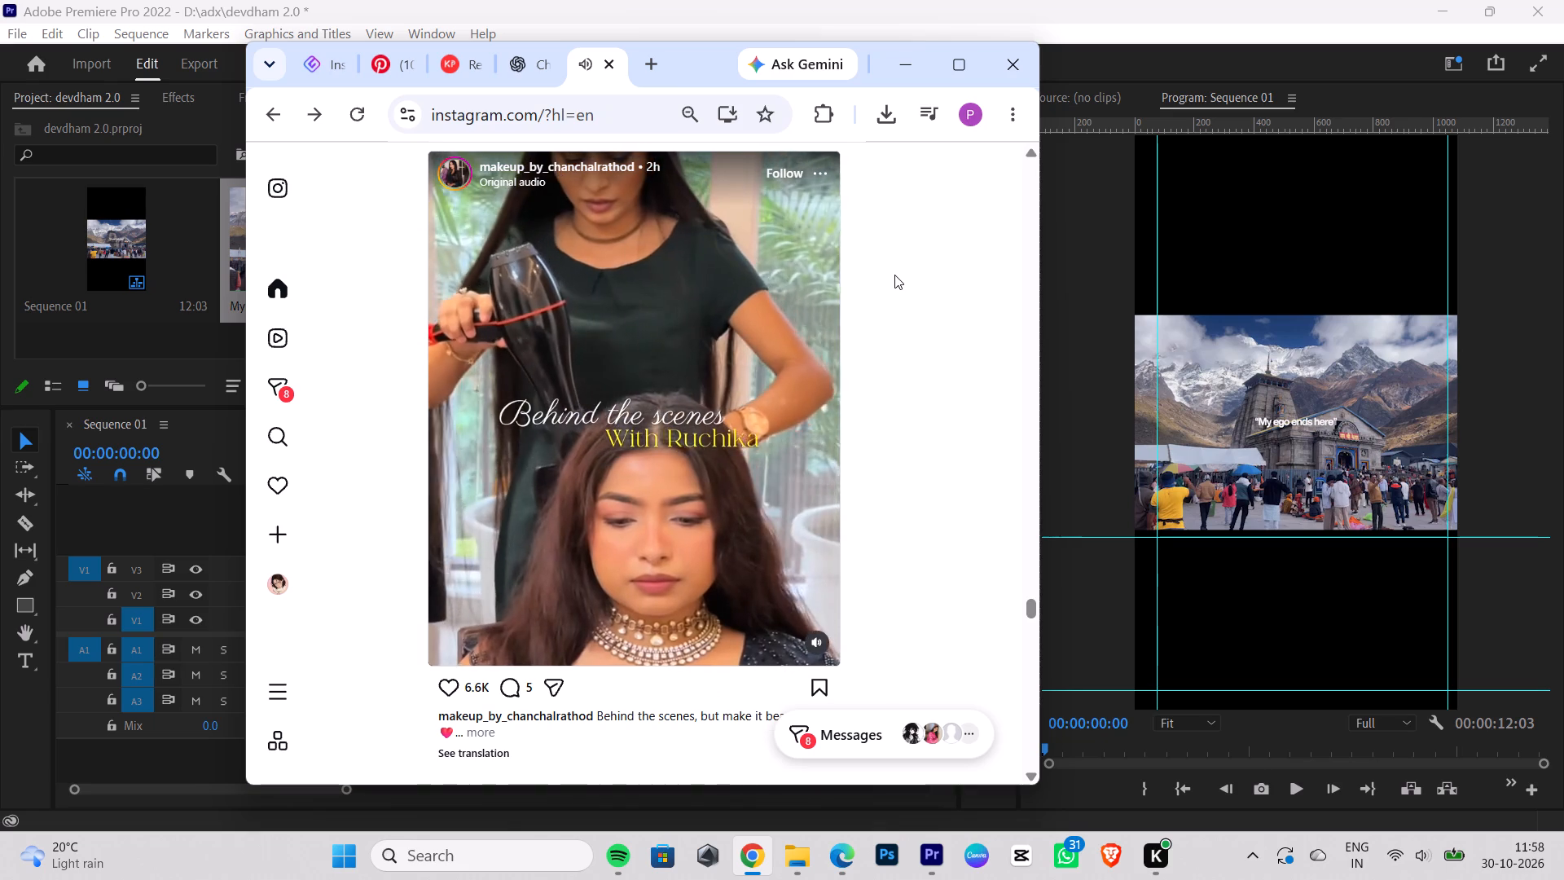
scroll(894, 275, "down", 6)
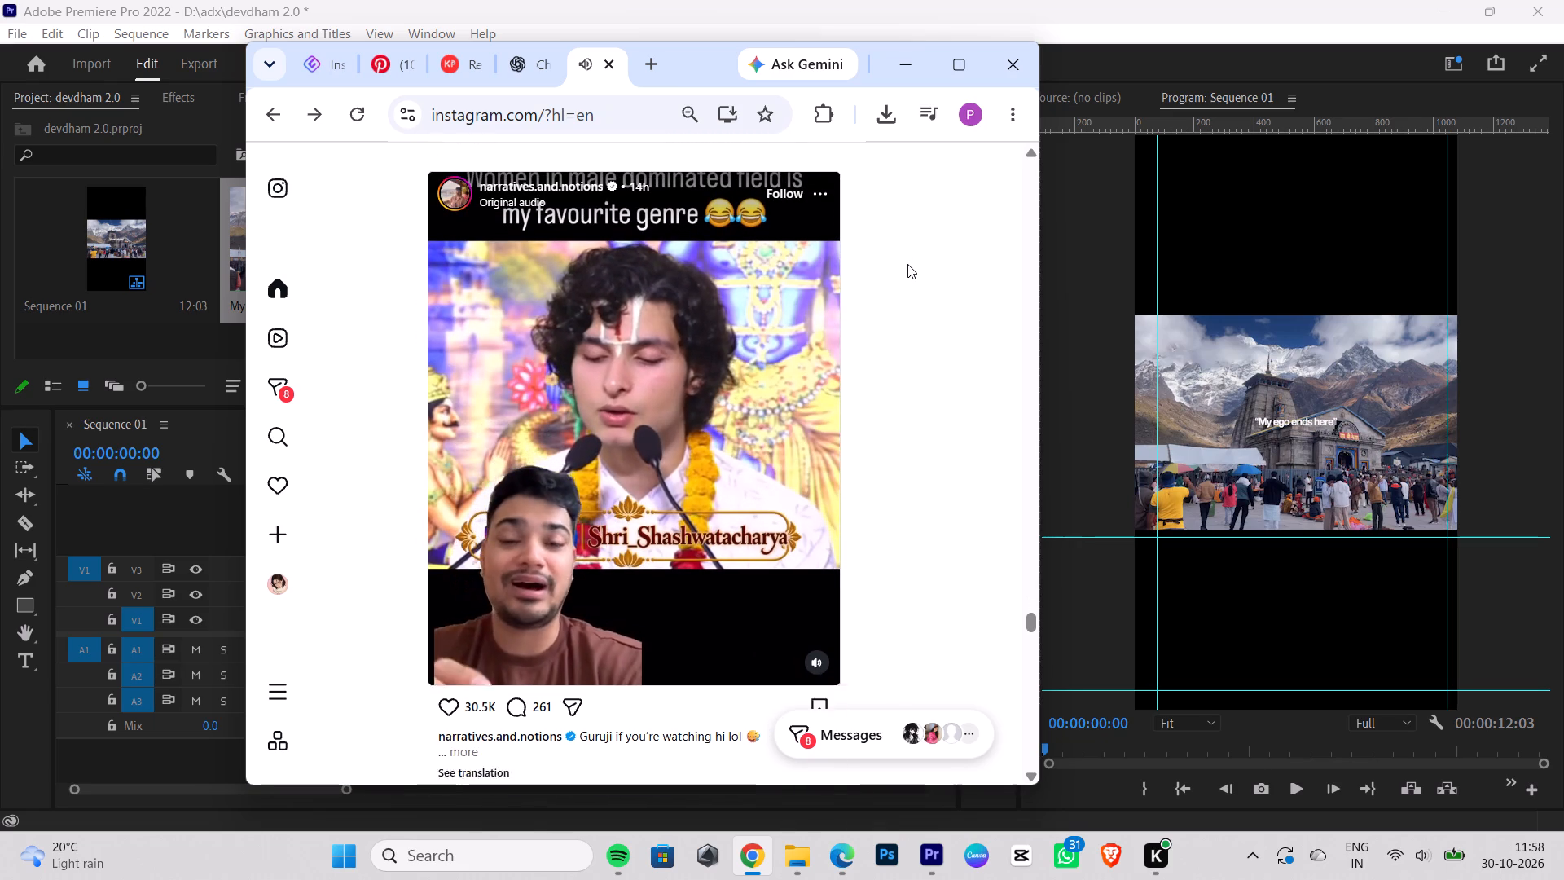
scroll(899, 289, "down", 5)
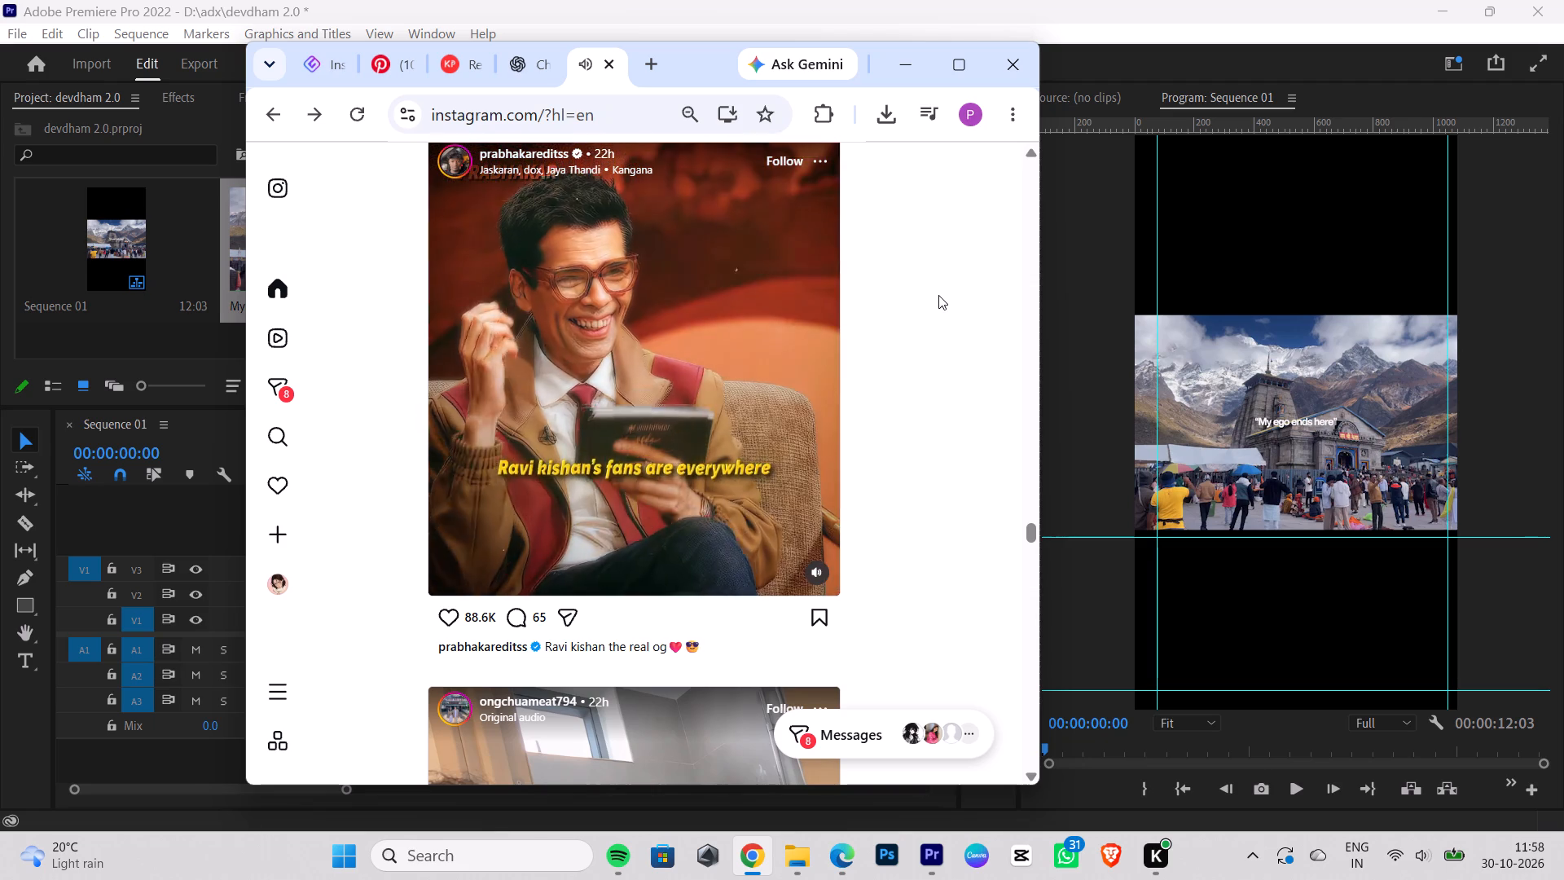
scroll(938, 295, "down", 5)
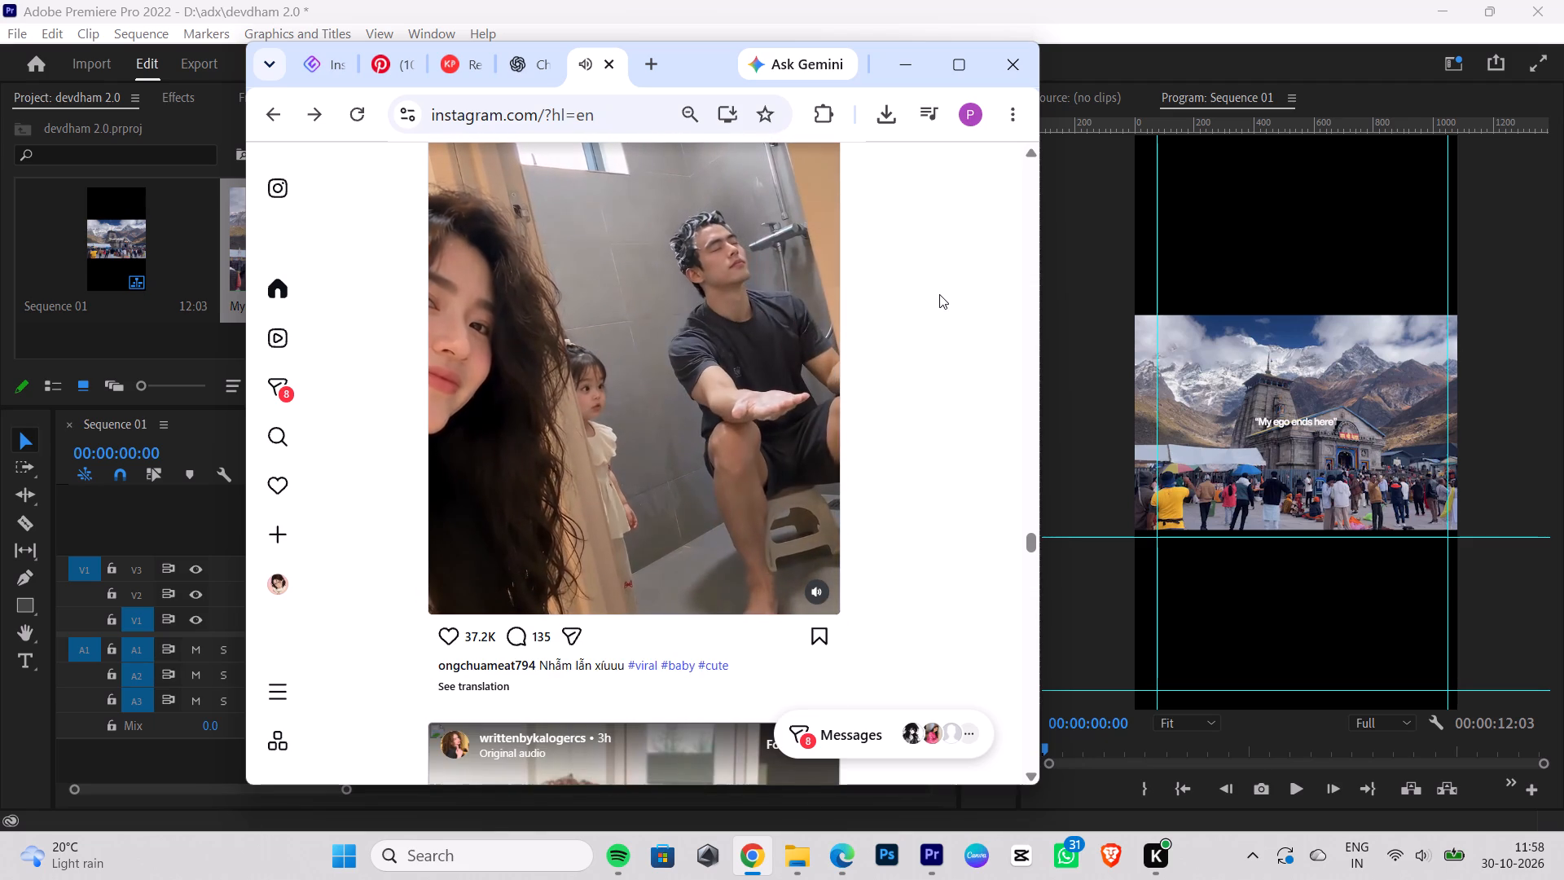
scroll(960, 282, "up", 1)
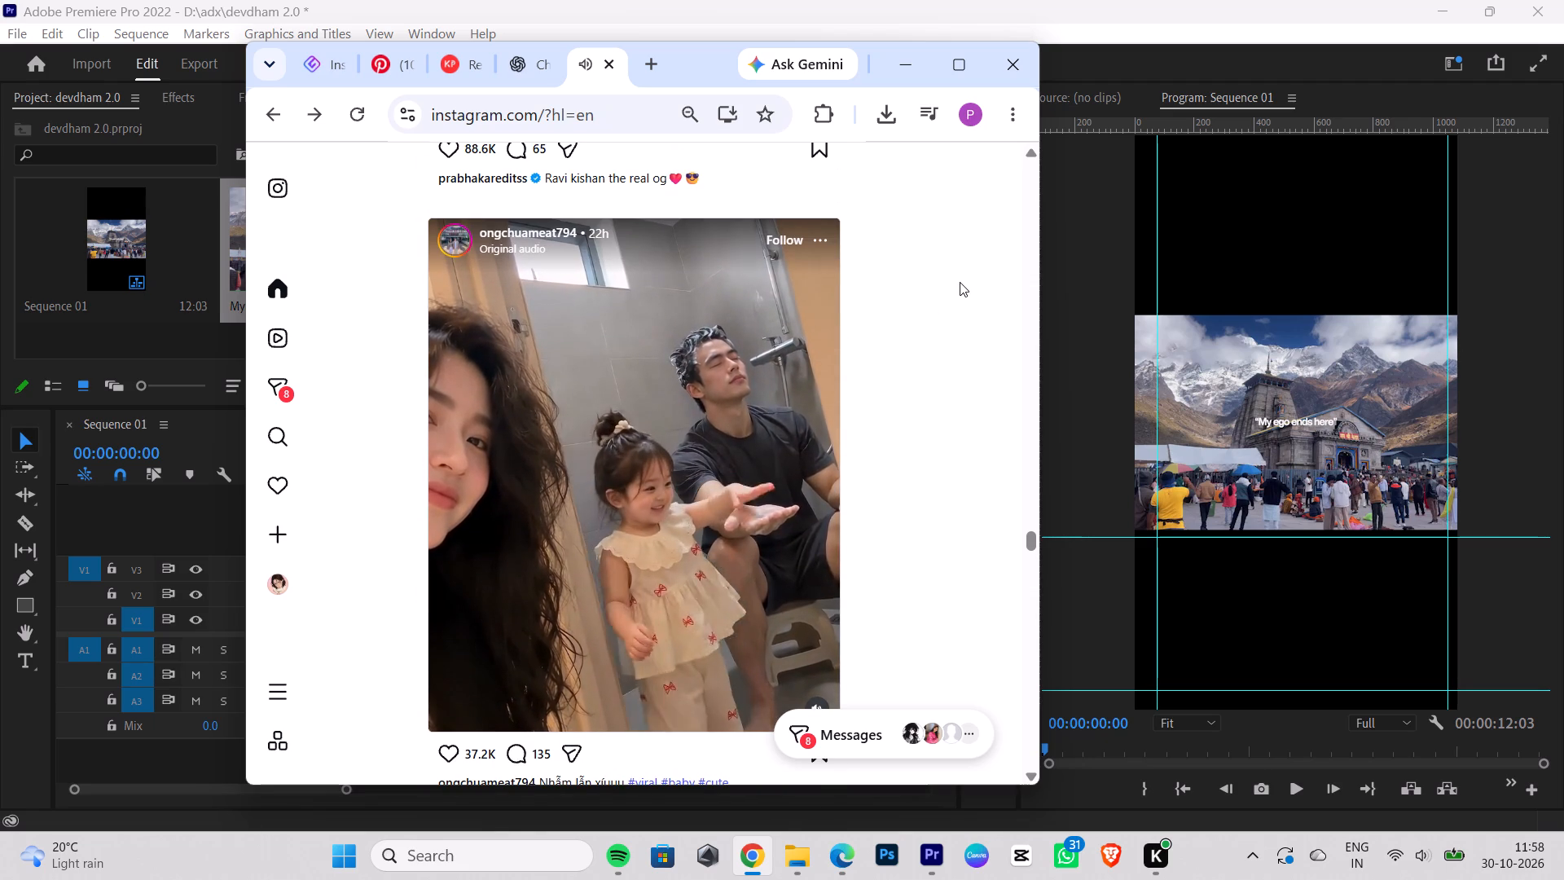
scroll(934, 293, "down", 5)
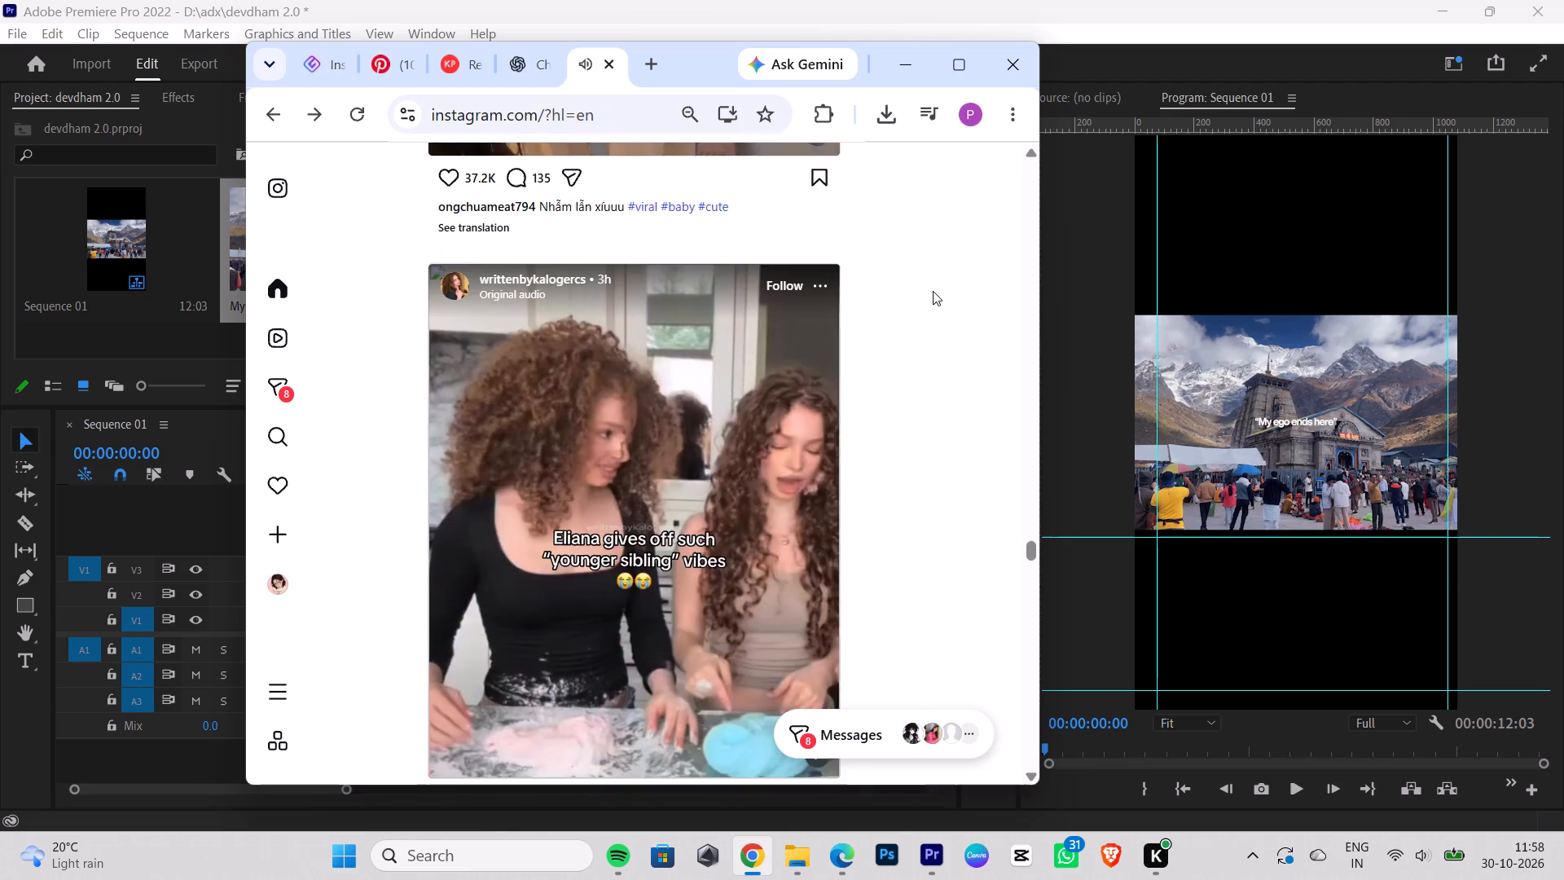
scroll(920, 292, "down", 3)
scroll(920, 292, "up", 2)
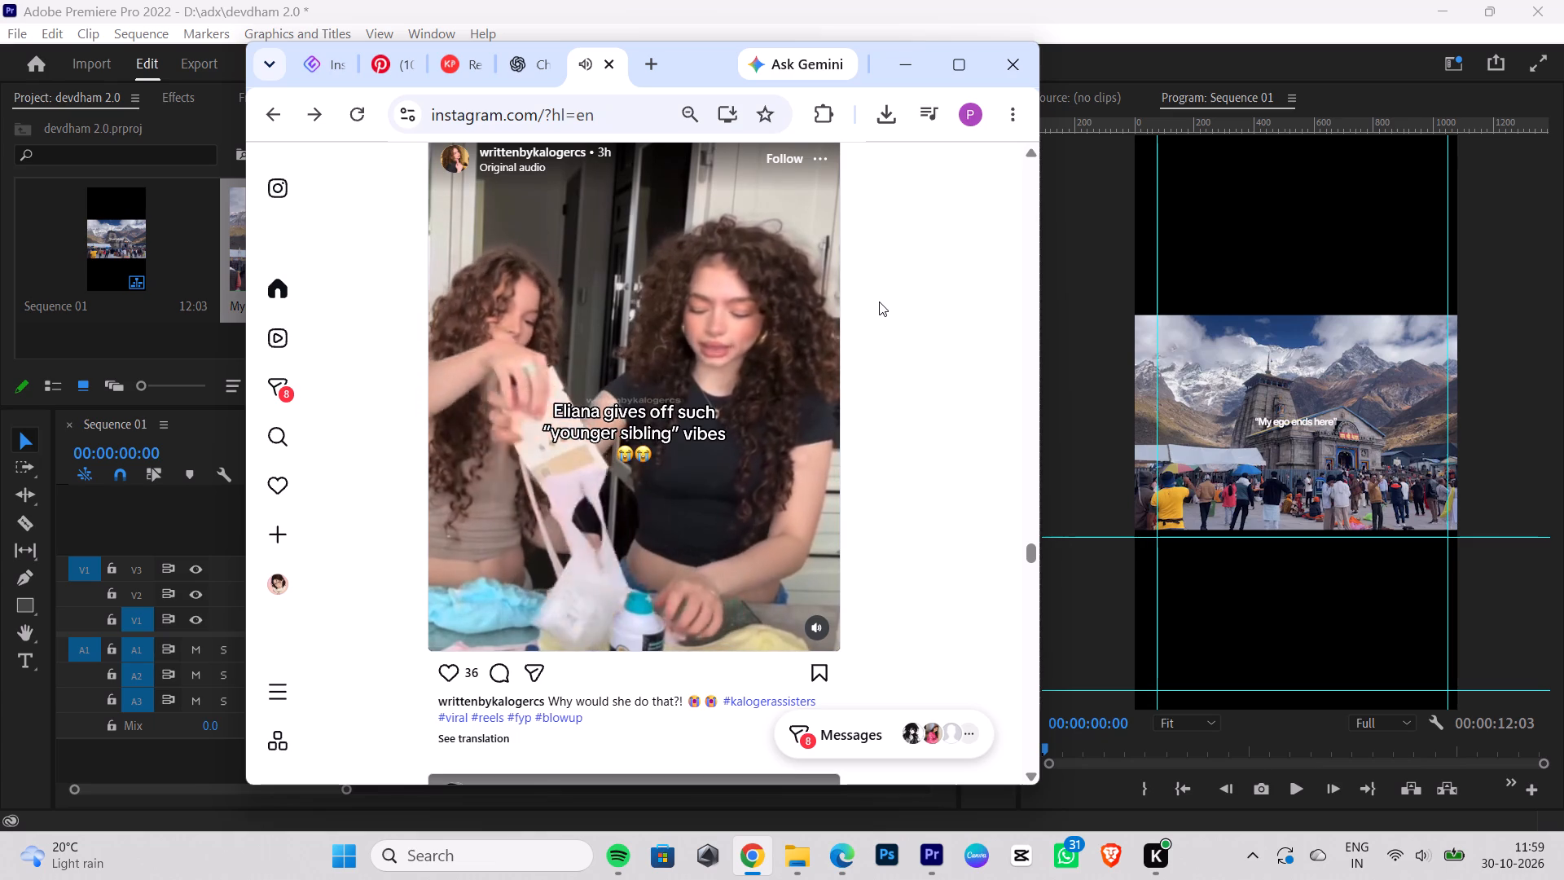
scroll(879, 301, "down", 7)
scroll(889, 389, "up", 2)
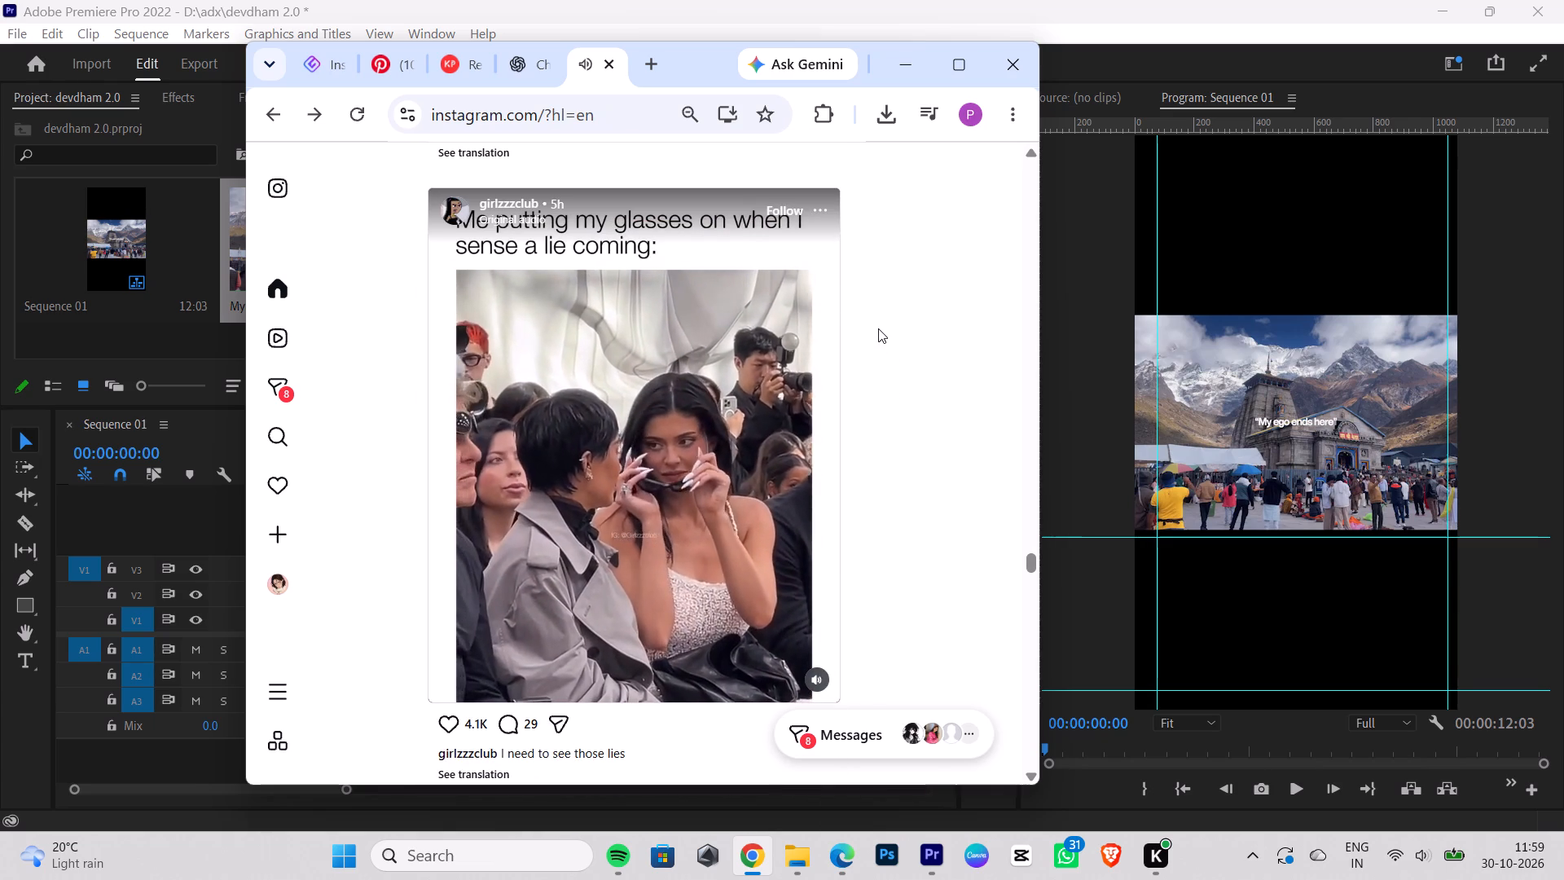
scroll(879, 326, "down", 2)
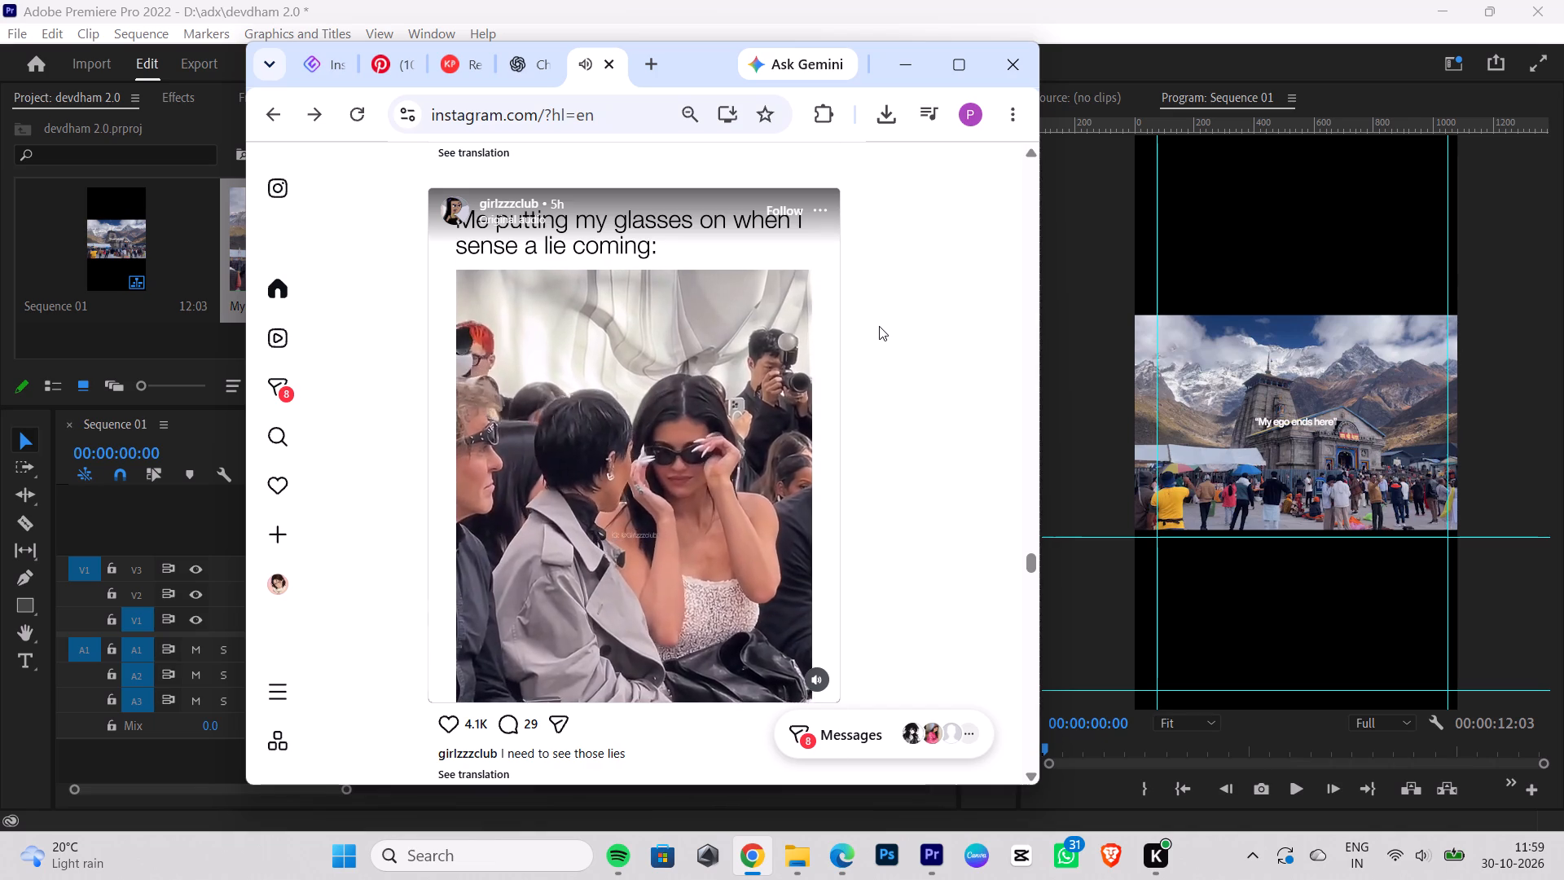
scroll(879, 326, "down", 7)
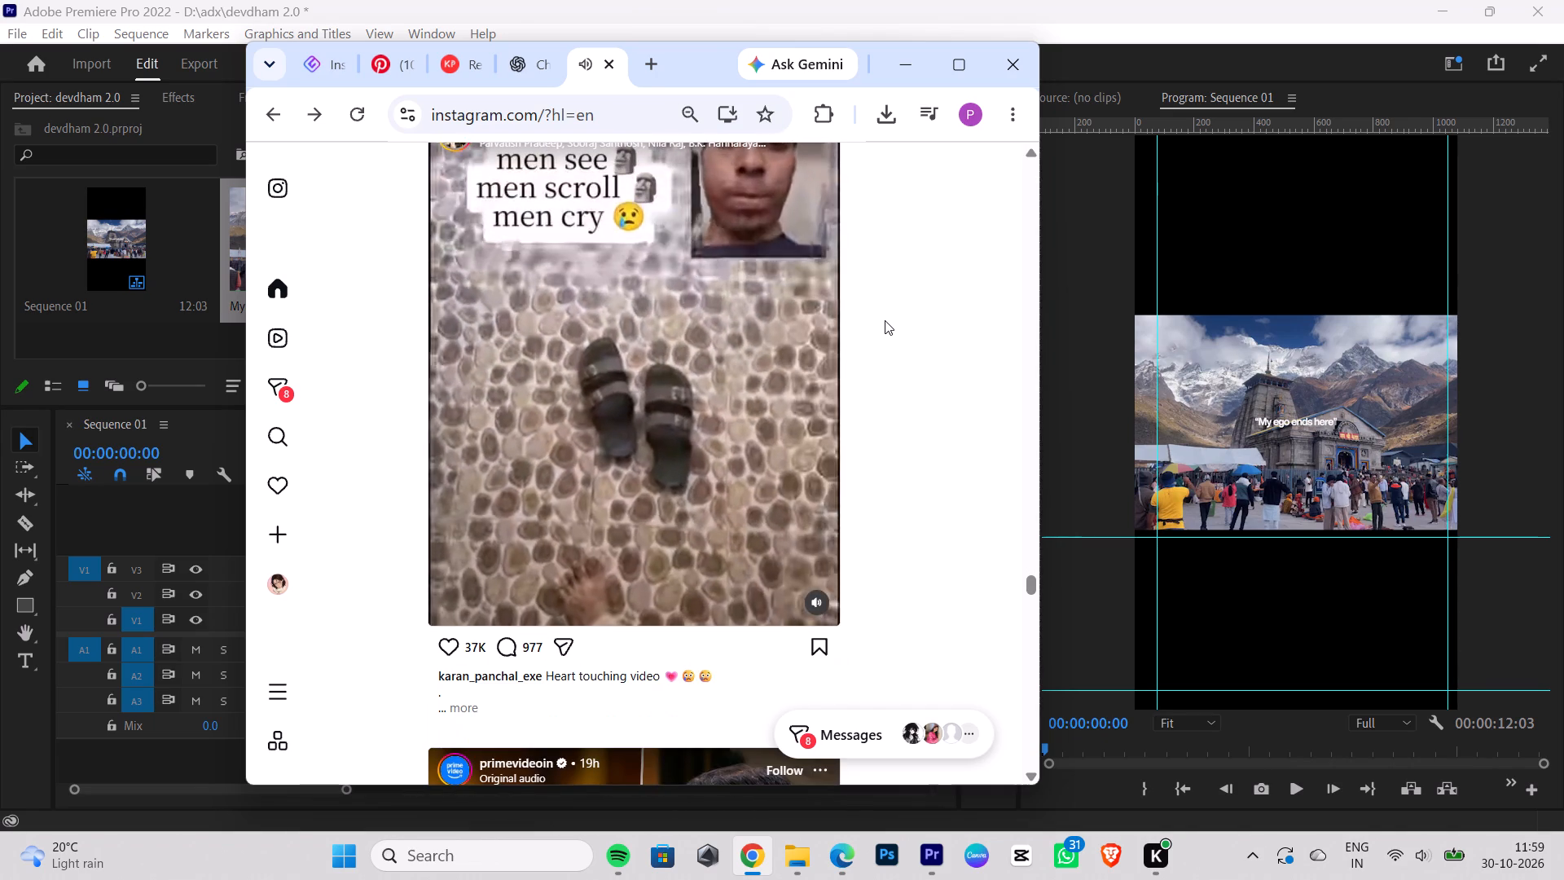
scroll(855, 293, "down", 2)
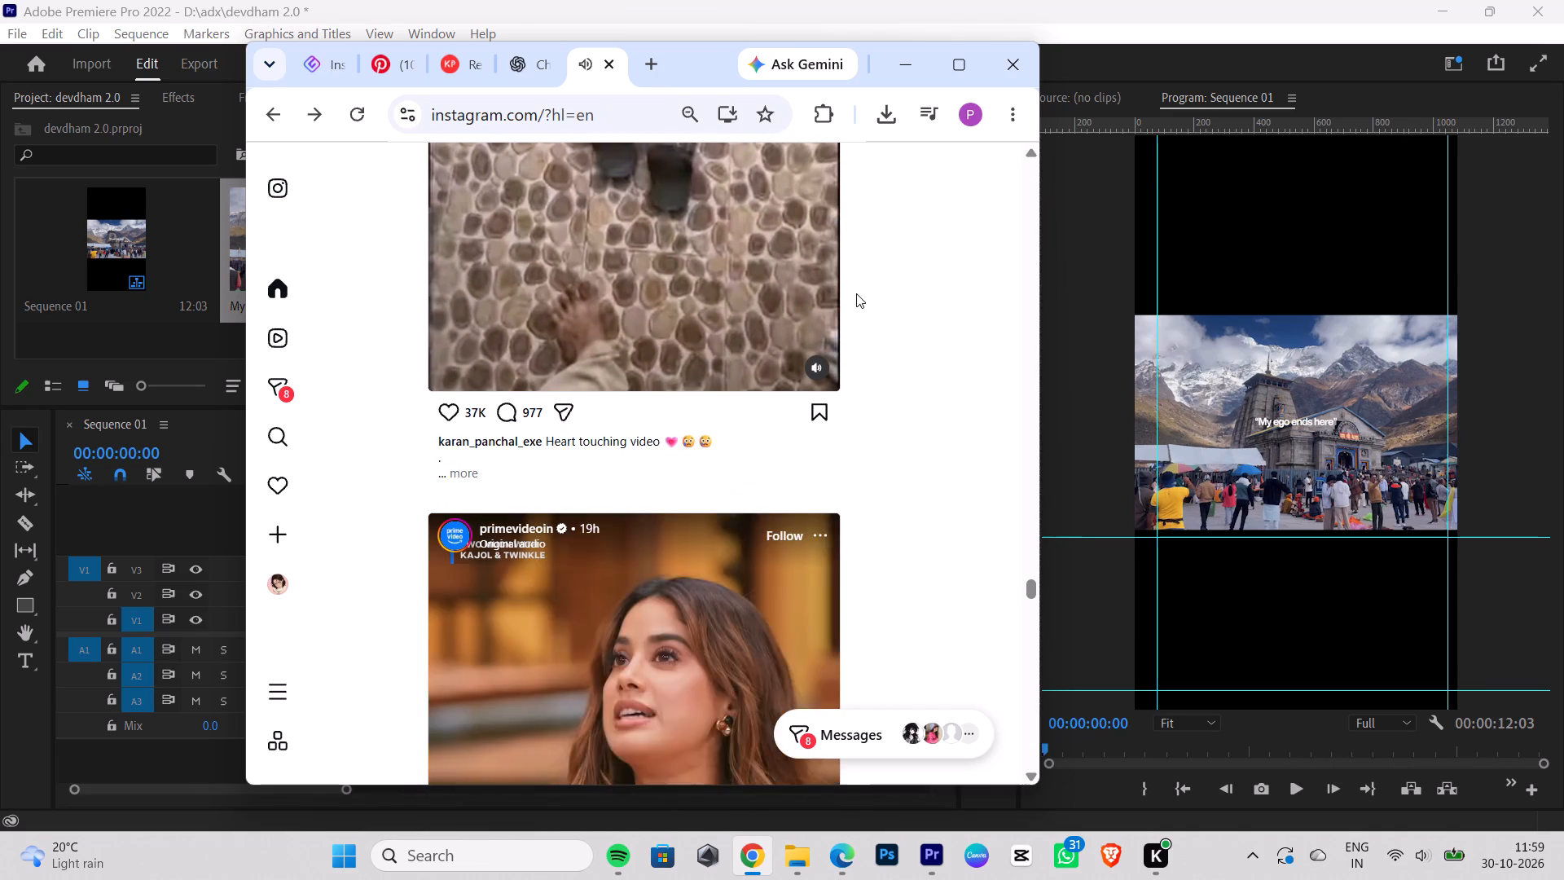
scroll(954, 240, "down", 4)
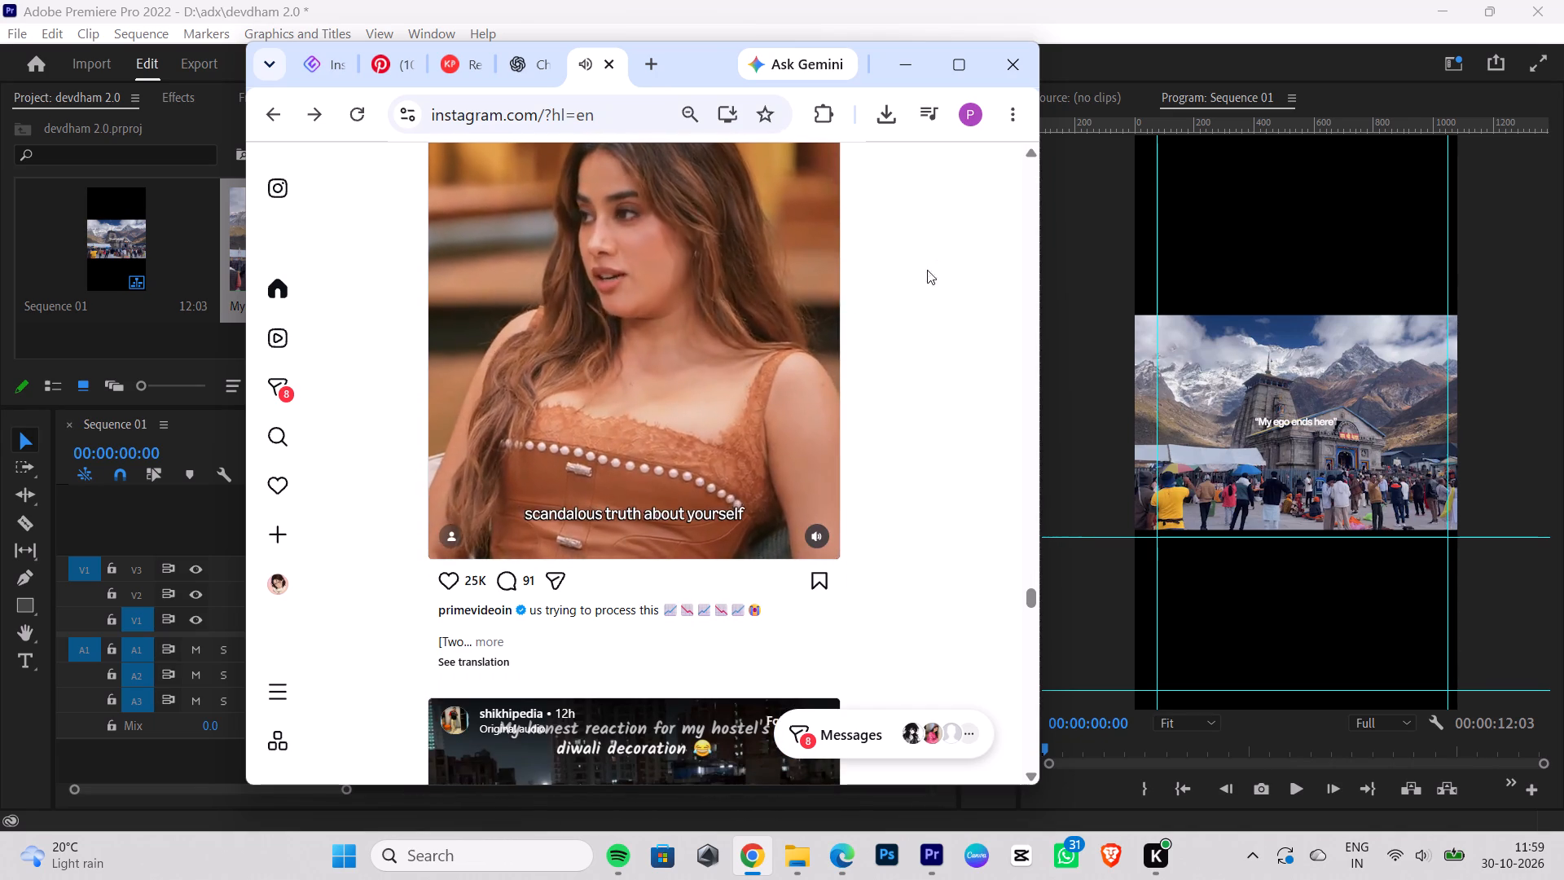
scroll(924, 290, "up", 1)
scroll(924, 290, "down", 1)
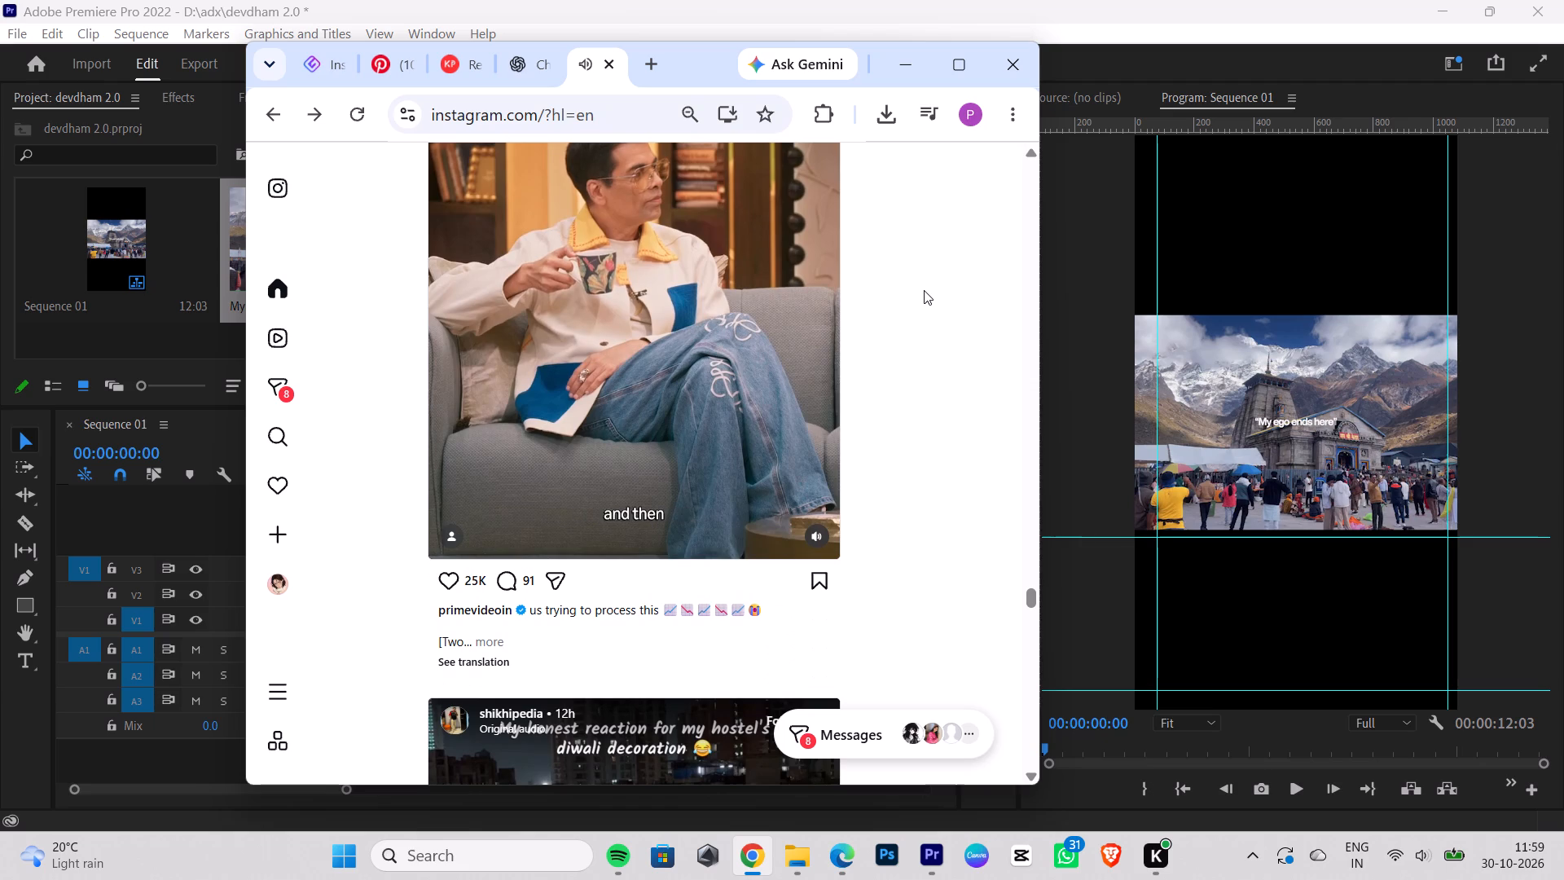
scroll(924, 290, "up", 1)
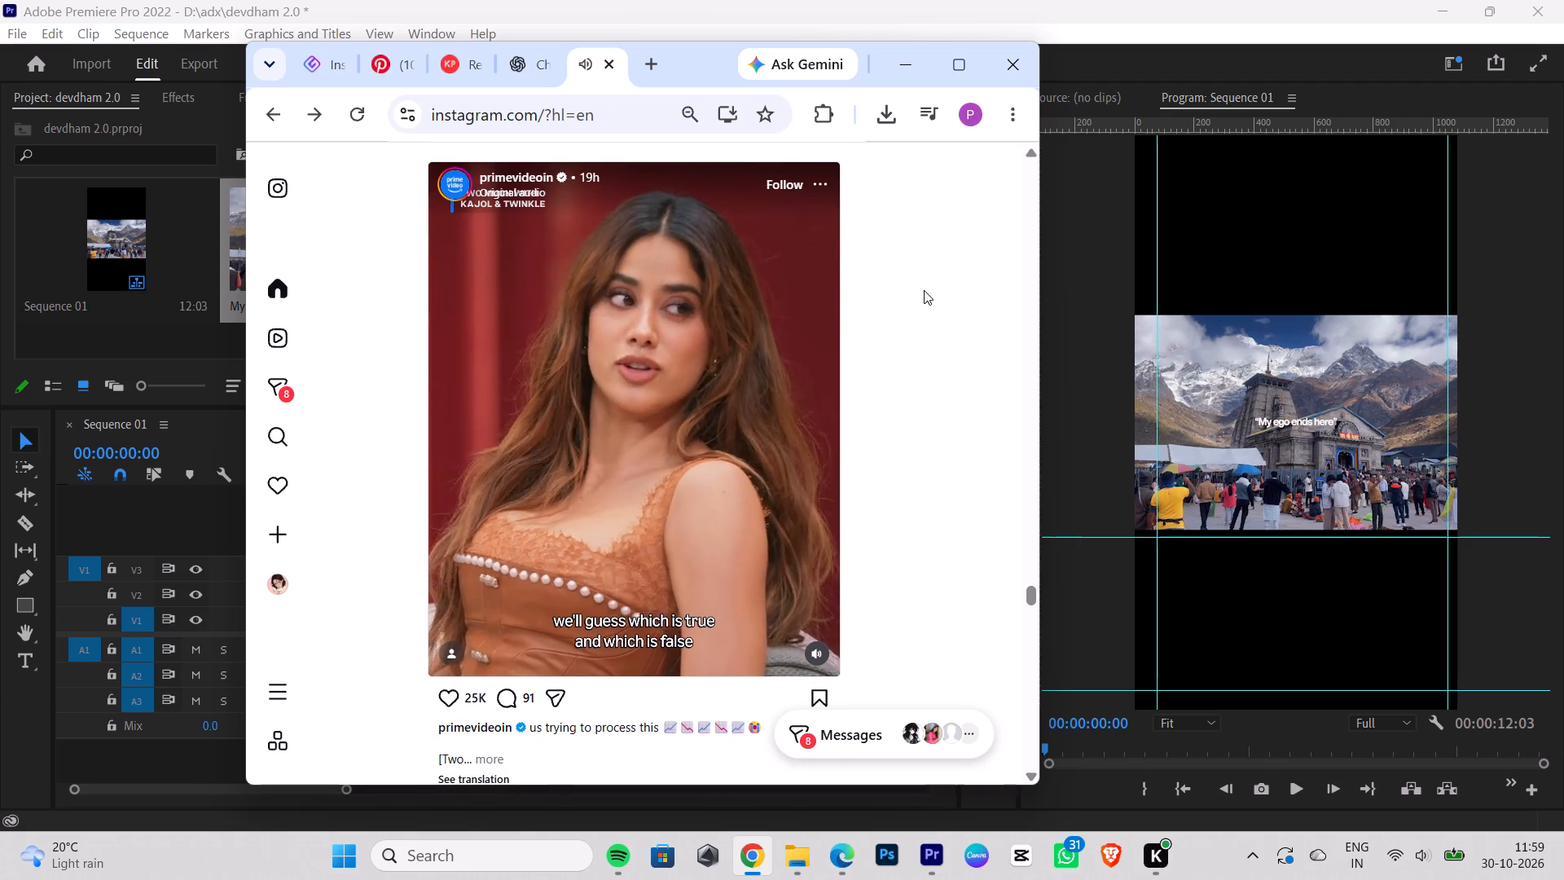
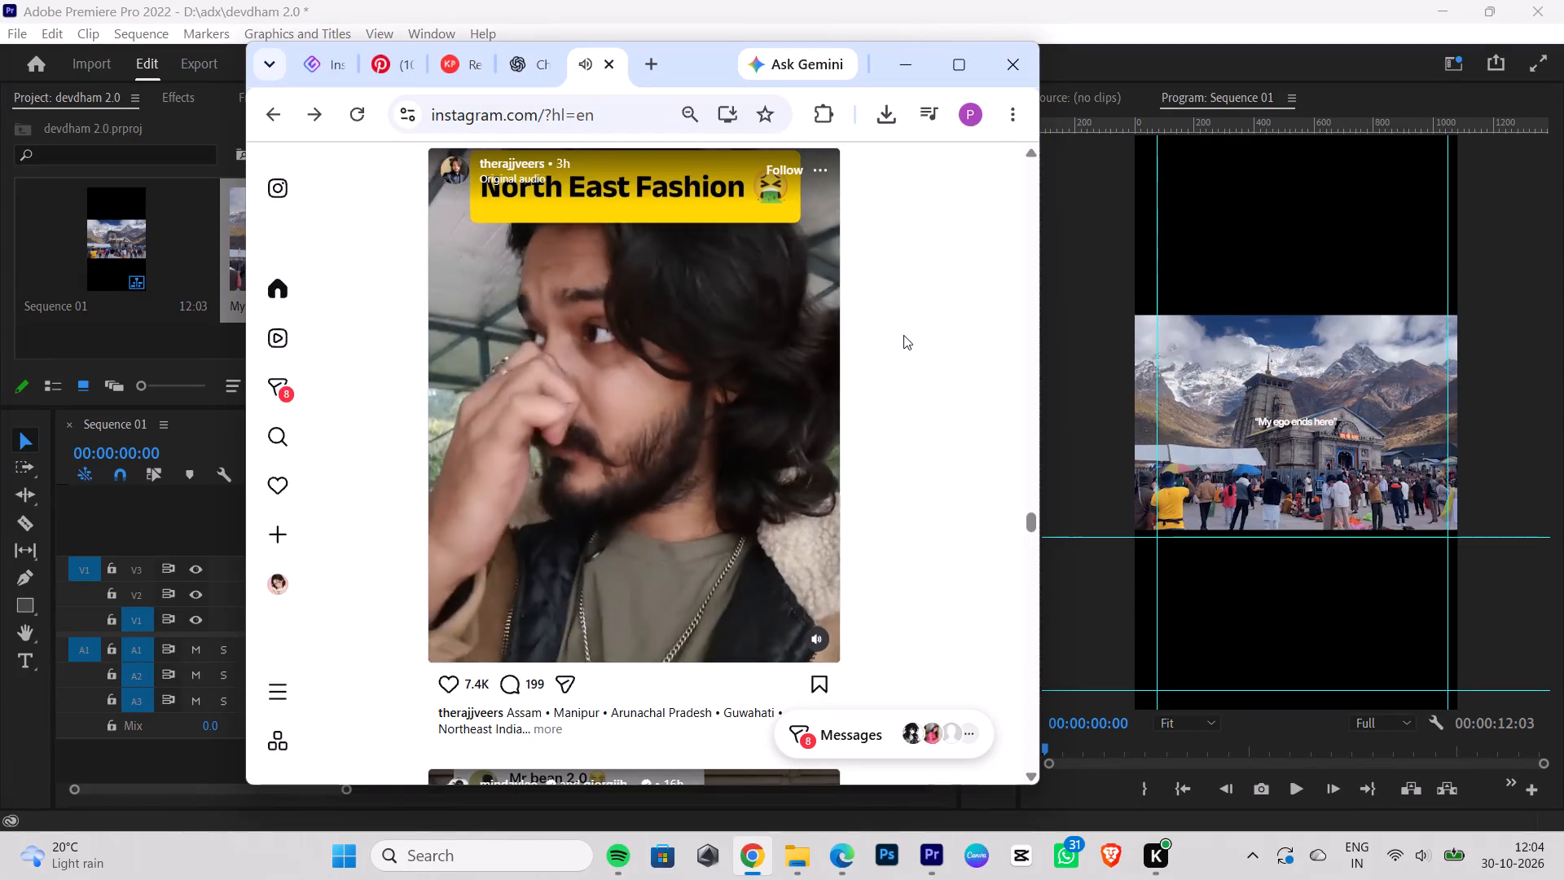
Switch to the KlickPin page in Chrome, maximize the window and view the download options for the travel packing video.
scroll(894, 327, "down", 4)
left_click(478, 68)
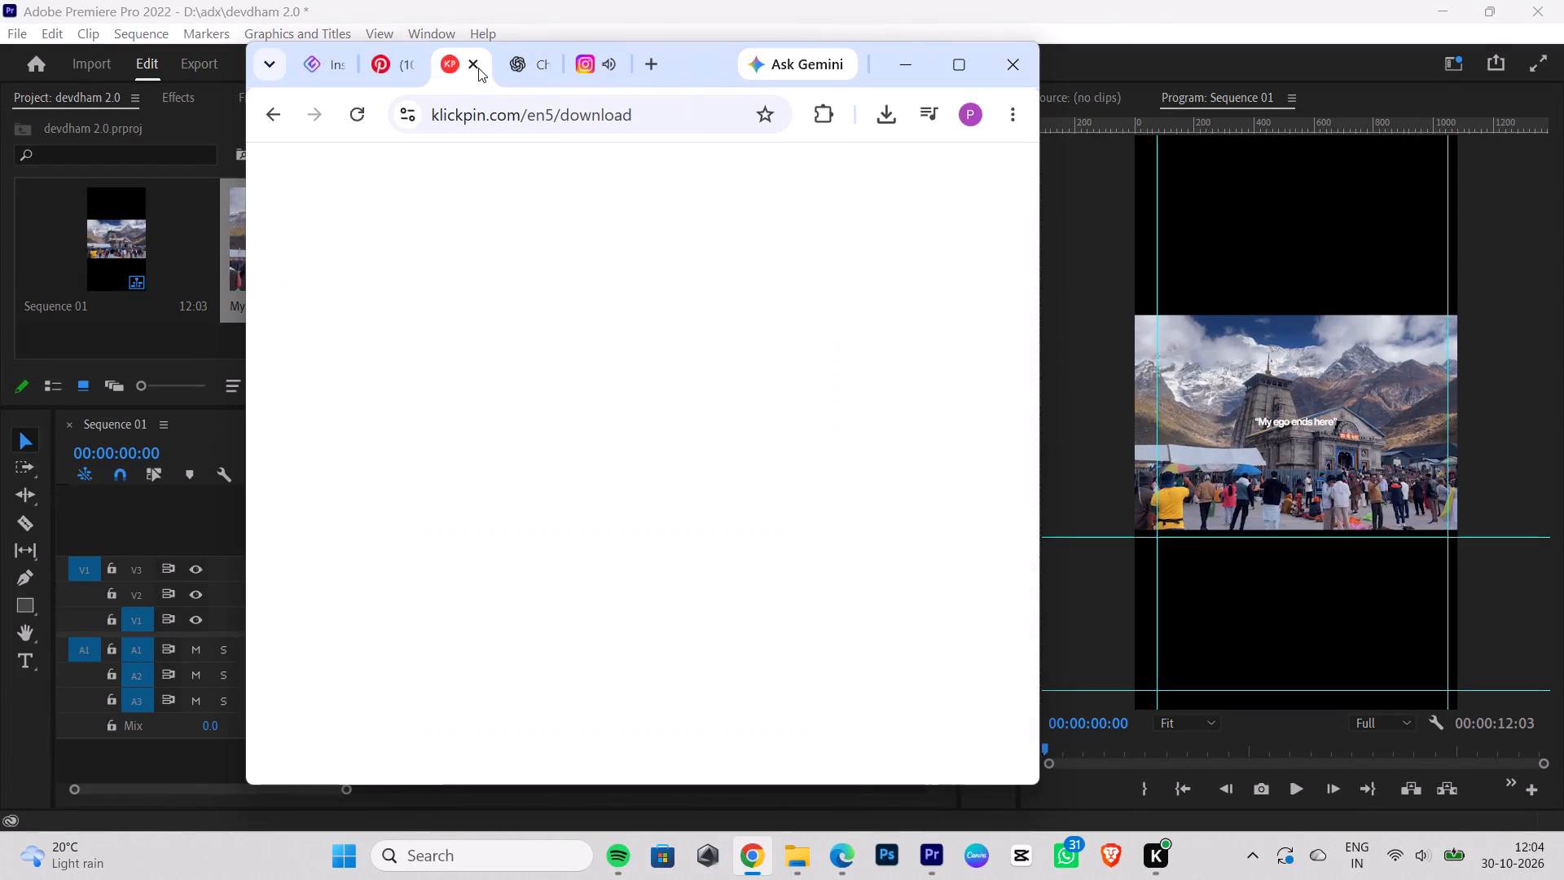
left_click(749, 192)
left_click(955, 64)
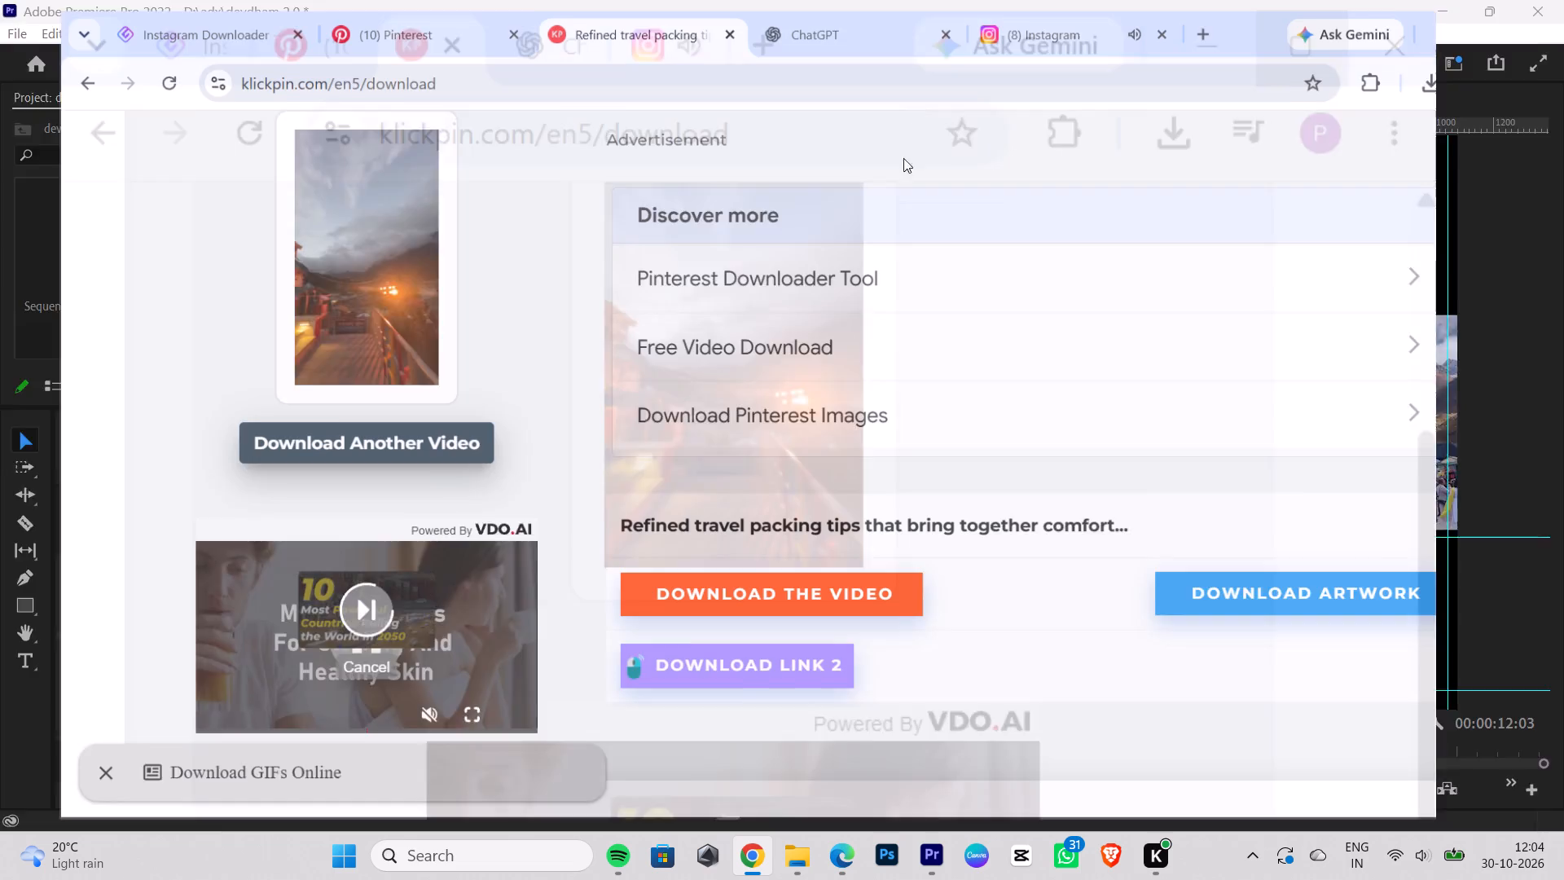
scroll(870, 381, "down", 1)
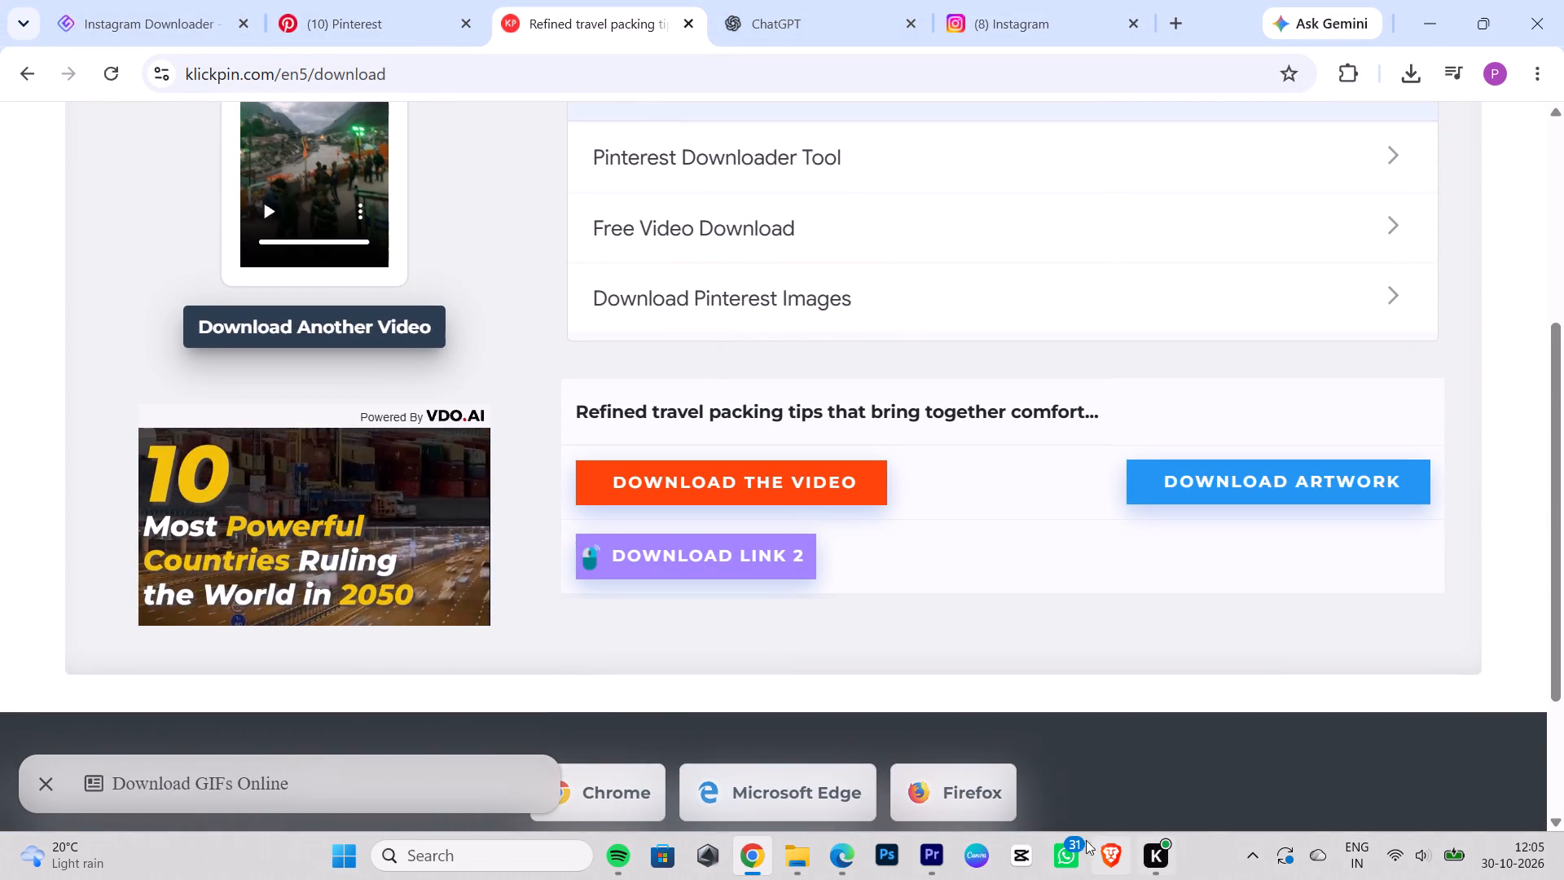
Switch to Premiere Pro and raise the display brightness to about 13.
left_click(938, 869)
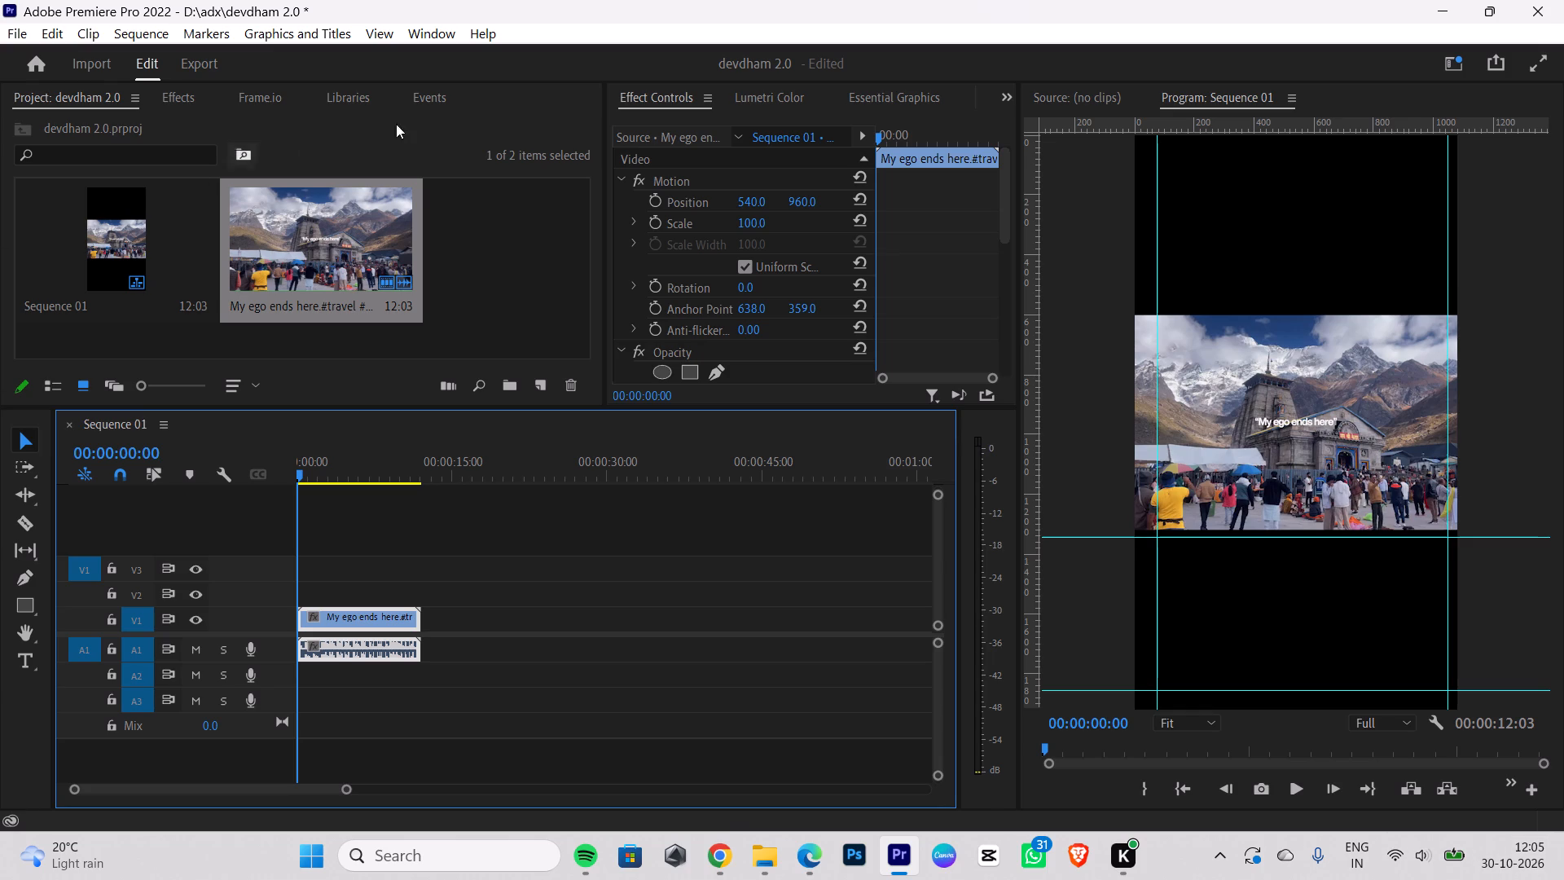
left_click(1418, 879)
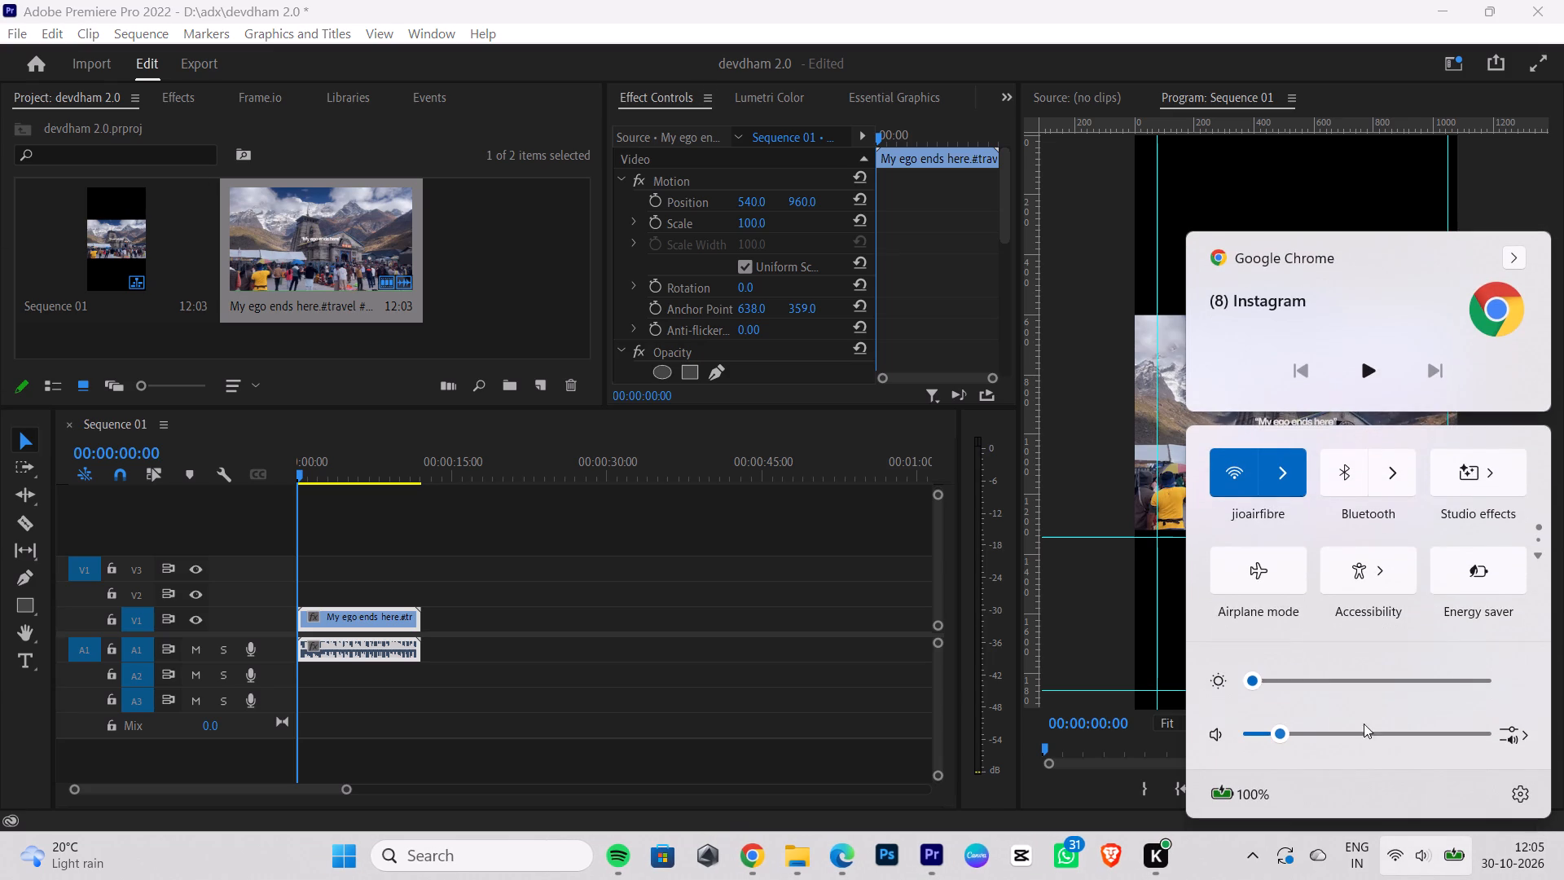
left_click_drag(1256, 687, 1287, 679)
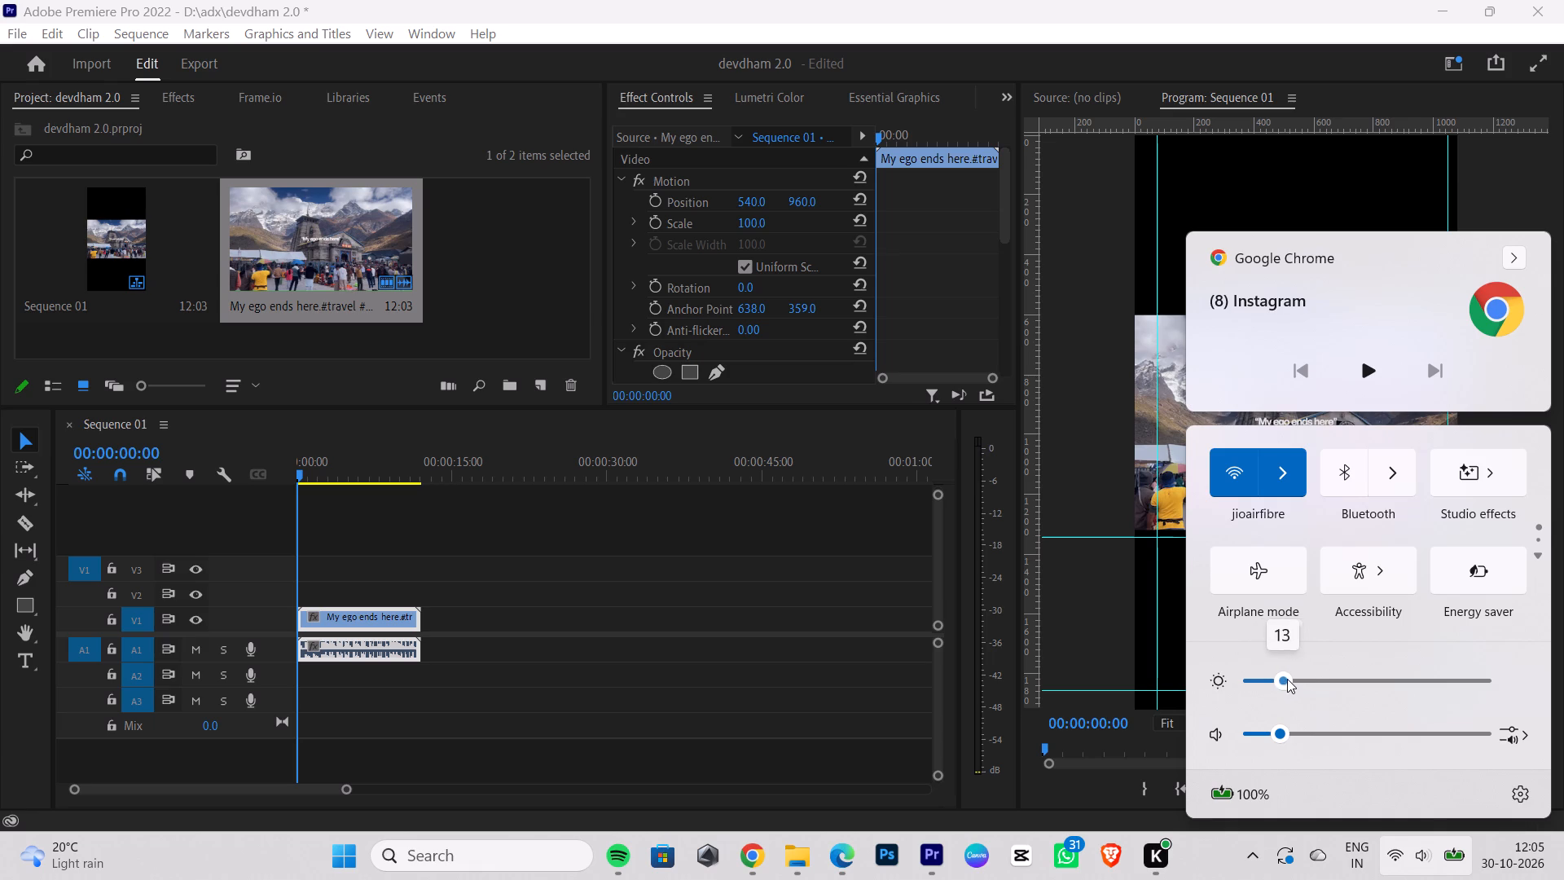
left_click_drag(1287, 679, 1285, 679)
left_click(1121, 254)
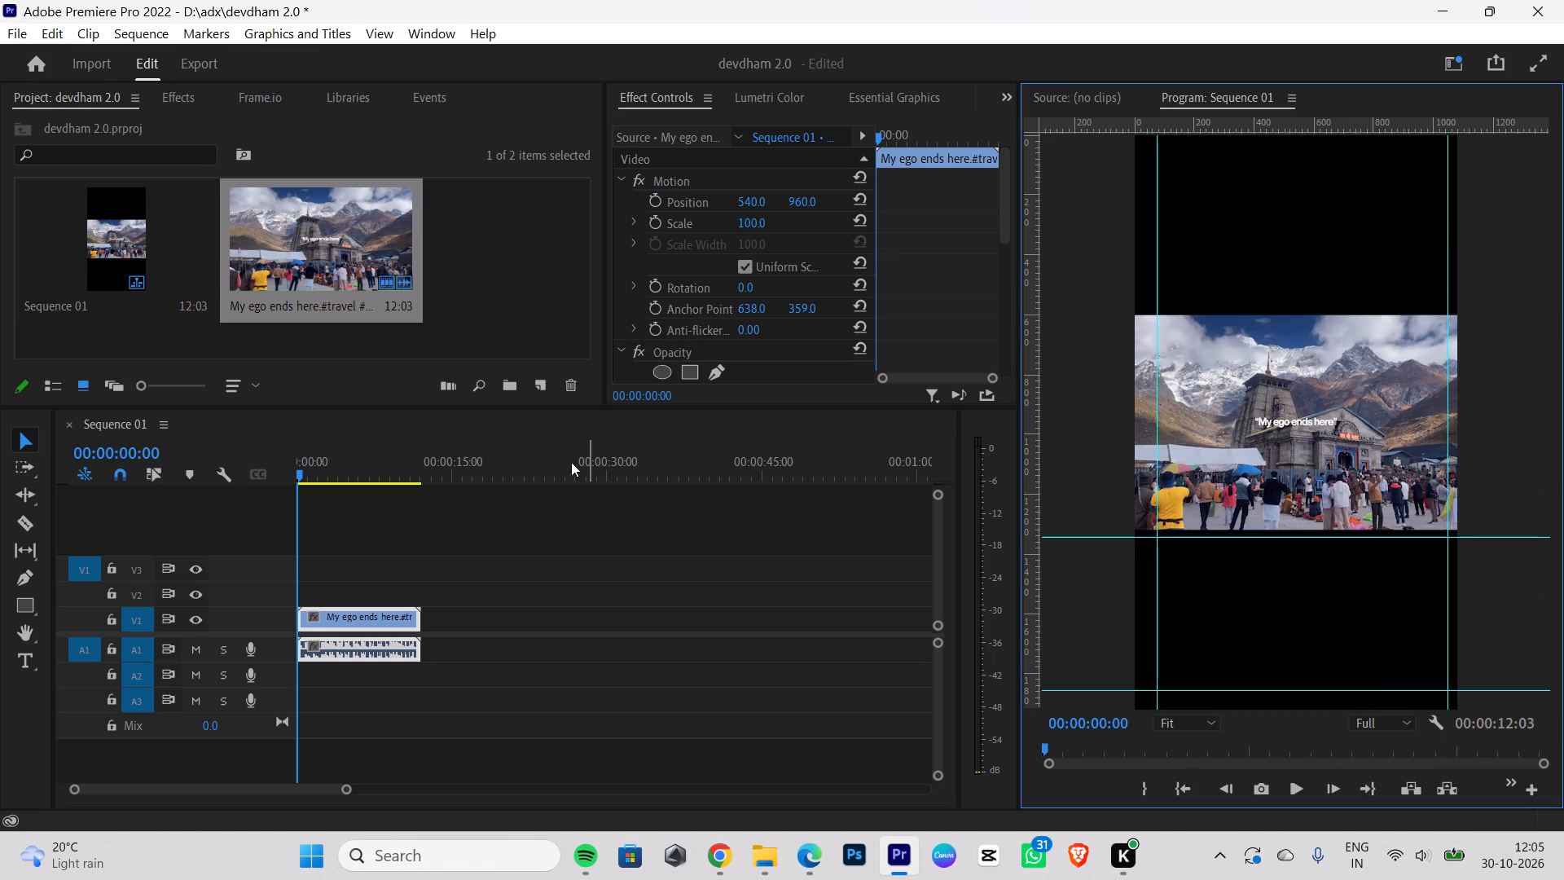
left_click_drag(273, 466, 222, 466)
Switch to File Explorer, play the chaardham reel1 video from the logo folder in VLC, and close the player.
left_click(775, 855)
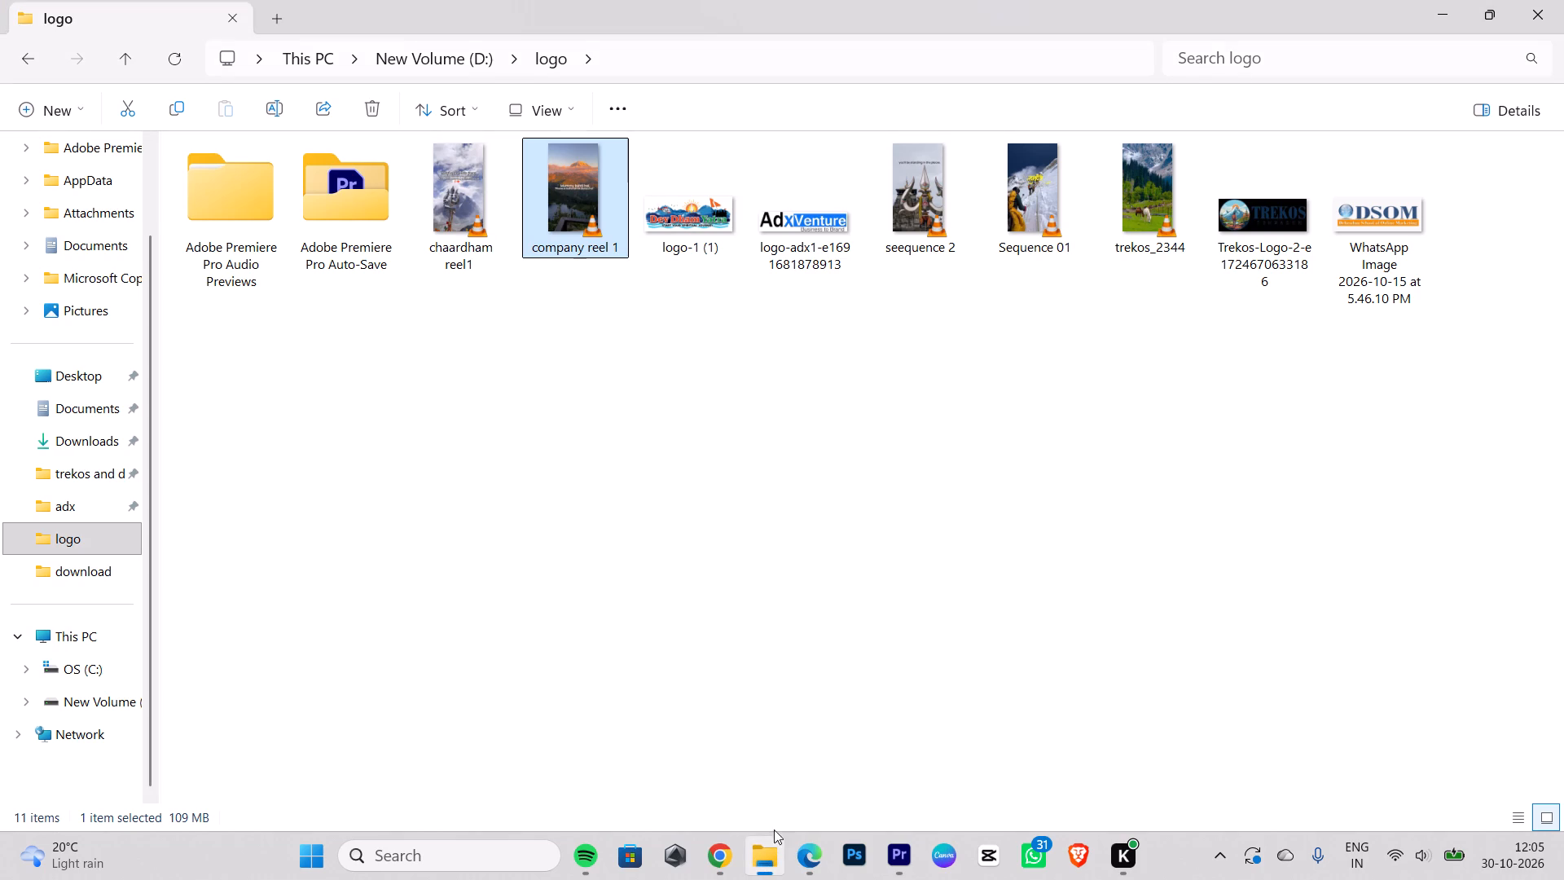
double_click(476, 227)
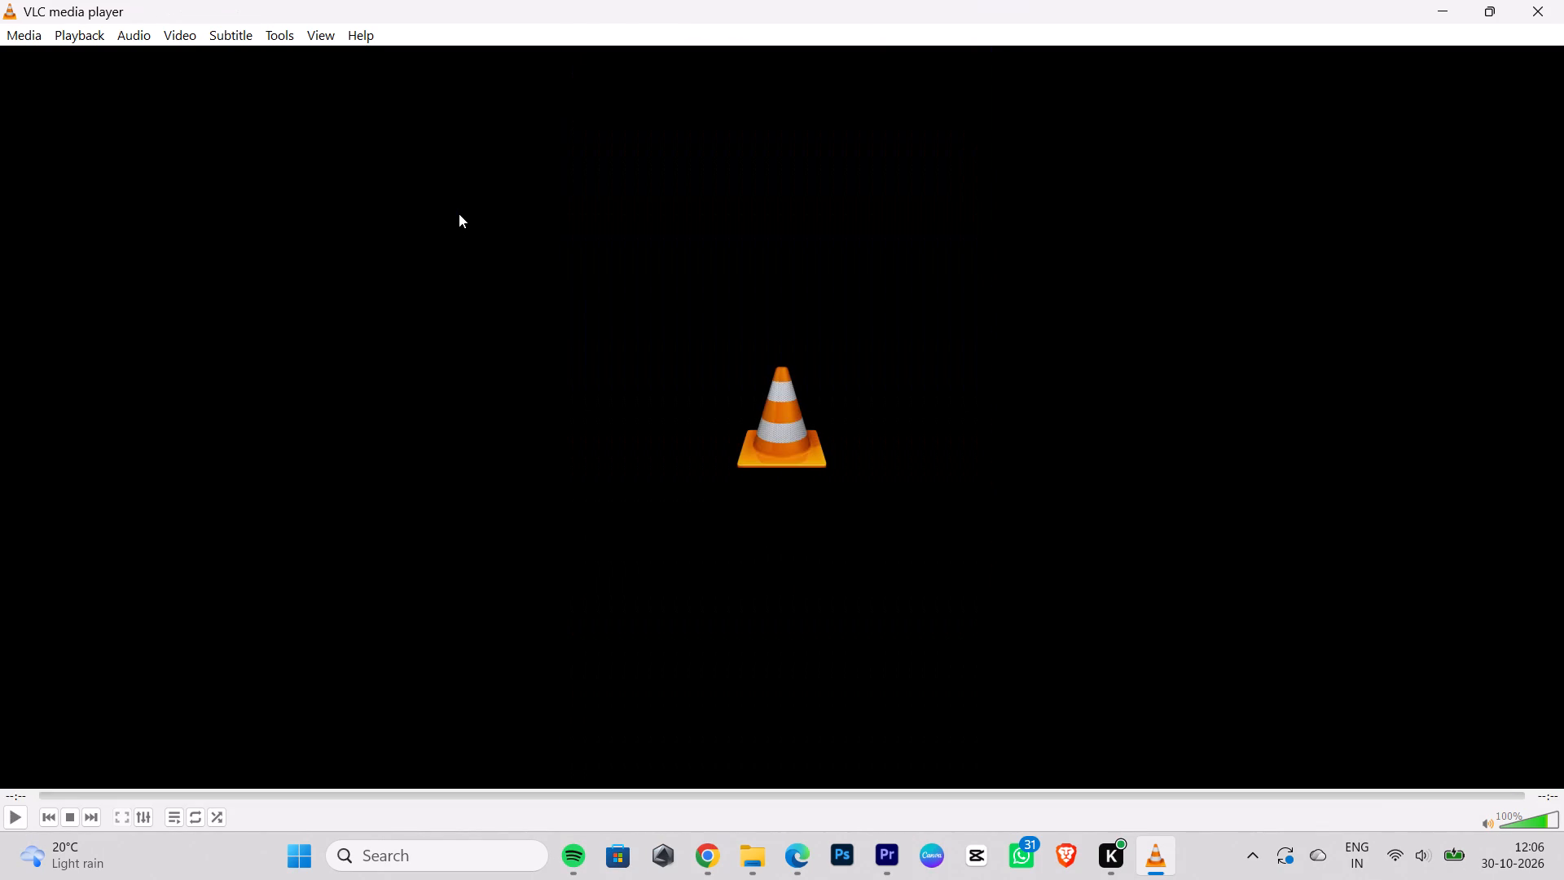
left_click(1540, 0)
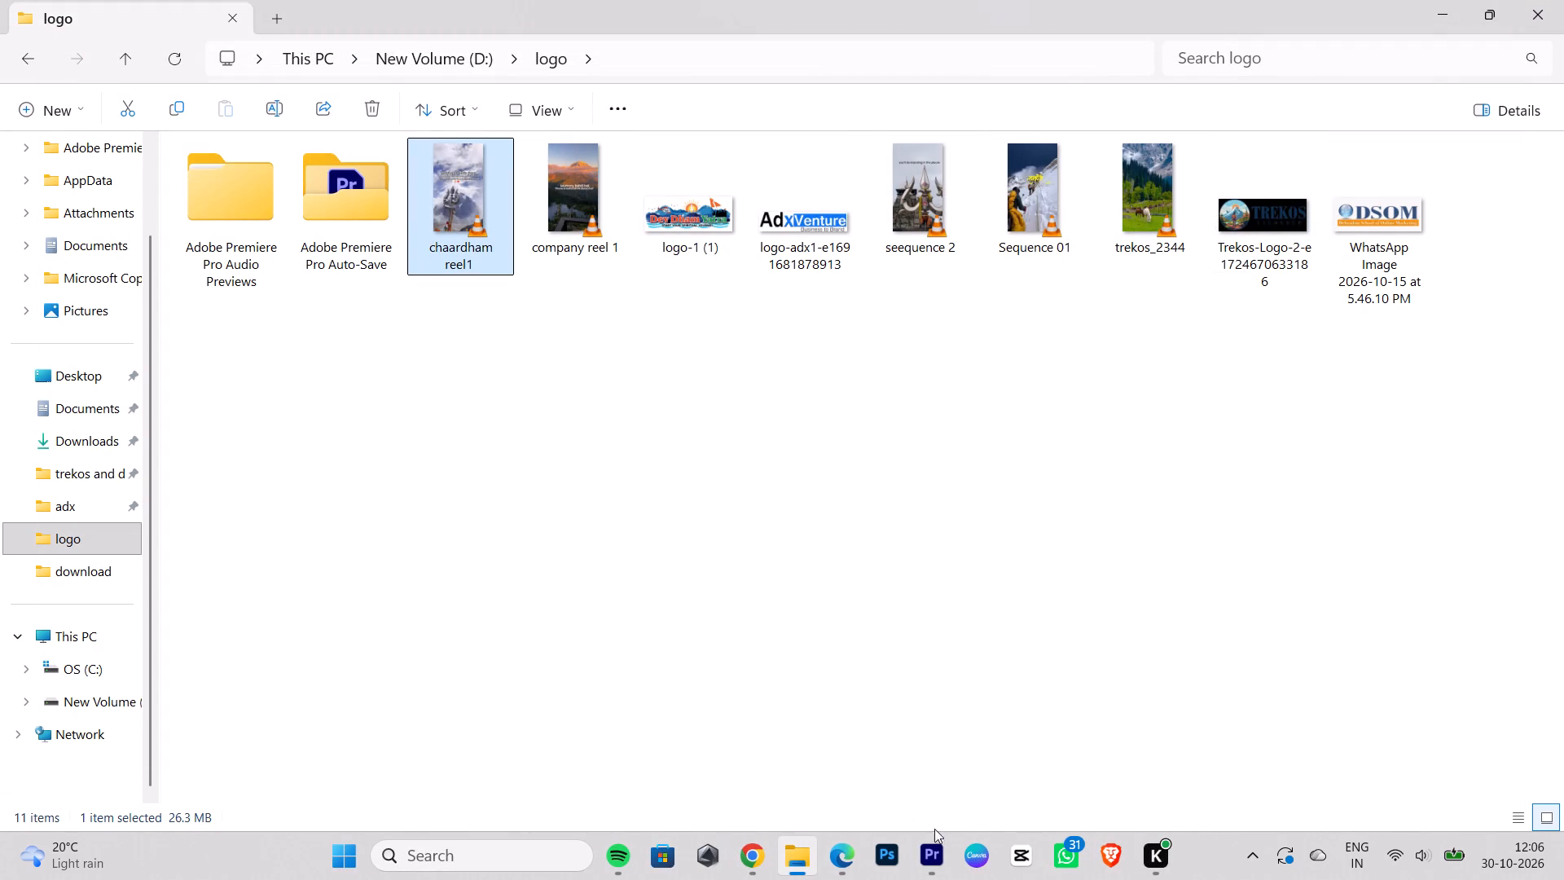
Switch to Premiere Pro and import the first six temple videos, 5fbb9ba1… through fbbb9862…, from the Today group in Downloads.
left_click(925, 849)
left_click(494, 87)
left_click(499, 238)
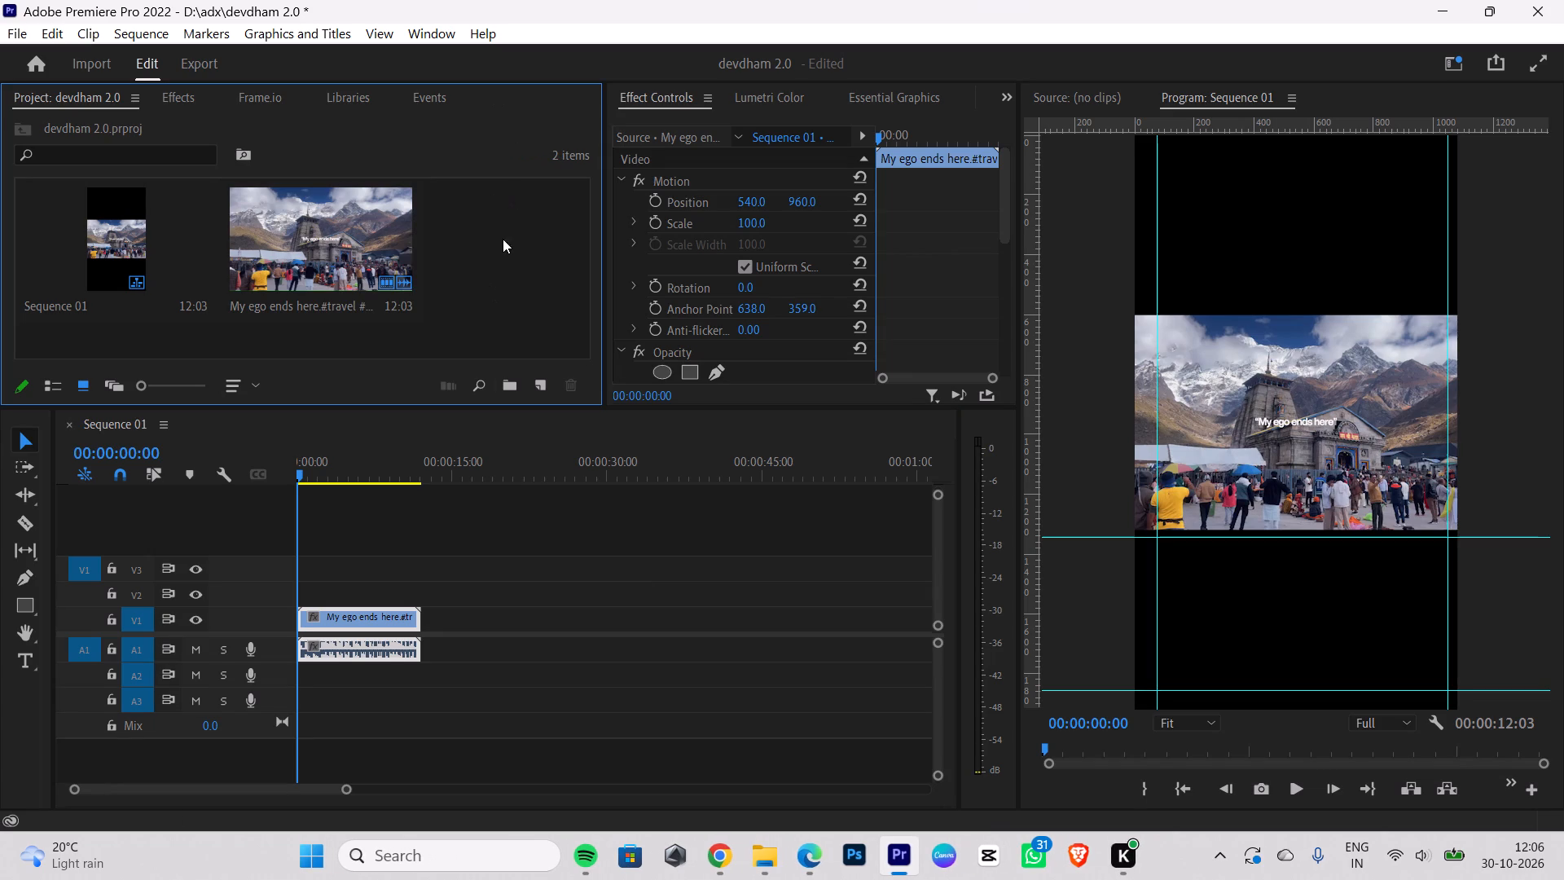
key("ctrl+i")
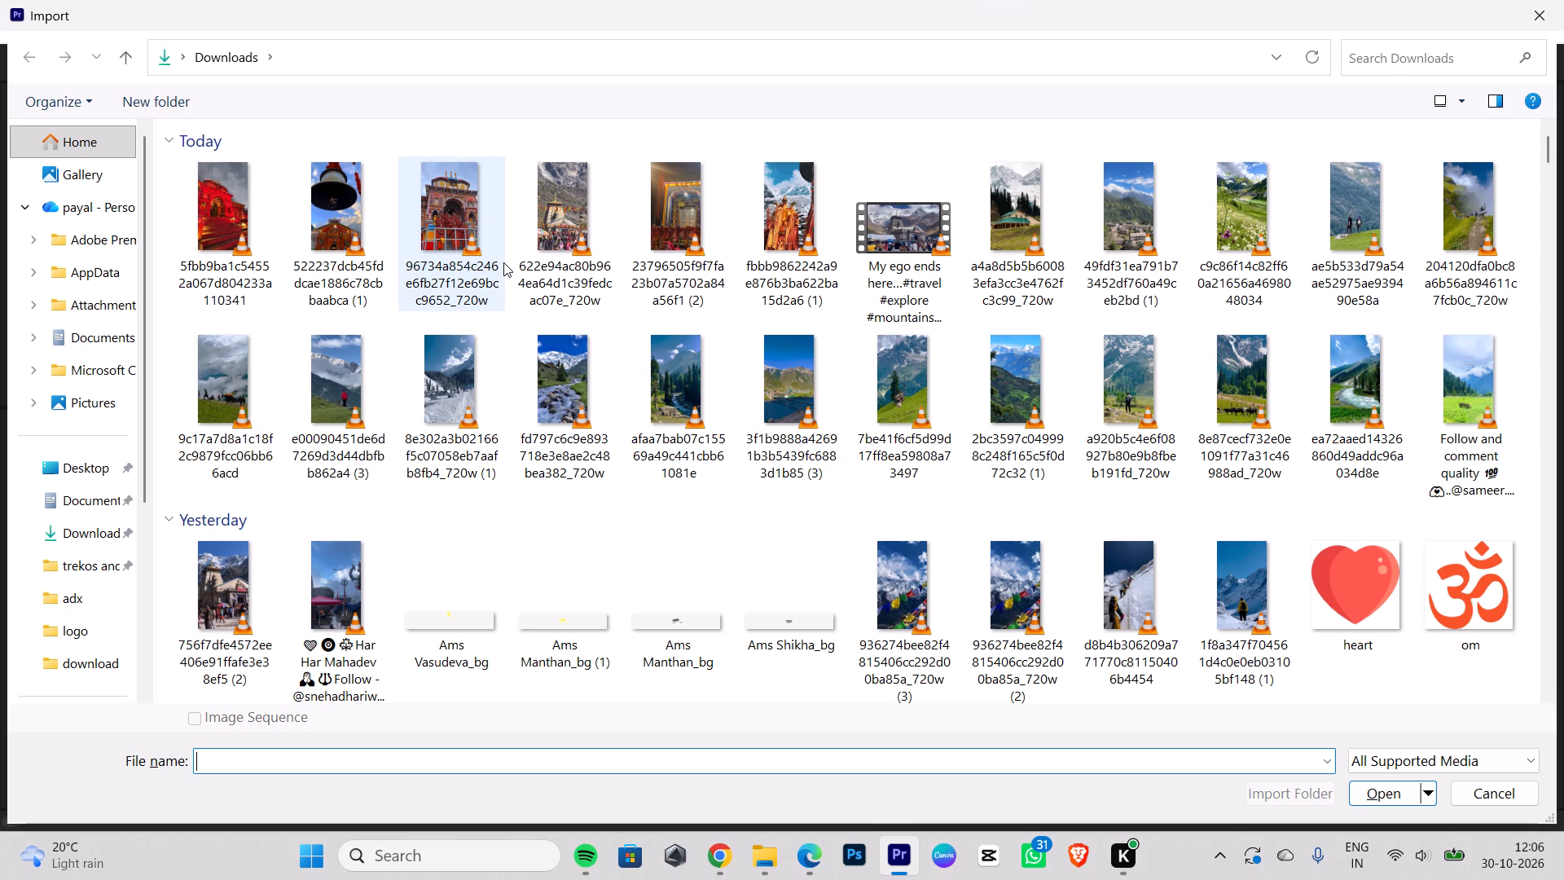
left_click(820, 279)
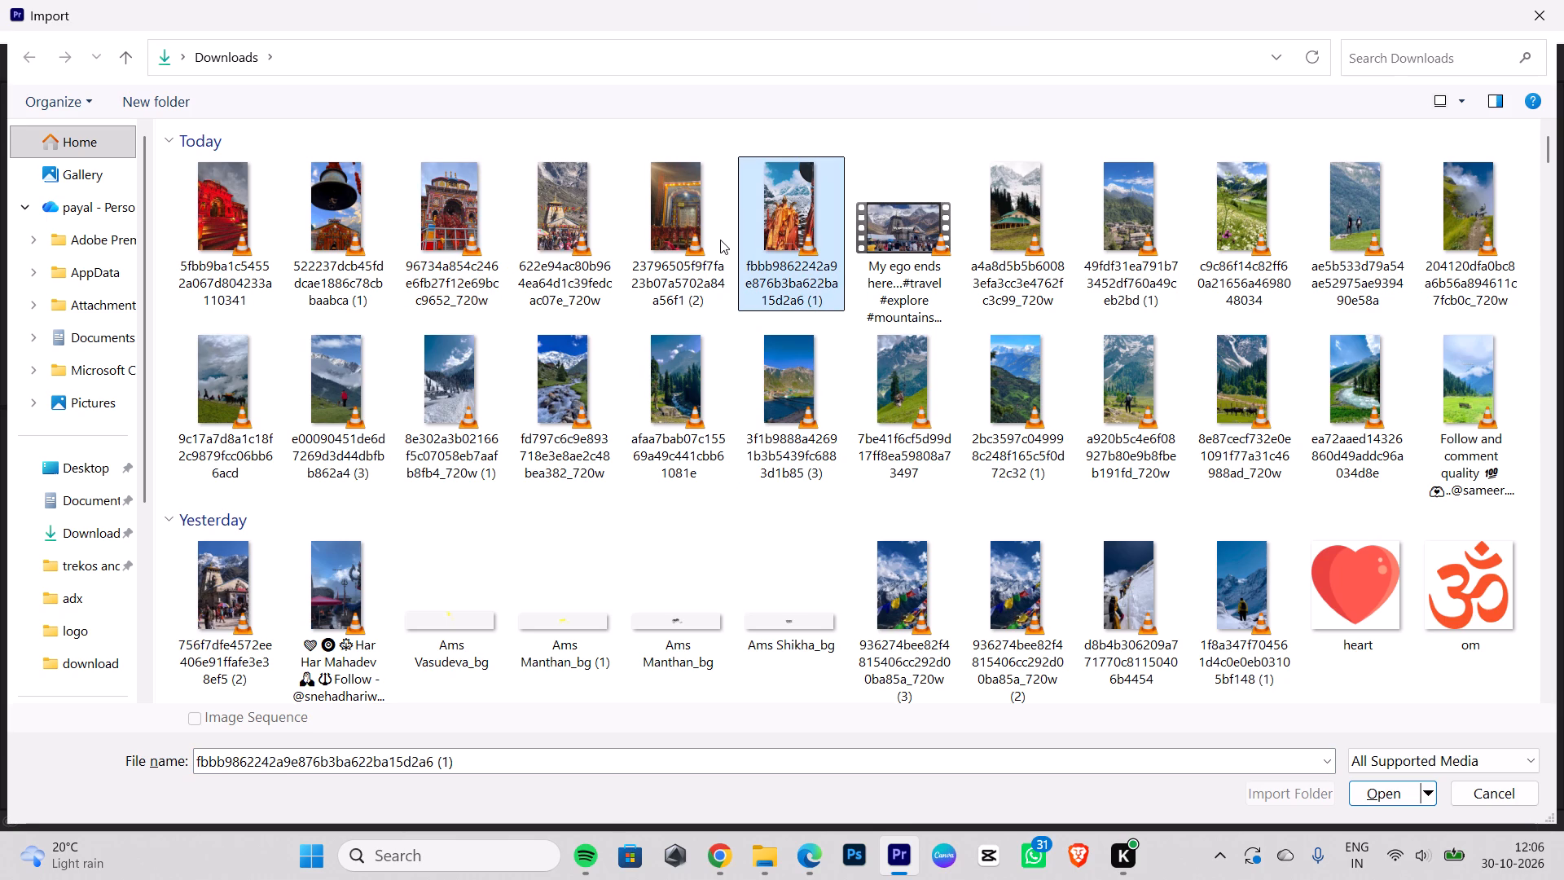
left_click(720, 240, "shift")
left_click(570, 213, "shift")
left_click(447, 205, "shift")
left_click_drag(379, 205, 359, 207, "shift")
left_click(116, 178, "shift")
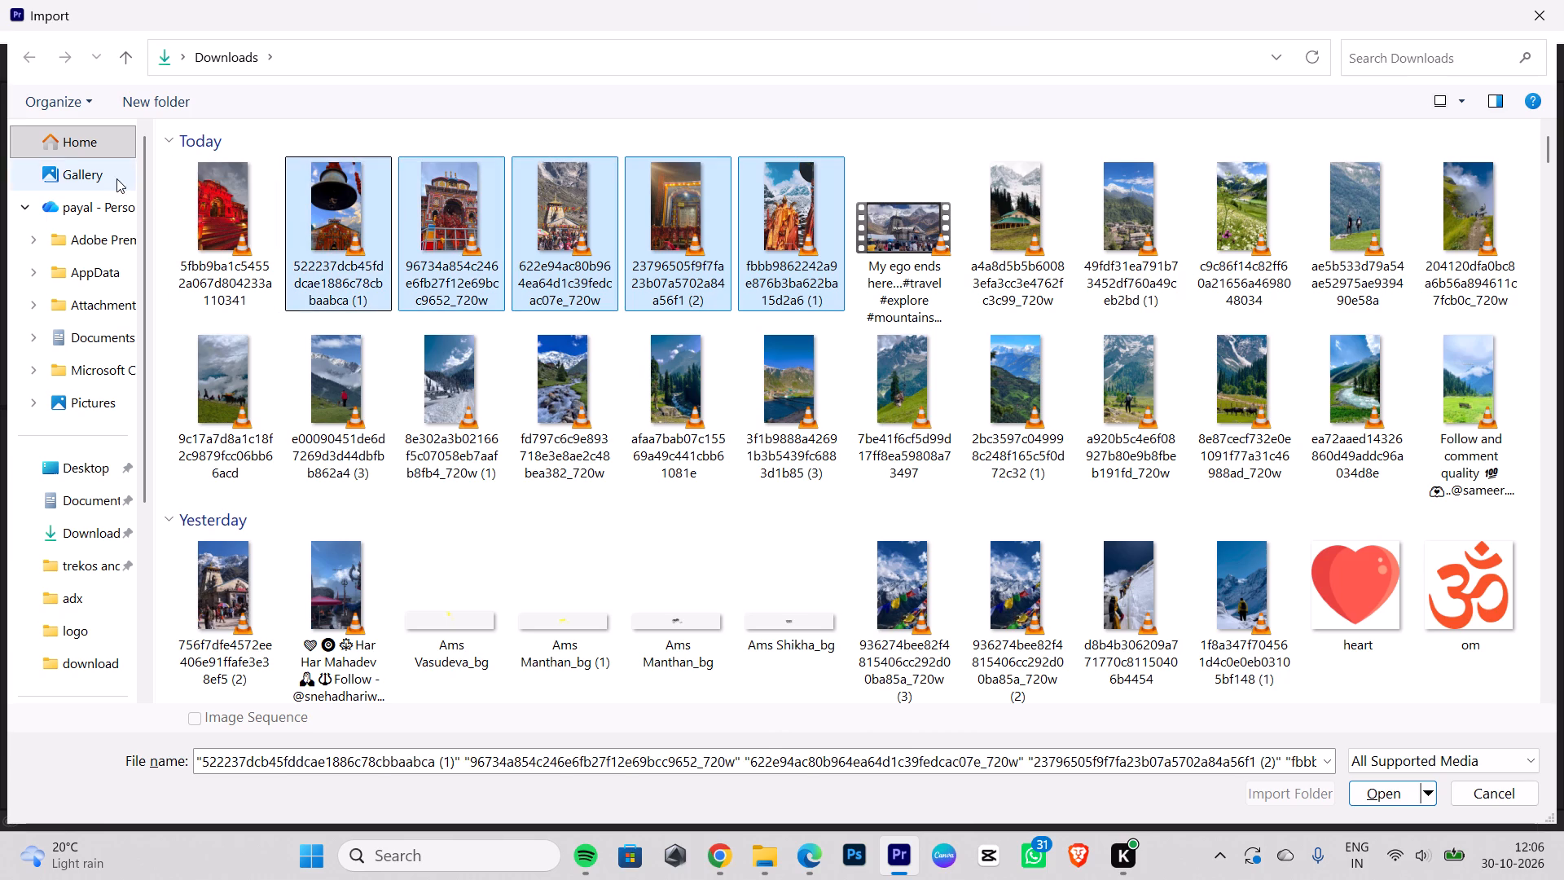
left_click(242, 200, "shift")
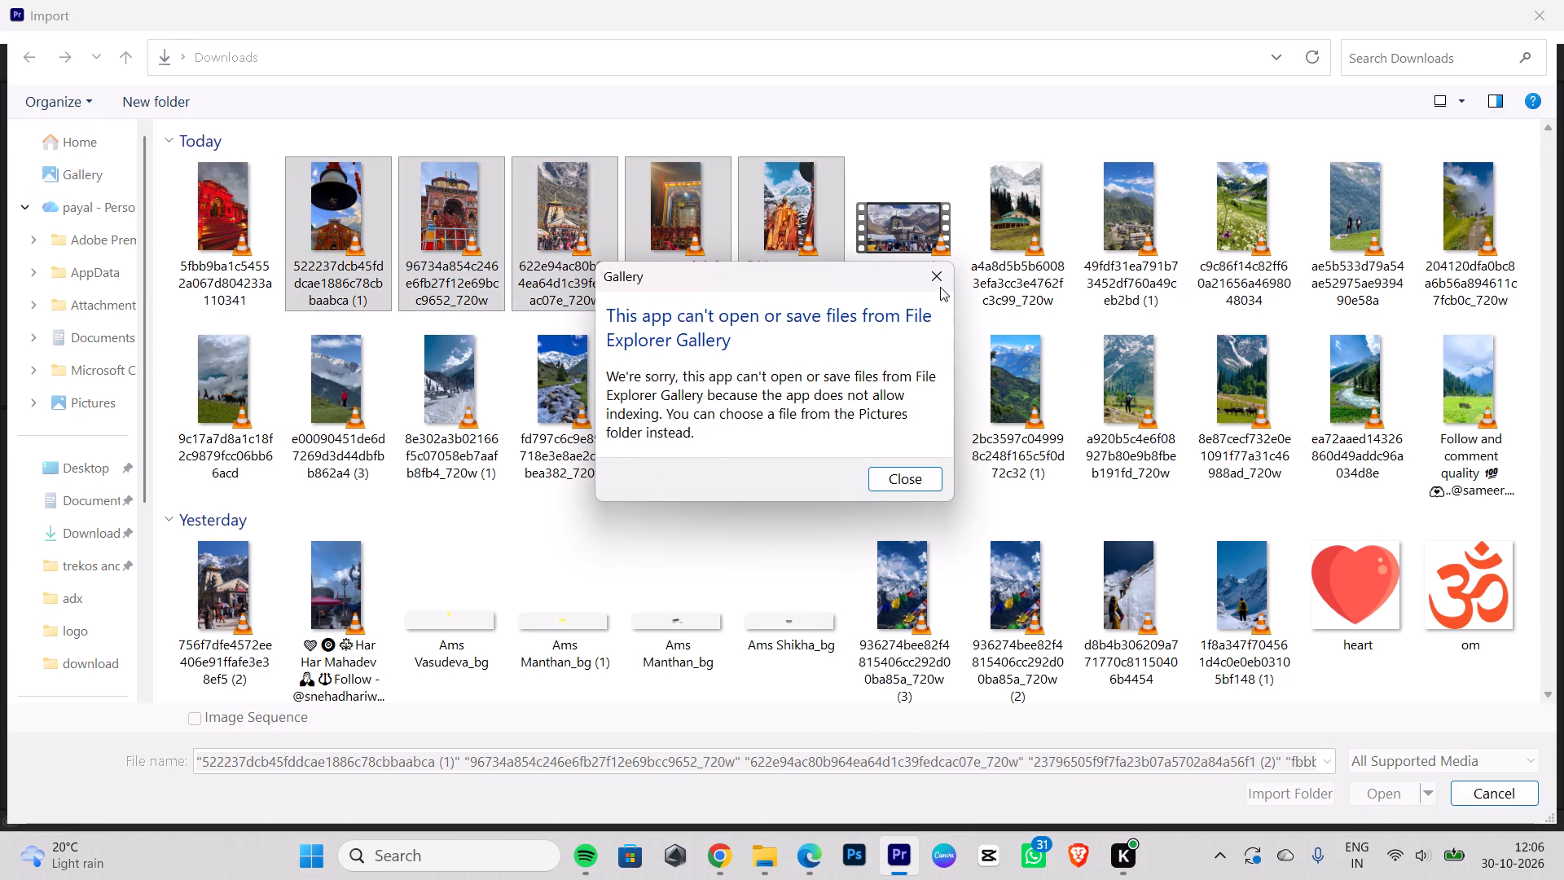
left_click(924, 279)
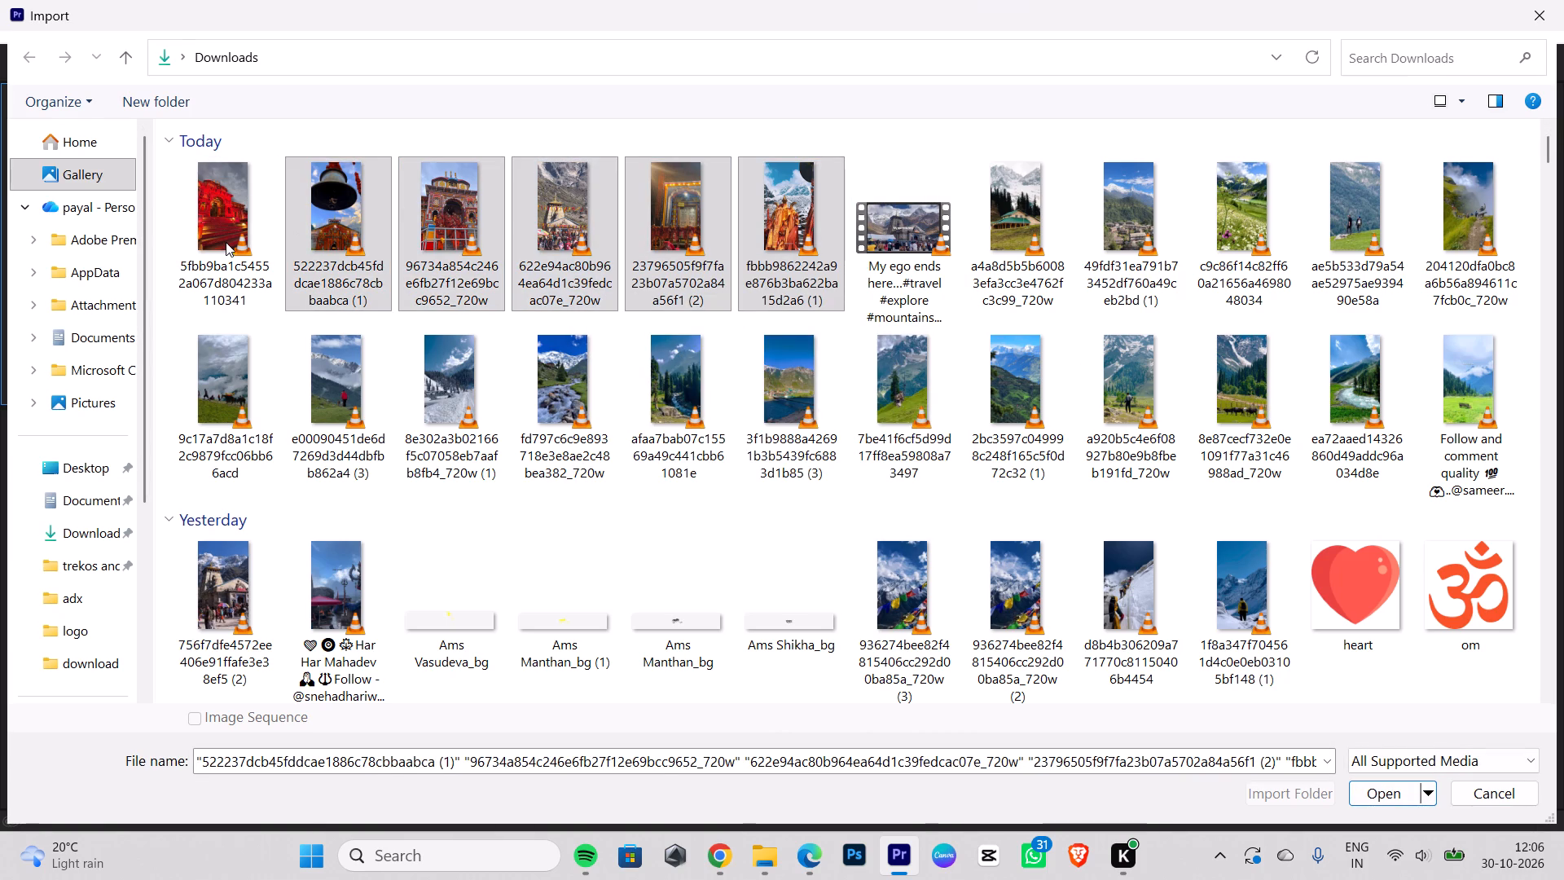
left_click(226, 242, "shift")
left_click(463, 235, "shift")
left_click(605, 241, "shift")
left_click(723, 239, "shift")
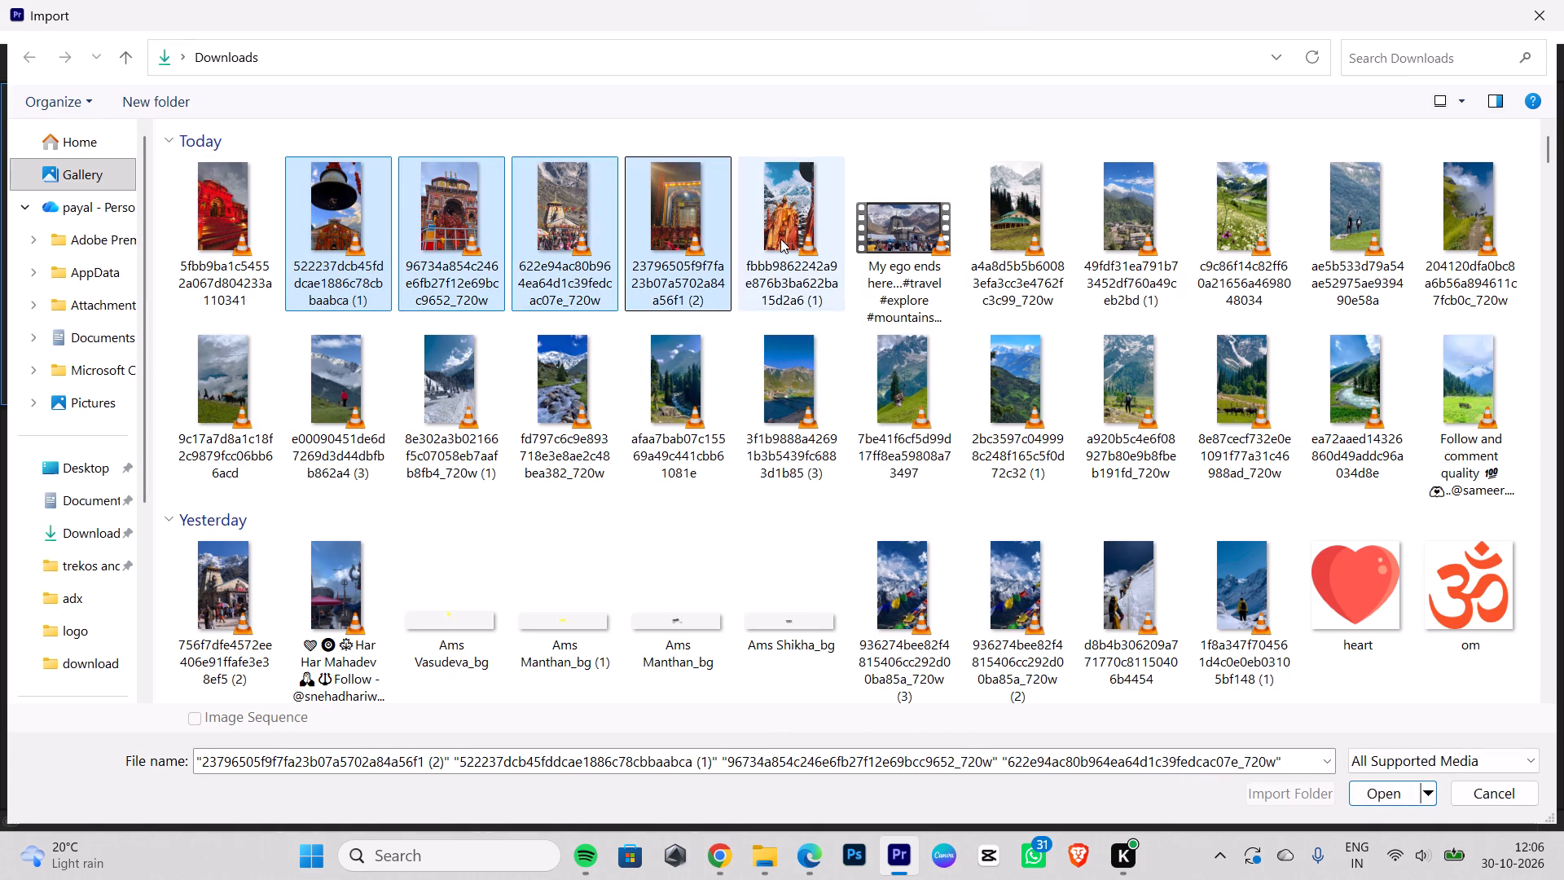
left_click(780, 239)
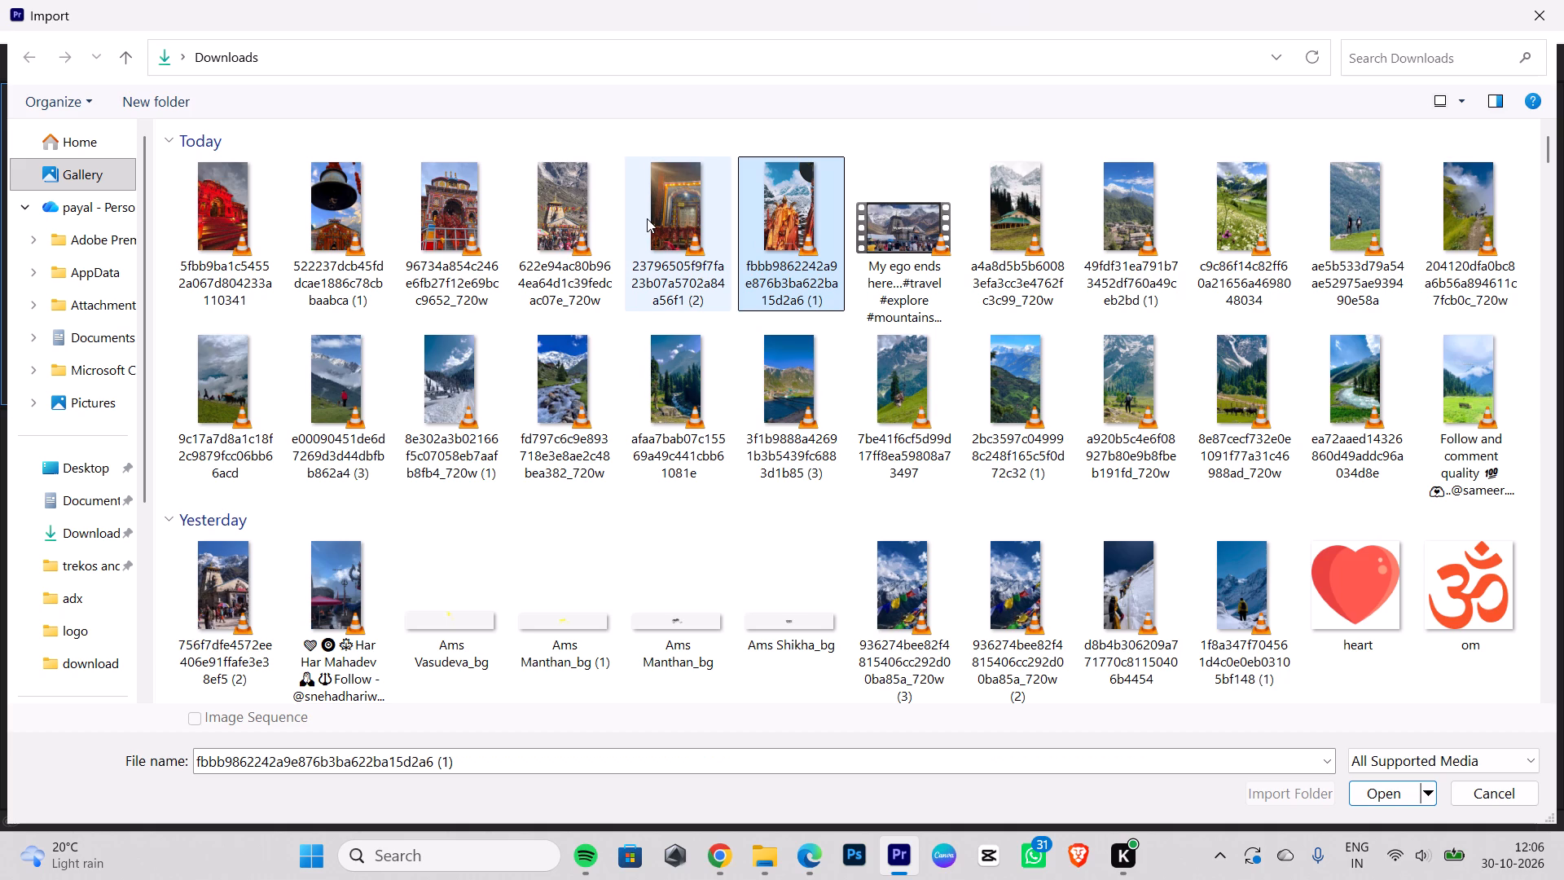
left_click(647, 218, "shift")
left_click(459, 199, "shift")
left_click(352, 196, "shift")
left_click(262, 208, "shift")
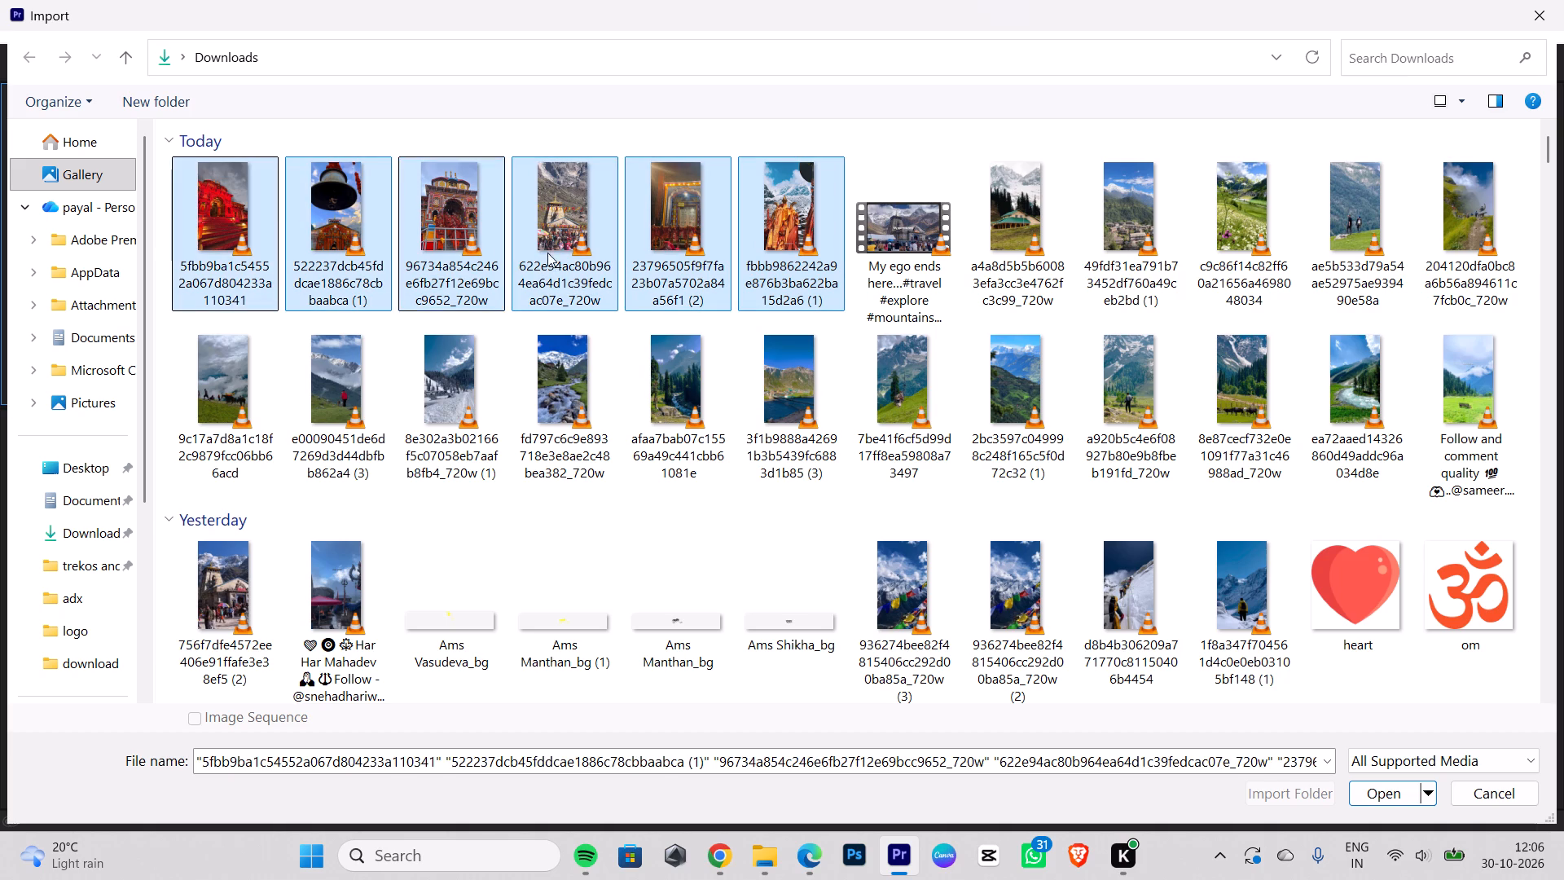
left_click_drag(1388, 798, 1378, 799)
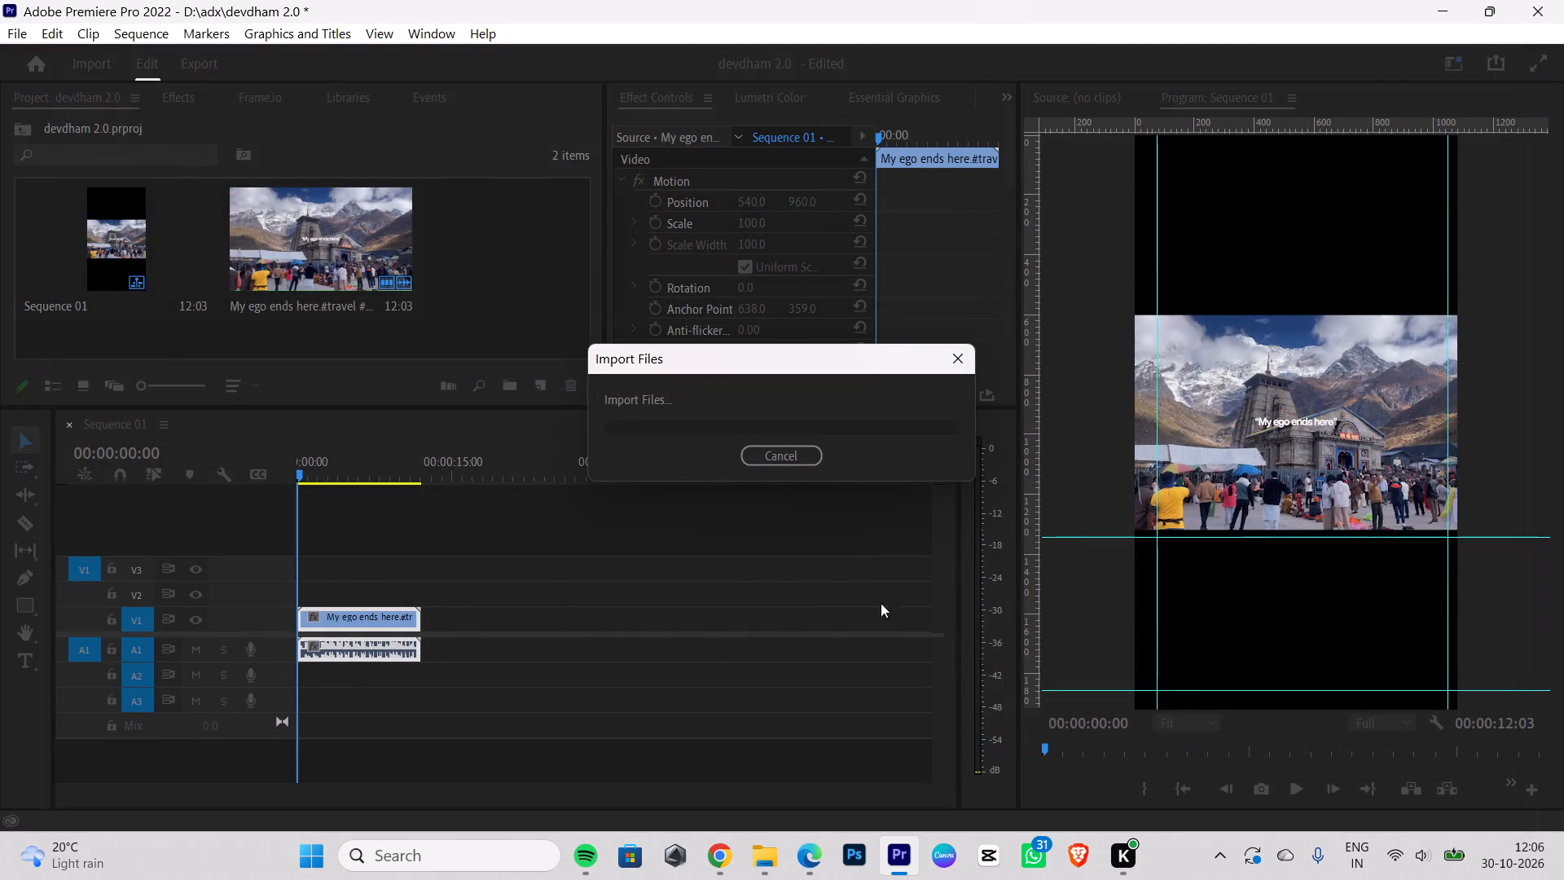
Switch to Spotify, start music playback and skip to the next song.
left_click(1421, 844)
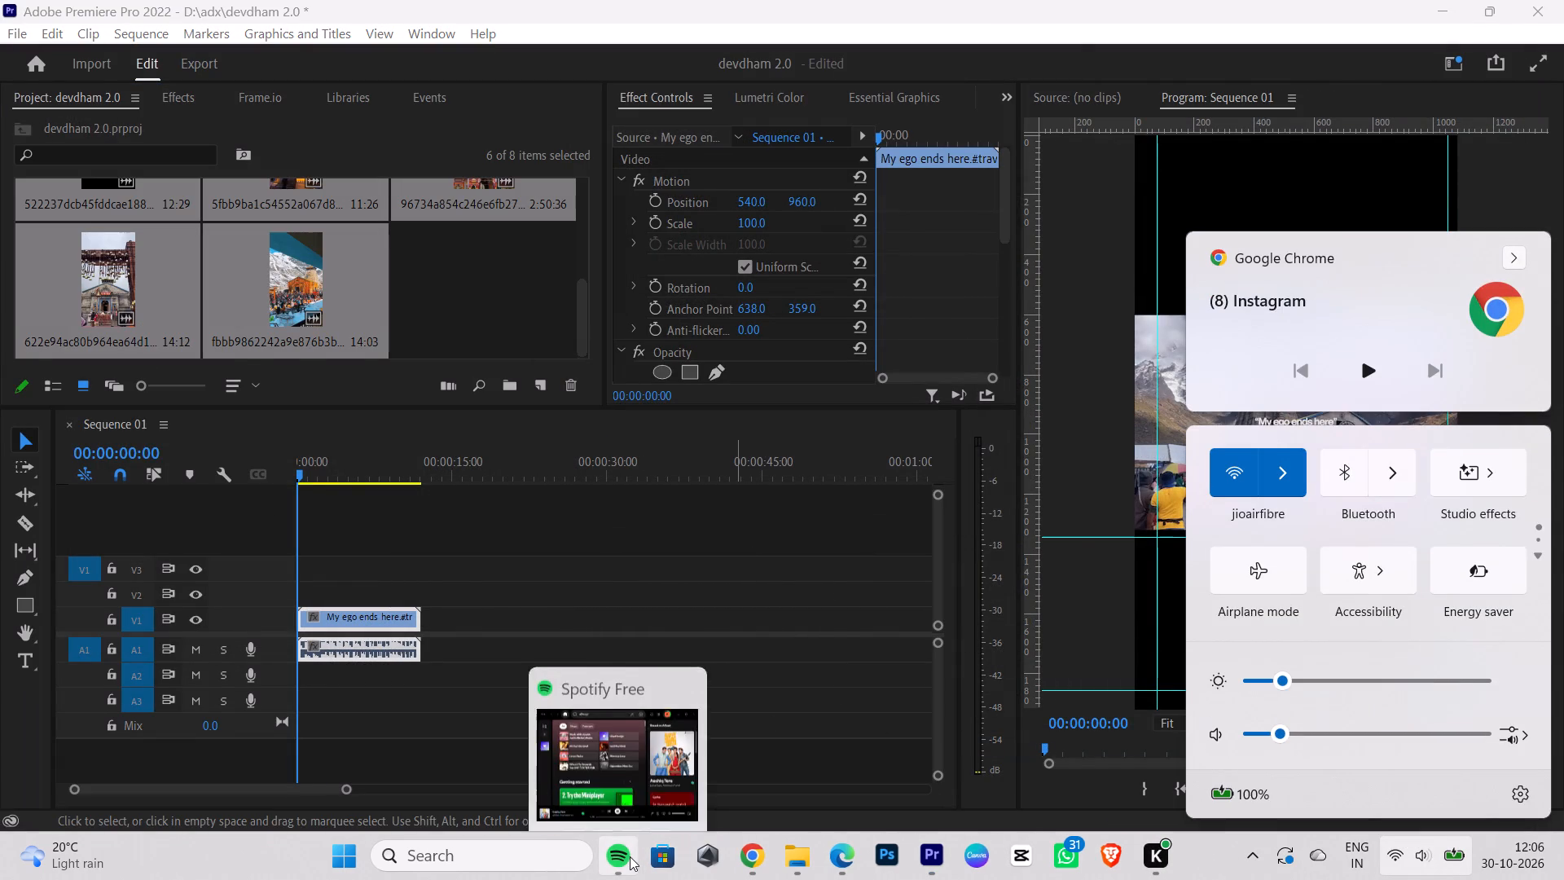
left_click(630, 856)
left_click(564, 654)
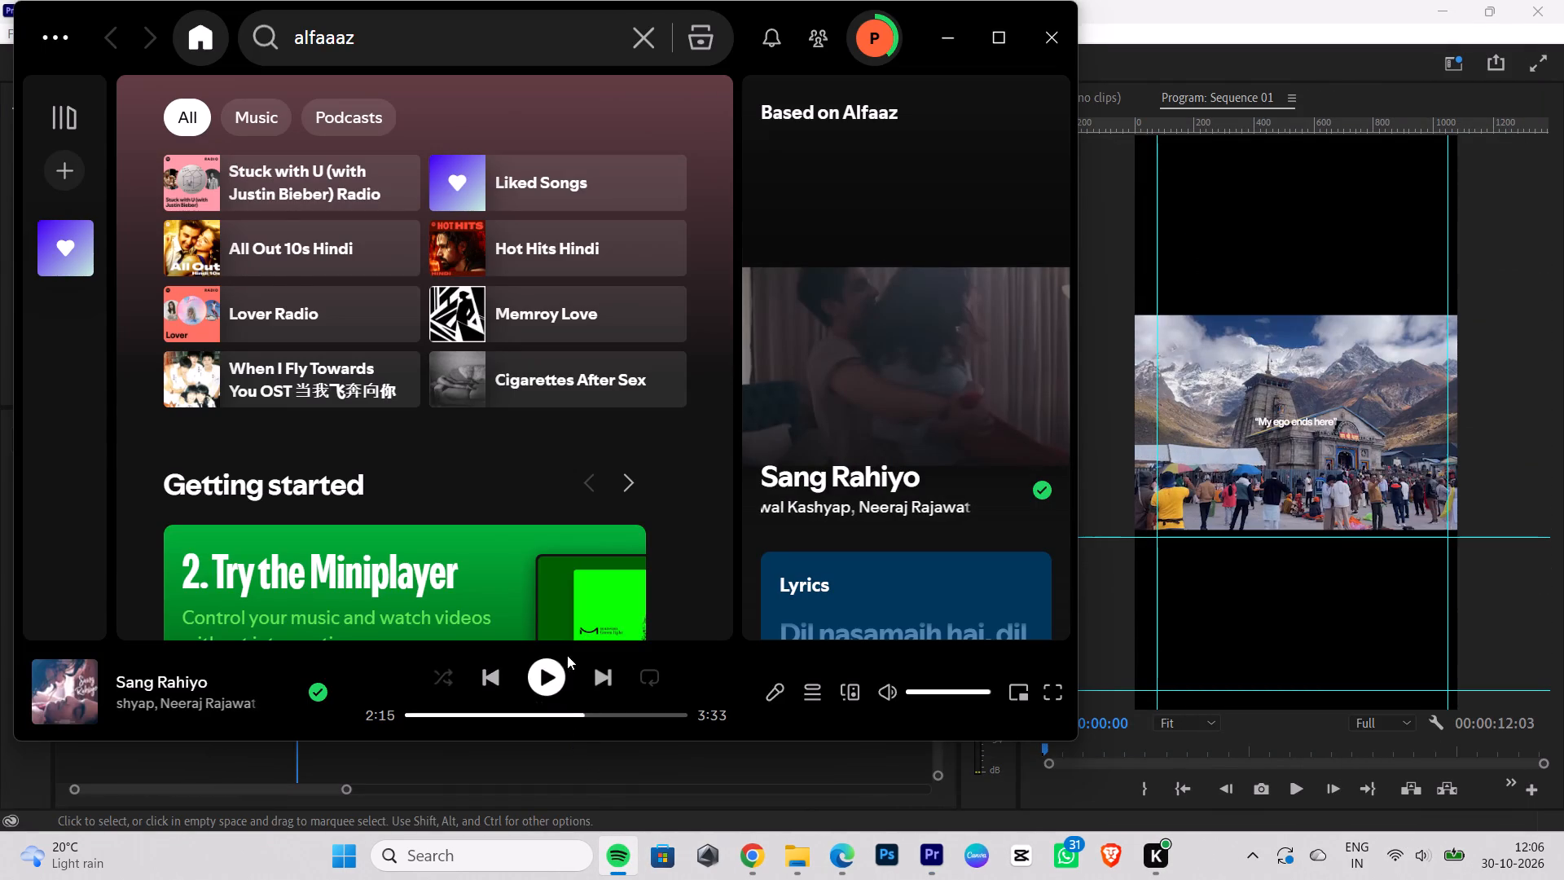
left_click(552, 675)
left_click(600, 669)
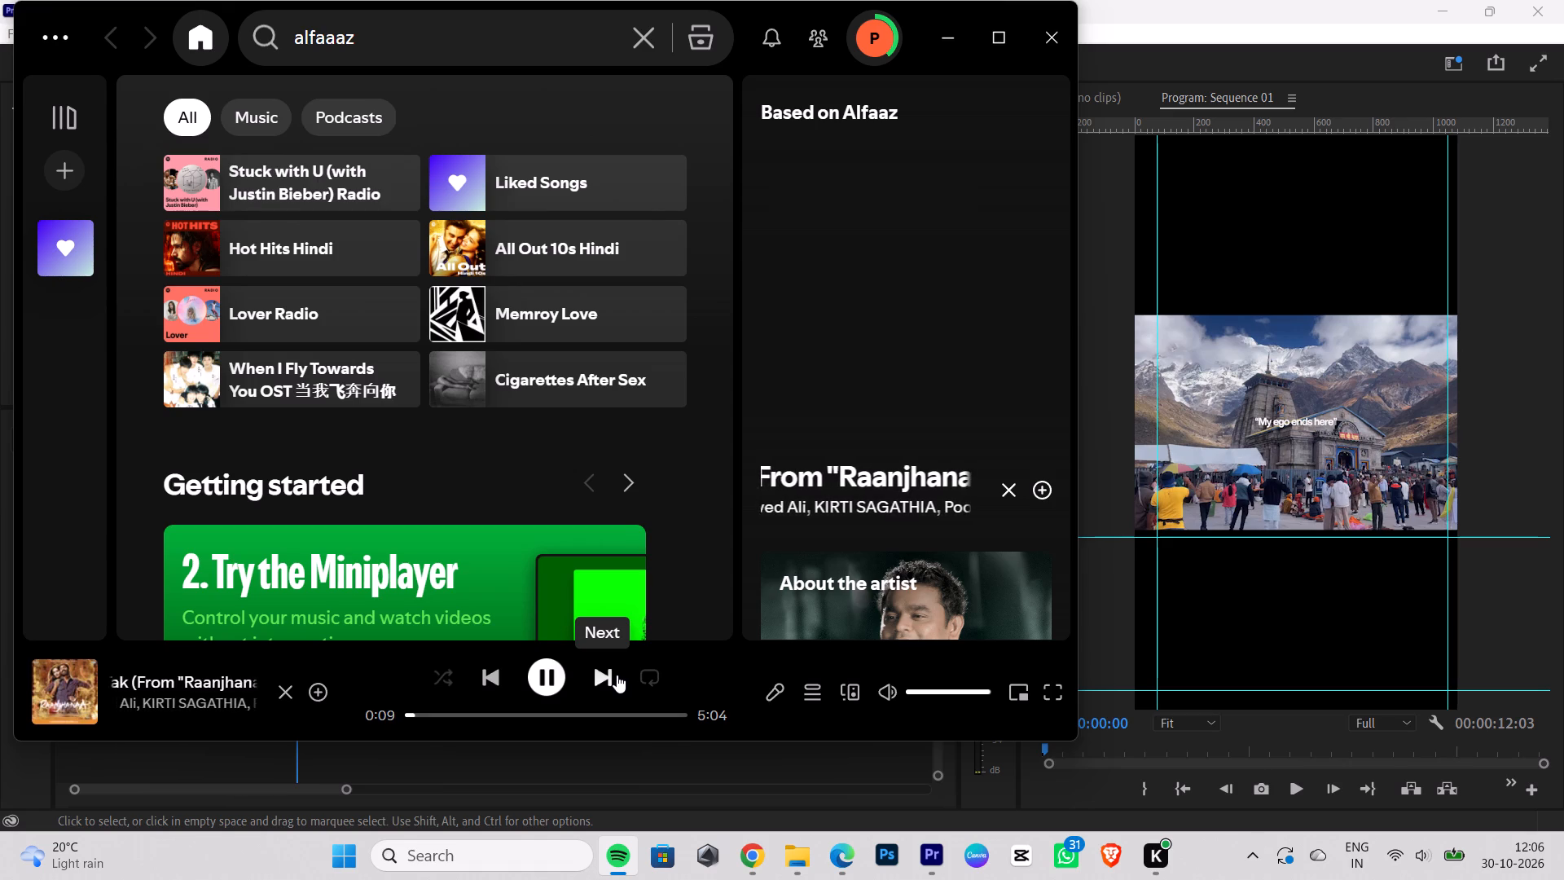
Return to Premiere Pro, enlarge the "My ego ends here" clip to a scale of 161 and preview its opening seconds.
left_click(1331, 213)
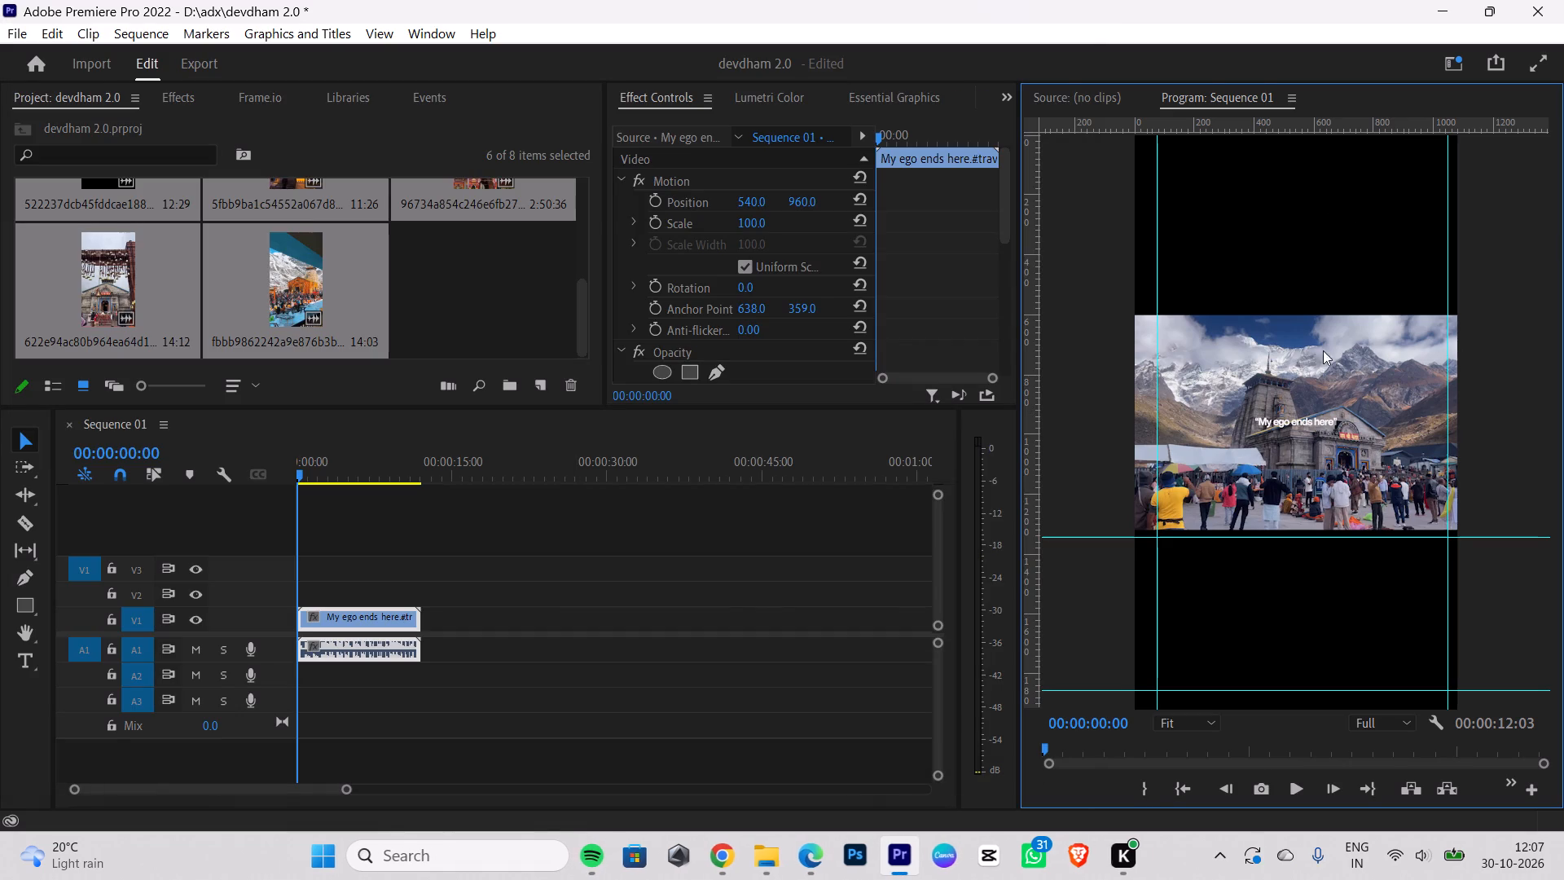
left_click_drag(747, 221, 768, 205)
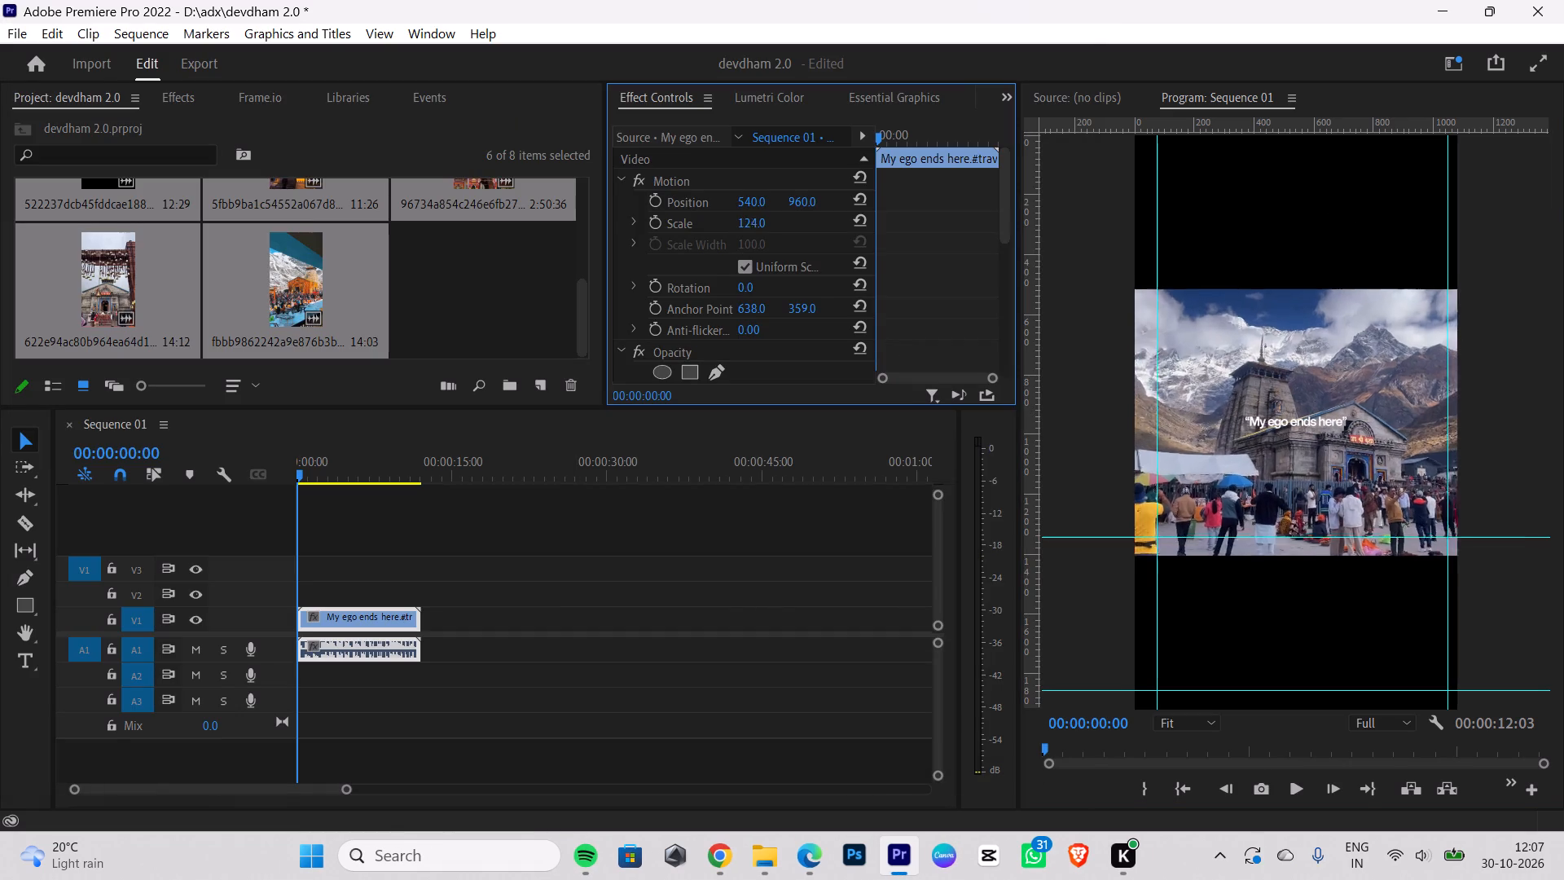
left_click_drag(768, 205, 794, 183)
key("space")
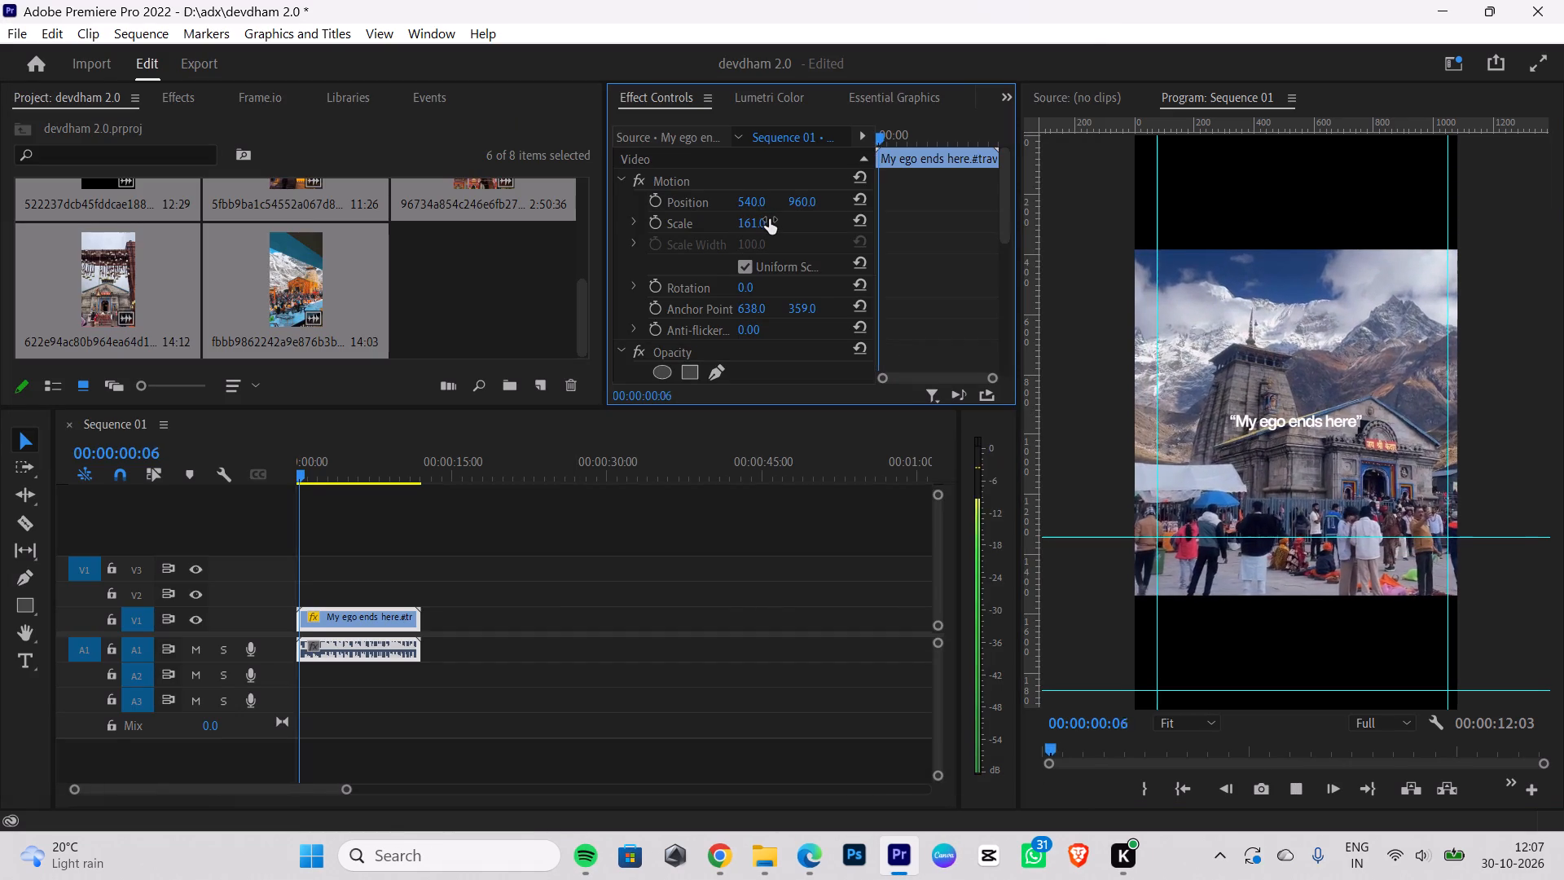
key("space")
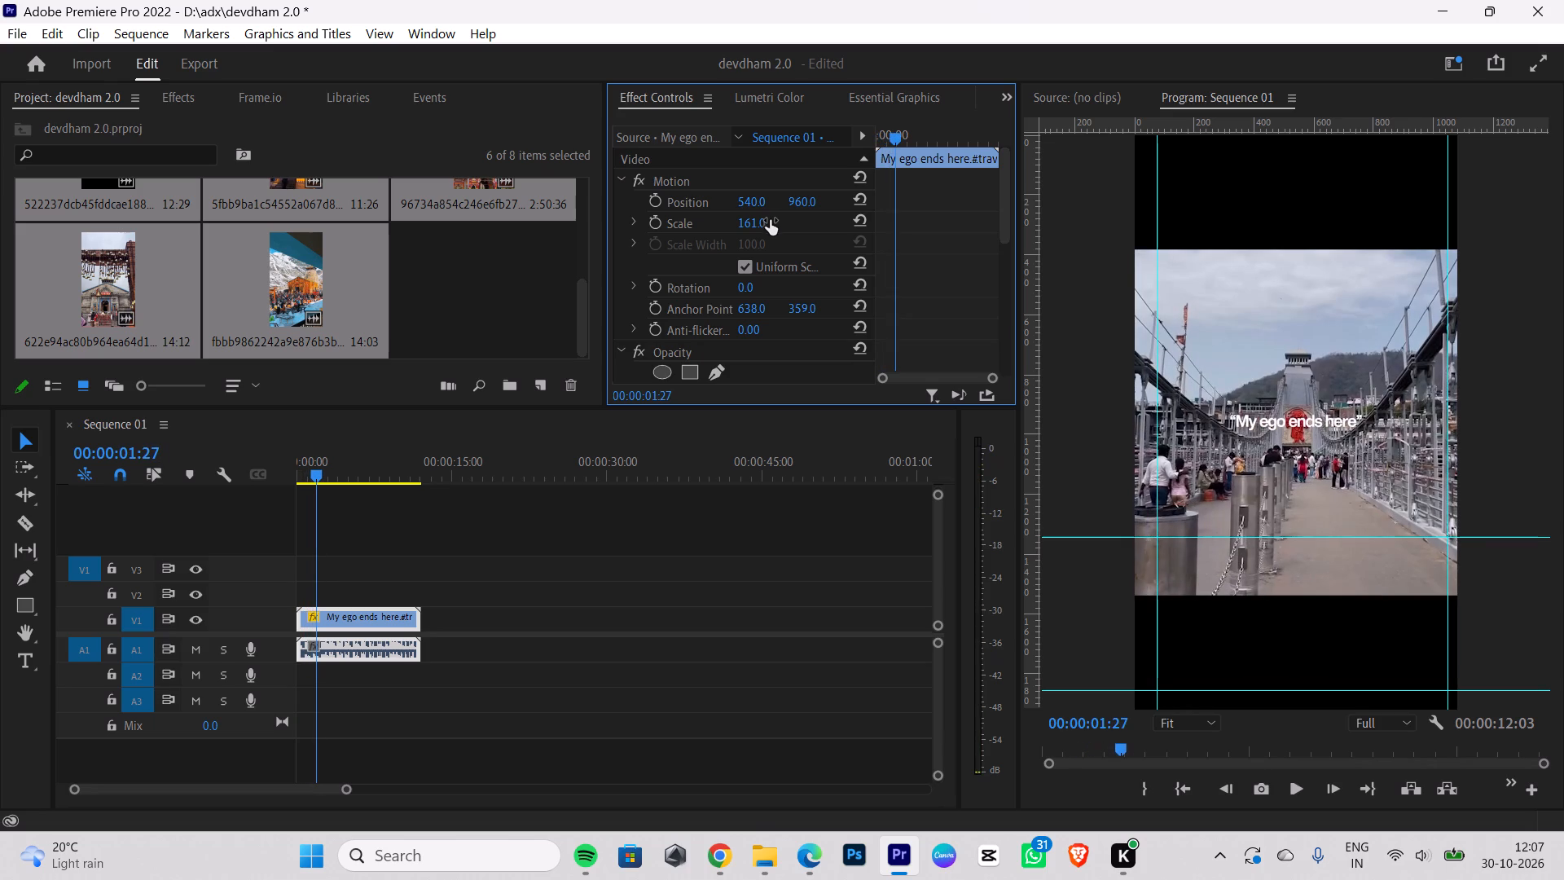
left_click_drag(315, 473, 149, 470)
Add the 622e94ac… temple clip to Sequence 01, delete its audio, and place its video on V2 at 00:00:00:00.
left_click(473, 295)
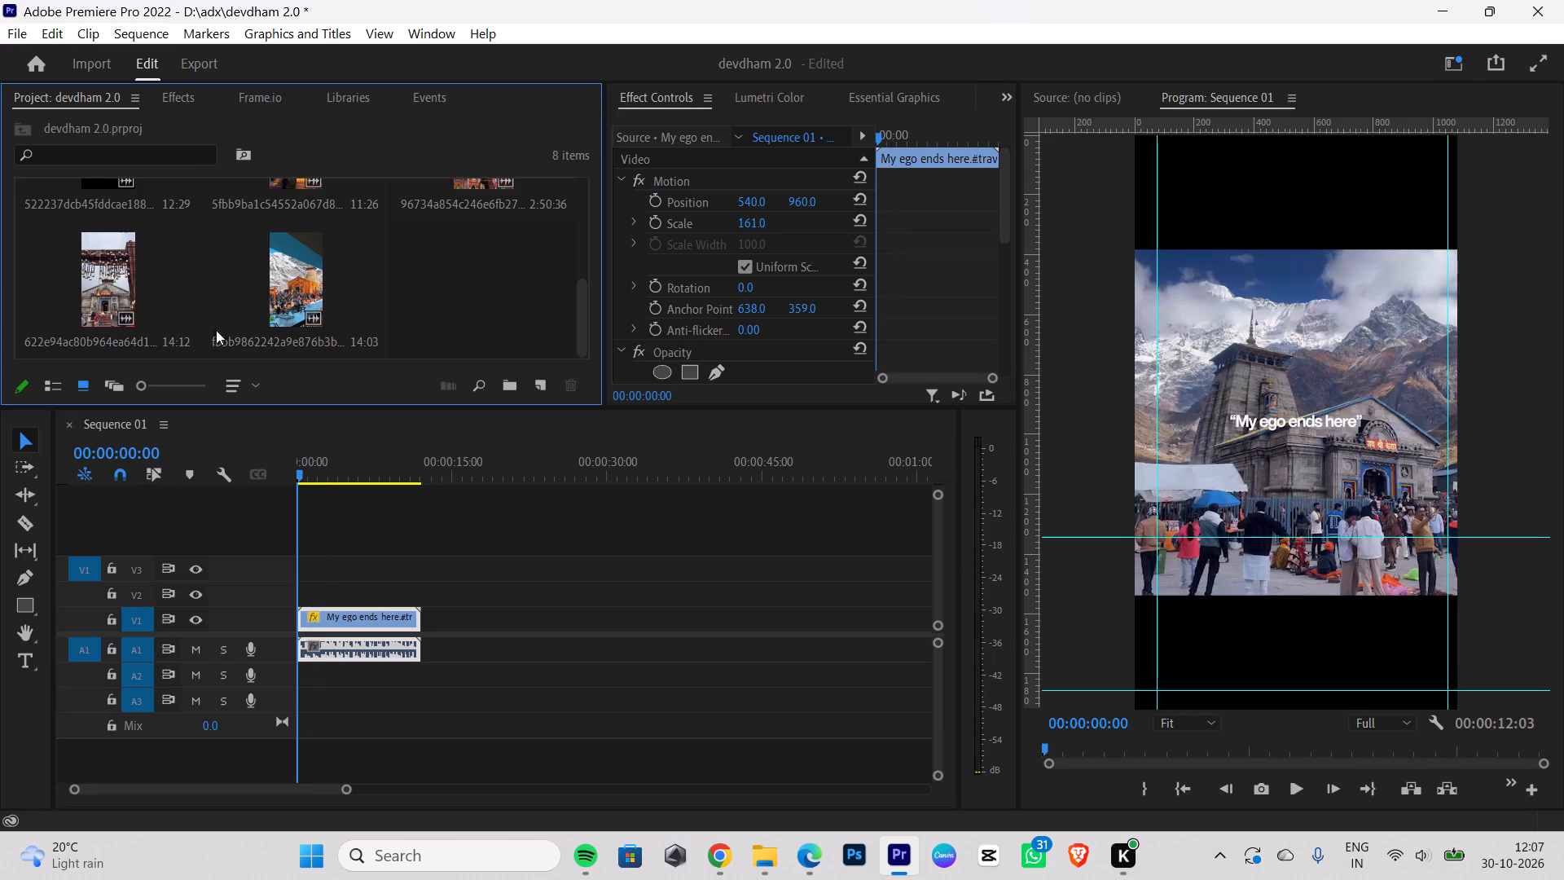
scroll(447, 291, "up", 1)
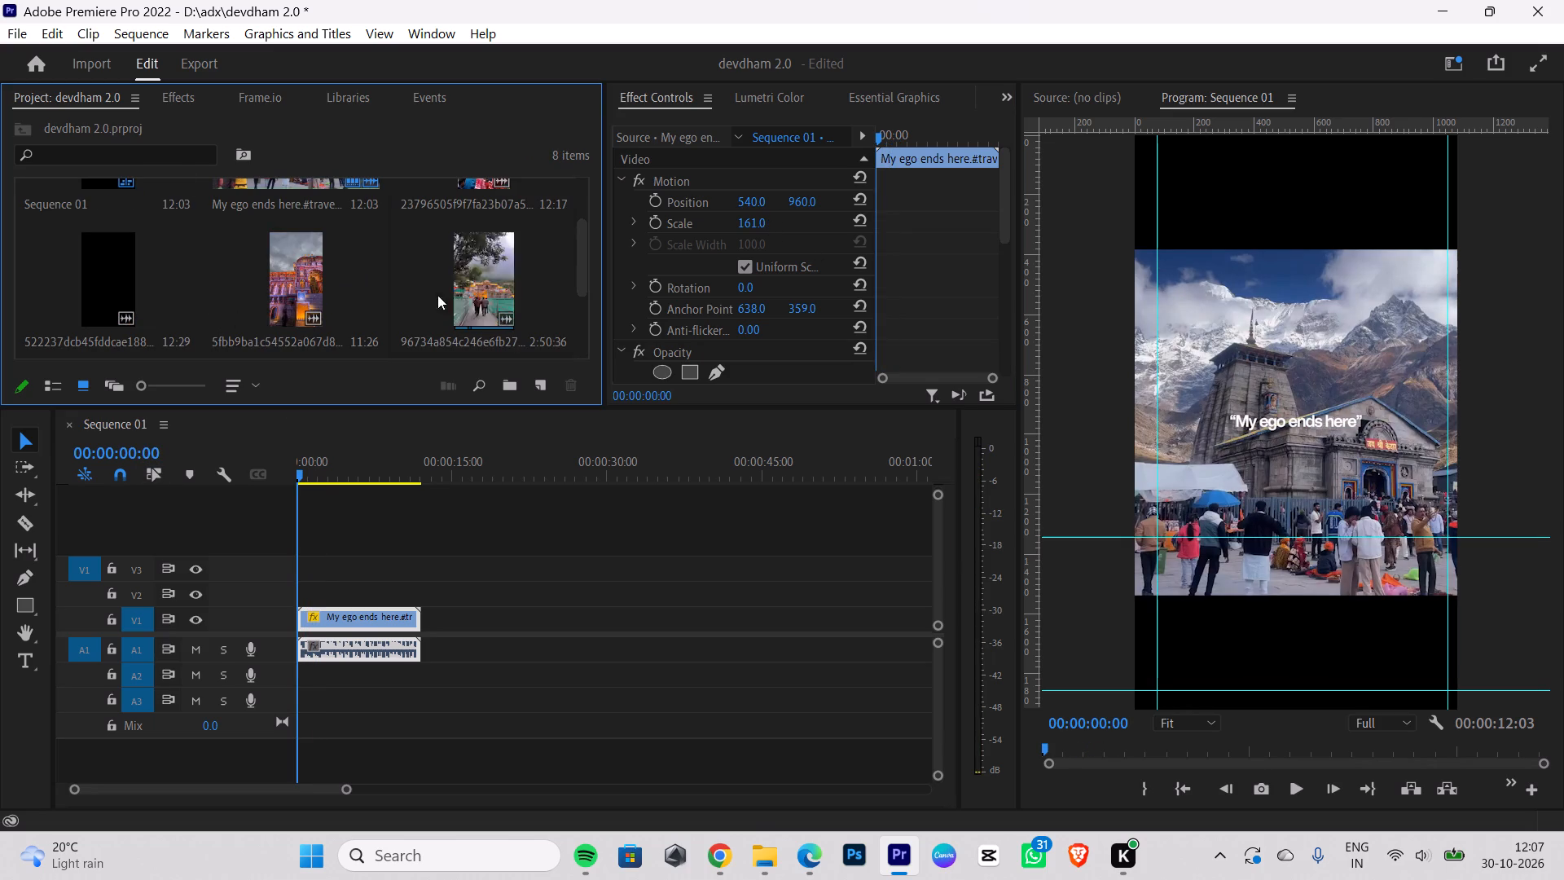
scroll(310, 301, "up", 1)
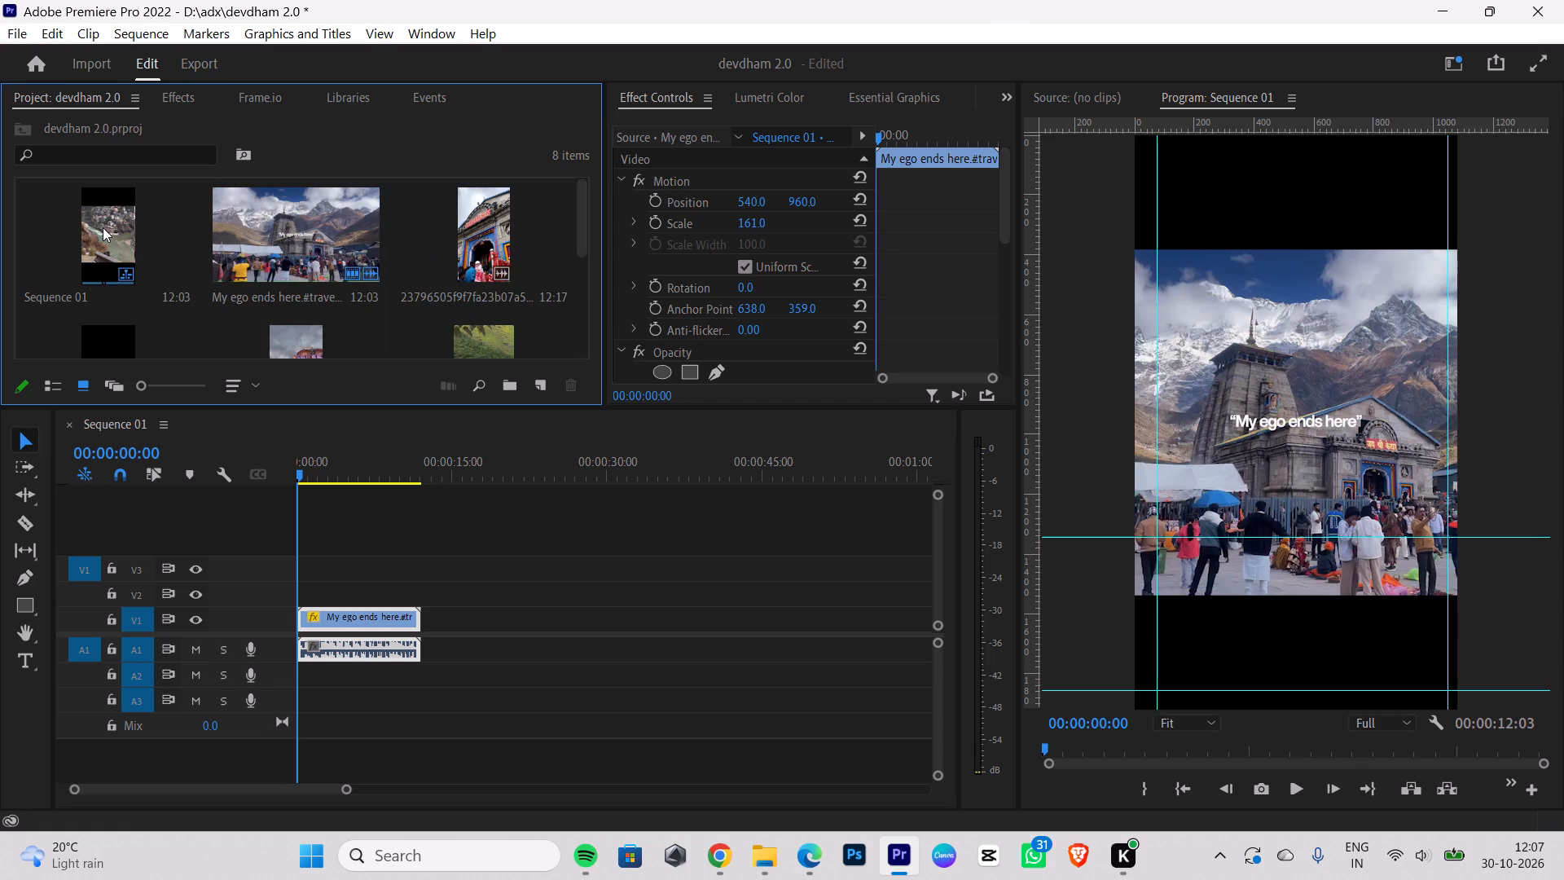
scroll(414, 260, "down", 1)
scroll(343, 285, "down", 1)
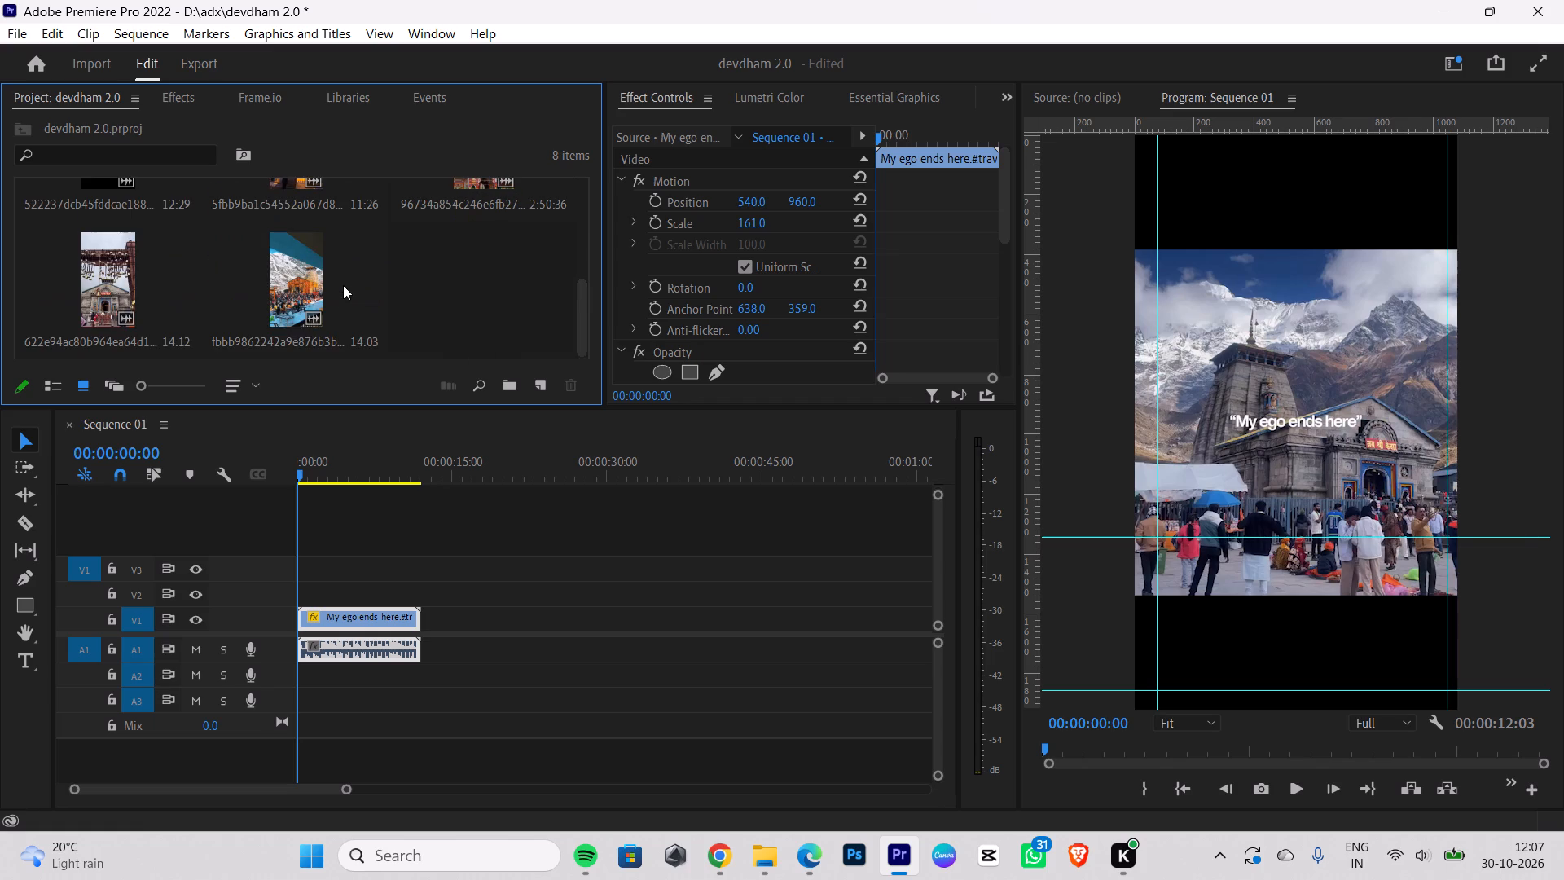
left_click_drag(102, 283, 461, 539)
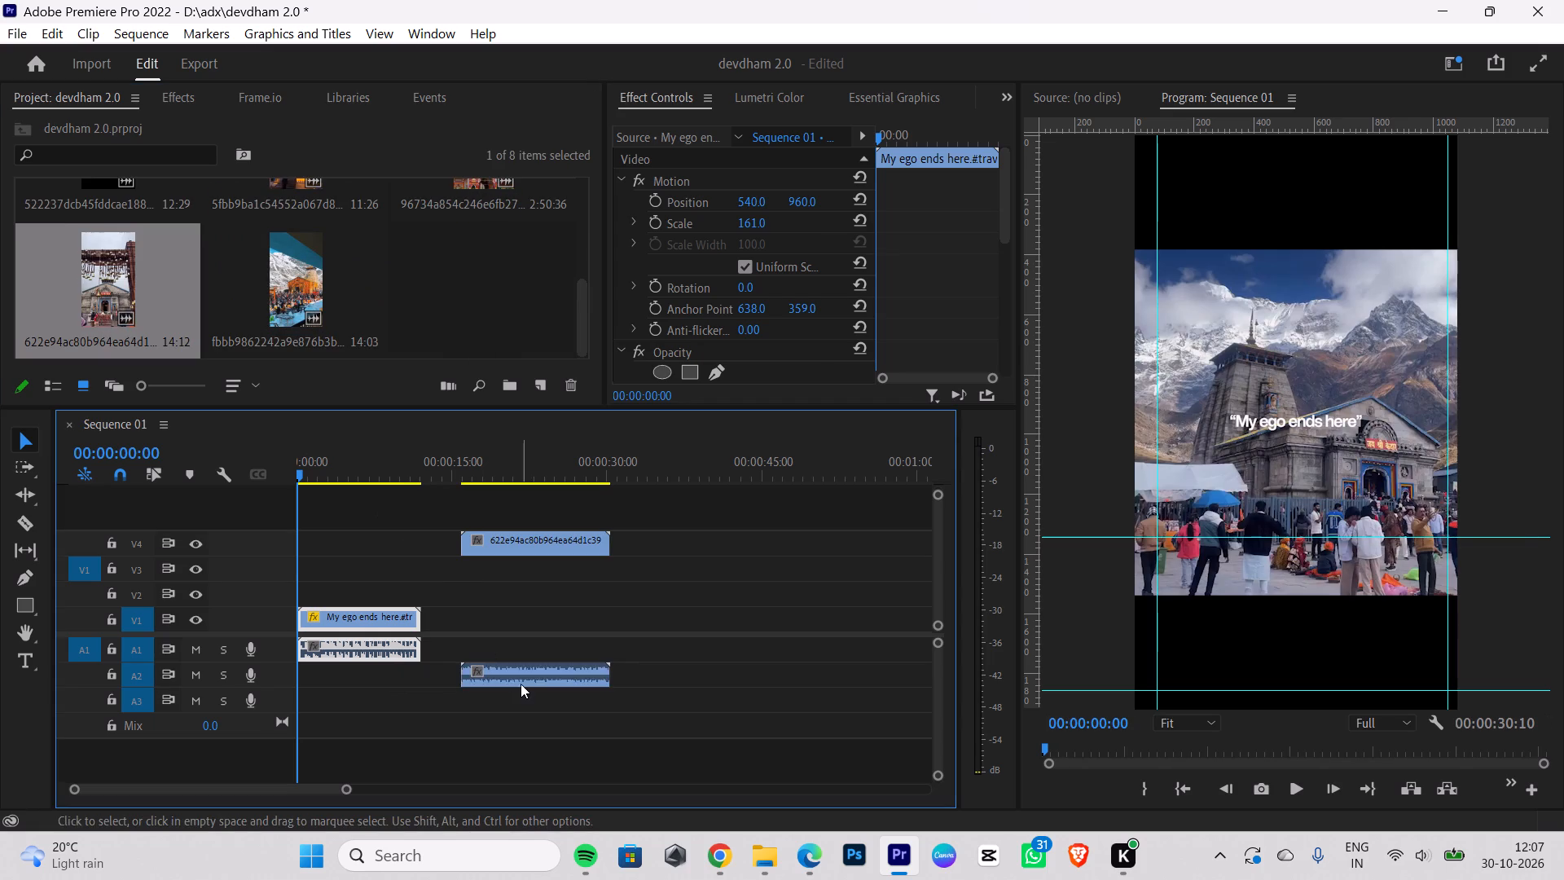
left_click(521, 684)
key("BackSpace")
left_click_drag(534, 539, 376, 582)
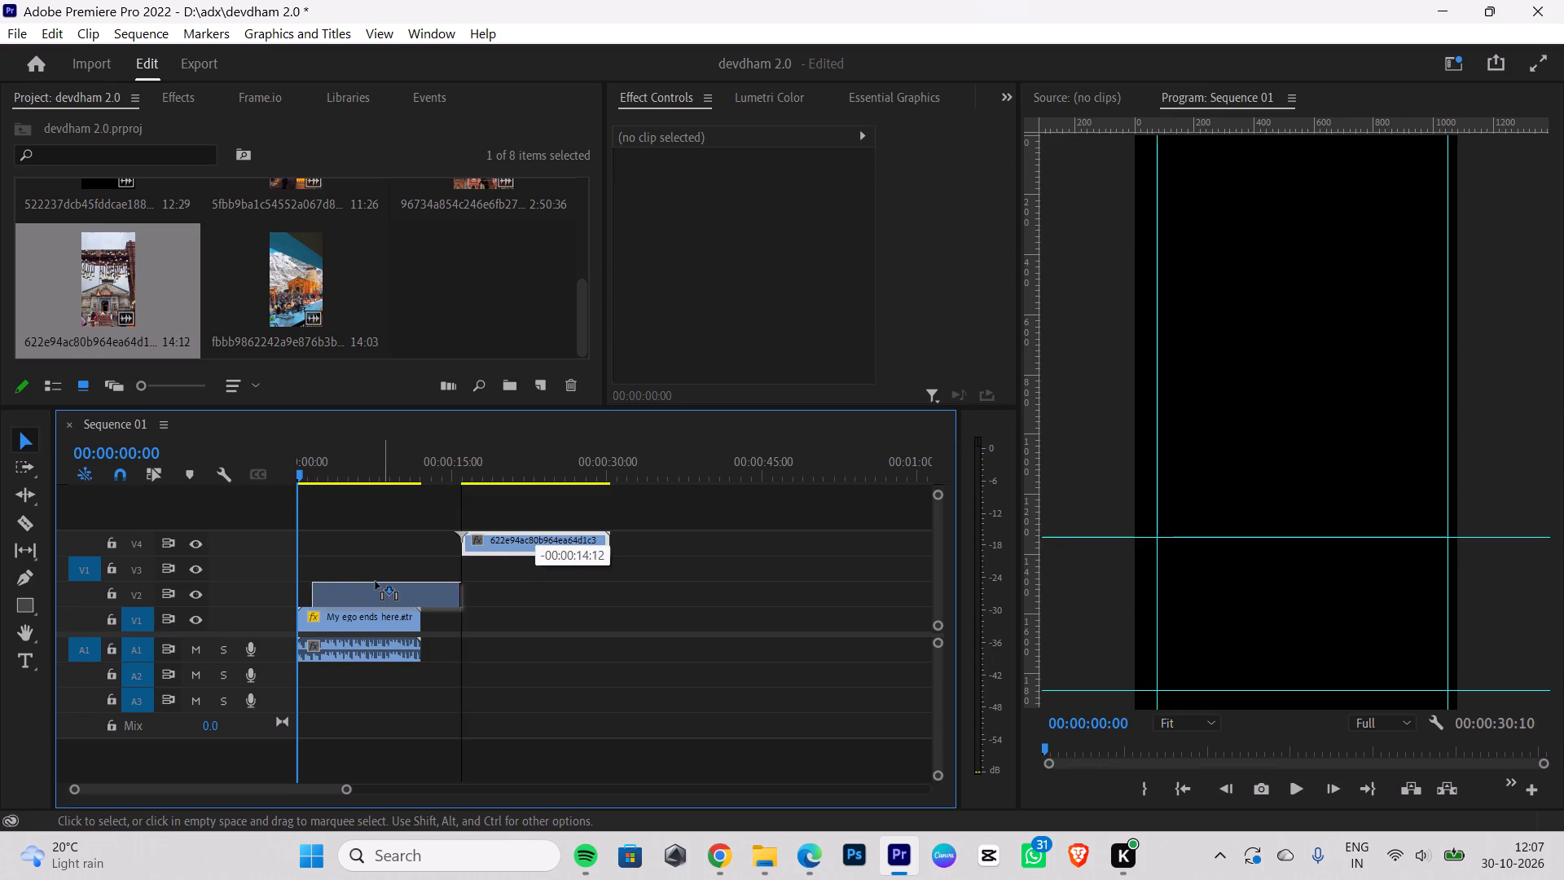
left_click_drag(376, 582, 349, 587)
Scale the 622e94ac… clip on V2 to the sequence's frame size.
right_click(355, 585)
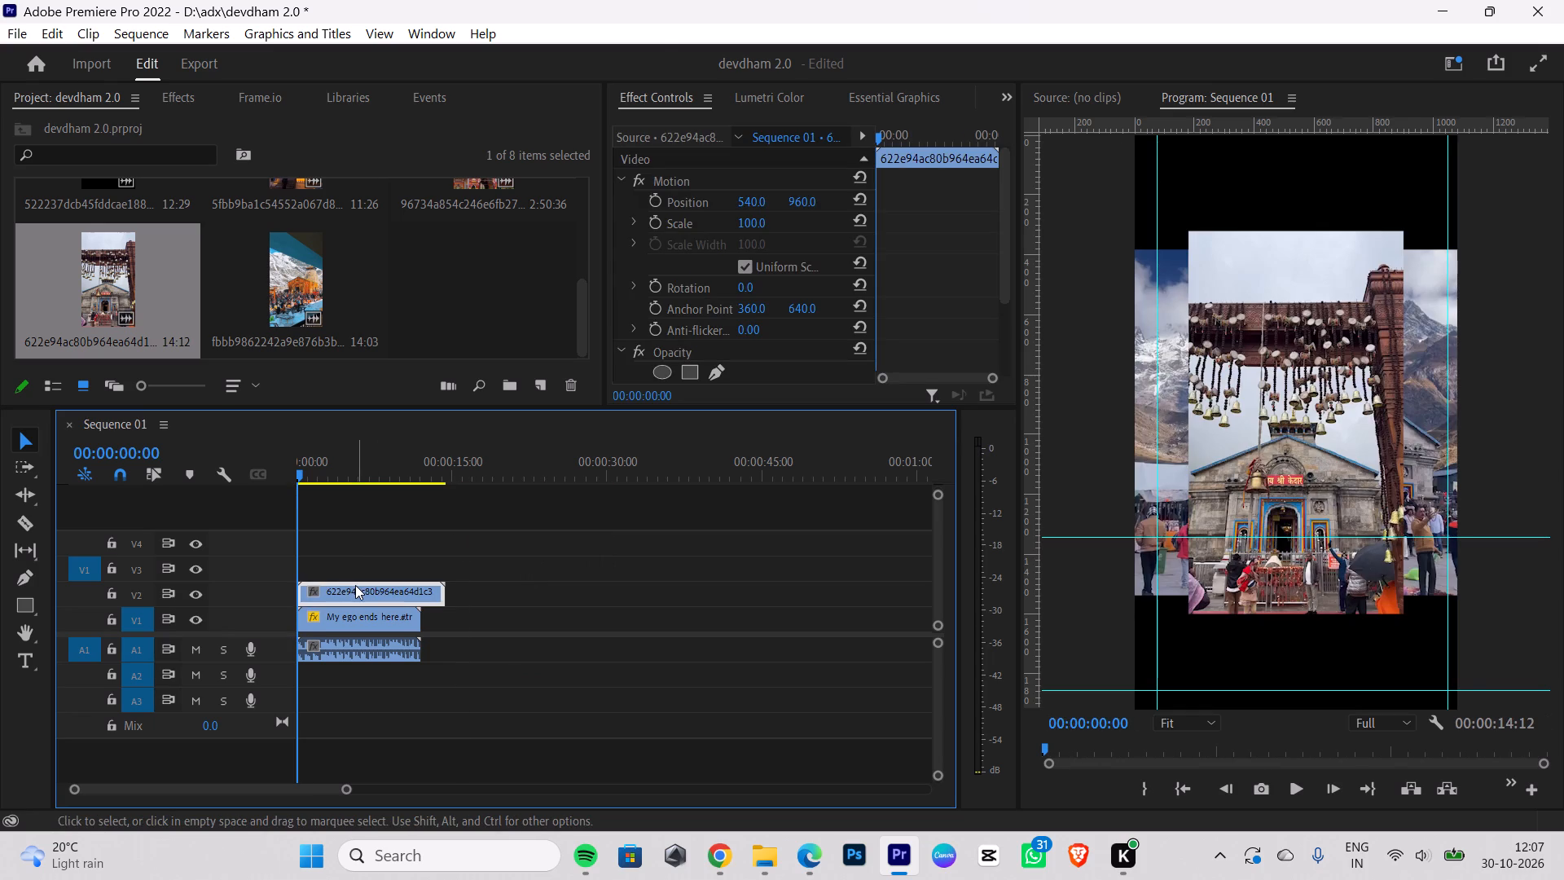
left_click(476, 785)
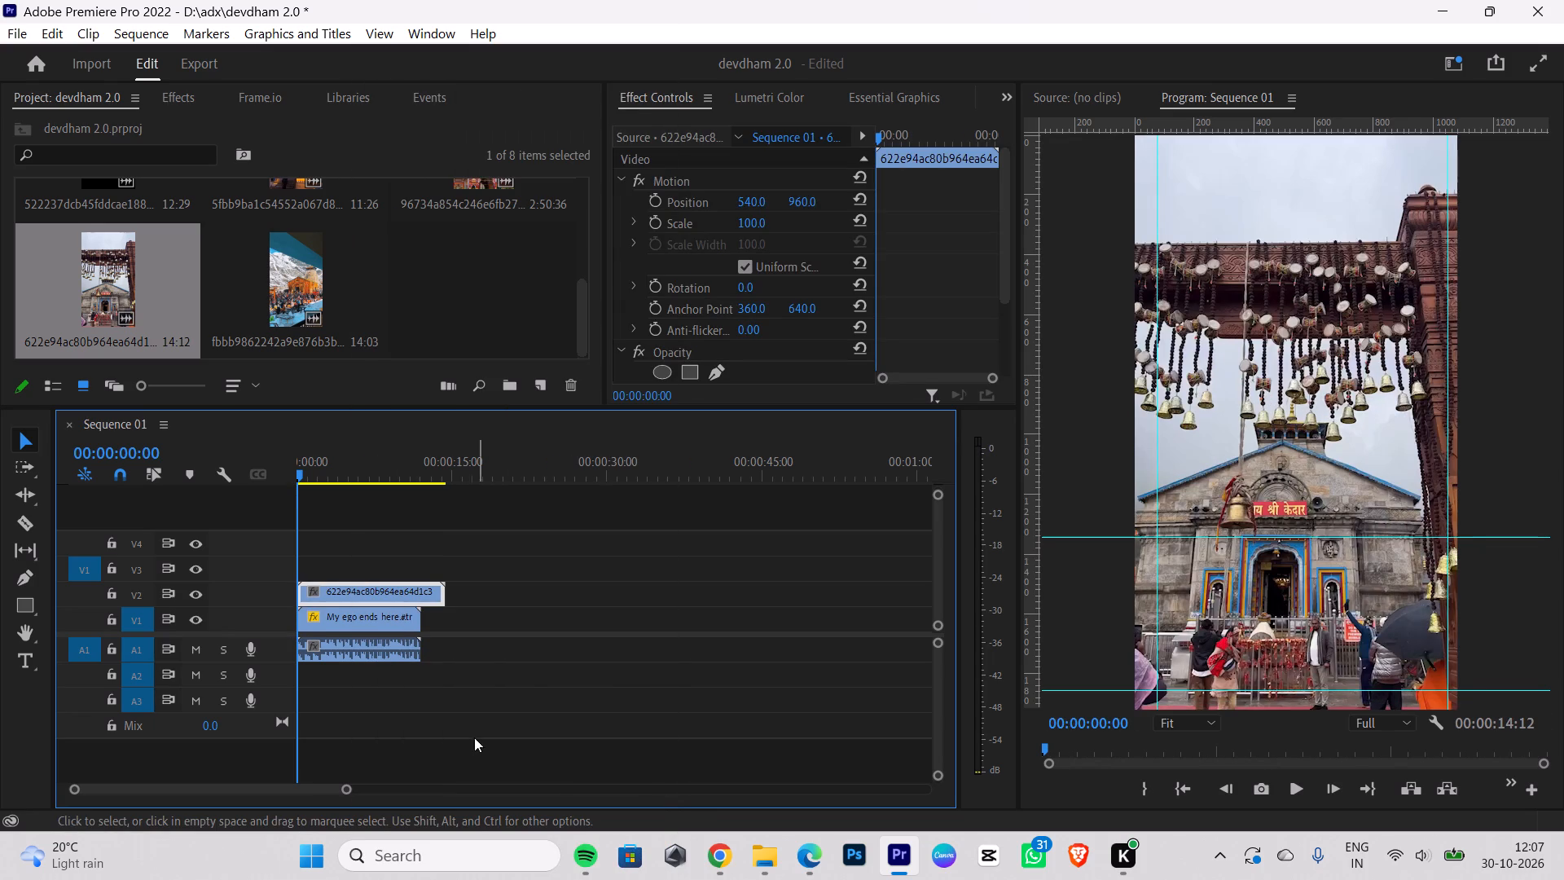
Swap the two video clips so 622e94ac… sits on V1 and "My ego ends here" on V2, both starting at 00:00:00:00.
left_click_drag(340, 616, 542, 583)
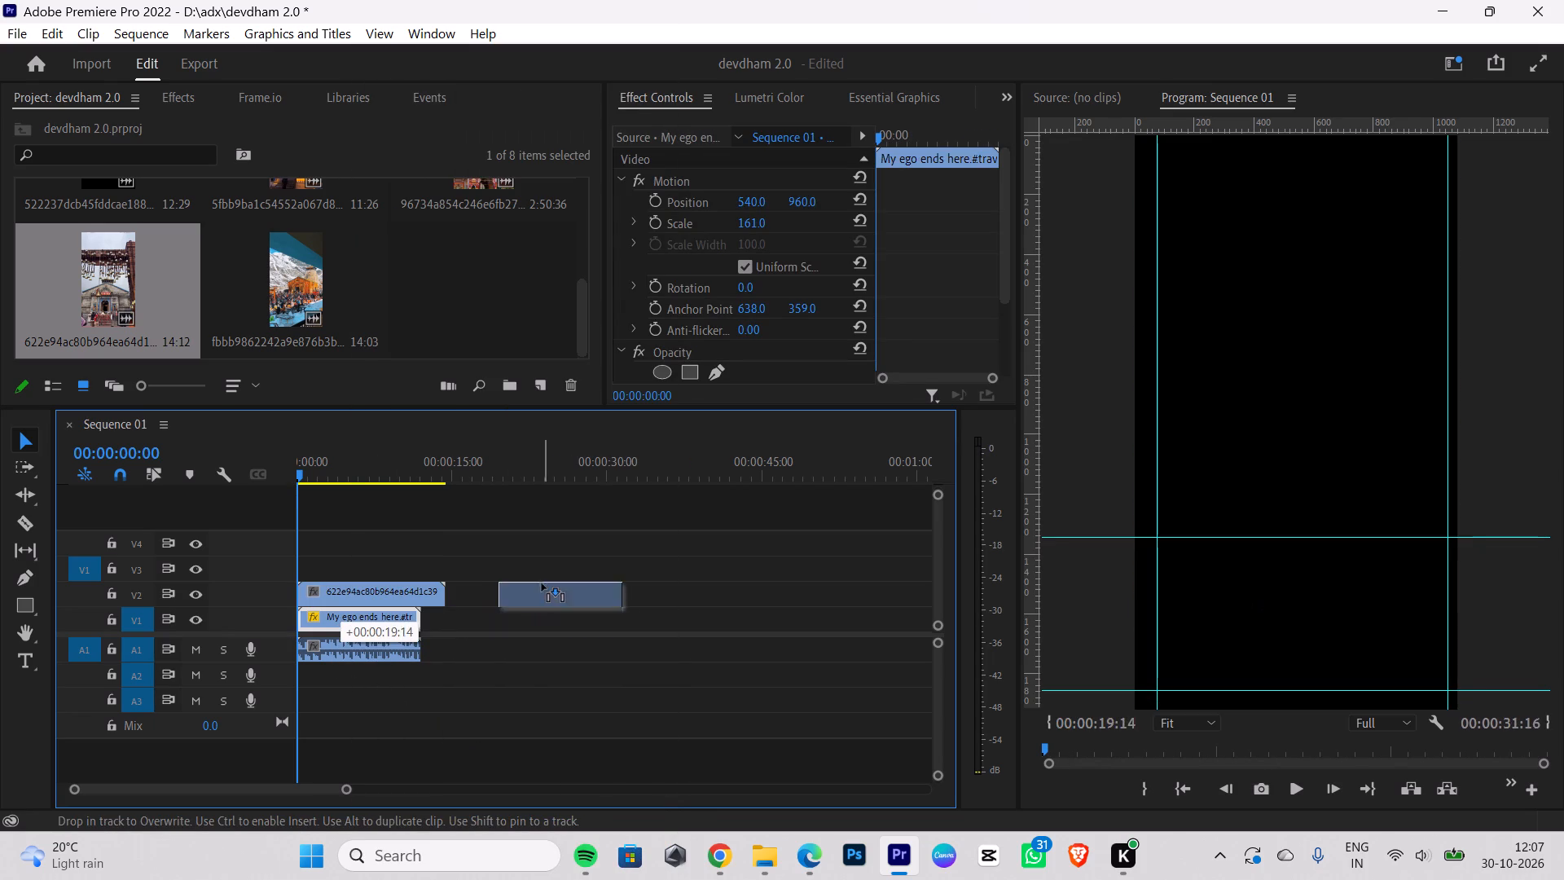
left_click_drag(542, 583, 501, 591)
left_click_drag(371, 596, 369, 616)
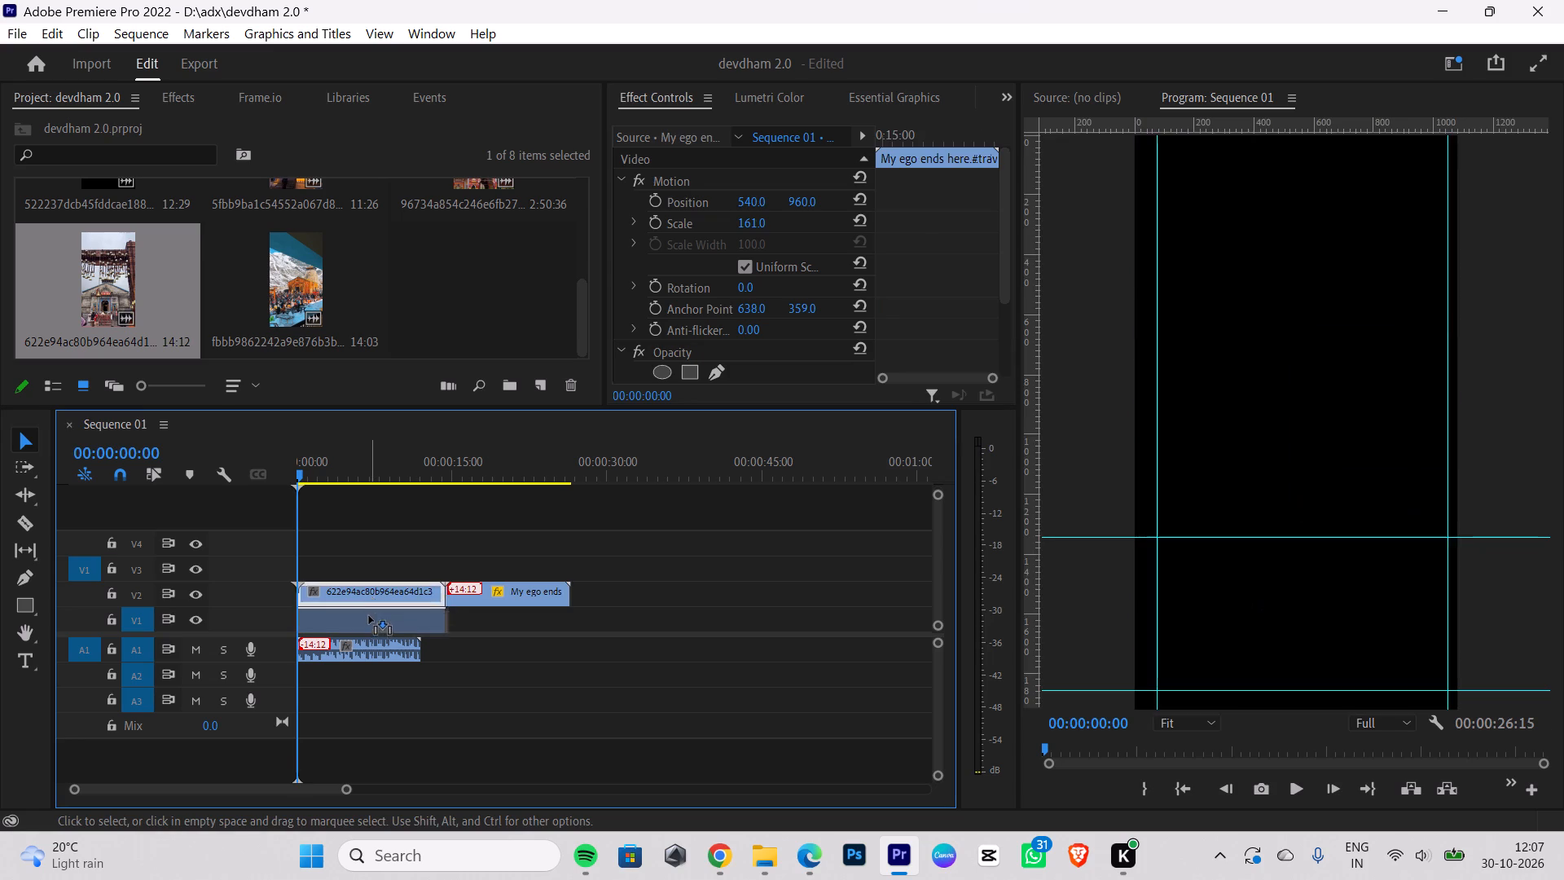
left_click_drag(369, 616, 368, 620)
left_click_drag(521, 591, 362, 601)
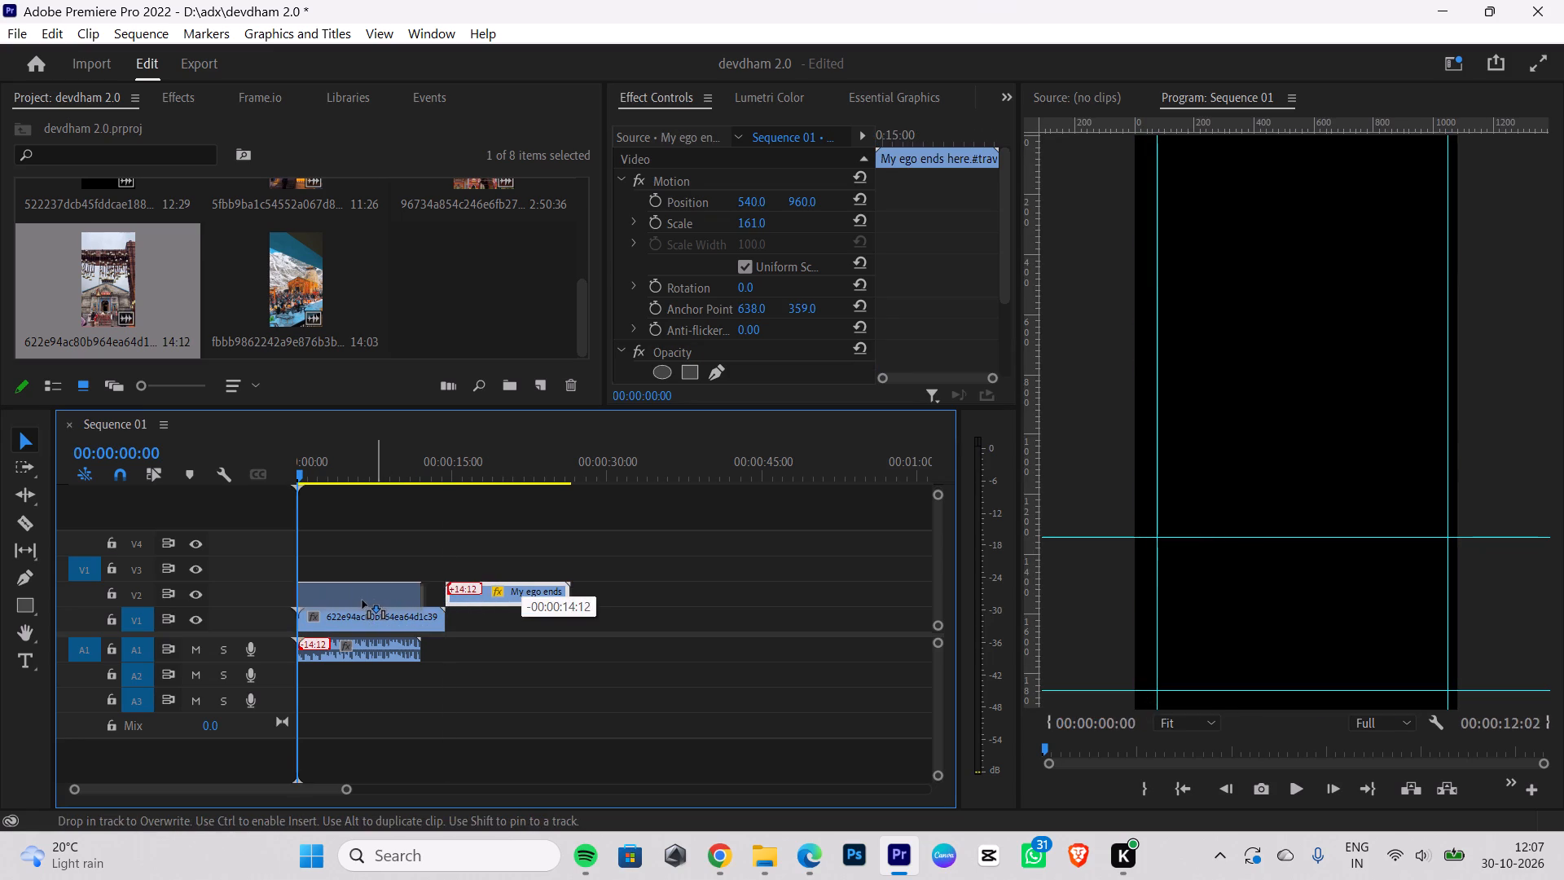
left_click_drag(362, 601, 361, 601)
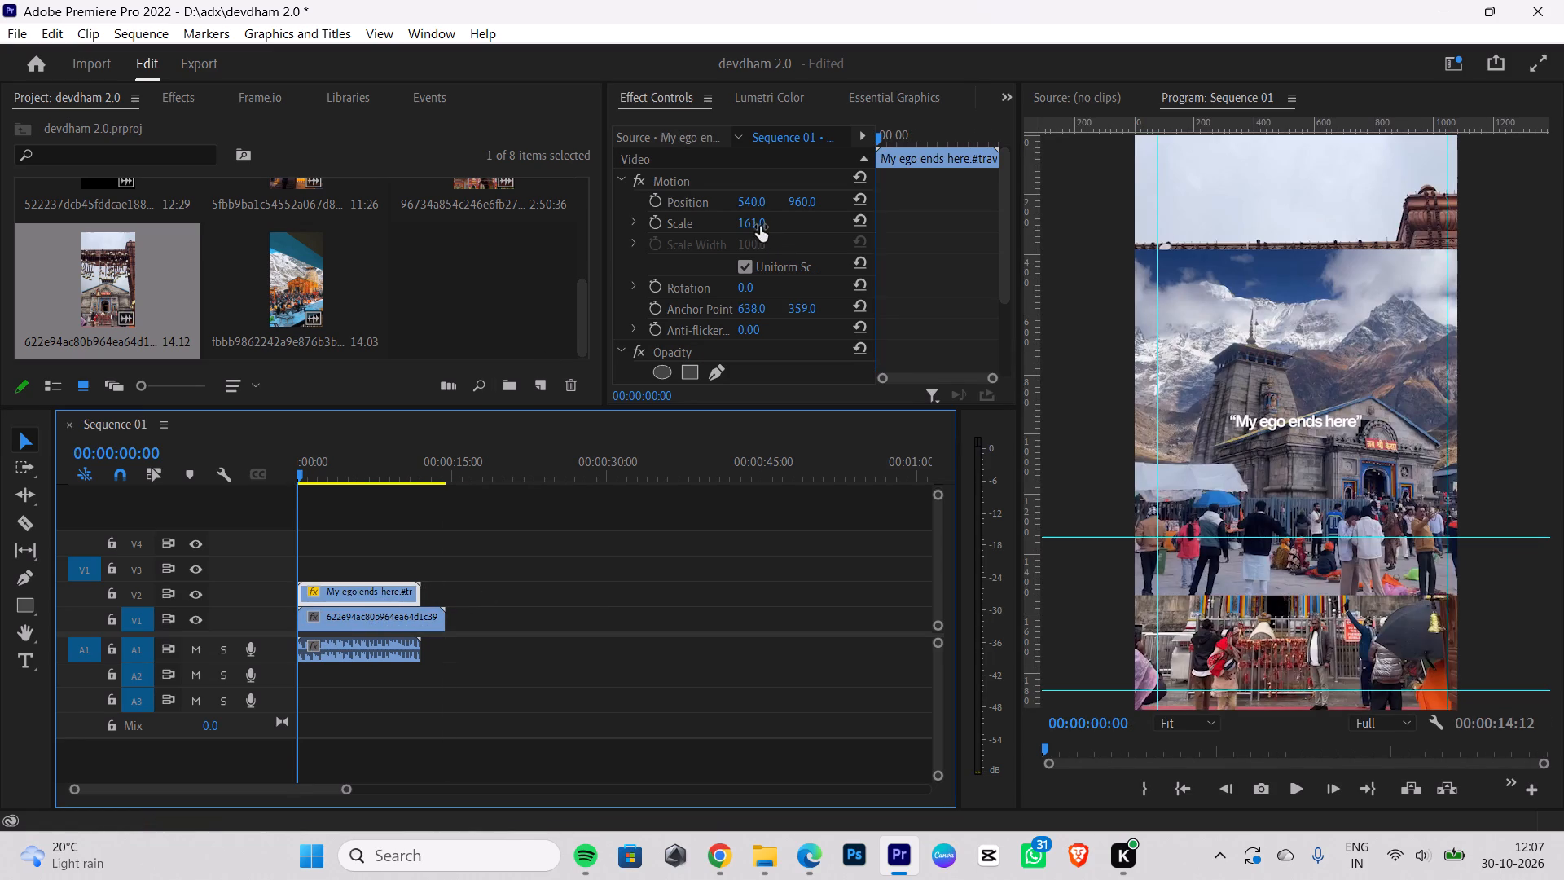
Shrink the "My ego ends here" clip to a scale of 85 and move it to position 502, 1371.
left_click_drag(762, 221, 685, 238)
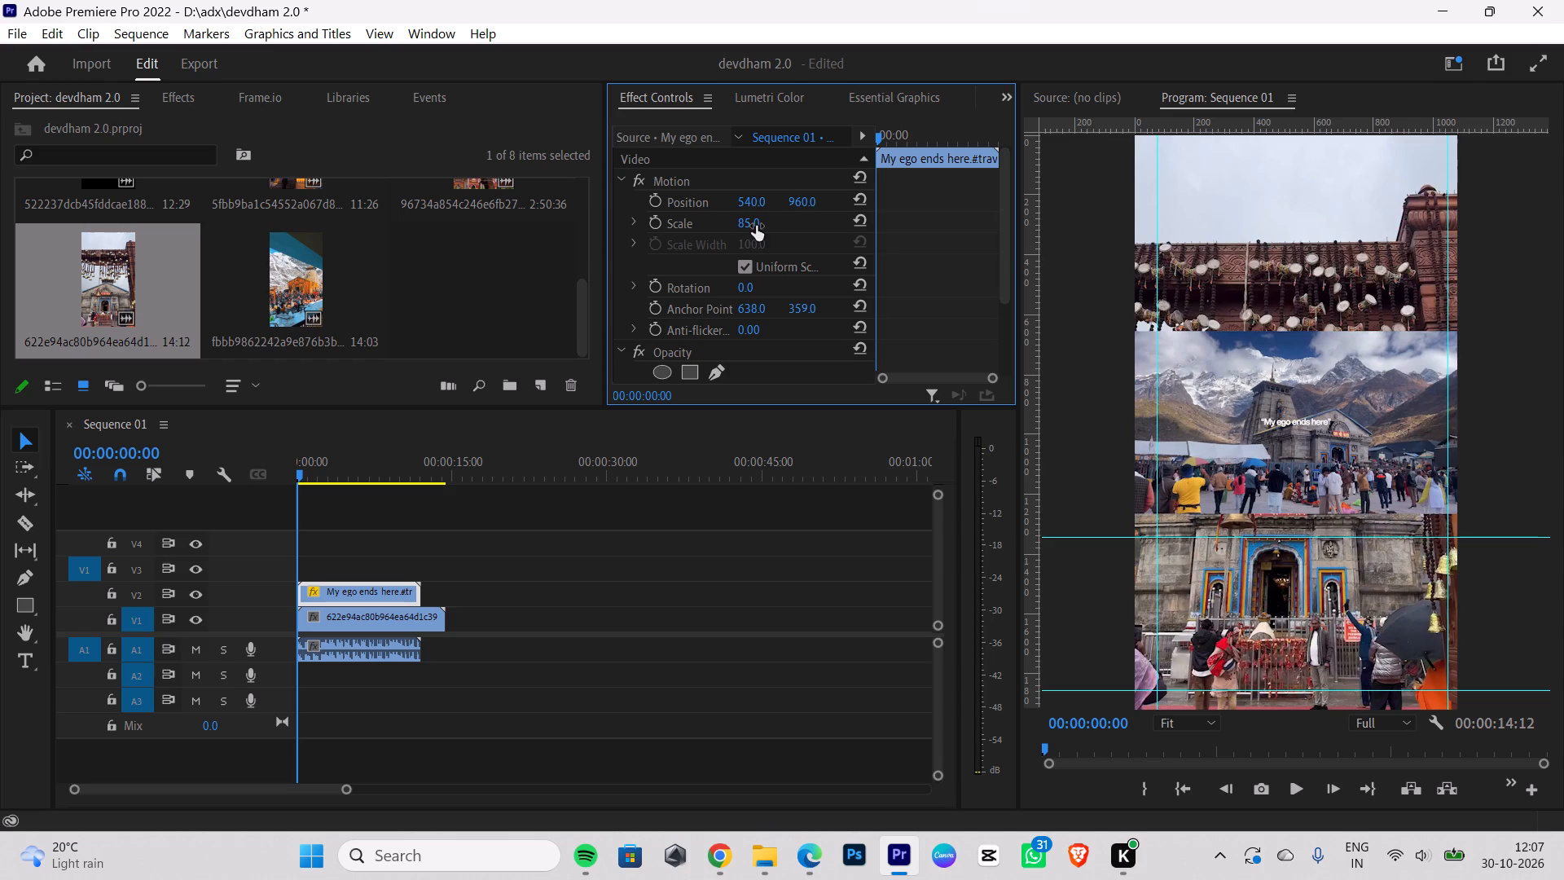
left_click_drag(753, 200, 580, 97)
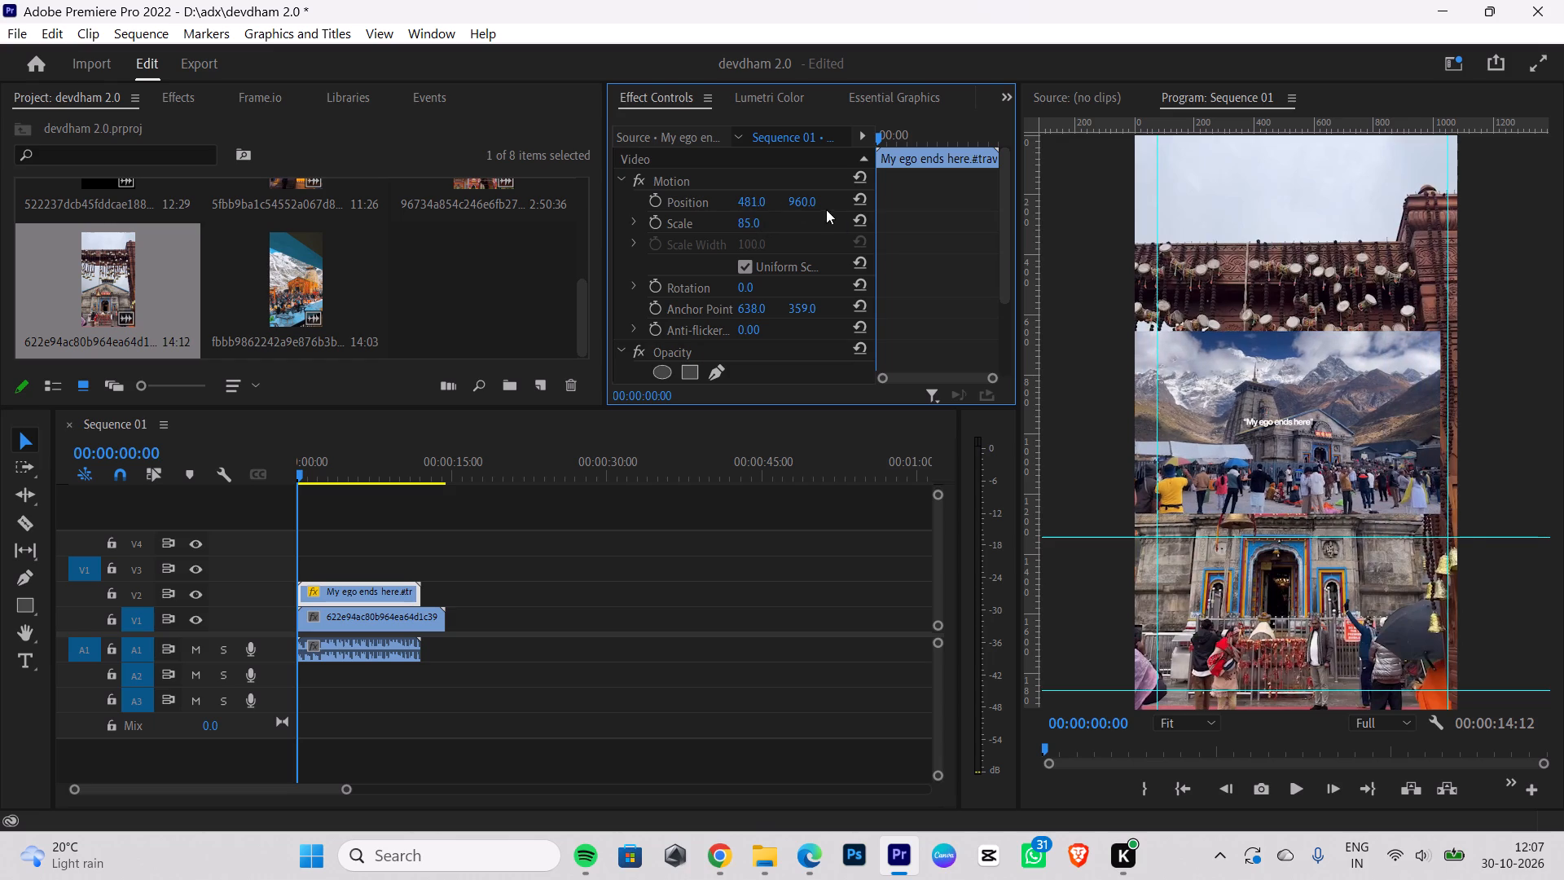
left_click(797, 208)
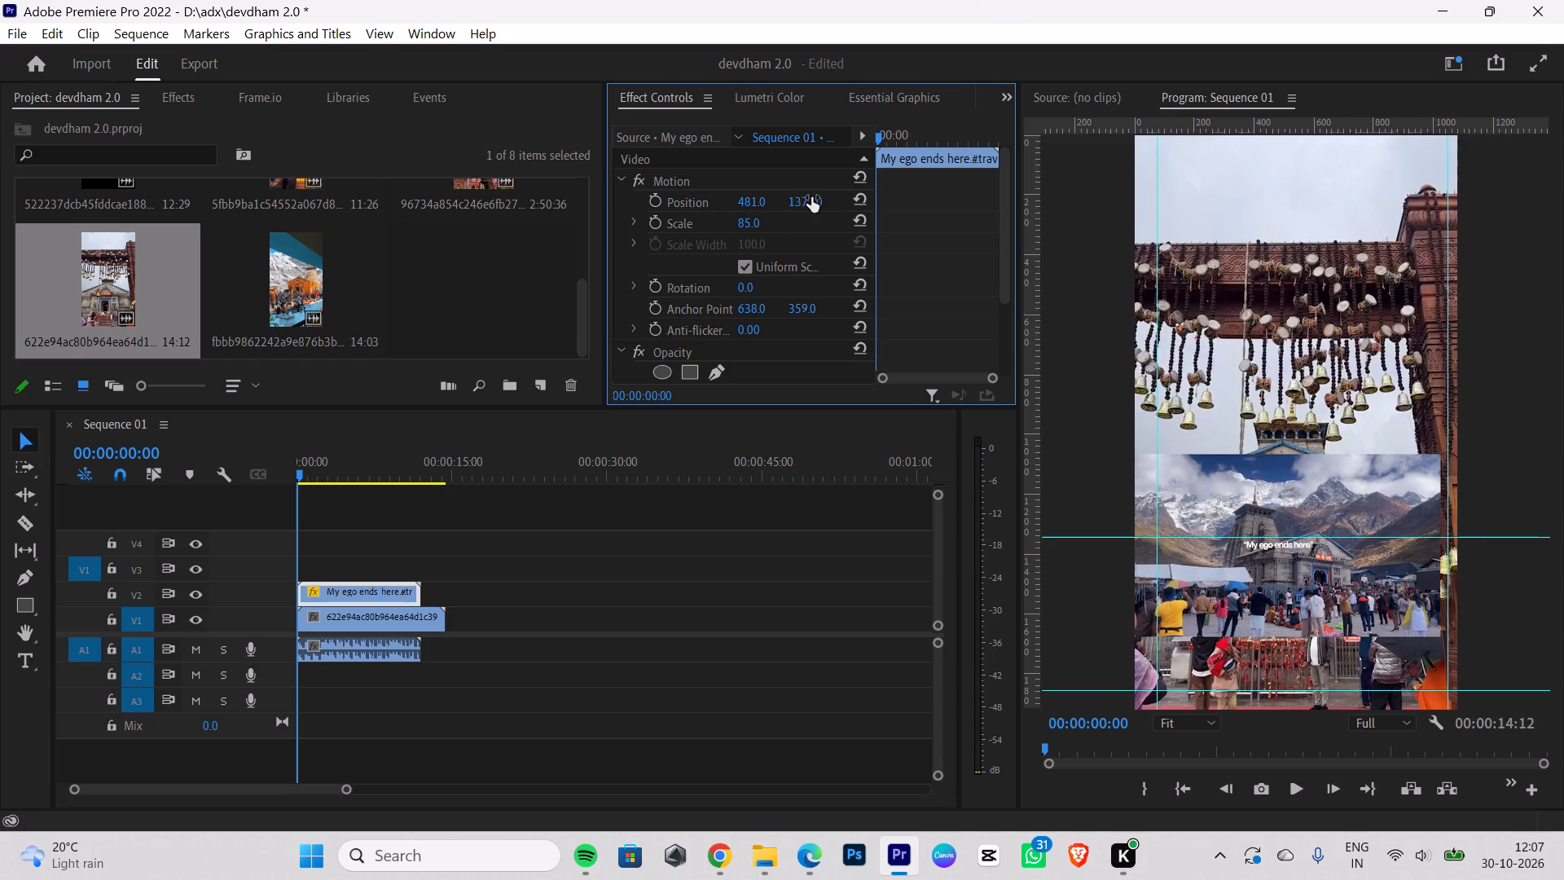
left_click_drag(747, 198, 782, 209)
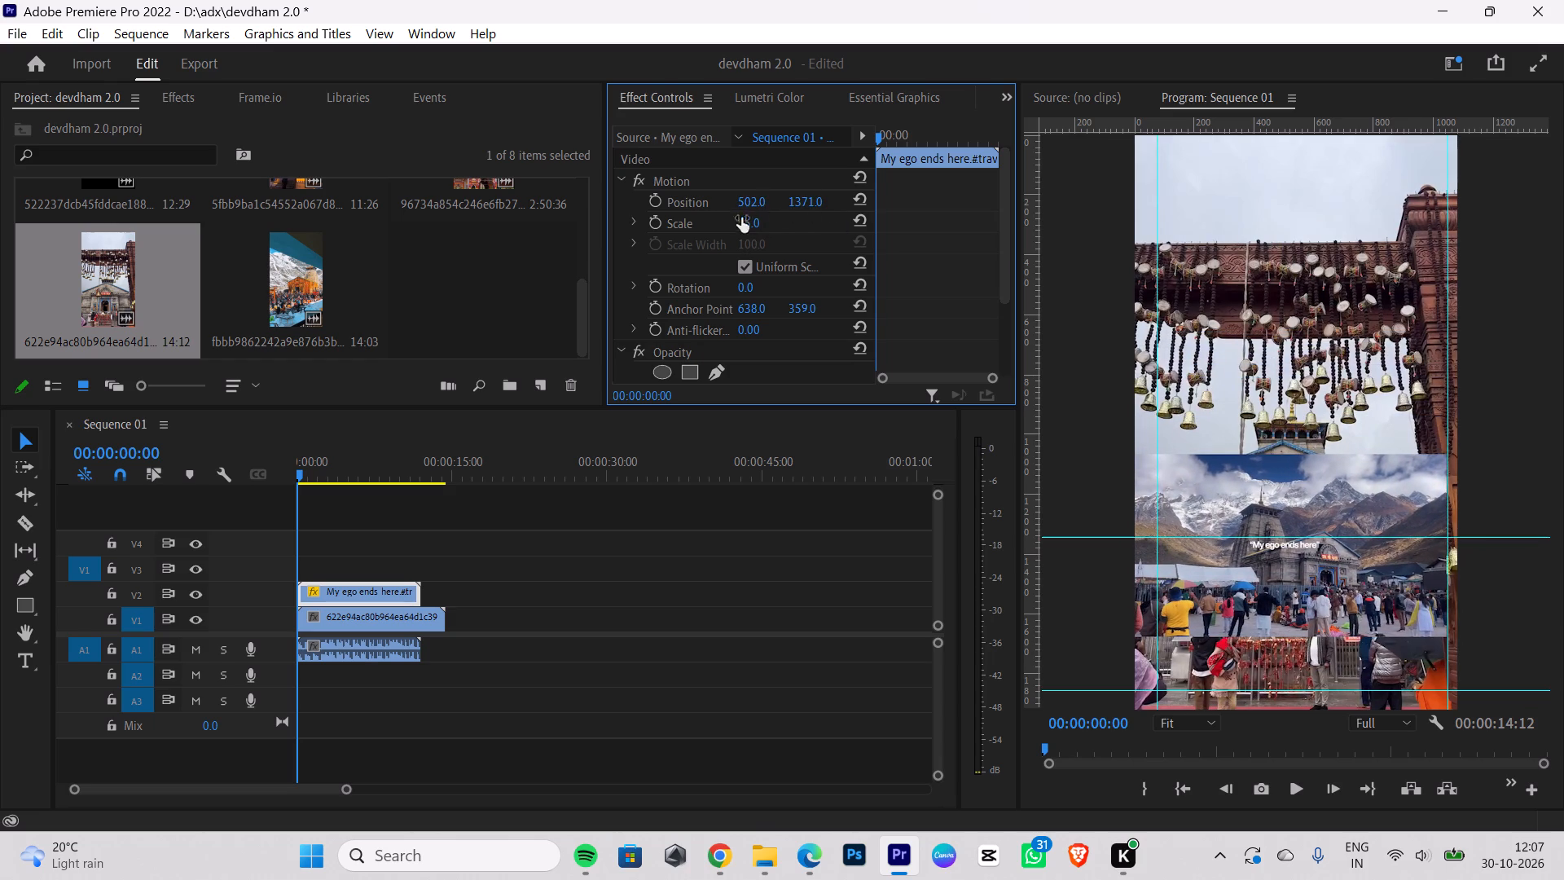
Set the "My ego ends here" clip's scale to 100.
left_click(751, 220)
key("BackSpace")
type("100")
key("Return")
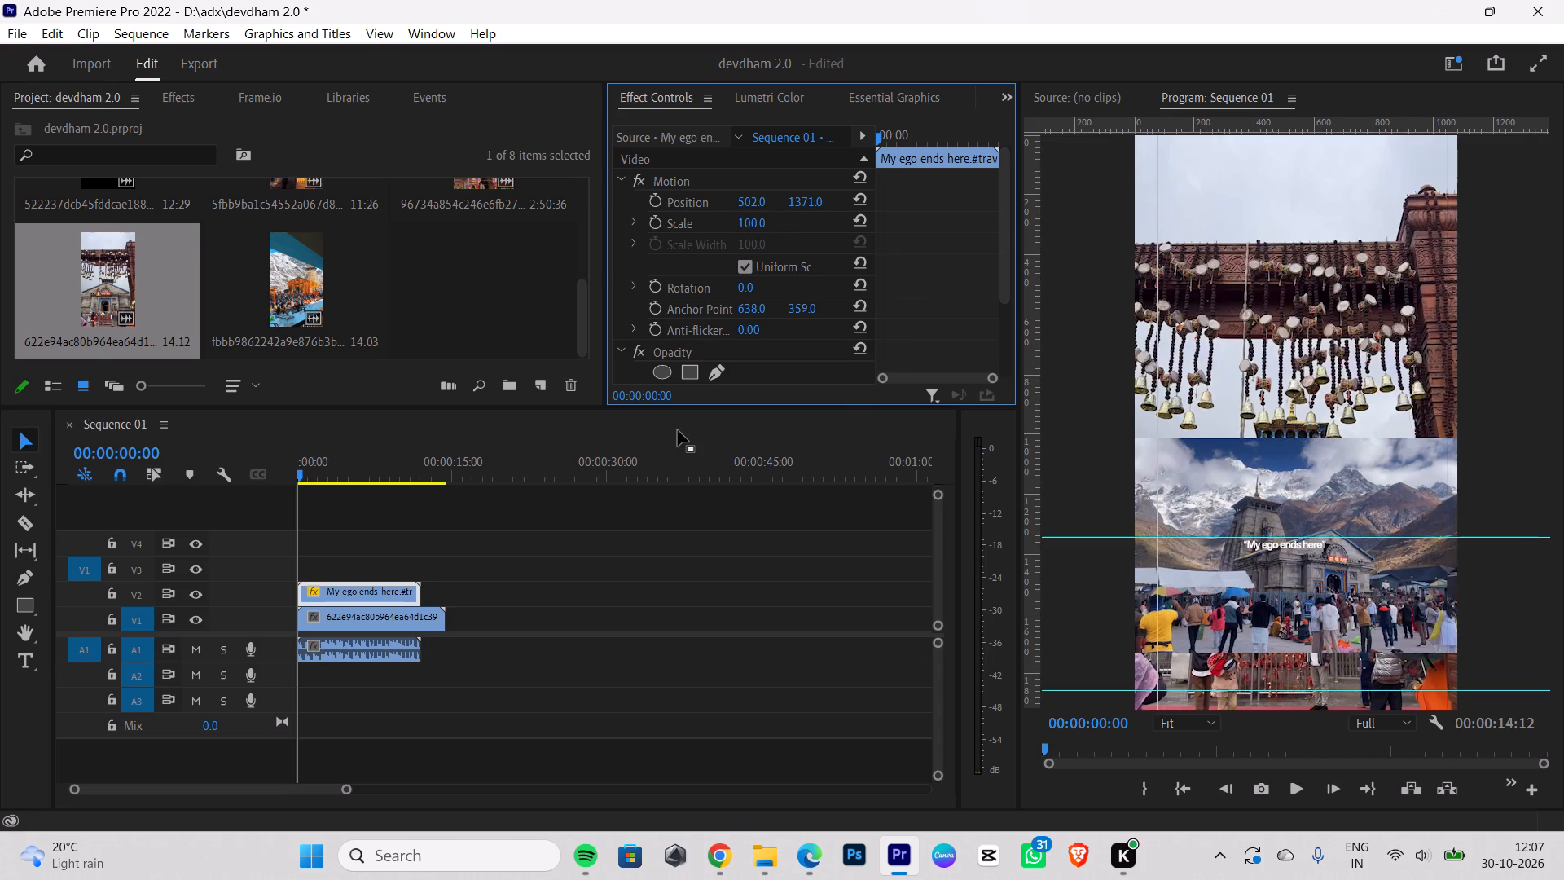
Split the 622e94ac… clip on V1 at 00:00:00:26, where the "My ego ends here" footage changes shot, and delete the part after the cut.
key("Right")
key("Right")
key("Right")
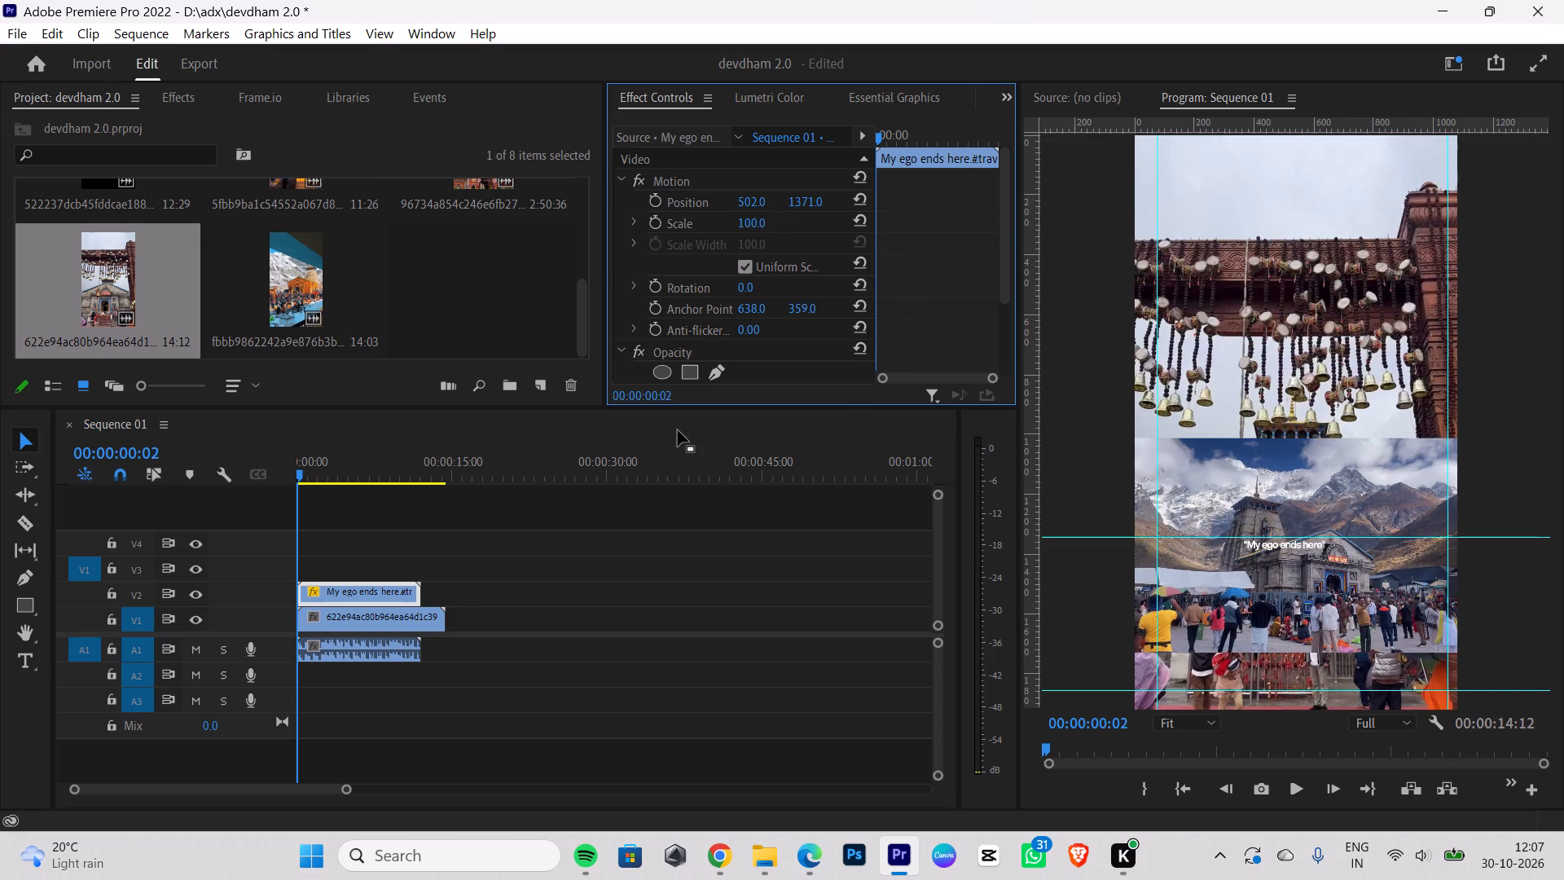
key("Right")
key("Right")
key("Right")
key("Right")
key("Right")
key("Right")
key("Right")
key("Right")
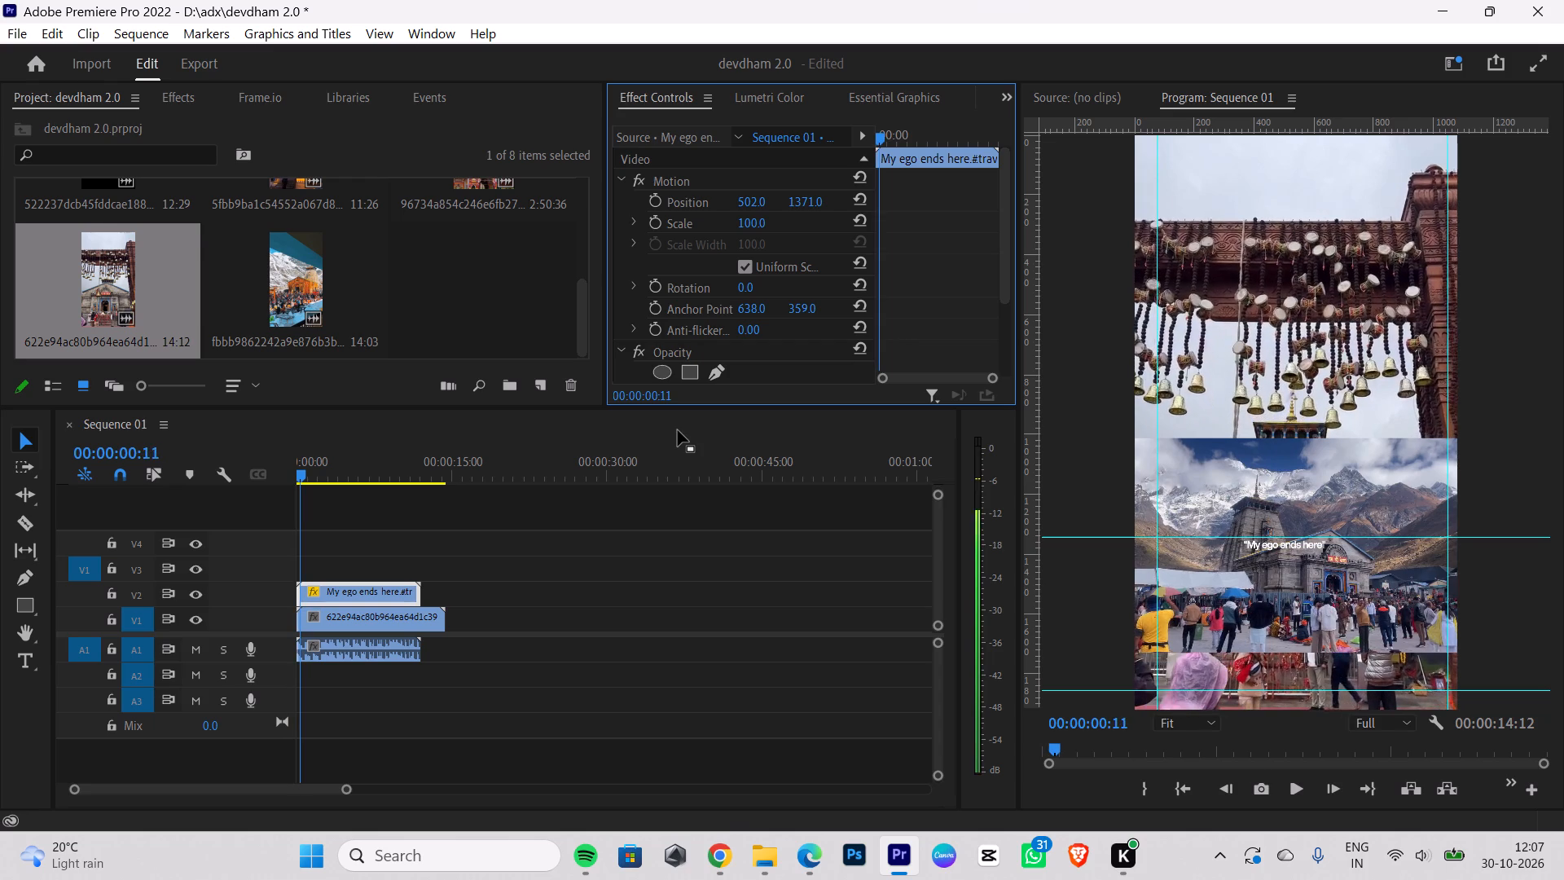
key("Right")
key("Right")
key("Right")
key("Right")
key("Right")
key("Right")
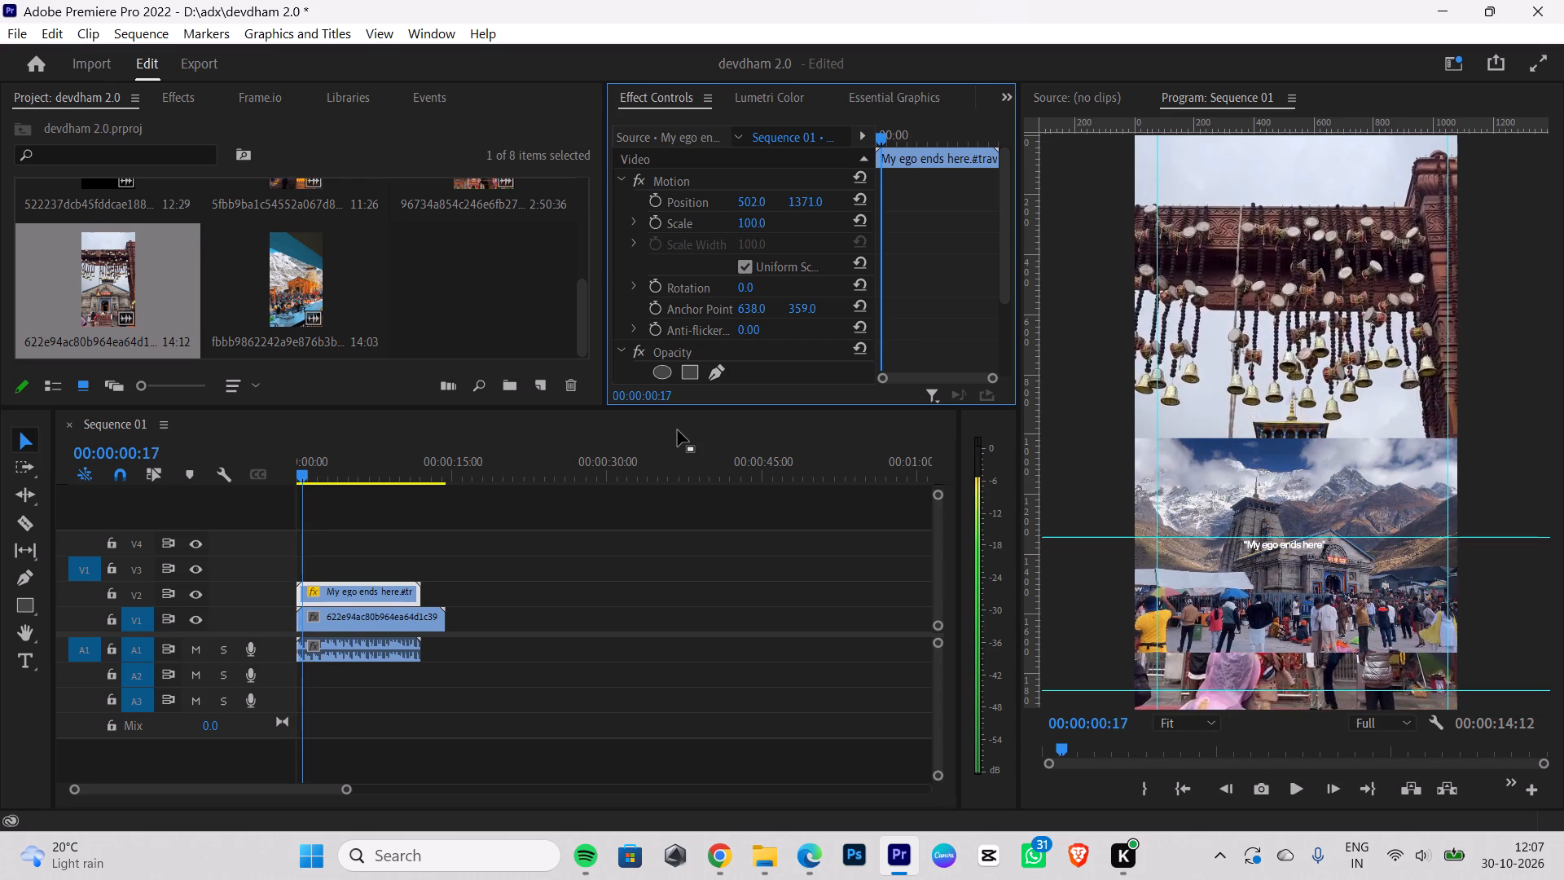
key("Right")
key("Right")
key("Right")
key("Right")
key("Right")
key("Right")
key("Right")
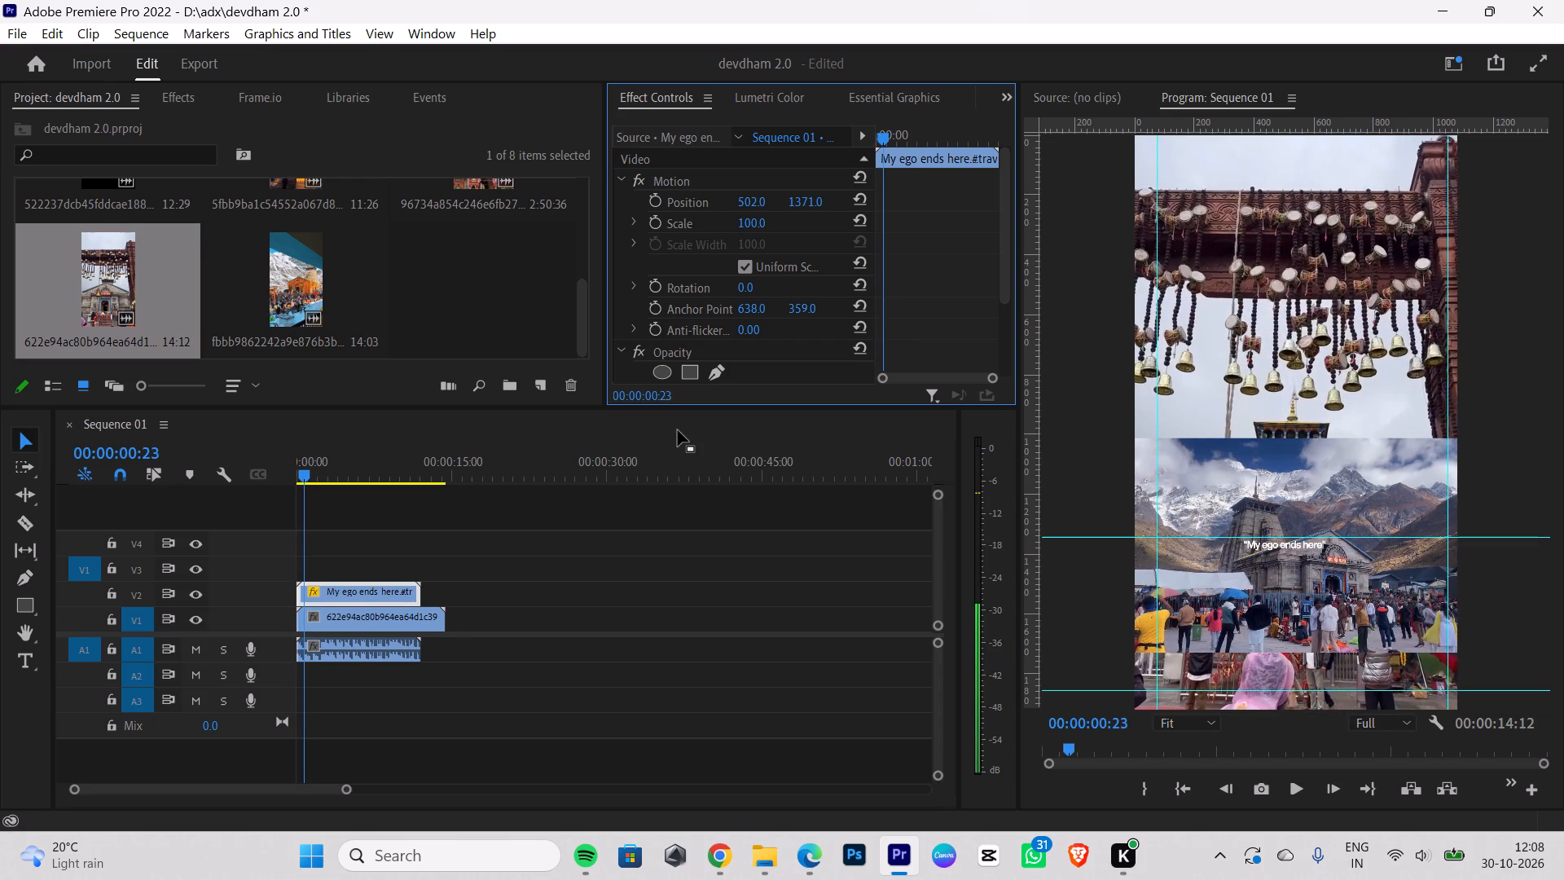
key("Right")
key("Right")
key("Left")
key("Right")
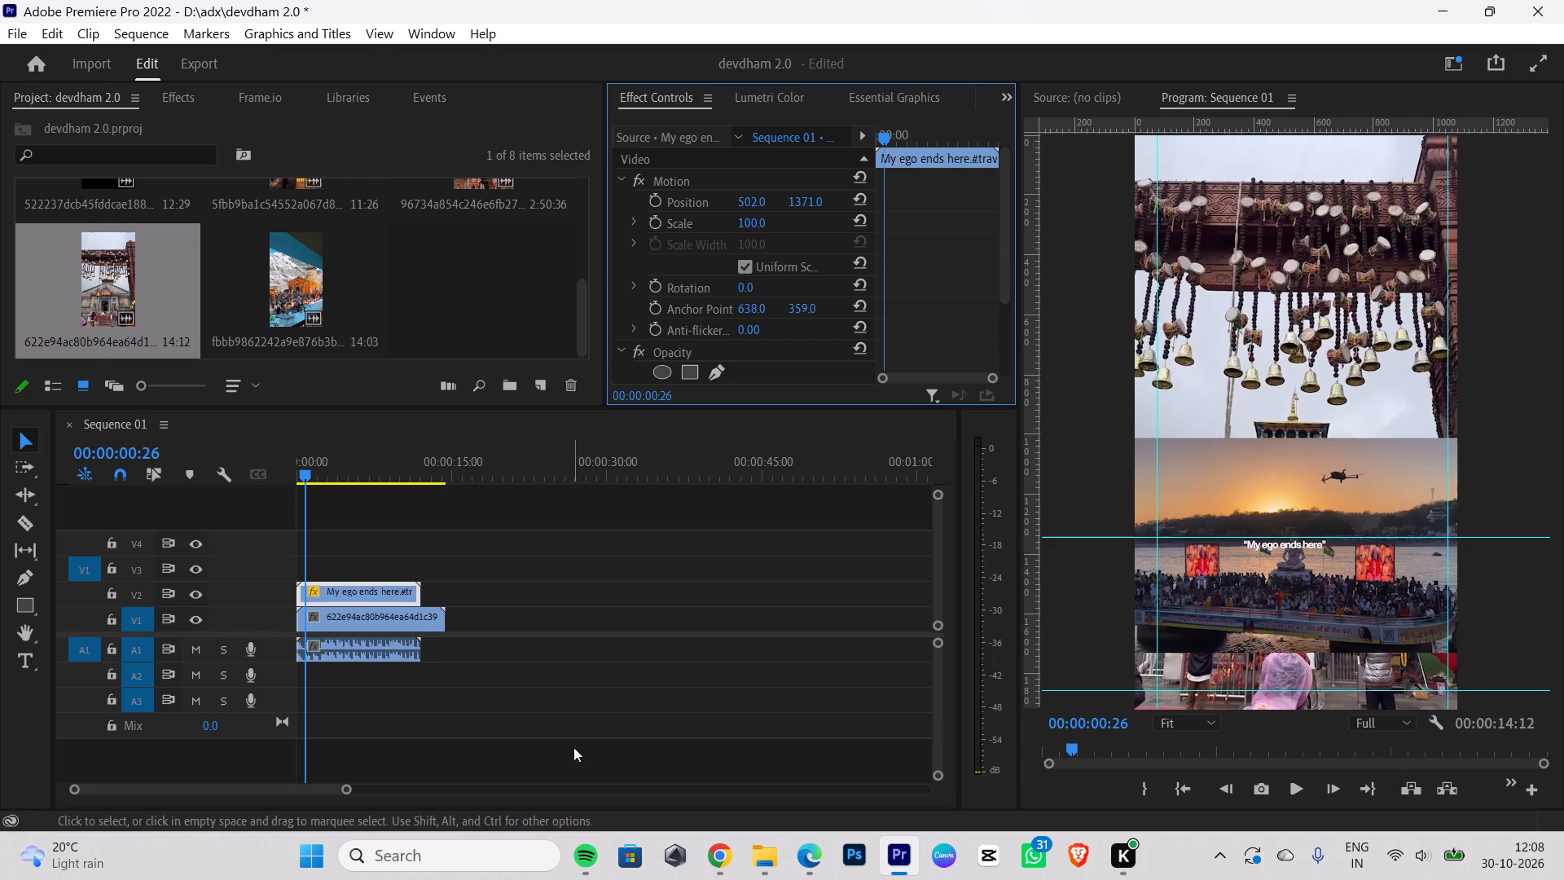
left_click_drag(344, 787, 178, 789)
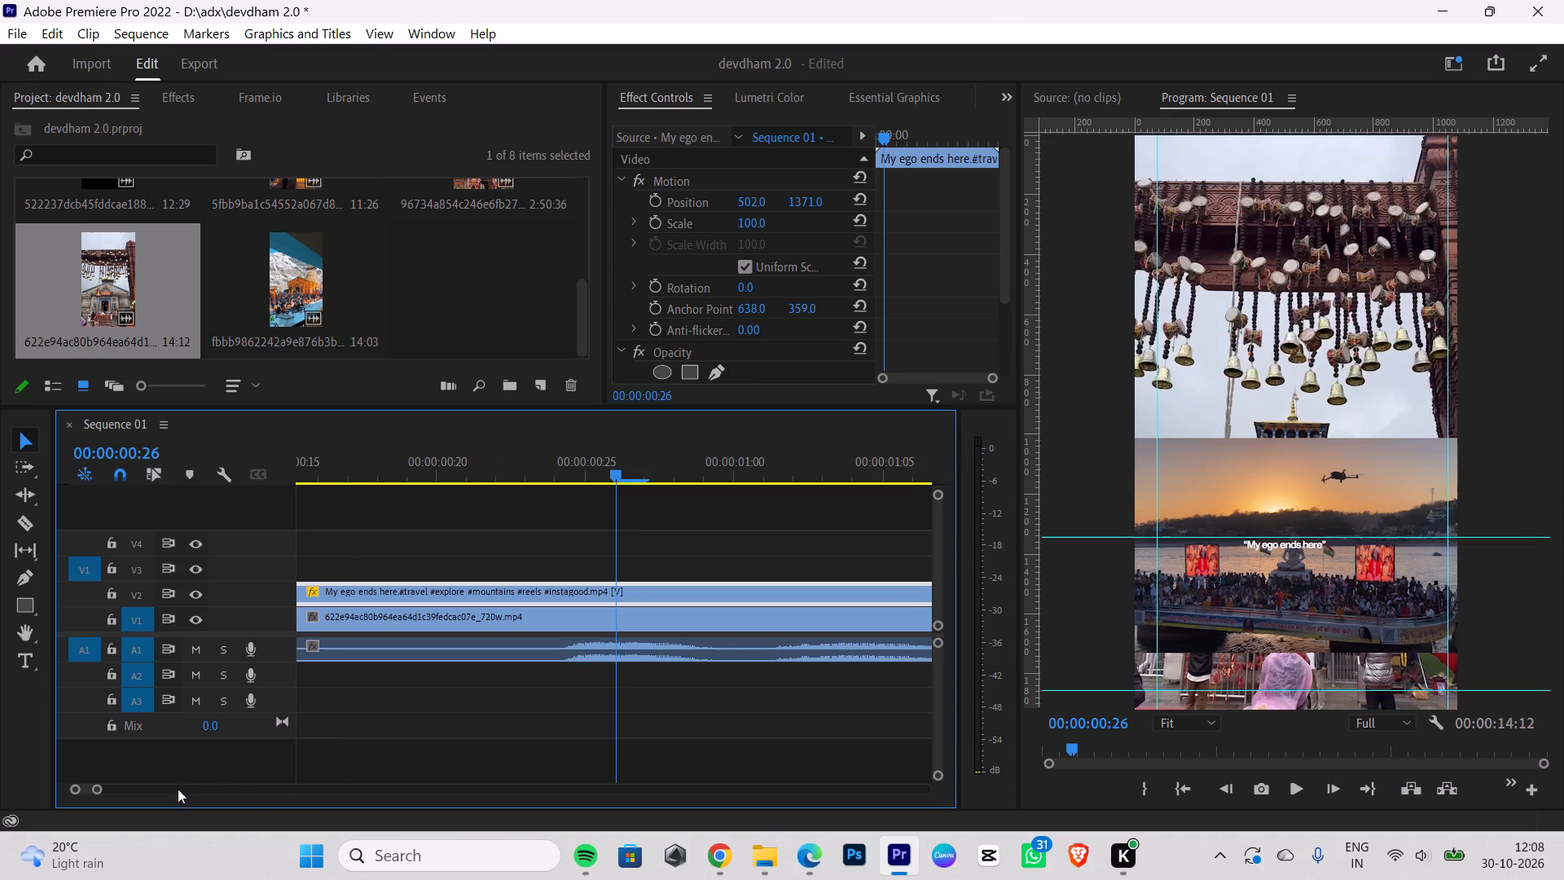
left_click_drag(178, 789, 178, 790)
left_click(34, 533)
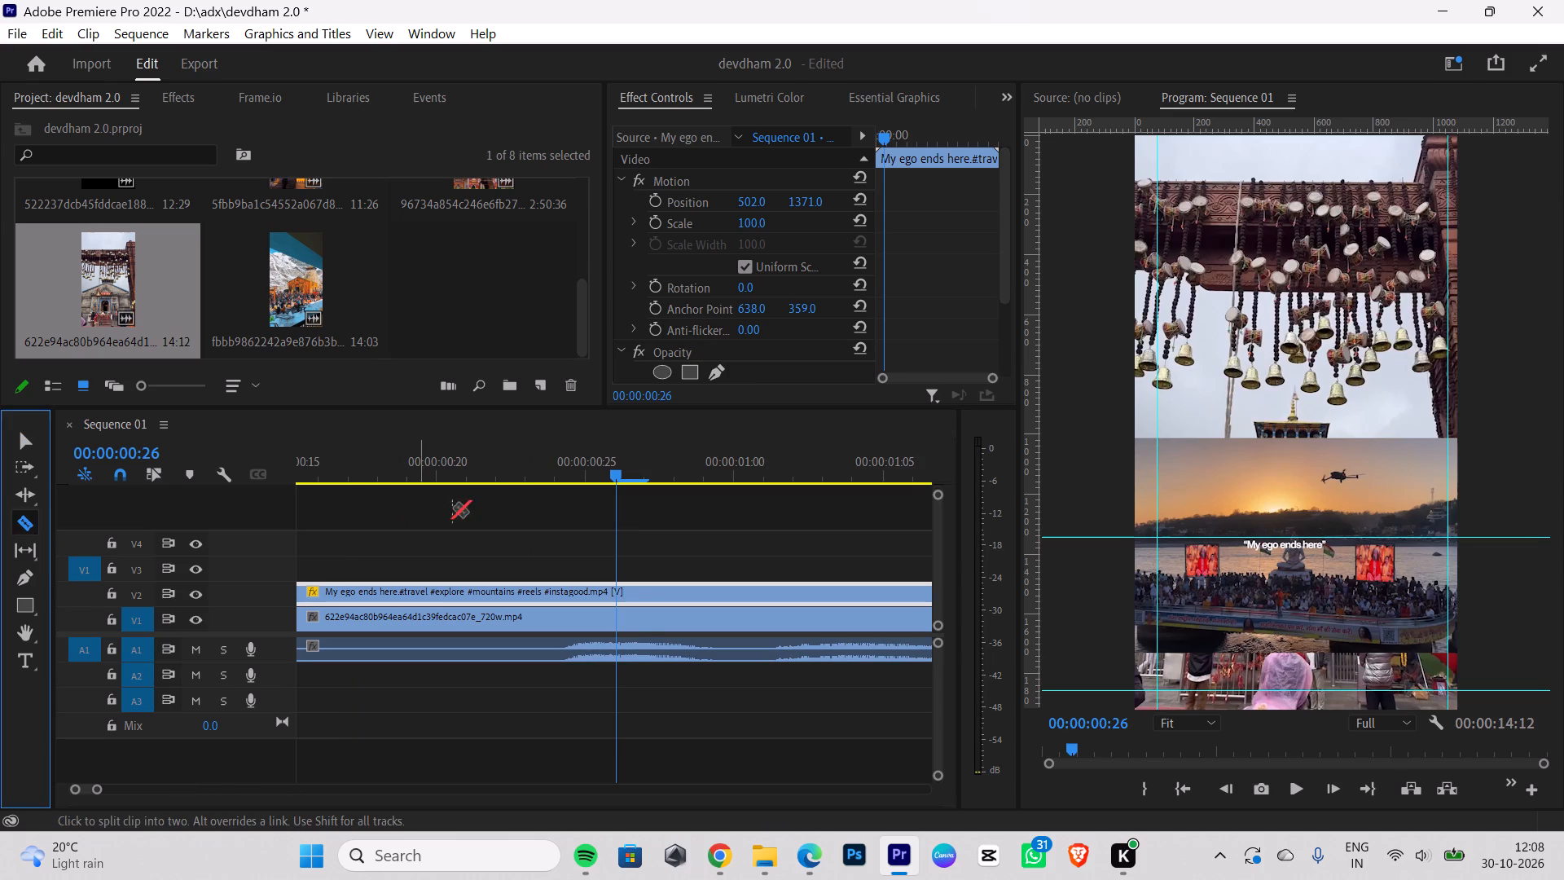
left_click(618, 617)
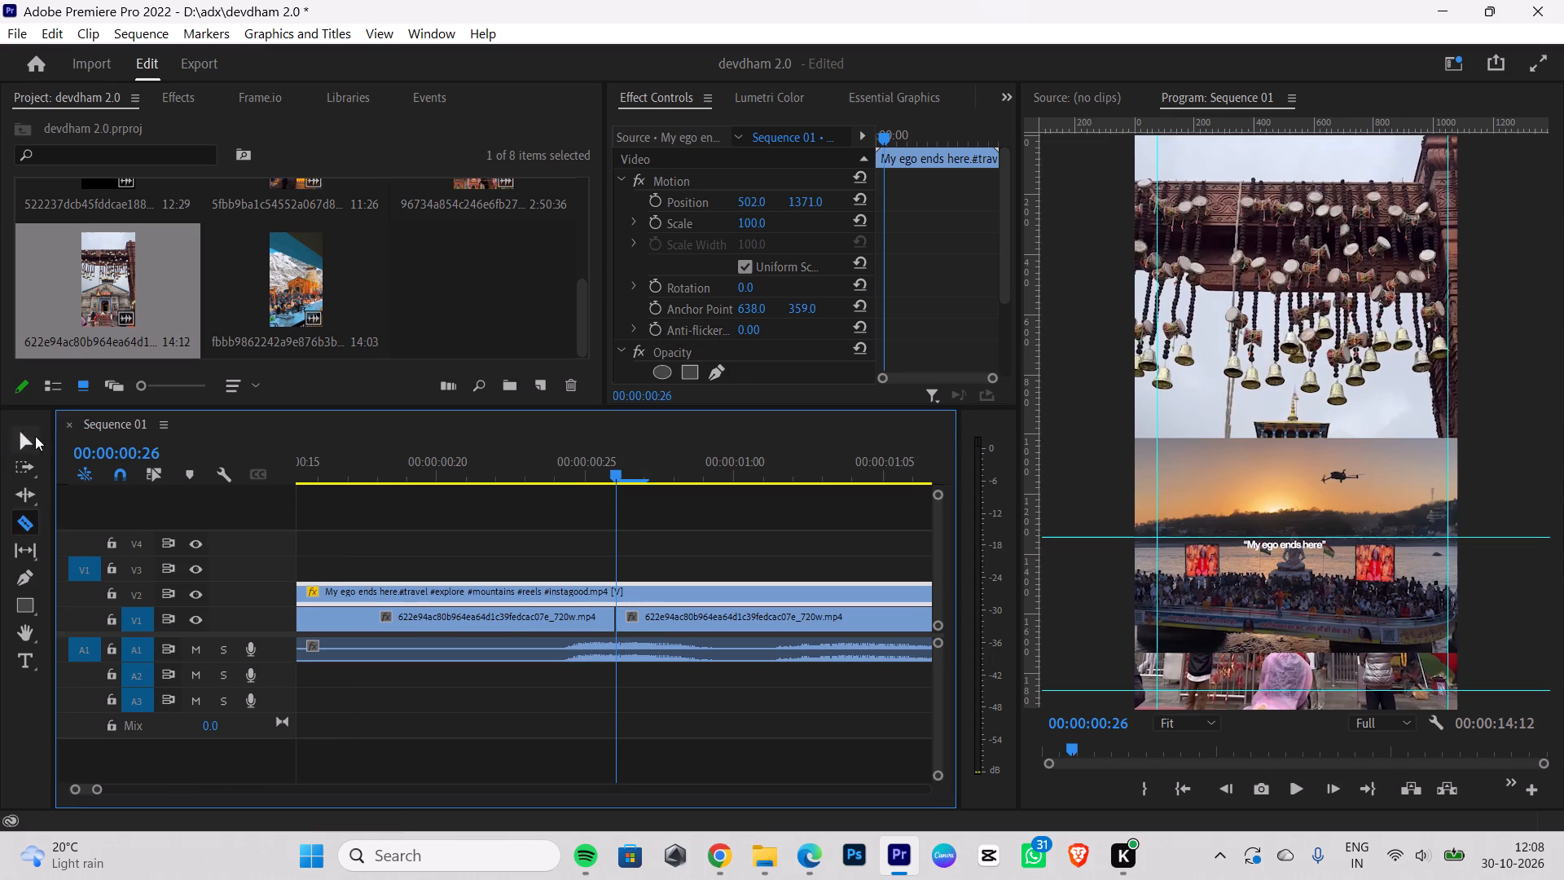
left_click(34, 436)
left_click(666, 616)
key("BackSpace")
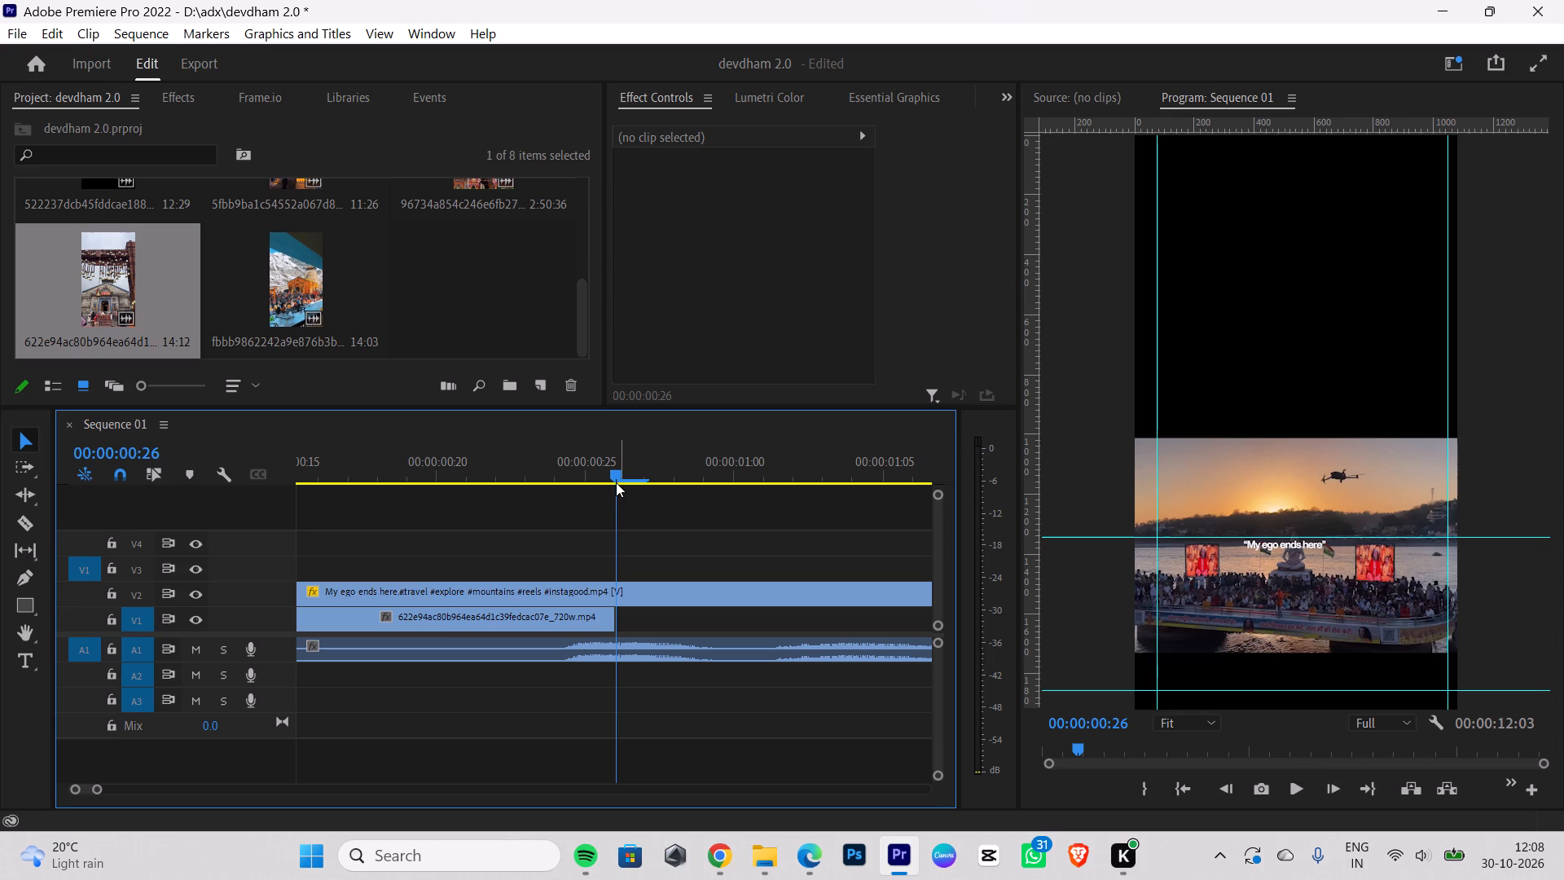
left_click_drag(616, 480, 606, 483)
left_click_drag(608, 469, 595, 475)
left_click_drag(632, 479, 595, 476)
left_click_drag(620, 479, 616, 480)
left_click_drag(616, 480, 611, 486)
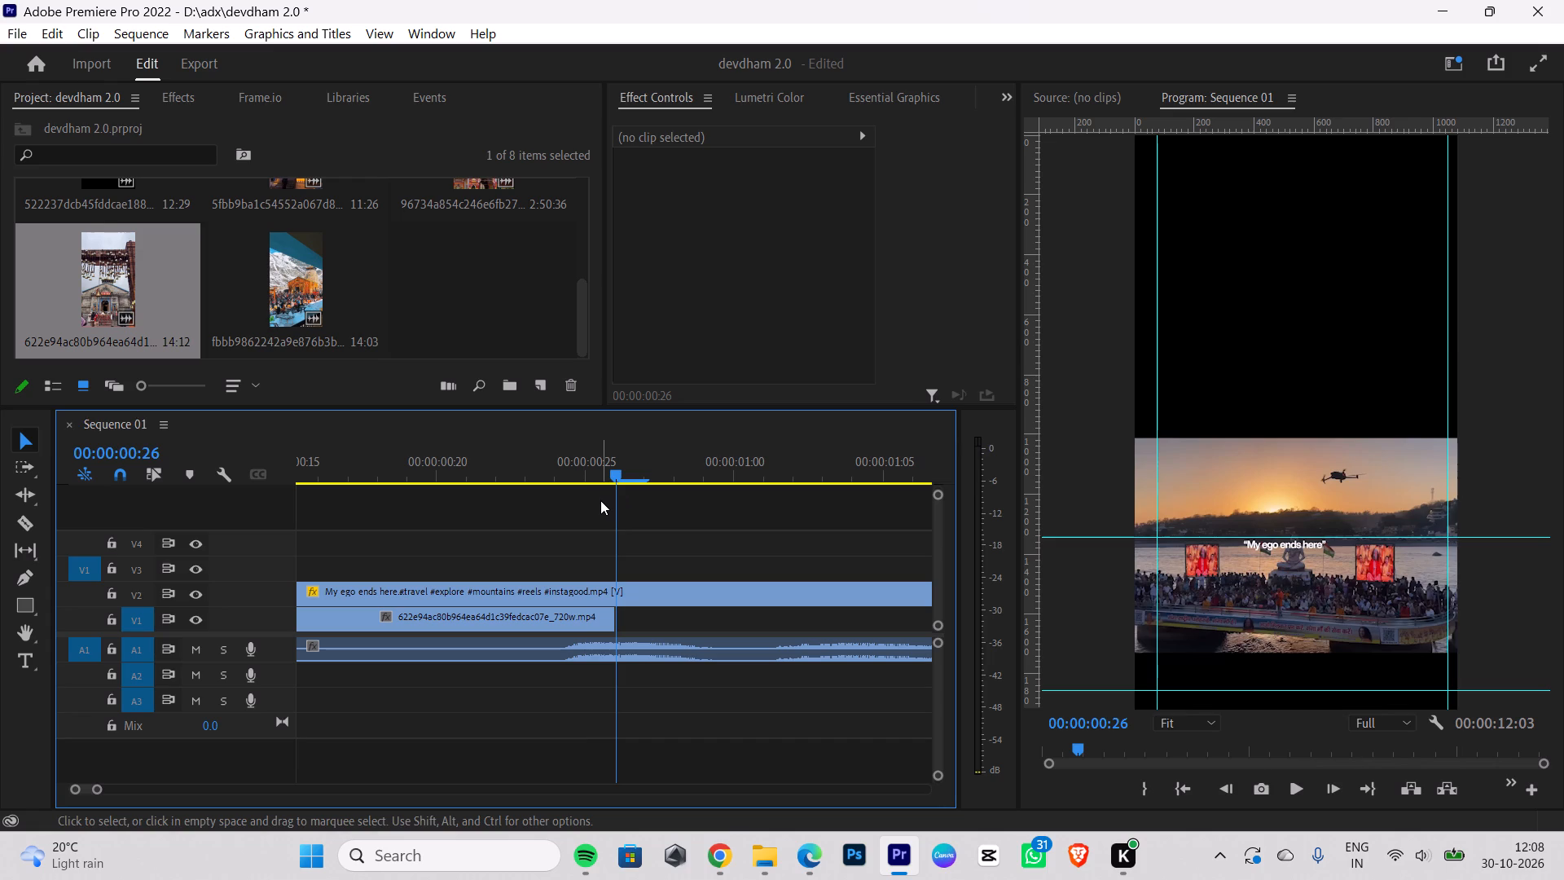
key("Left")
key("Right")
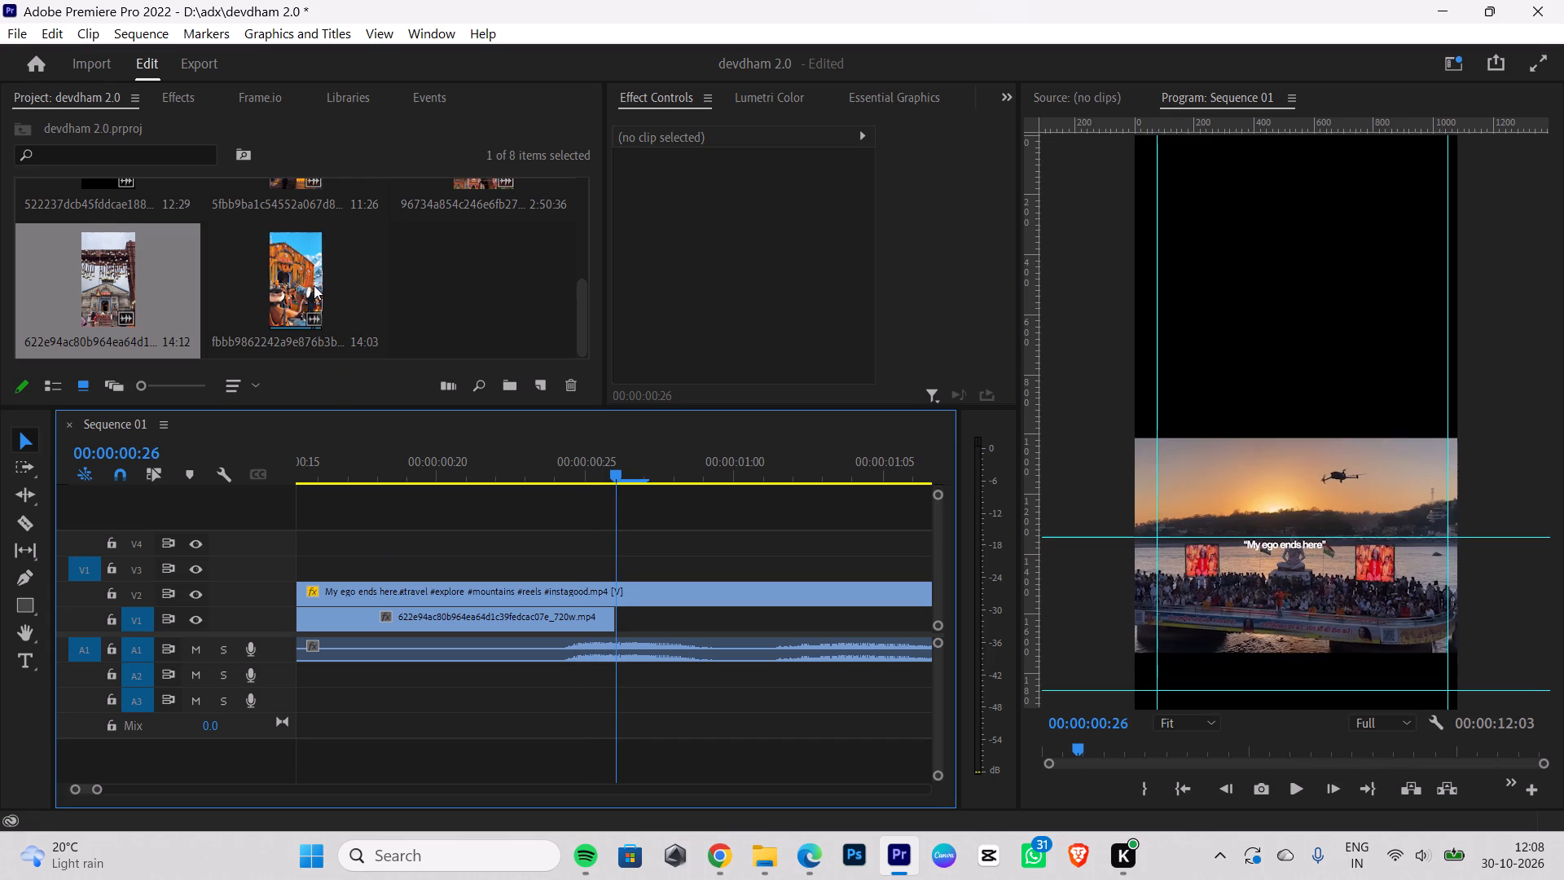
Add the fbbb9862… clip to the sequence without its audio, placing its video on V1 at 00:00:00:26 directly after the 622e94ac… clip.
left_click_drag(314, 285, 720, 547)
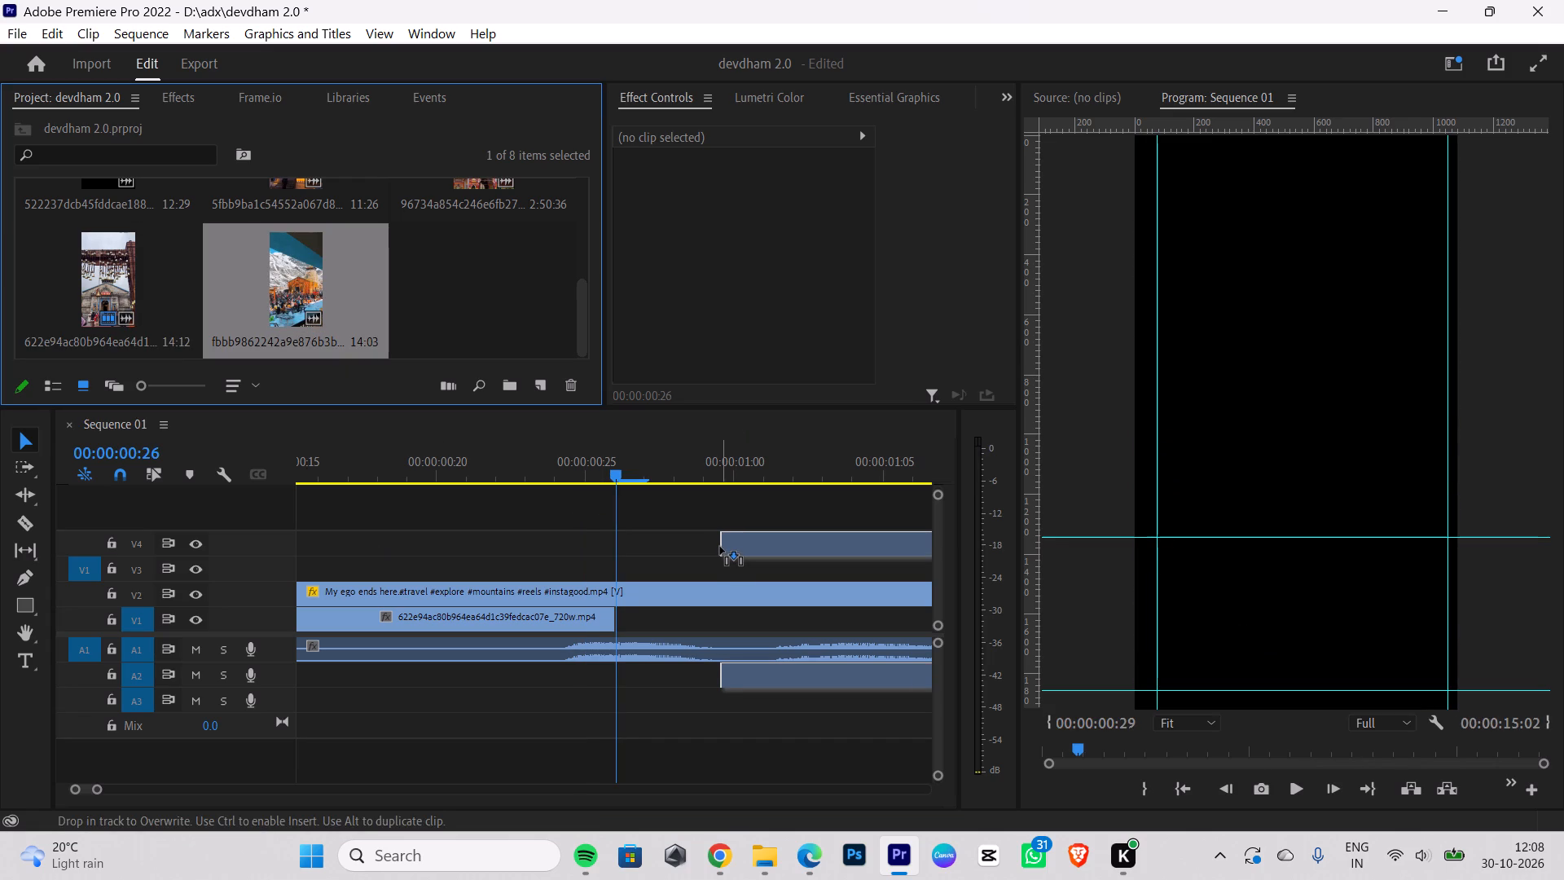
left_click_drag(720, 547, 719, 546)
left_click(797, 685)
key("BackSpace")
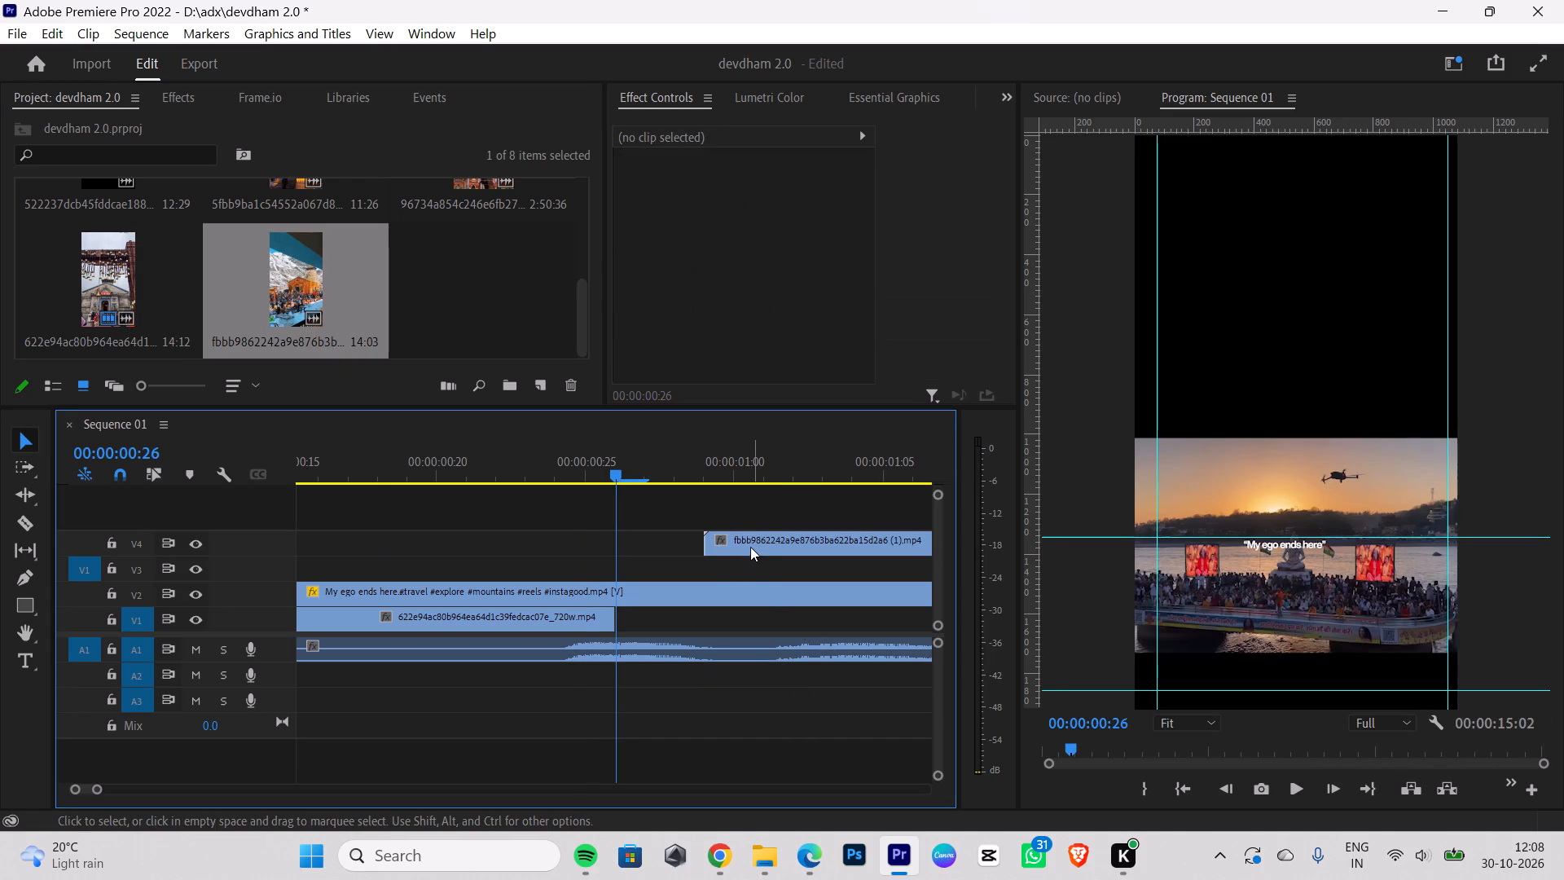
left_click_drag(750, 547, 649, 614)
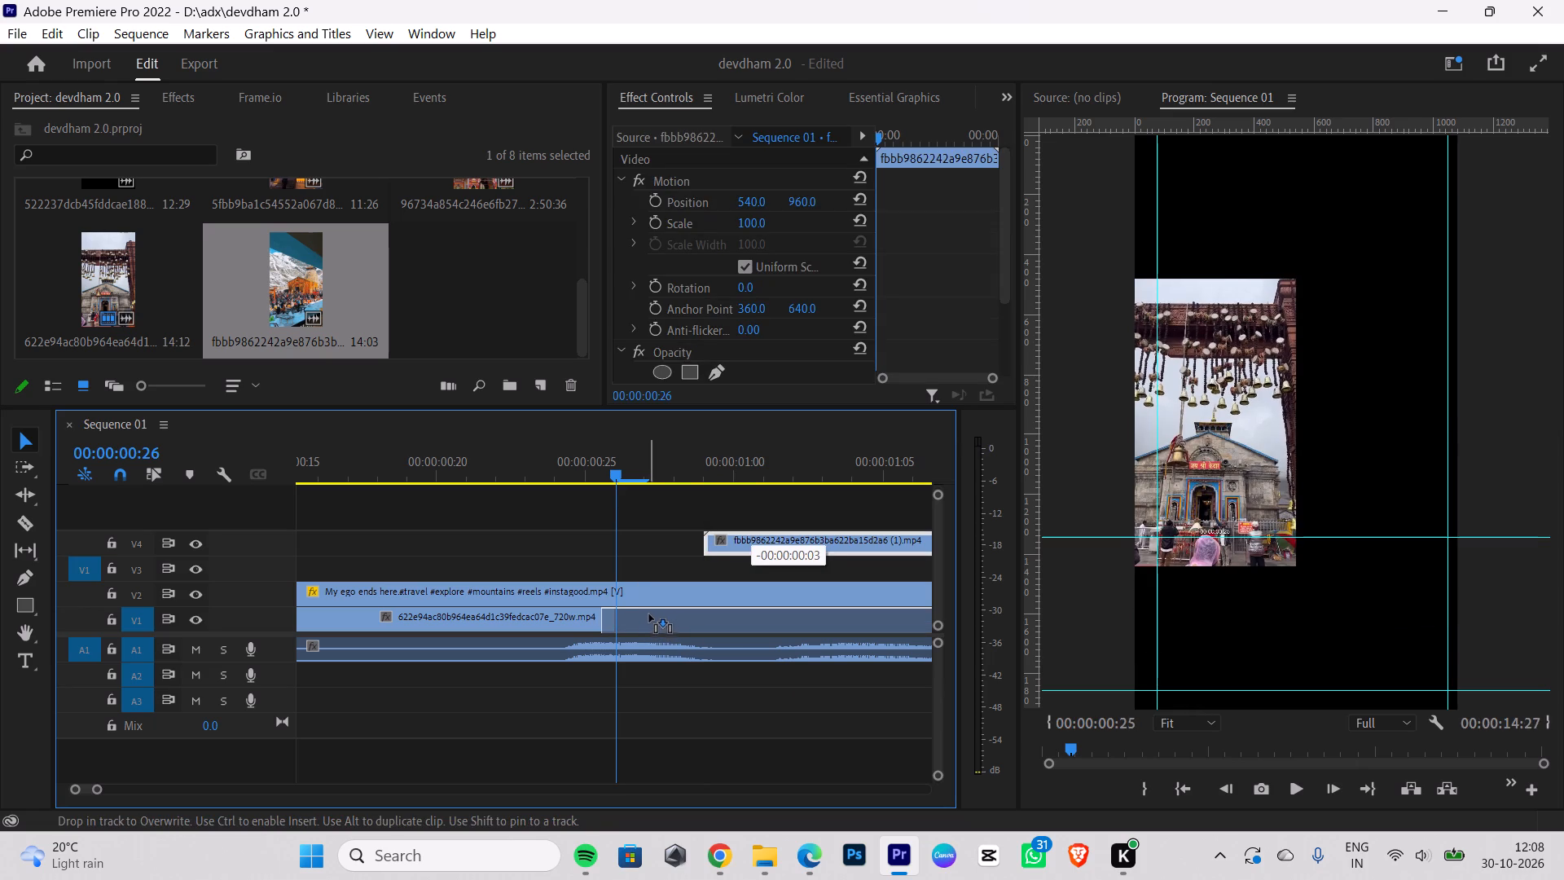
left_click_drag(649, 614, 653, 613)
Set the fbbb9862… clip on V1 to the sequence's frame size.
right_click(653, 613)
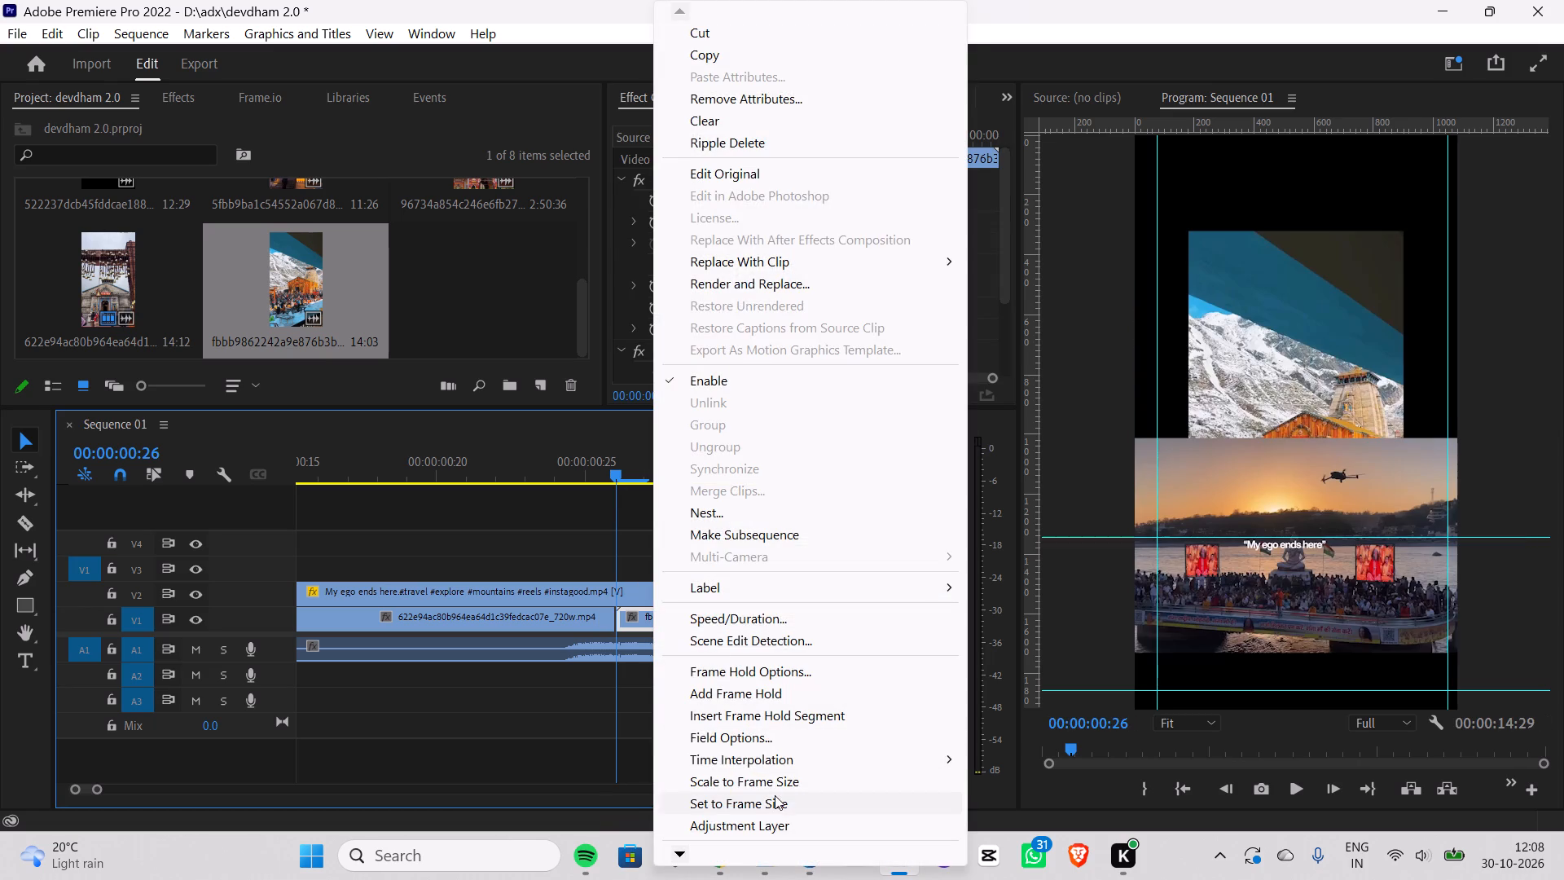
left_click(775, 794)
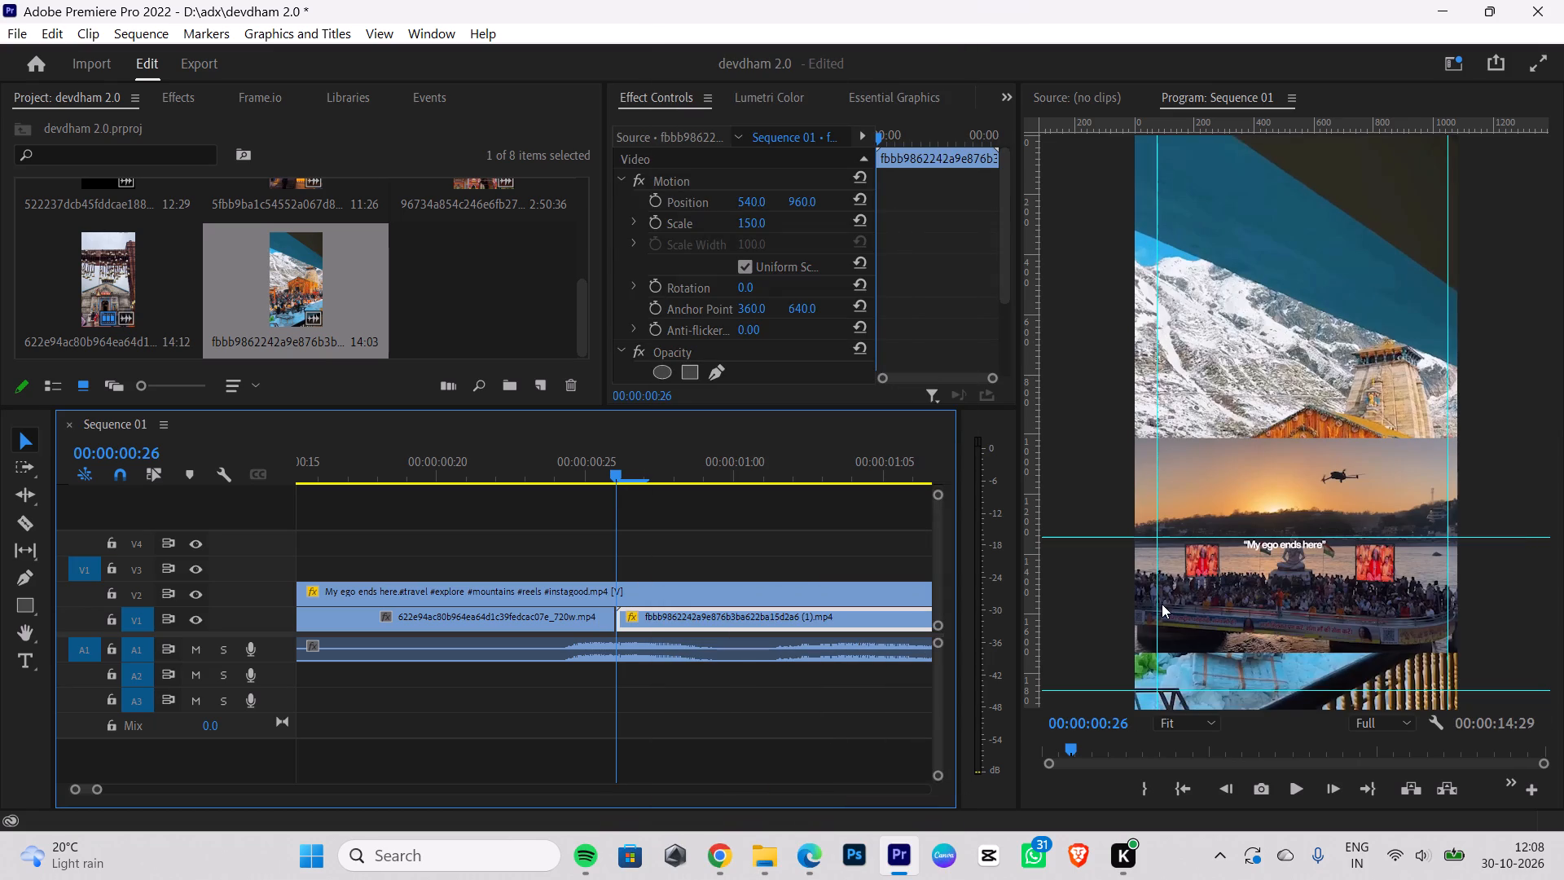
Split the fbbb9862… clip on V1 at 00:00:01:19, at the next shot change in "My ego ends here", and delete the part after the cut.
key("Right")
key("Right")
key("Right")
key("Right")
key("Right")
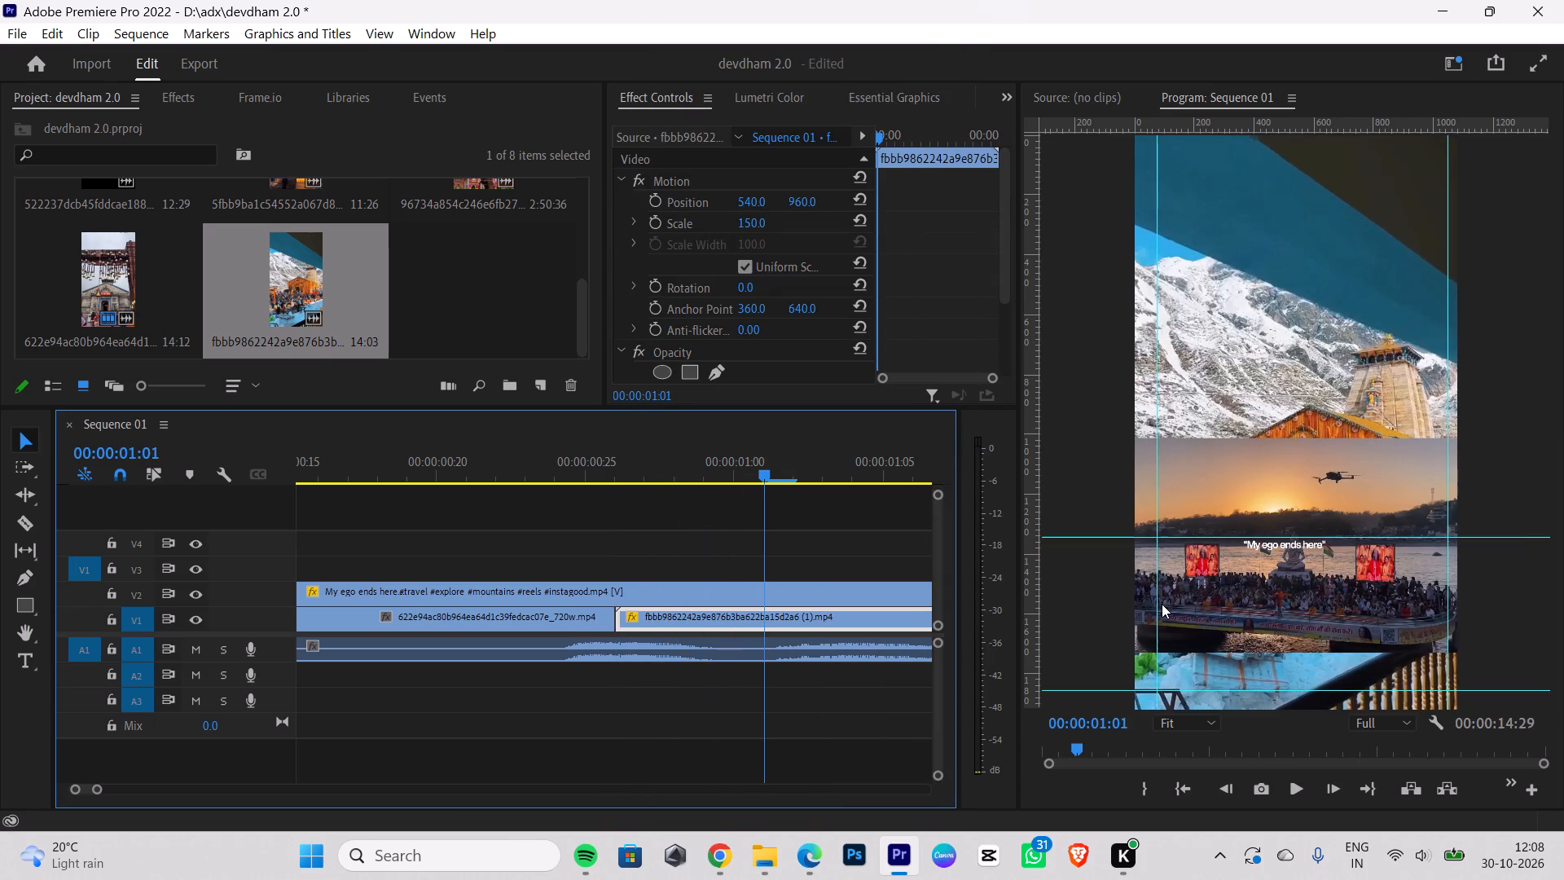
left_click(490, 621)
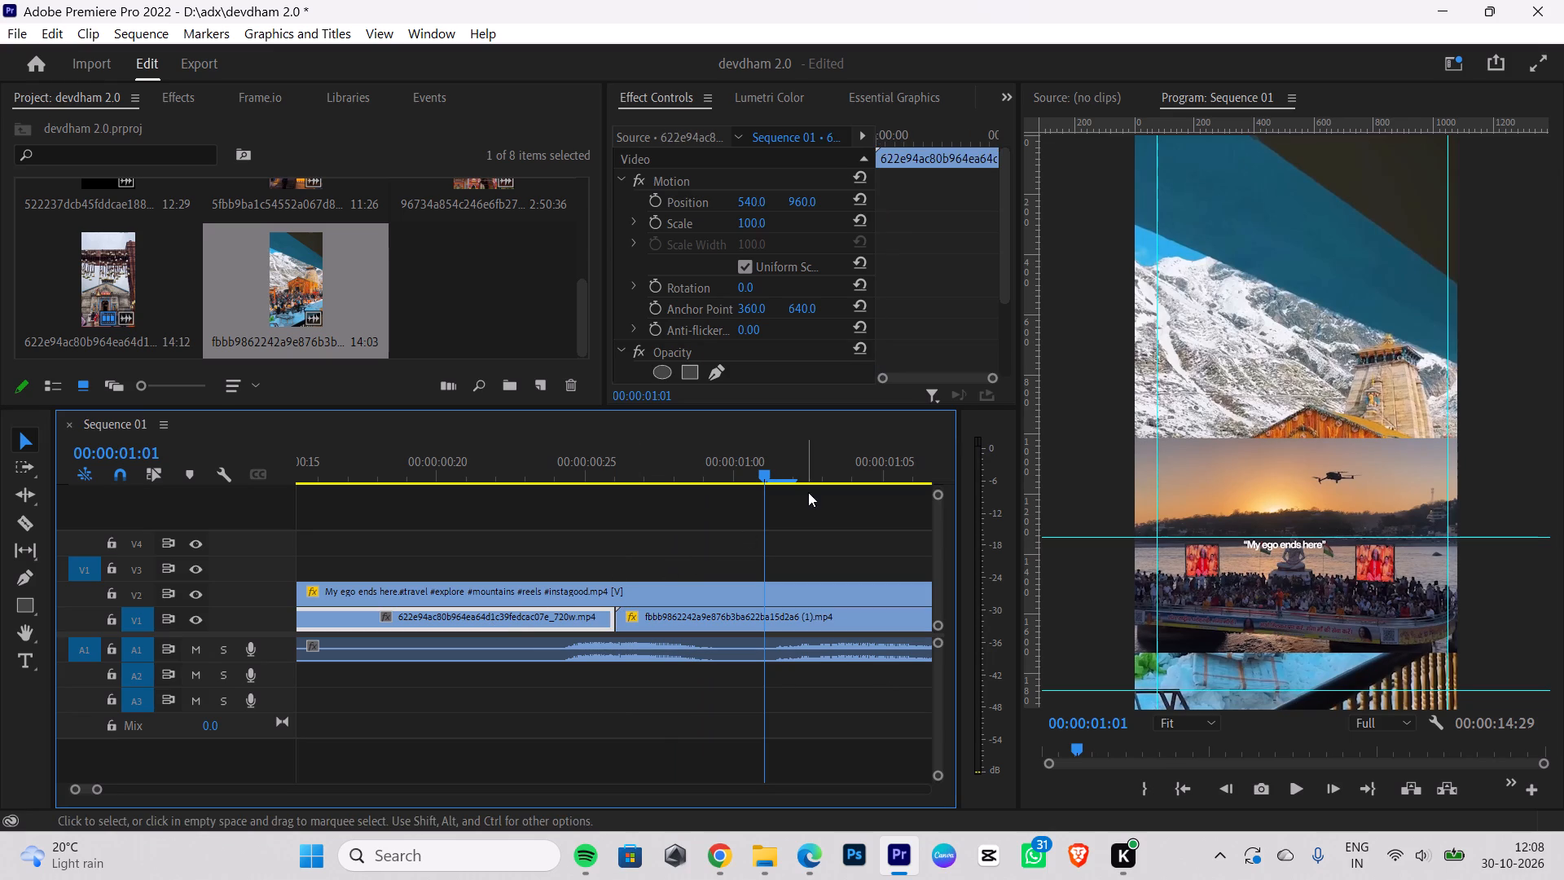
key("Right")
key("Right")
key("Right")
key("Right")
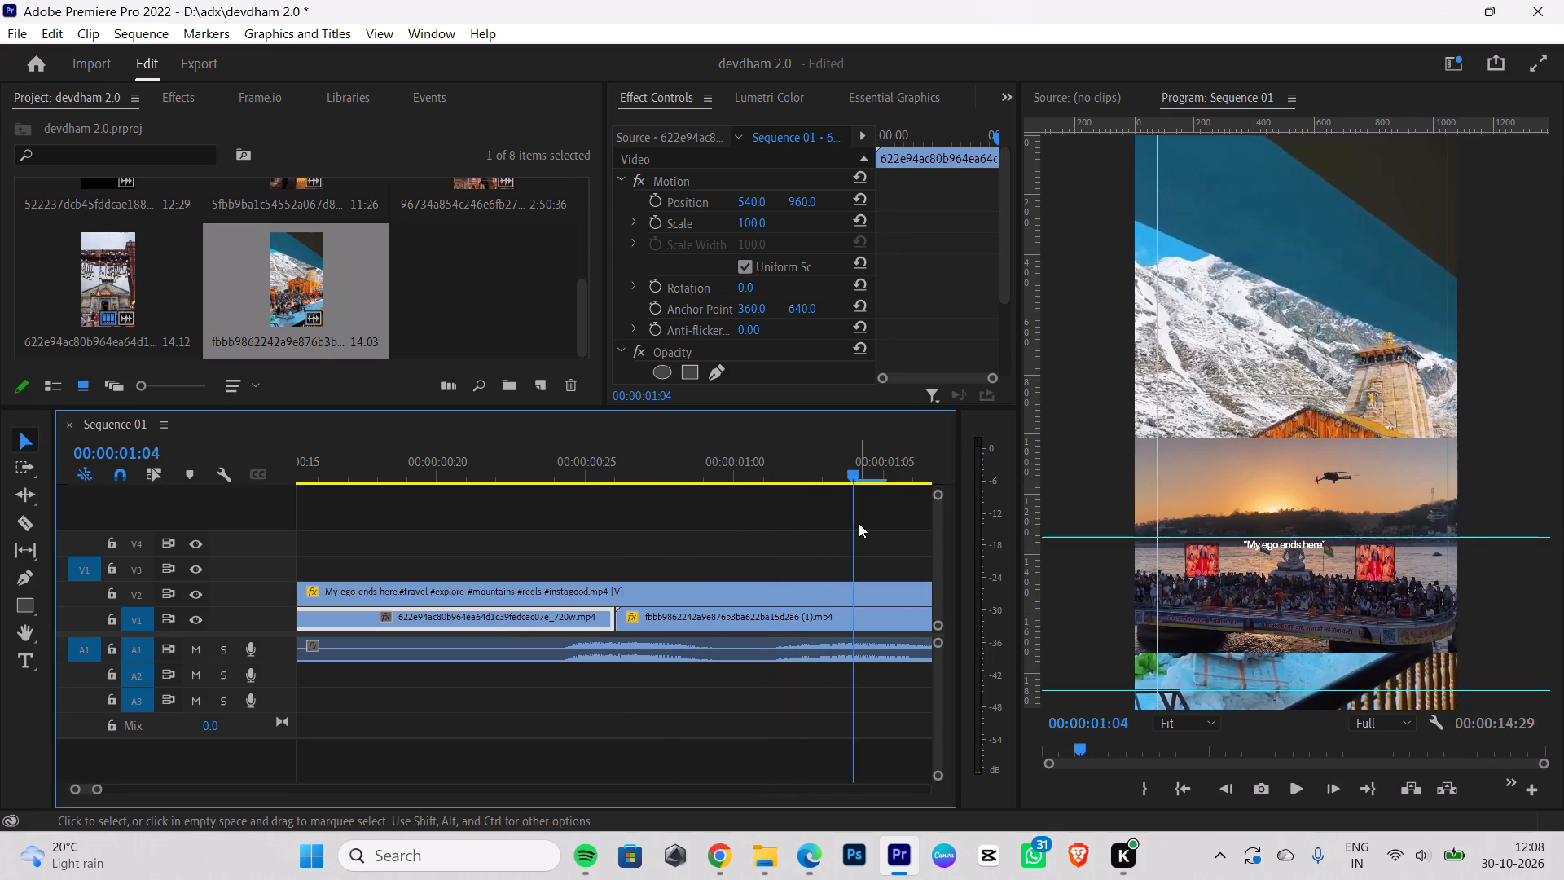
key("Right")
key("Right")
key("Right")
key("Right")
key("Right")
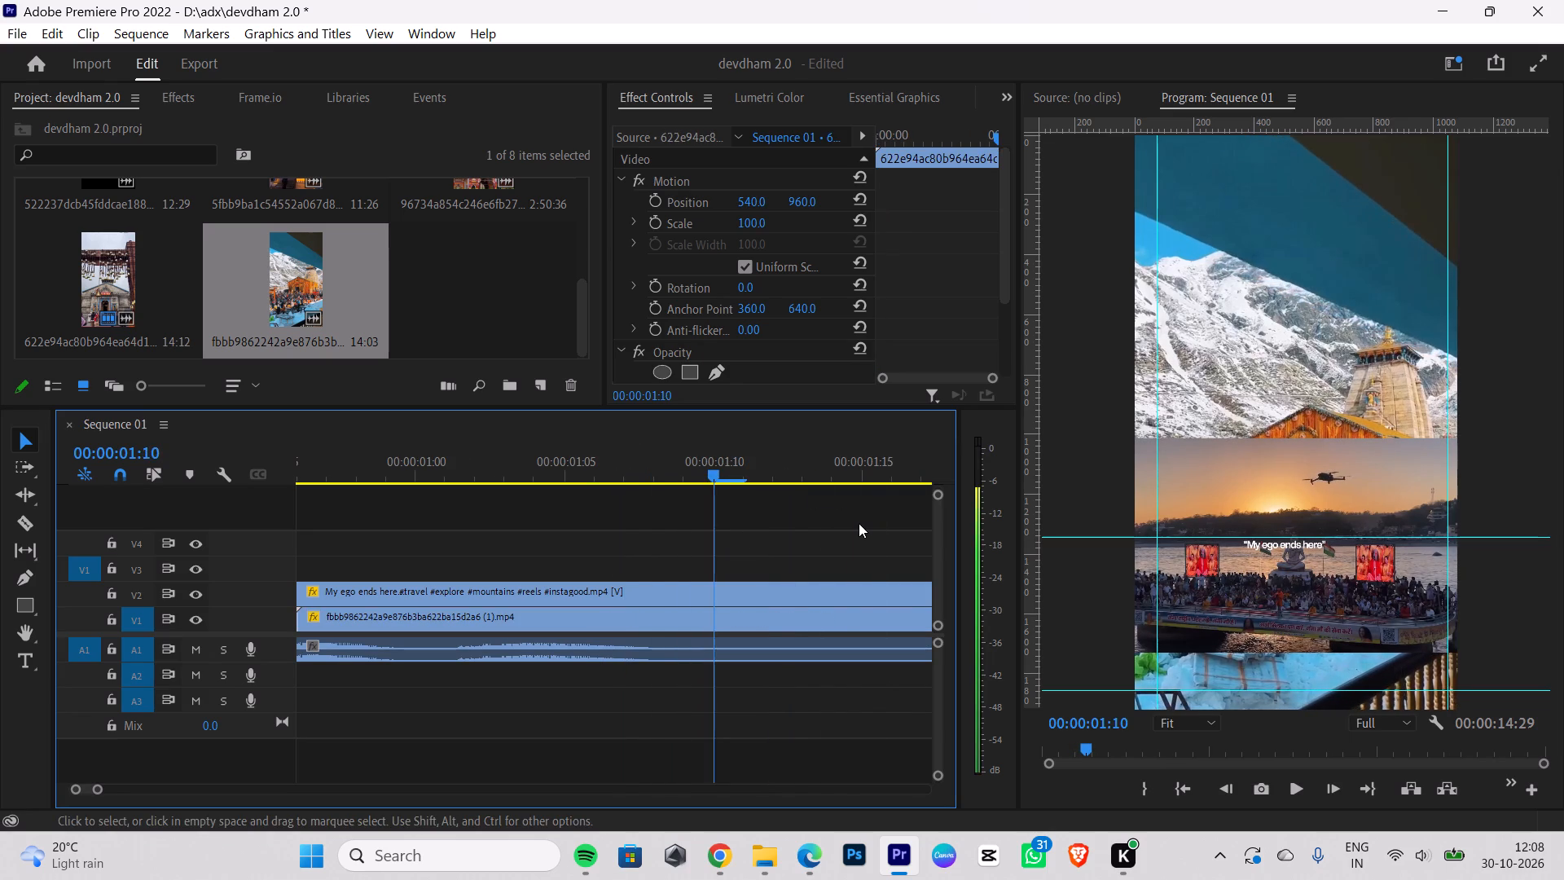
key("Right")
key("Right")
key("Right")
key("Right")
key("Right")
key("Right")
key("Right")
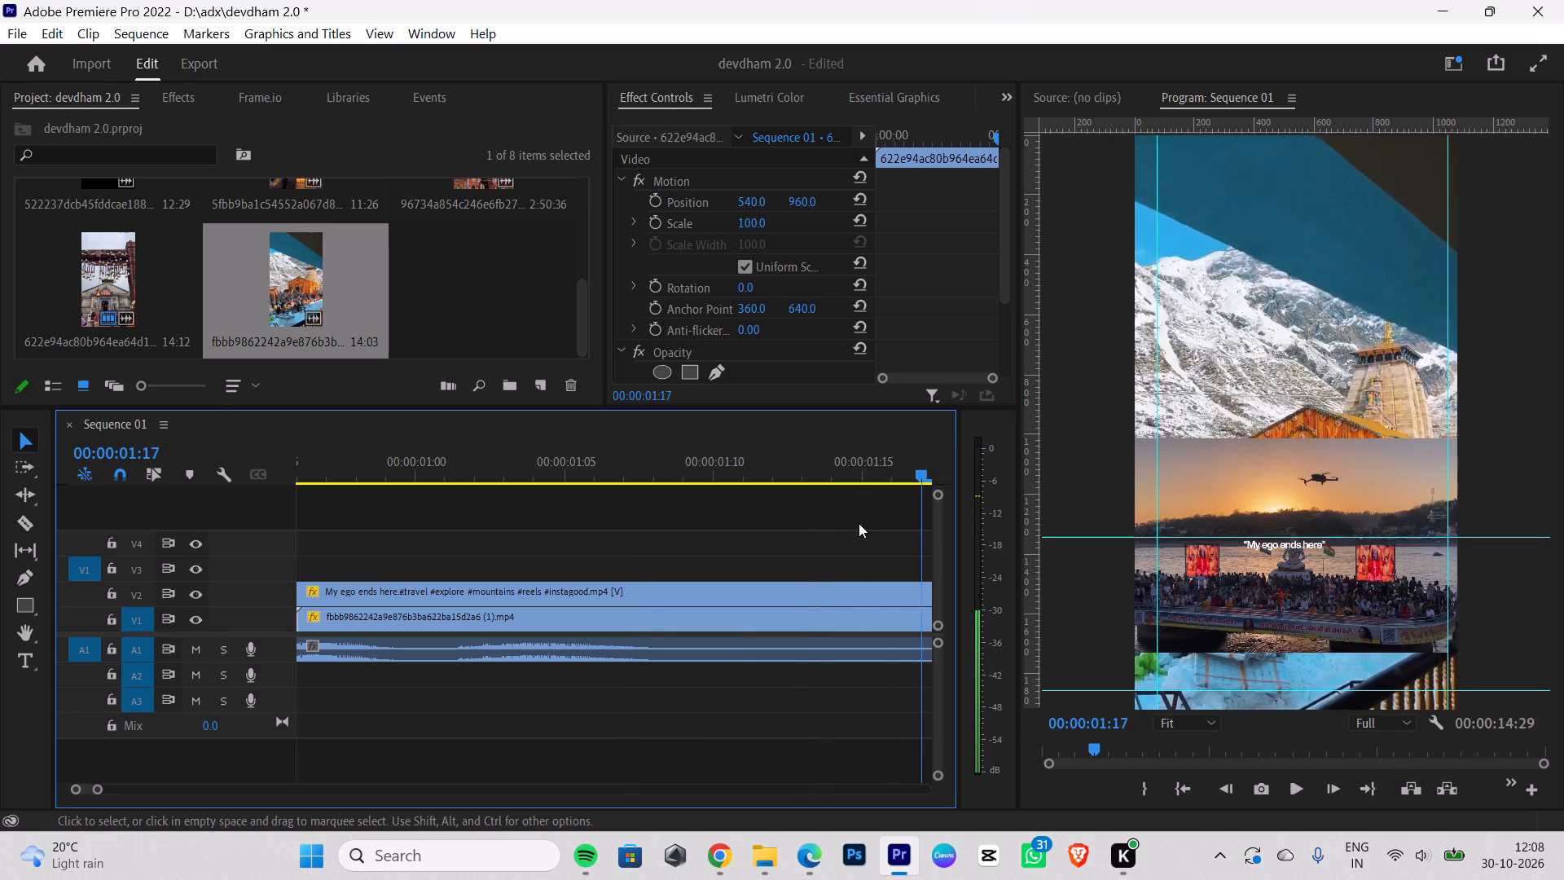
key("Right")
key("Right")
key("Left")
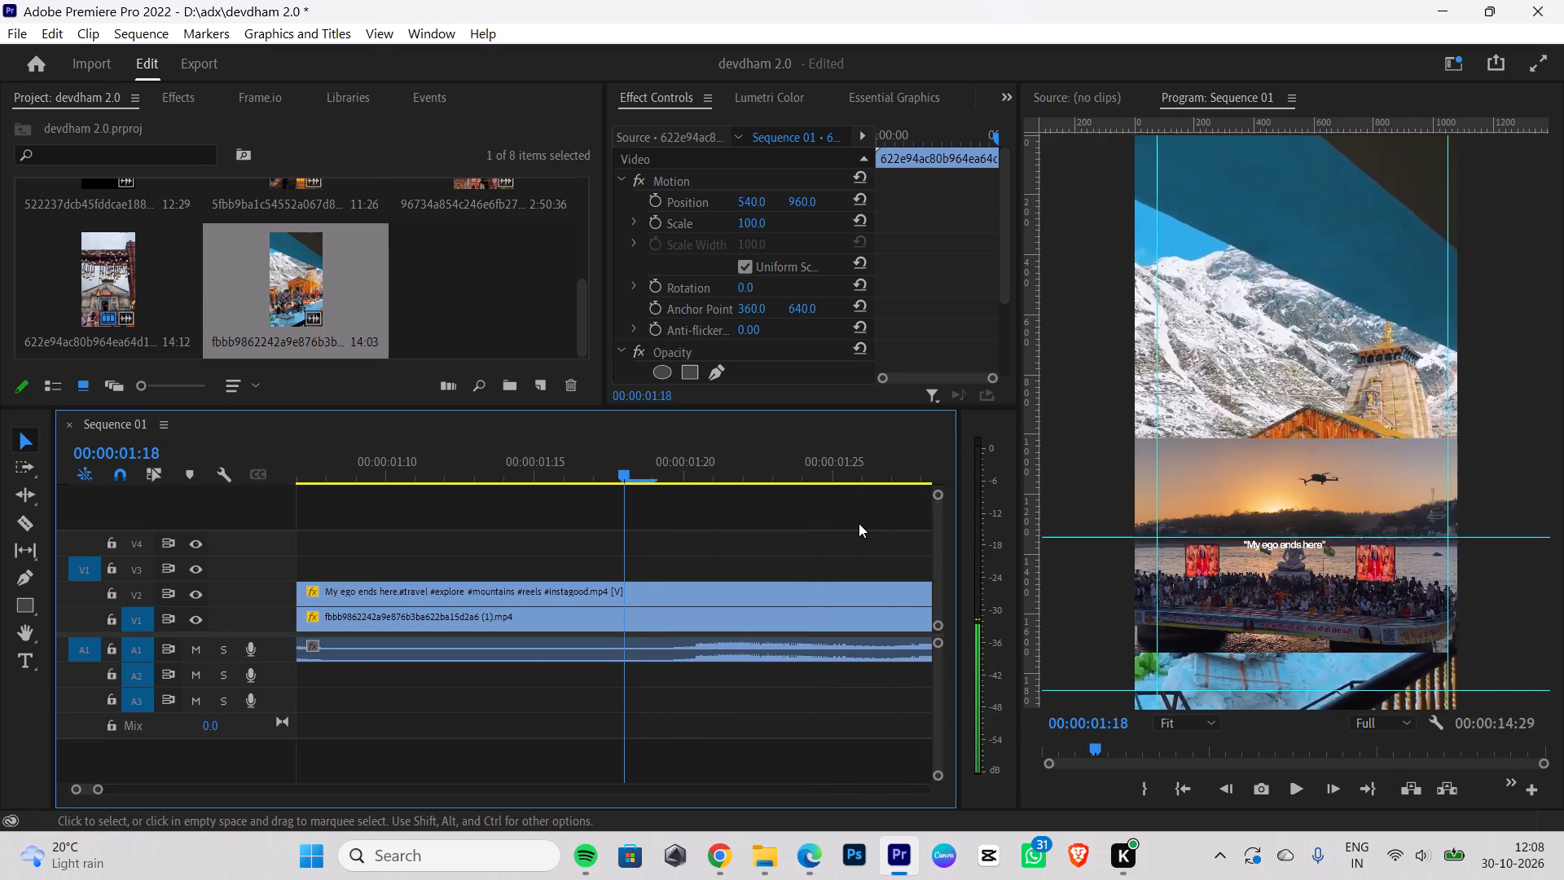
key("Right")
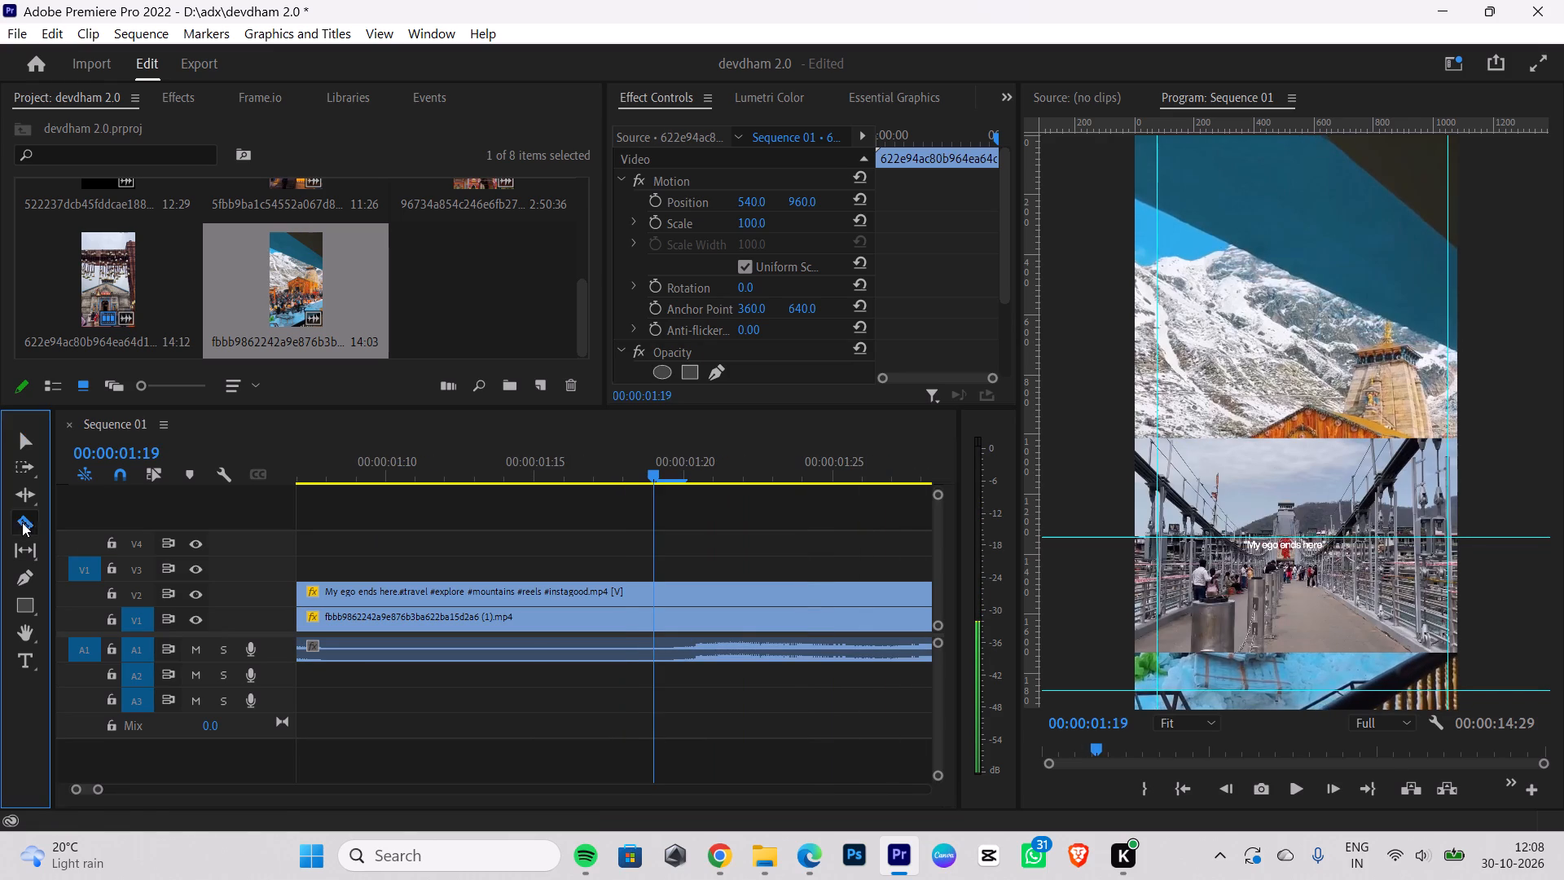
left_click(22, 522)
left_click(658, 619)
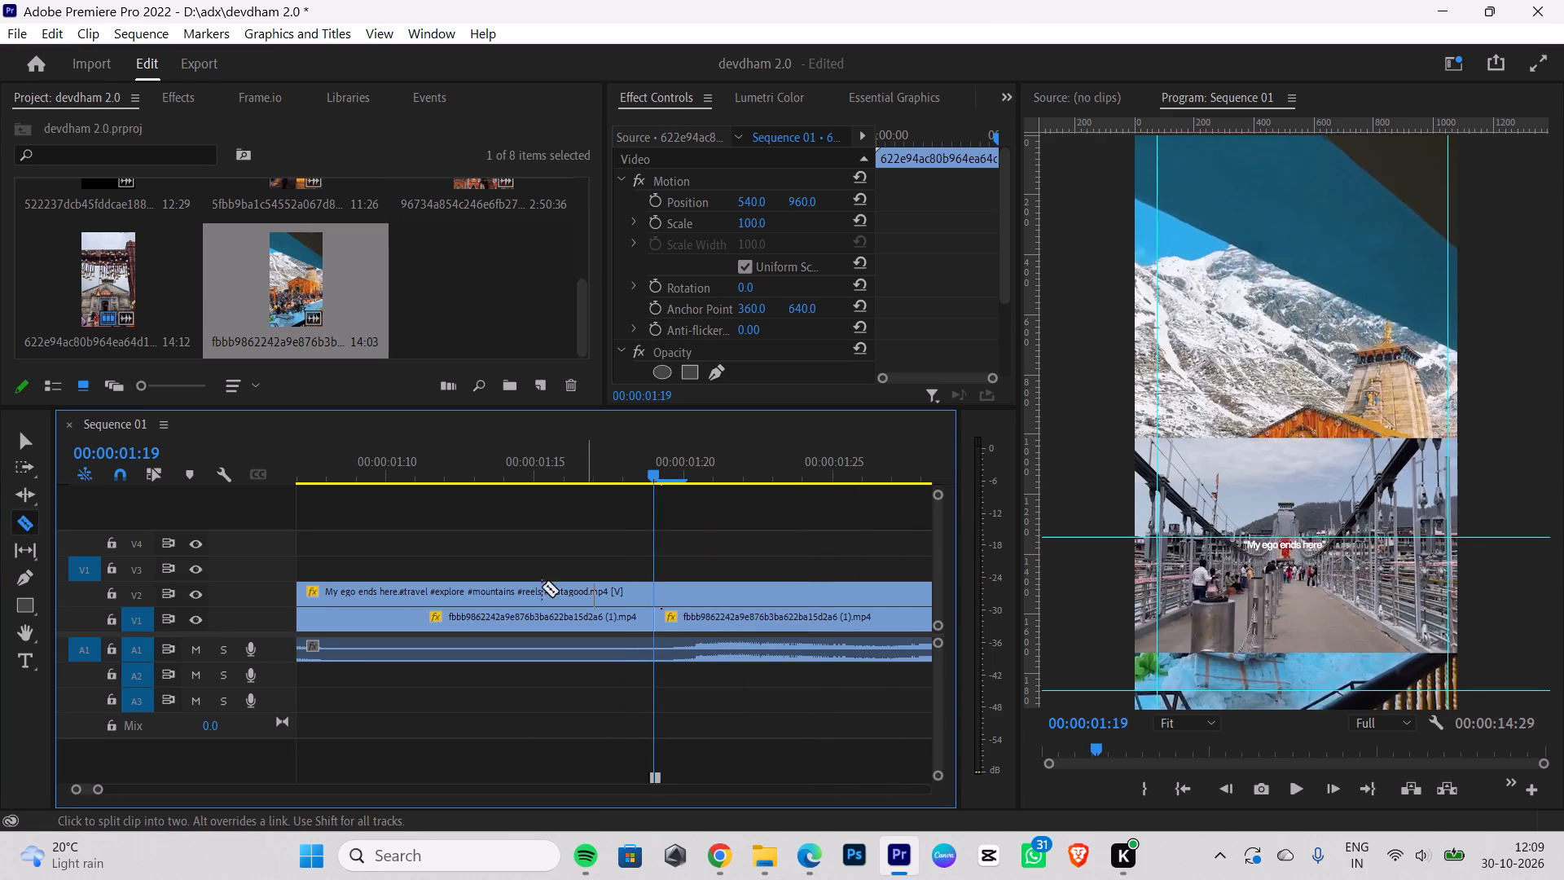
left_click(23, 442)
left_click(756, 625)
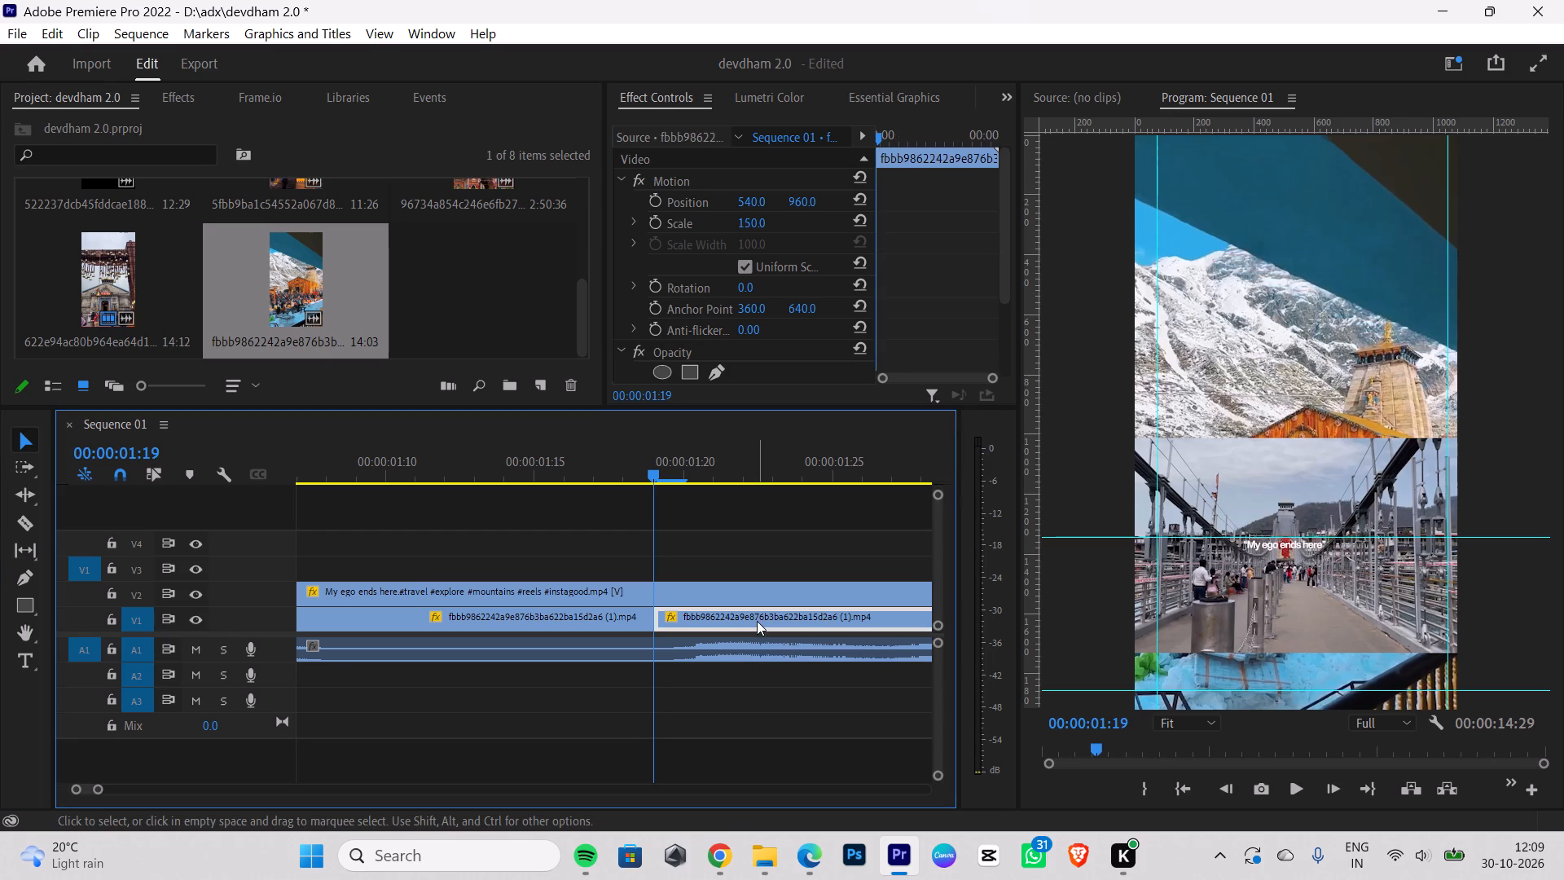
key("BackSpace")
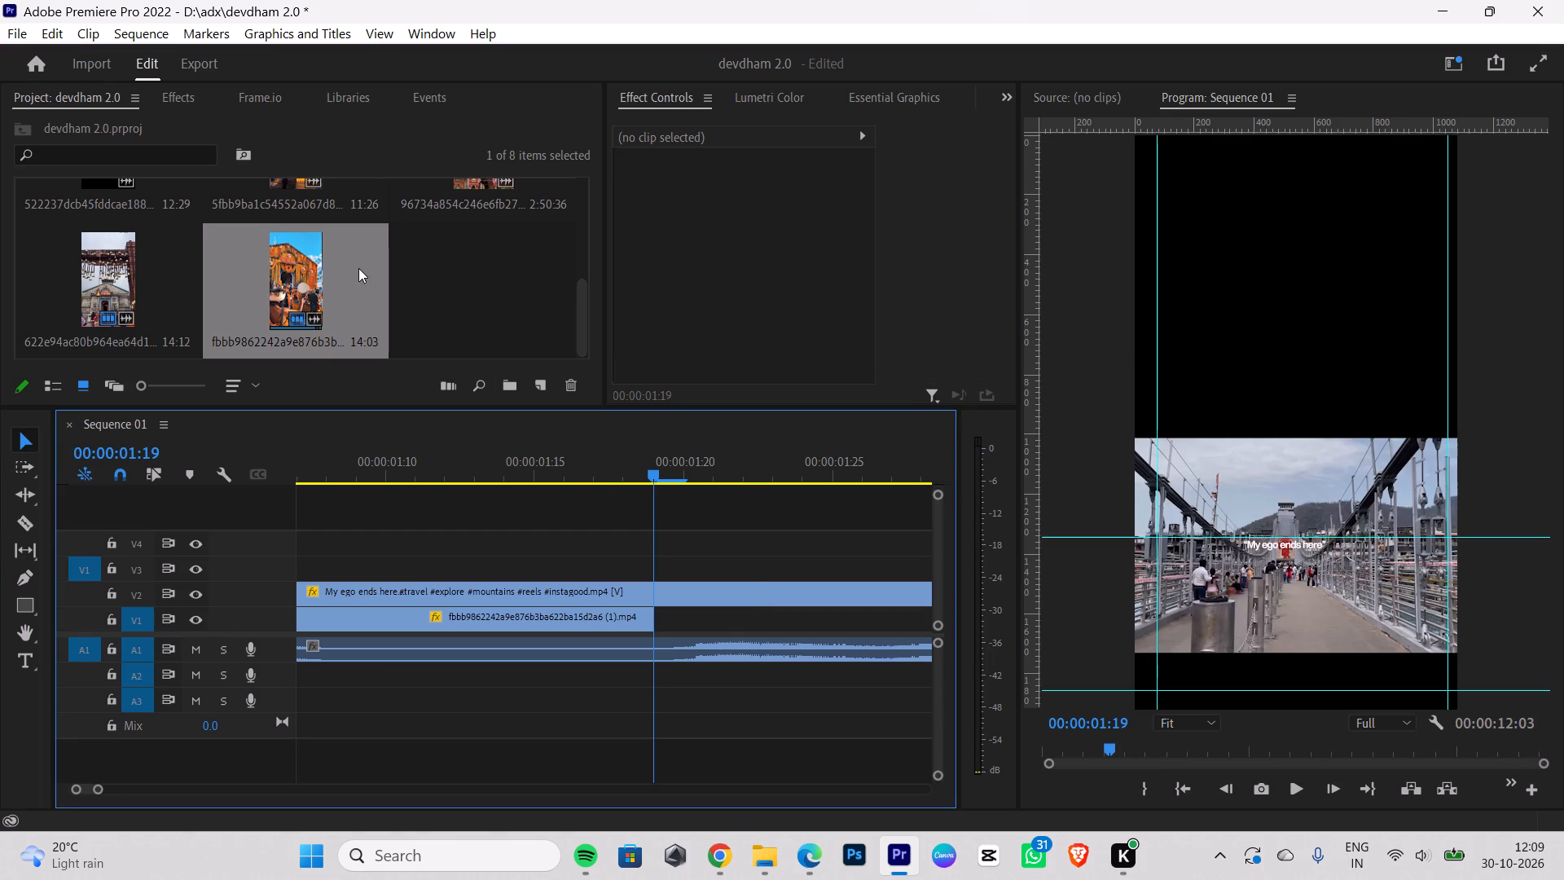
Add the 96734a85… clip to the sequence without its audio, placing its video on V1 at 00:00:01:19 directly after the fbbb9862… clip.
scroll(352, 267, "up", 1)
left_click_drag(500, 294, 649, 535)
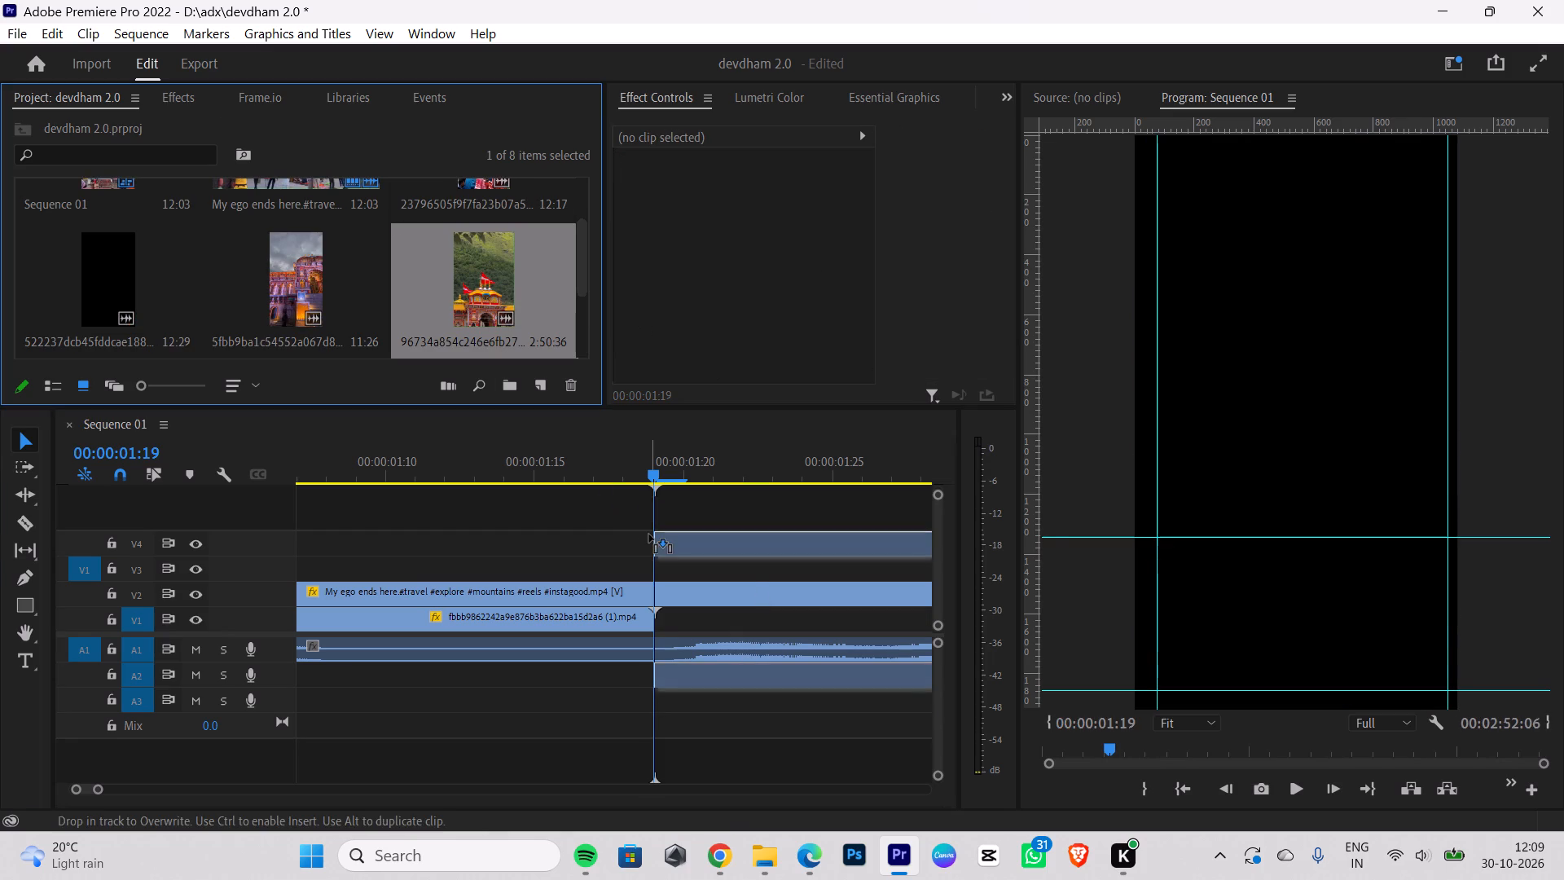
left_click_drag(649, 535, 649, 524)
left_click(788, 703)
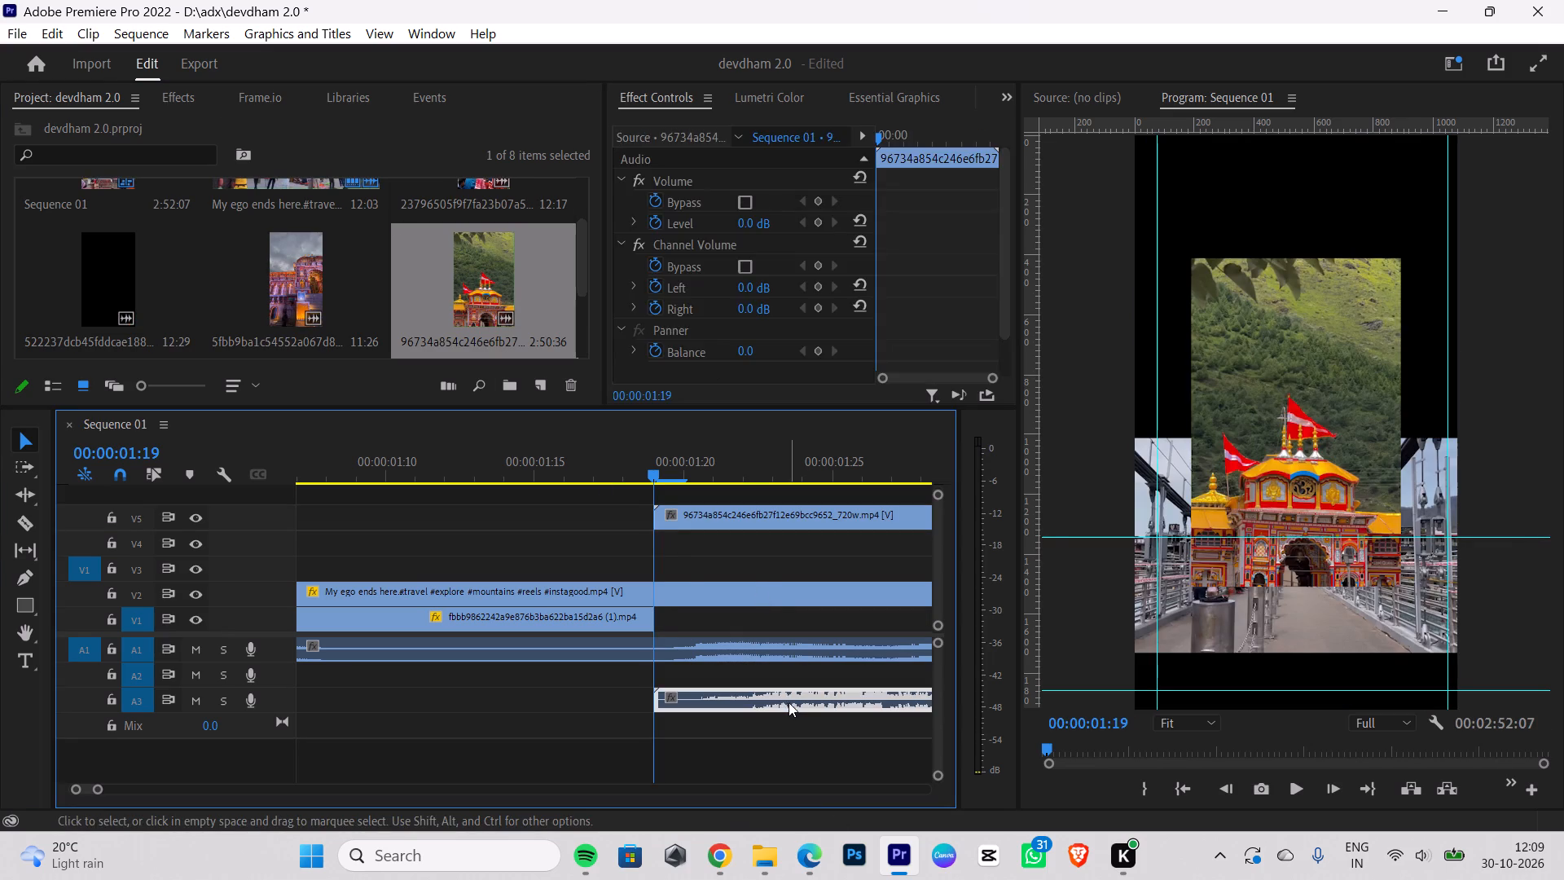
key("BackSpace")
left_click_drag(686, 521, 682, 615)
Scale the 96734a85… clip on V1 to the sequence's frame size.
right_click(684, 617)
left_click(742, 777)
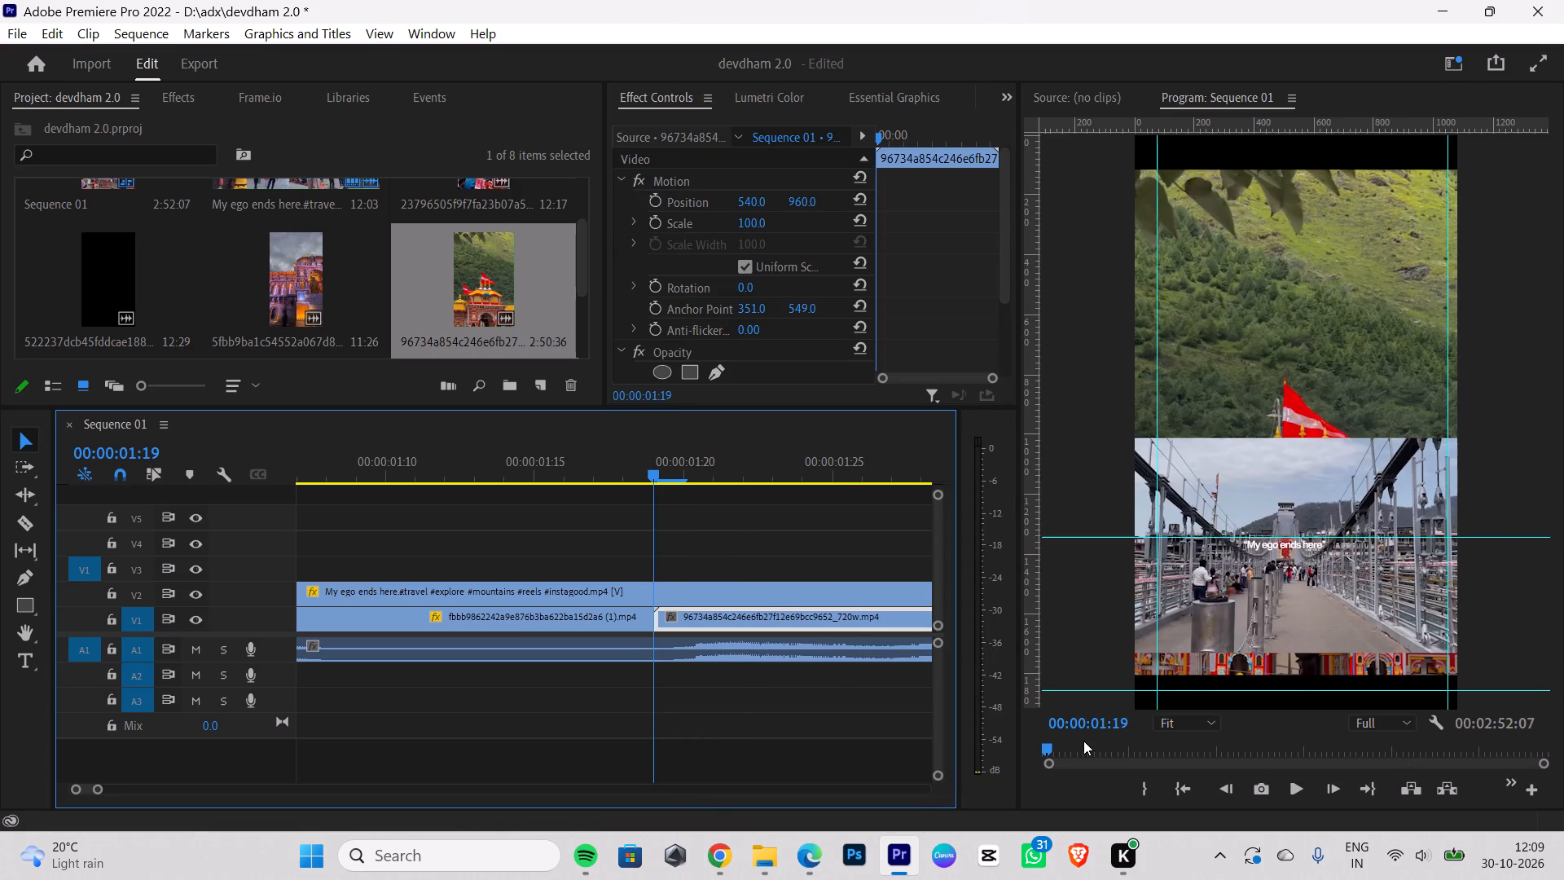
Enlarge the 96734a85… clip to a scale of 119 so that it fills the vertical frame.
key("Right")
key("Right")
key("Right")
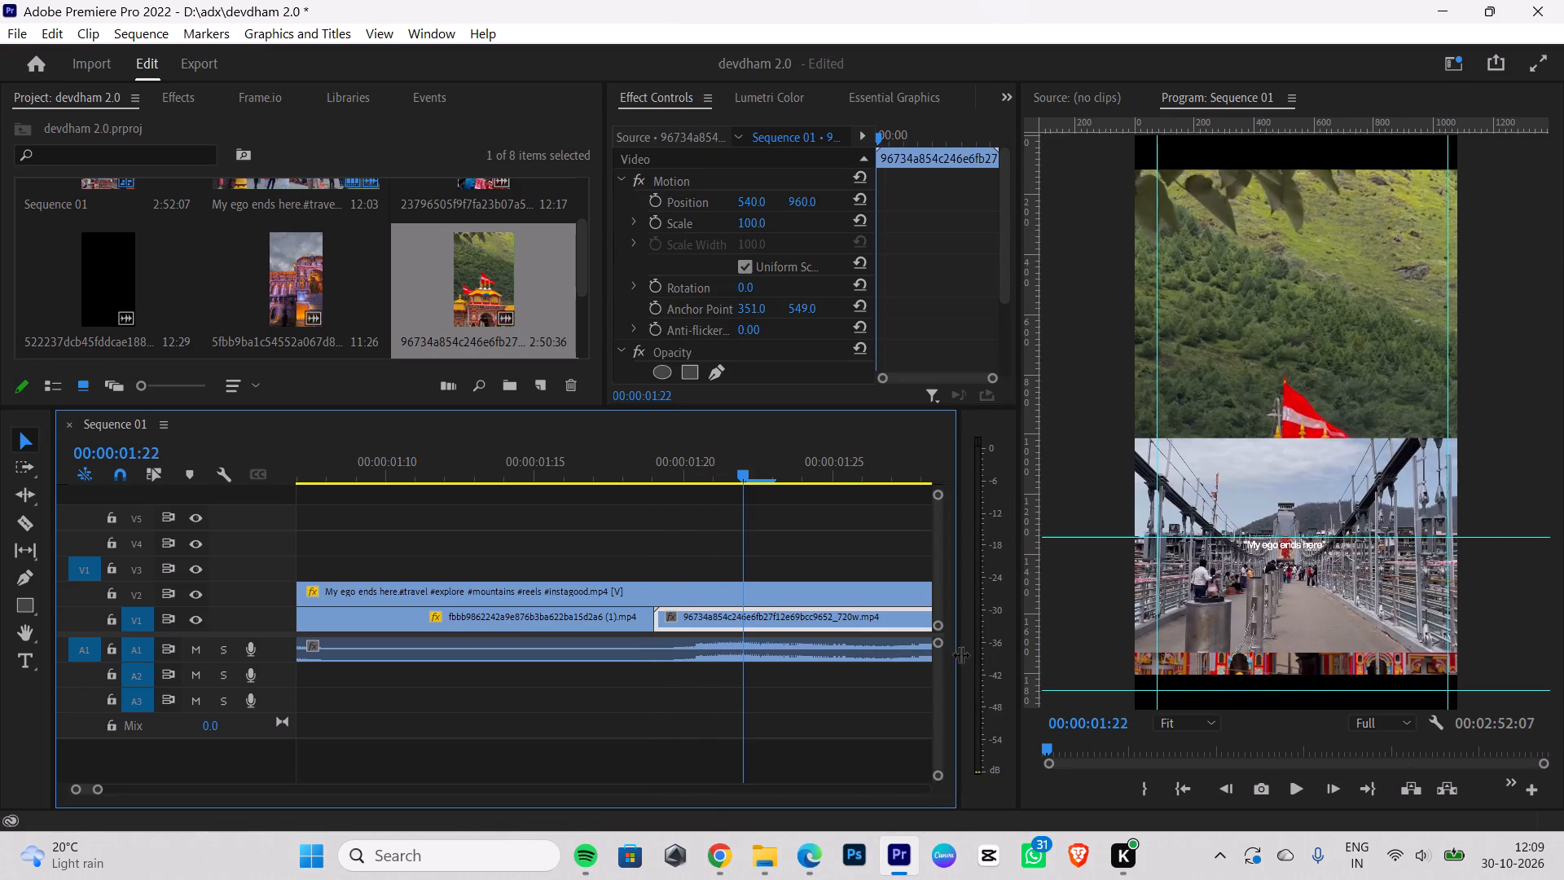
left_click_drag(756, 224, 776, 217)
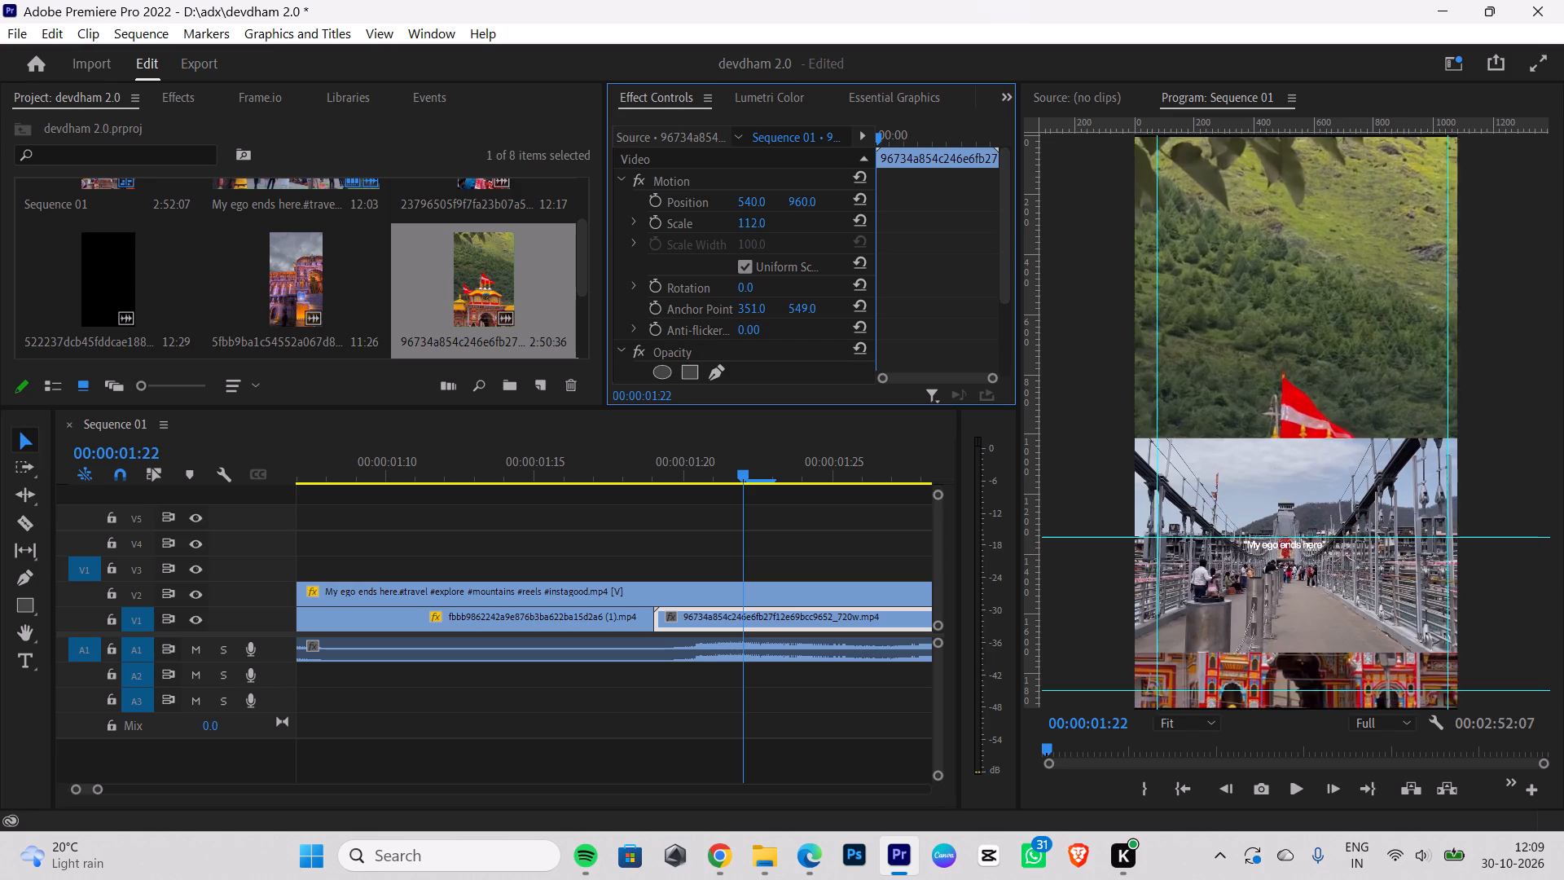
left_click_drag(776, 217, 782, 214)
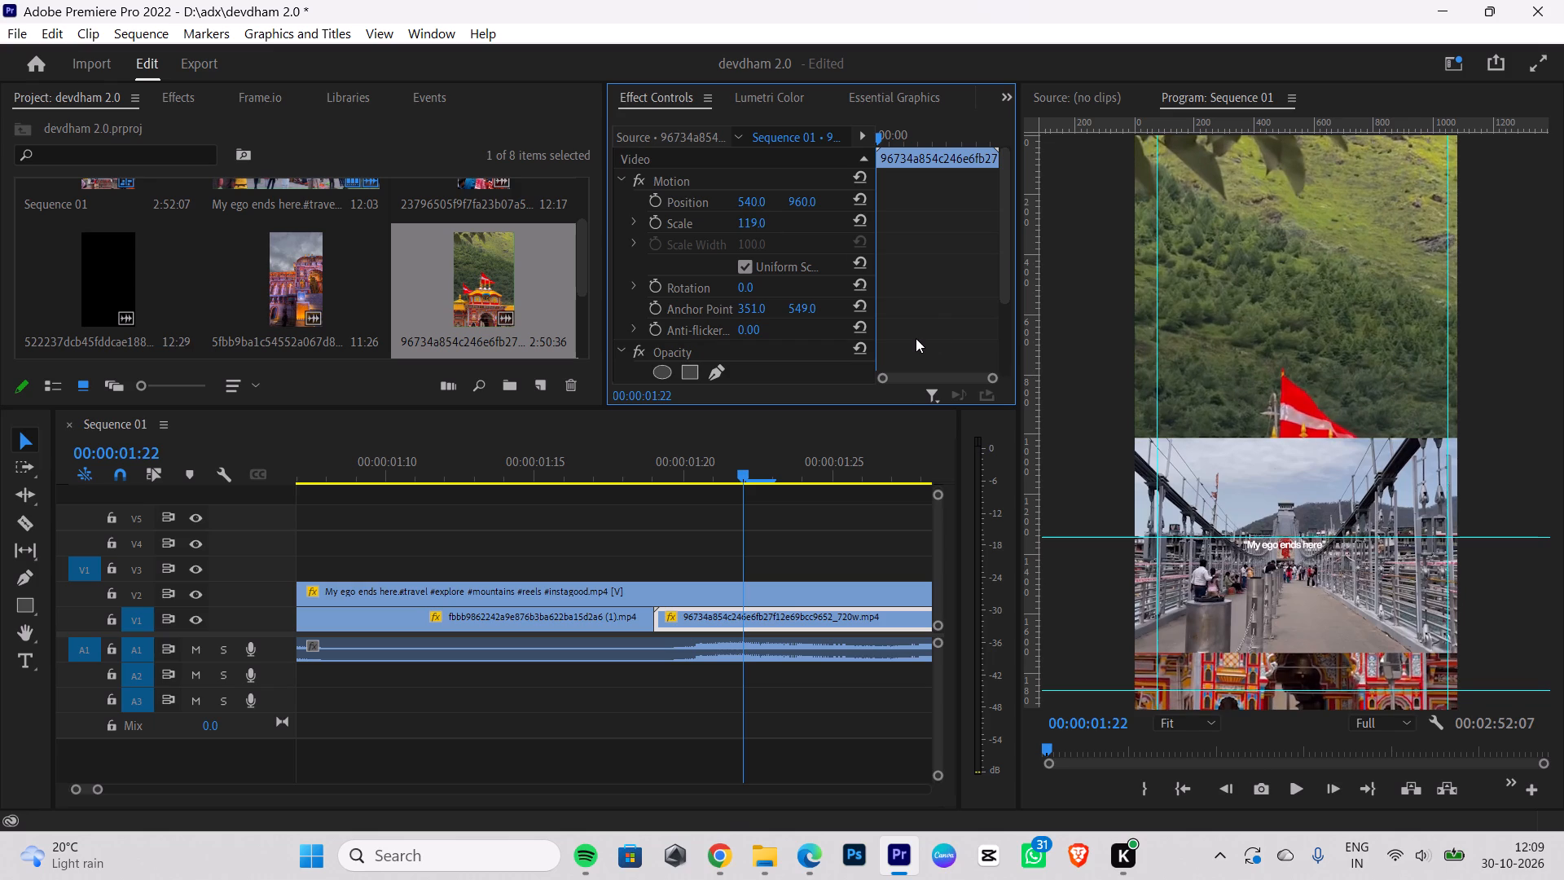
Split the 96734a85… clip on V1 at 00:00:02:13, at the next shot change in "My ego ends here", and delete the part after the cut.
key("Right")
key("Right")
key("Right")
key("Right")
key("Right")
key("Right")
key("Right")
key("Right")
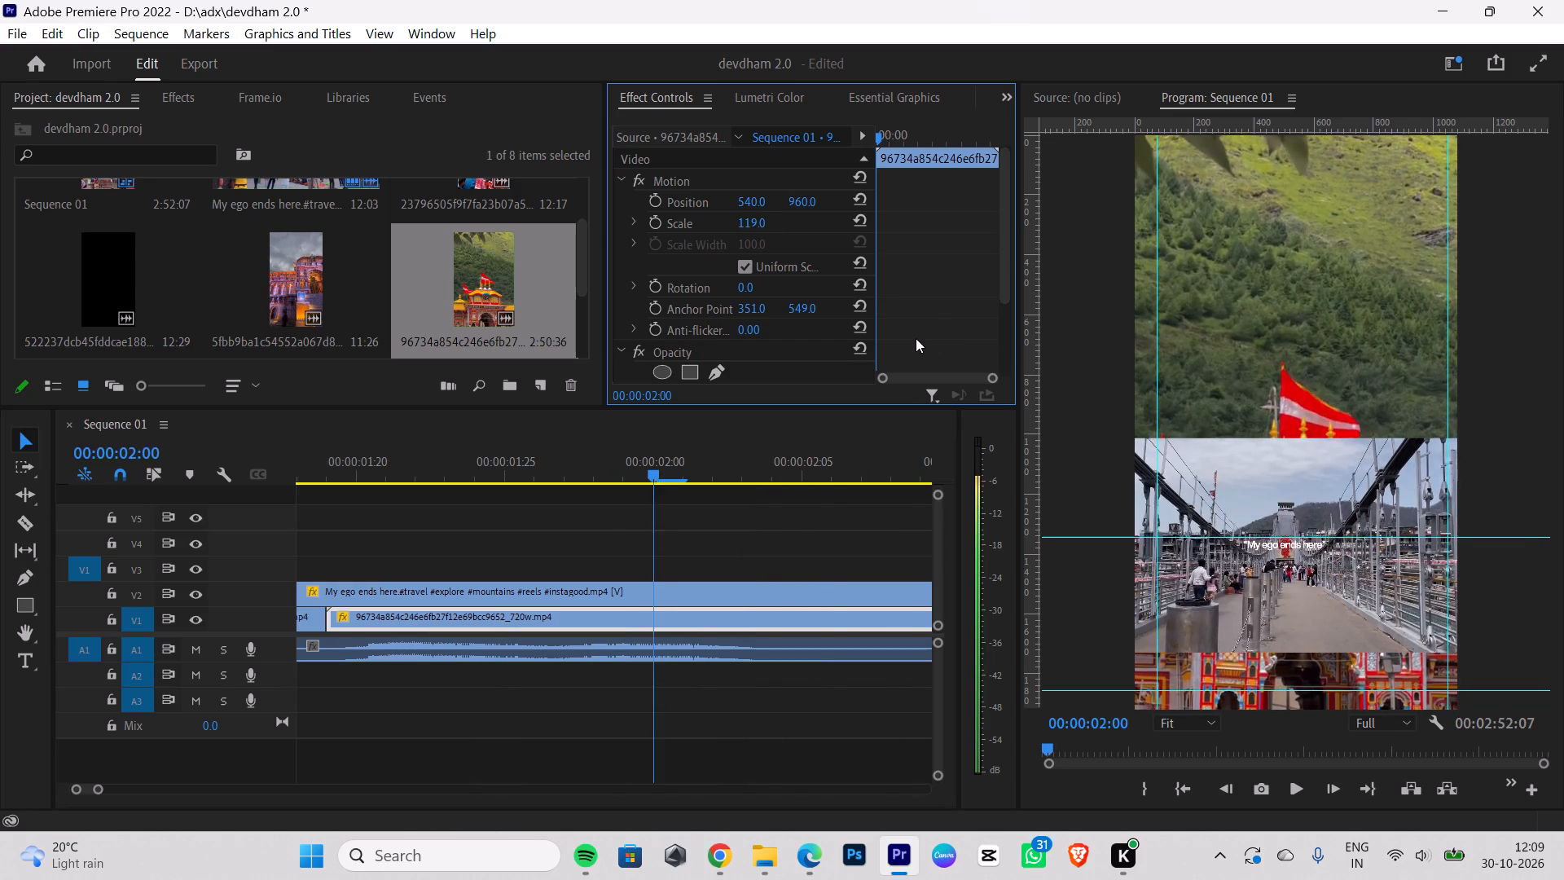
key("Right")
key("Right")
key("Right")
key("Right")
key("Right")
key("Right")
key("Right")
key("Right")
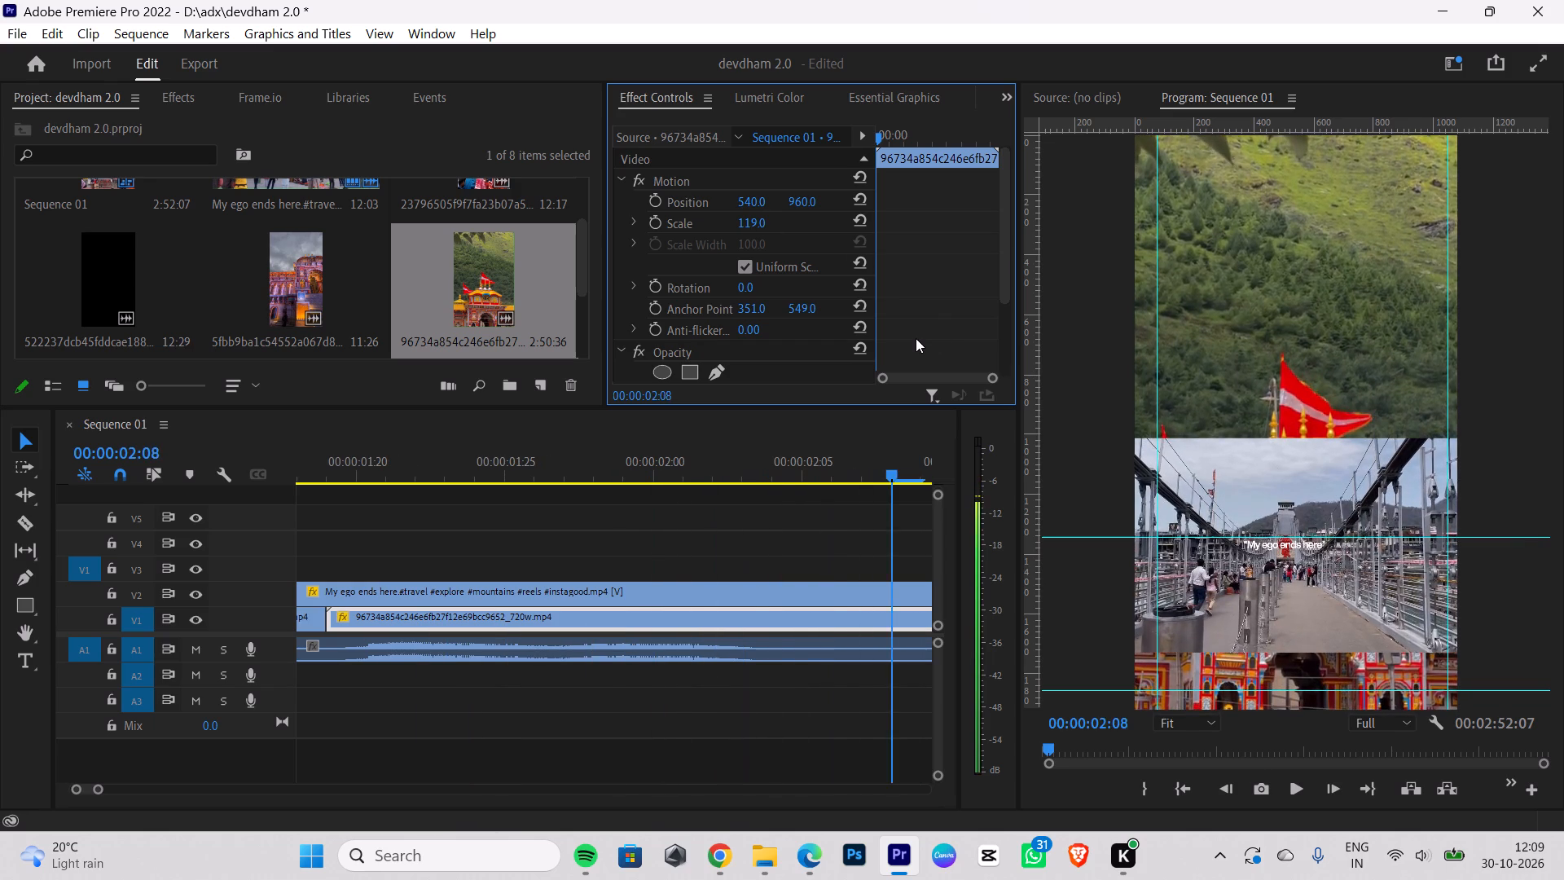
key("Right")
key("Right")
key("Right")
key("Right")
key("Right")
key("Right")
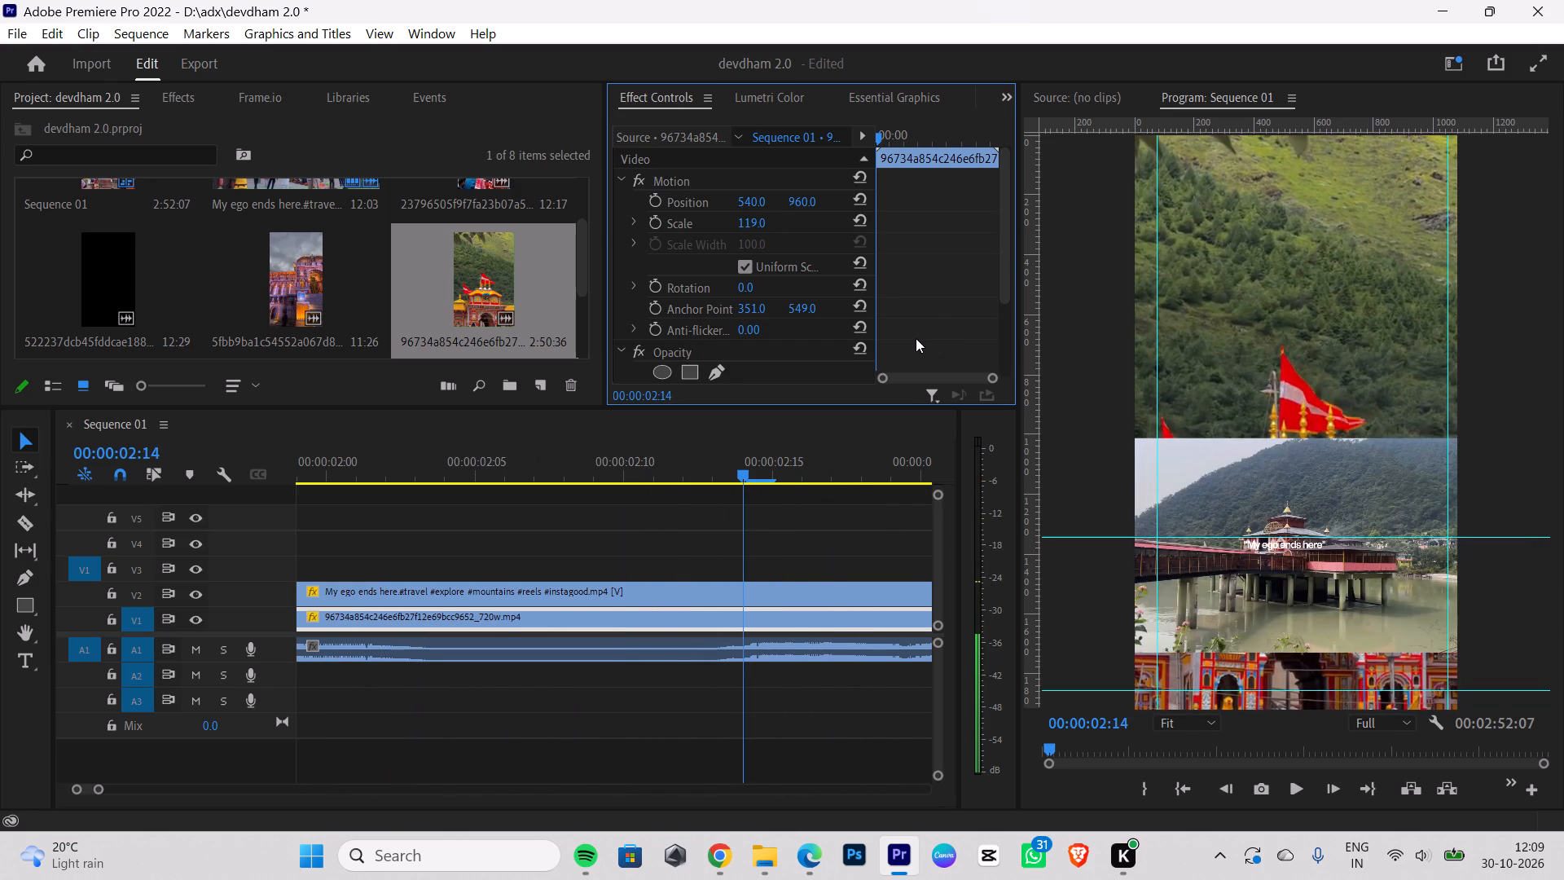
key("Left")
key("Left")
key("Right")
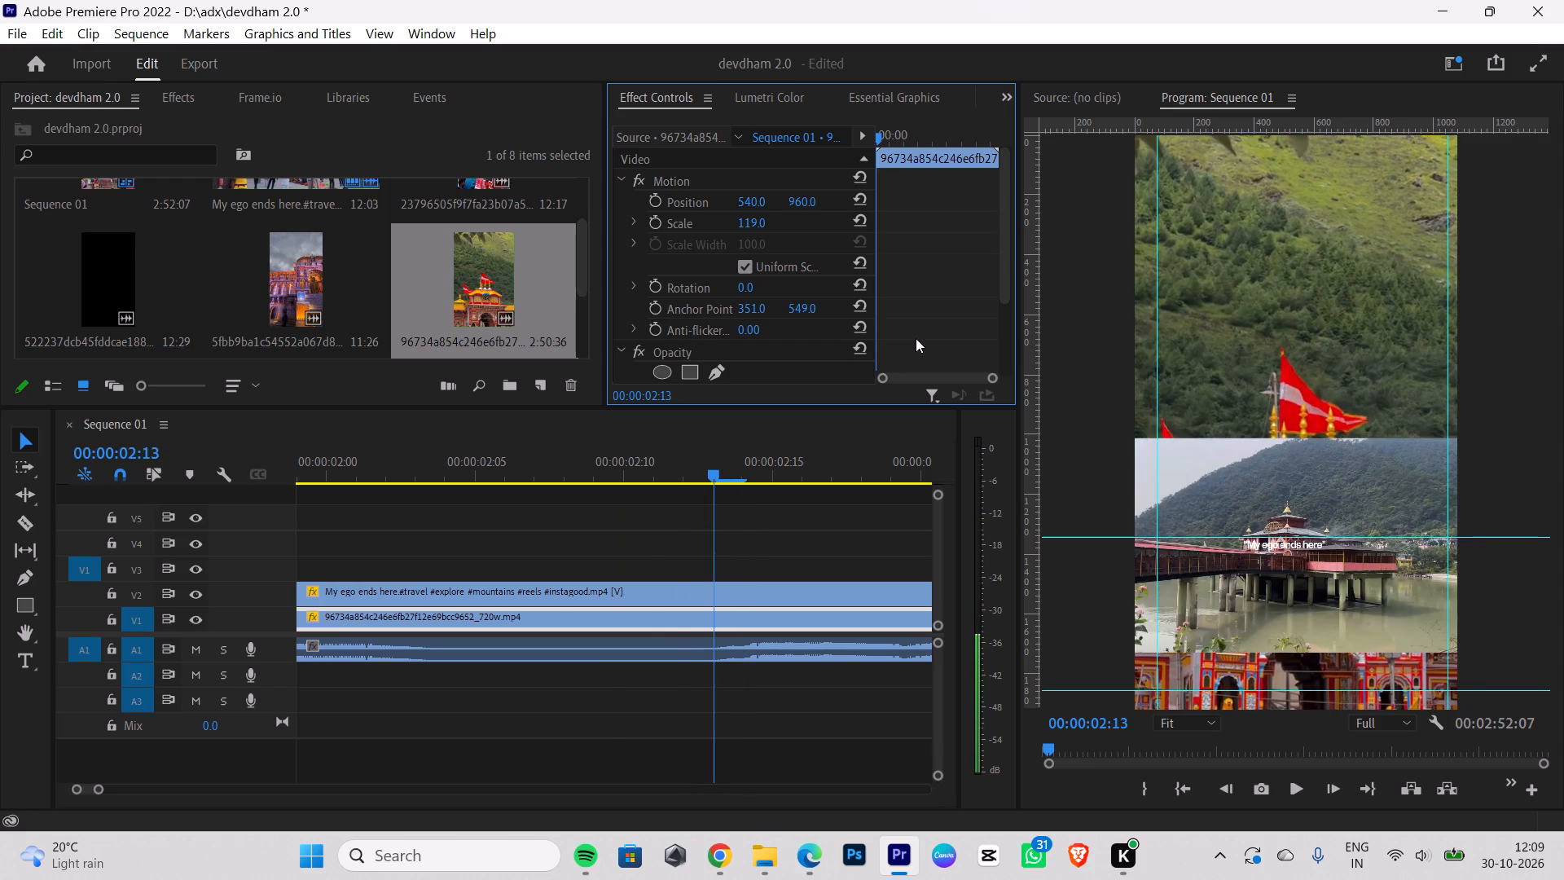
key("Escape")
left_click(36, 521)
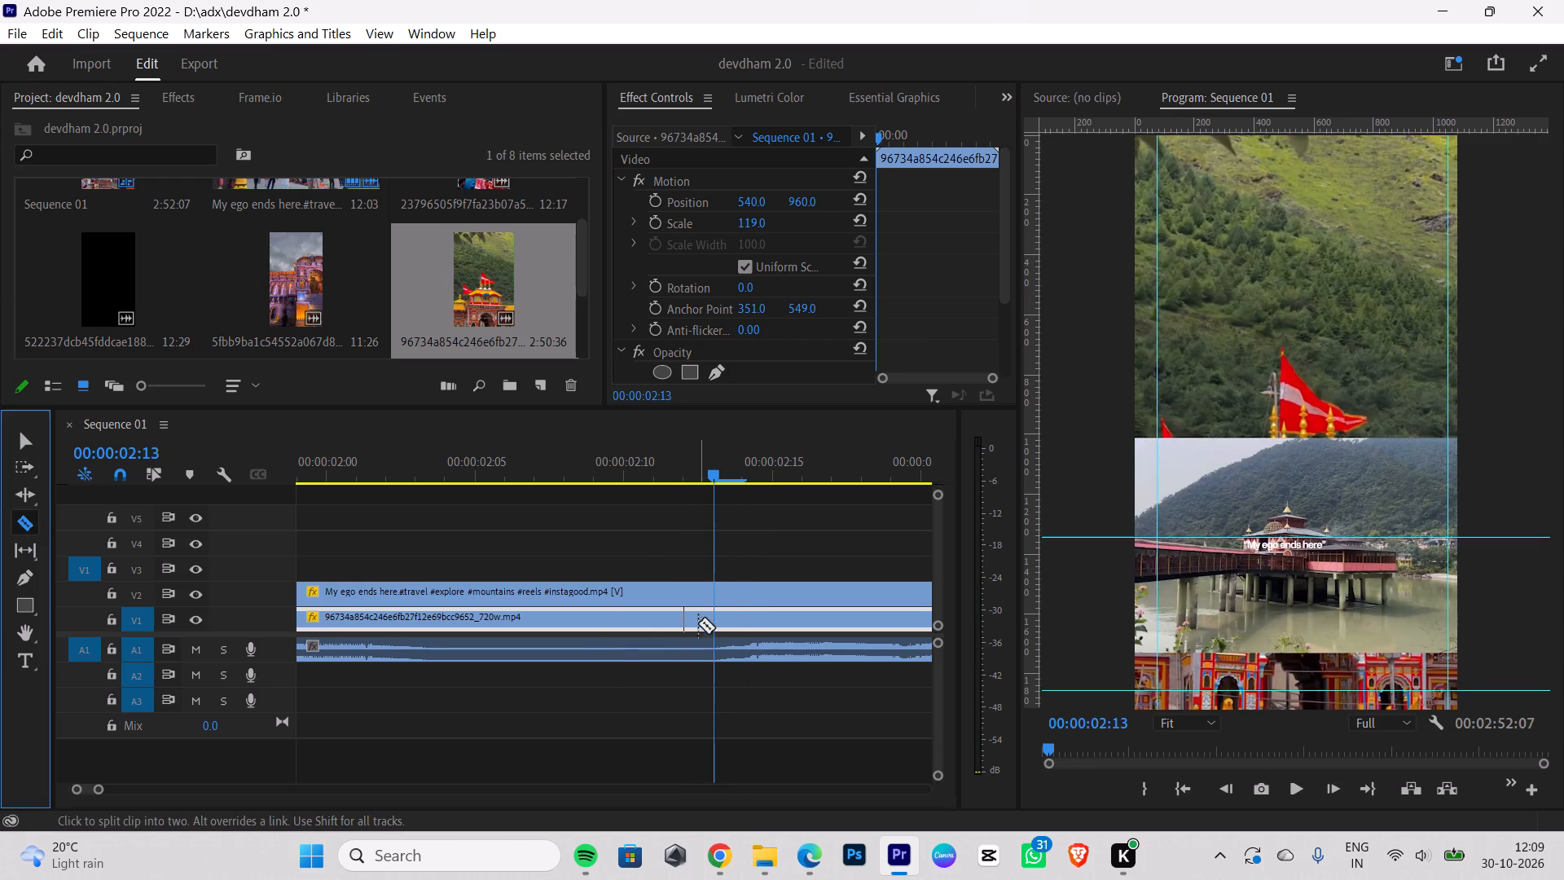
left_click(714, 616)
left_click(25, 437)
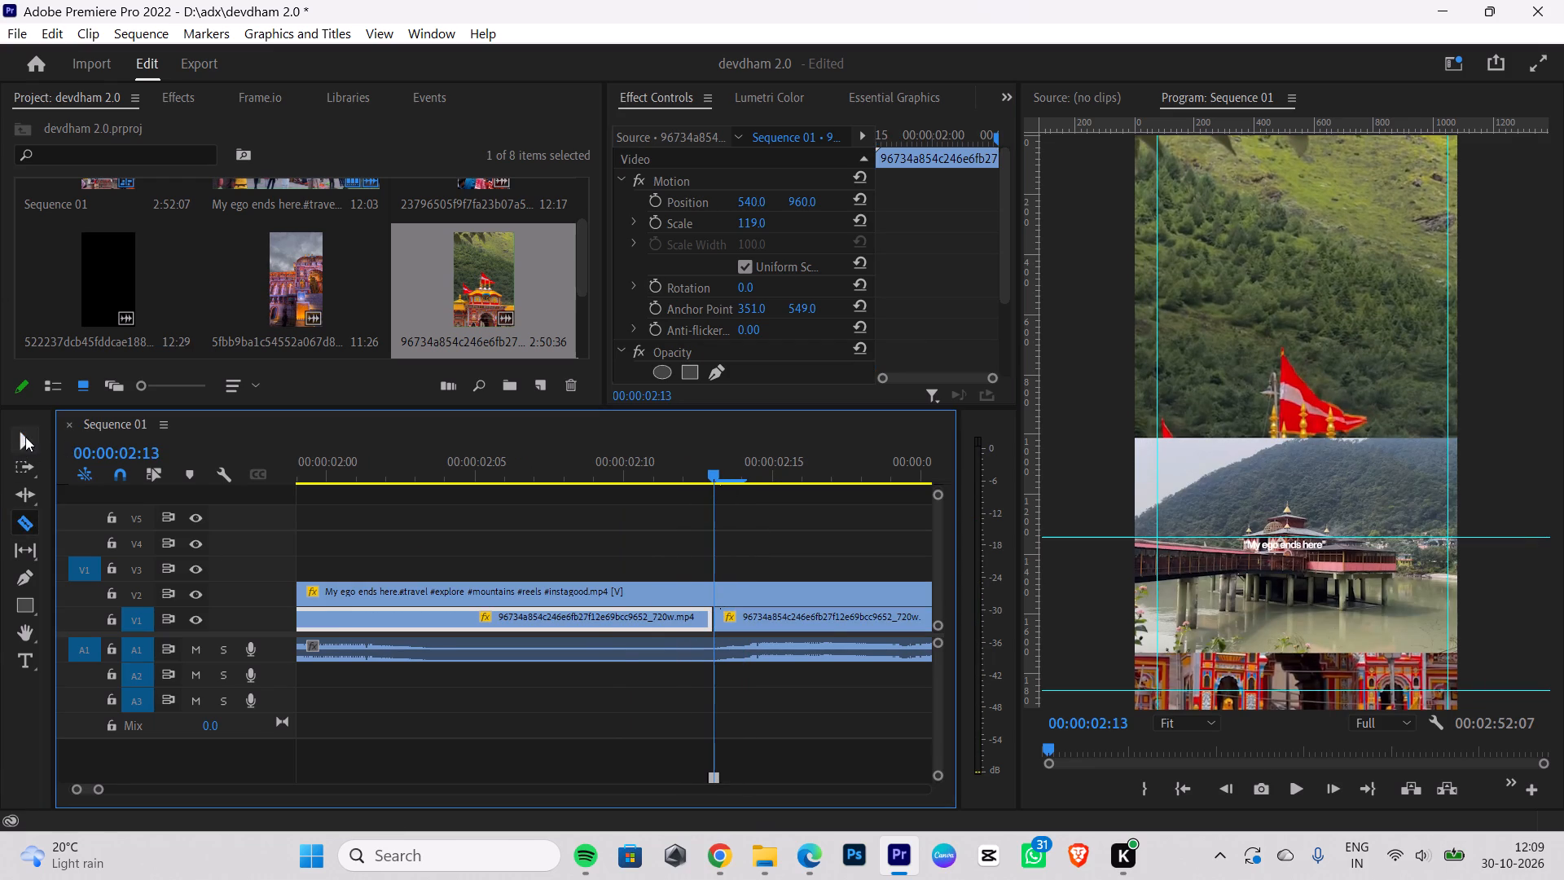
left_click(824, 618)
key("BackSpace")
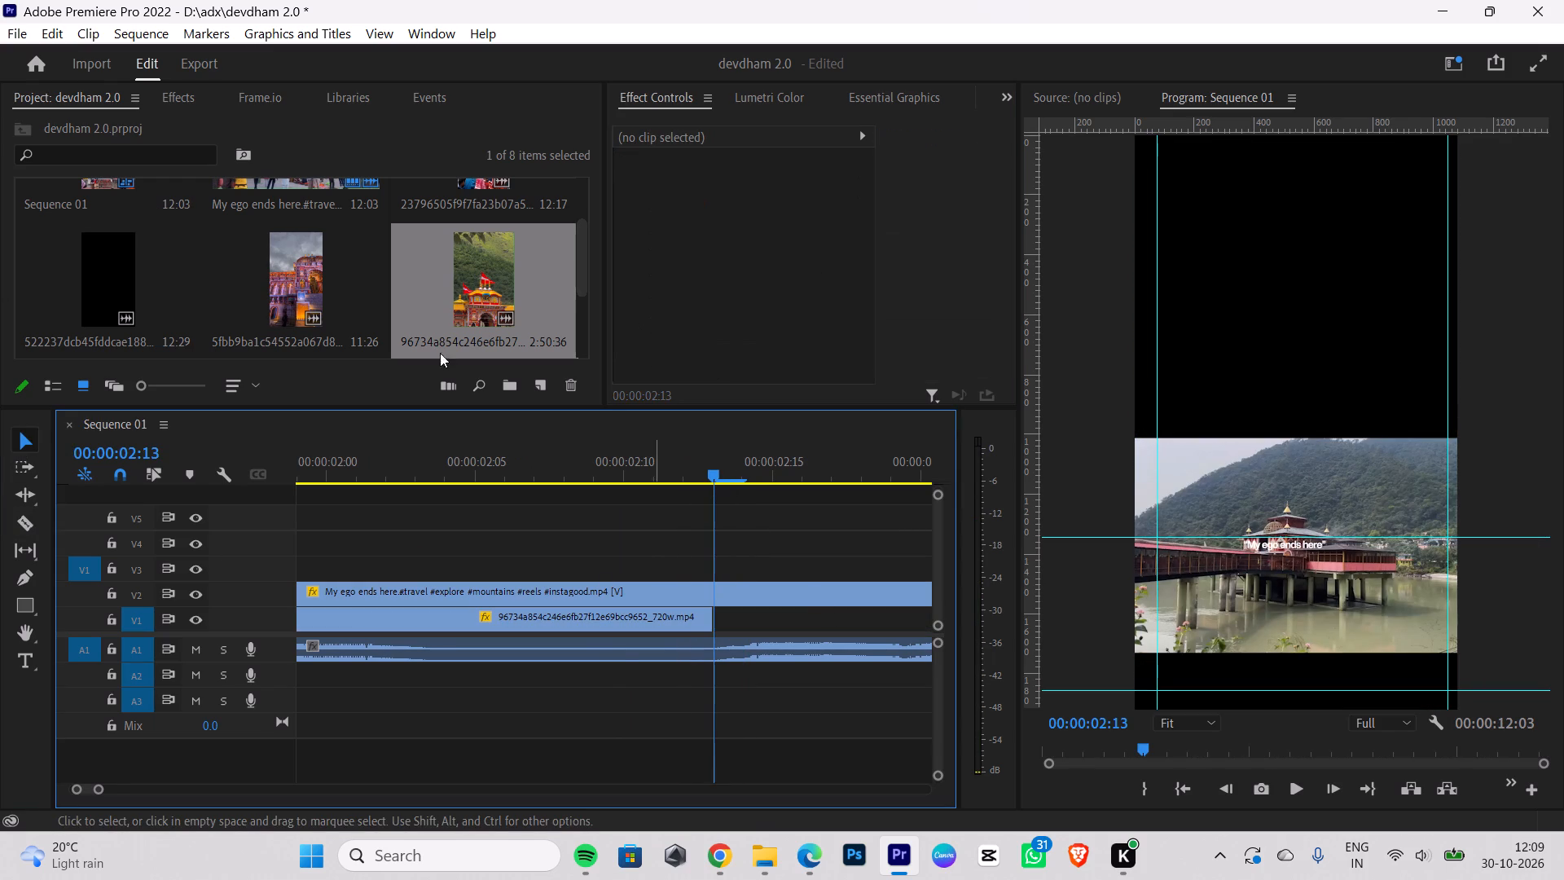
Add the 5fbb9ba1… clip to the sequence without its audio, placing its video on V1 at 00:00:02:13 directly after the 96734a85… clip.
left_click_drag(309, 280, 649, 512)
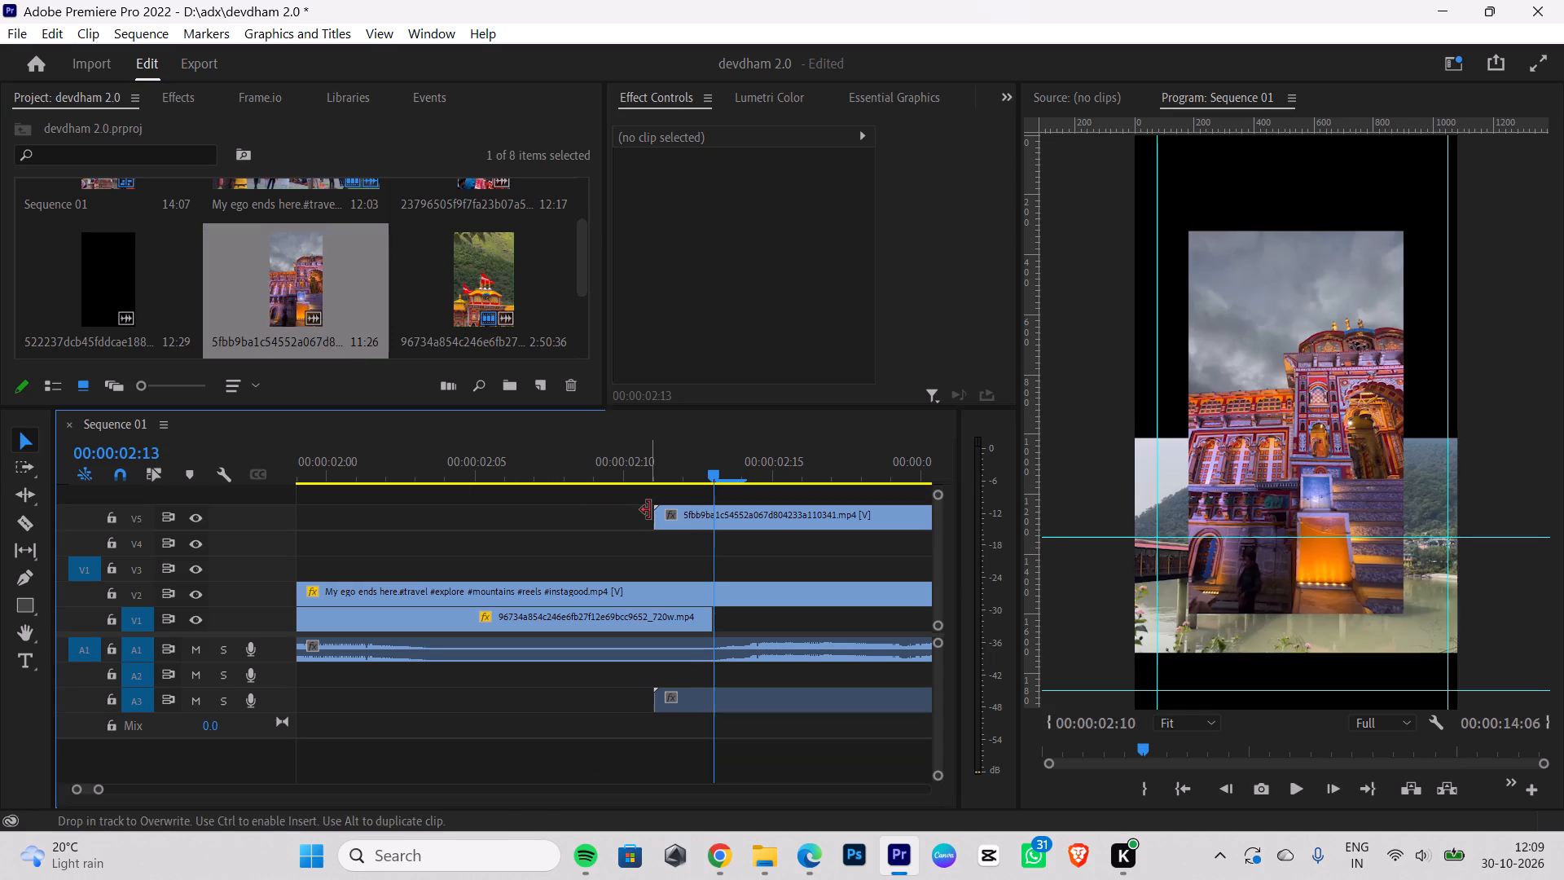
left_click(802, 713)
left_click(799, 702)
key("BackSpace")
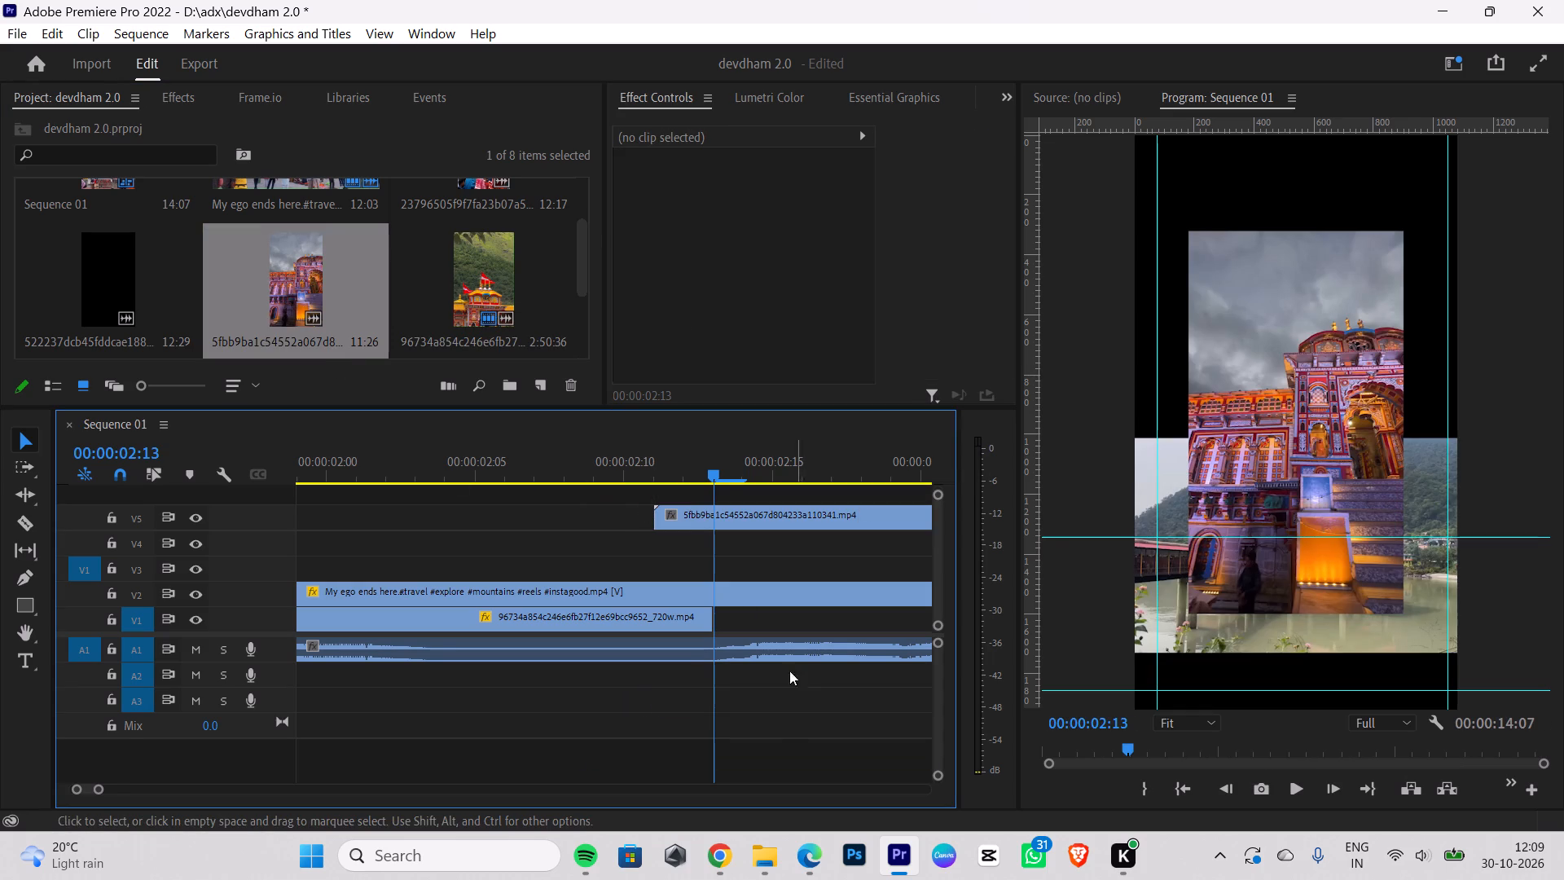
left_click_drag(735, 508, 793, 610)
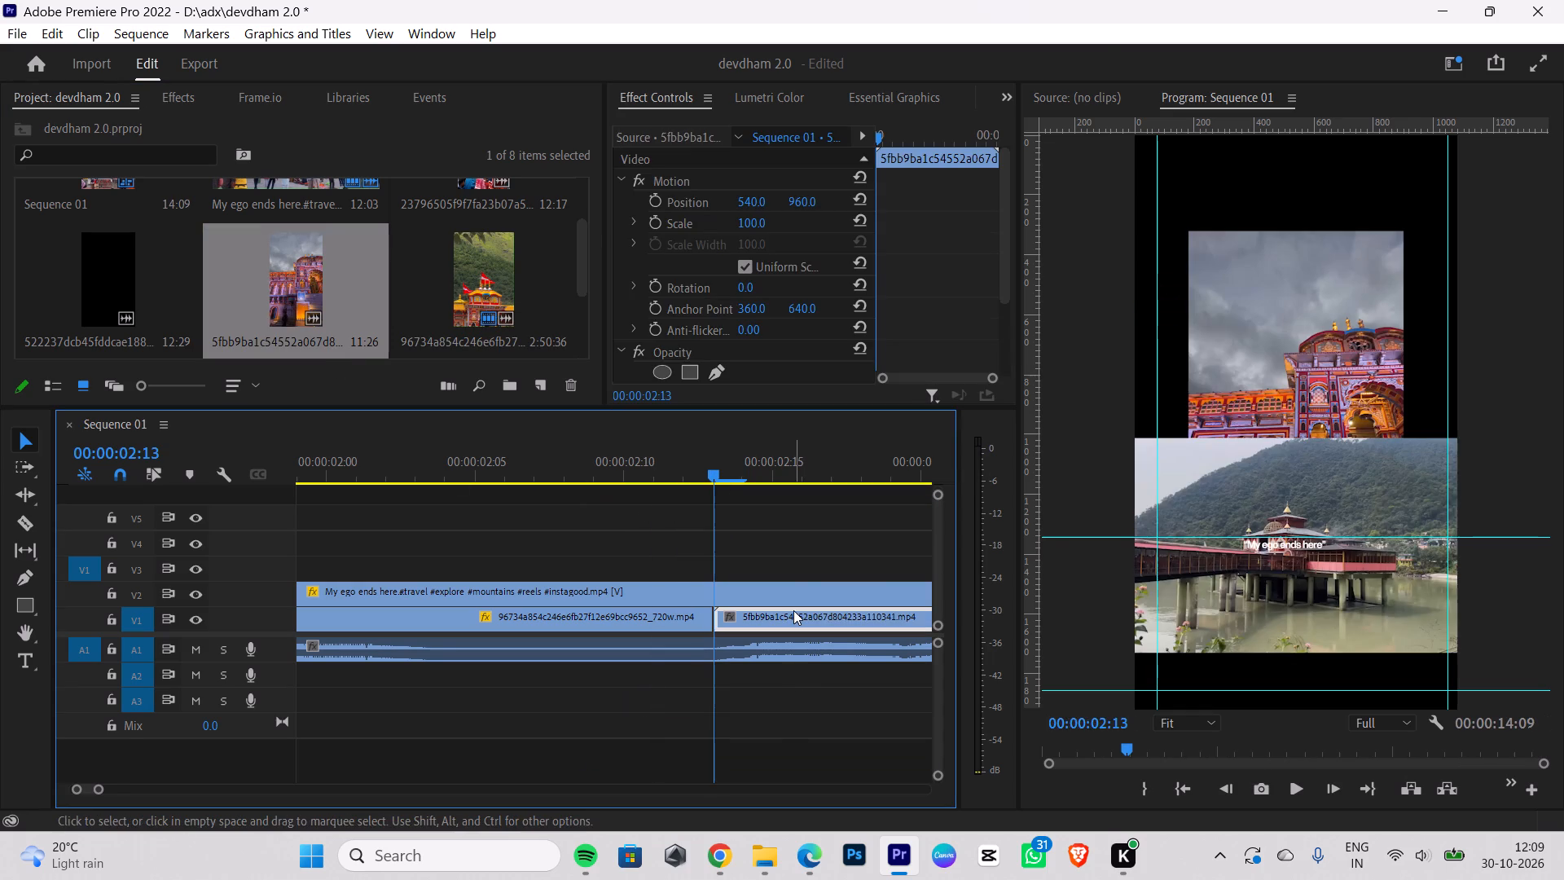
Scale the 5fbb9ba1… clip on V1 to the sequence's frame size.
right_click(794, 611)
left_click(868, 776)
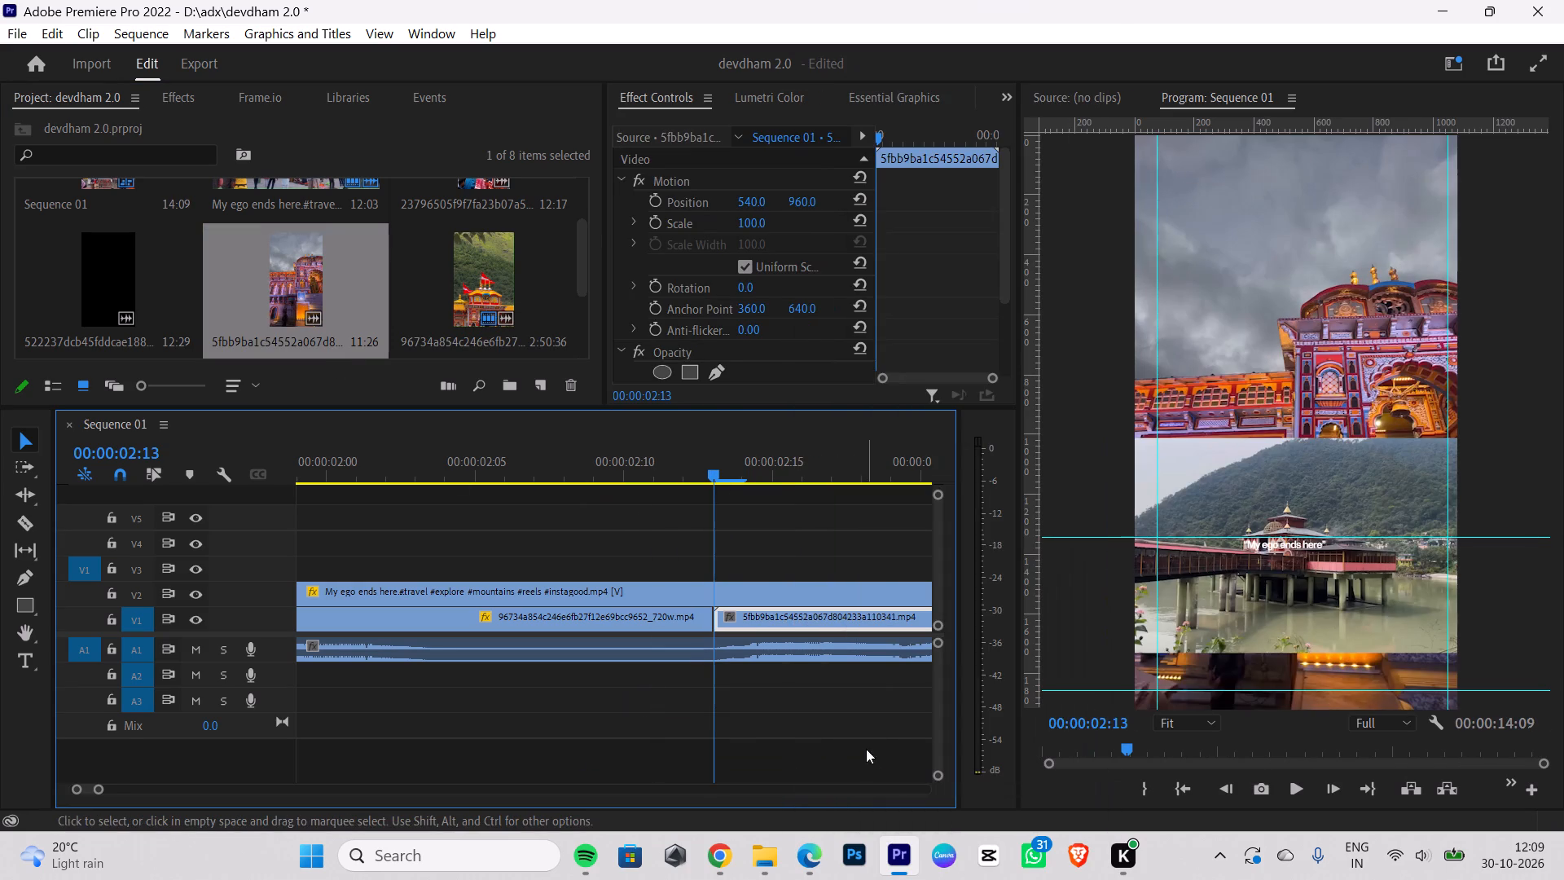
Split the 5fbb9ba1… clip on V1 at 00:00:03:06, at the shot change to the trident, and delete the part after the cut.
key("Right")
key("Right")
key("Right")
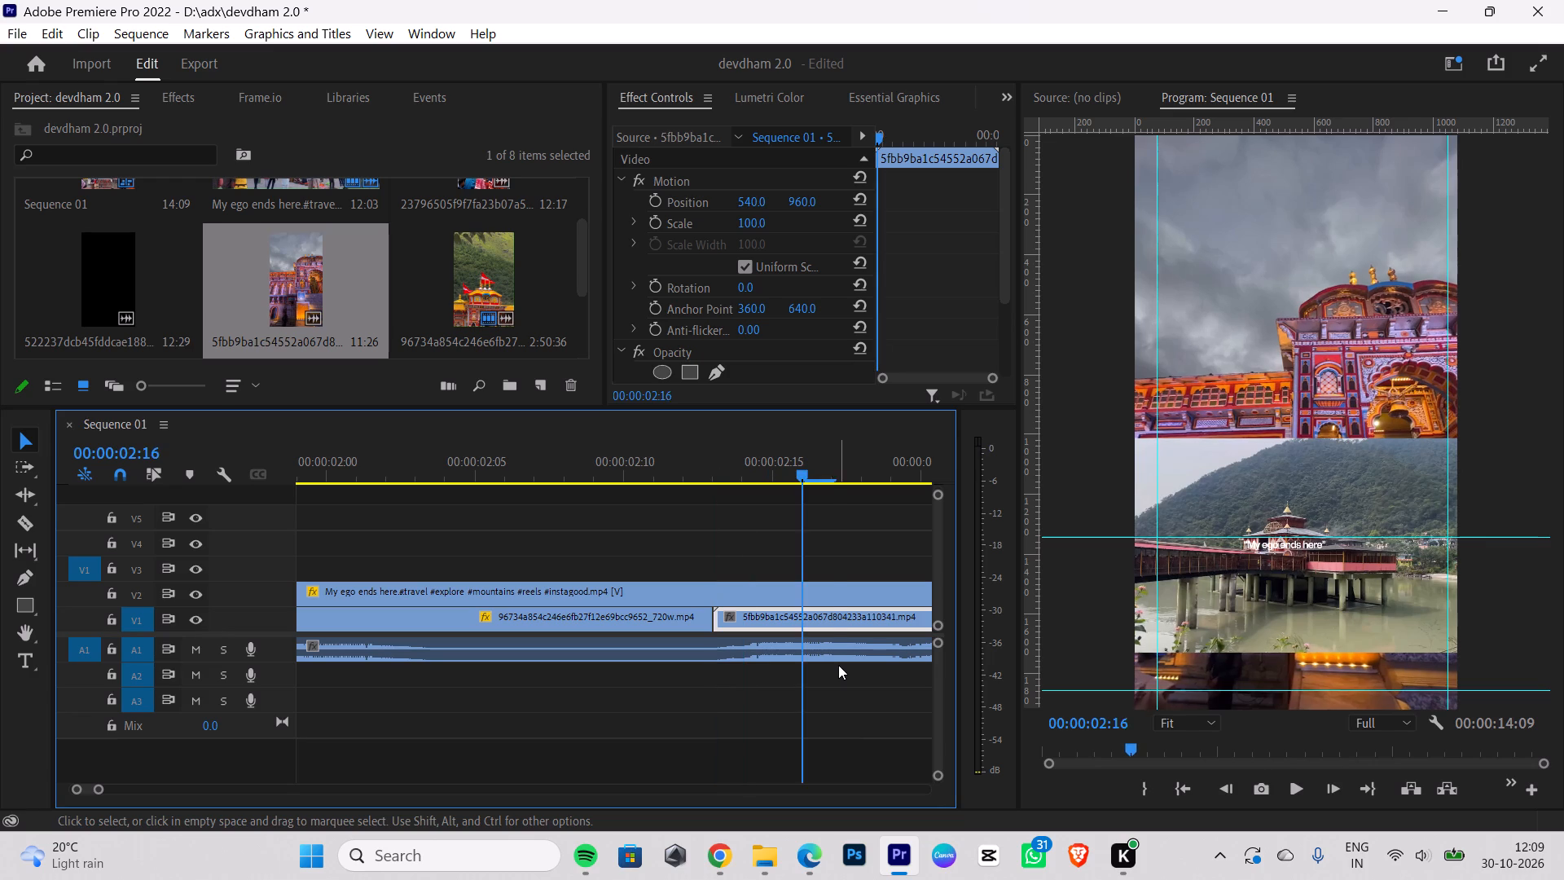
key("Right")
key("Right")
key("Right")
key("Right")
key("Right")
key("Right")
key("Right")
key("Right")
key("Right")
key("Right")
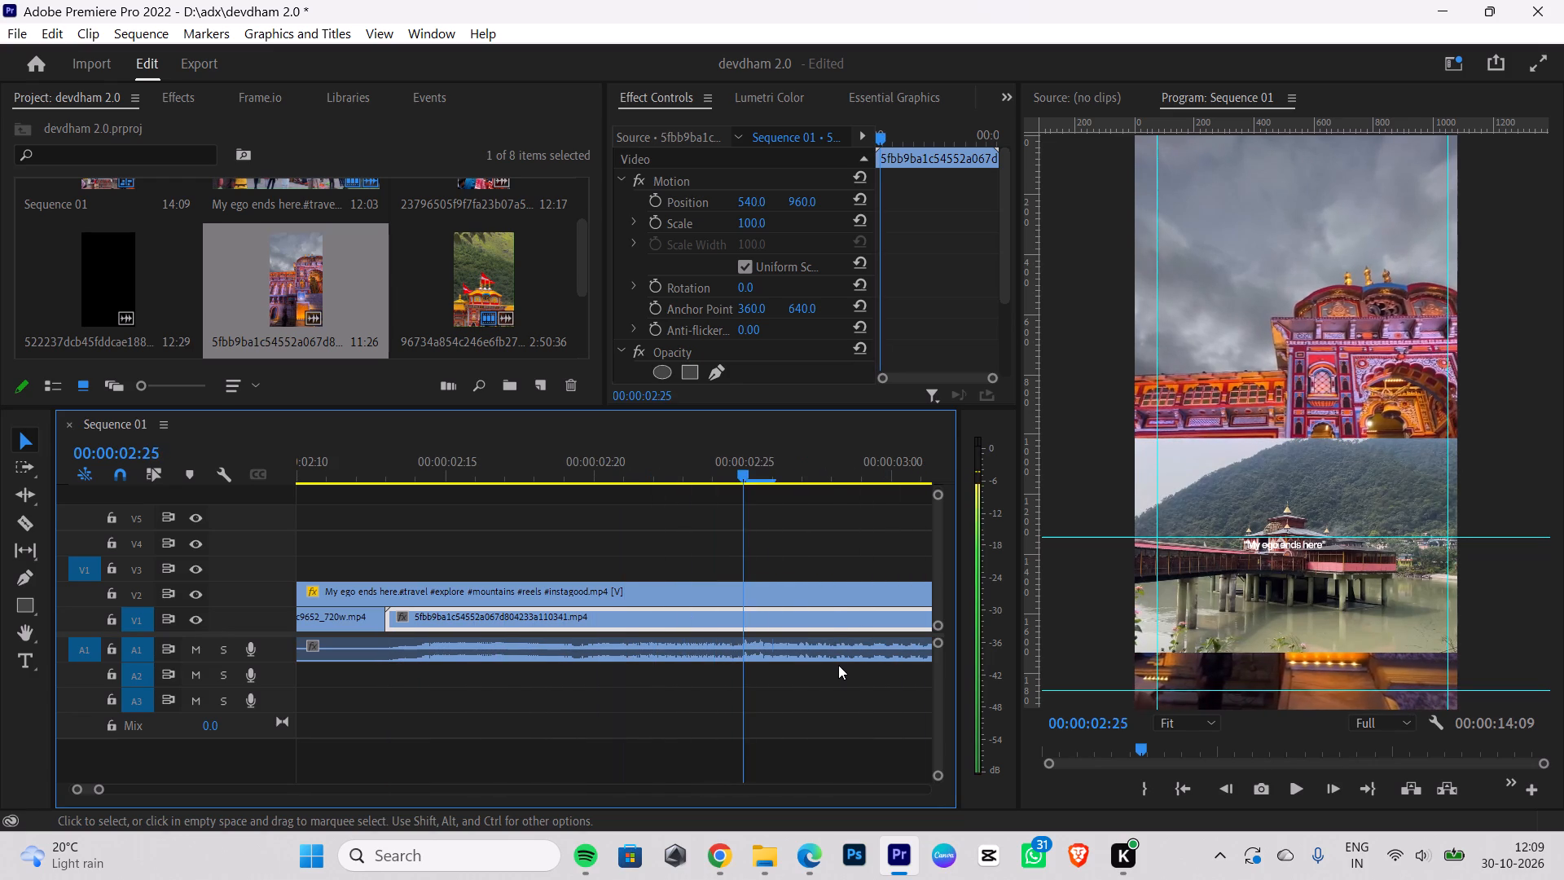
key("Right")
key("Right")
key("Right")
key("Right")
key("Right")
key("Right")
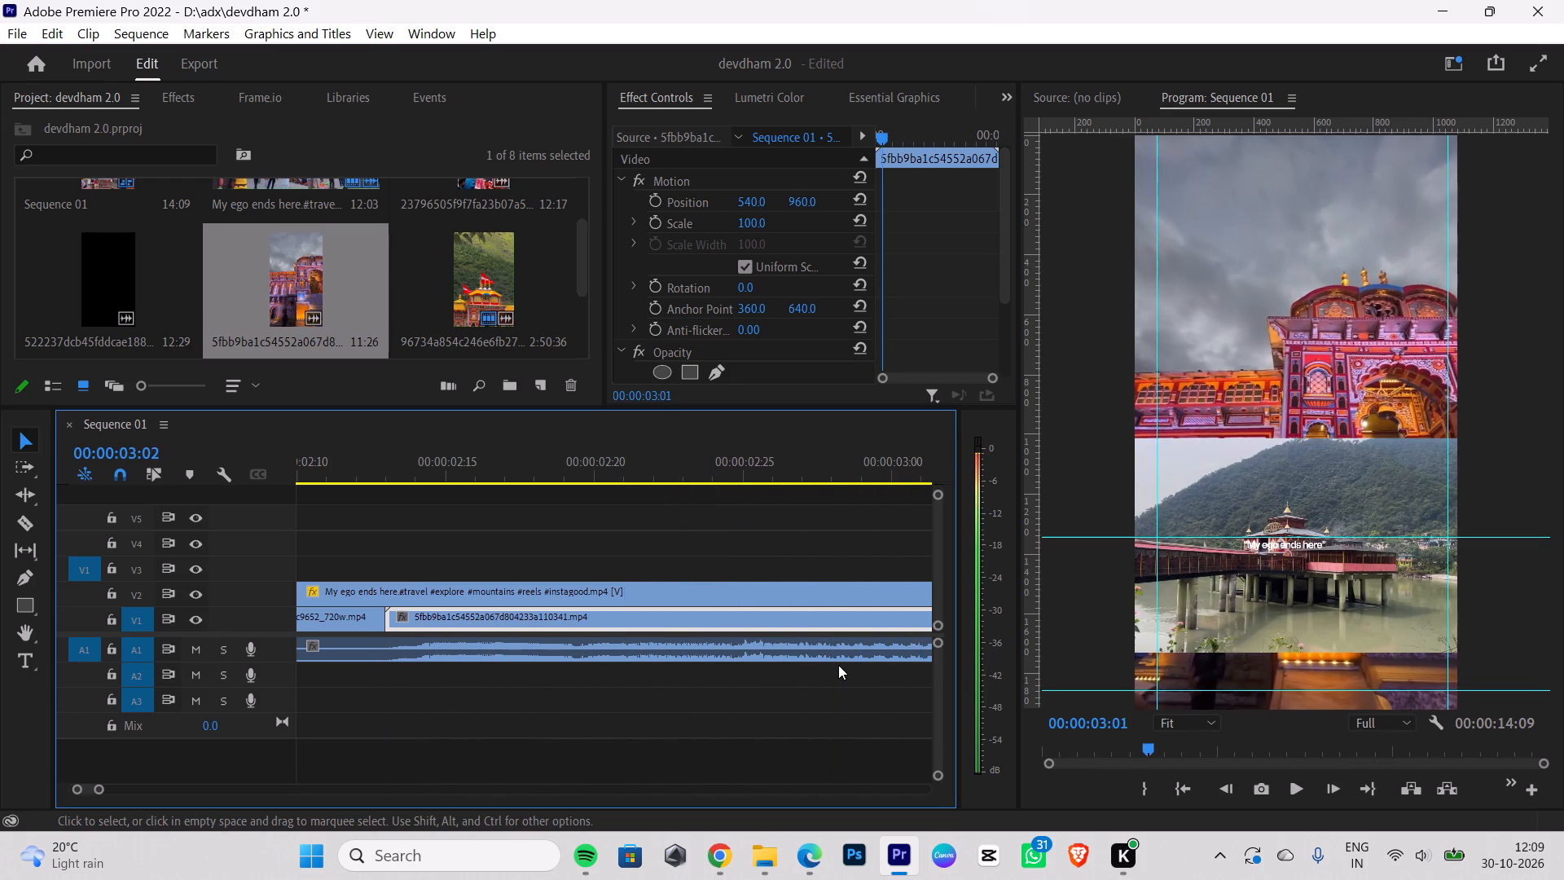
key("Right")
key("Right")
key("Right")
key("Right")
key("Right")
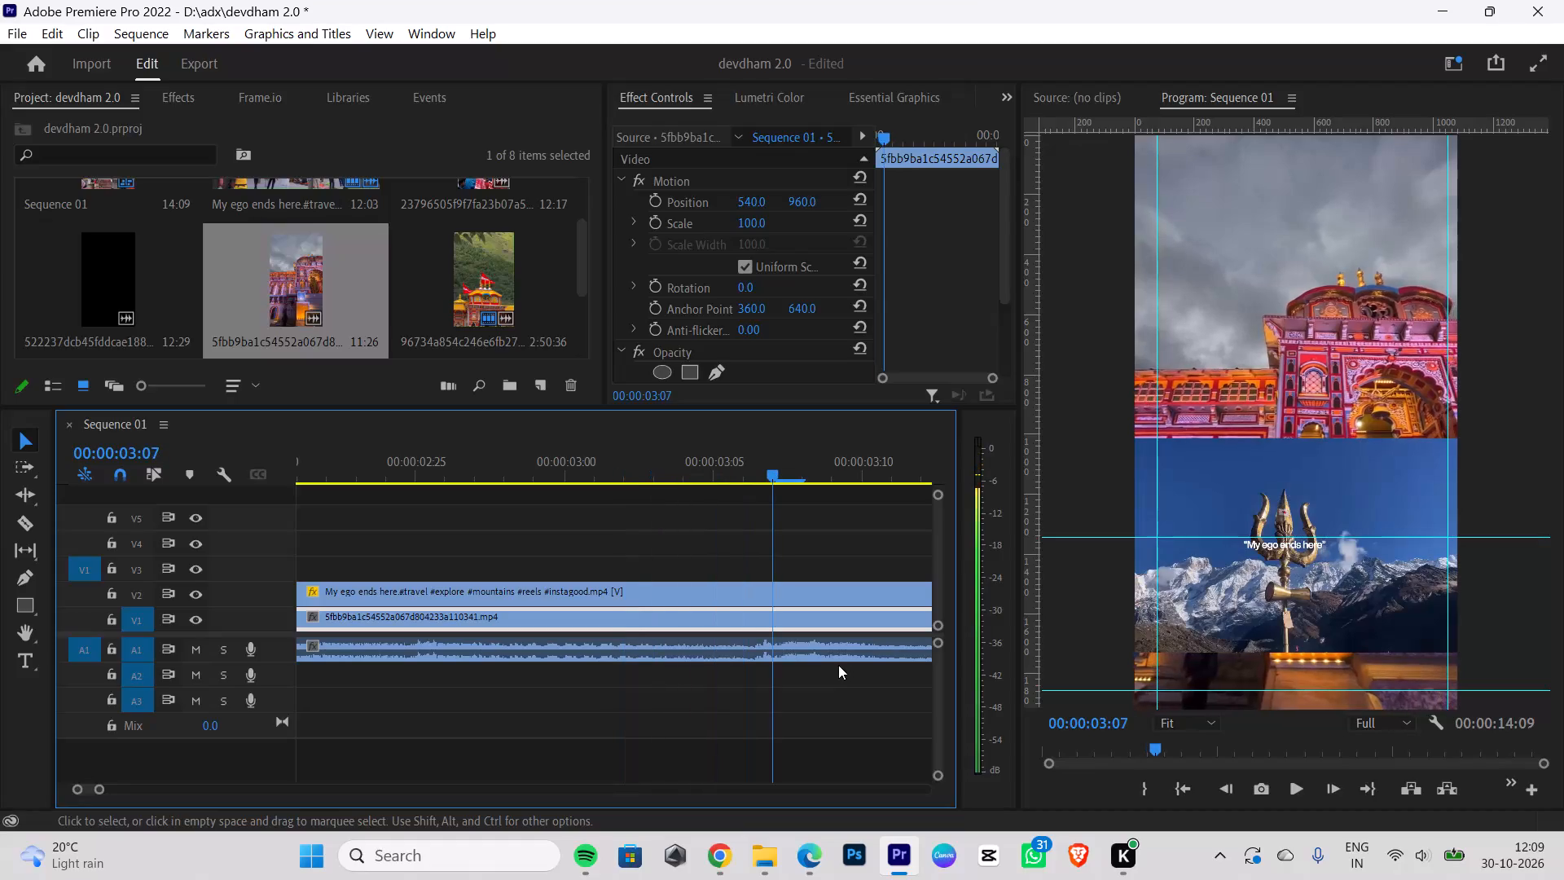
key("Left")
key("Left")
key("Right")
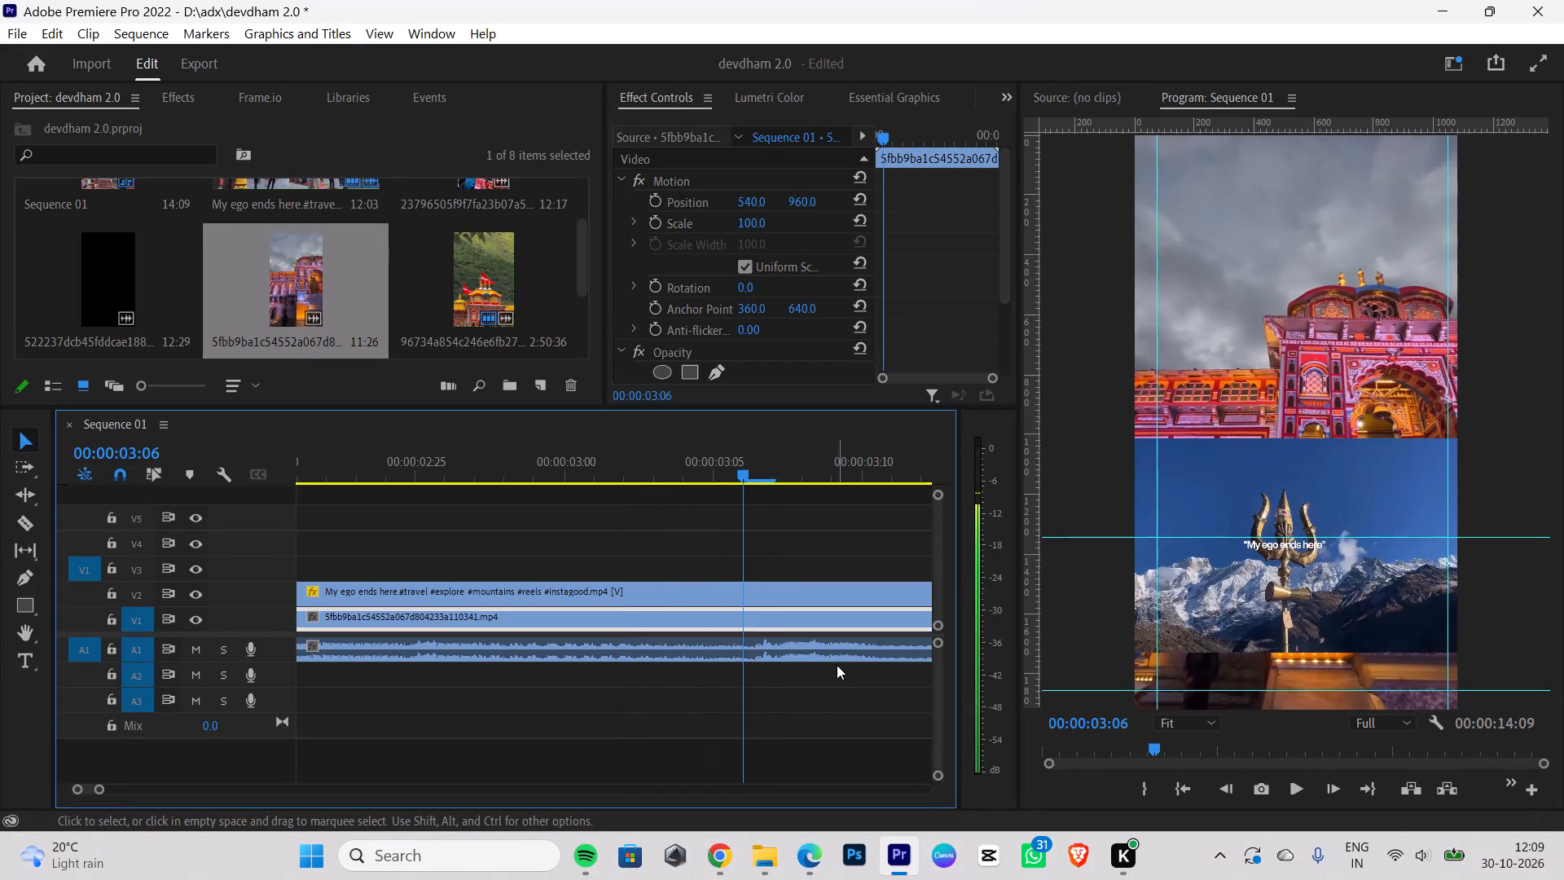
left_click(20, 526)
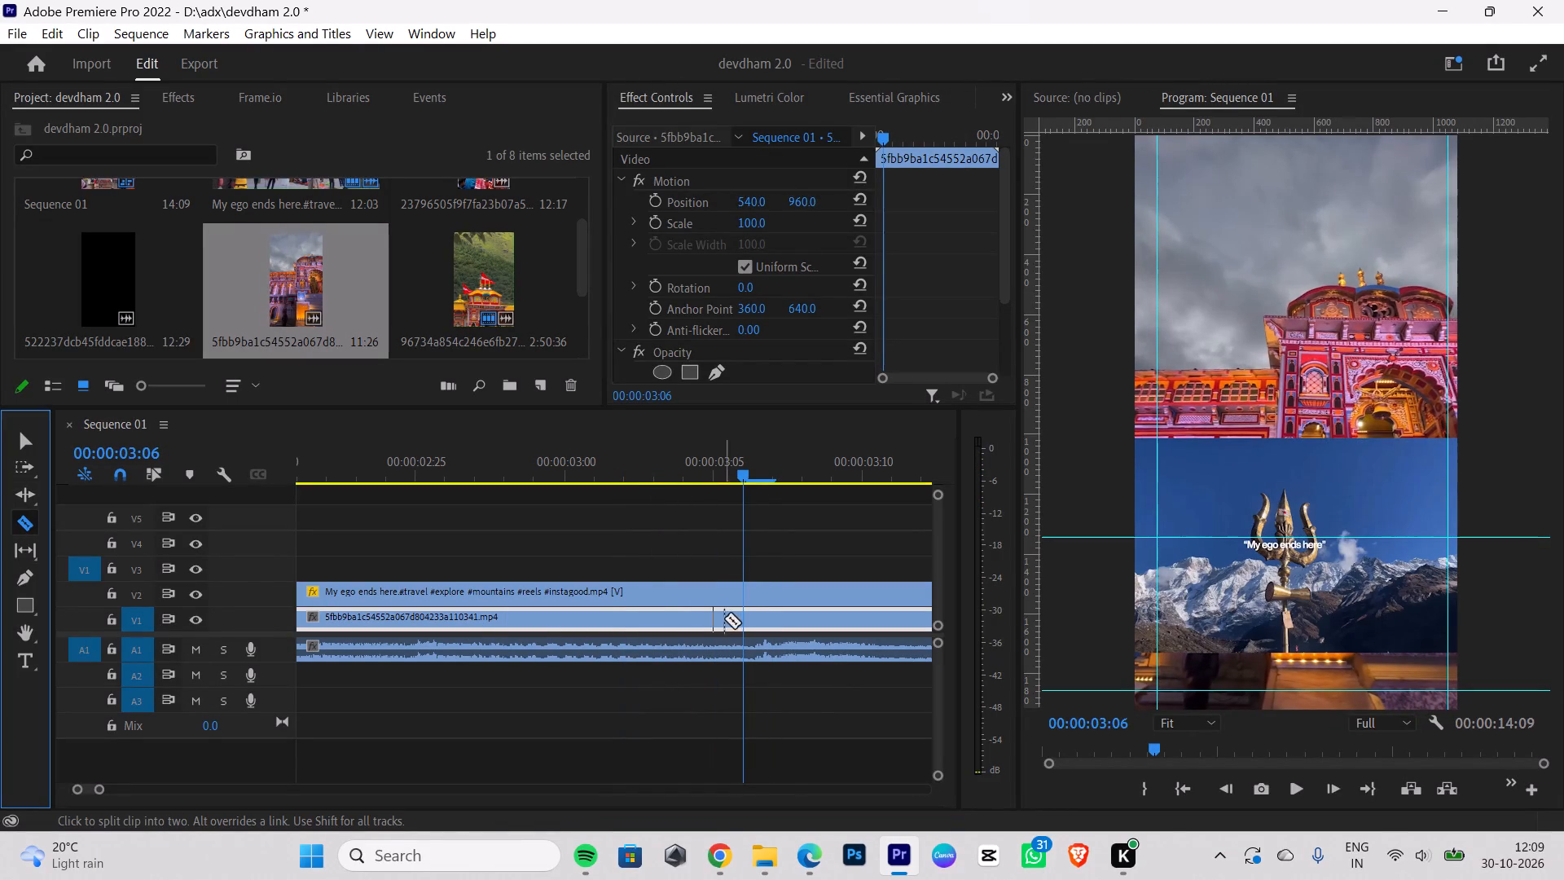
left_click(742, 614)
left_click(11, 448)
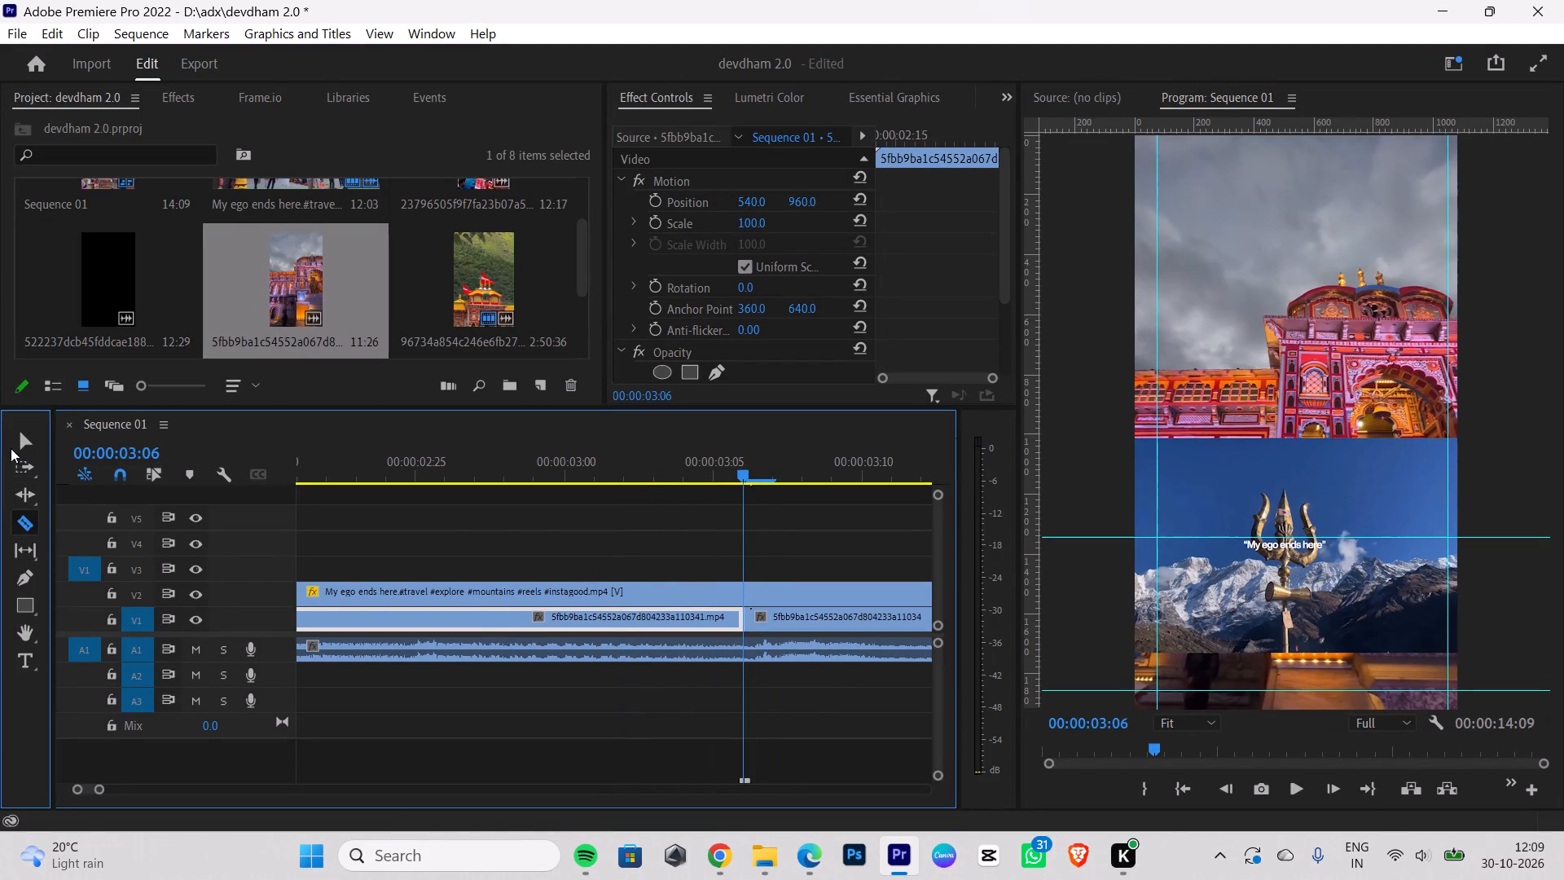
left_click(33, 435)
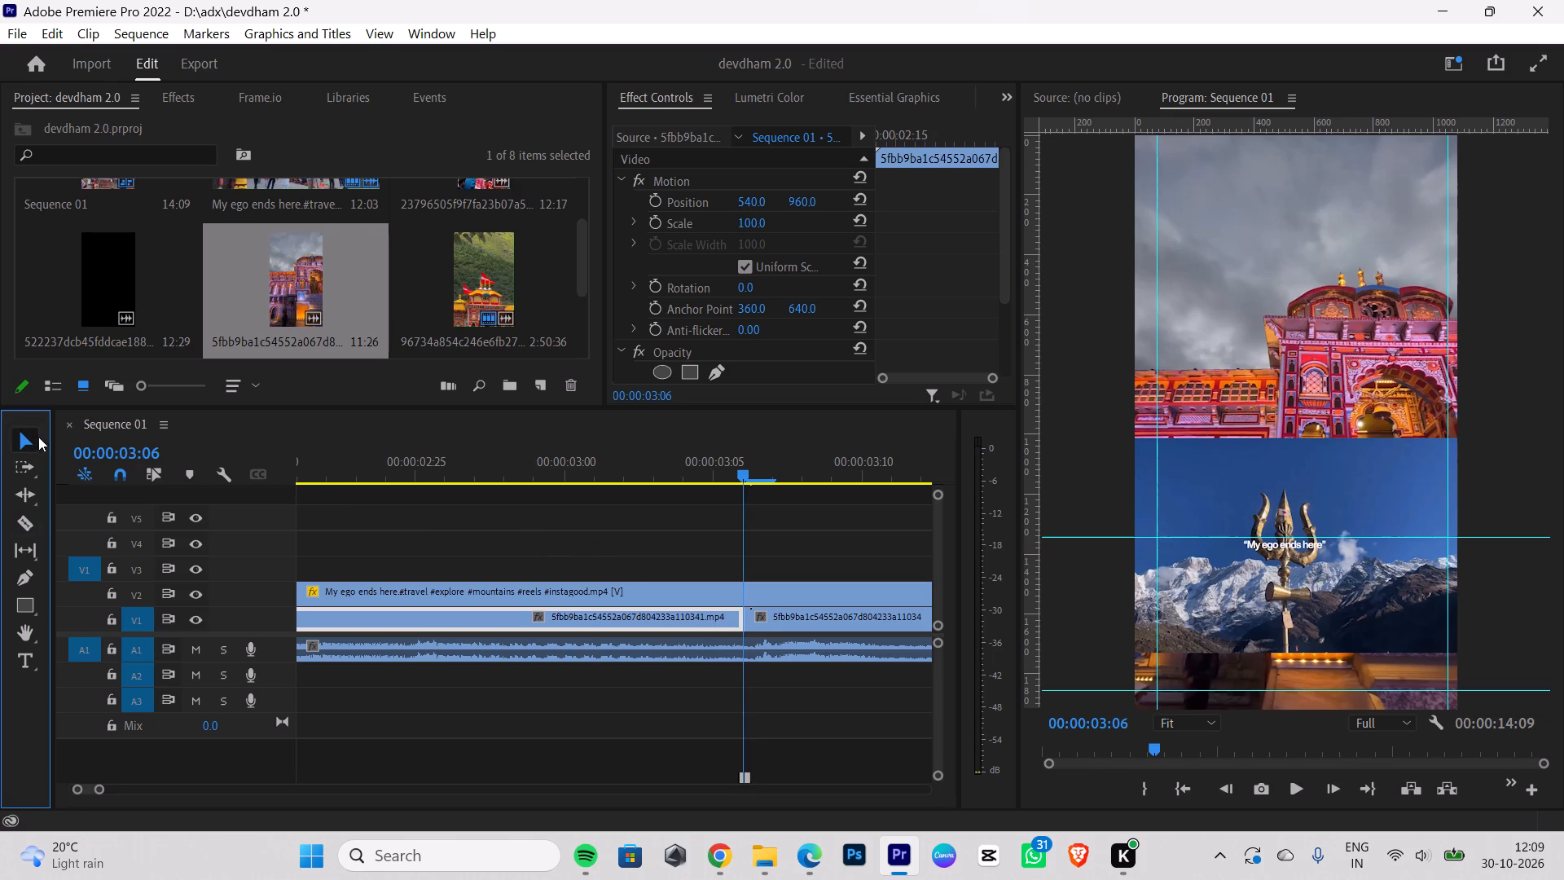
left_click(813, 619)
key("BackSpace")
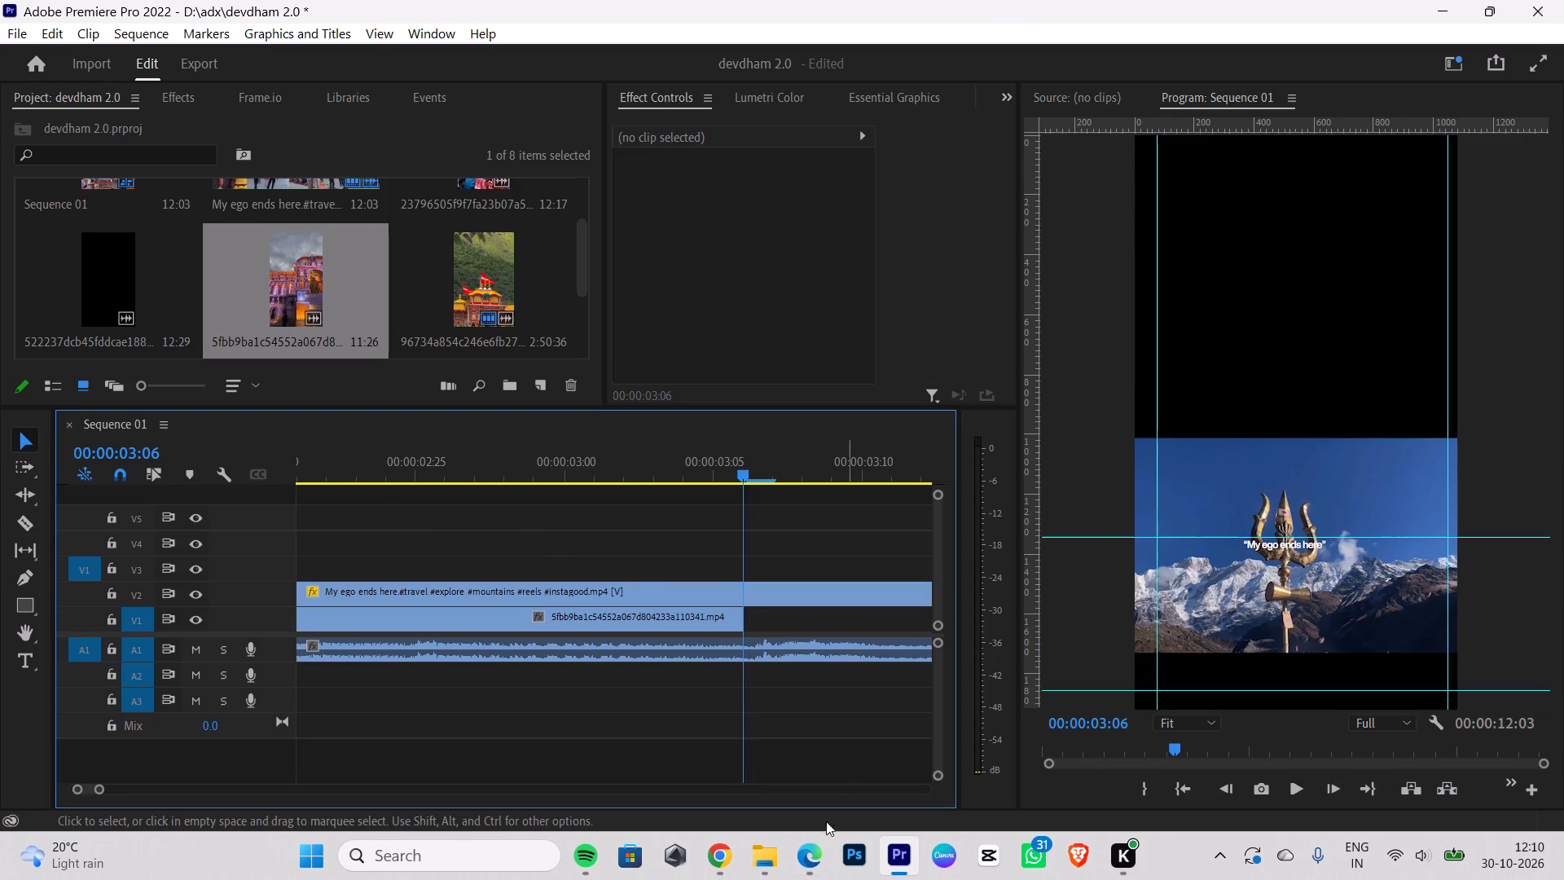
Find the 7039bcb0… (4) temple clip in the Downloads folder and bring it into the Premiere Pro sequence on a new track above V5.
left_click(771, 873)
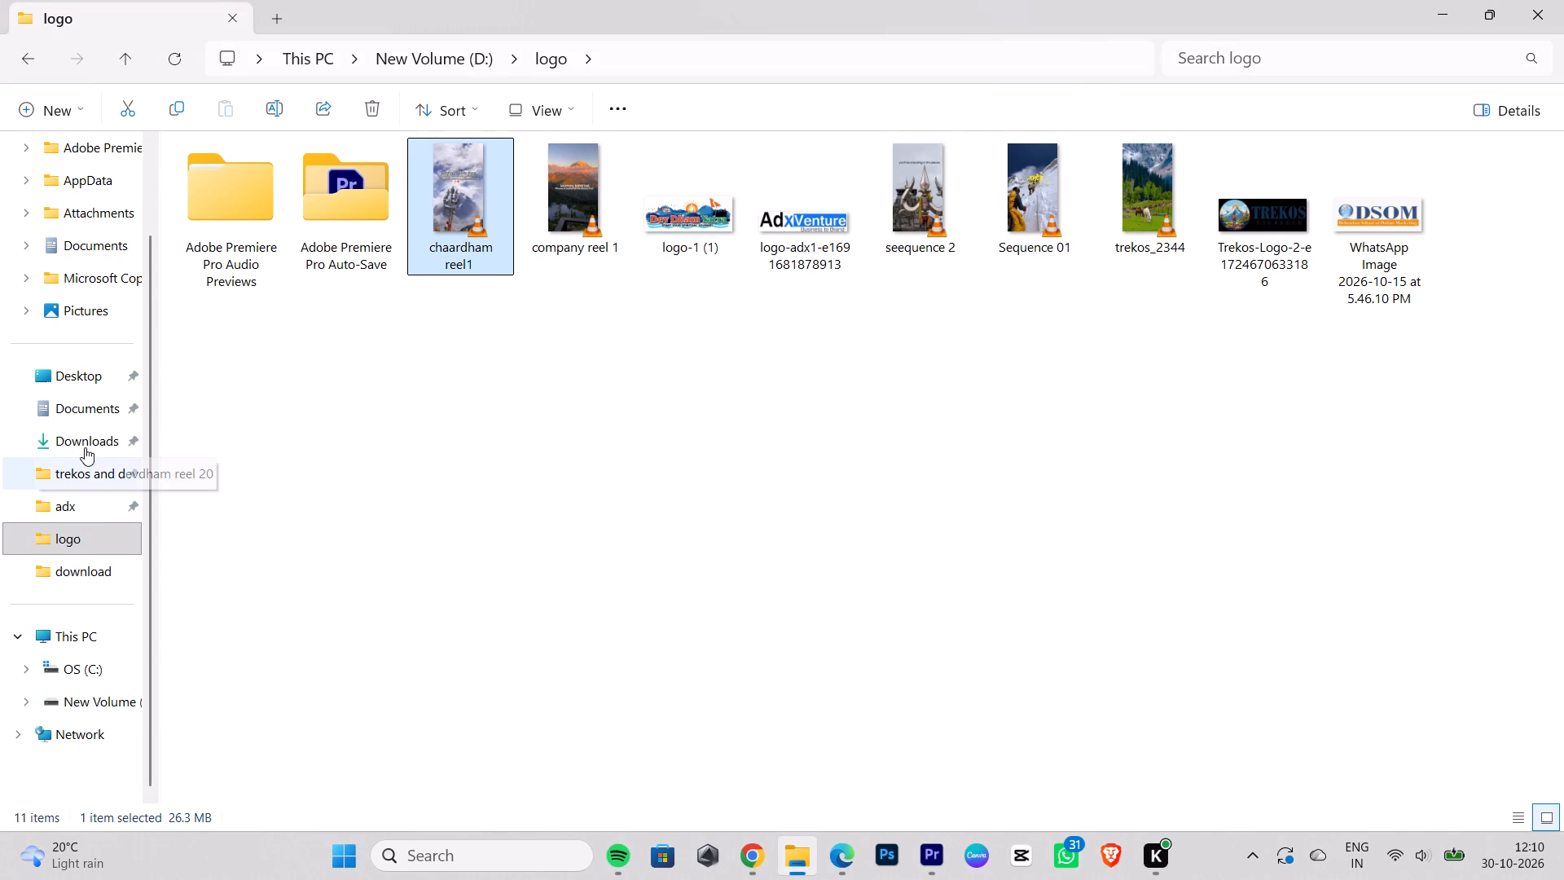
left_click(85, 447)
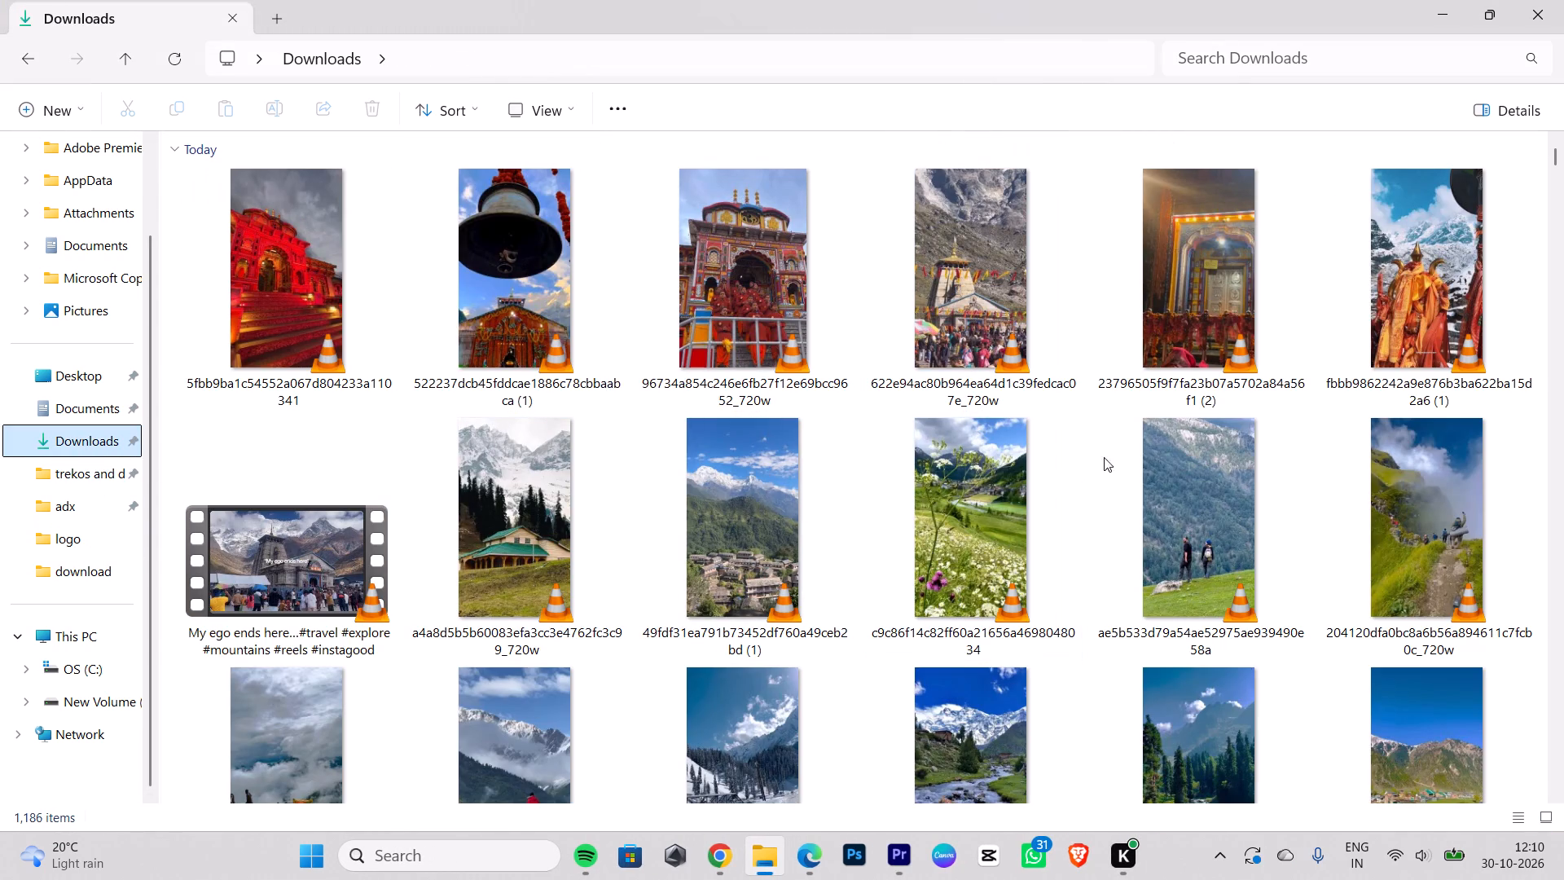
scroll(1157, 425, "down", 5)
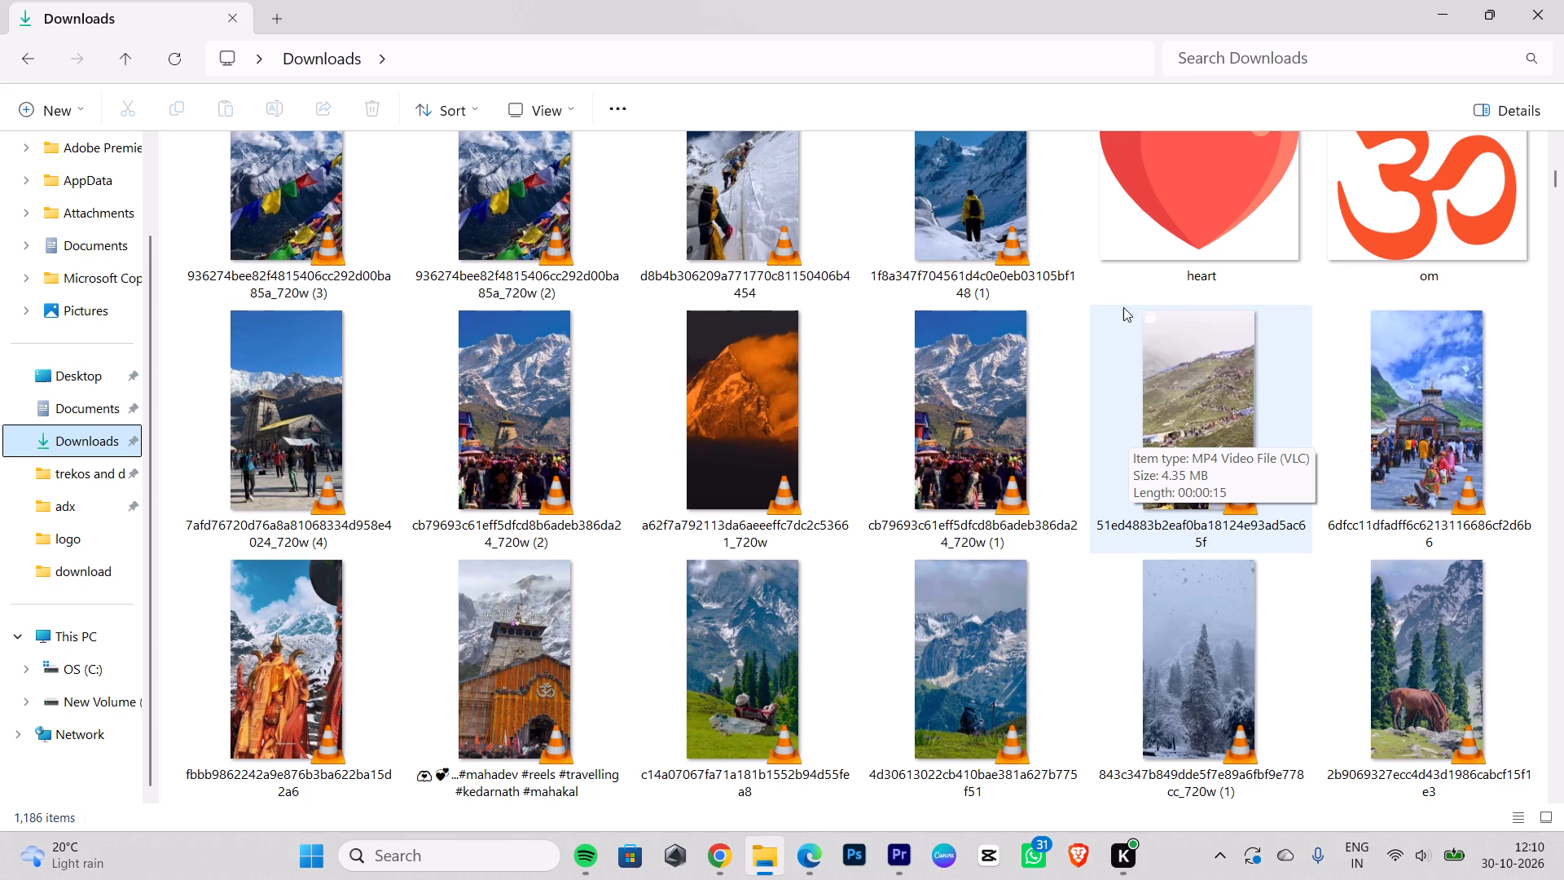
scroll(1092, 308, "down", 1)
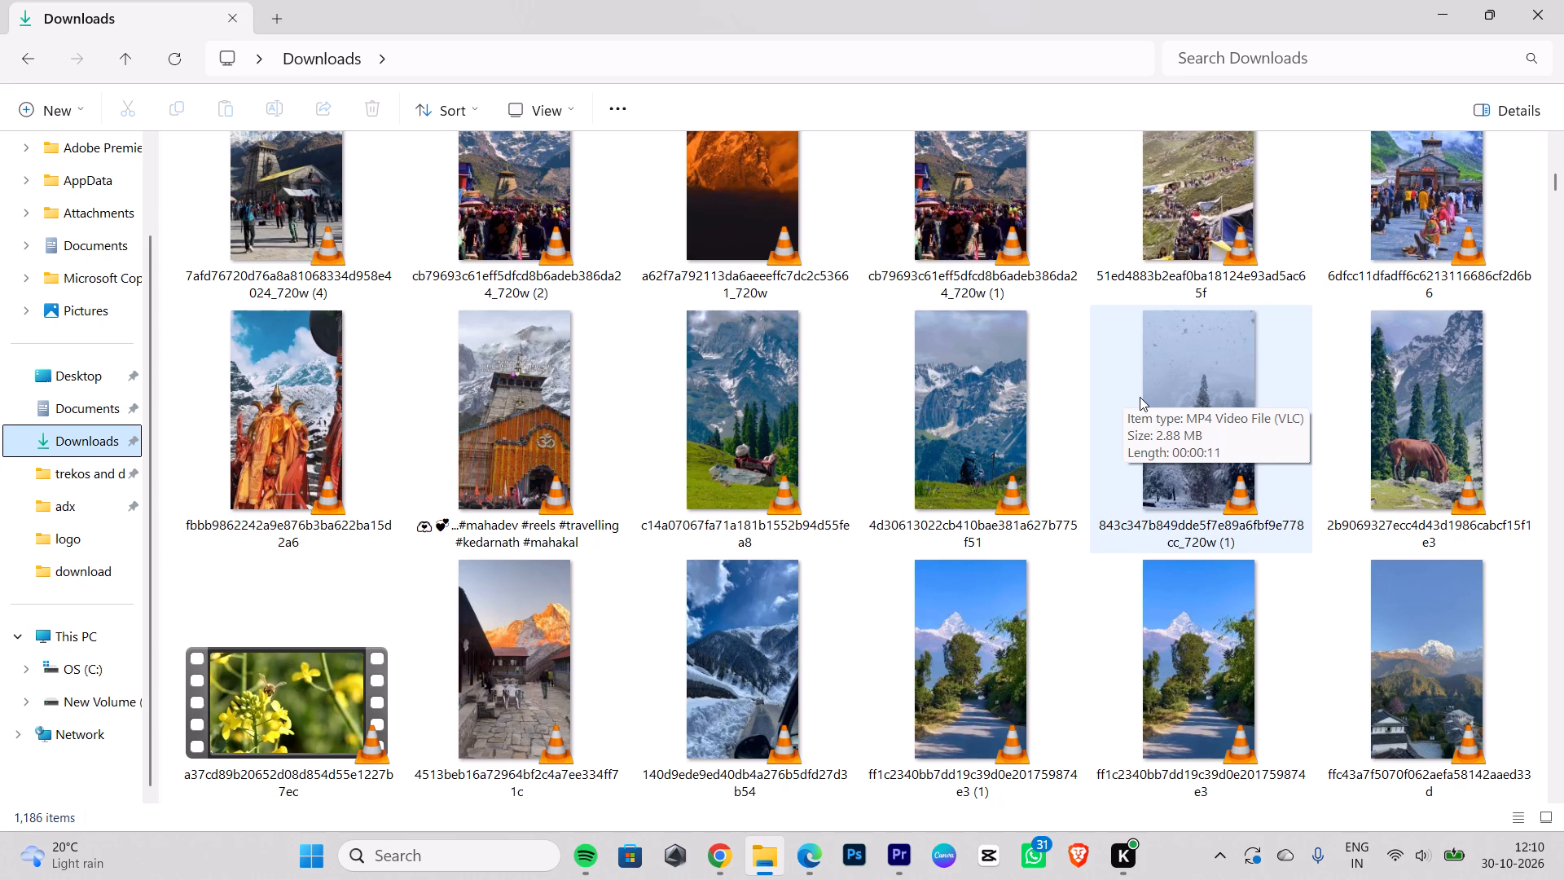
scroll(1140, 397, "down", 3)
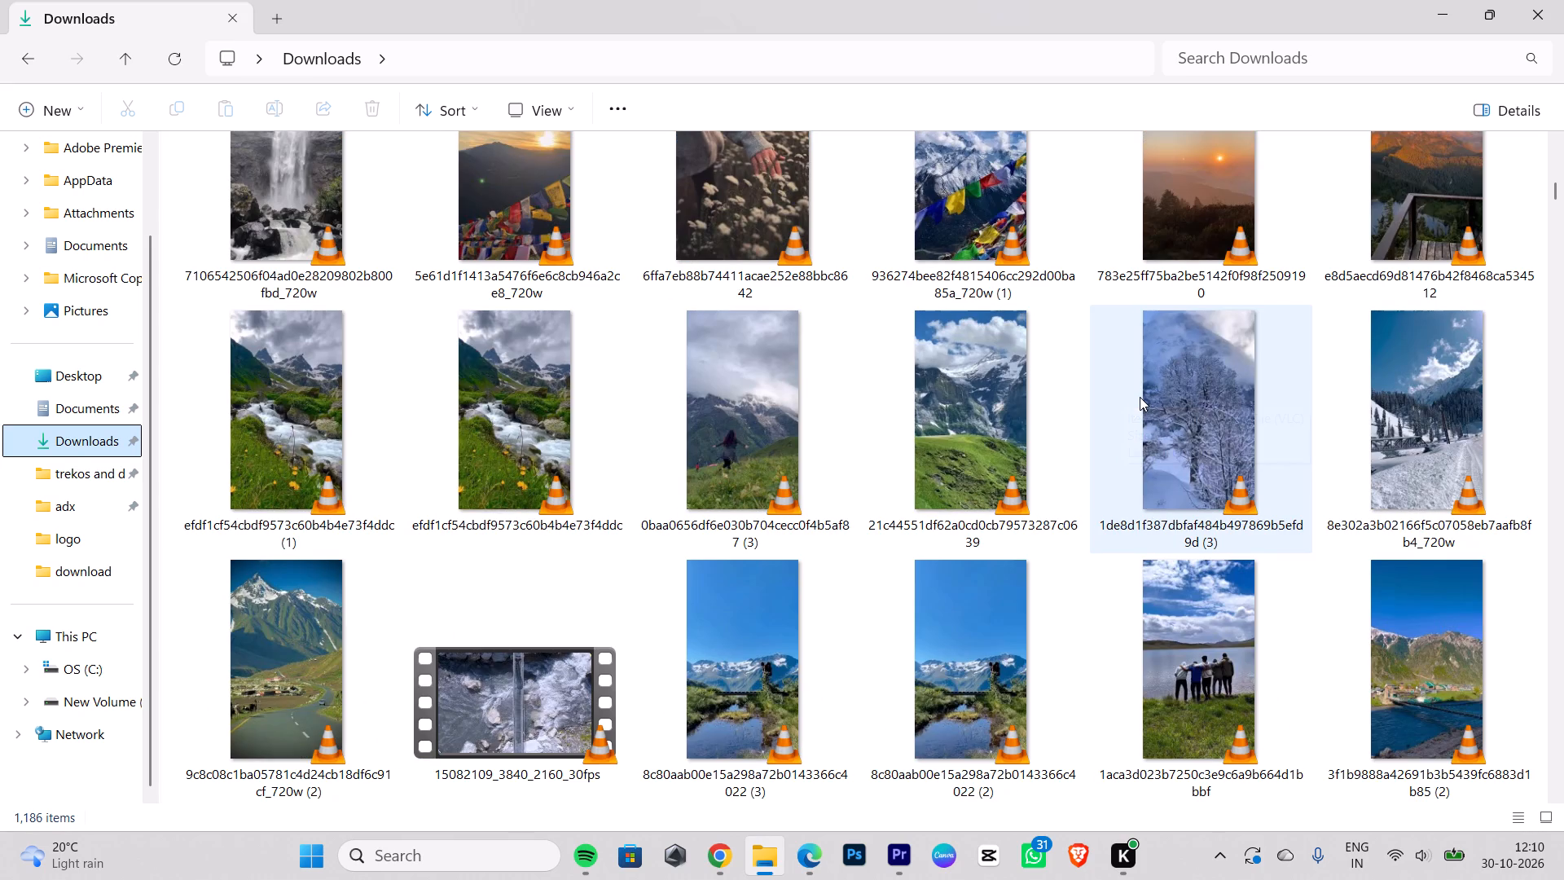
scroll(1140, 397, "down", 1)
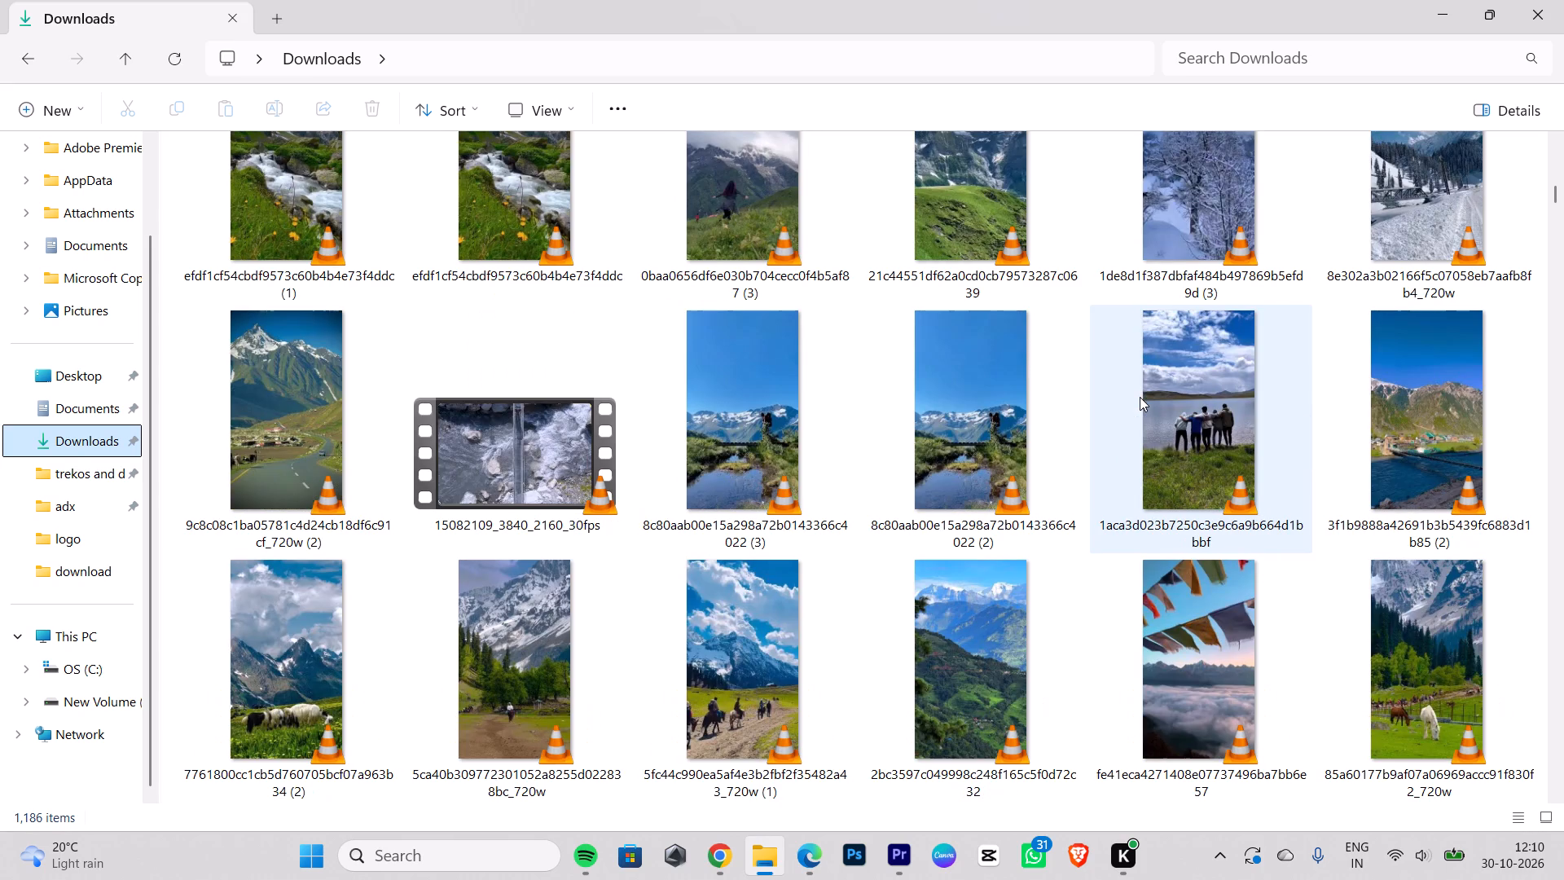
scroll(1140, 397, "down", 1)
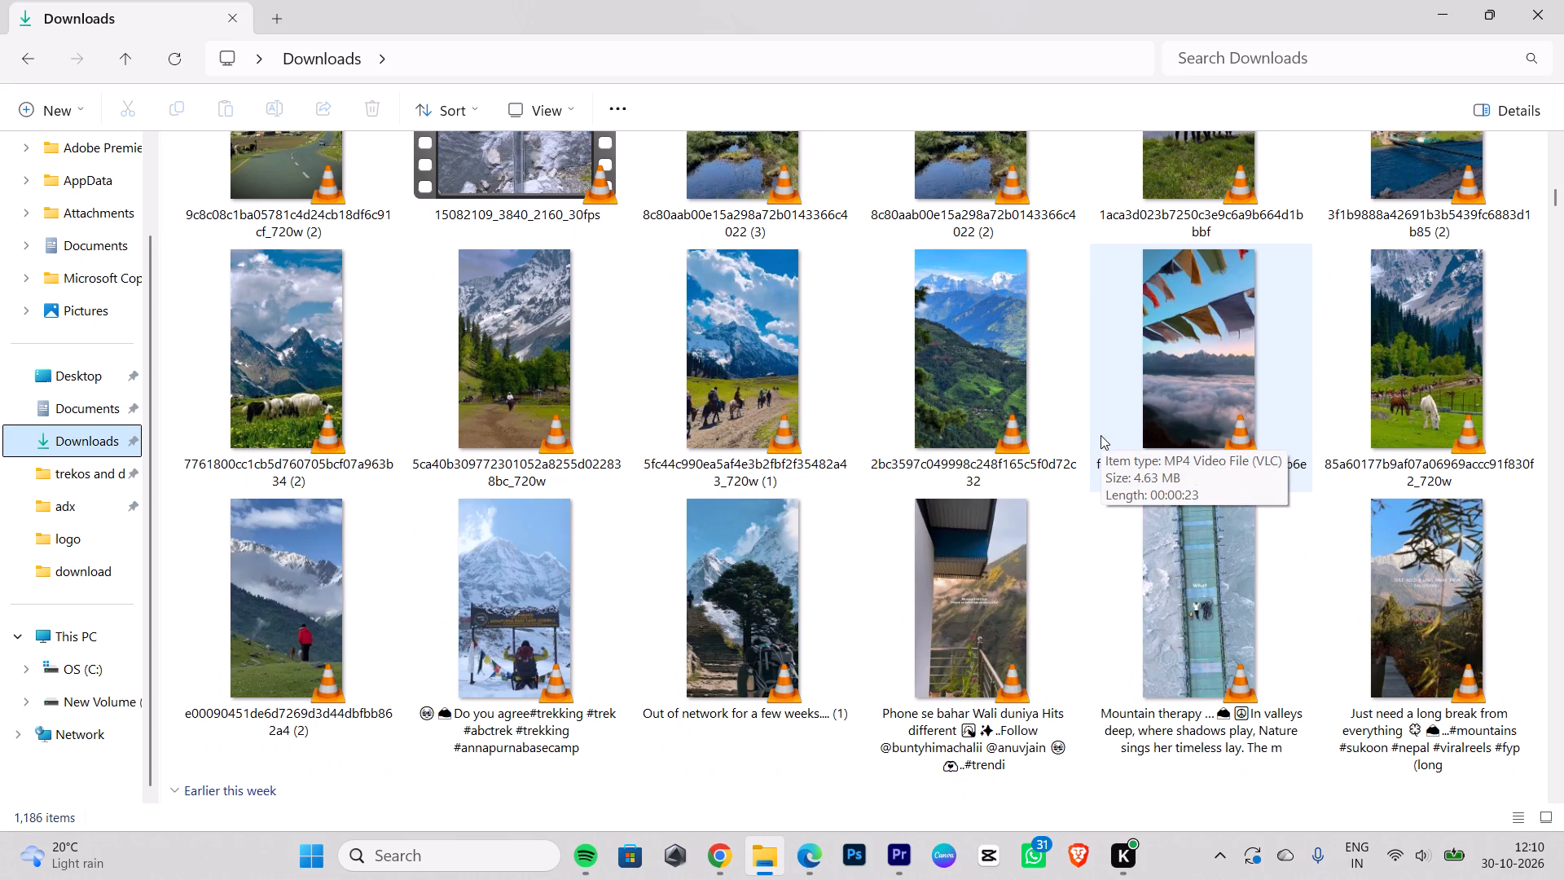
scroll(1091, 433, "down", 2)
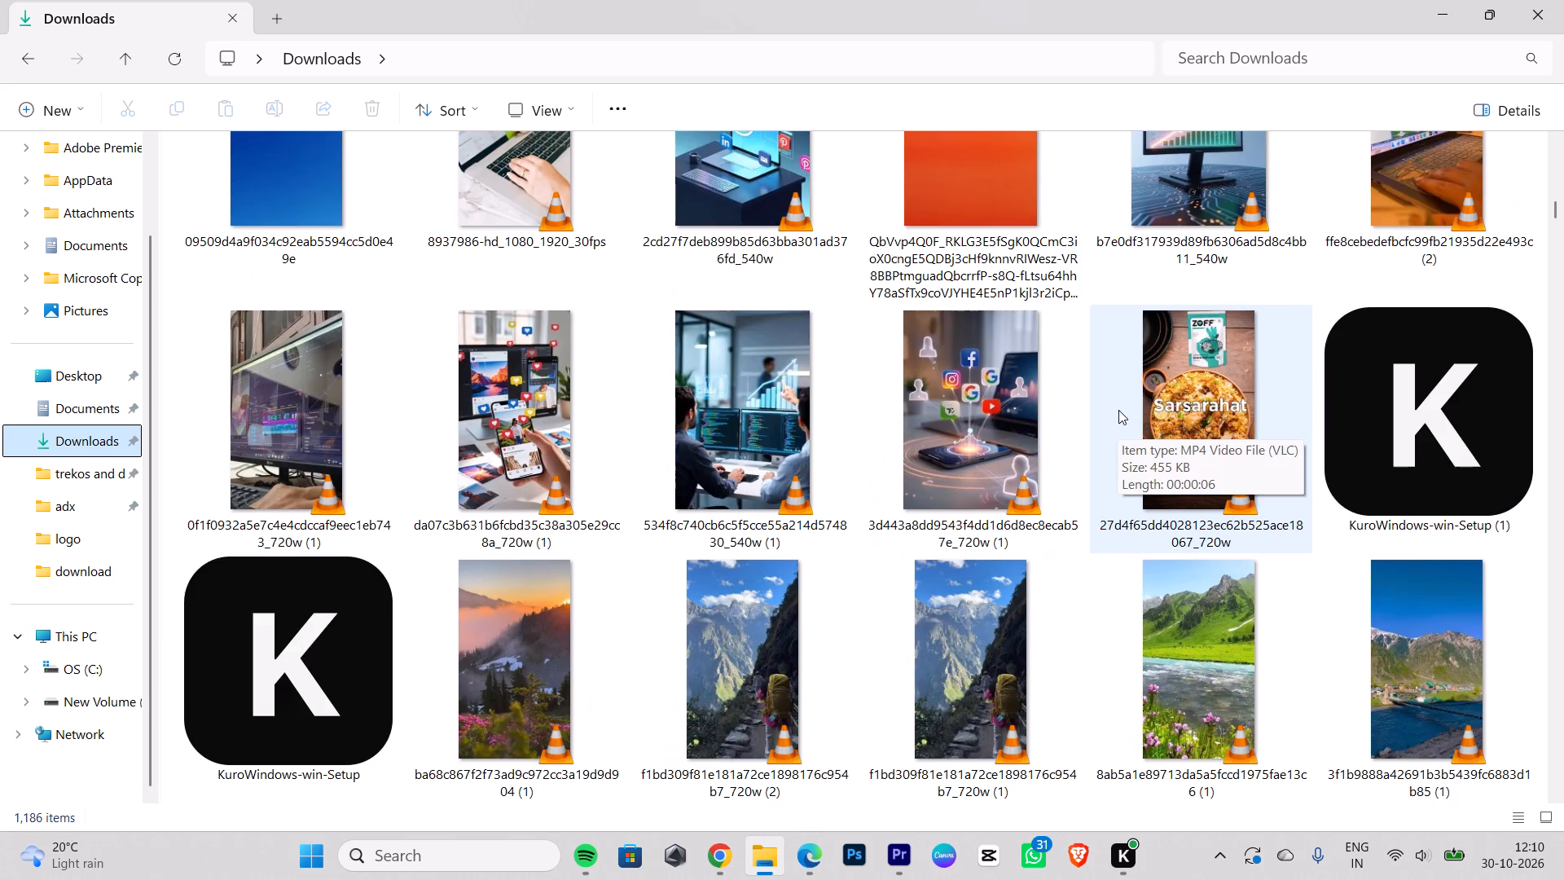
scroll(1118, 410, "down", 3)
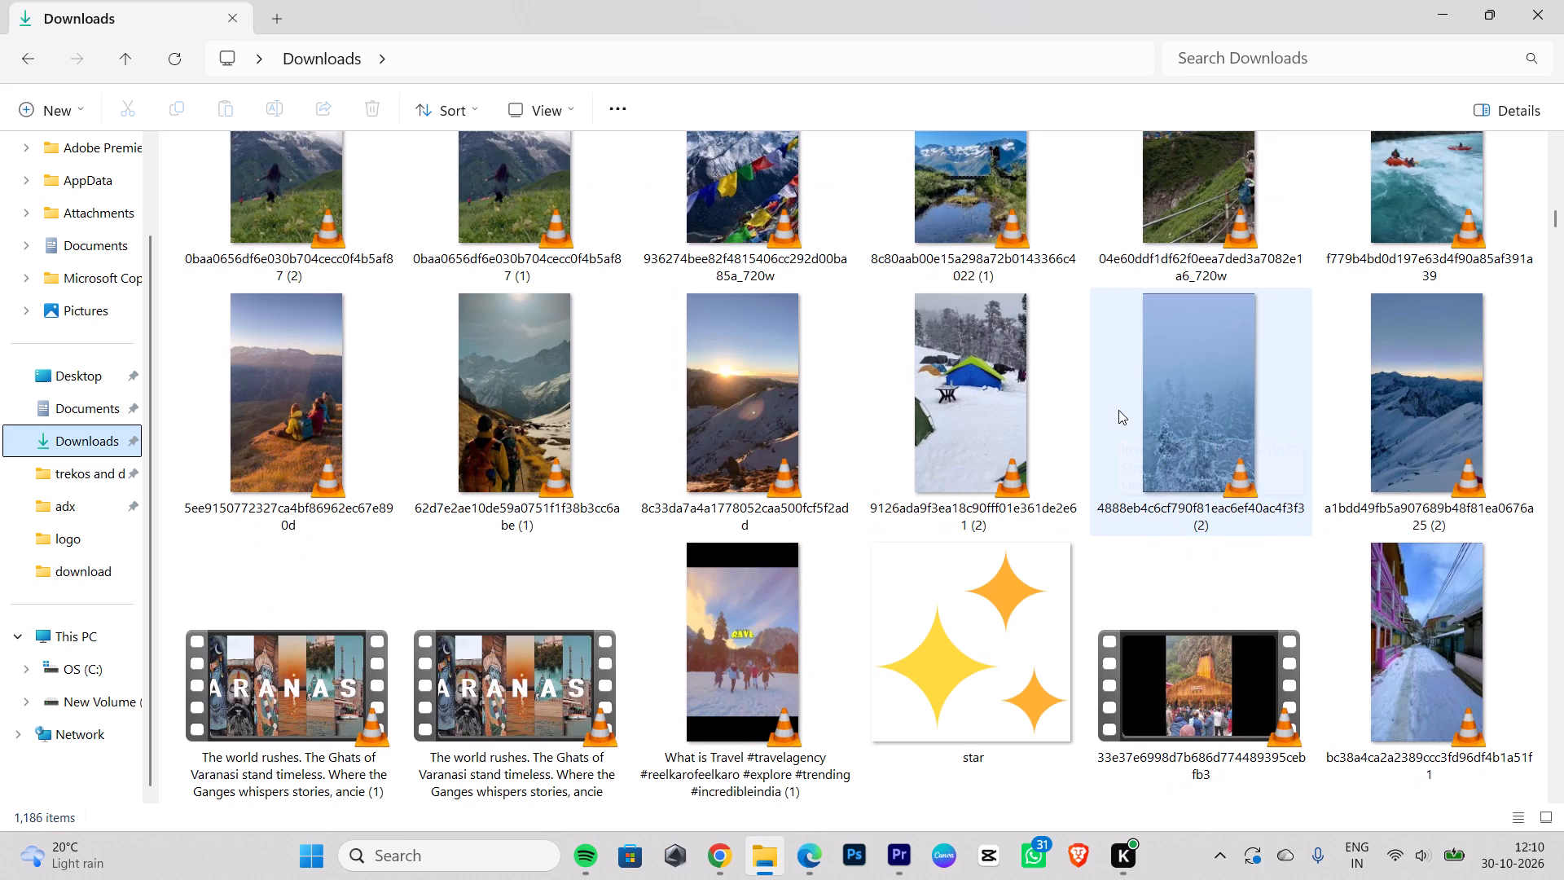
scroll(1121, 410, "down", 1)
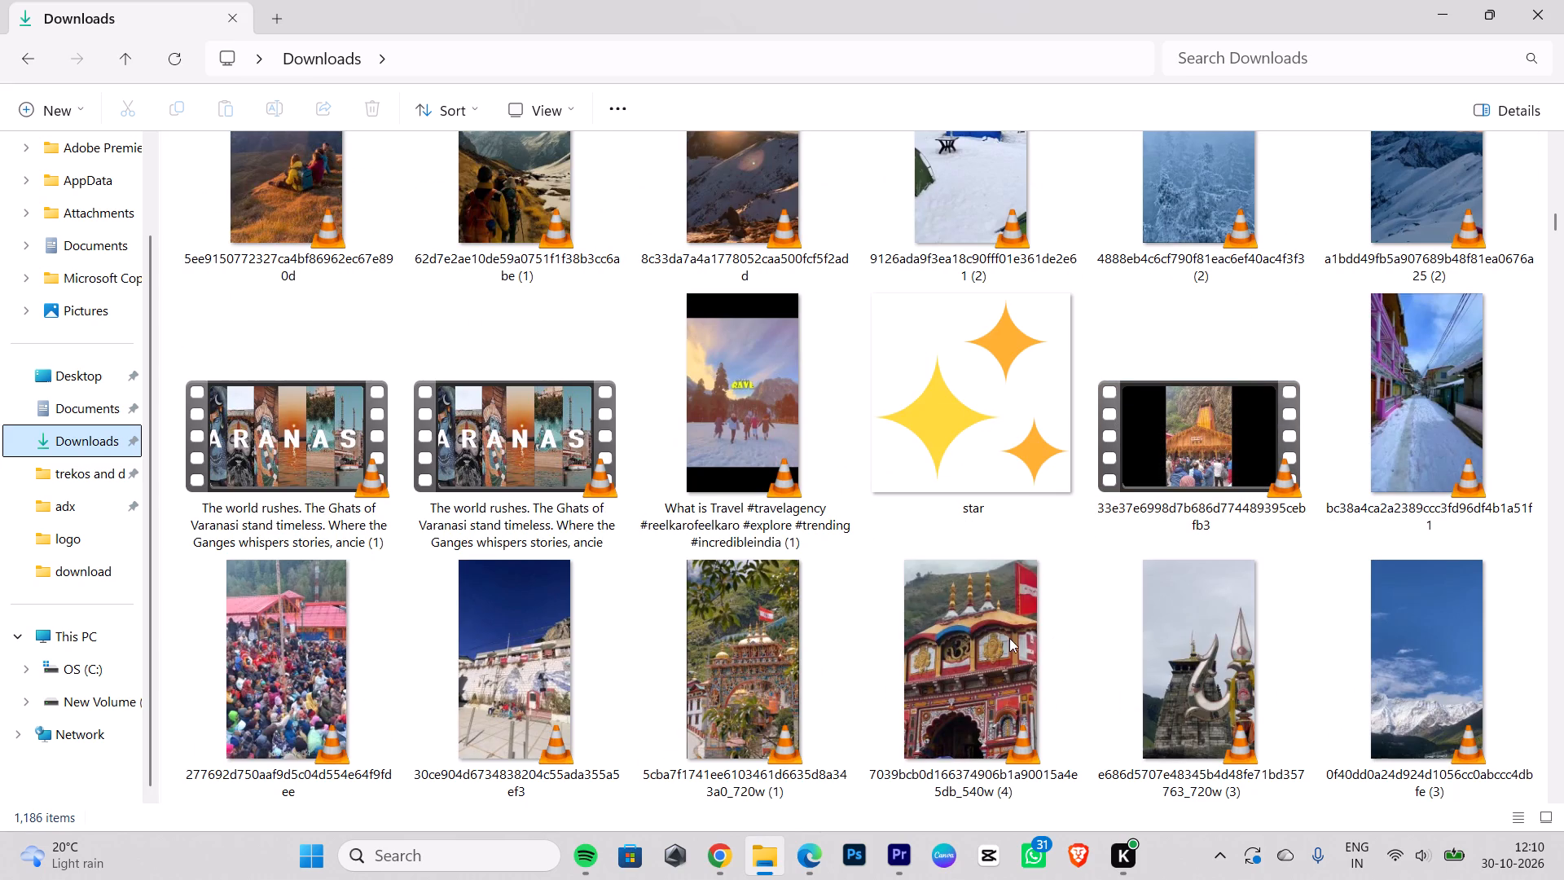
left_click_drag(991, 631, 912, 851)
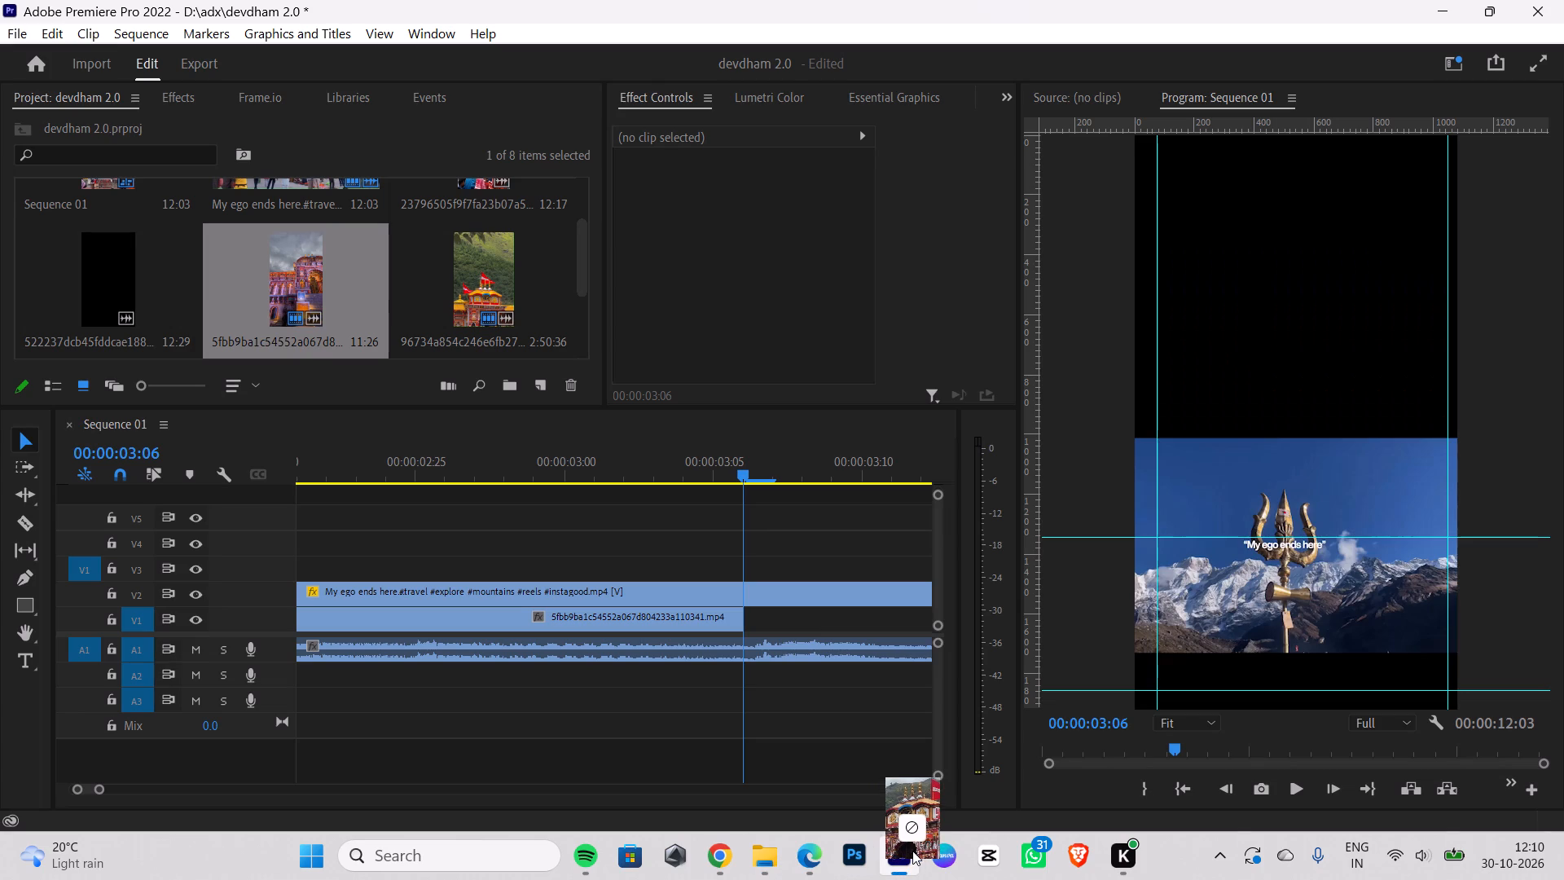
left_click_drag(912, 851, 672, 501)
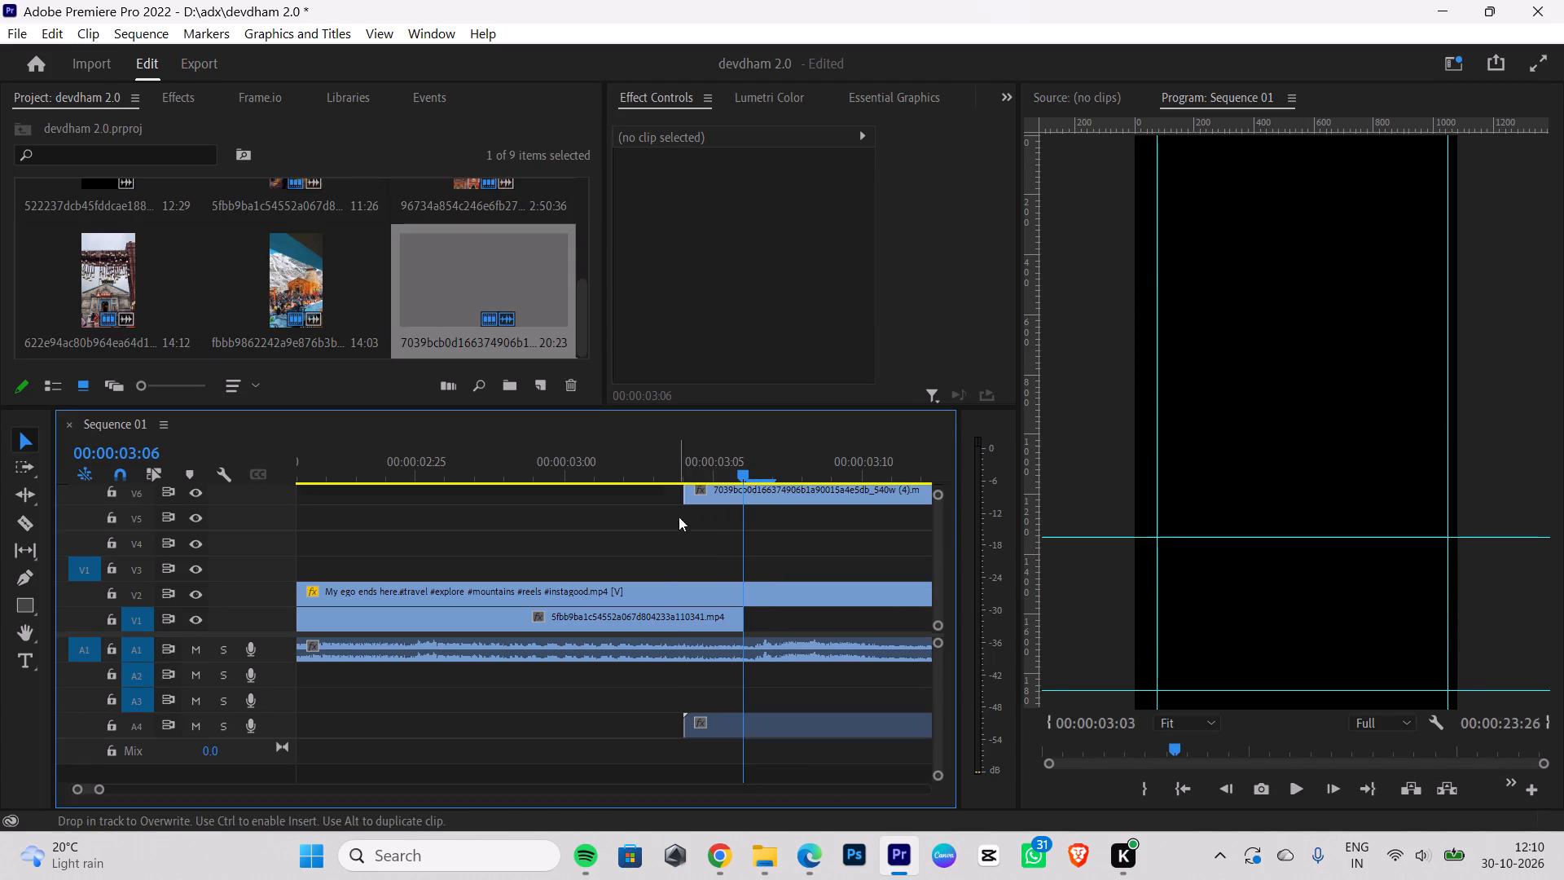
Delete the audio of the 7039bcb0… (4) clip and move its video to V1 at 00:00:03:06, directly after the 5fbb9ba1… clip.
left_click(815, 740)
left_click(813, 728)
key("BackSpace")
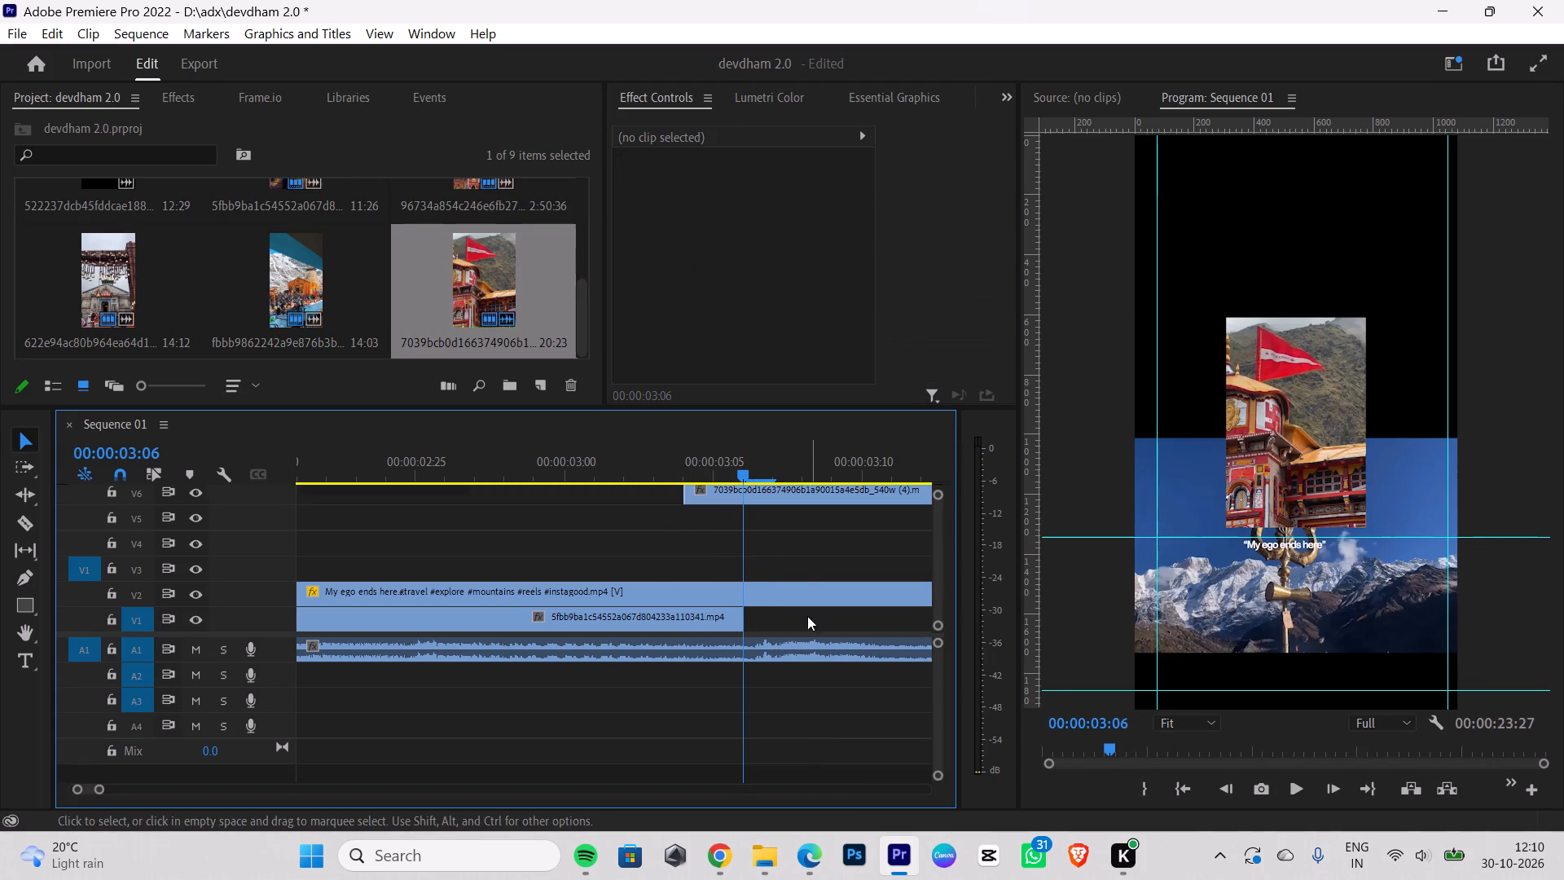
left_click_drag(784, 494, 853, 602)
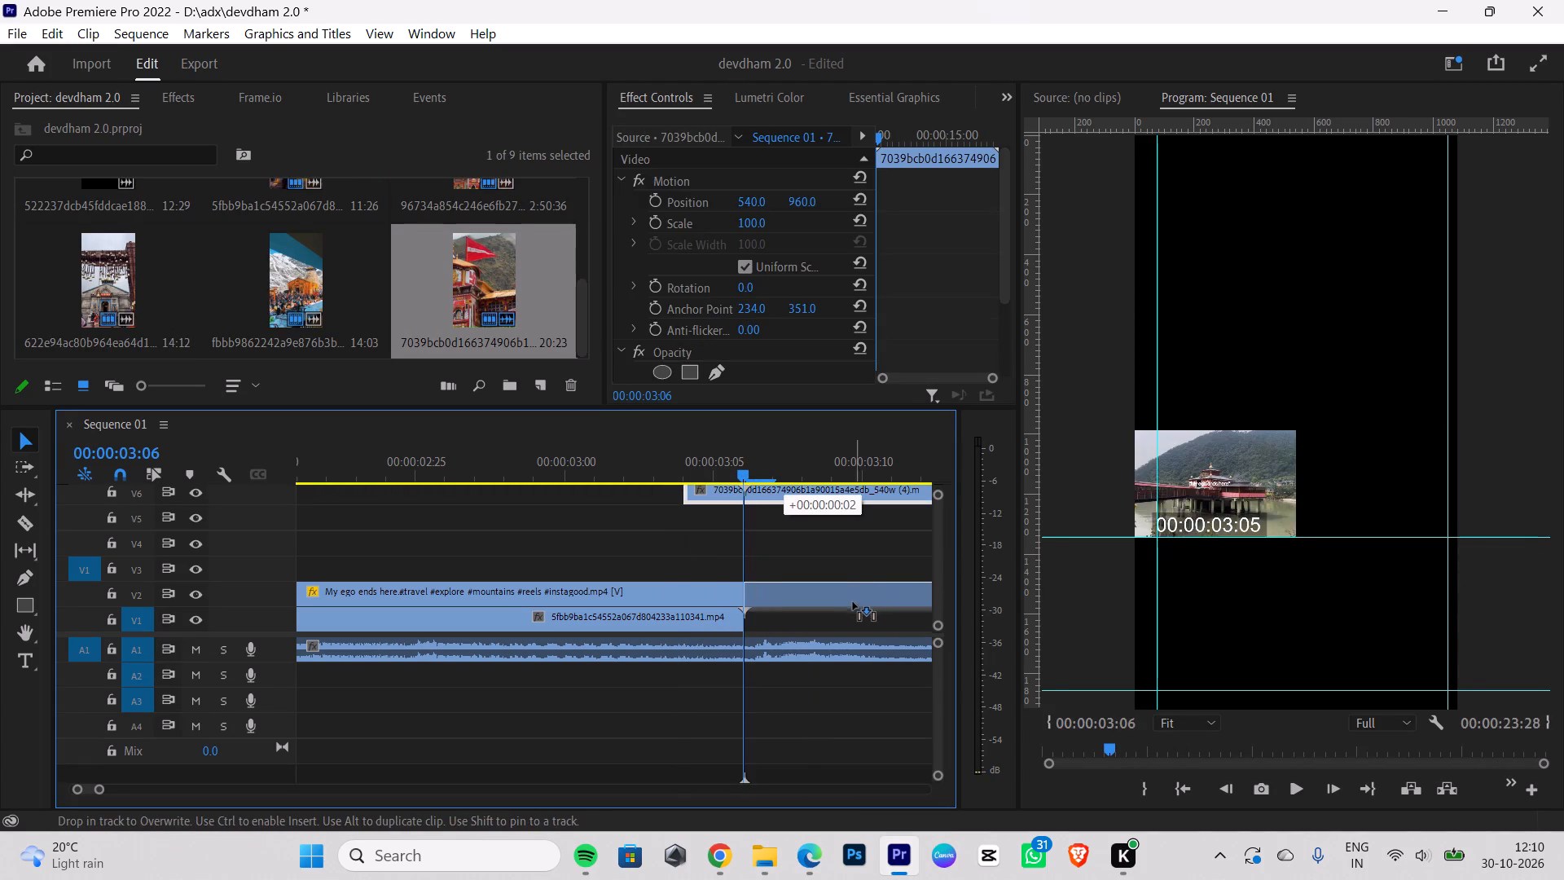
left_click_drag(853, 602, 845, 608)
Scale the 7039bcb0… (4) clip on V1 to the sequence's frame size.
right_click(844, 610)
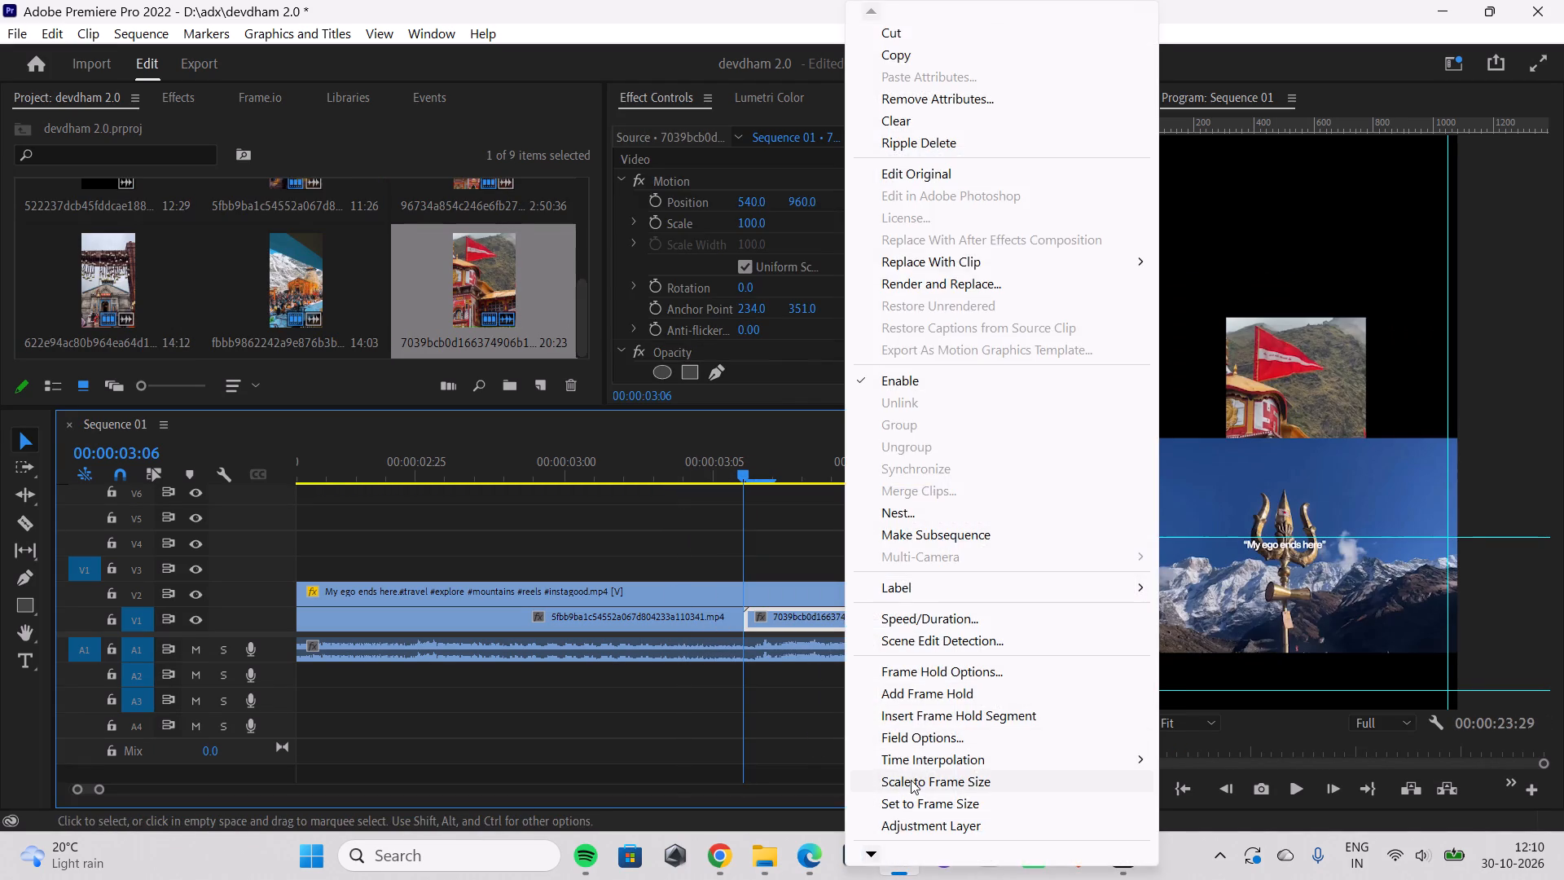
left_click(911, 780)
Split the 7039bcb0… (4) clip on V1 at 00:00:04:00, at the shot change to the stone temple, and delete the part after the cut.
key("Right")
key("Right")
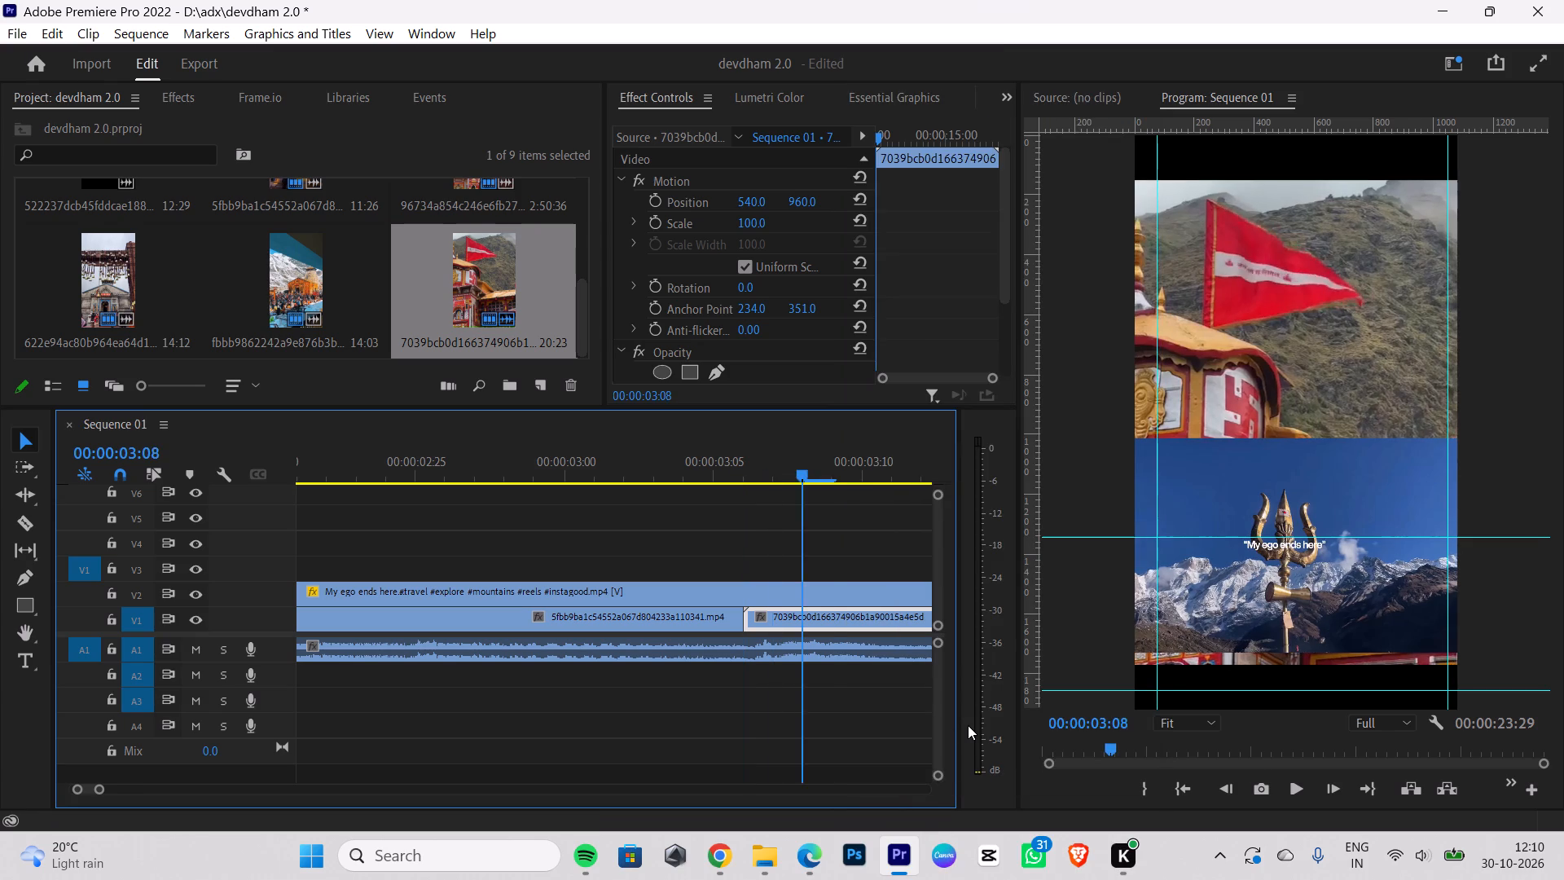
key("Right")
key("Right")
key("Right")
key("Right")
key("Right")
key("Right")
key("Right")
key("Right")
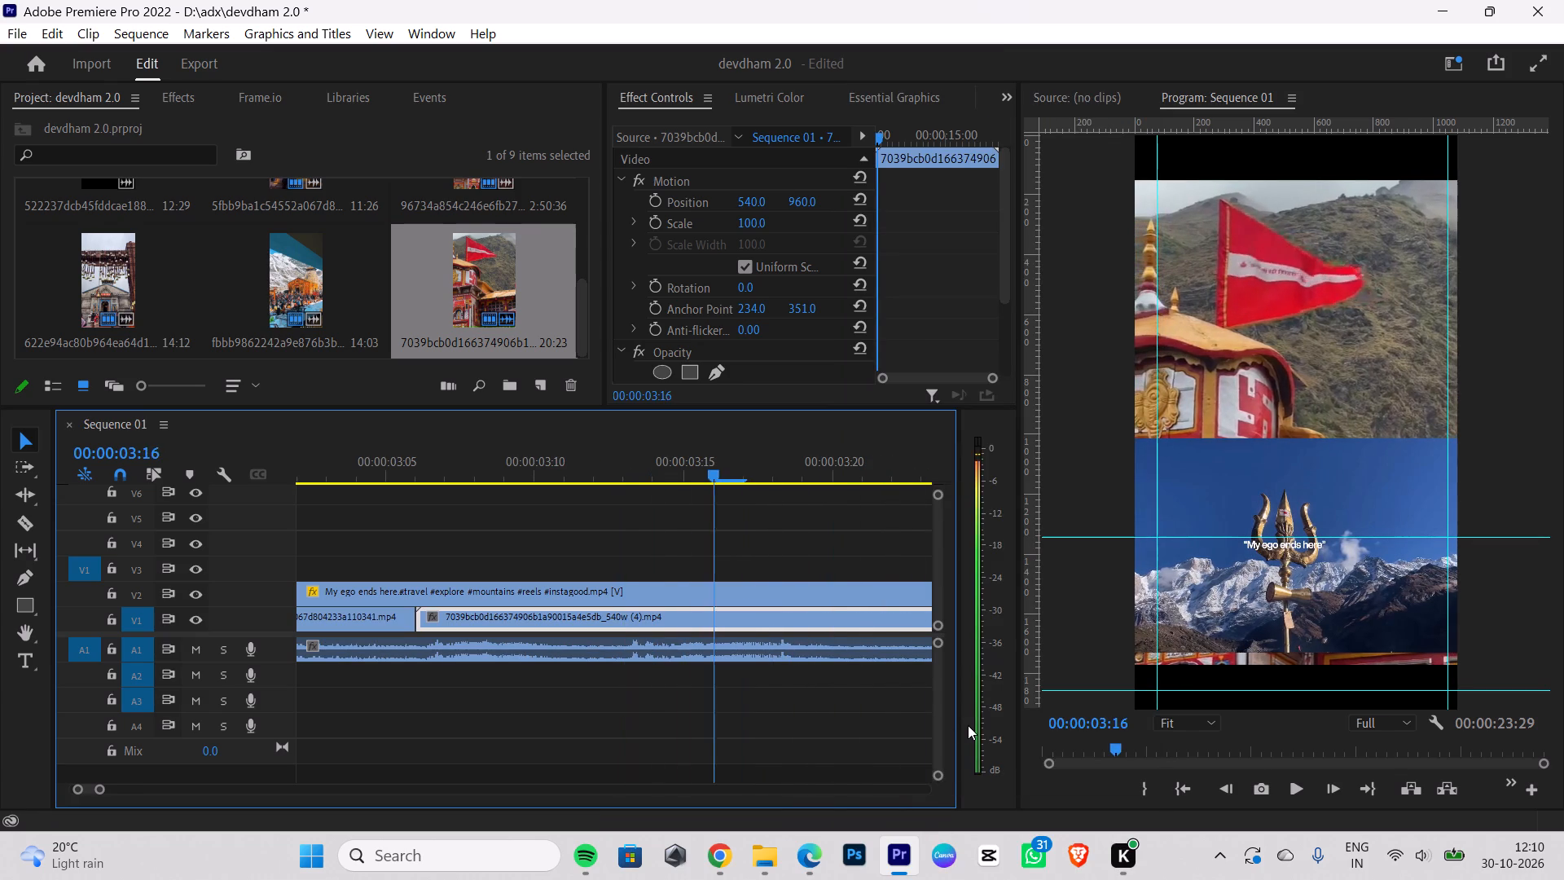
key("Right")
key("Right")
key("Right")
key("Right")
key("Right")
key("Right")
key("Right")
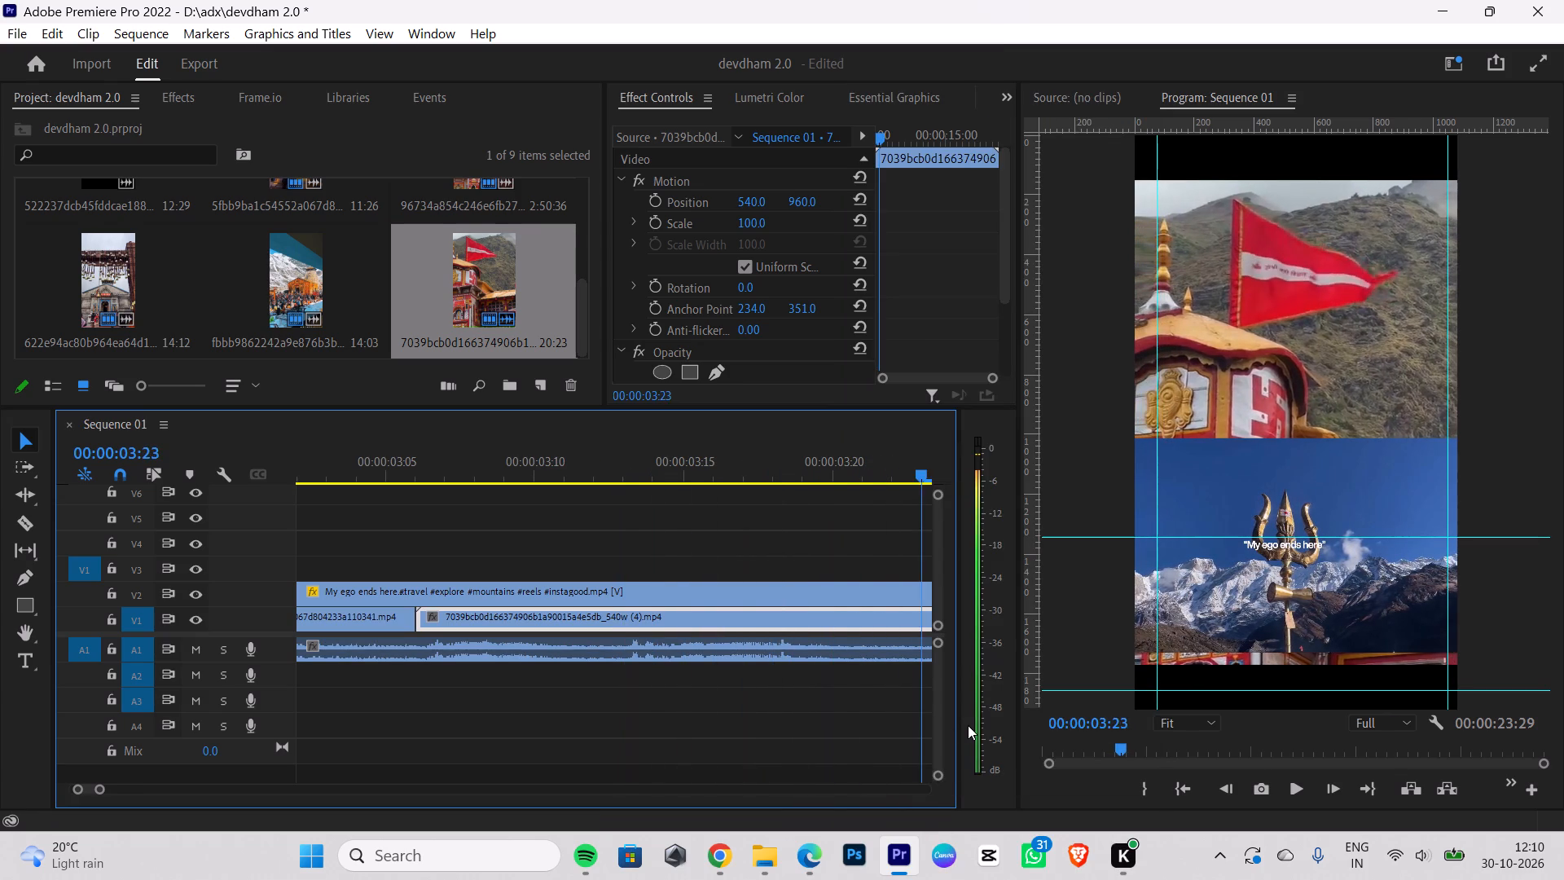
key("Right")
key("Right")
key("Right")
key("Right")
key("Right")
key("Right")
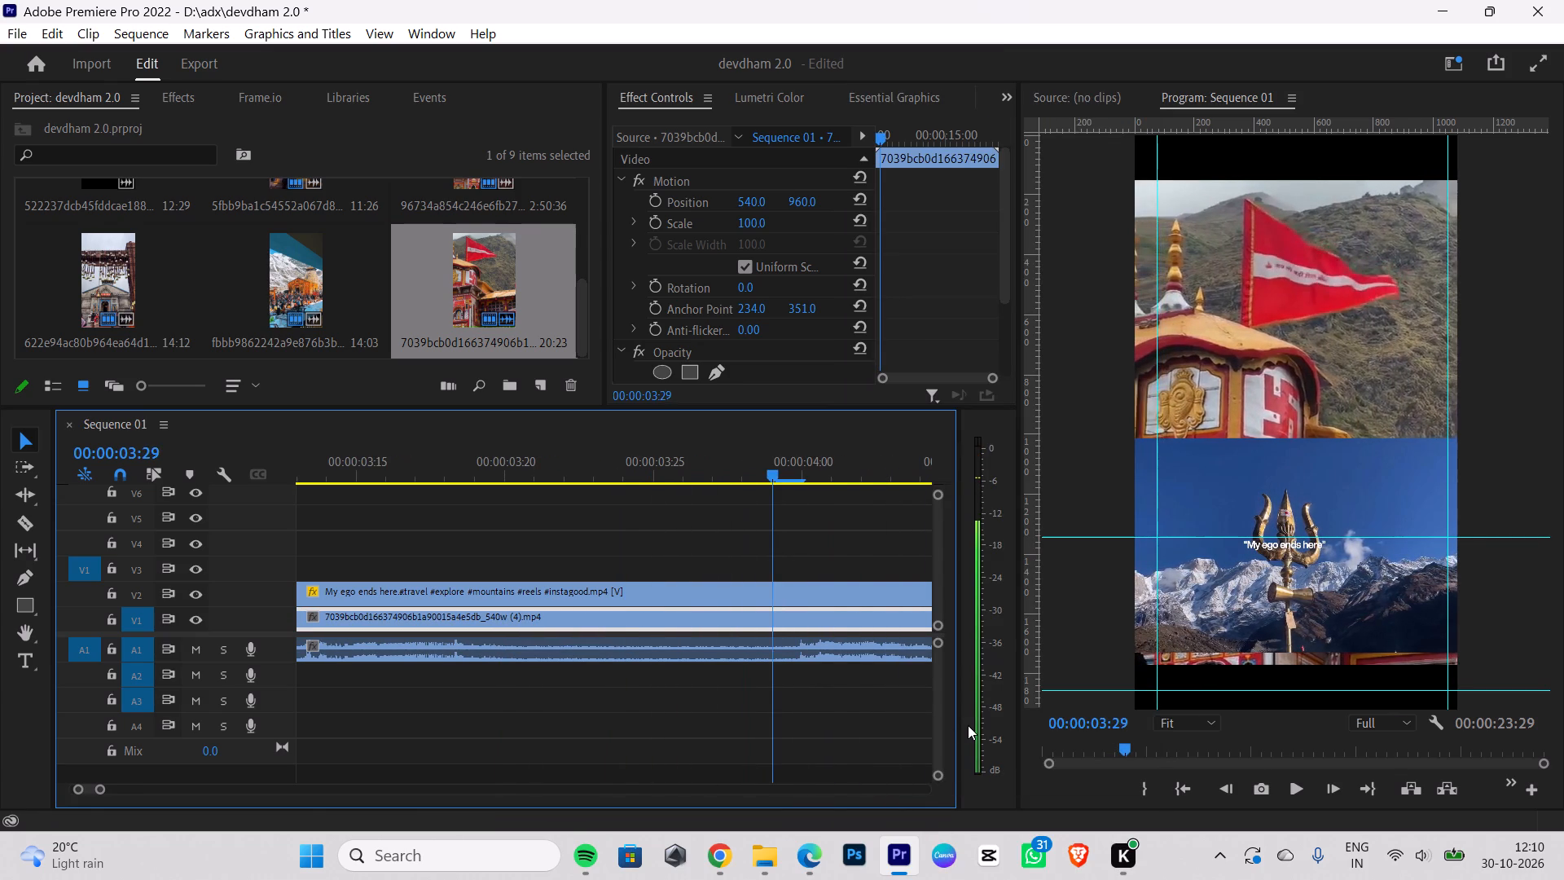
key("Right")
key("Left")
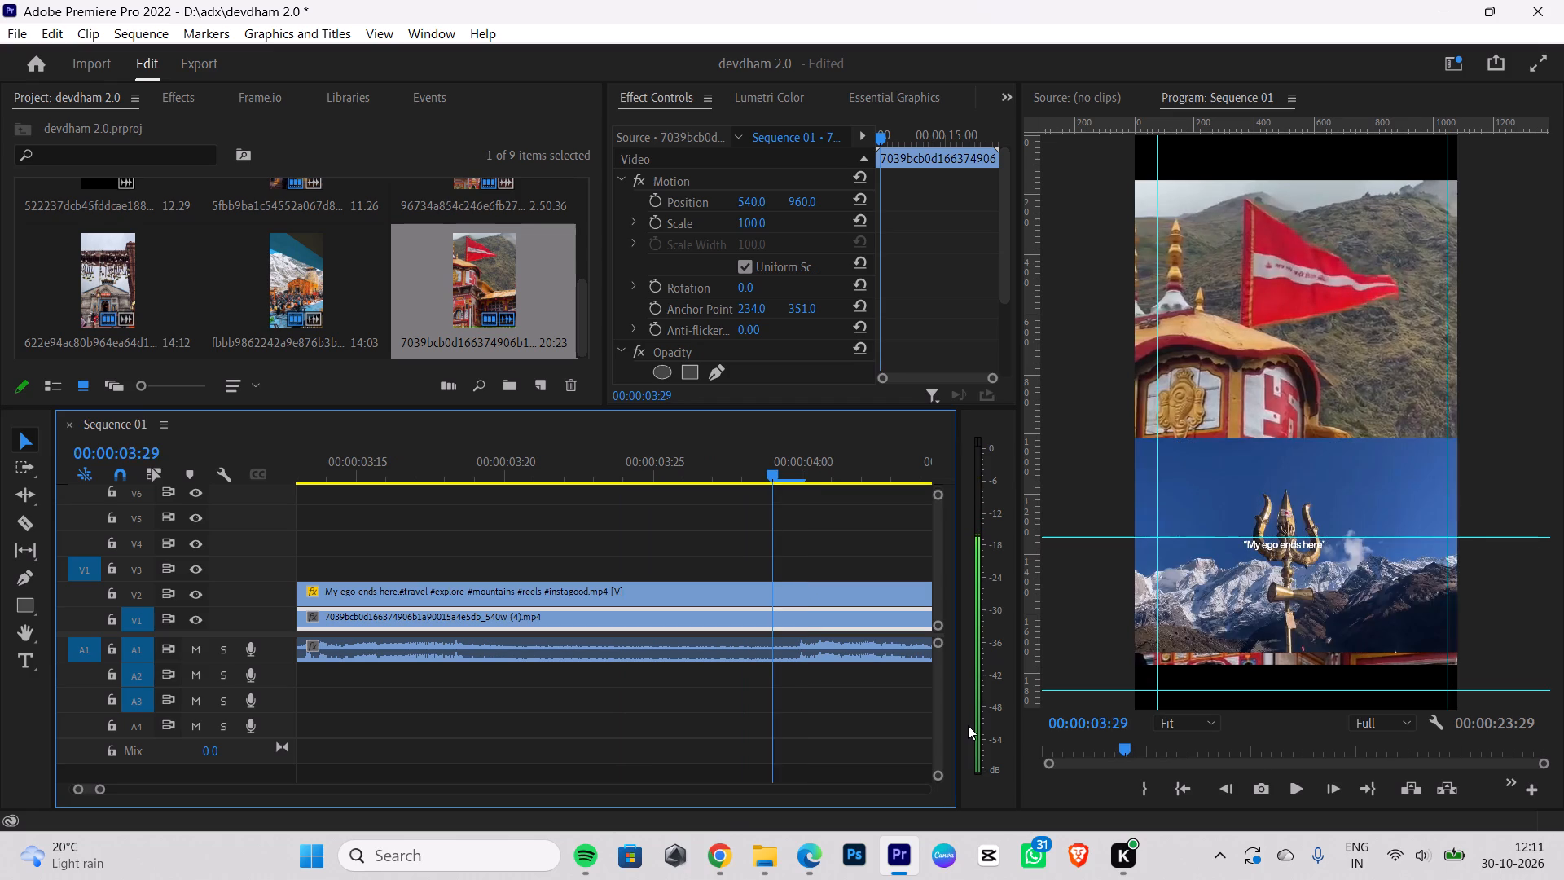
key("Right")
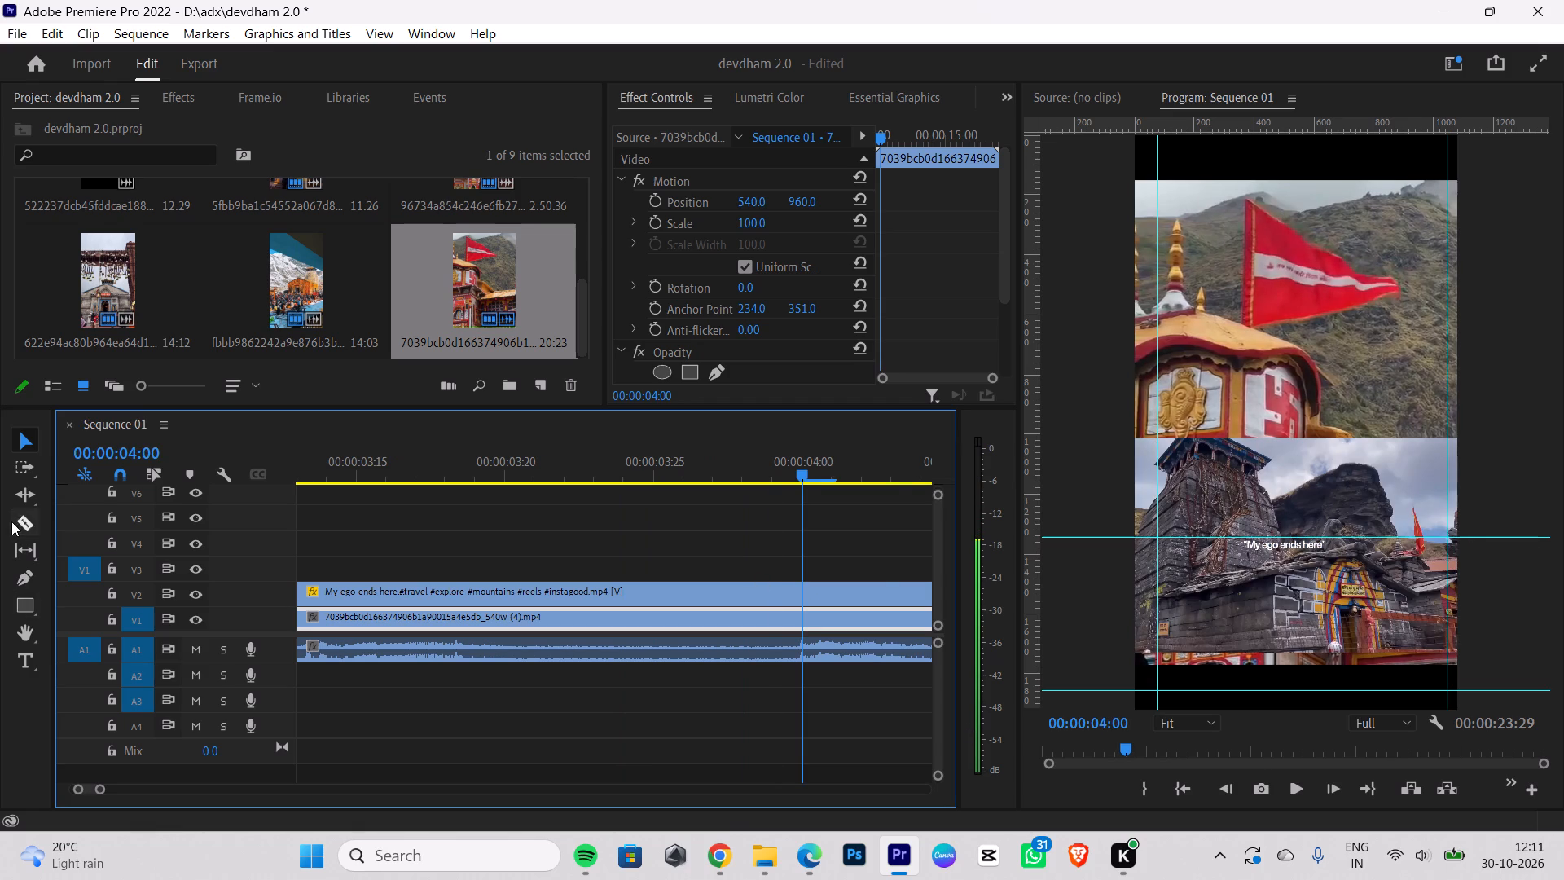
left_click(24, 517)
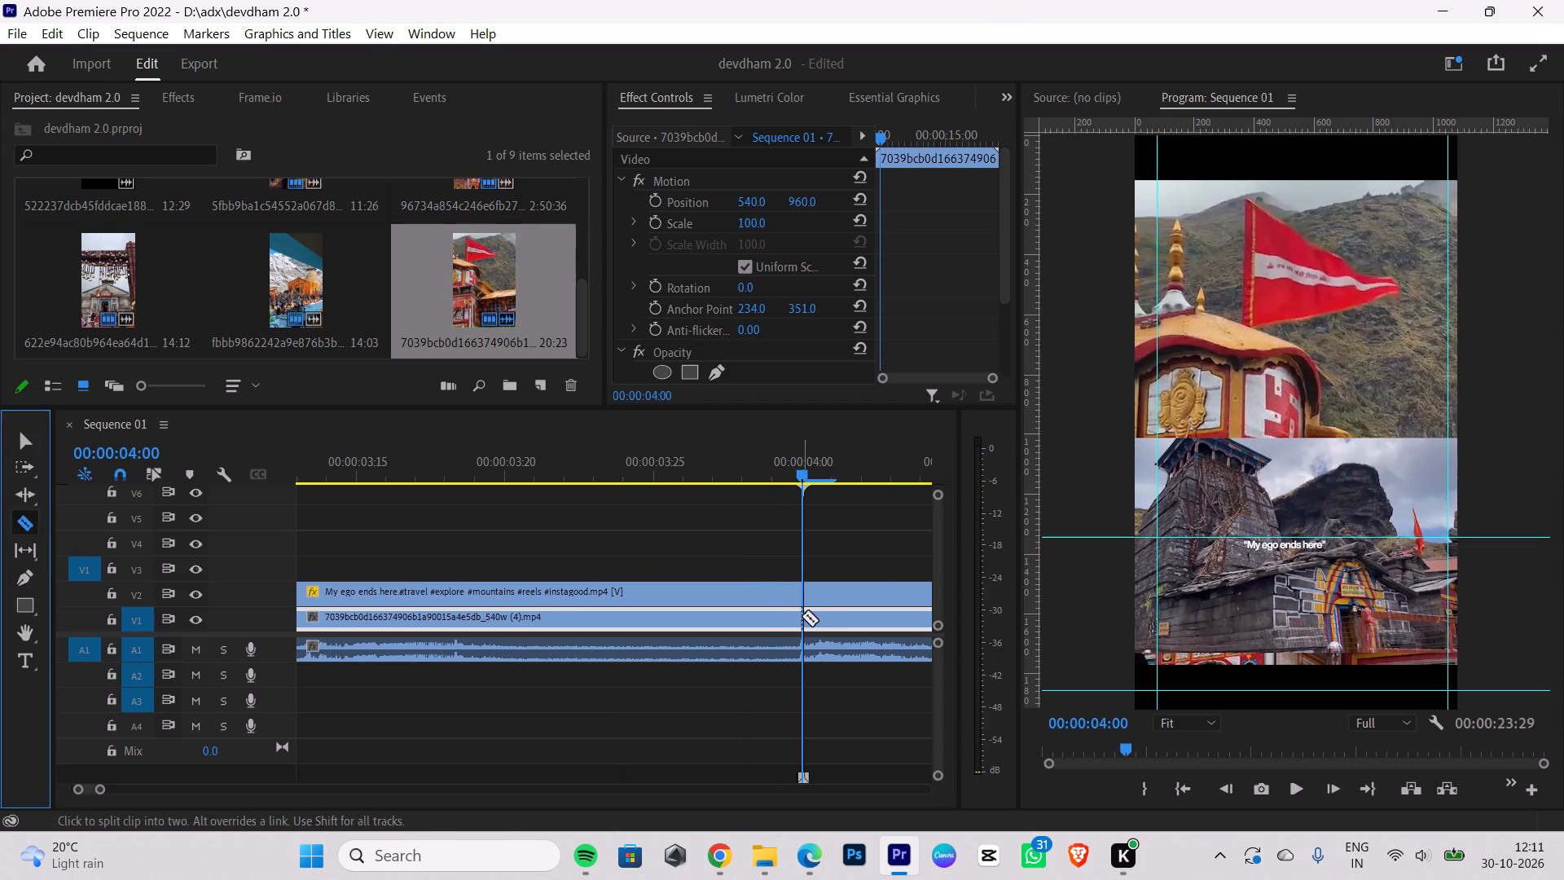
left_click(802, 616)
left_click(17, 446)
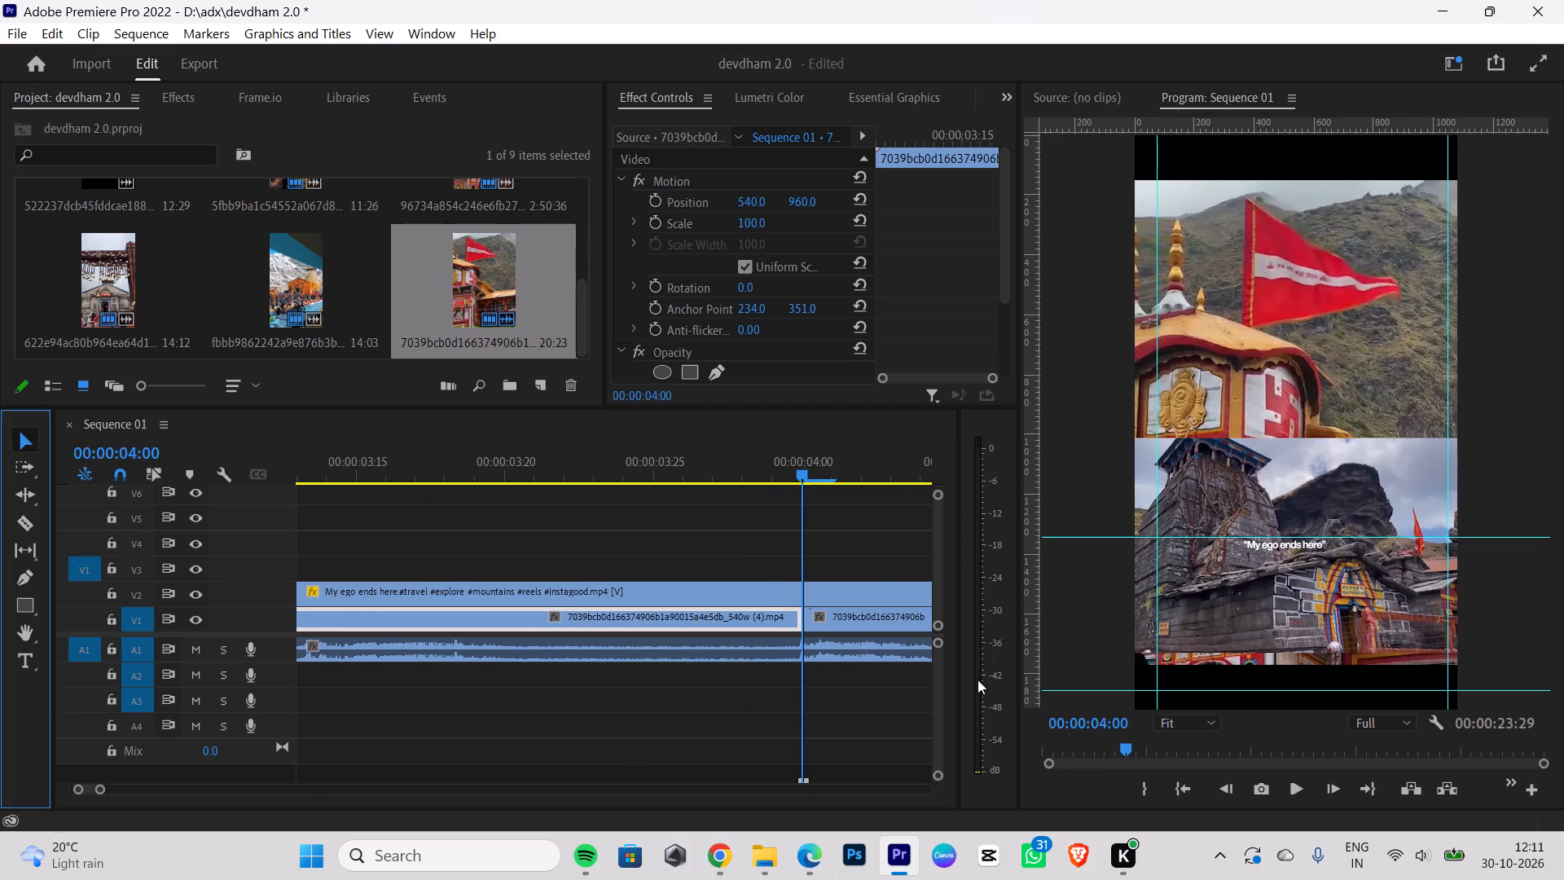
left_click(863, 615)
key("BackSpace")
Set the Scale of the remaining 7039bcb0… (4) clip on V1 to 130 so it fills the frame.
left_click(729, 623)
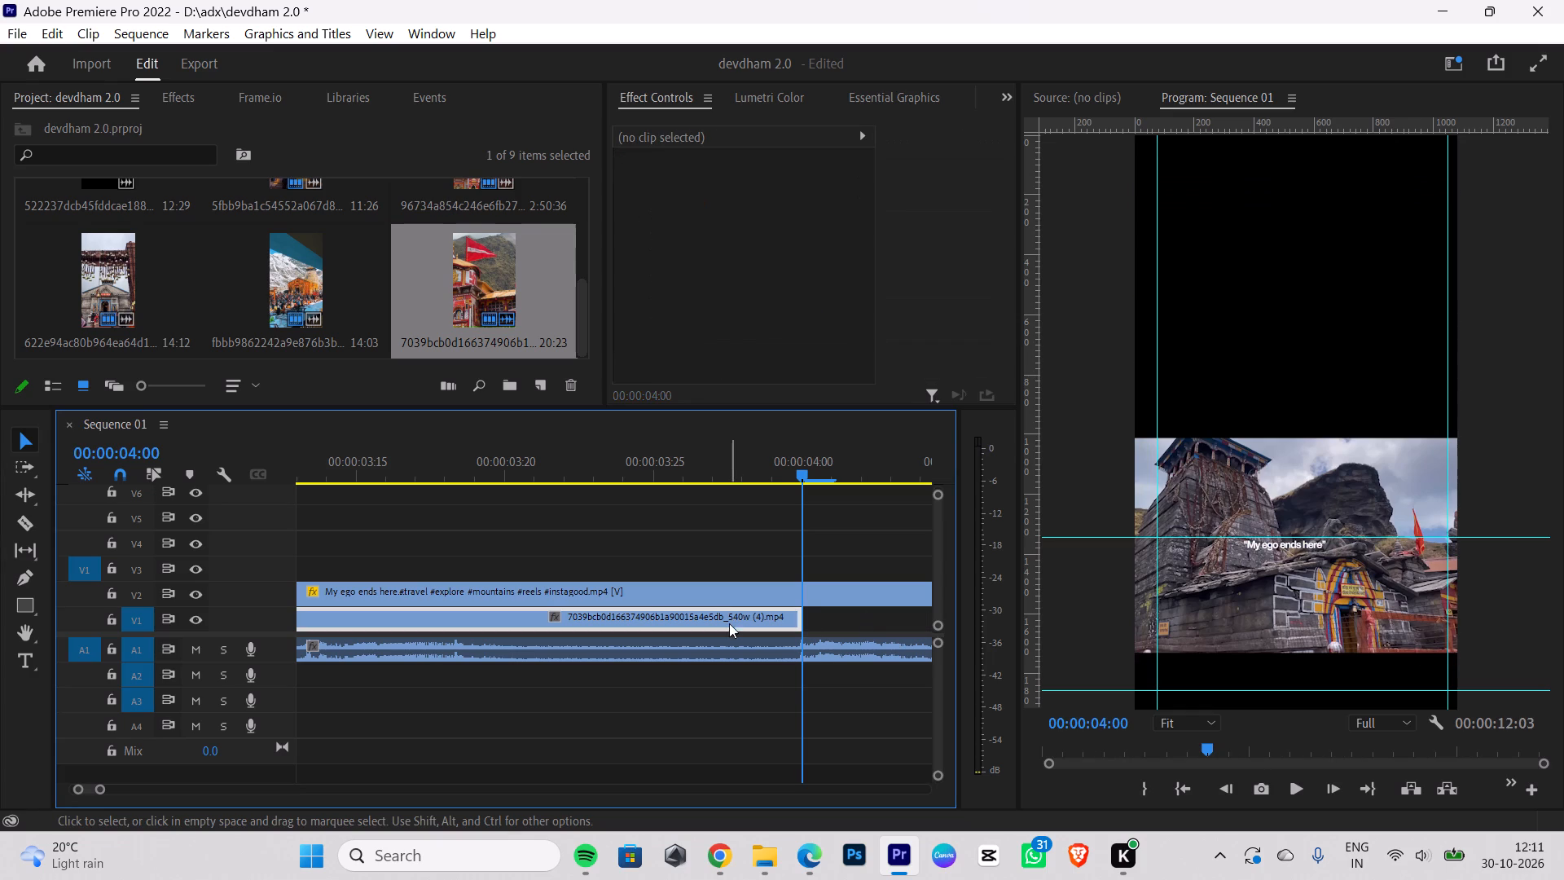
left_click_drag(802, 470, 744, 487)
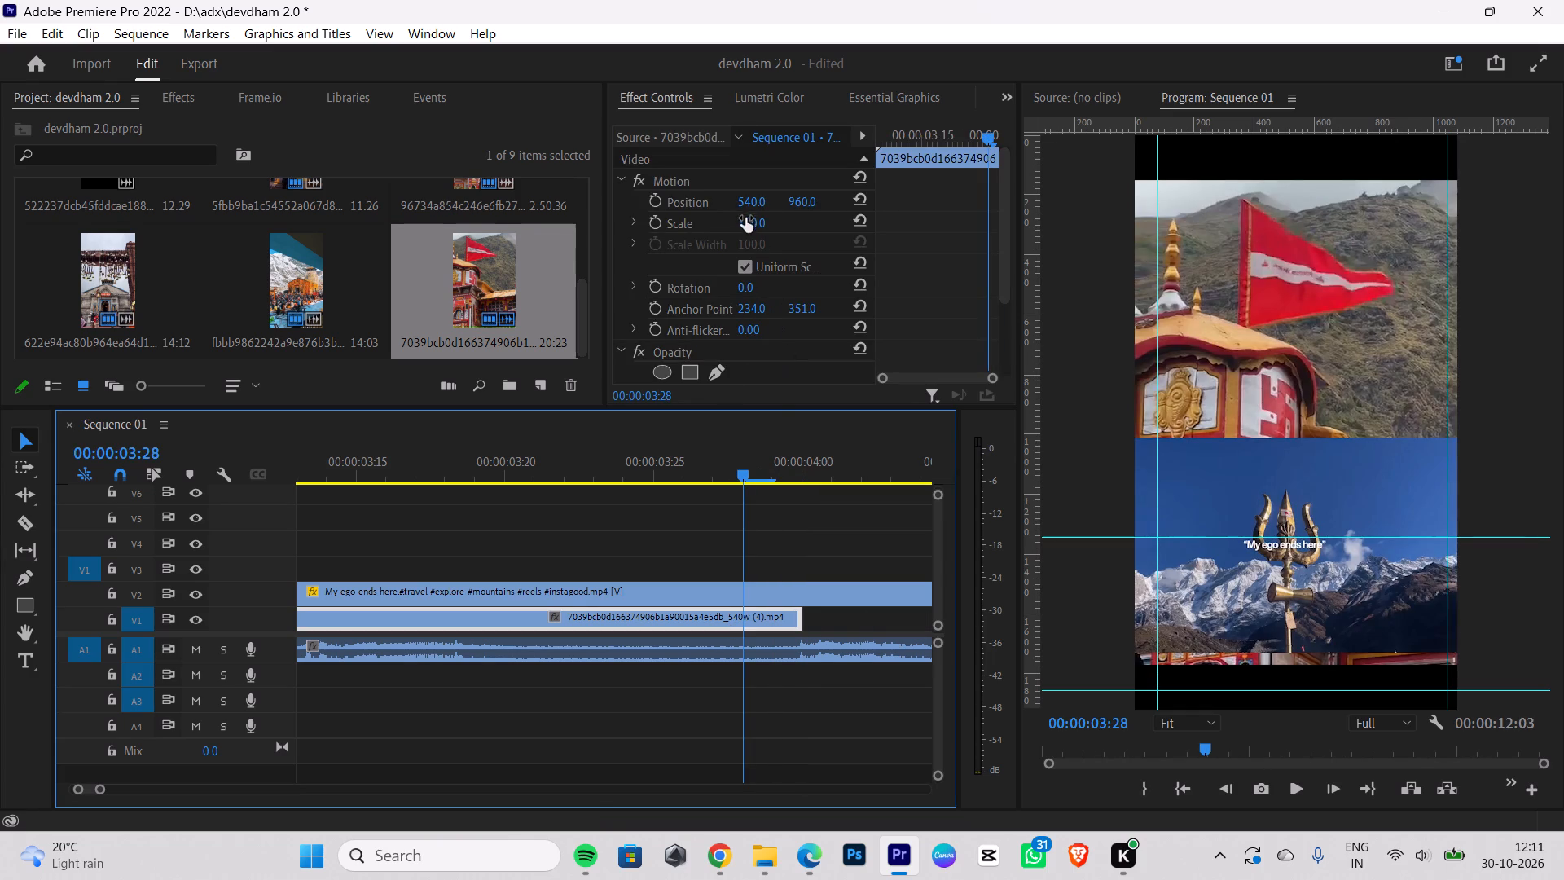
left_click_drag(745, 220, 782, 222)
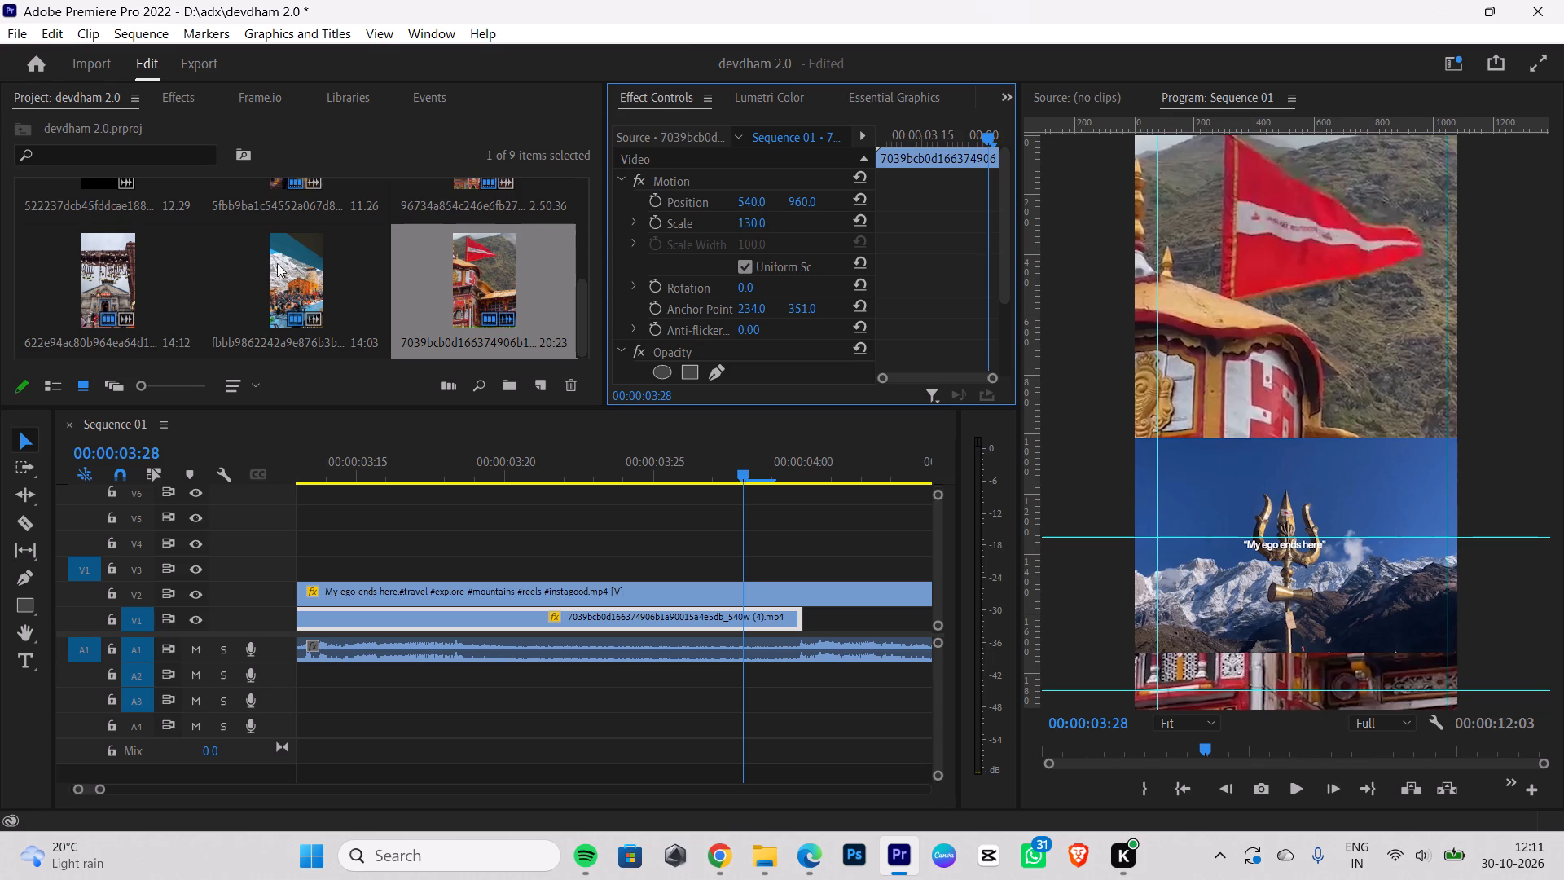
Add the 622e94ac… clip to the sequence without its audio, placing its video on V1 at 00:00:04:00 directly after the 7039bcb0… clip.
left_click_drag(104, 273, 797, 539)
left_click(825, 680)
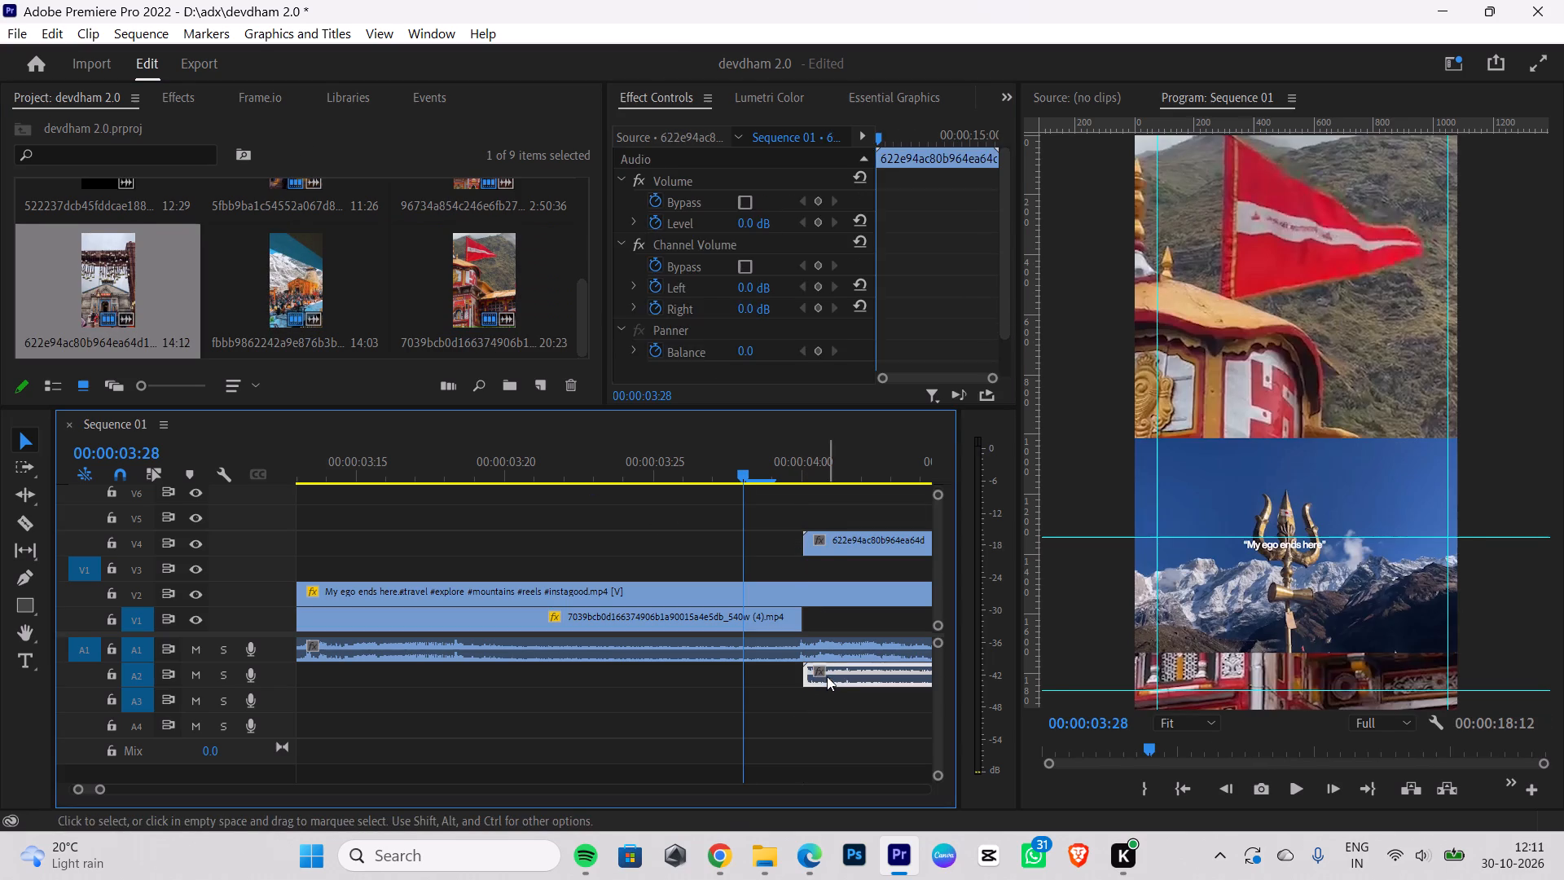
key("BackSpace")
left_click_drag(828, 544, 820, 614)
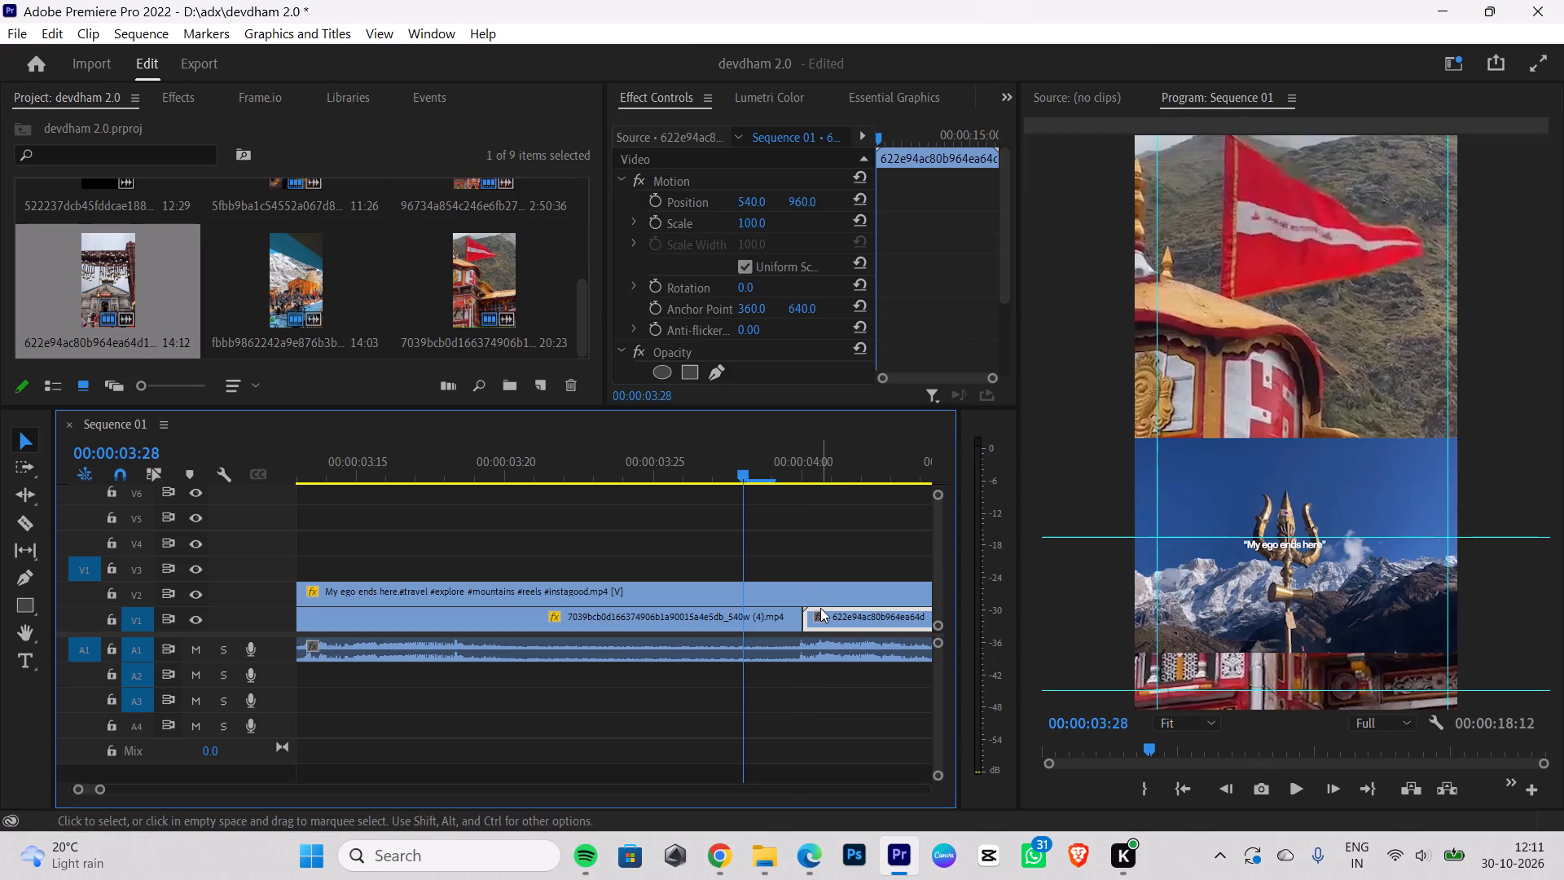
Scale the 622e94ac… clip on V1 to the sequence's frame size.
right_click(820, 608)
left_click(753, 433)
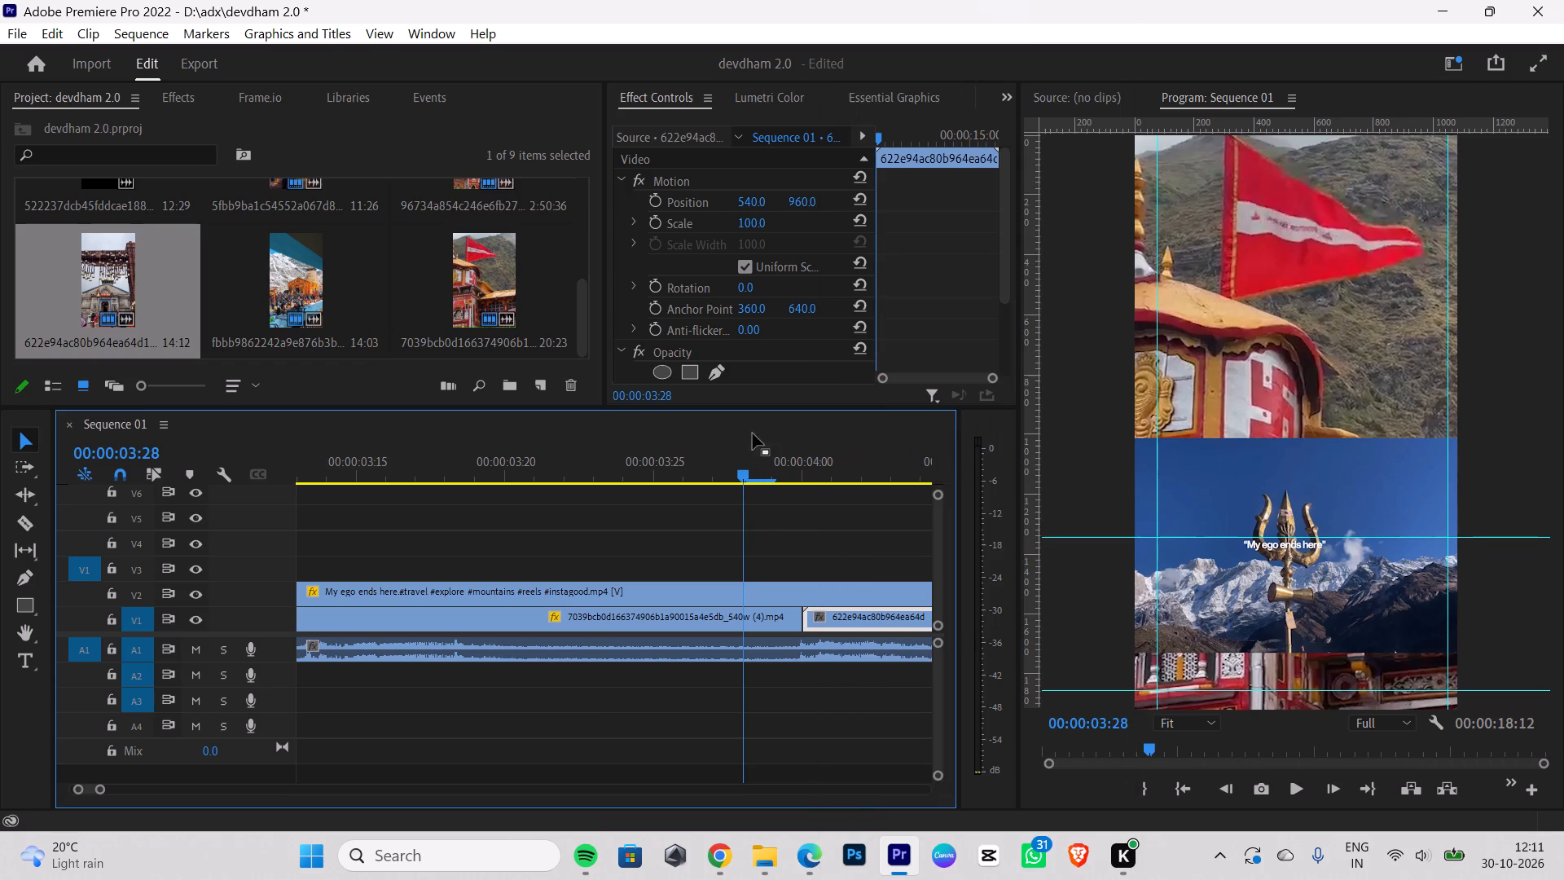
left_click_drag(748, 475, 796, 469)
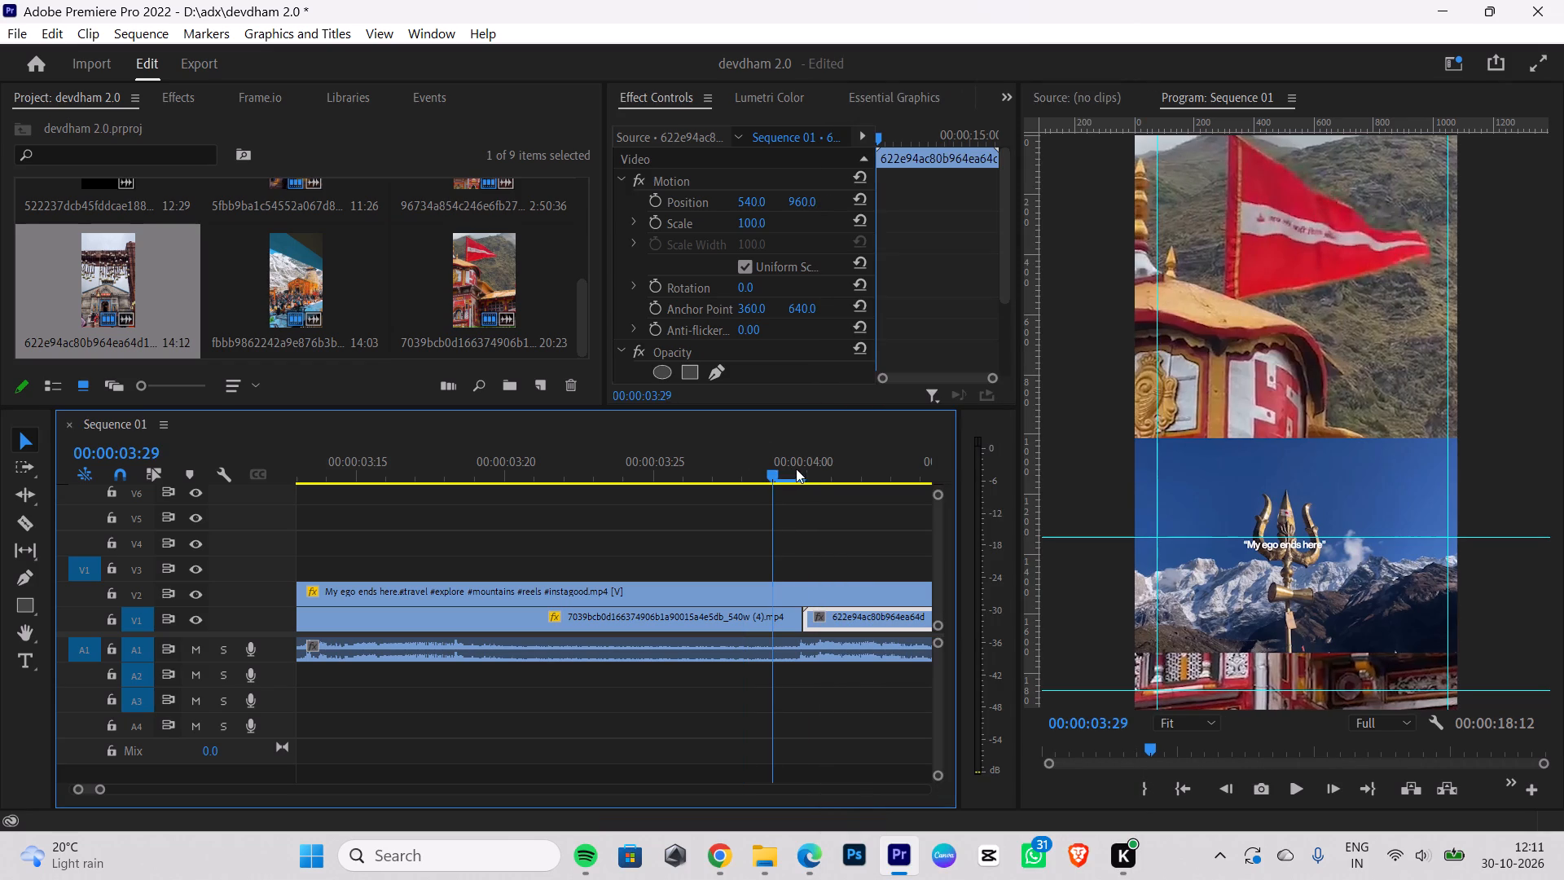
left_click_drag(796, 469, 815, 472)
right_click(829, 617)
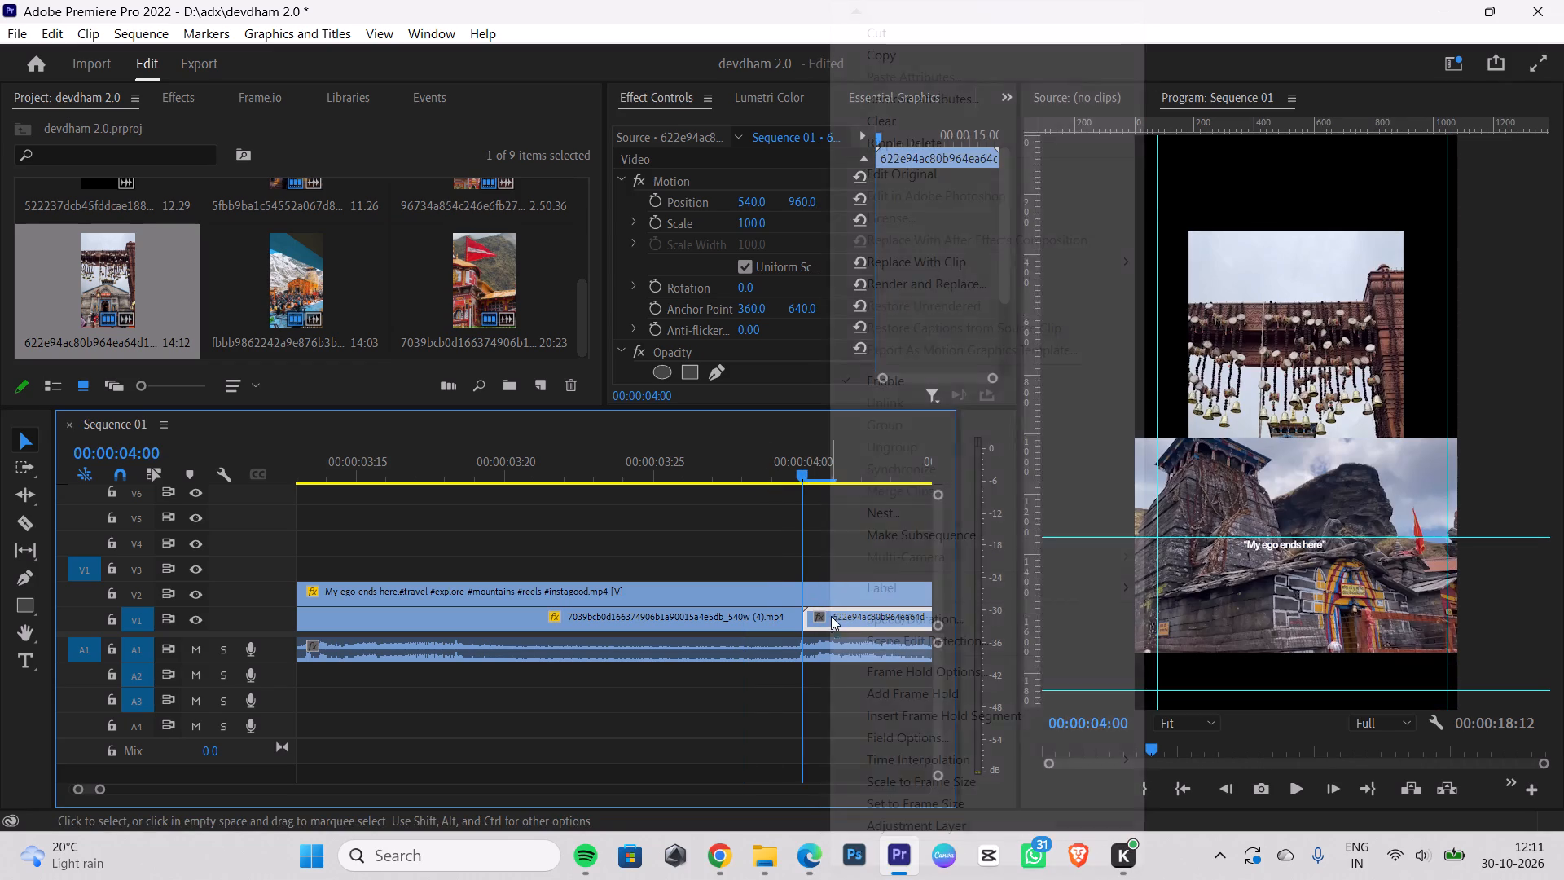
left_click(916, 784)
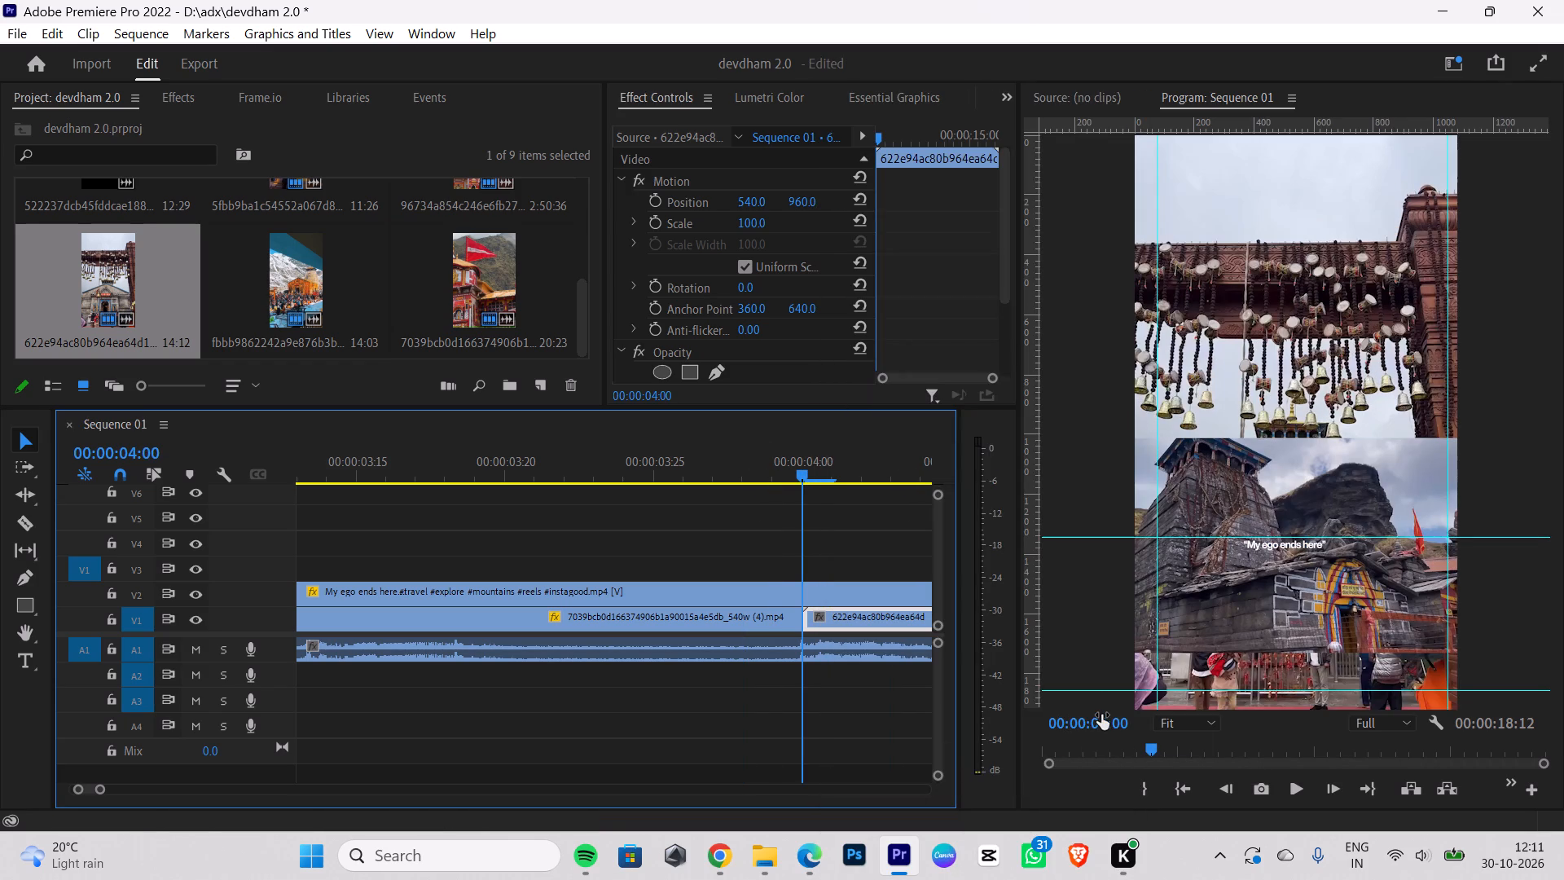
Split the 622e94ac… clip on V1 at 00:00:04:22, at the shot change to the river valley, and delete the part after the cut.
key("Right")
key("Right")
key("Right")
key("Right")
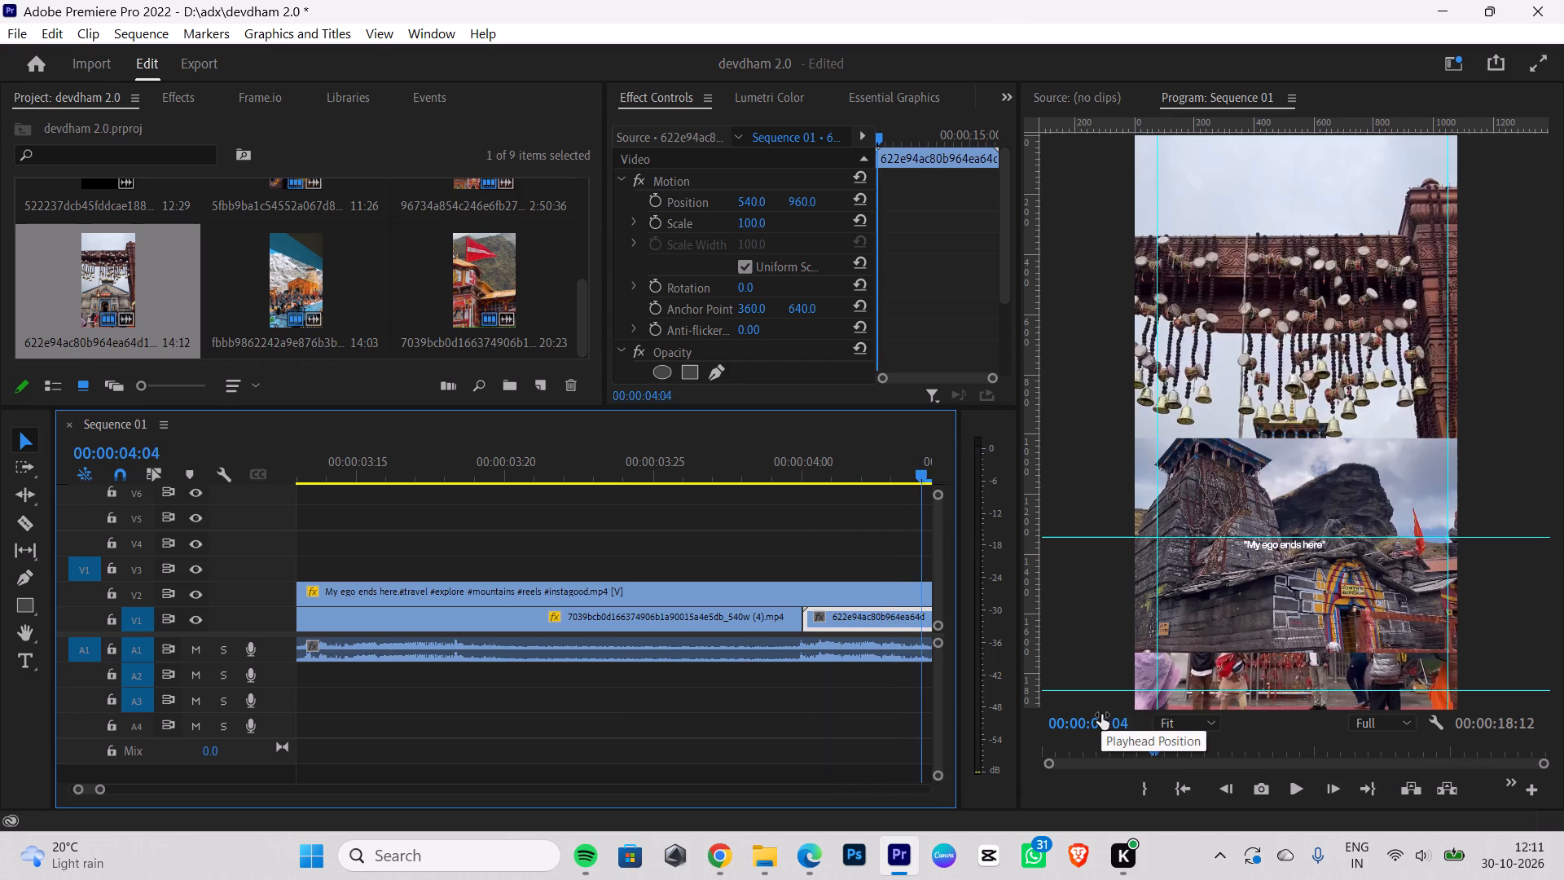
key("Right")
key("Right")
key("Right")
key("Right")
key("Right")
key("Right")
key("Right")
key("Right")
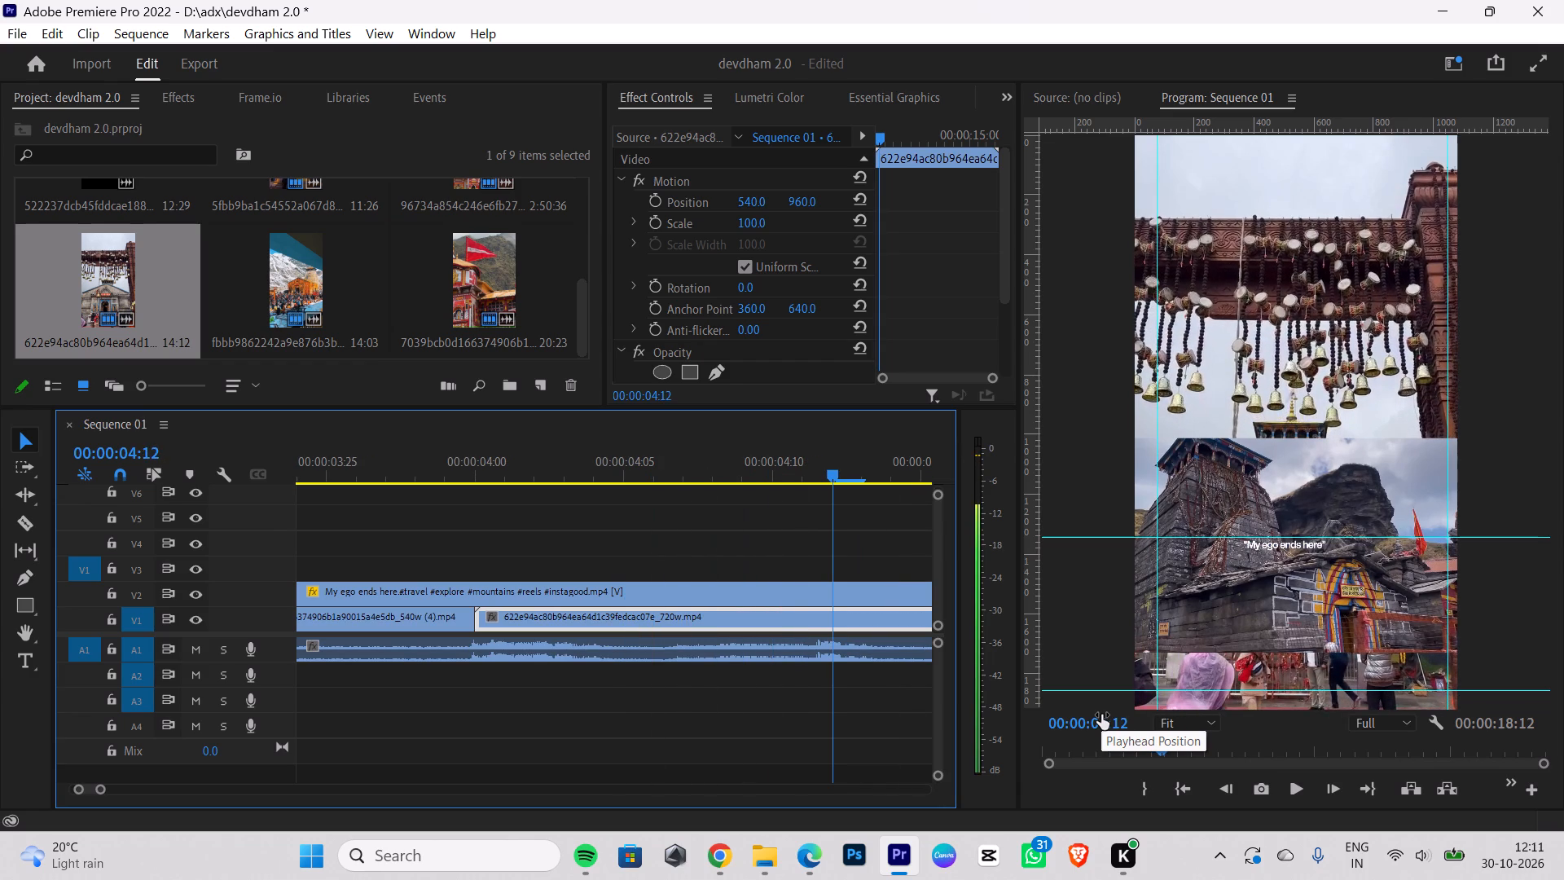
key("Right")
key("Right")
key("Right")
key("Right")
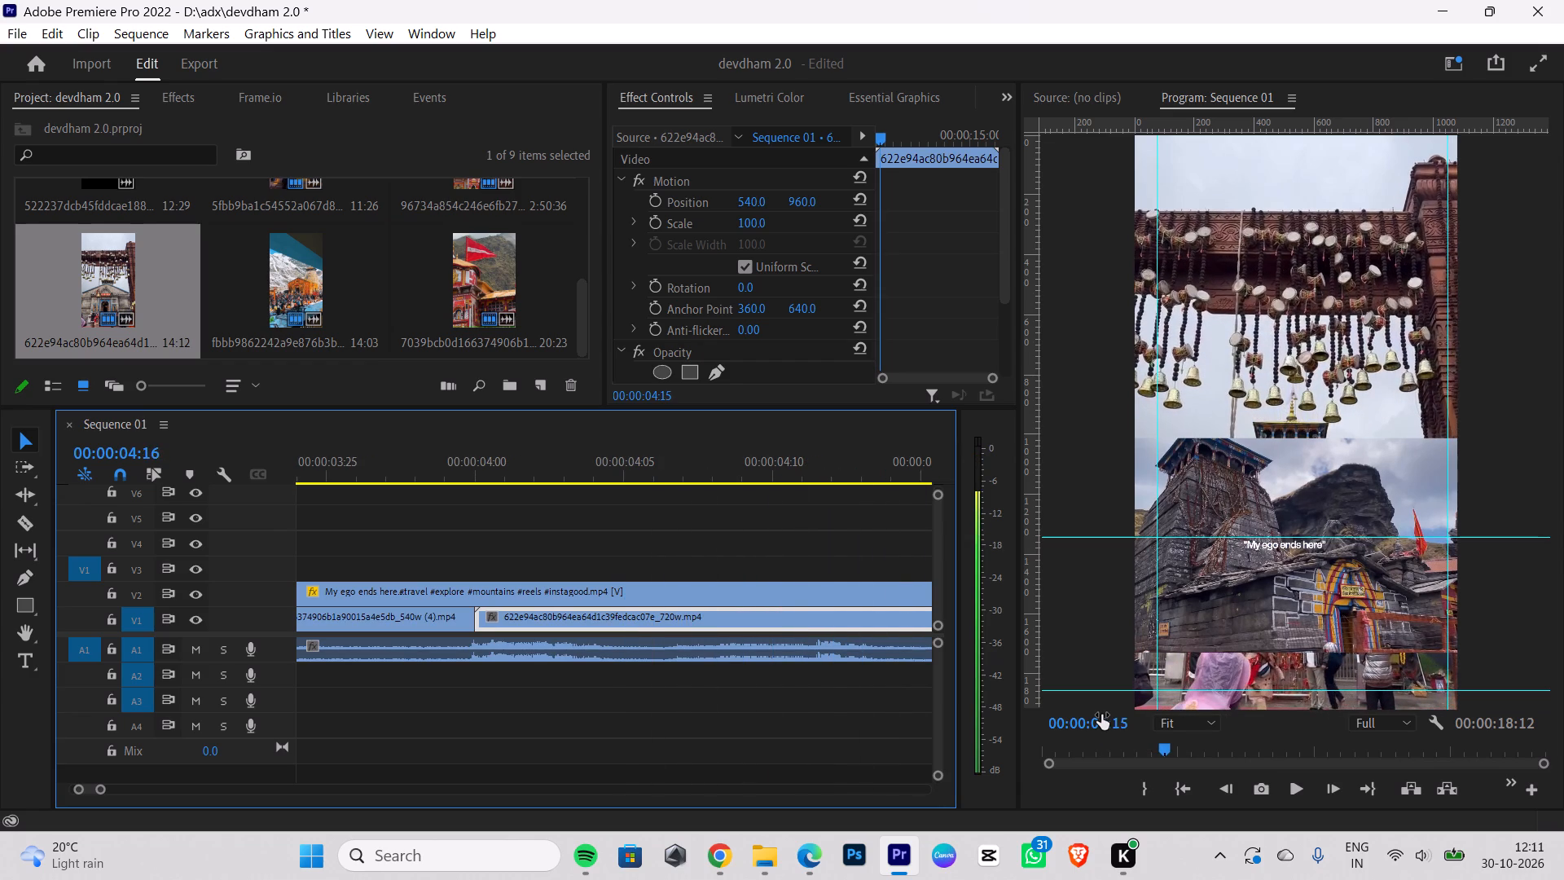
key("Right")
key("Right")
key("Right")
key("Right")
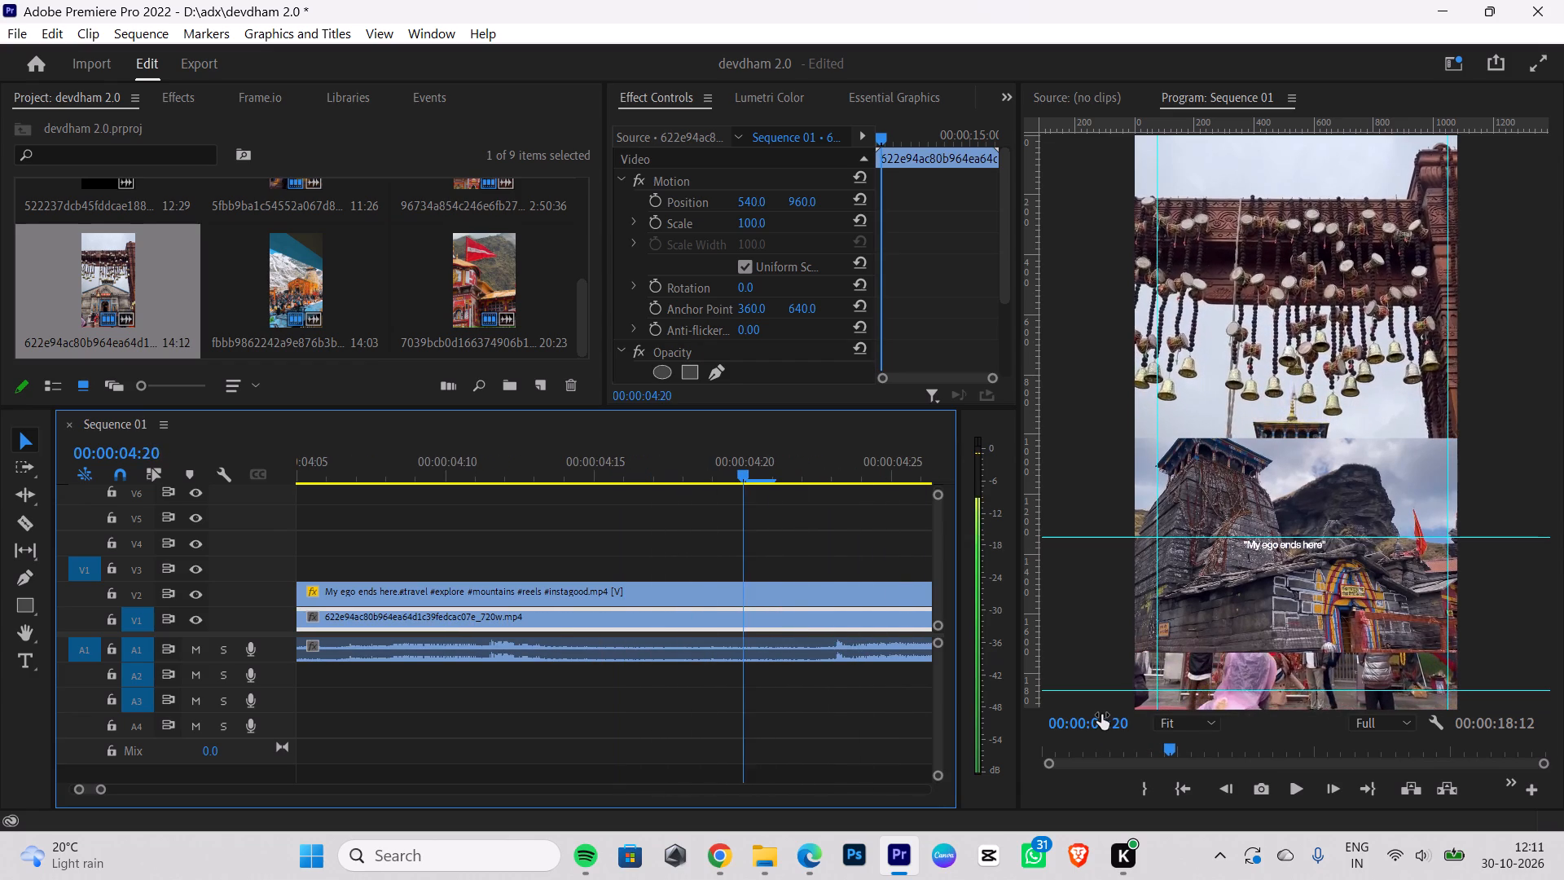
key("Right")
key("Right")
key("Right")
key("Left")
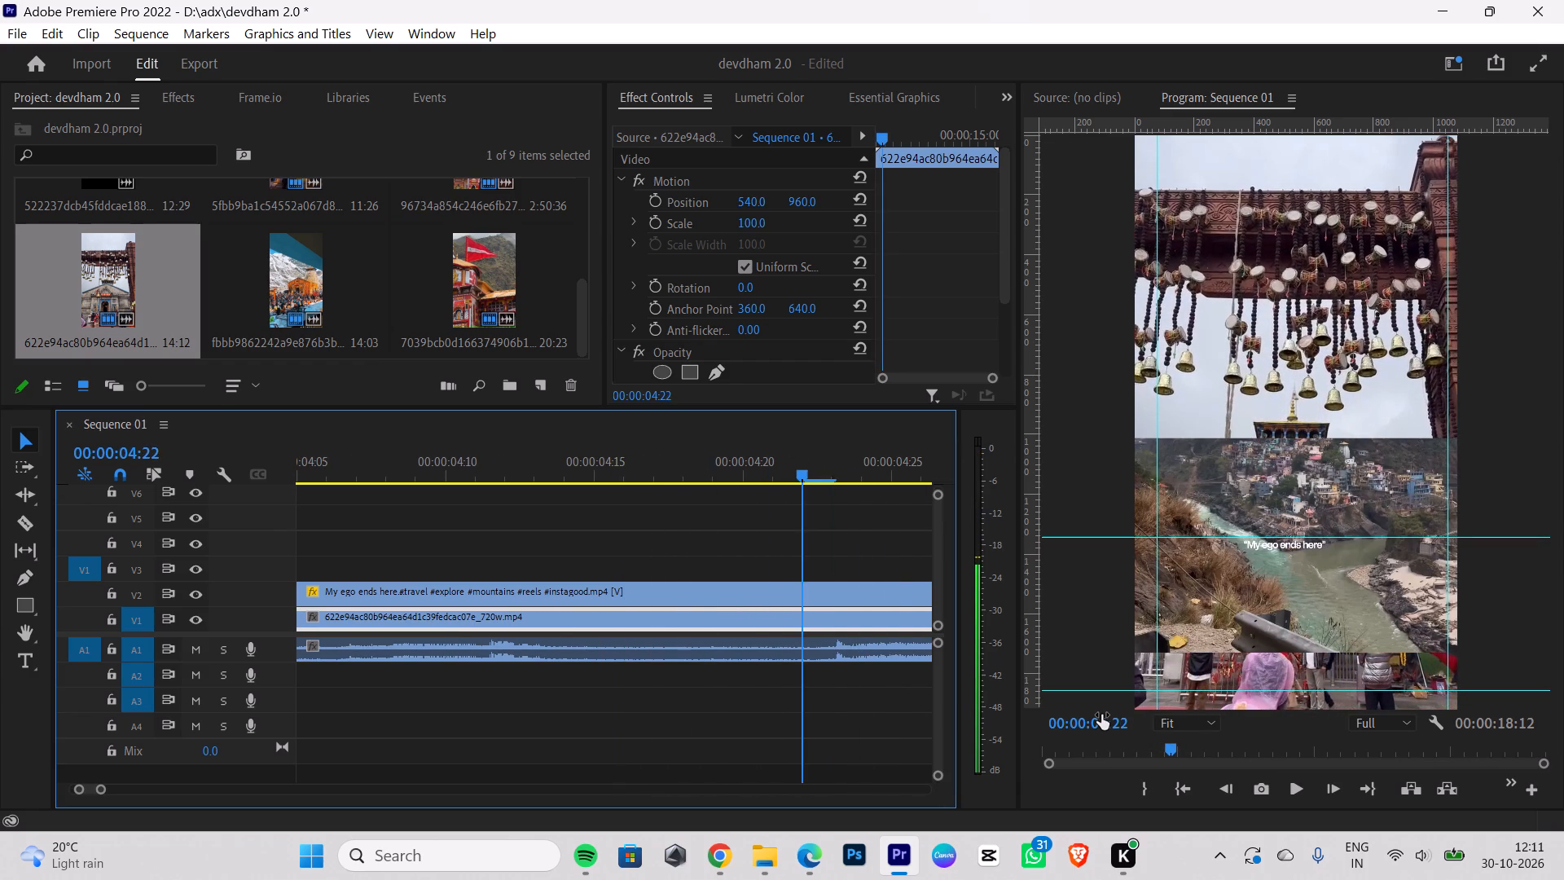
key("Left")
key("Right")
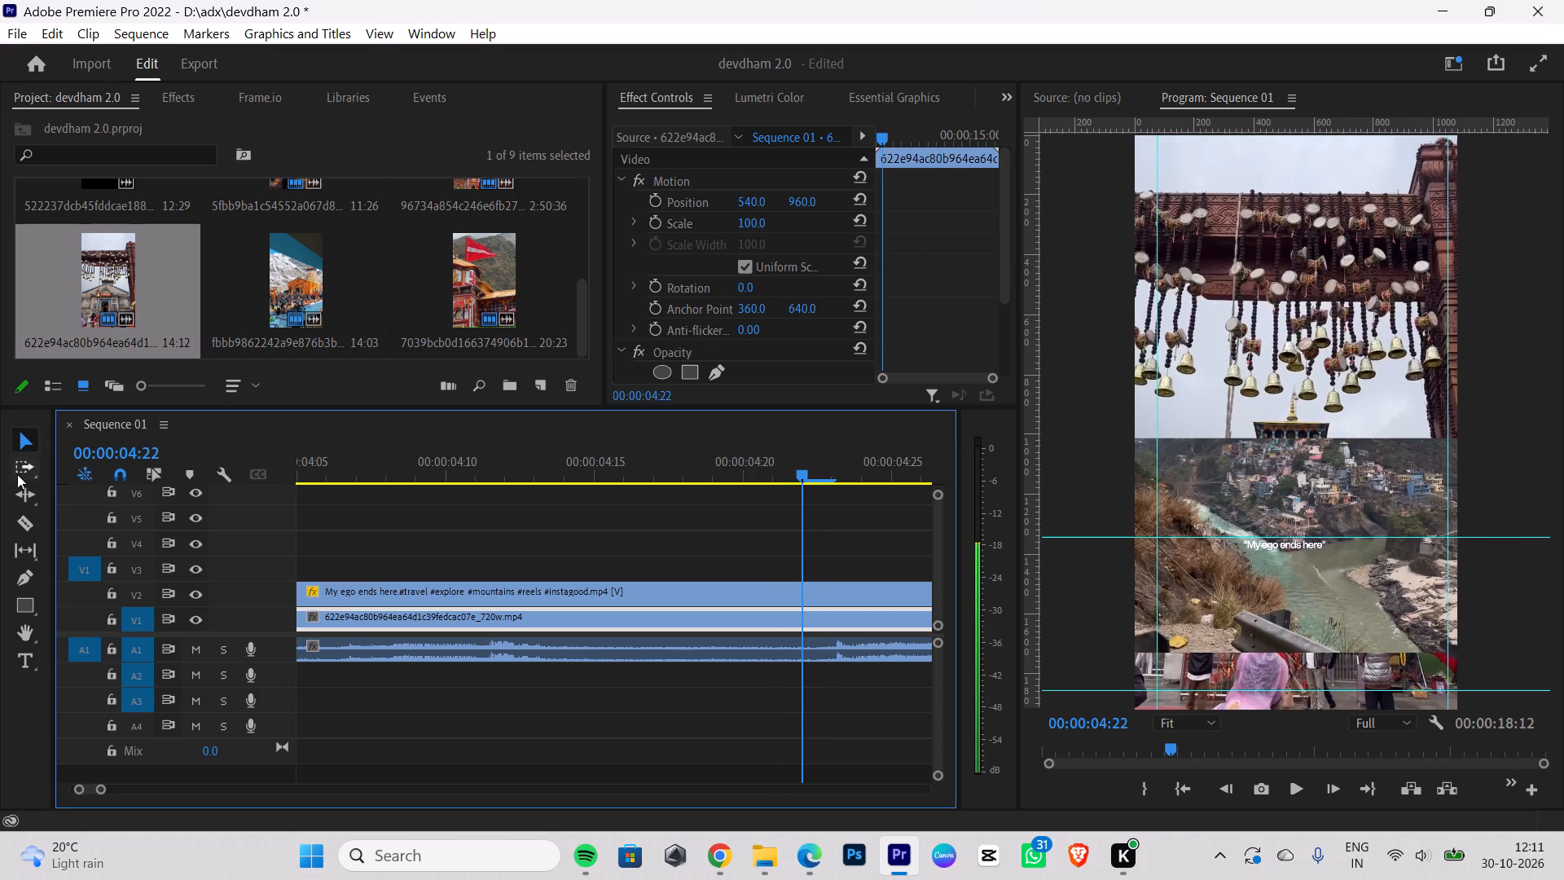
left_click(29, 526)
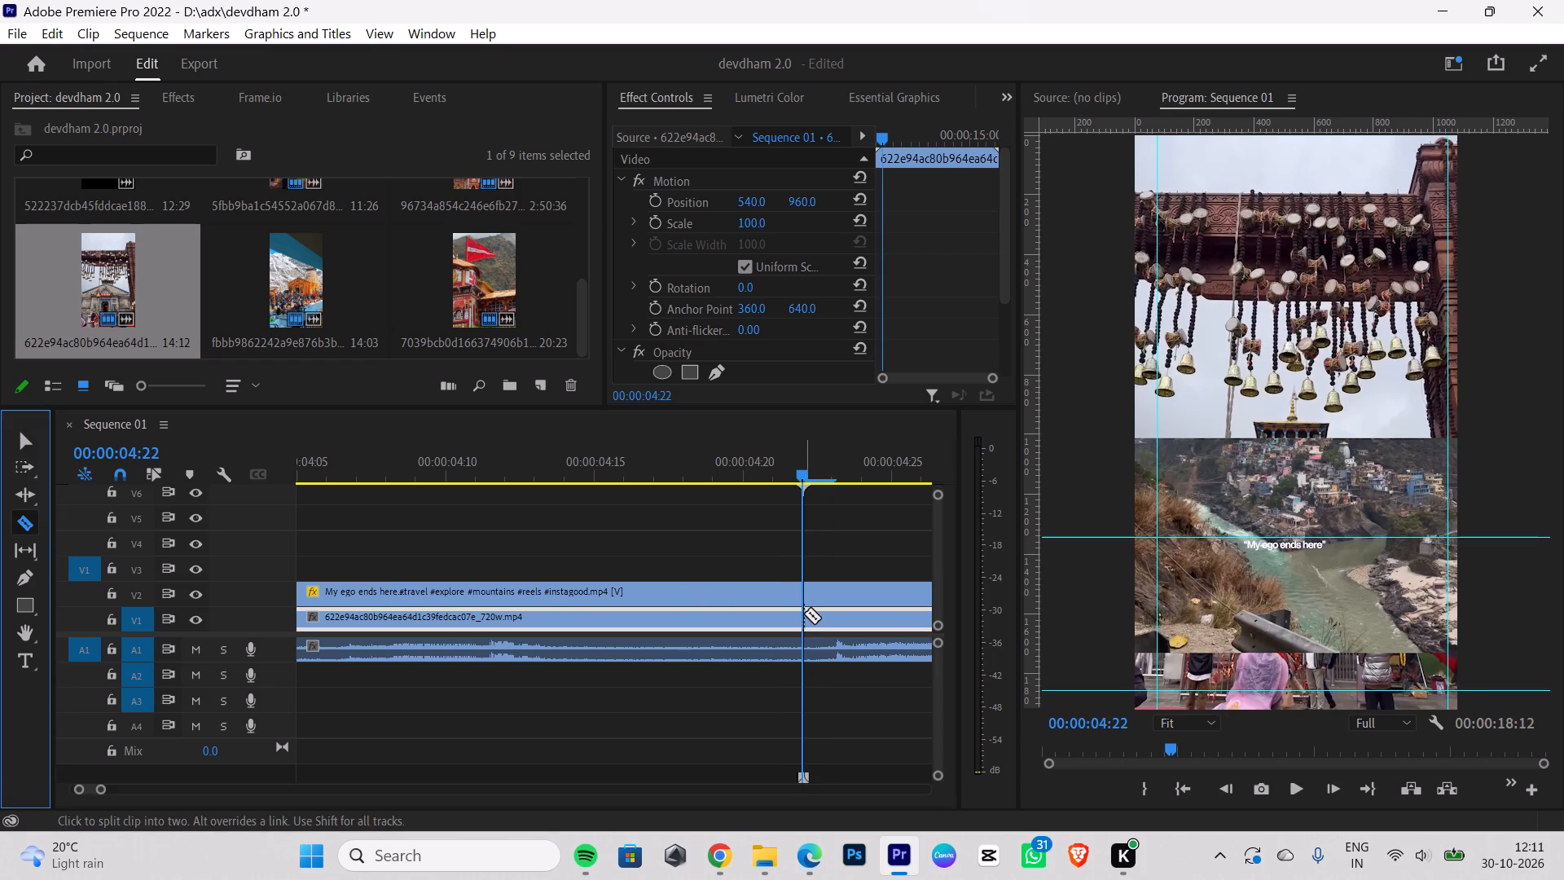
left_click(804, 614)
left_click(39, 439)
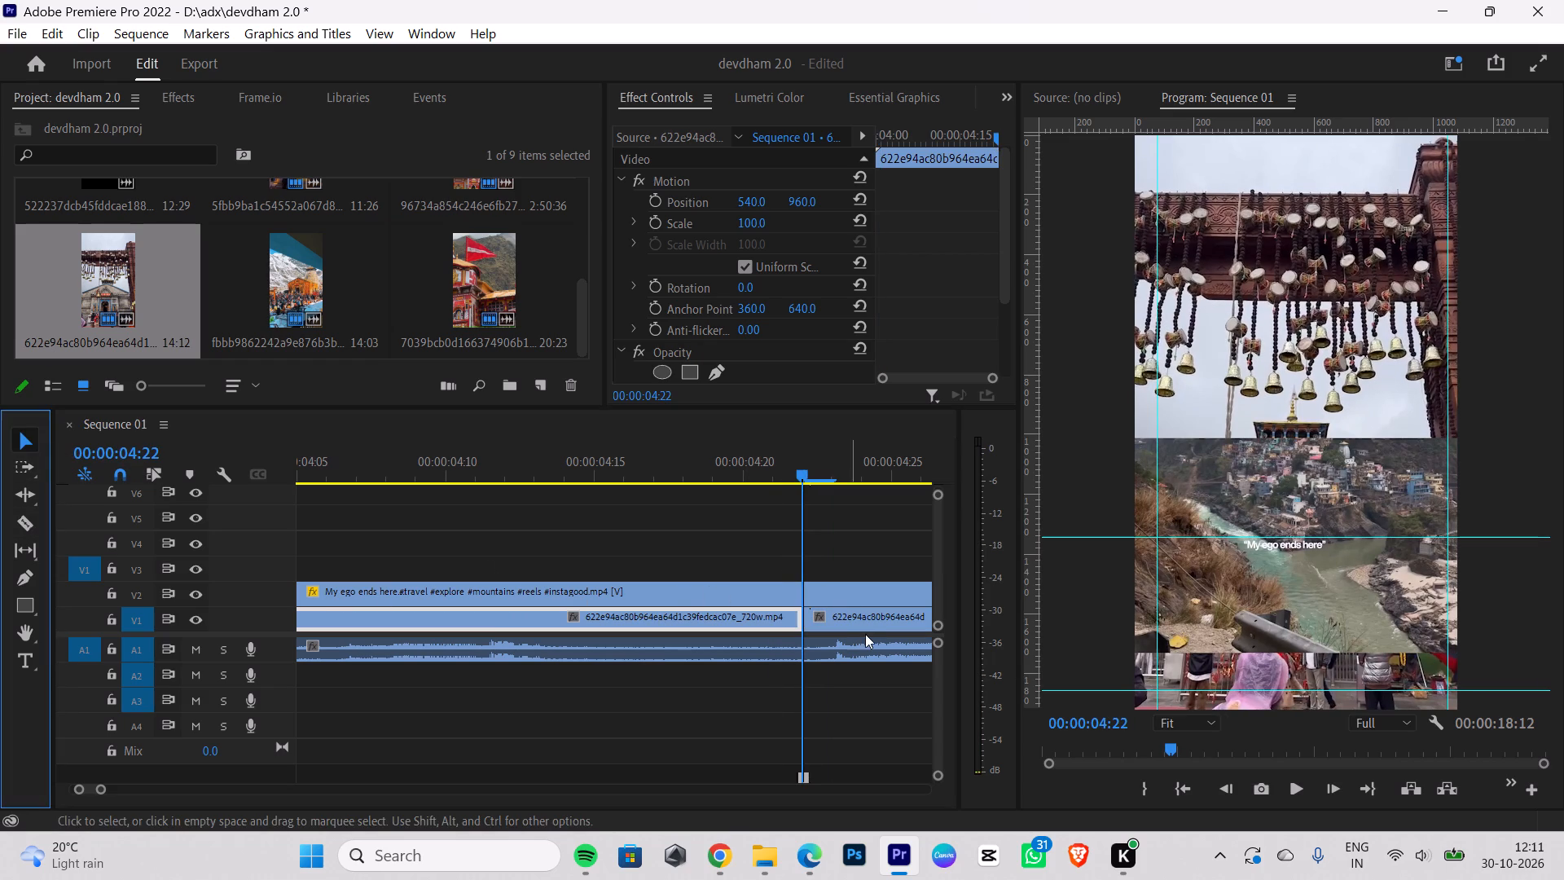
left_click(866, 634)
left_click(864, 629)
key("BackSpace")
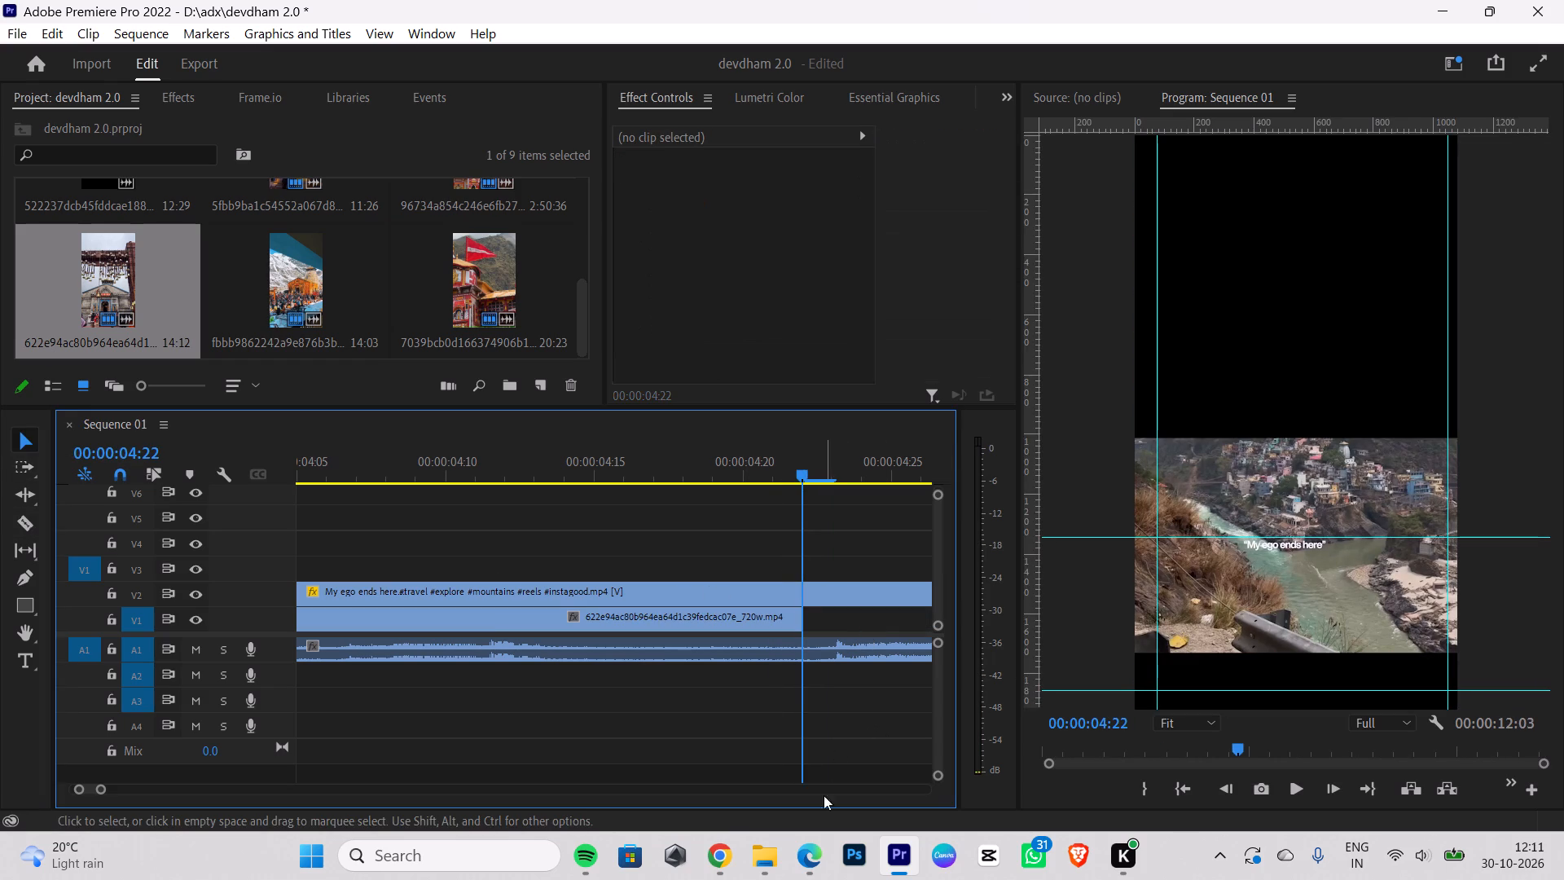
Import the e686d570… (3) trident temple clip from the Downloads folder into the Premiere Pro project.
left_click(769, 867)
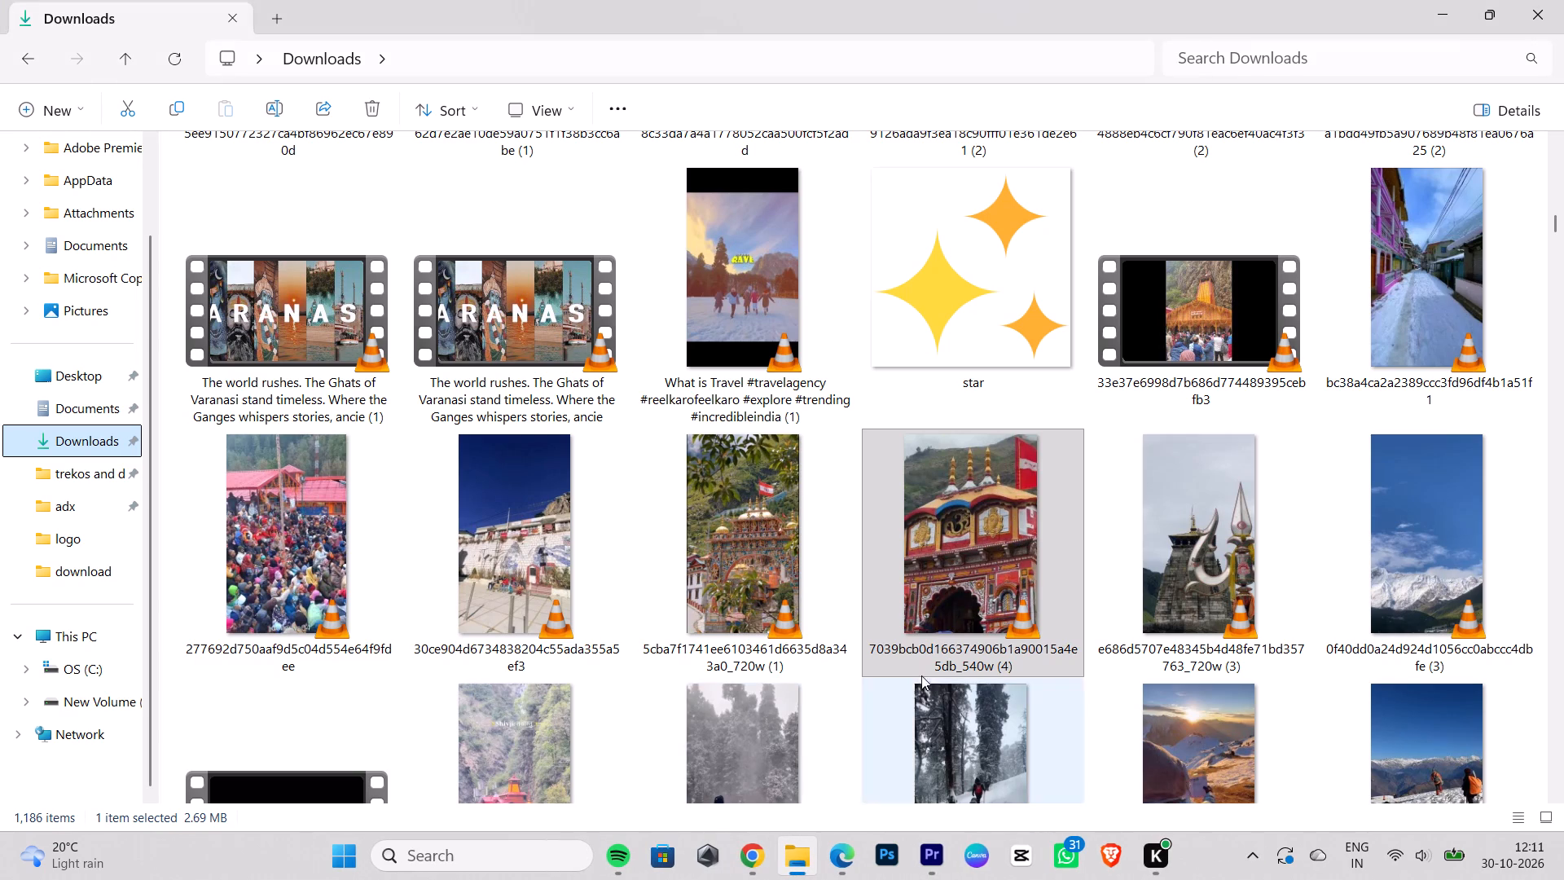
left_click_drag(1228, 534, 1030, 750)
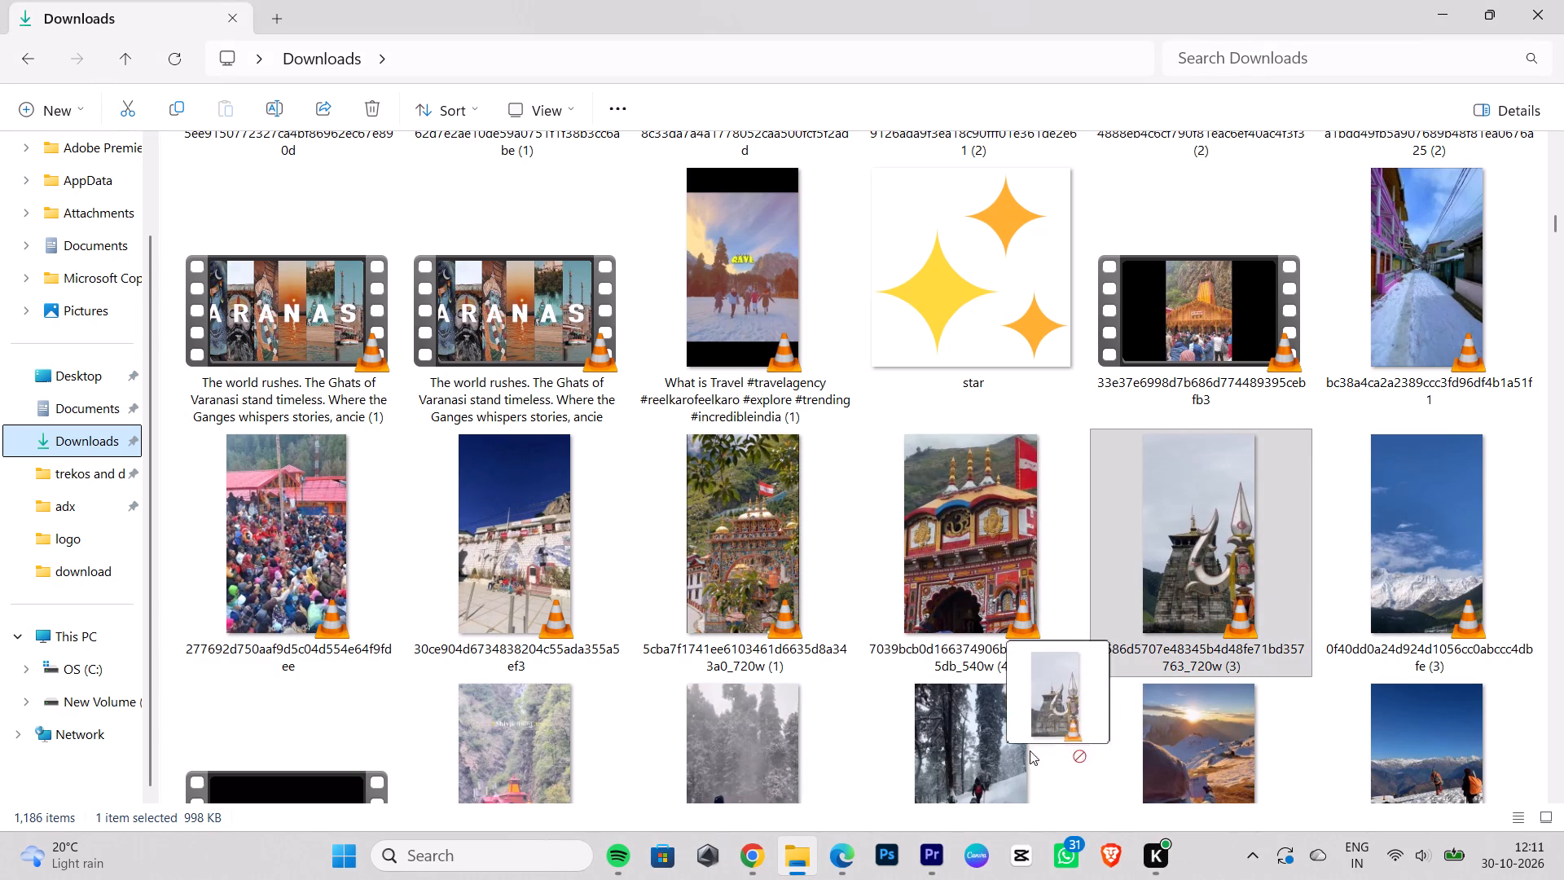
left_click_drag(1030, 750, 473, 336)
Add the e686d570… clip to the sequence without its audio, placing its video on V1 at 00:00:04:22 directly after the 622e94ac… clip.
left_click_drag(490, 283, 810, 544)
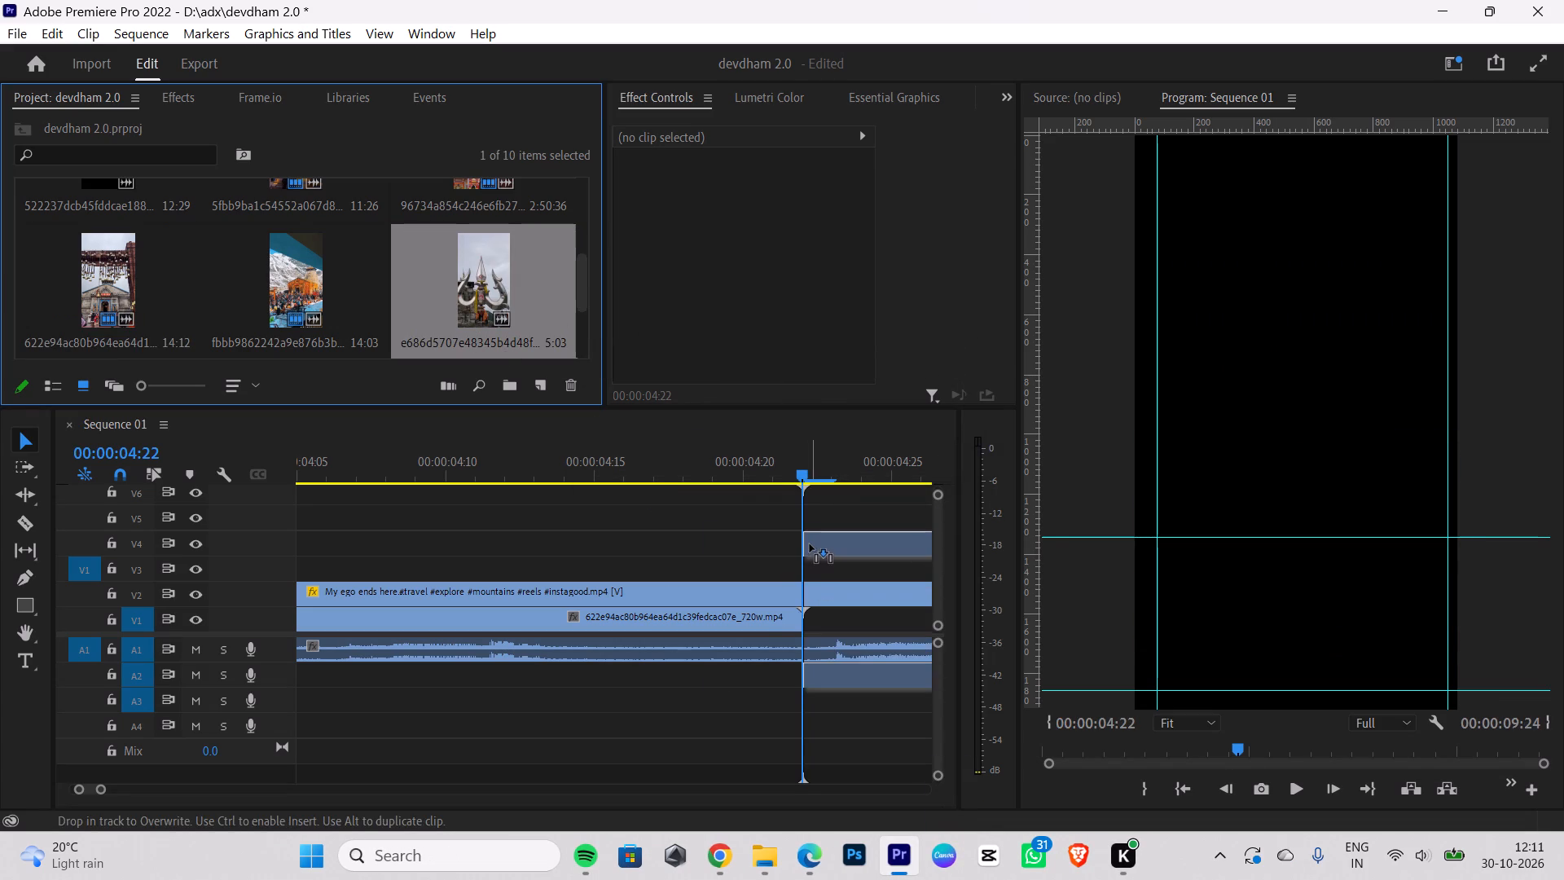
left_click_drag(810, 544, 812, 538)
left_click(852, 668)
key("BackSpace")
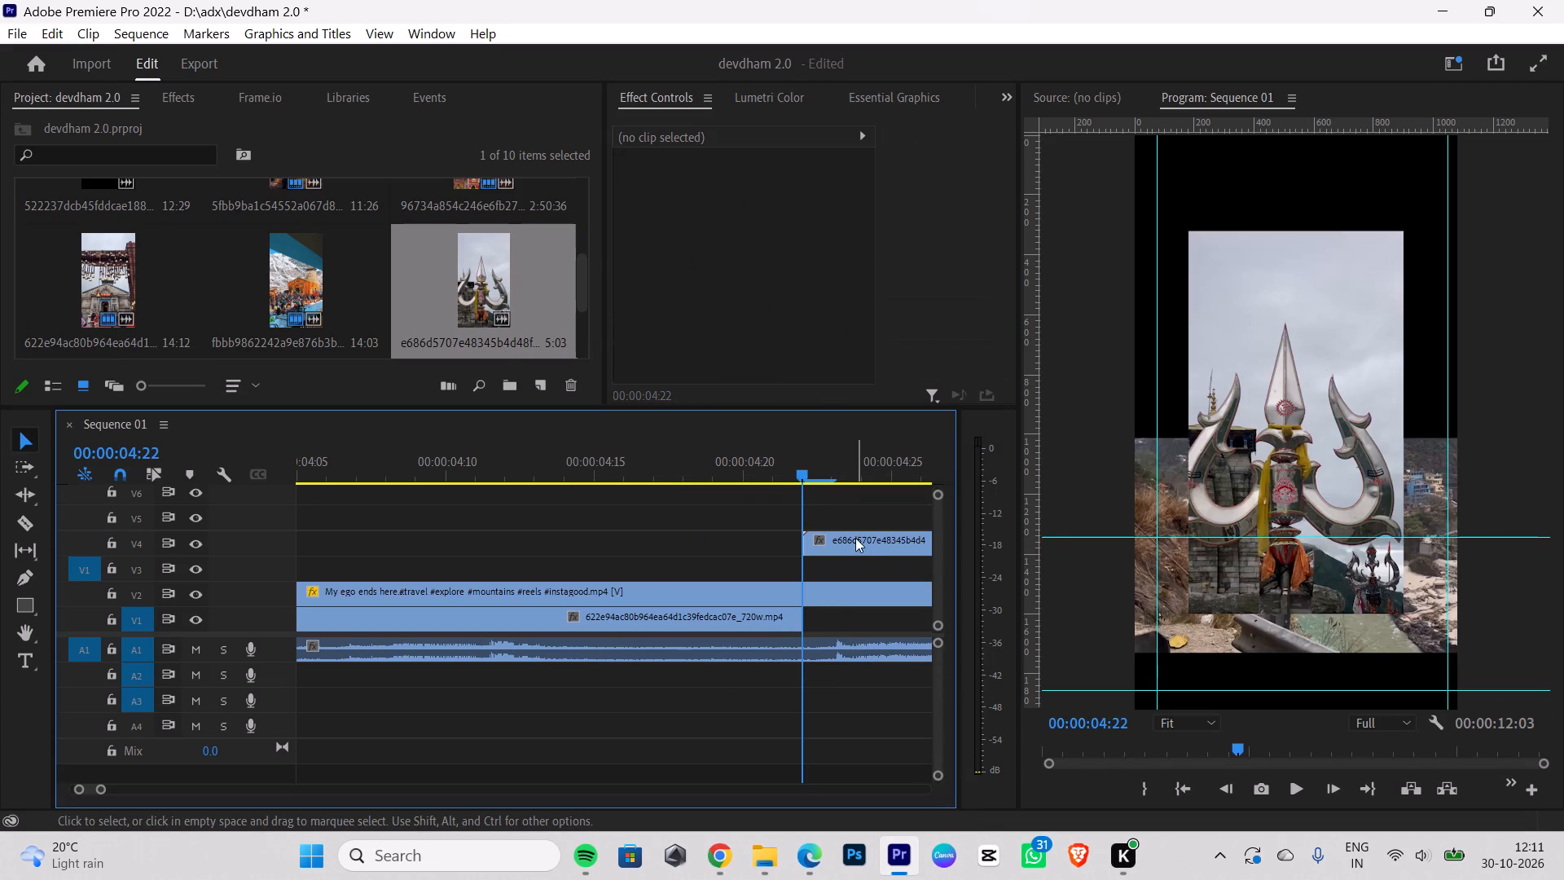
left_click_drag(855, 538, 855, 614)
Scale the e686d570… clip on V1 to the sequence's frame size.
right_click(855, 614)
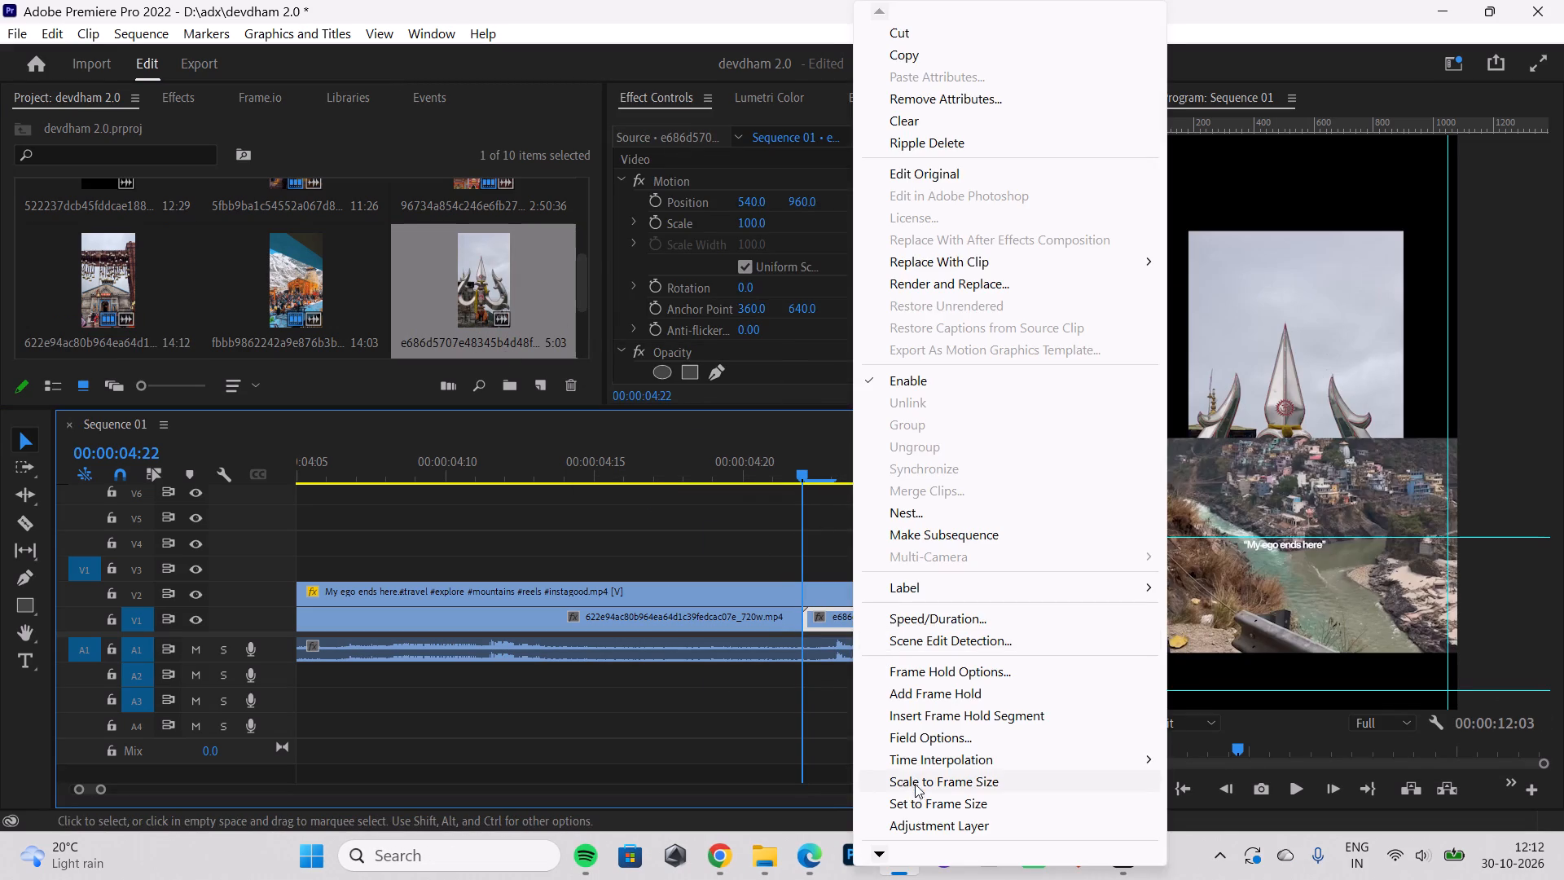
left_click(915, 784)
Split the e686d570… clip on V1 at 00:00:05:16, at the shot change to the flag-draped stone shrine, and delete the part after the cut.
key("Right")
key("Right")
key("Right")
key("Right")
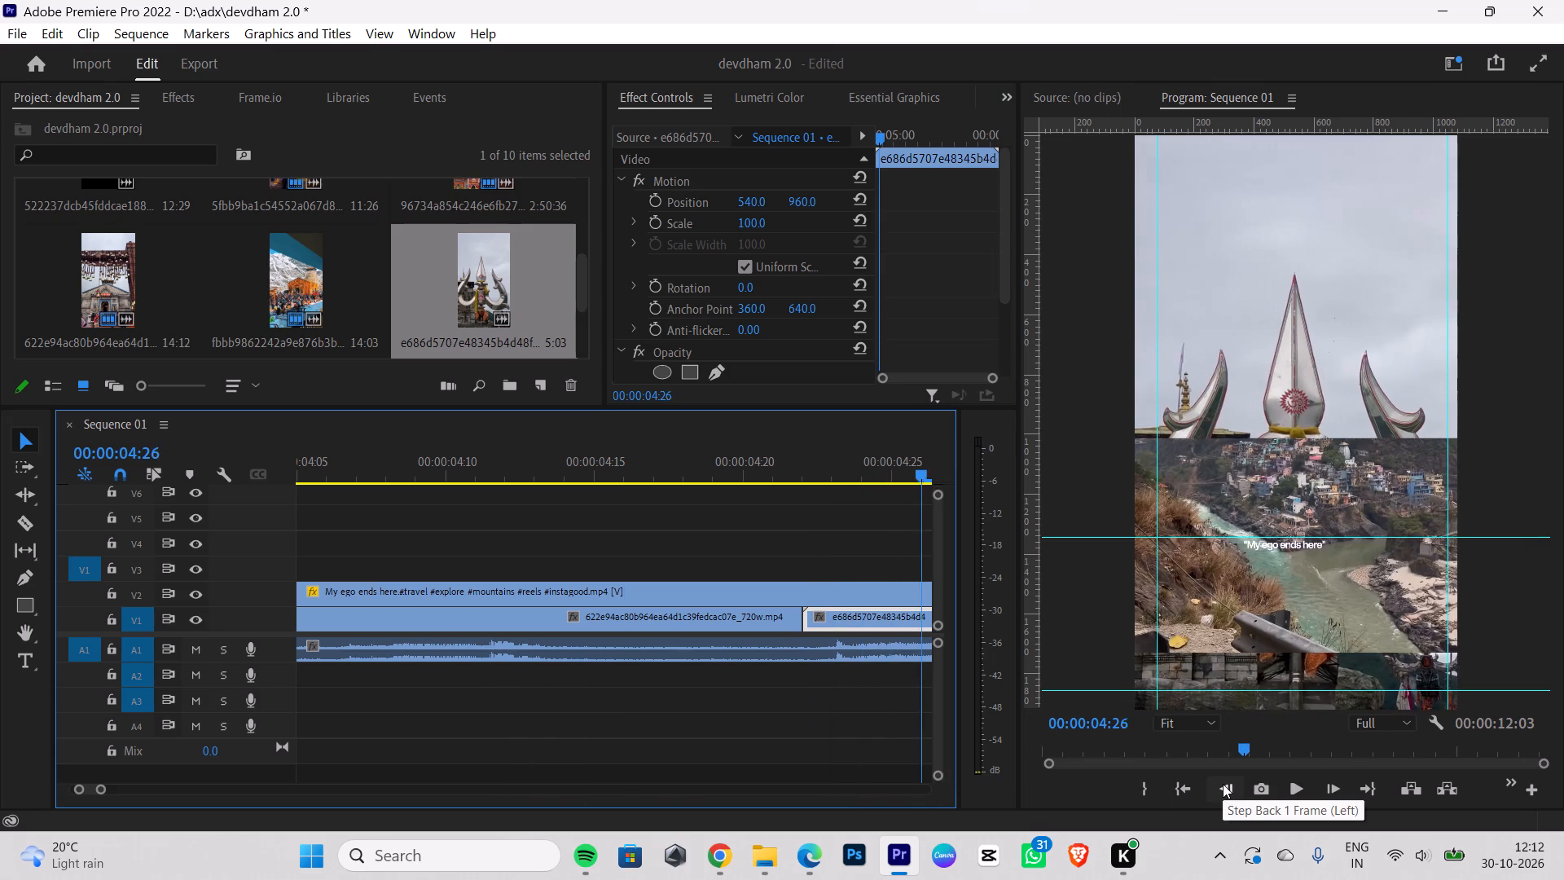
key("Right")
key("Right")
key("Right")
key("Right")
key("Right")
key("Right")
key("Right")
key("Right")
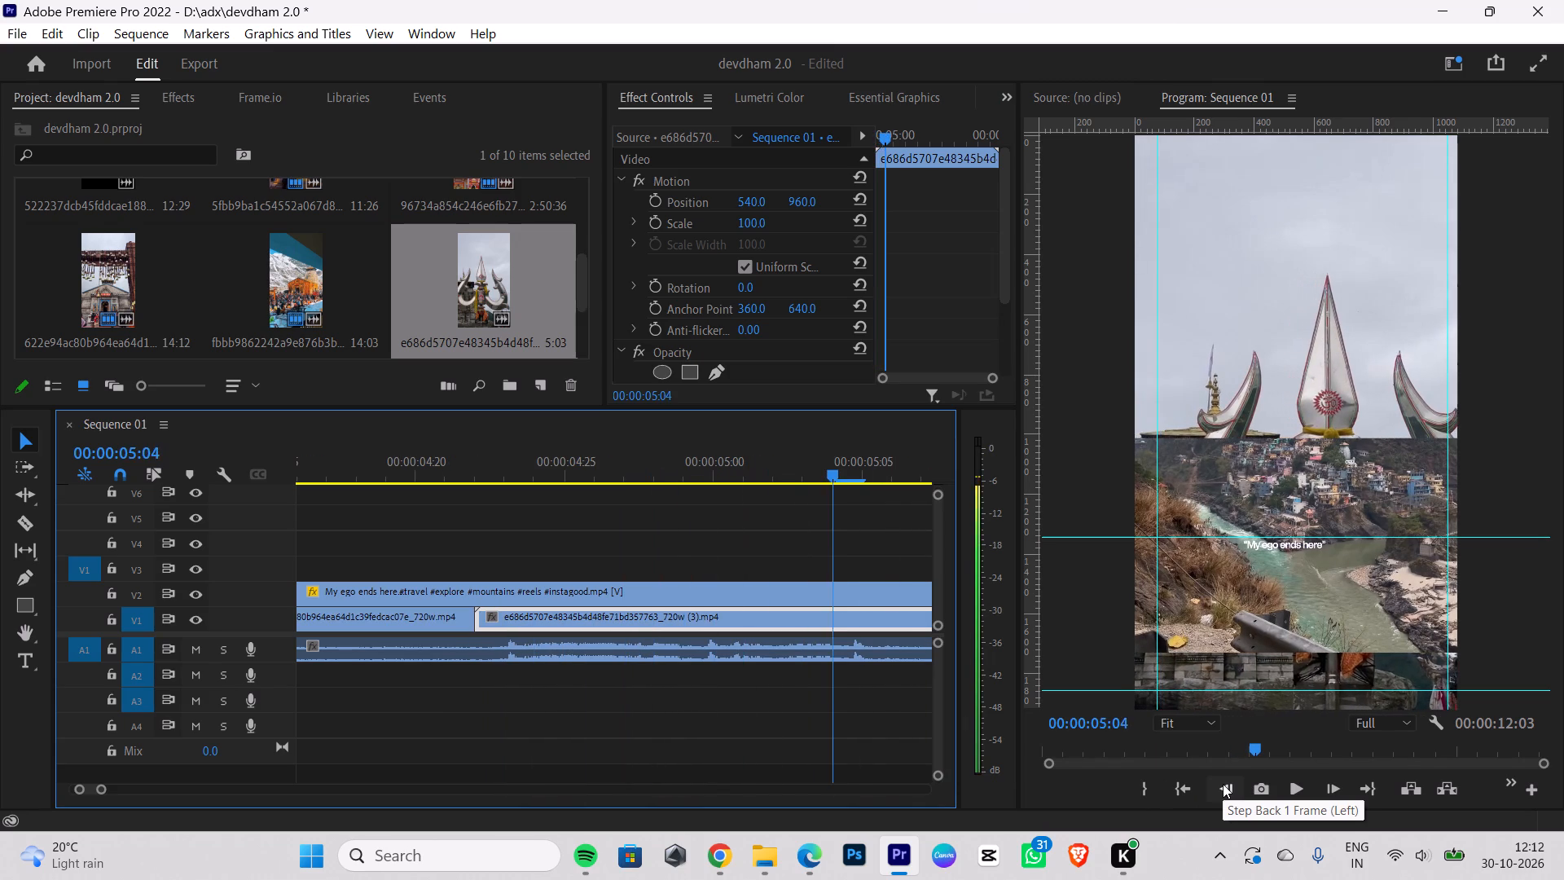
key("Right")
key("Right")
key("Right")
key("Right")
key("Right")
key("Right")
key("Right")
key("Right")
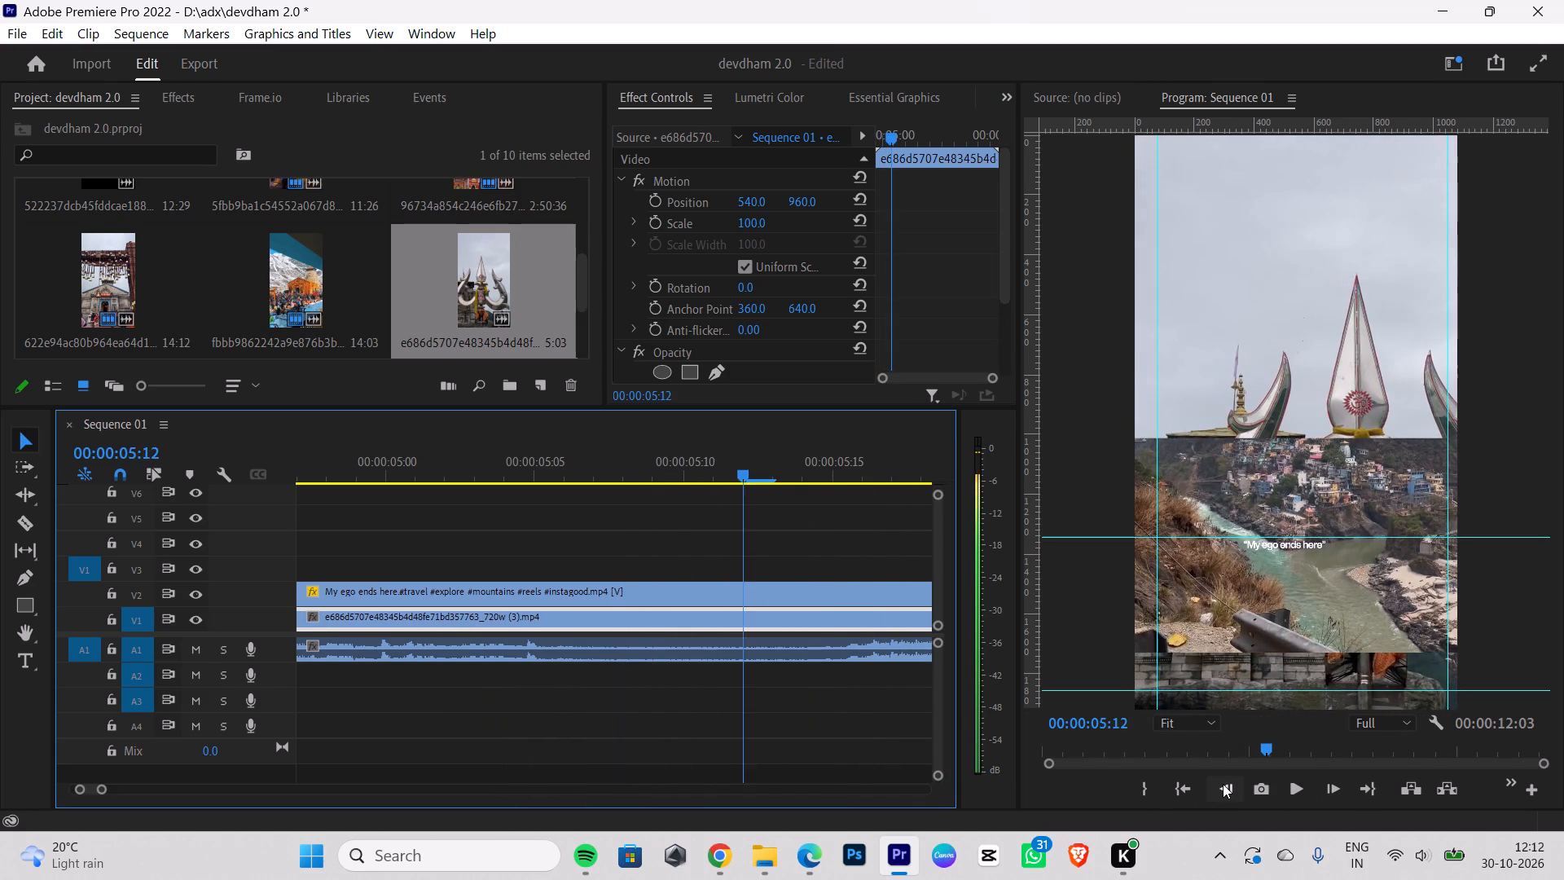
key("Right")
key("Right")
key("Right")
key("Right")
key("Left")
key("Right")
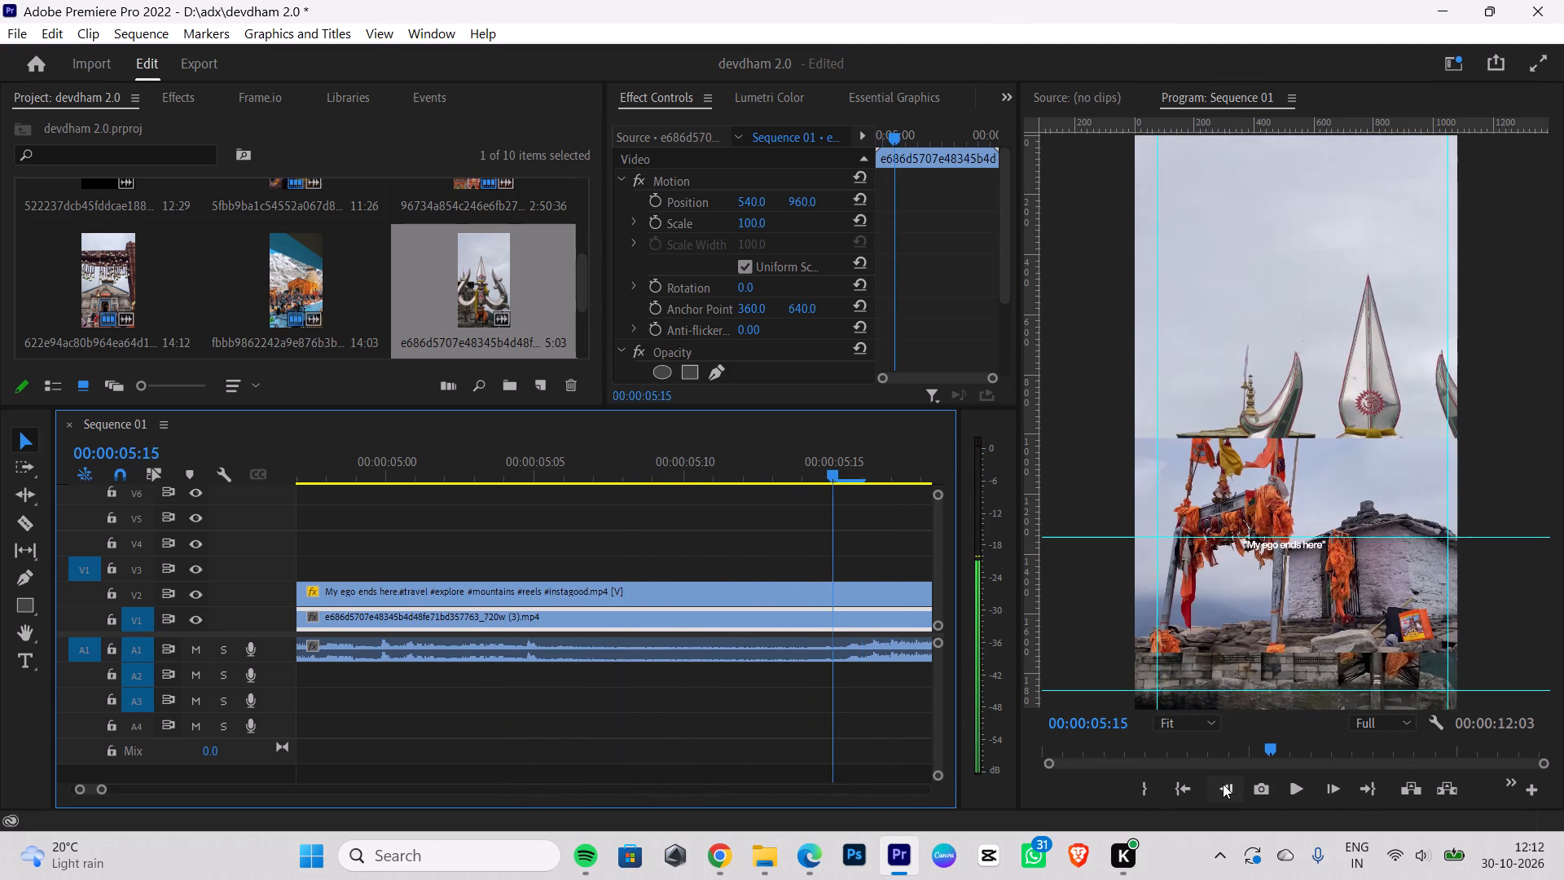
left_click(31, 525)
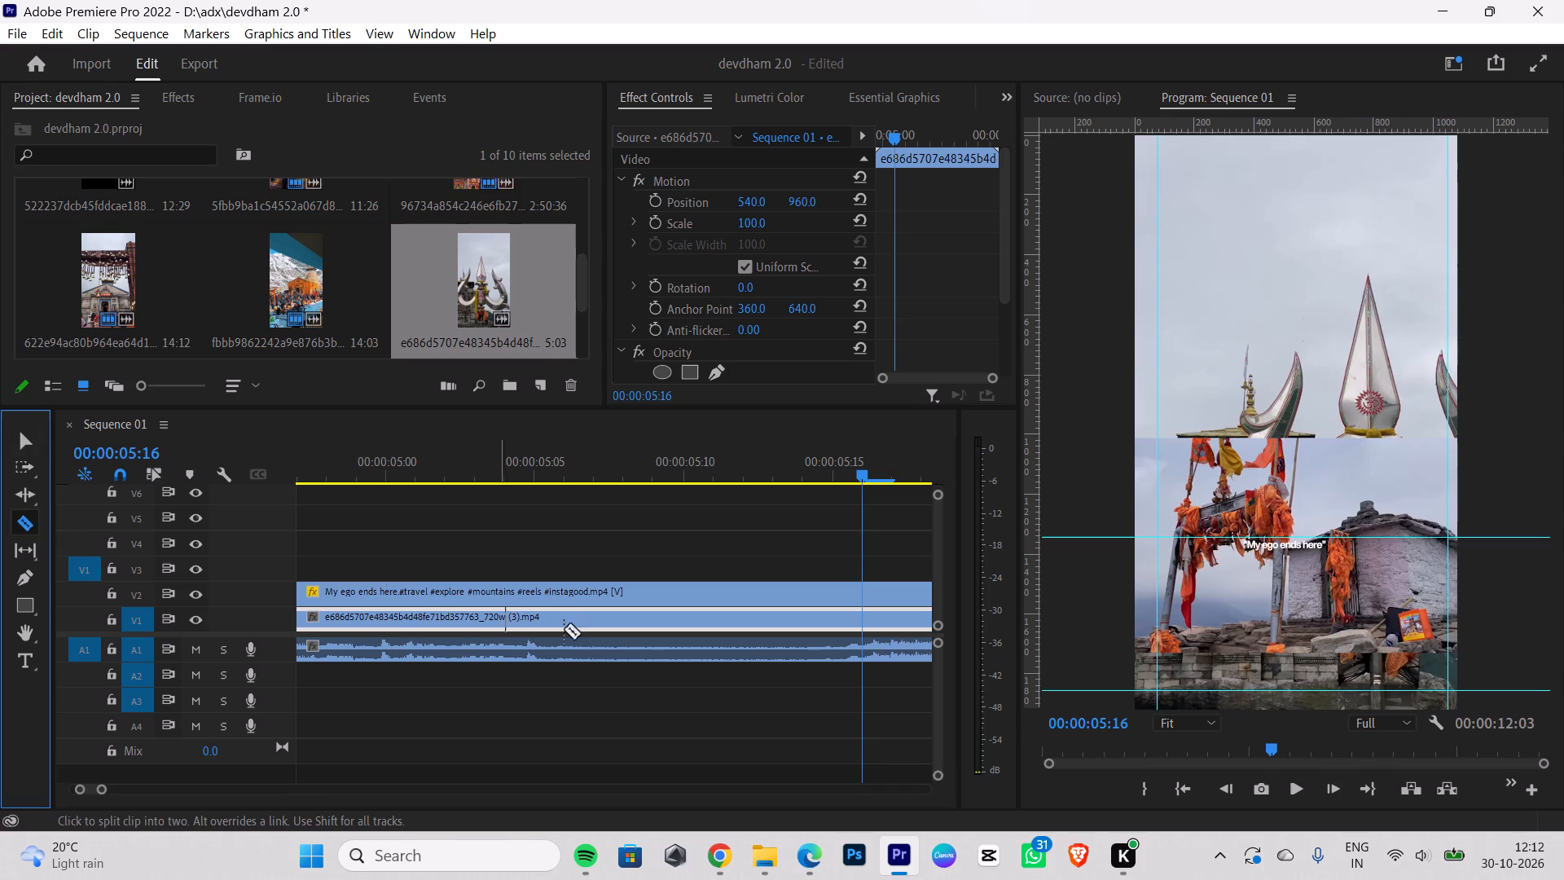
left_click(865, 615)
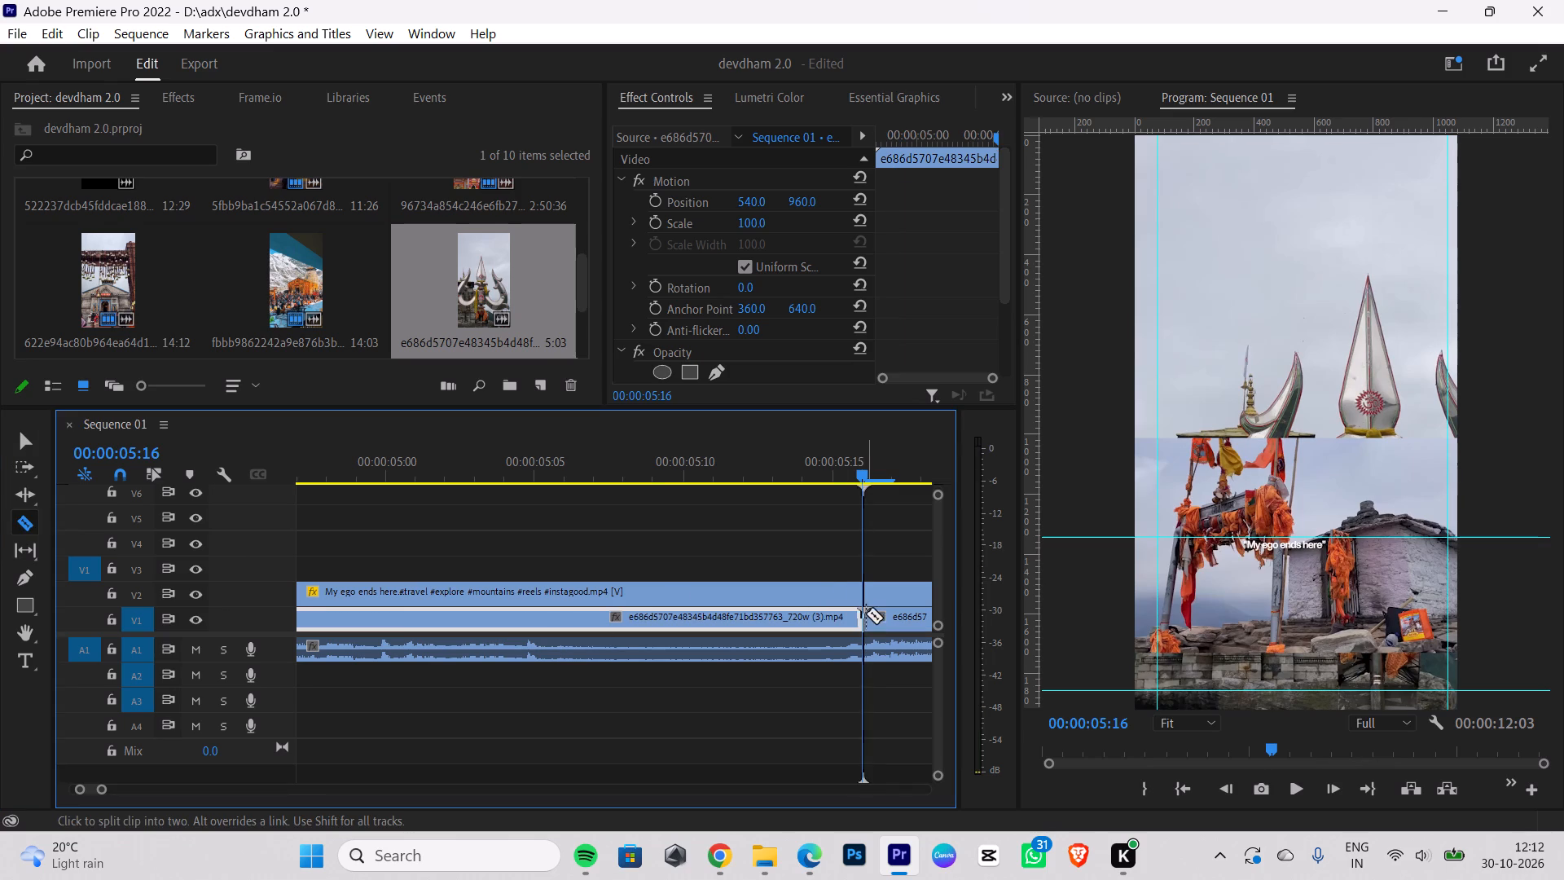
left_click(46, 439)
left_click(29, 444)
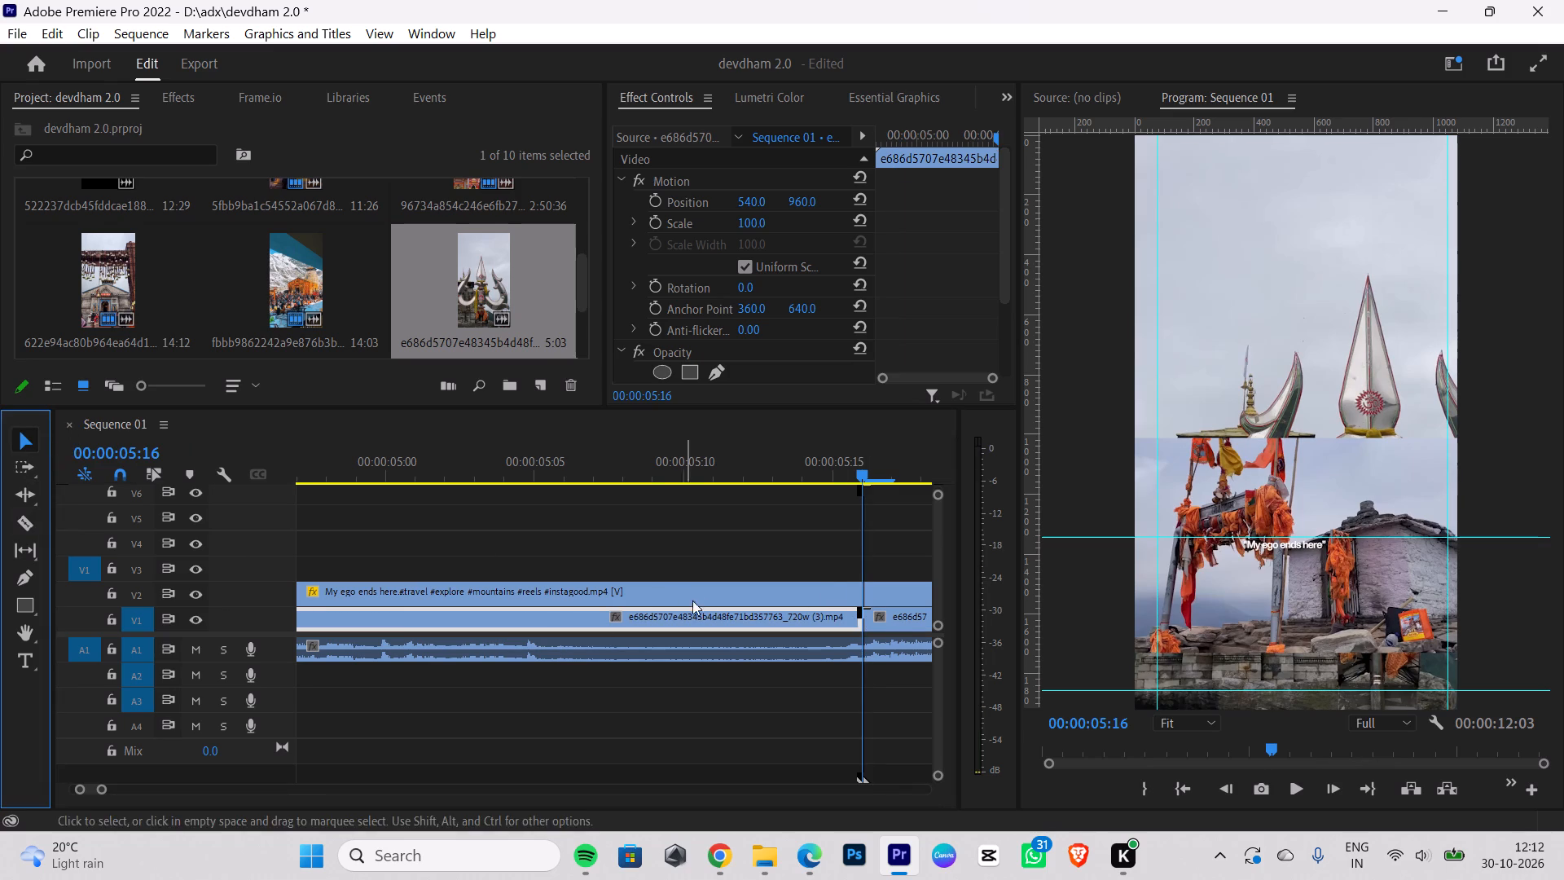
left_click(900, 623)
key("BackSpace")
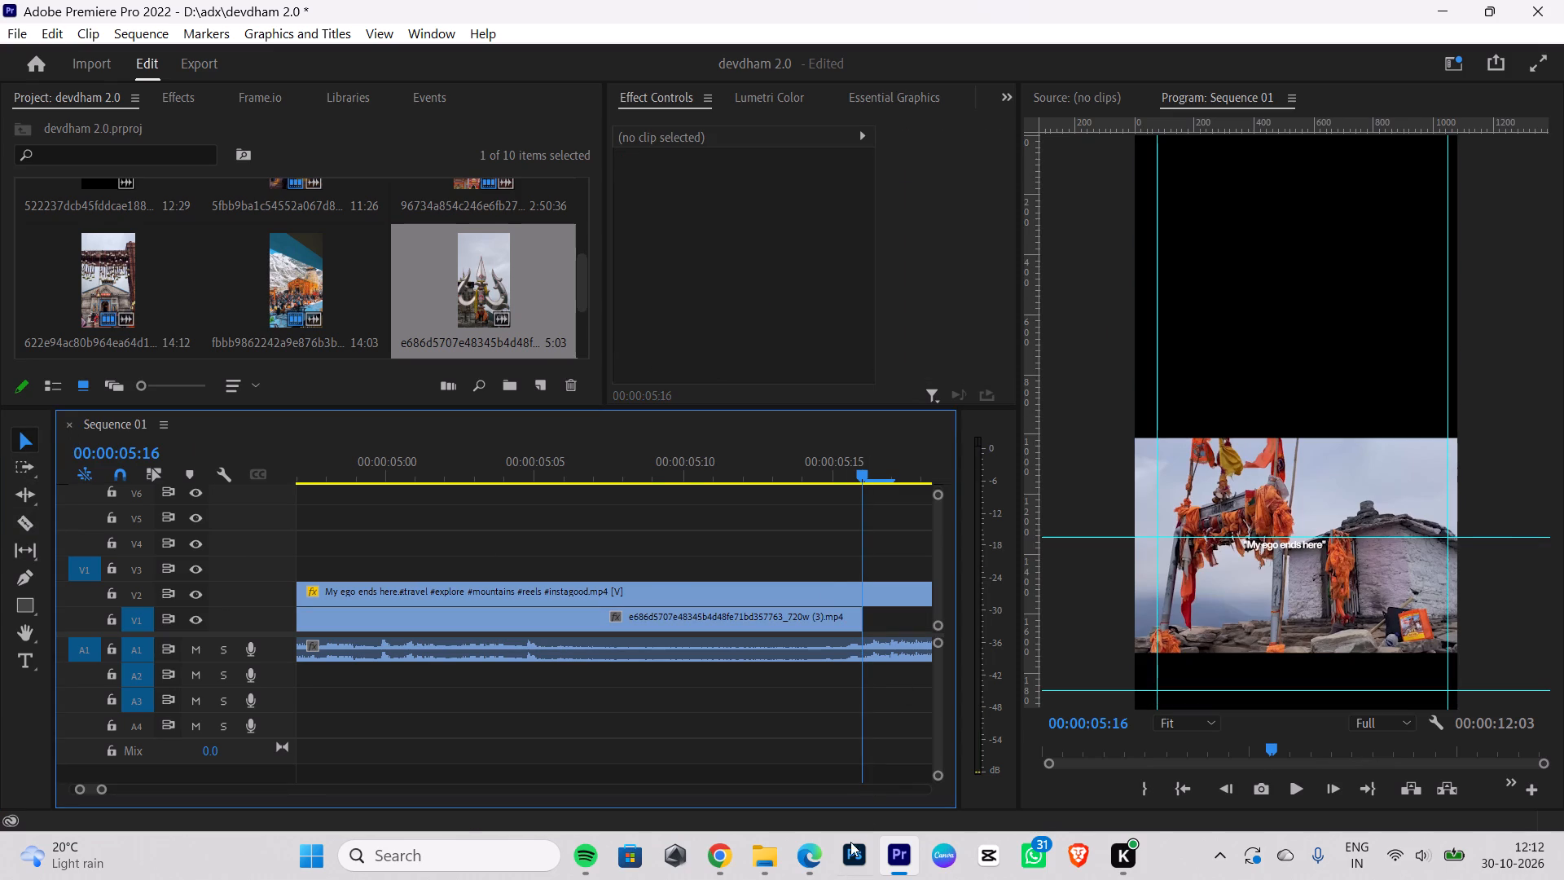
Browse the video thumbnails in the Downloads folder for the next temple clip.
left_click(759, 861)
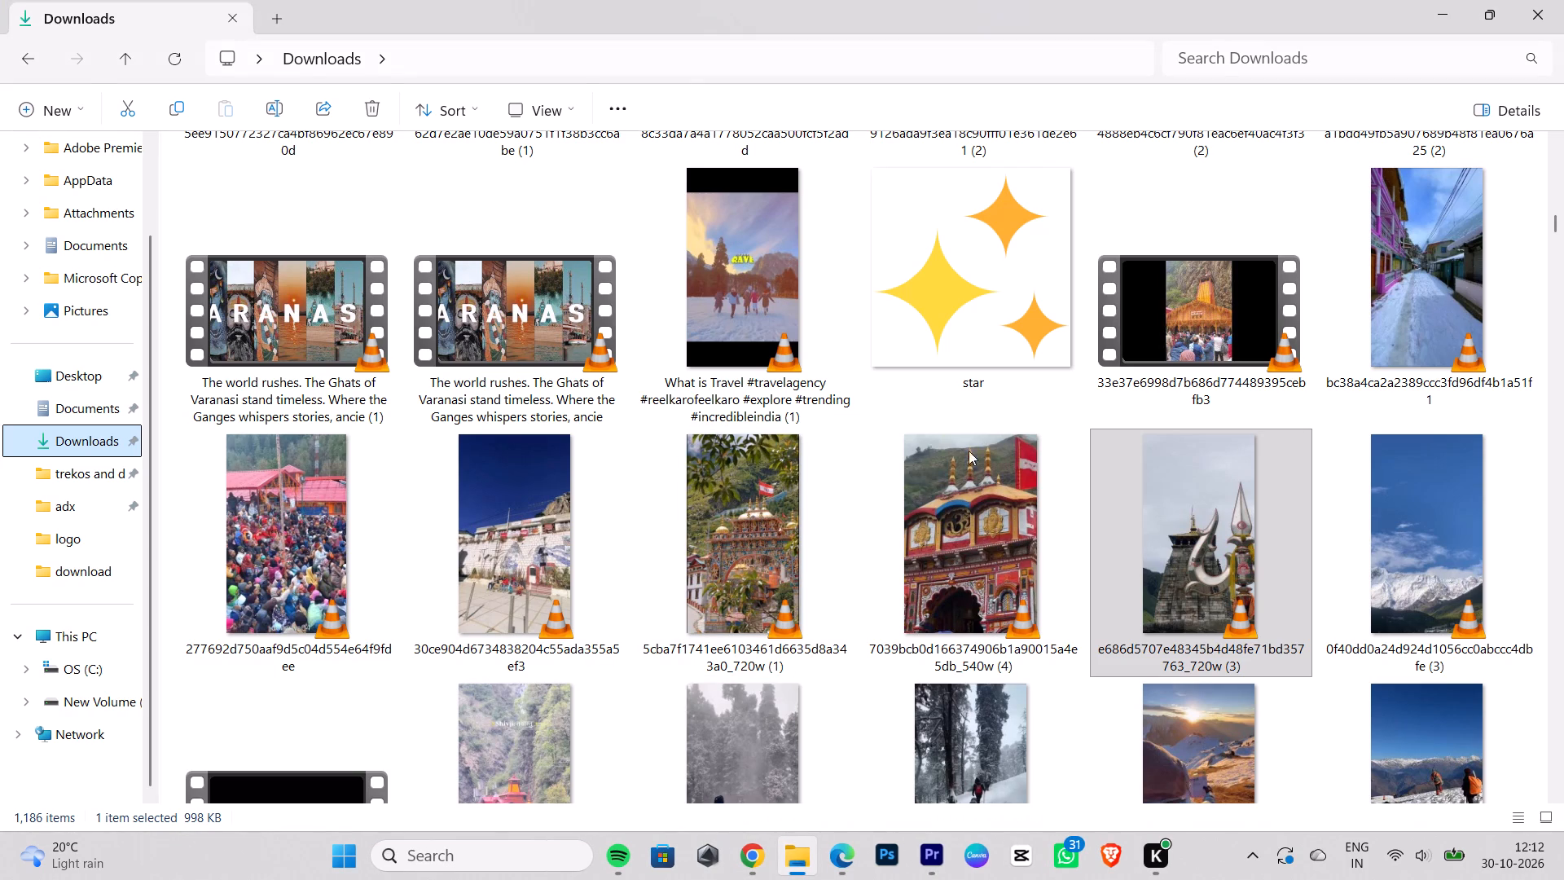
scroll(1151, 445, "down", 1)
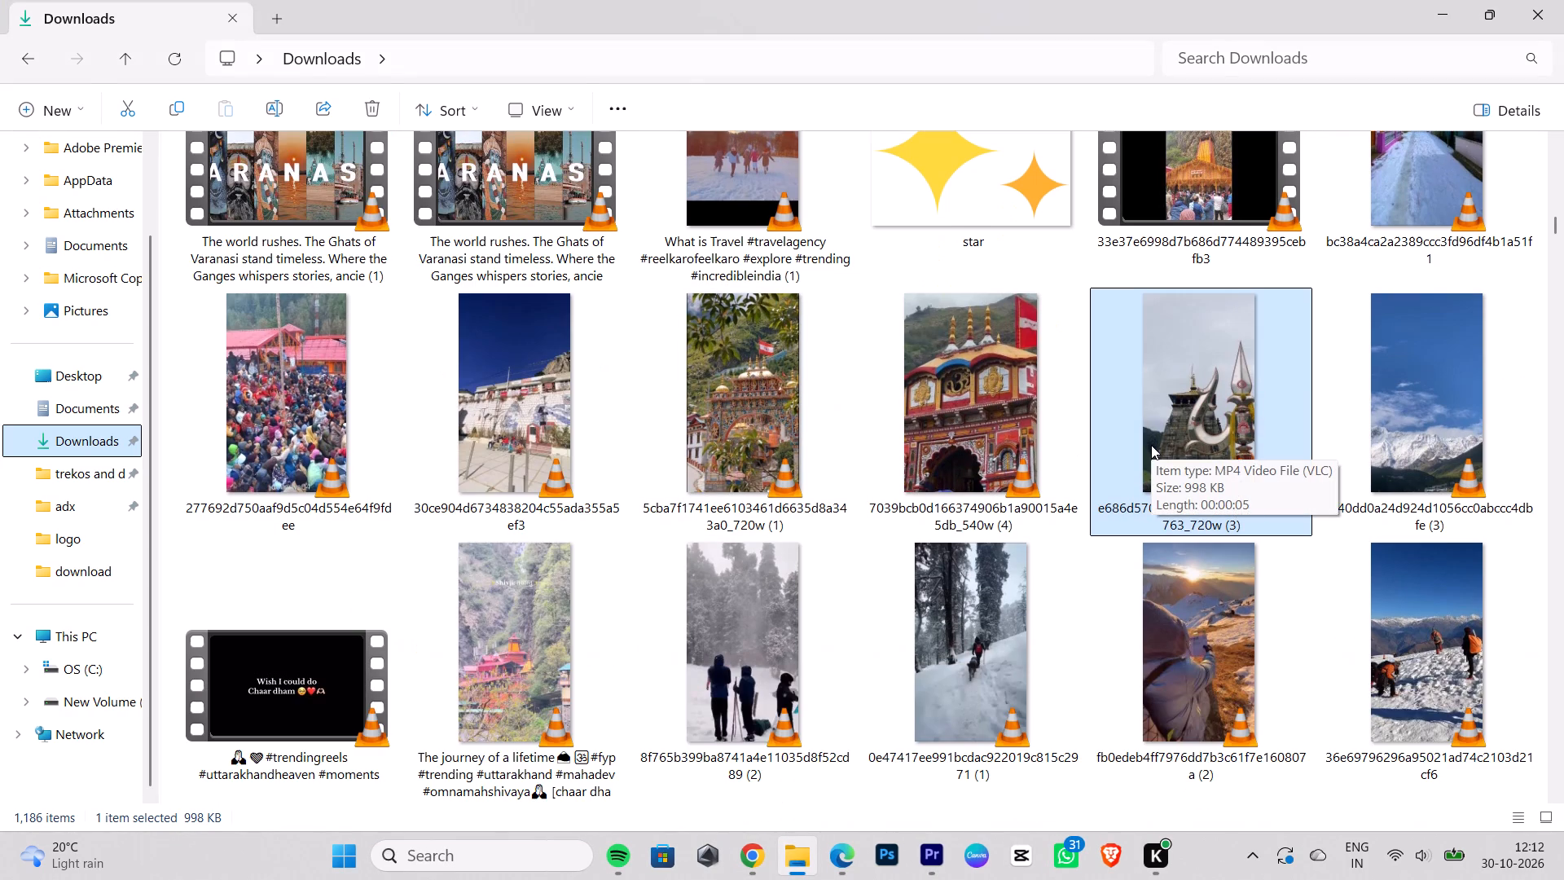
scroll(1147, 446, "down", 2)
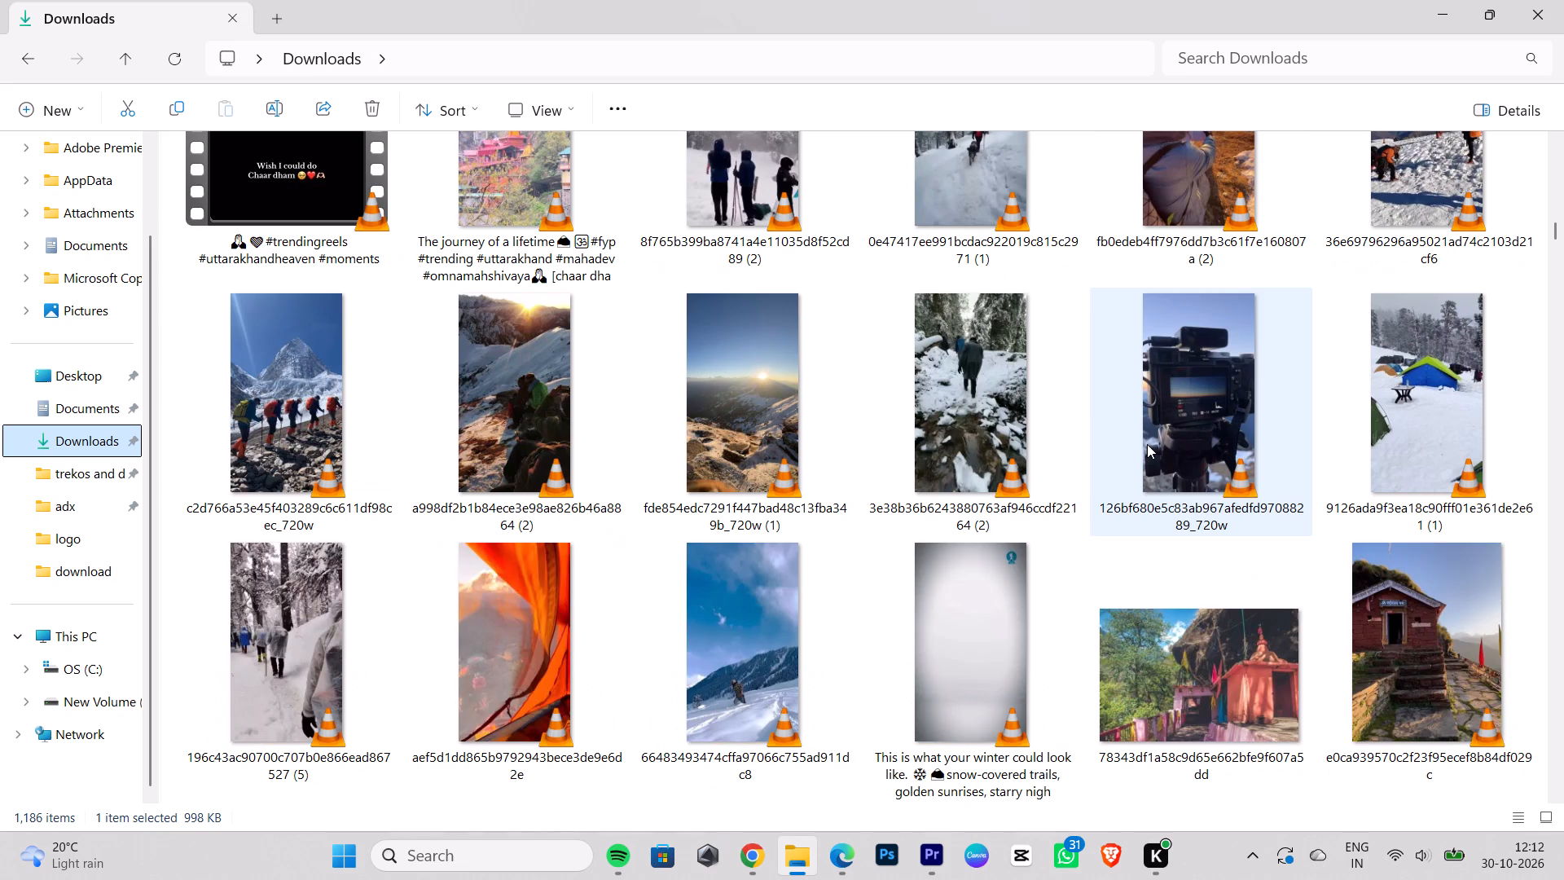
scroll(1148, 442, "down", 1)
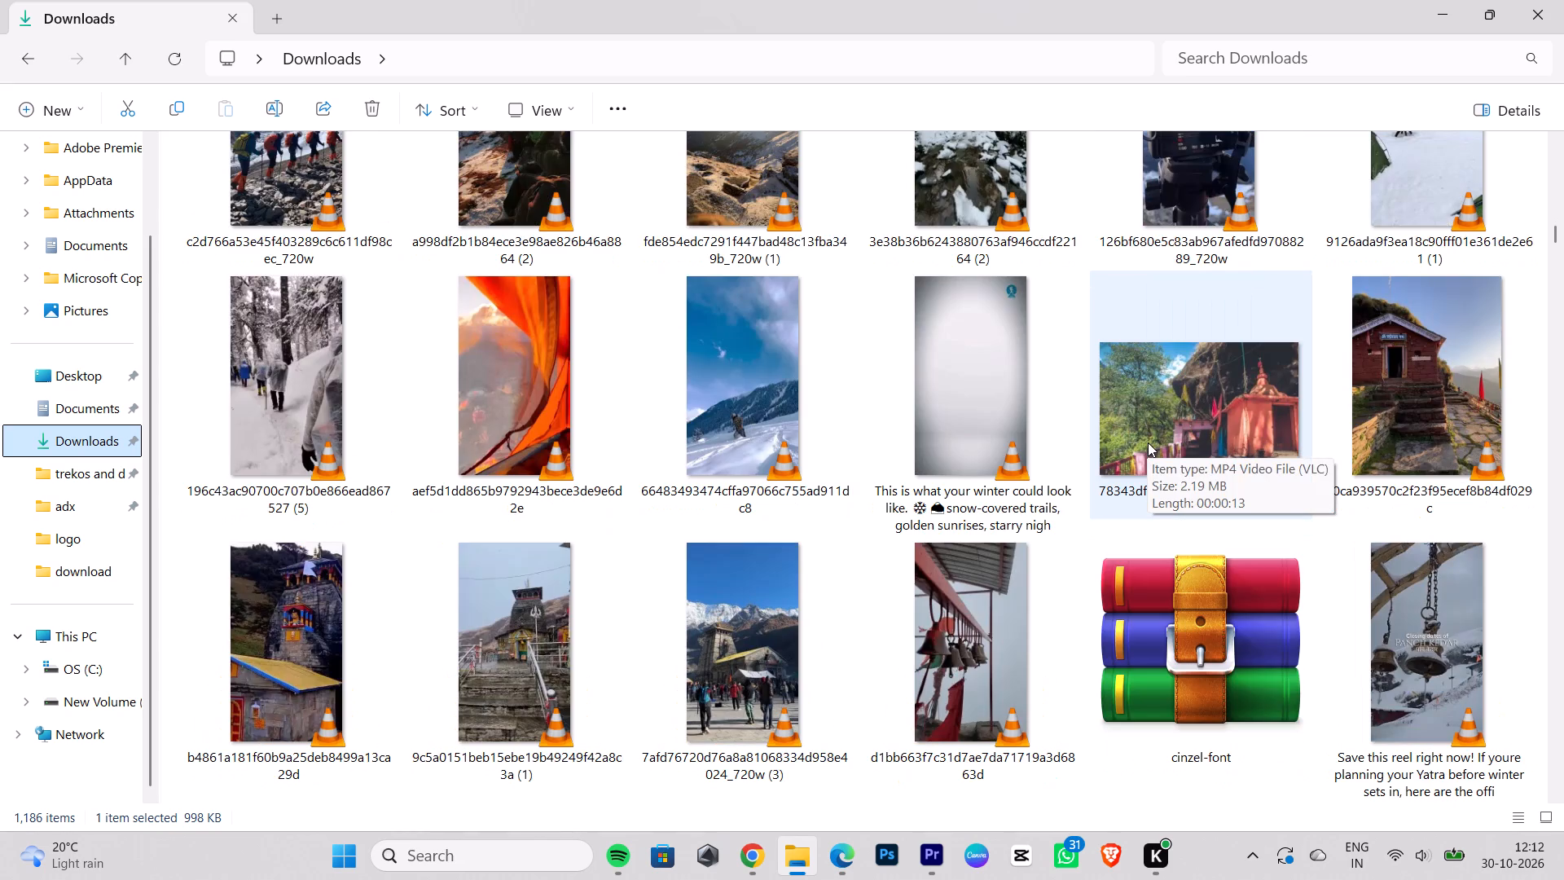
scroll(1146, 436, "up", 3)
scroll(1146, 436, "down", 2)
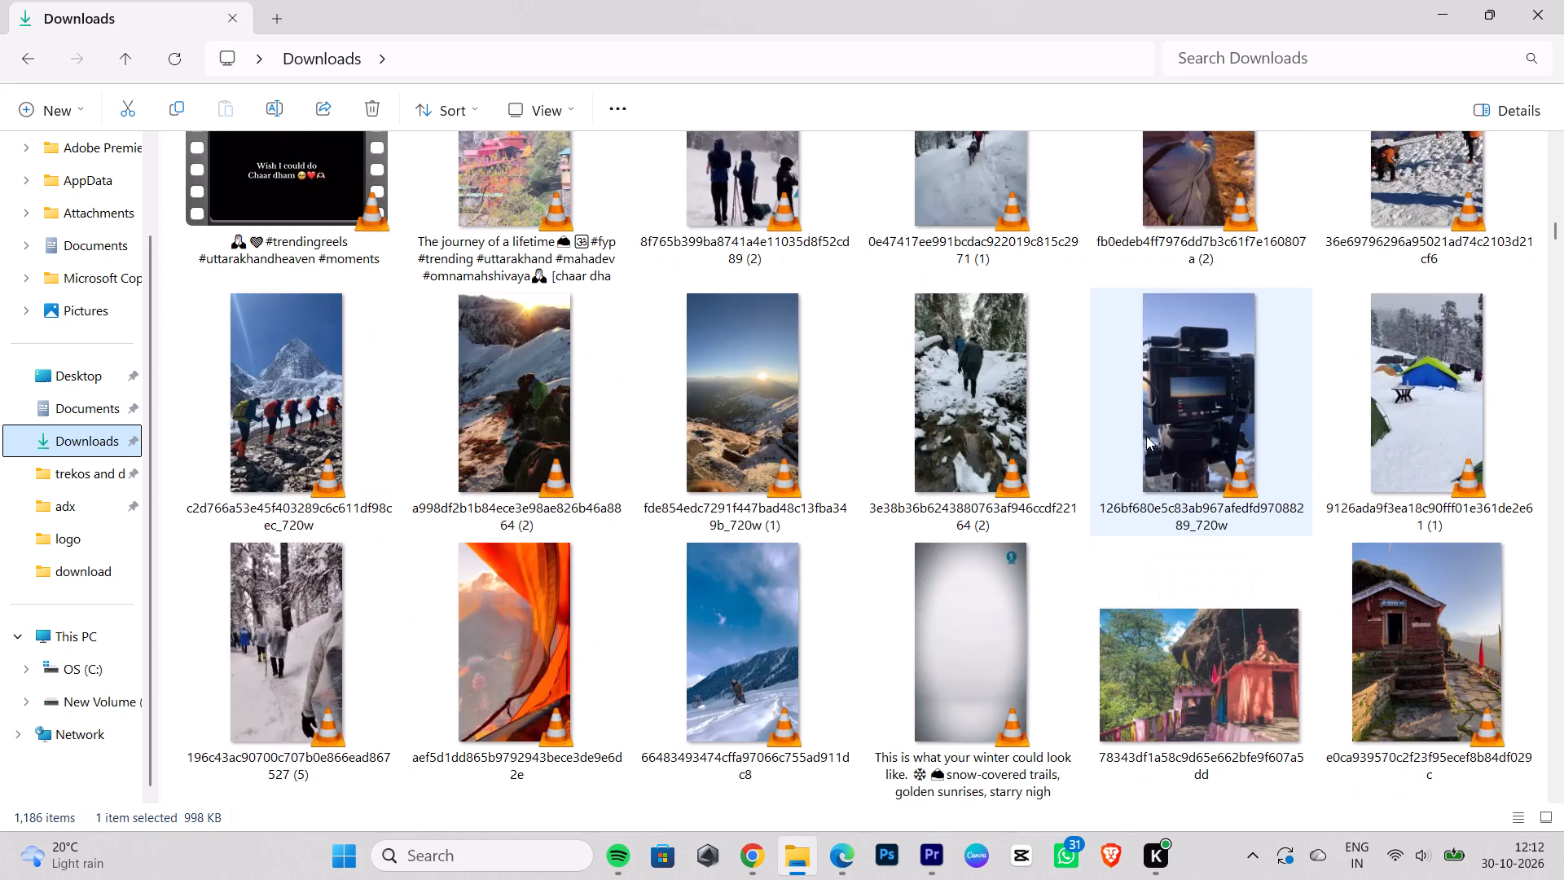
scroll(1146, 436, "down", 1)
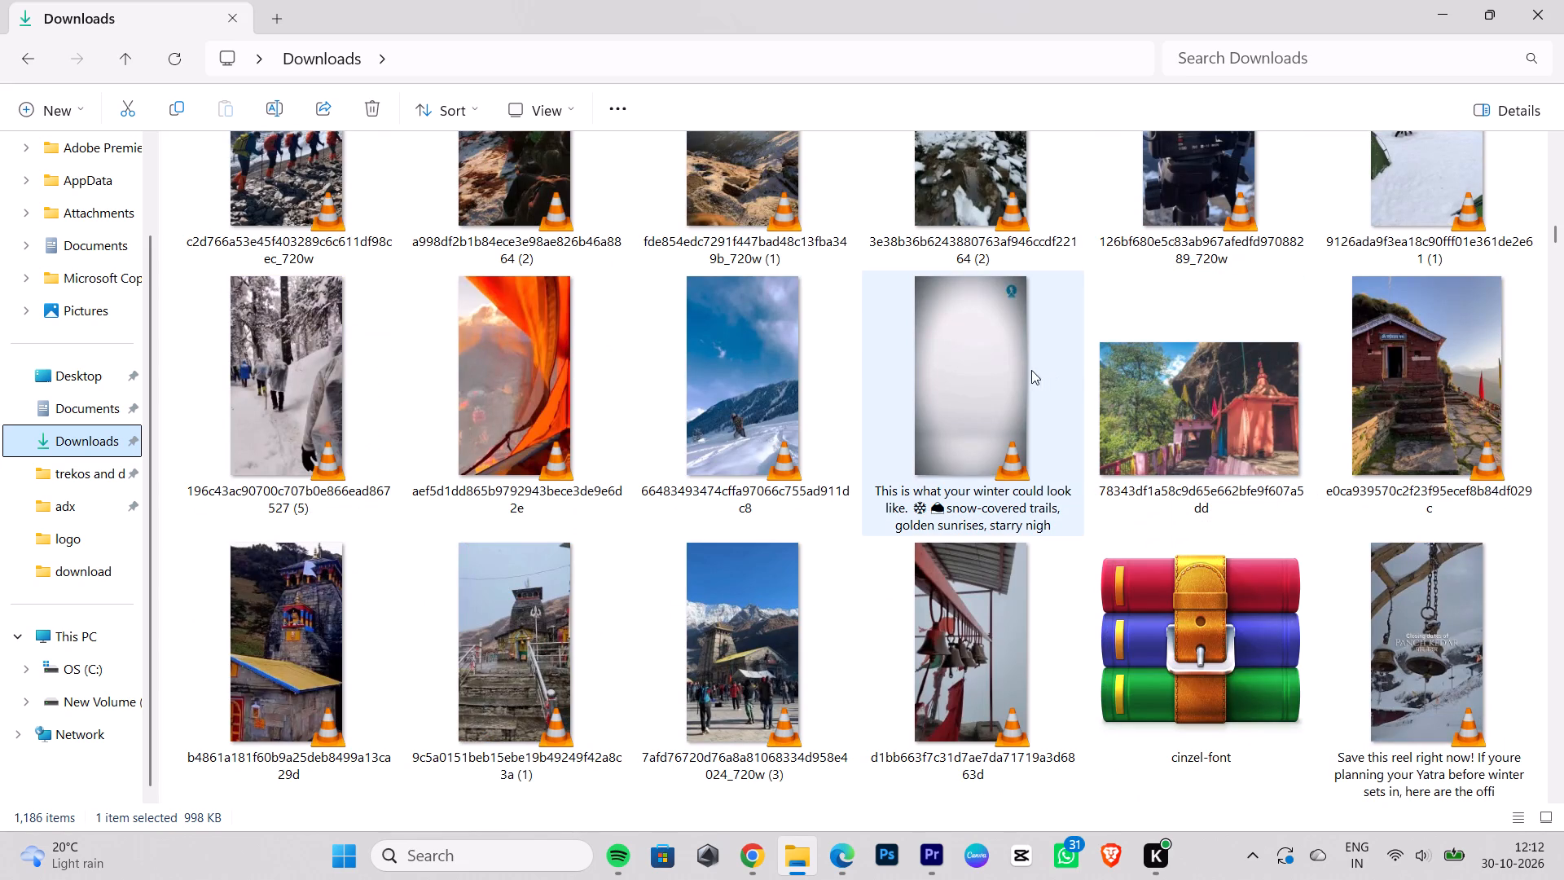
scroll(591, 428, "up", 2)
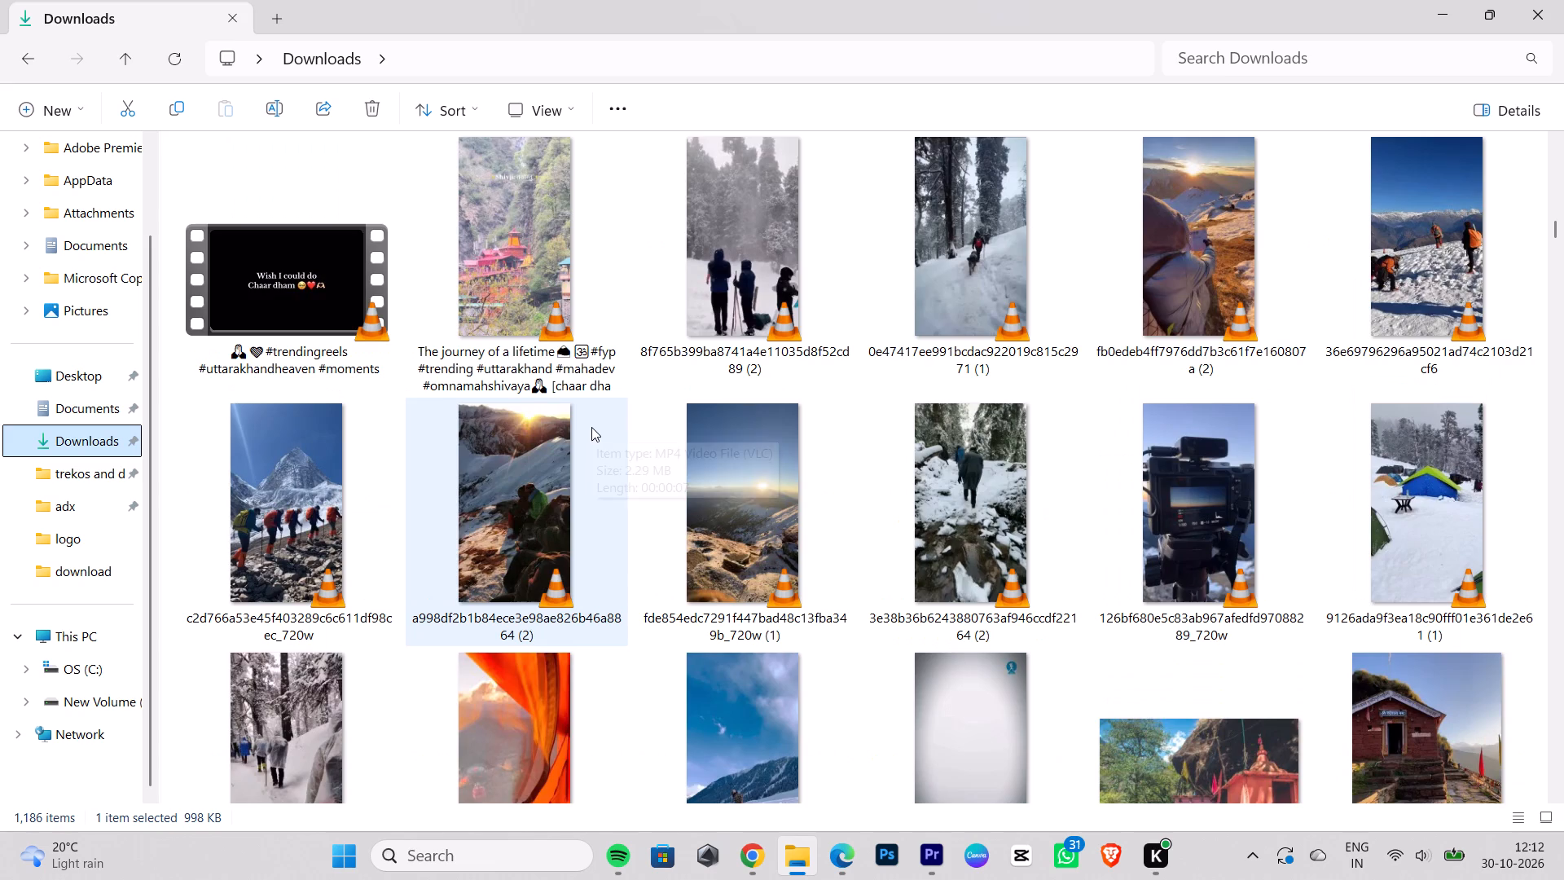
scroll(593, 426, "up", 2)
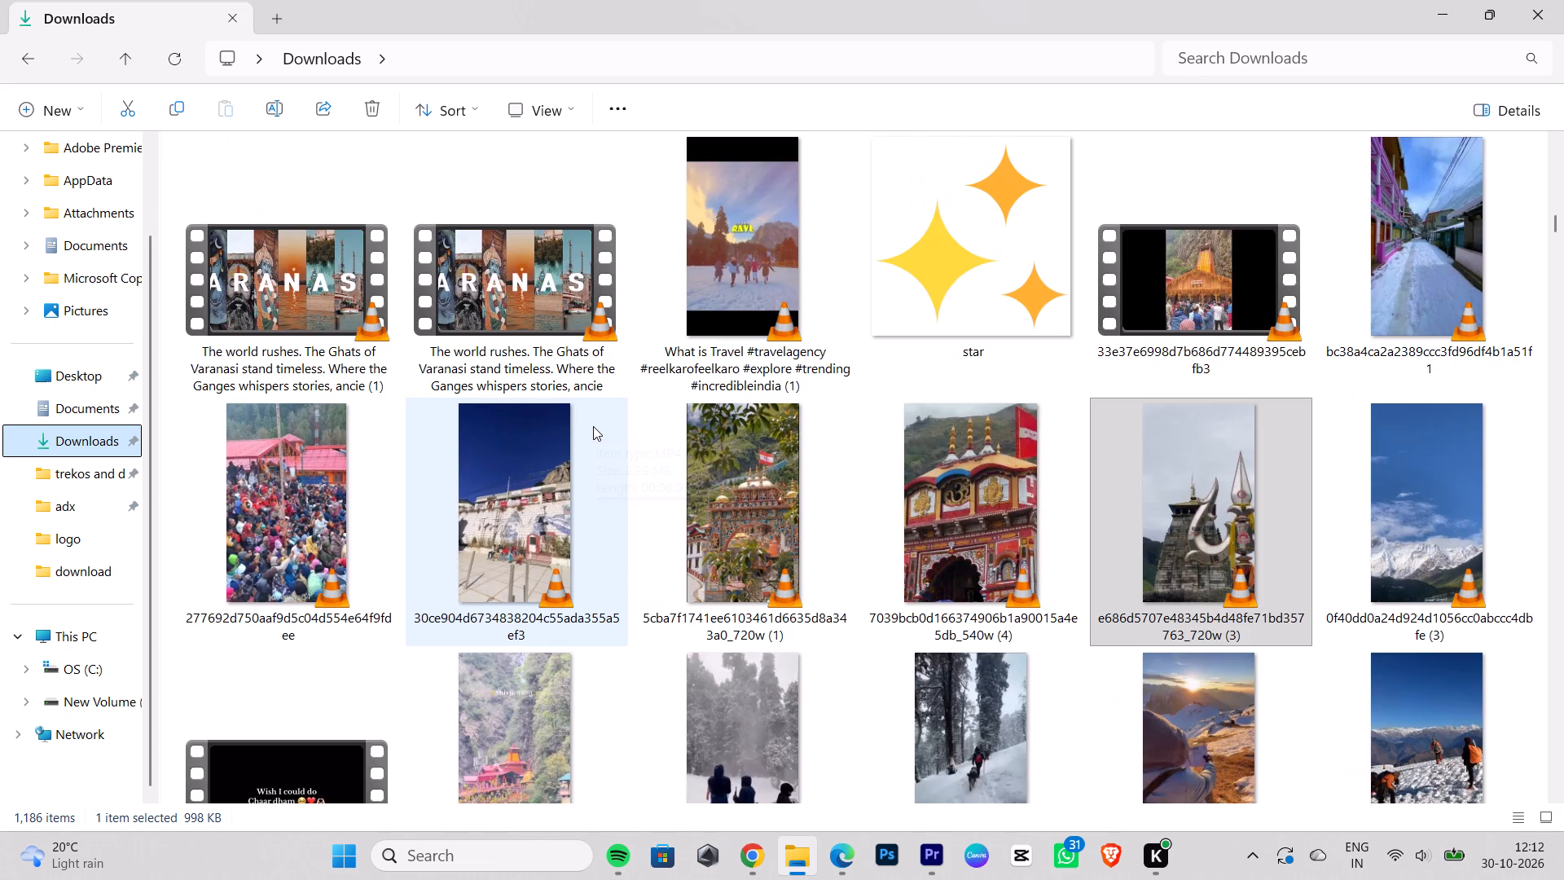
scroll(593, 421, "up", 1)
scroll(627, 515, "up", 1)
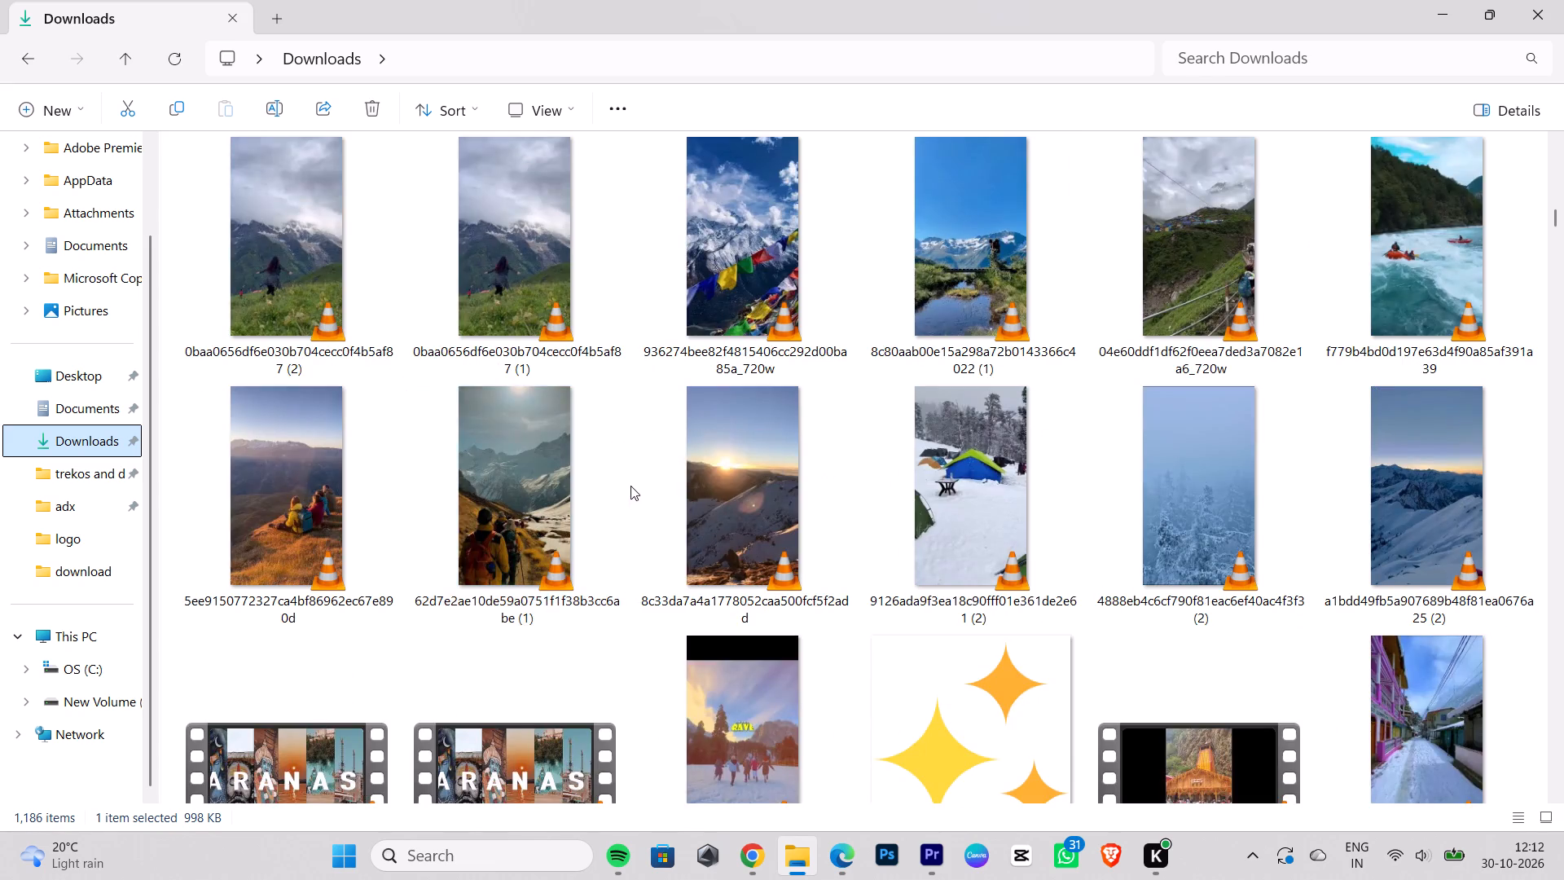
scroll(635, 486, "up", 4)
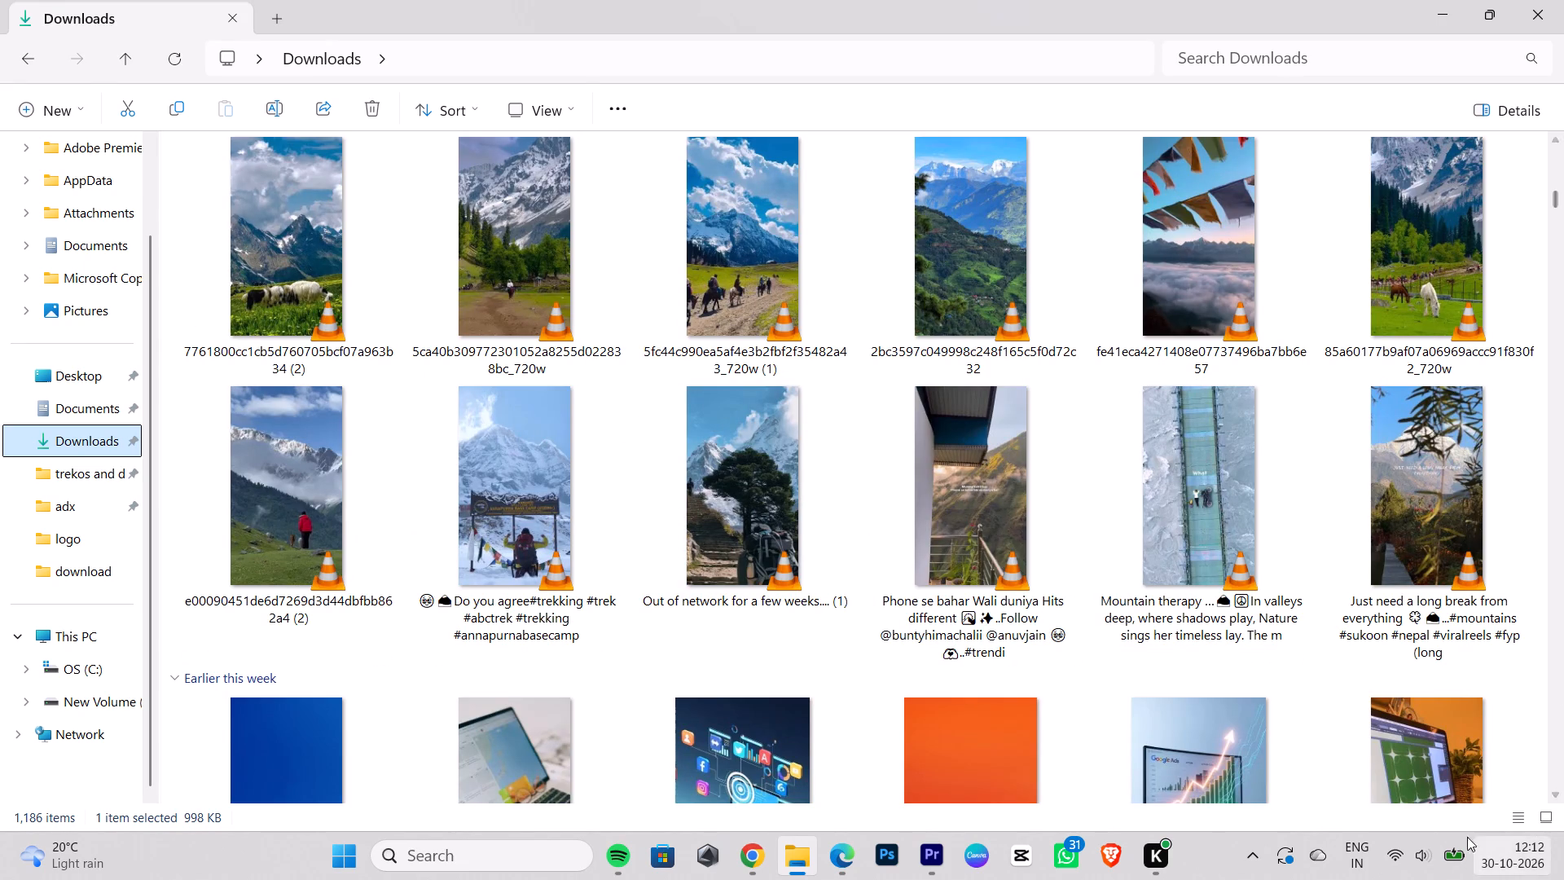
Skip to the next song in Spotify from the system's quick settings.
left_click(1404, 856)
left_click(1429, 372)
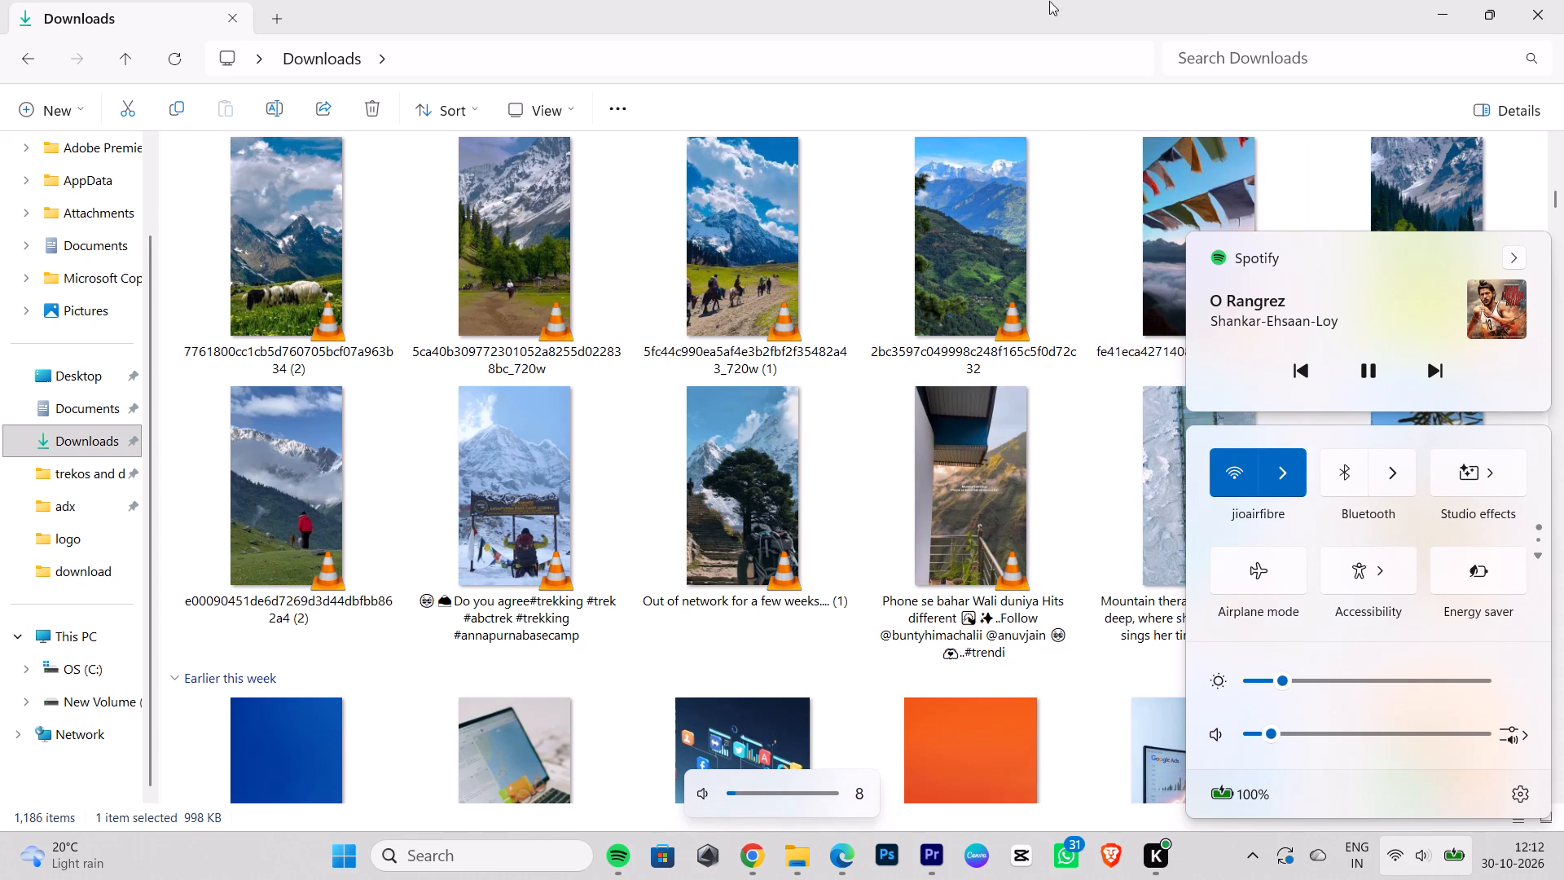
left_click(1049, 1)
Import the 5cba7f17… (1) clip of the temple behind tree branches from the Downloads folder into the Premiere Pro project.
scroll(1120, 381, "up", 3)
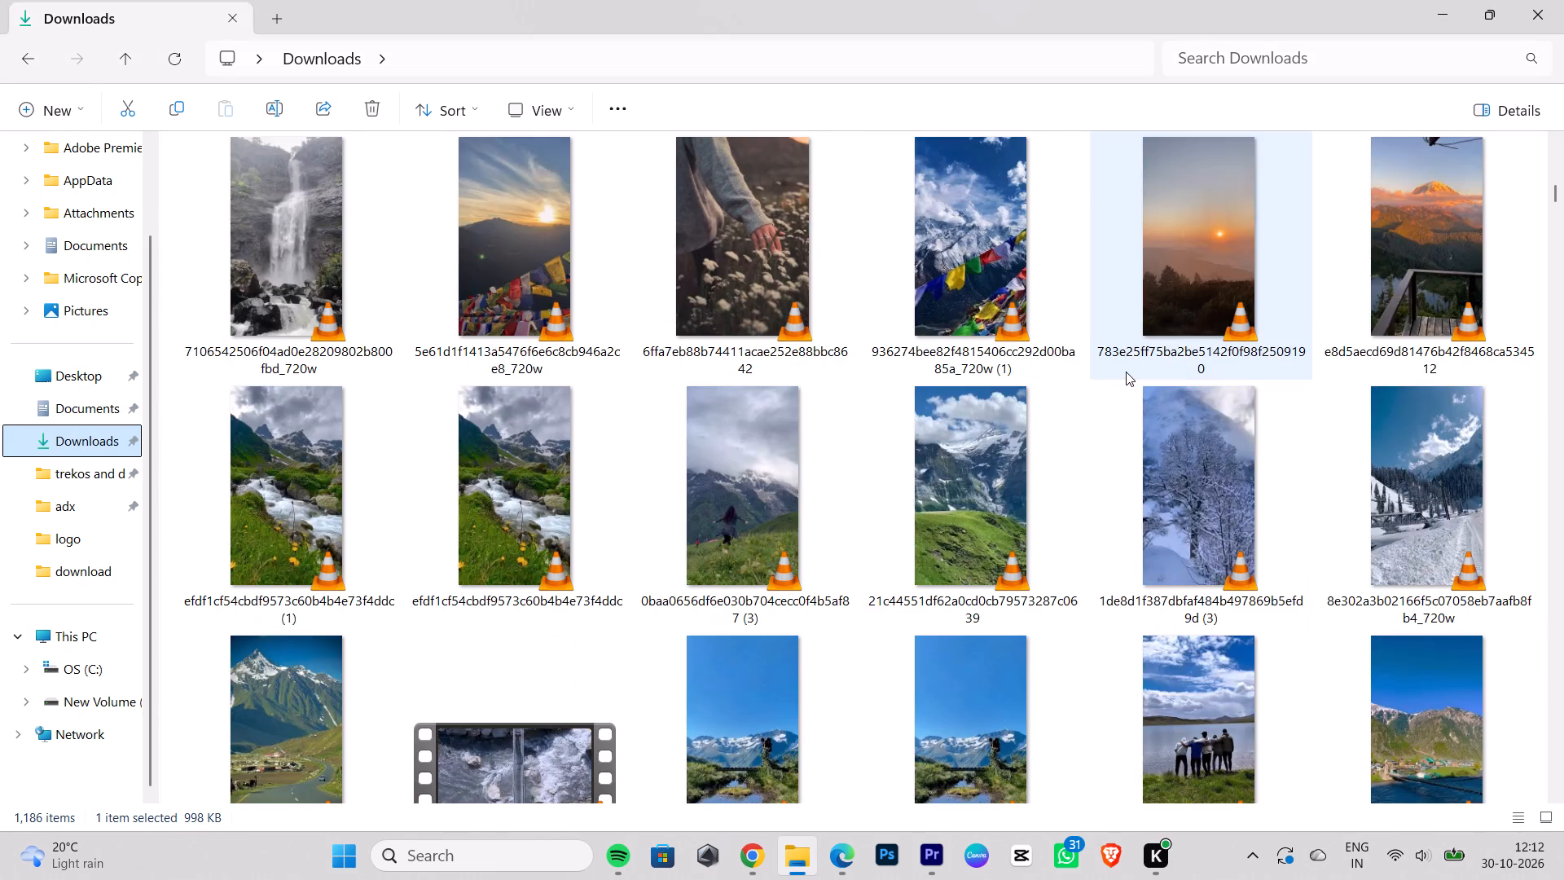
scroll(1126, 372, "up", 4)
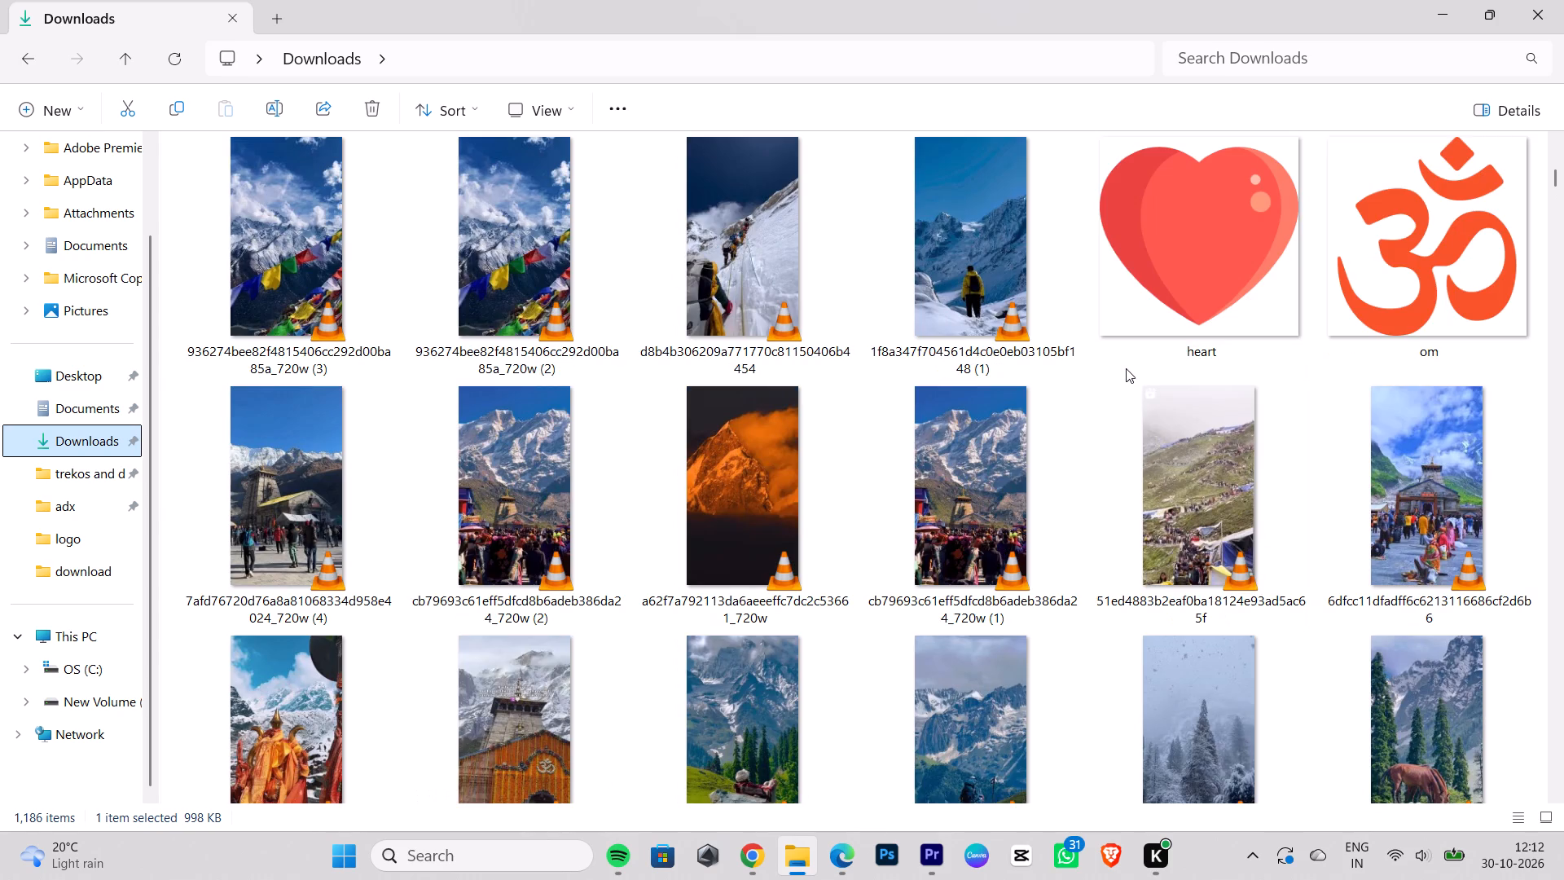
scroll(1128, 363, "down", 9)
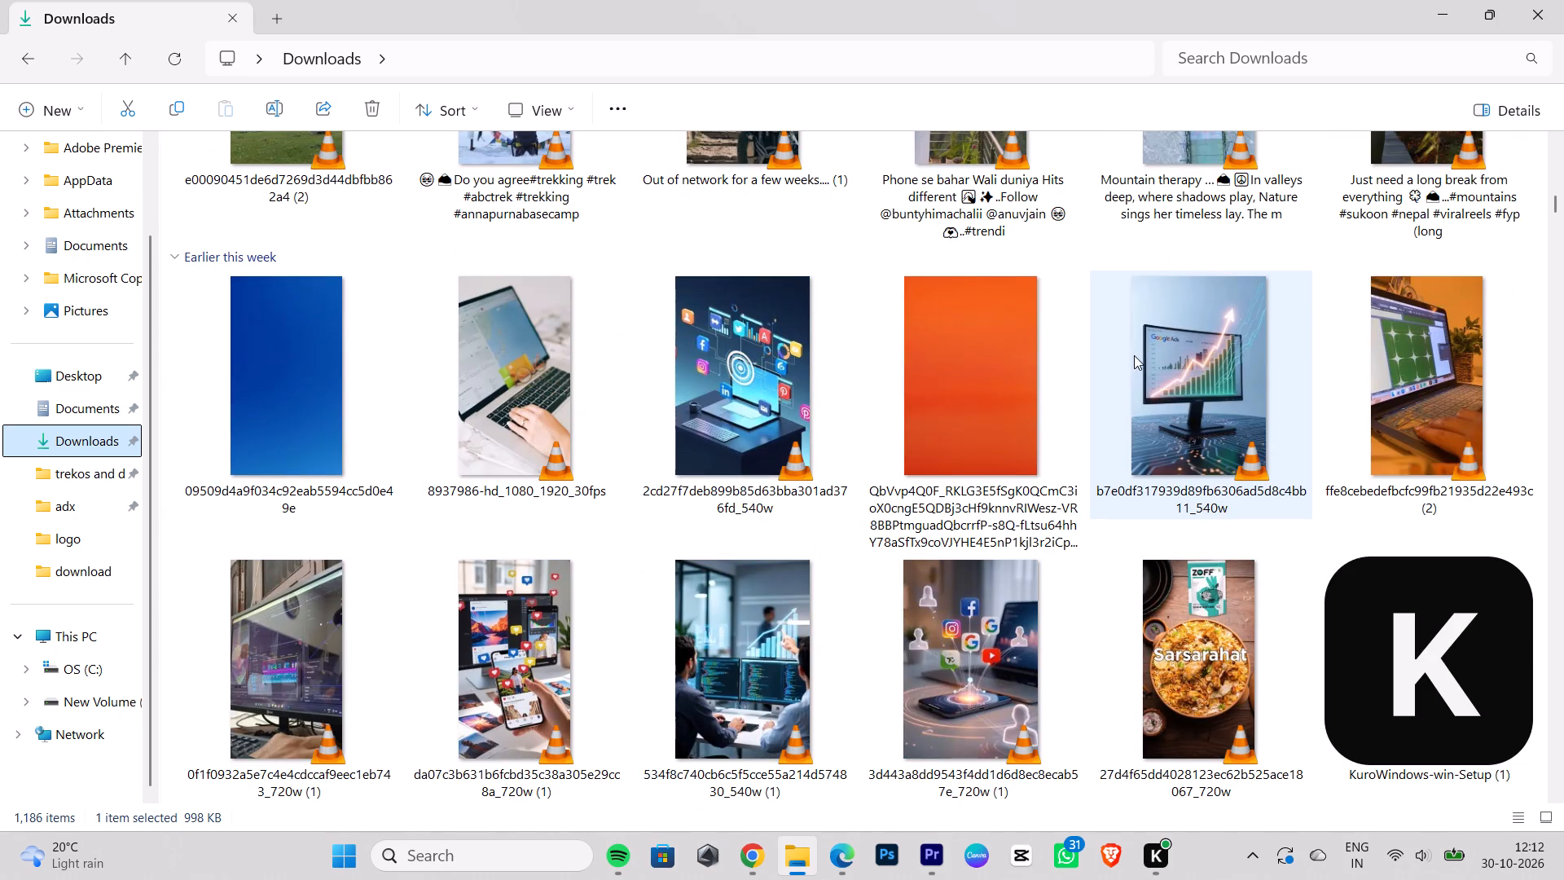
scroll(1137, 354, "down", 4)
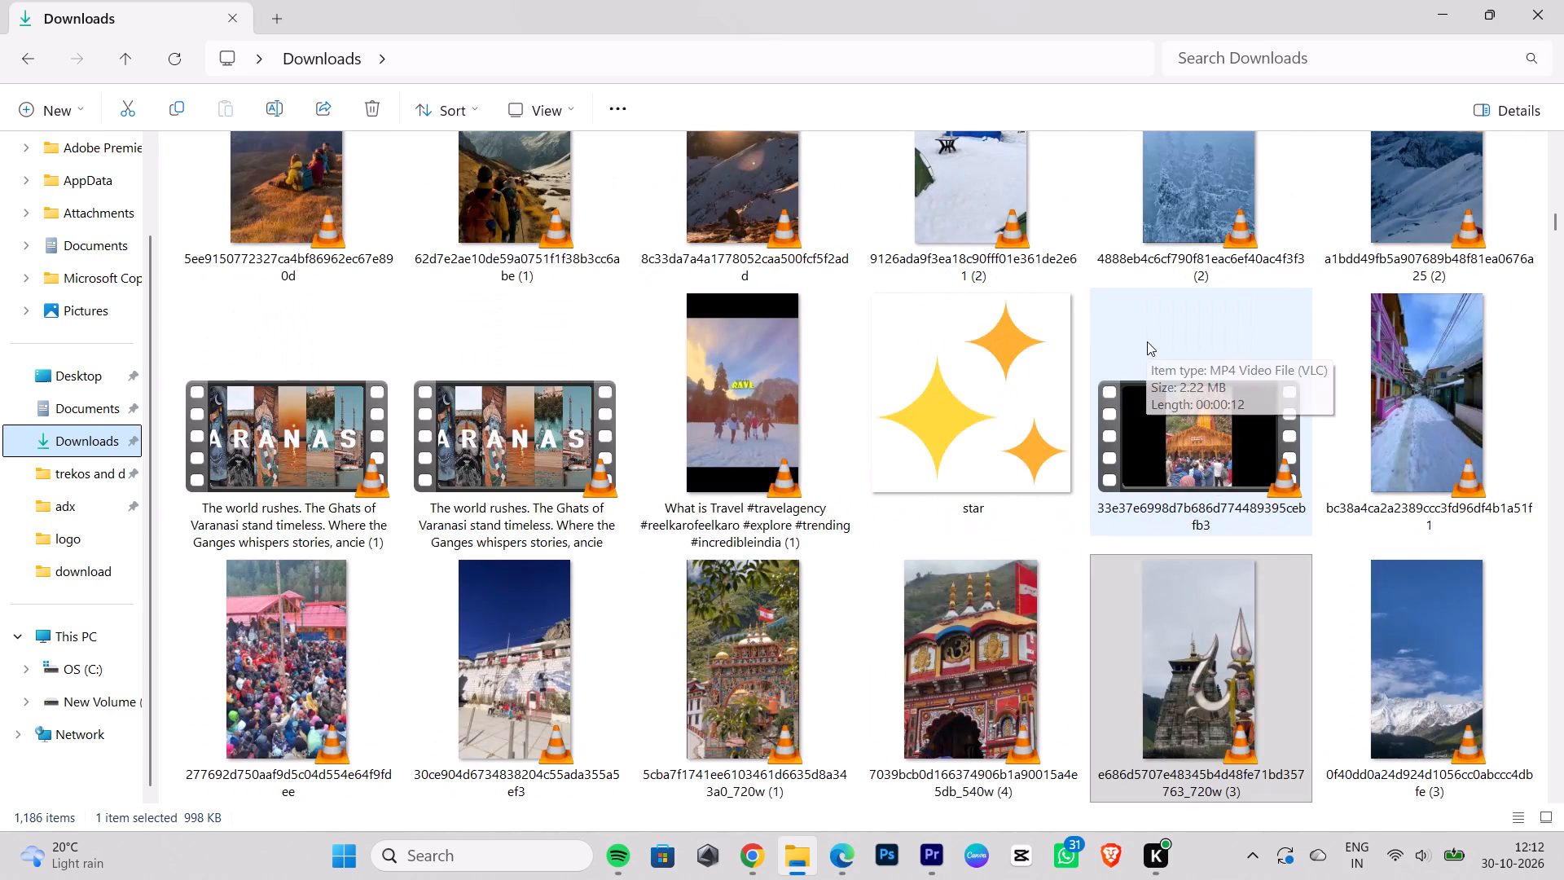
left_click_drag(744, 641, 775, 675)
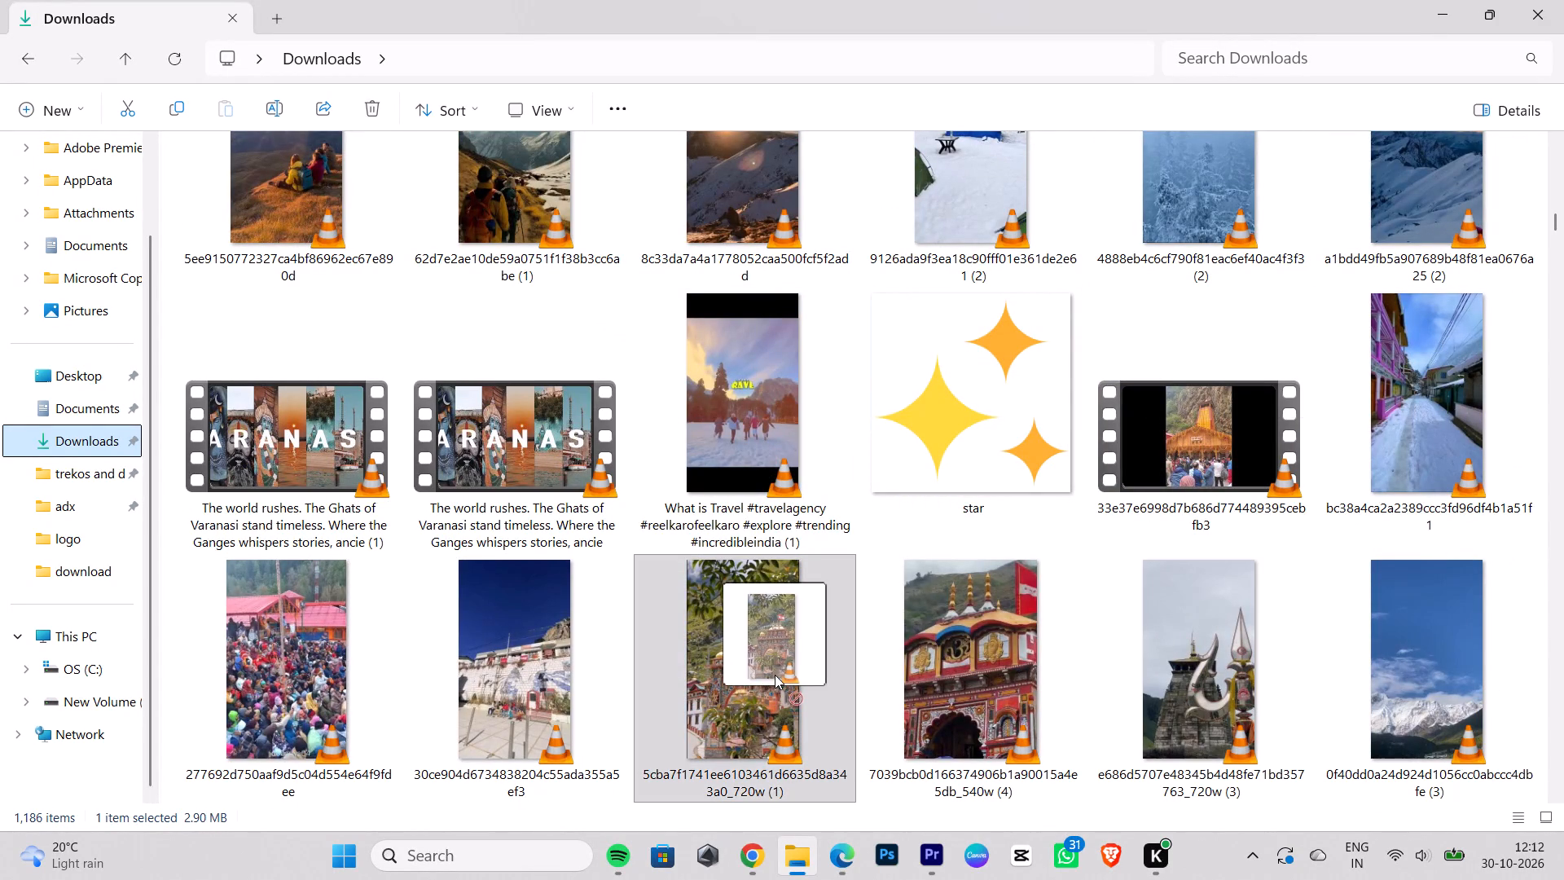
left_click_drag(775, 675, 775, 674)
scroll(995, 570, "down", 2)
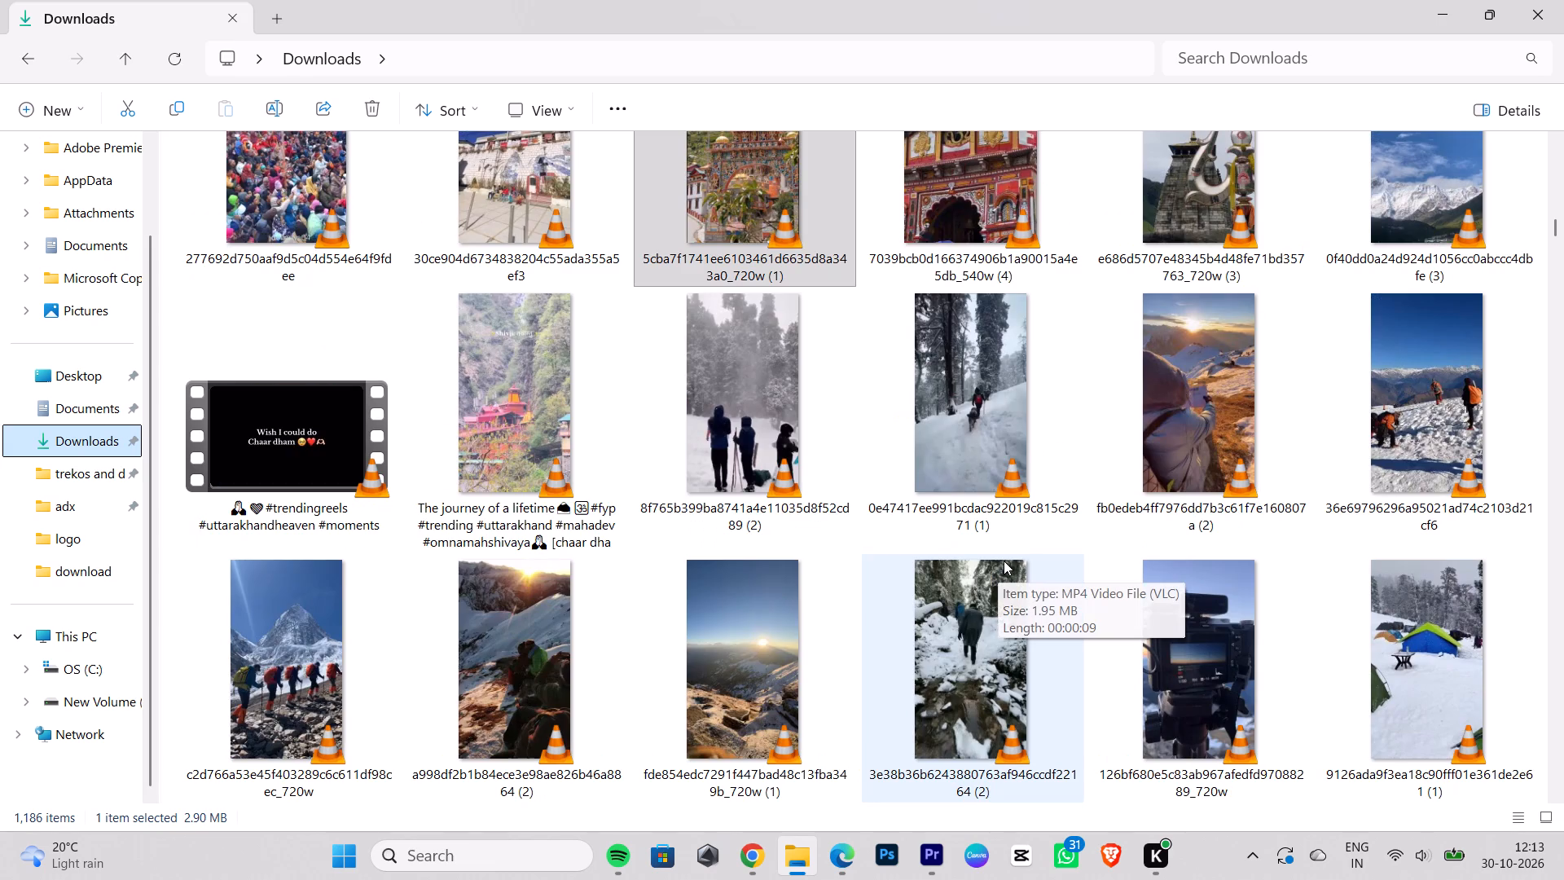
left_click_drag(770, 190, 868, 644)
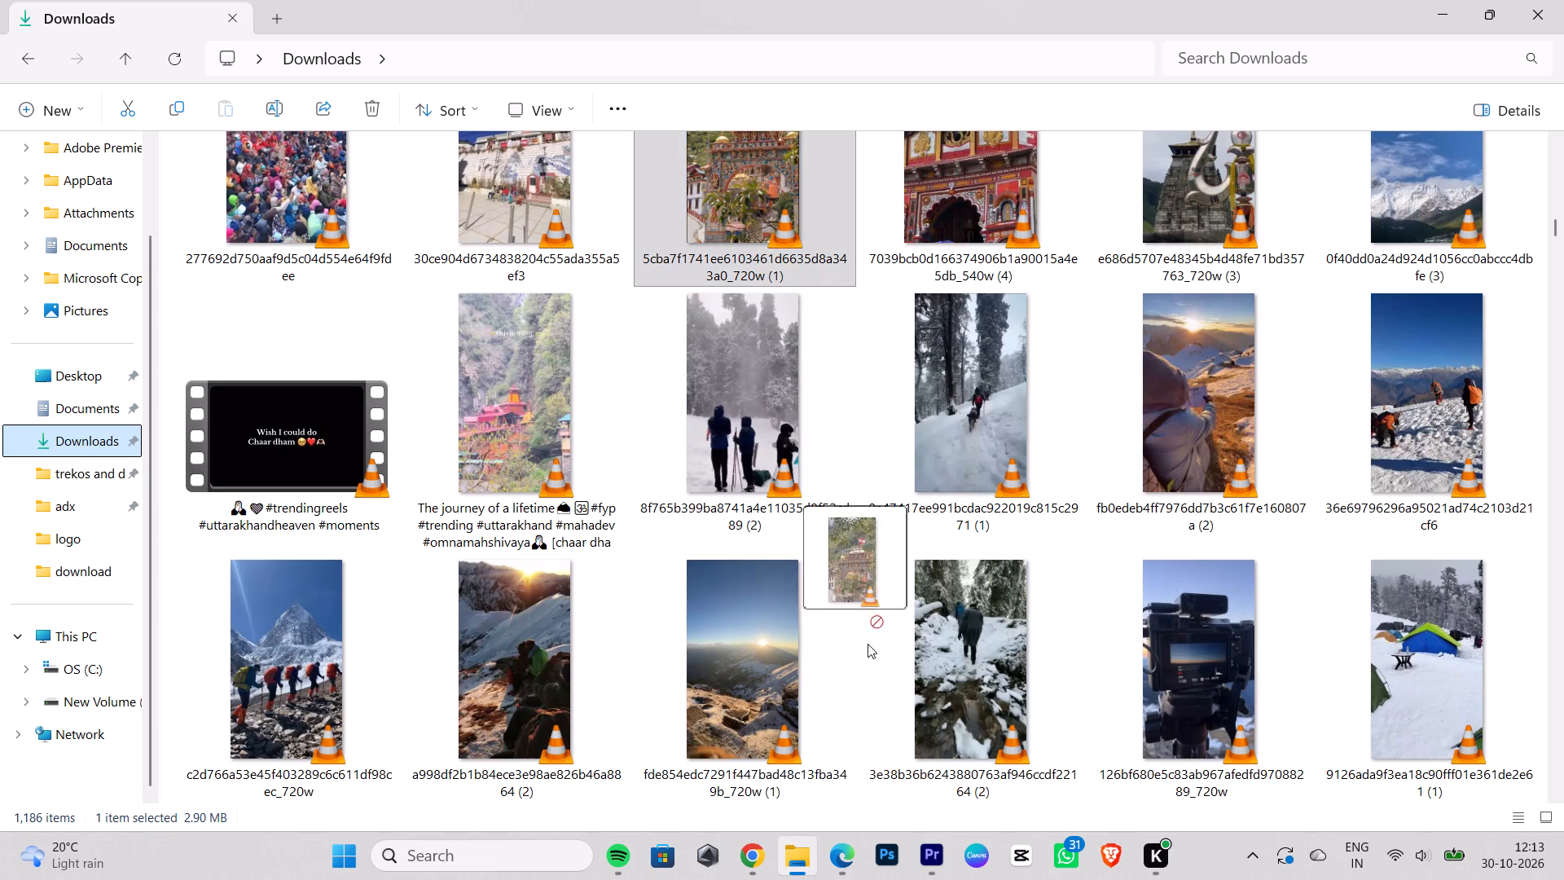
left_click_drag(868, 644, 473, 300)
Add the 5cba7f17… clip to the sequence without its audio, placing its video on V1 at 00:00:05:16 directly after the e686d570… clip.
left_click_drag(475, 308, 873, 587)
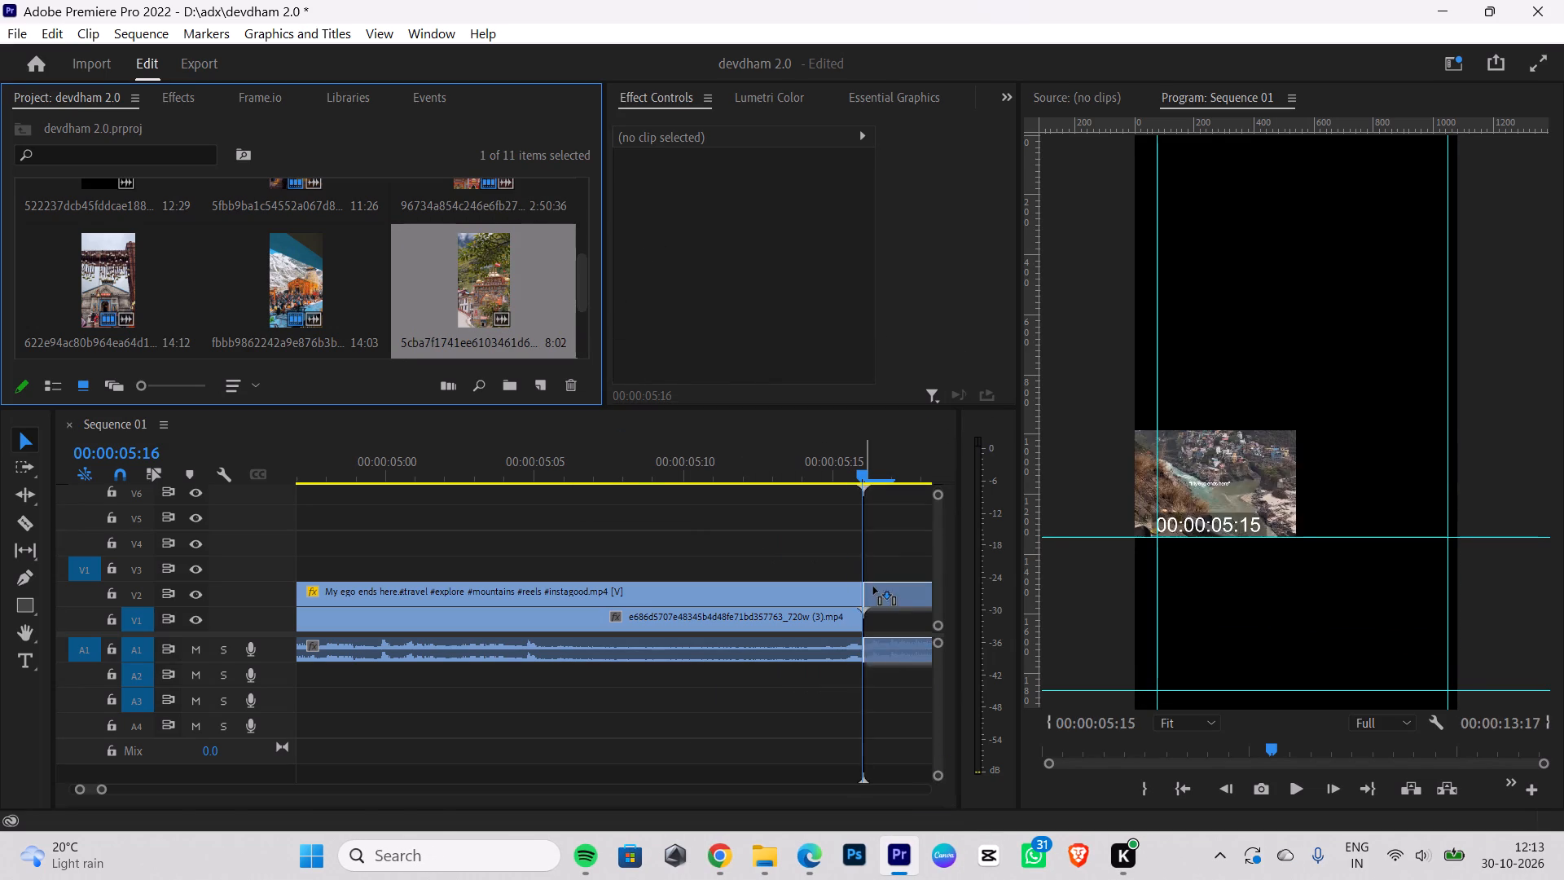
left_click_drag(873, 587, 893, 685)
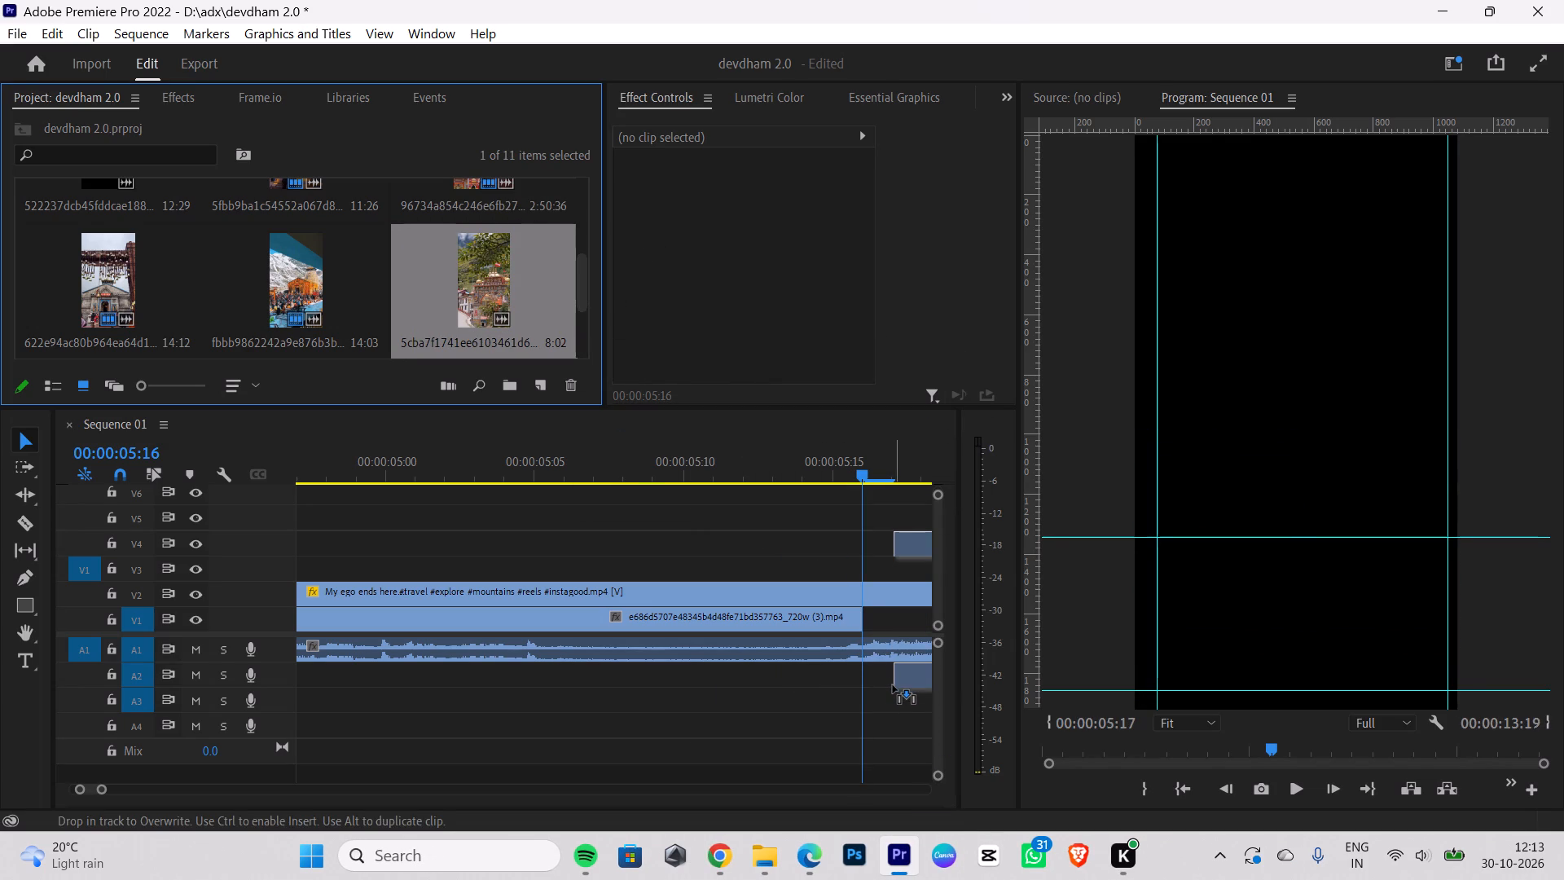
left_click_drag(893, 685, 893, 684)
left_click(921, 680)
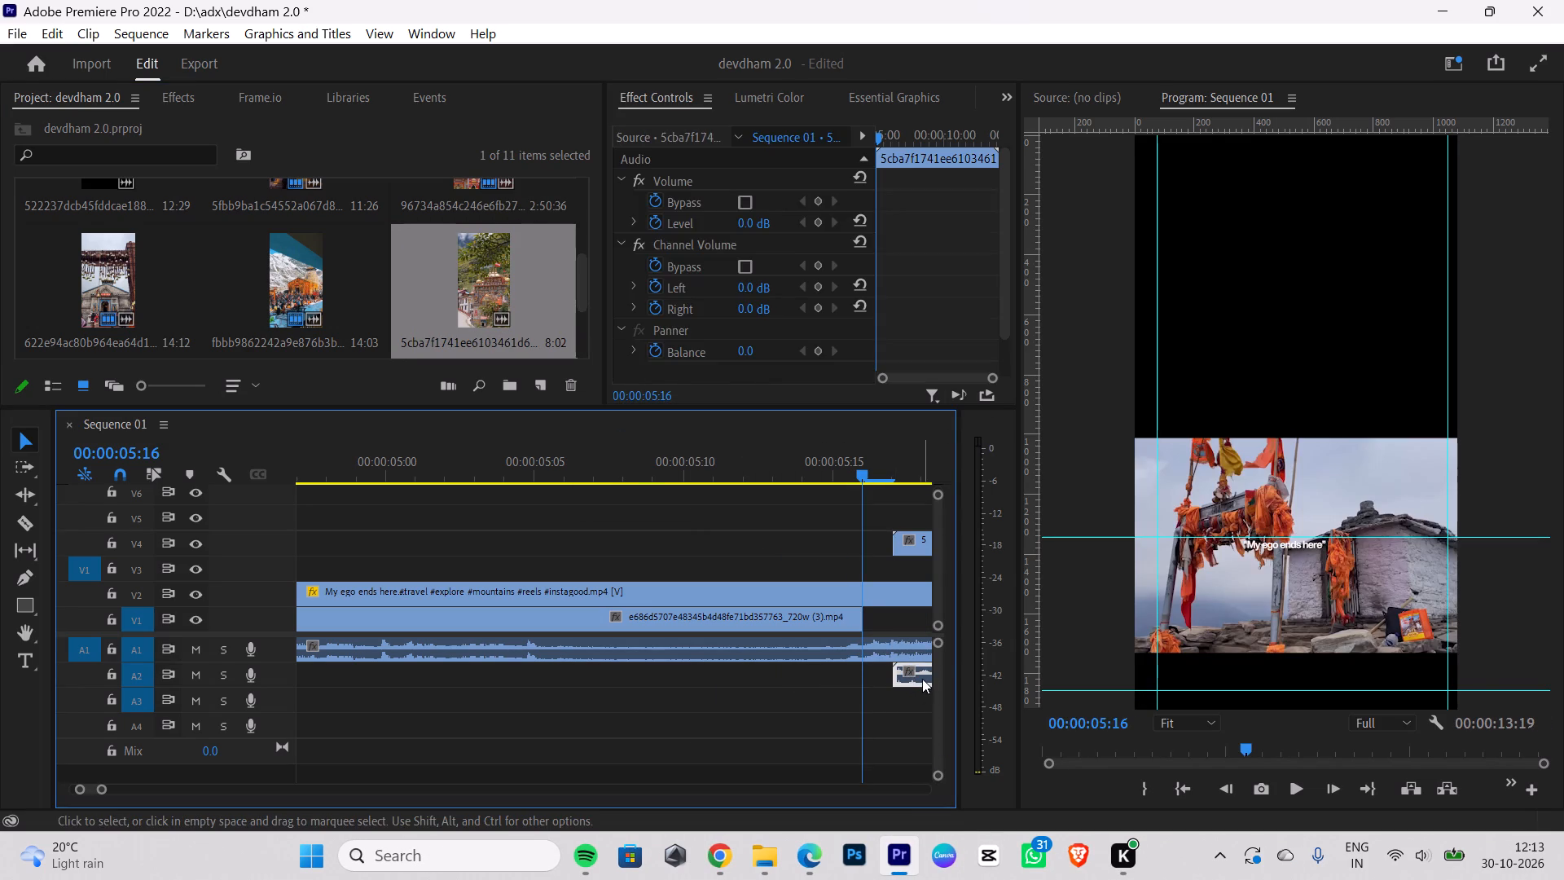
key("BackSpace")
left_click_drag(915, 546, 916, 548)
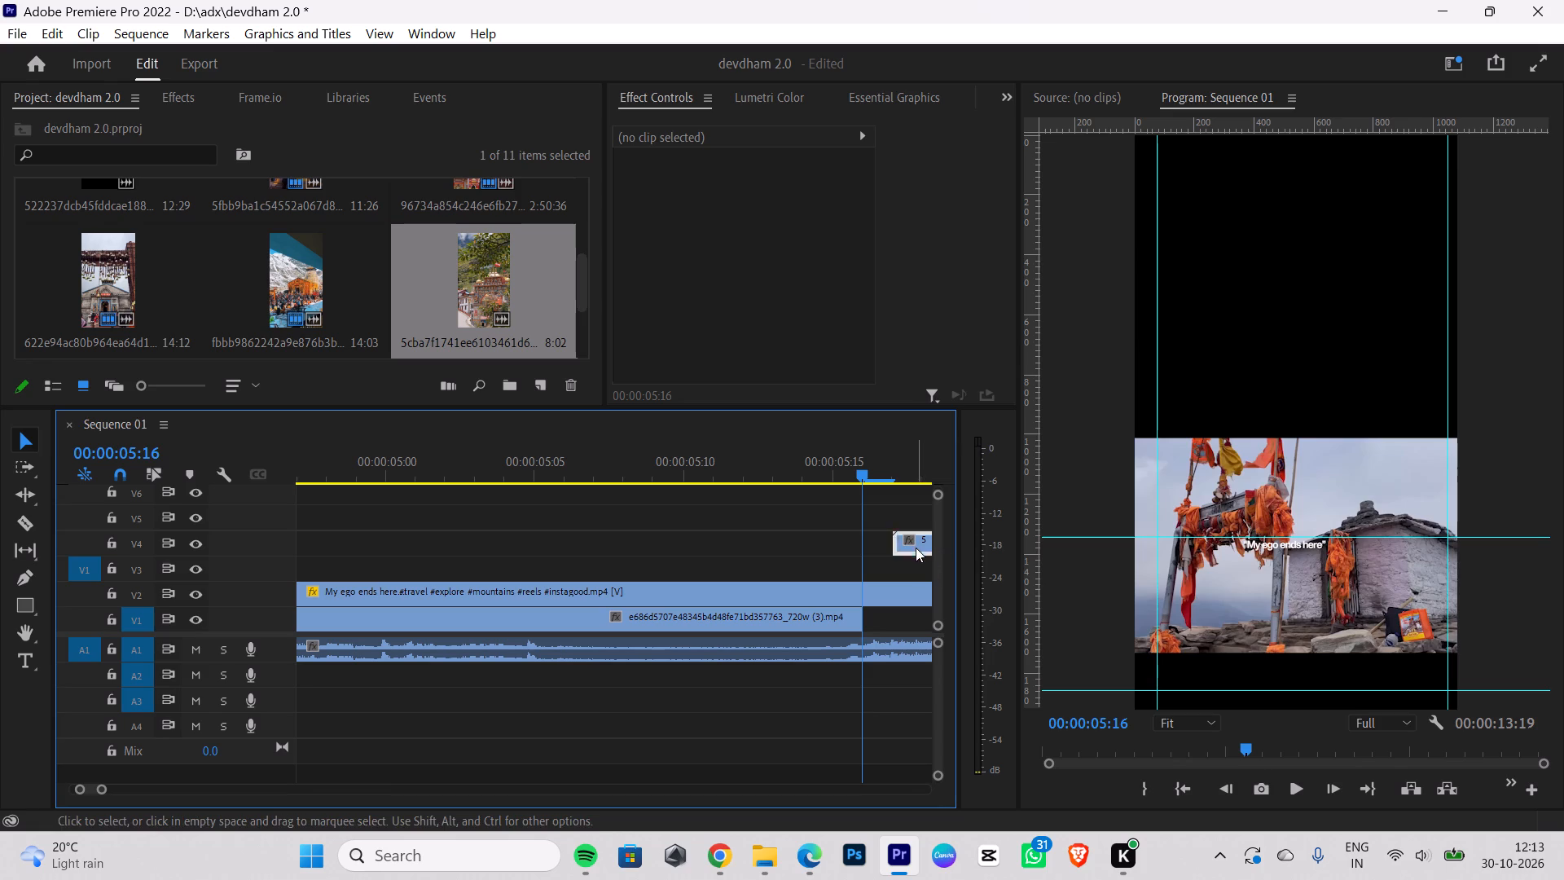
left_click_drag(916, 548, 890, 609)
Scale the 5cba7f17… clip on V1 to the sequence's frame size.
right_click(890, 618)
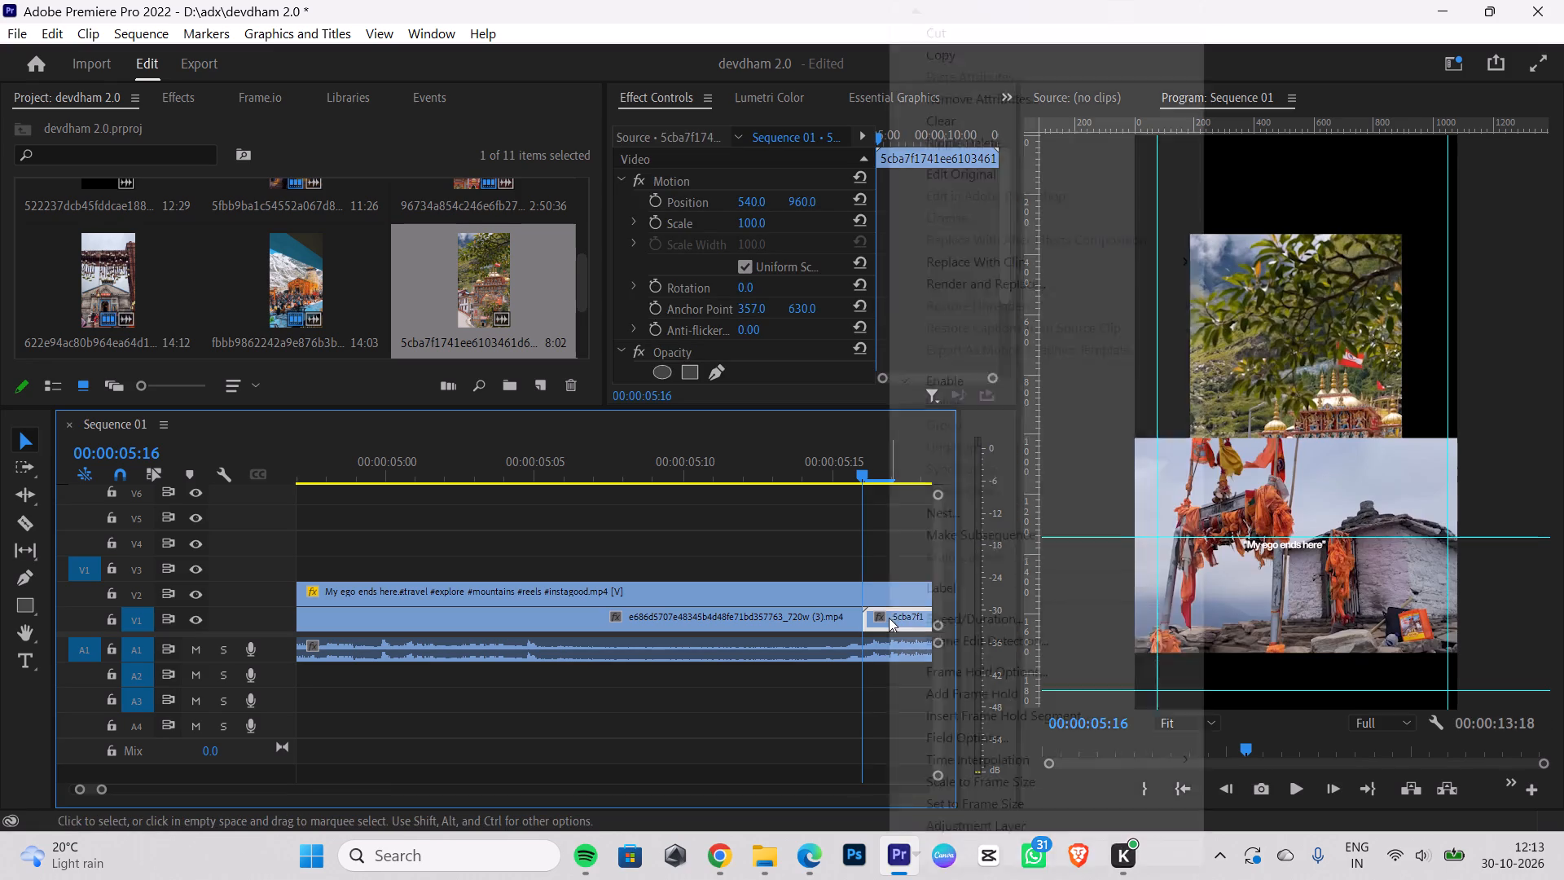
left_click(972, 785)
Cut the 5cba7f17… clip on V1 at 00:00:06:09, where the reference video changes shot, and delete the remainder.
key("Right")
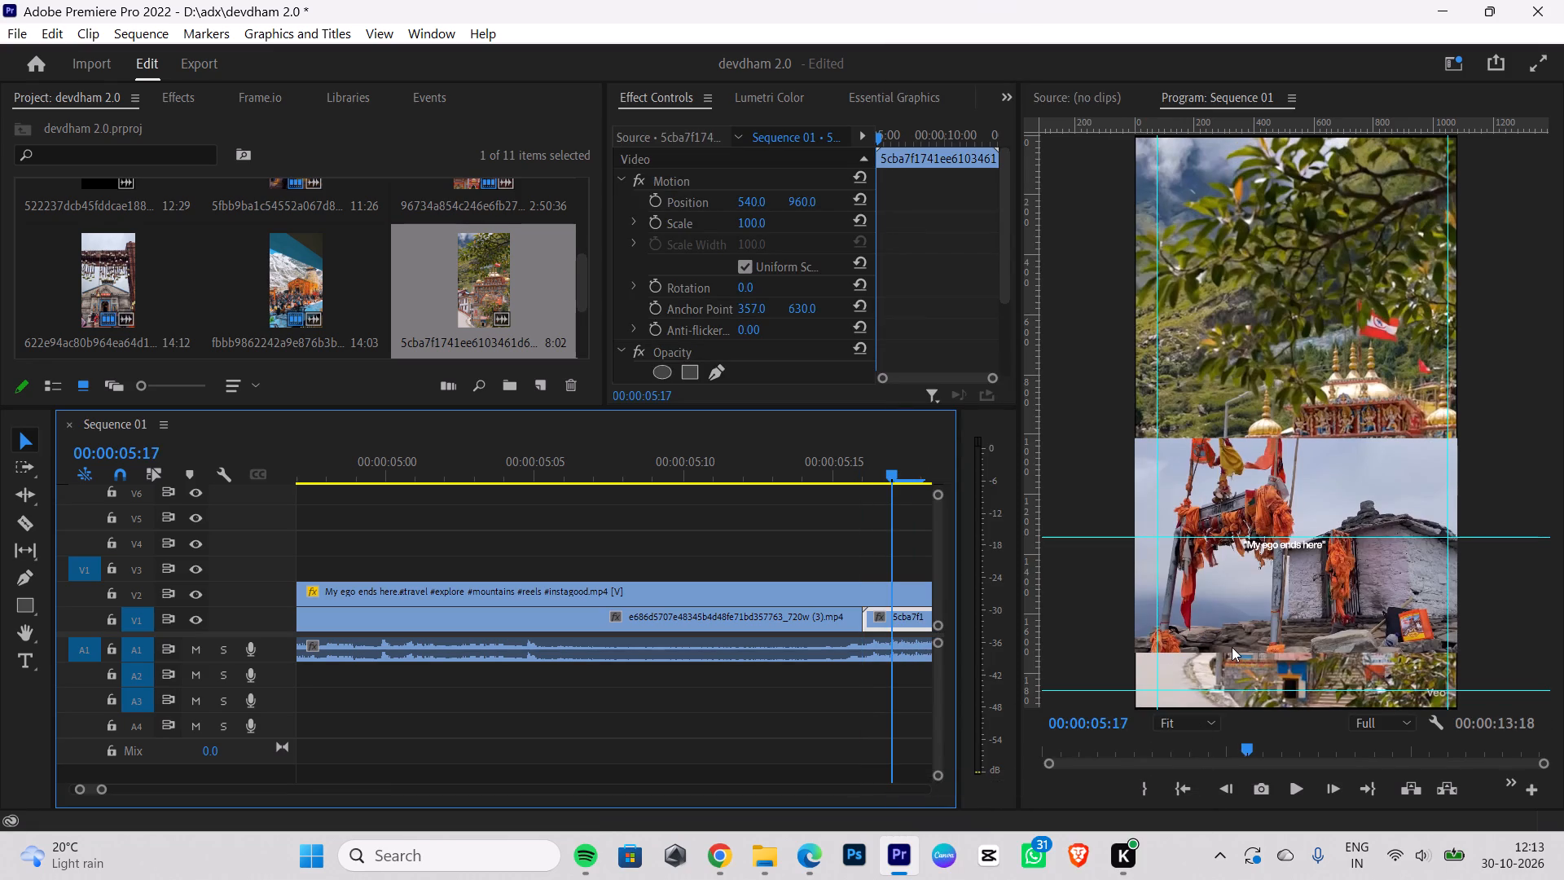
key("Right")
key("Right")
key("Right")
key("Right")
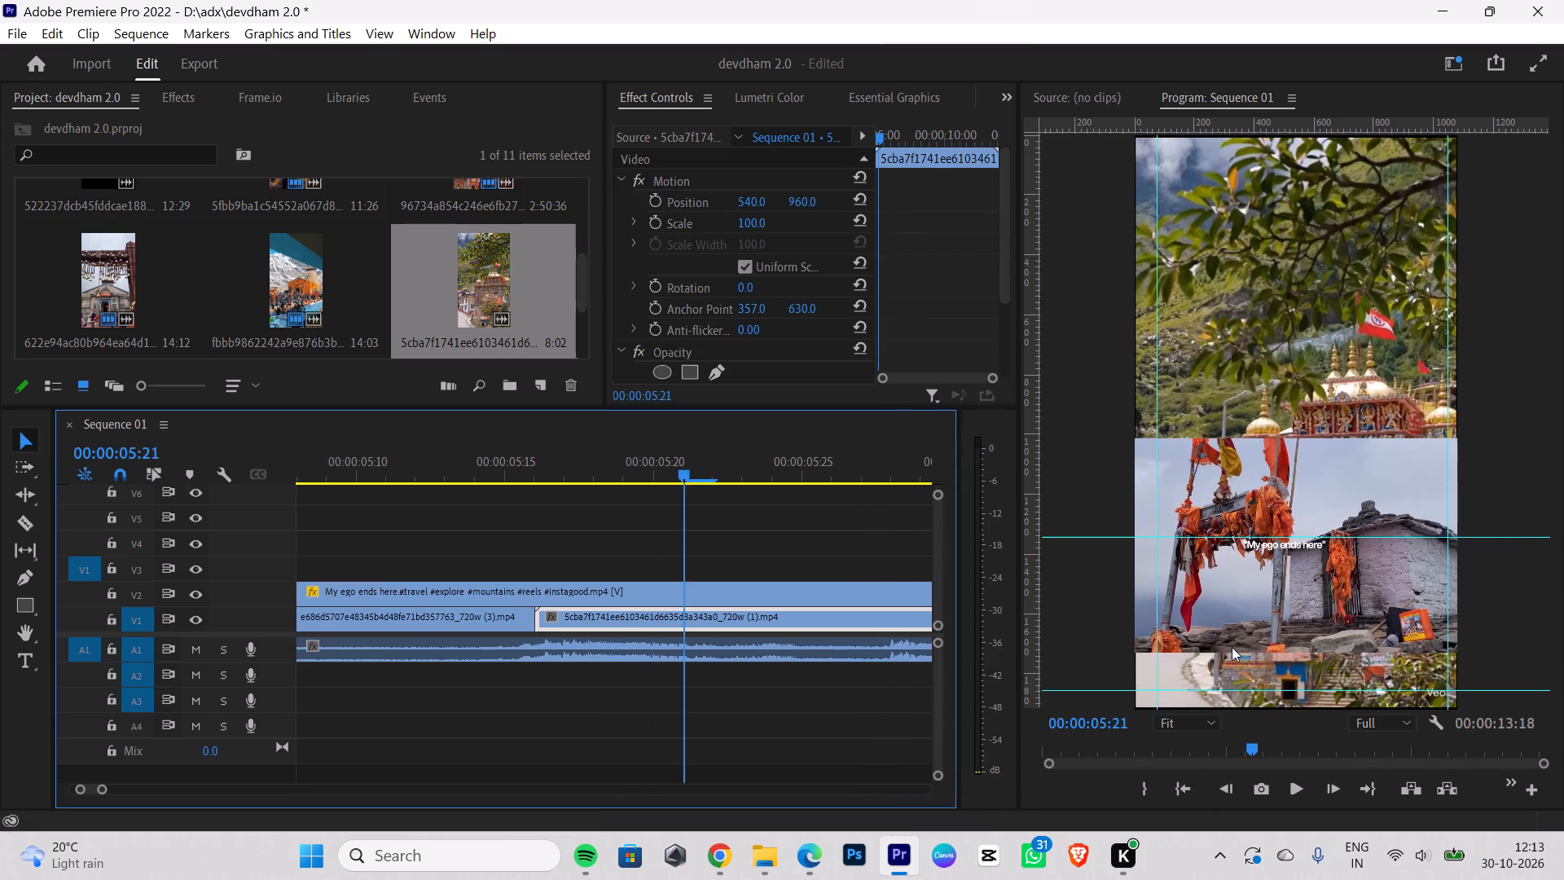
key("Right")
key("Right")
key("Right")
key("Right")
key("Right")
key("Right")
key("Right")
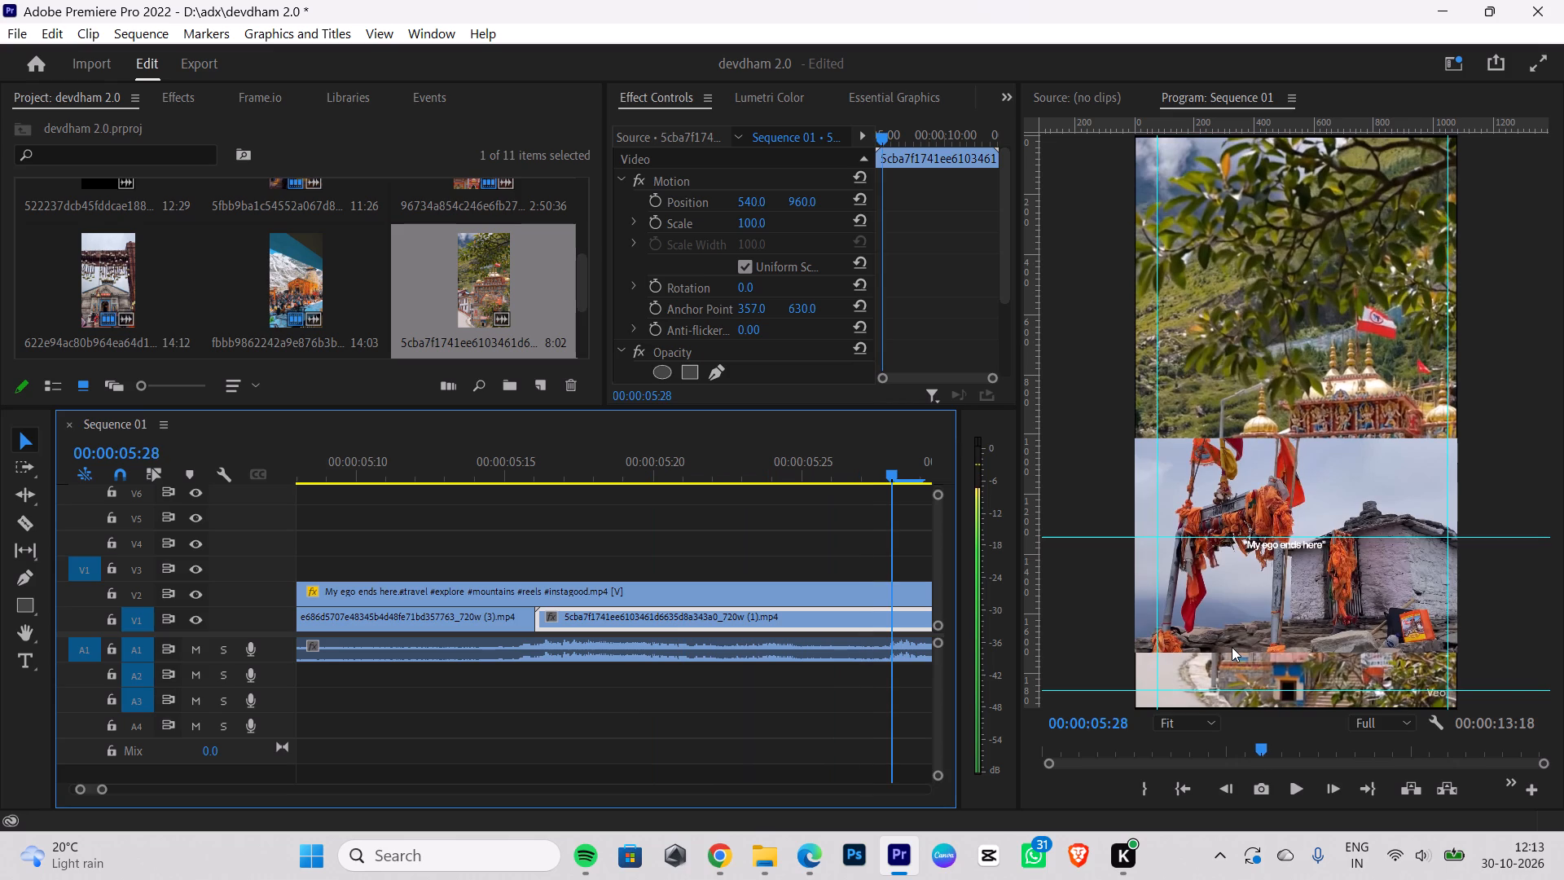
key("Right")
key("Right")
key("Right")
key("Right")
key("Right")
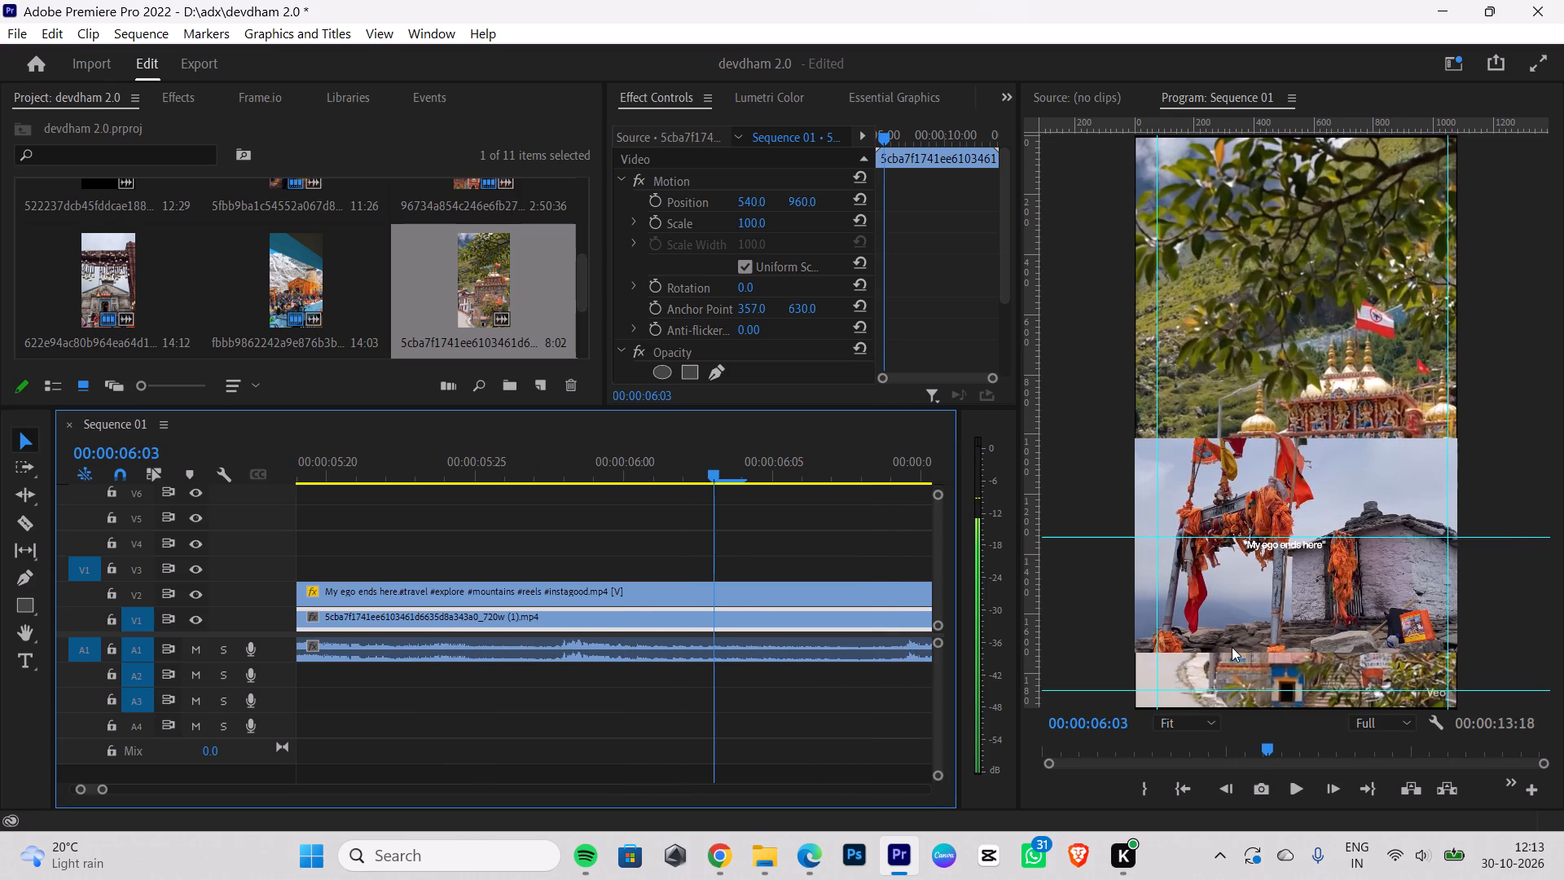
key("Right")
key("Right")
key("Right")
key("Right")
key("Right")
key("Right")
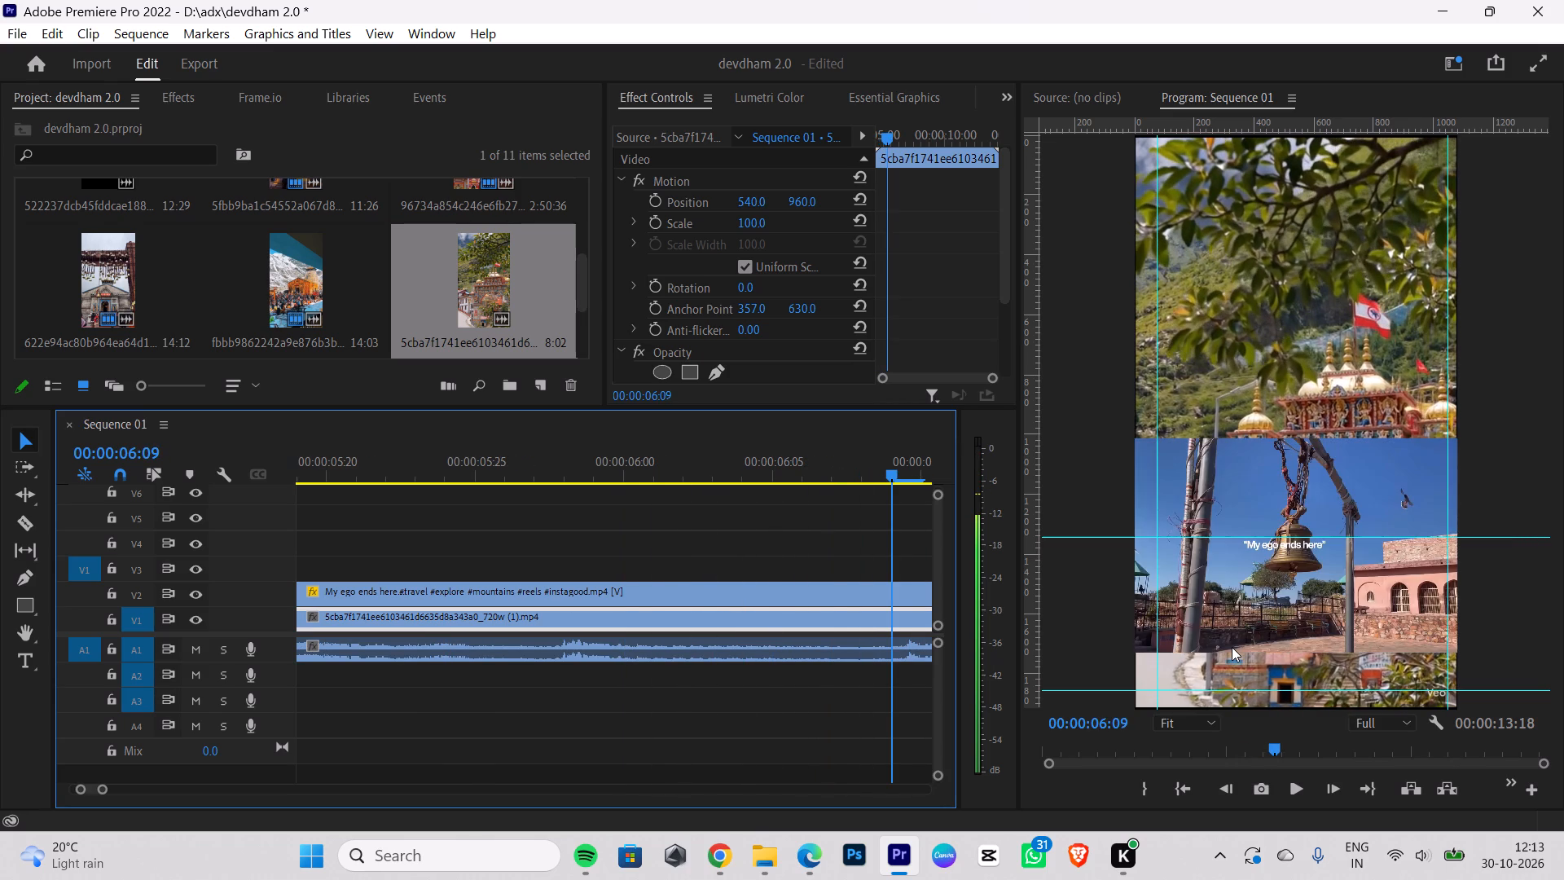
key("Left")
key("Right")
left_click(17, 522)
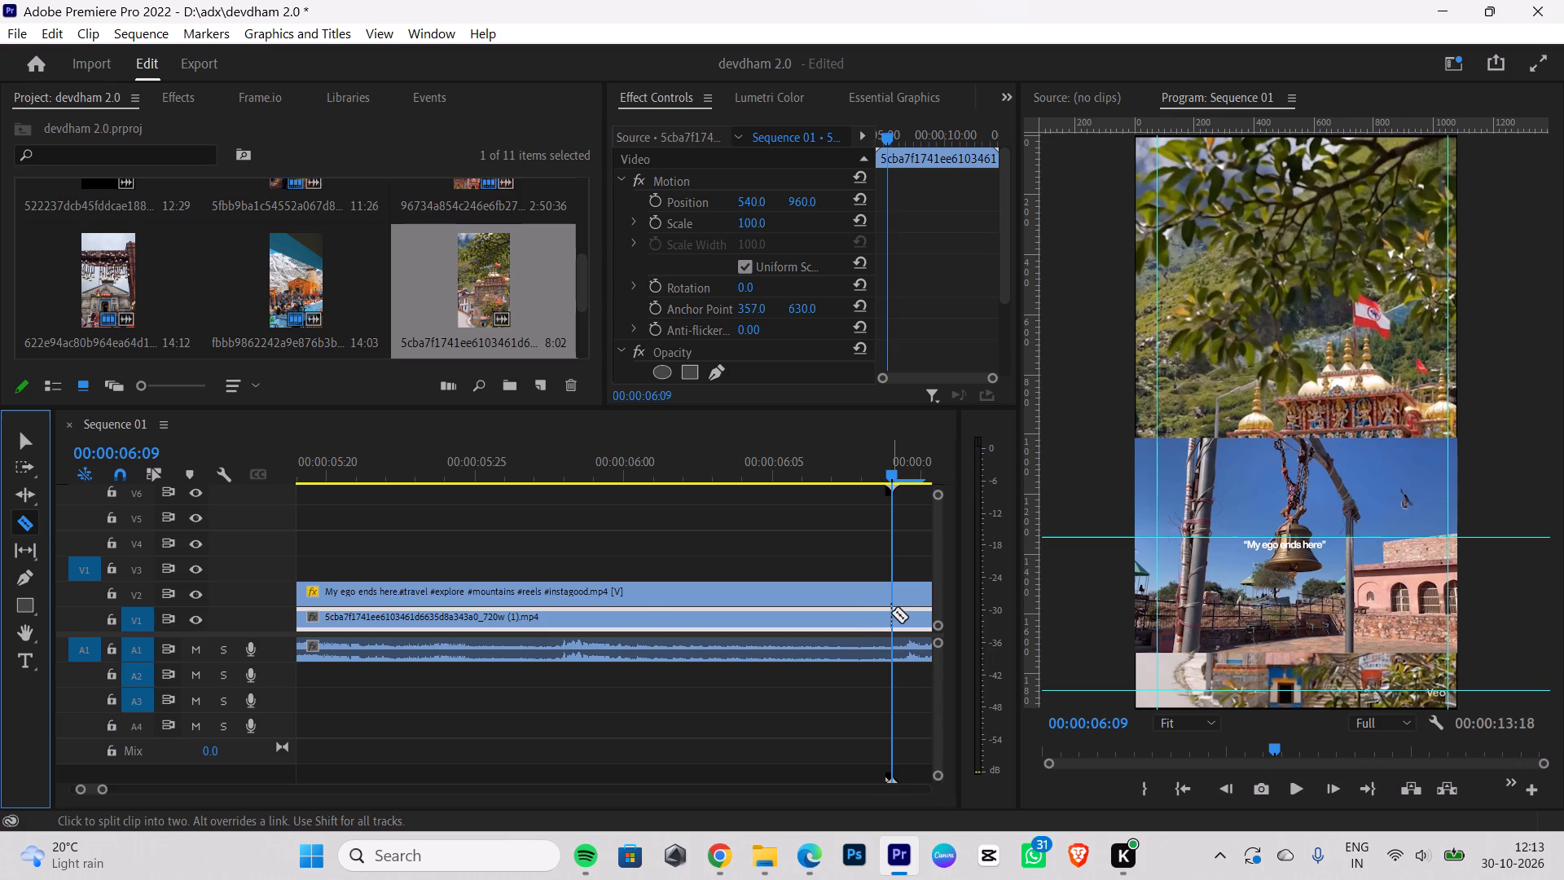
left_click(891, 613)
left_click(31, 439)
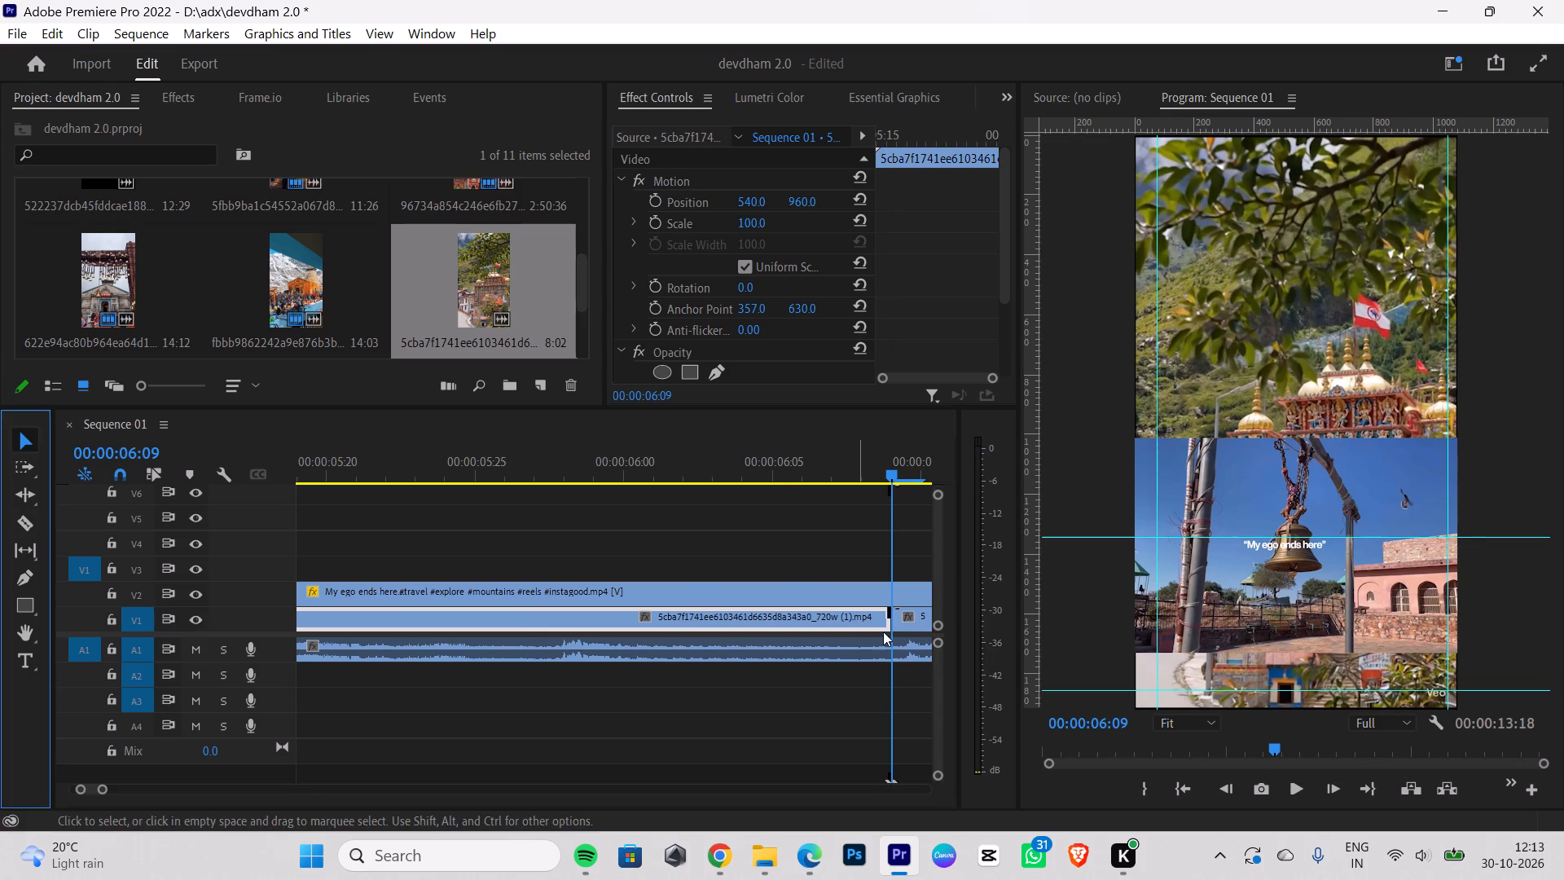
left_click(909, 627)
key("BackSpace")
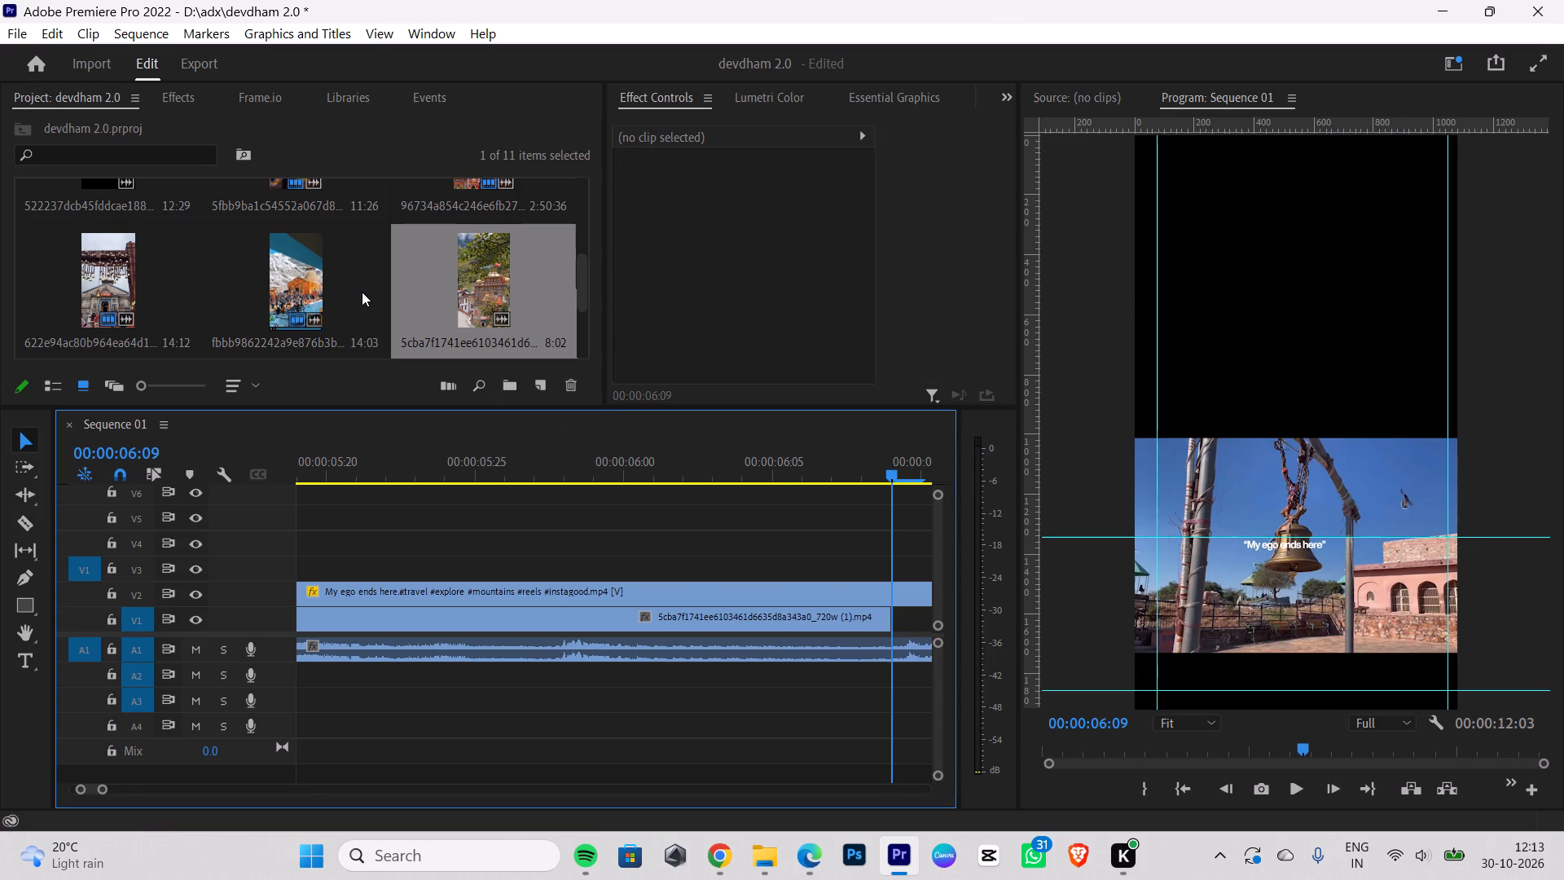
Import the 522237dc… (1) clip of the hanging temple bell from the Downloads folder into the project.
scroll(366, 286, "up", 3)
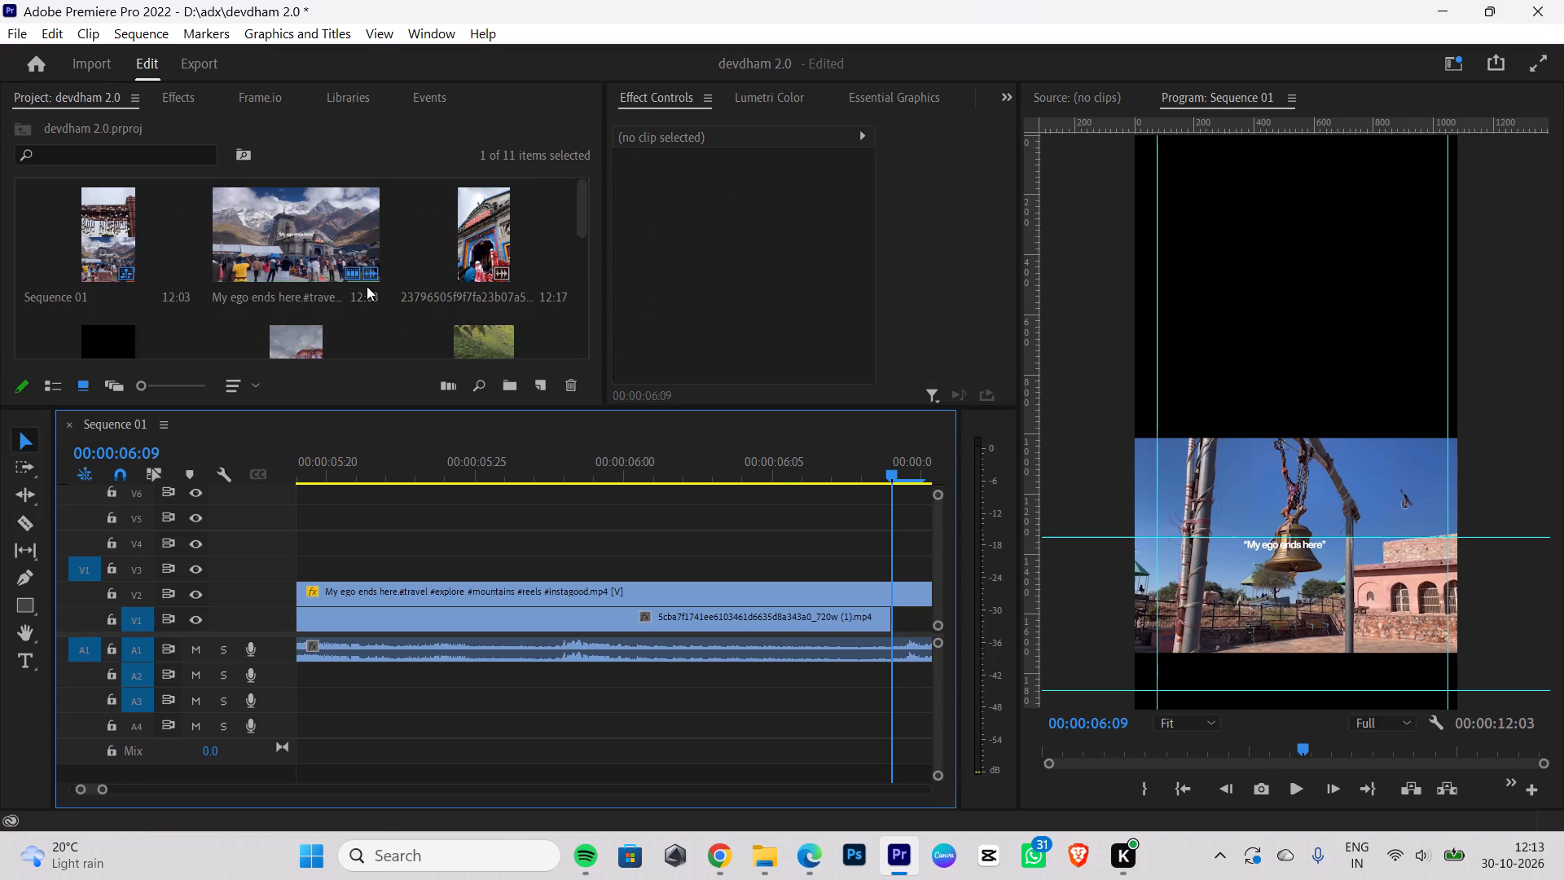
scroll(367, 286, "up", 1)
key("ctrl+i")
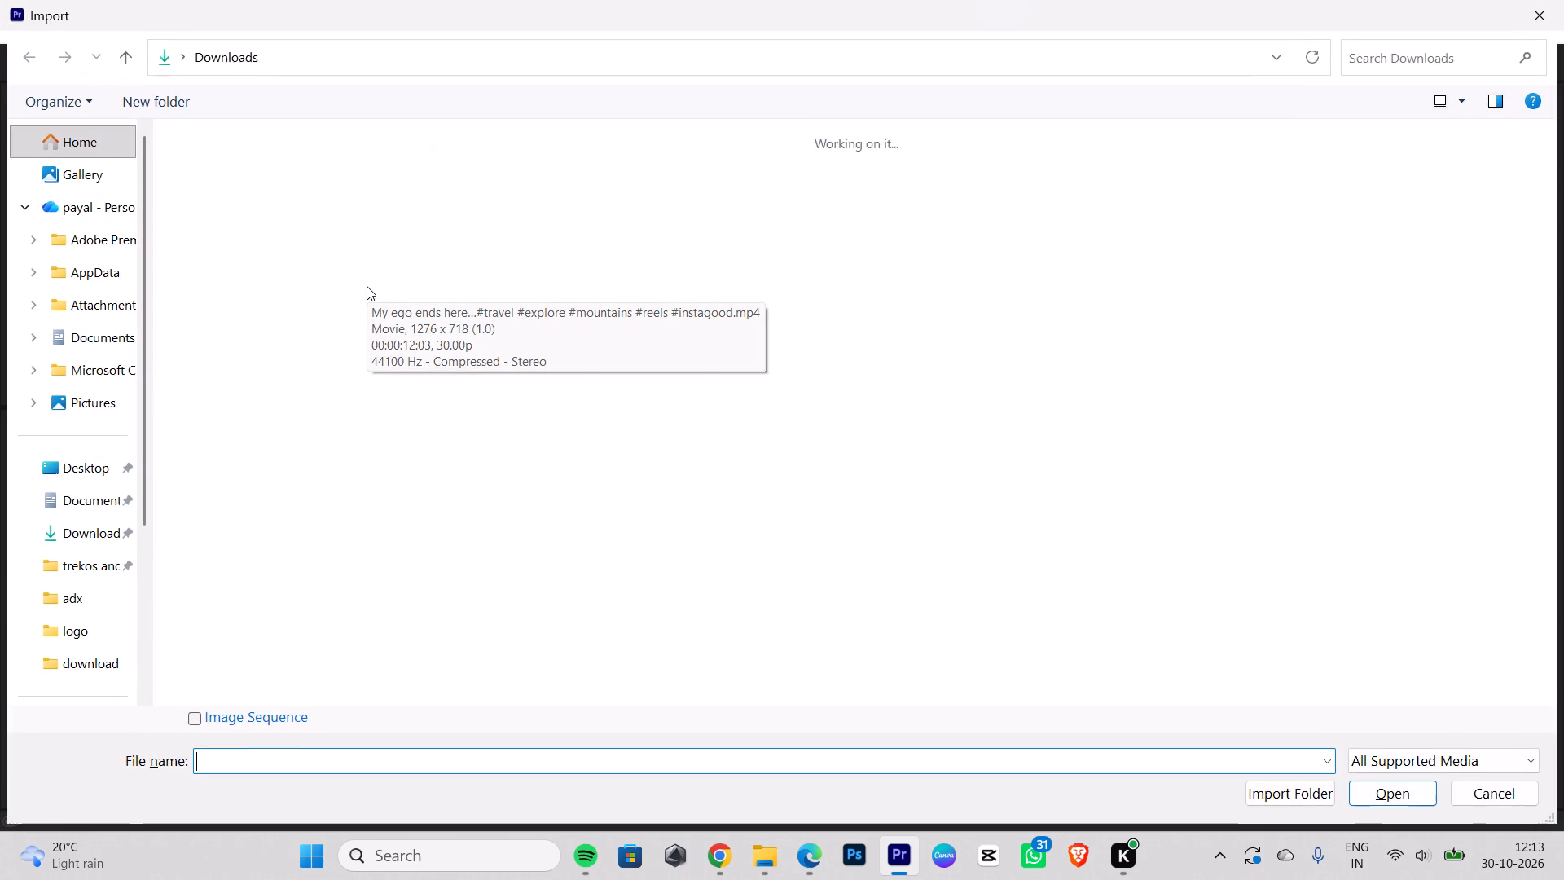
left_click(384, 241)
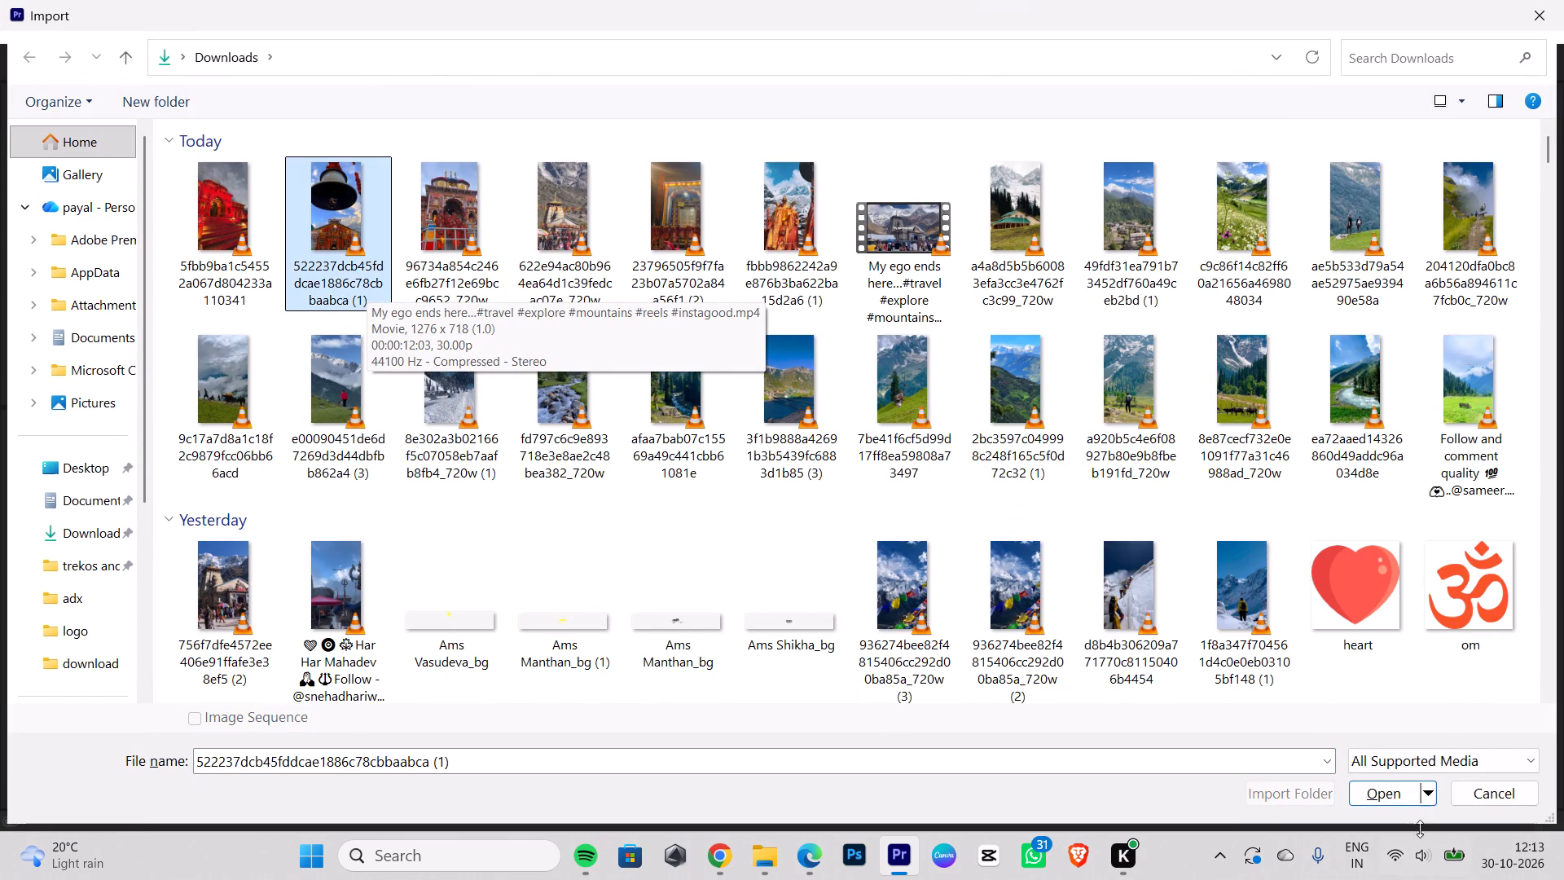
left_click(1394, 796)
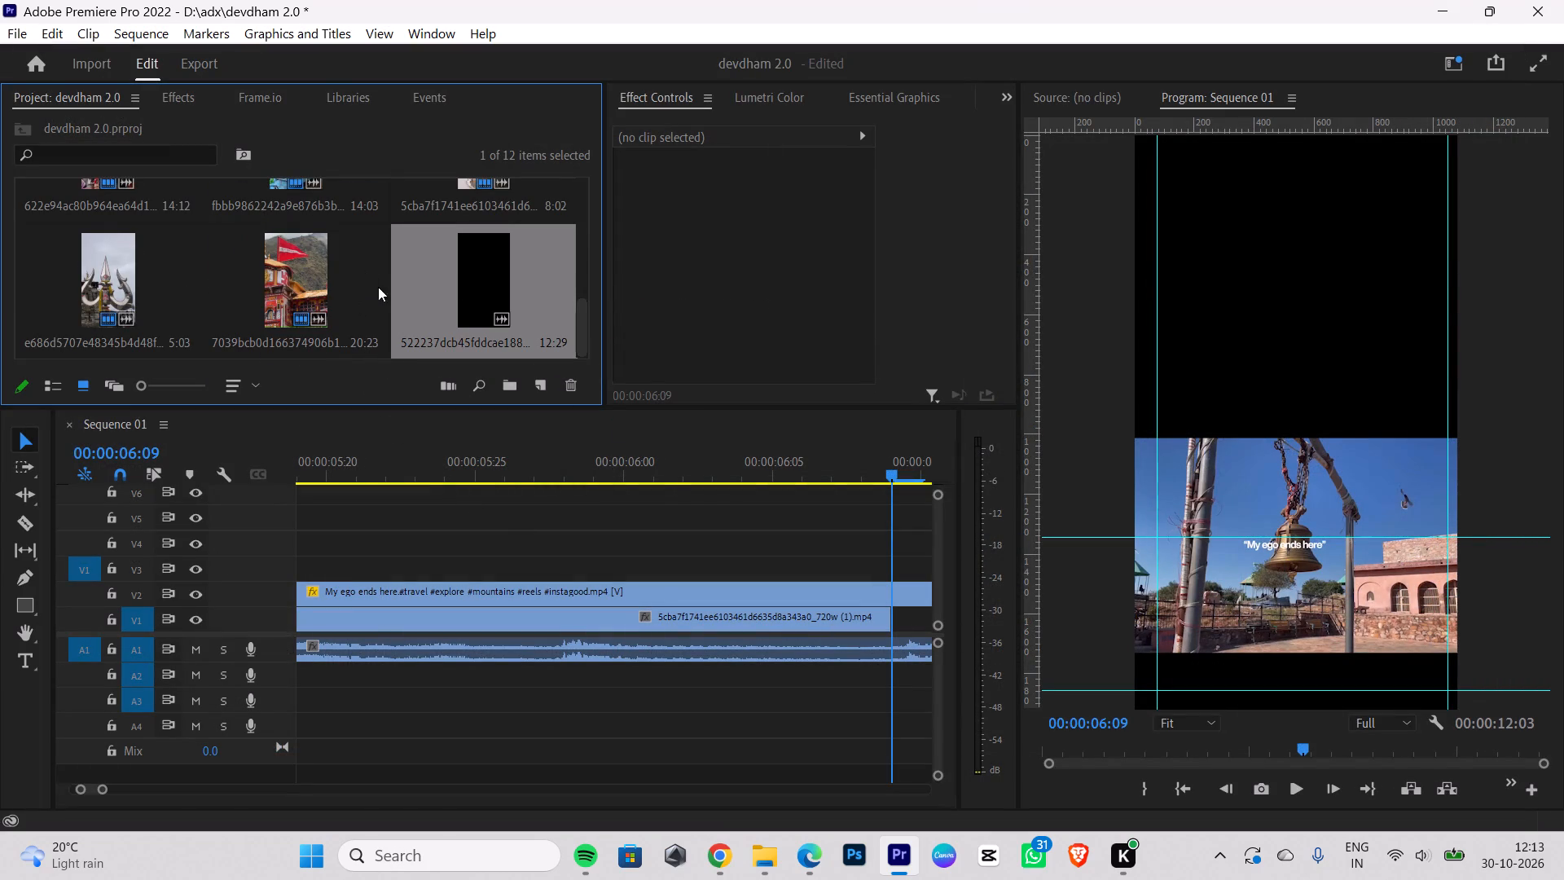
Add the 522237dc… clip to the sequence without its audio, placing its video on V1 at 00:00:06:09 directly after the 5cba7f17… clip.
left_click_drag(494, 275, 834, 551)
left_click(882, 668)
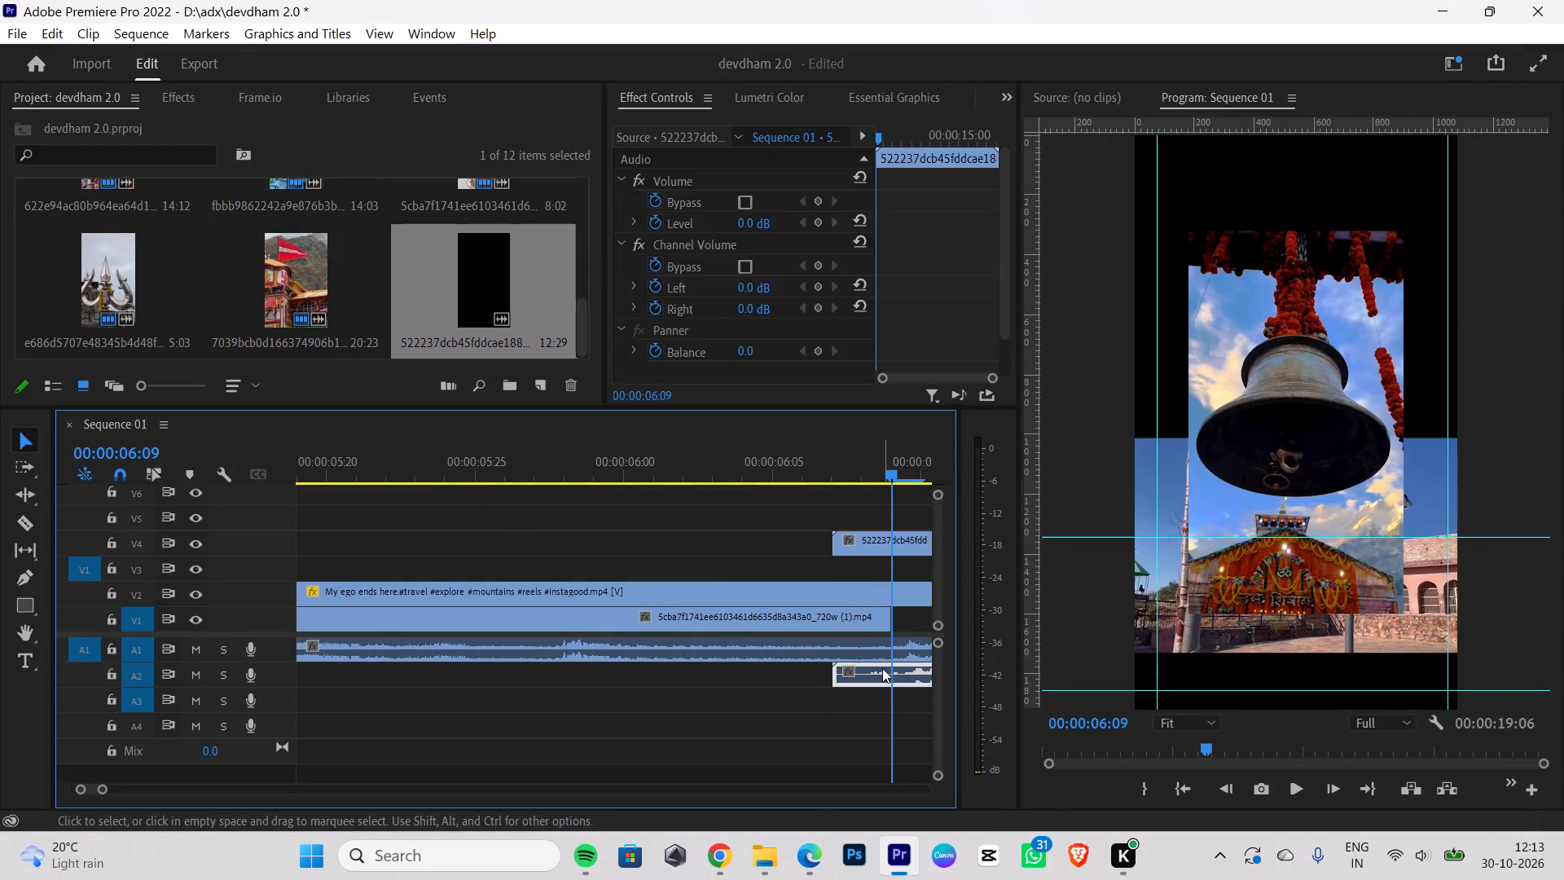
key("BackSpace")
left_click_drag(887, 539, 940, 621)
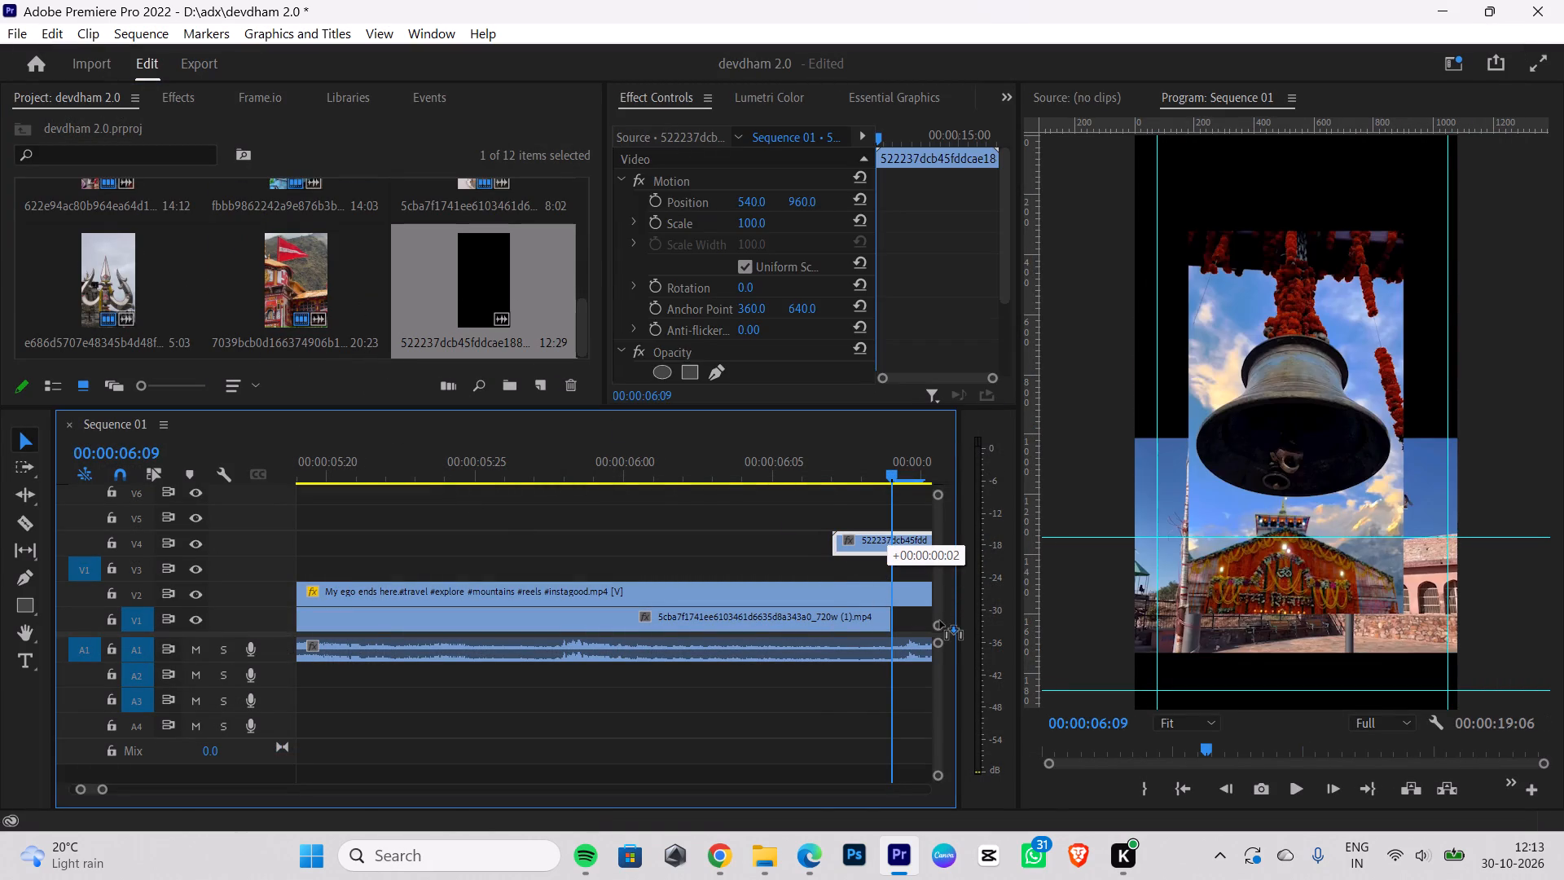
left_click_drag(940, 621, 920, 622)
Scale the 522237dc… clip on V1 to the sequence's frame size.
right_click(920, 622)
left_click(1009, 791)
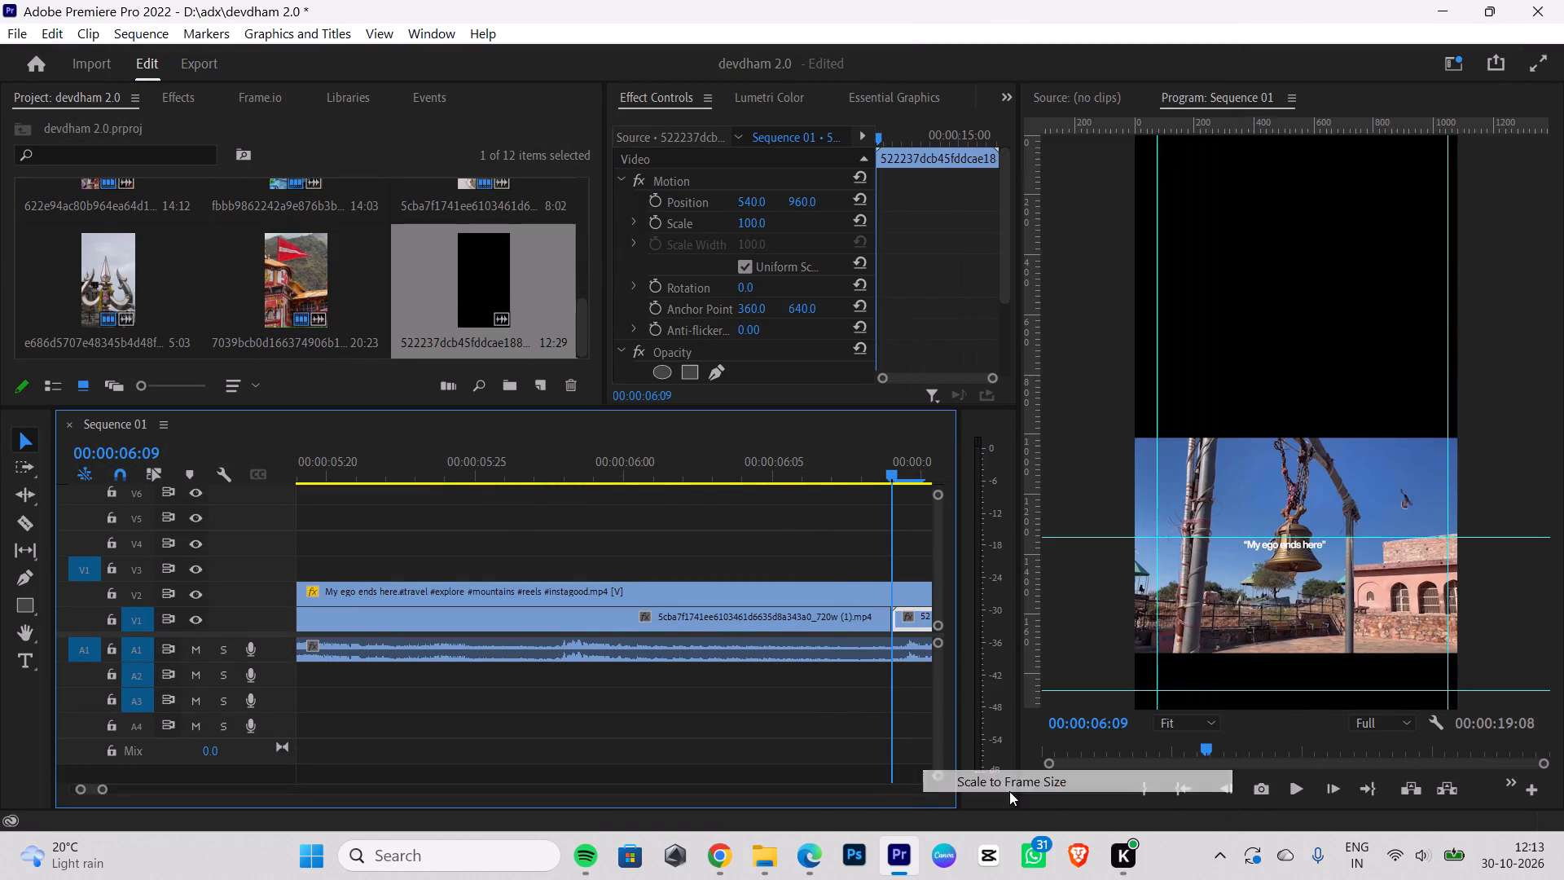
Cut the 522237dc… clip on V1 at 00:00:07:02, where the reference video changes shot, and delete the remainder.
key("Right")
key("Right")
key("Right")
key("Right")
key("Right")
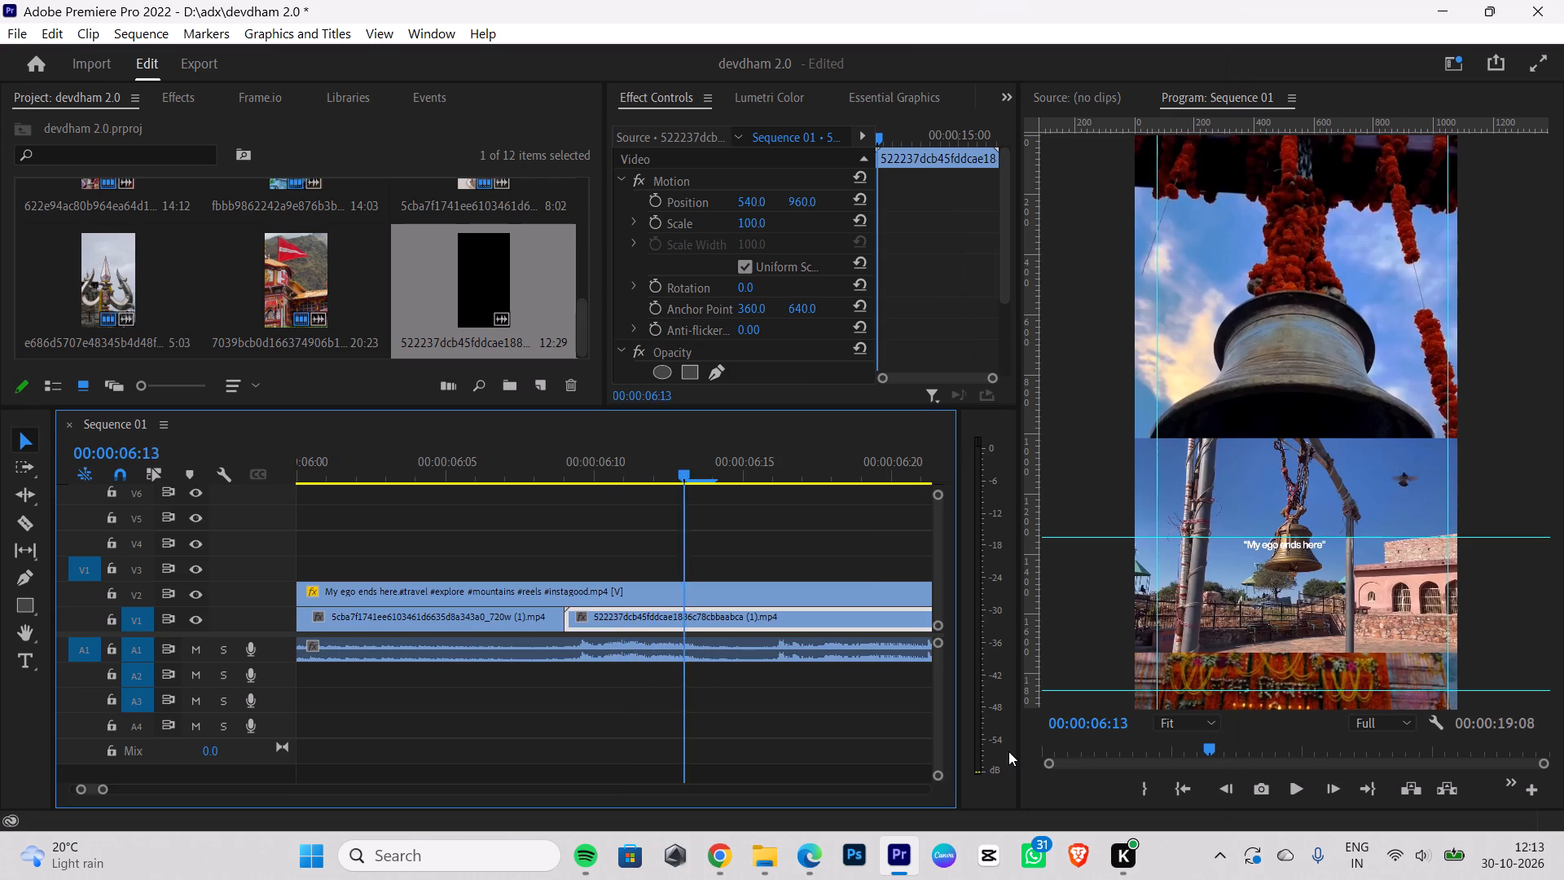
key("Right")
key("Right")
key("Right")
key("Right")
key("Right")
key("Right")
key("Right")
key("Right")
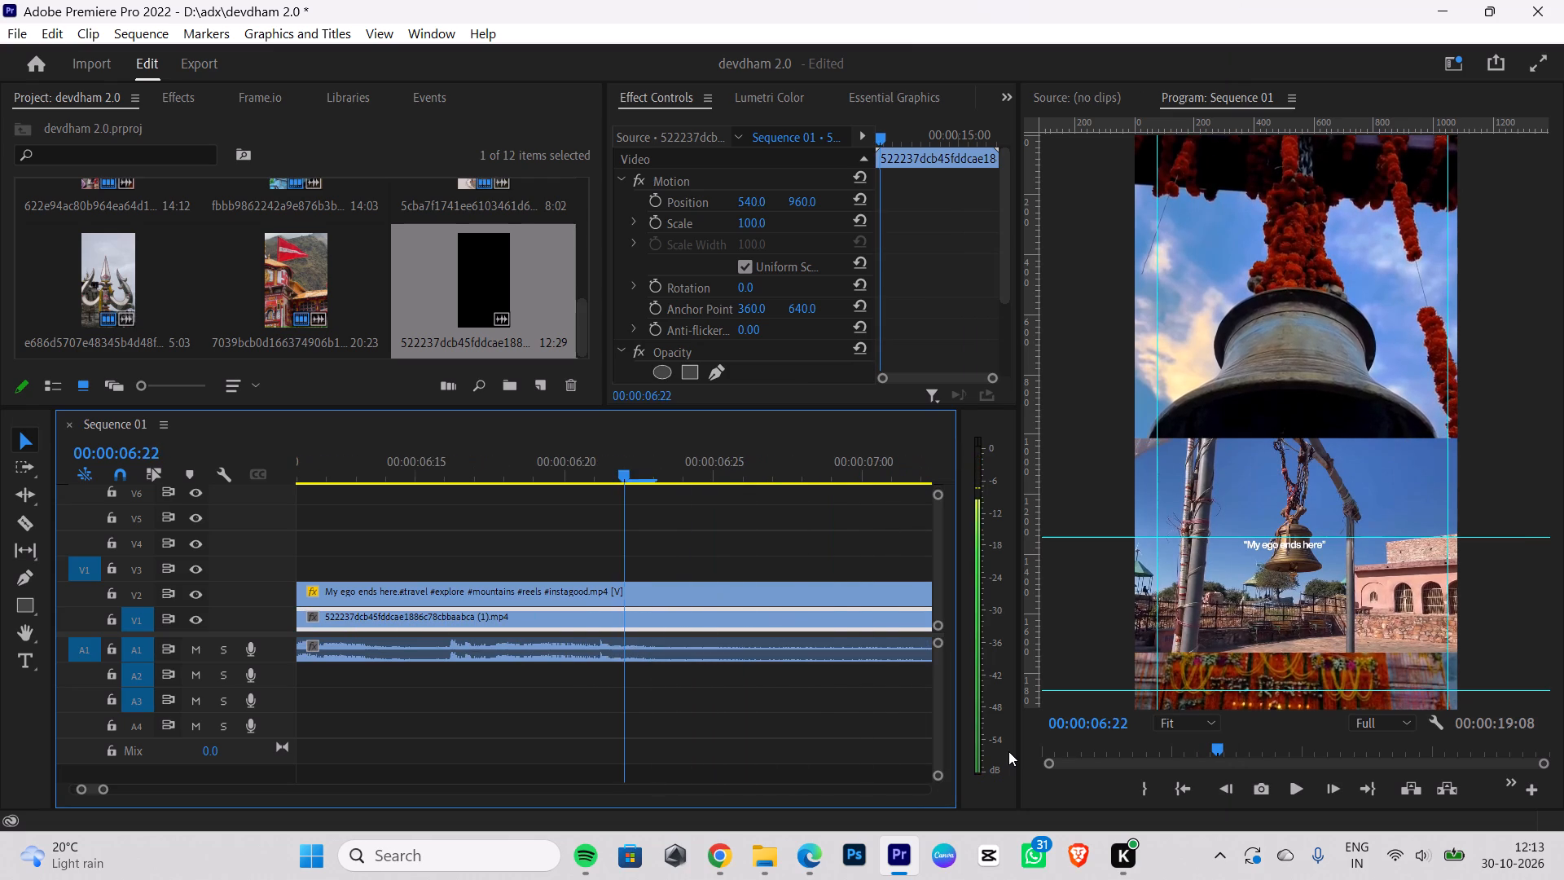
key("Right")
key("Right")
key("Right")
key("Right")
key("Right")
key("Right")
key("Right")
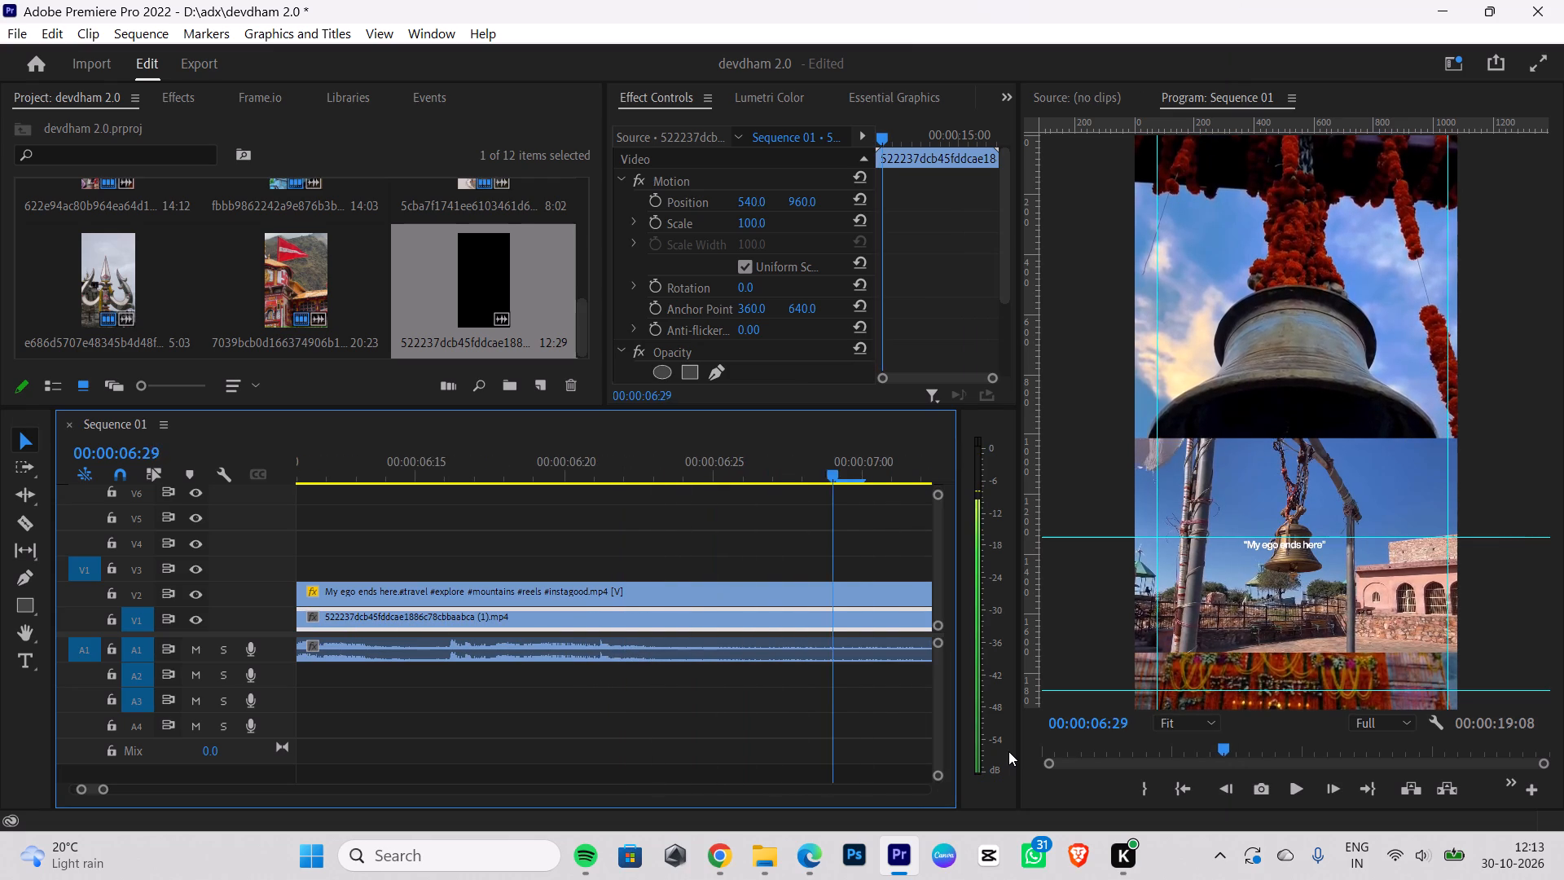
key("Right")
key("Right")
key("Right")
key("Right")
key("Left")
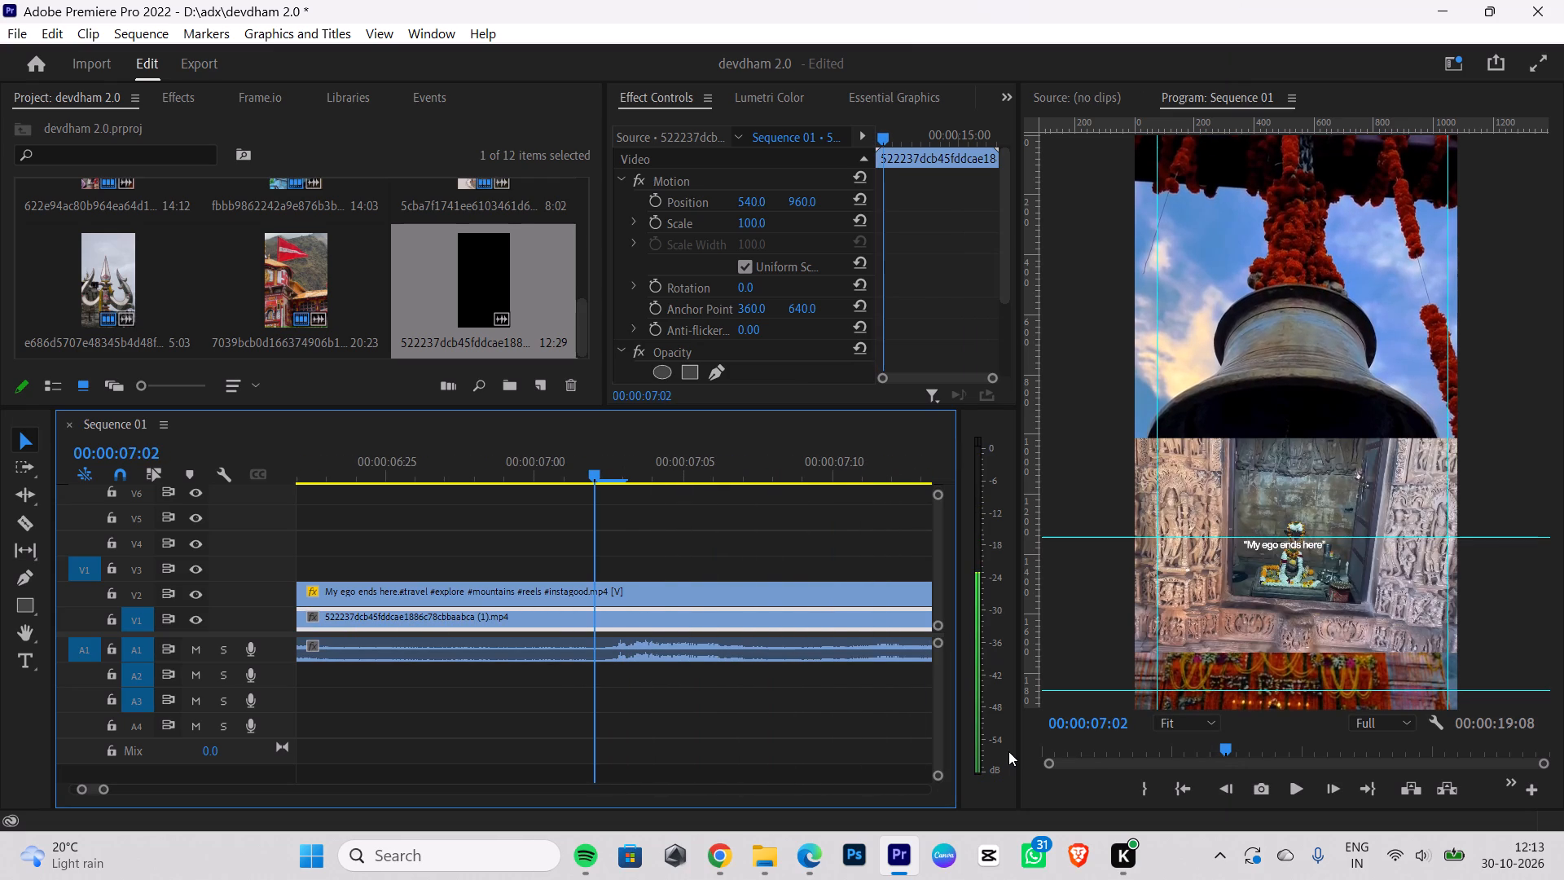
key("Left")
key("Right")
left_click(32, 520)
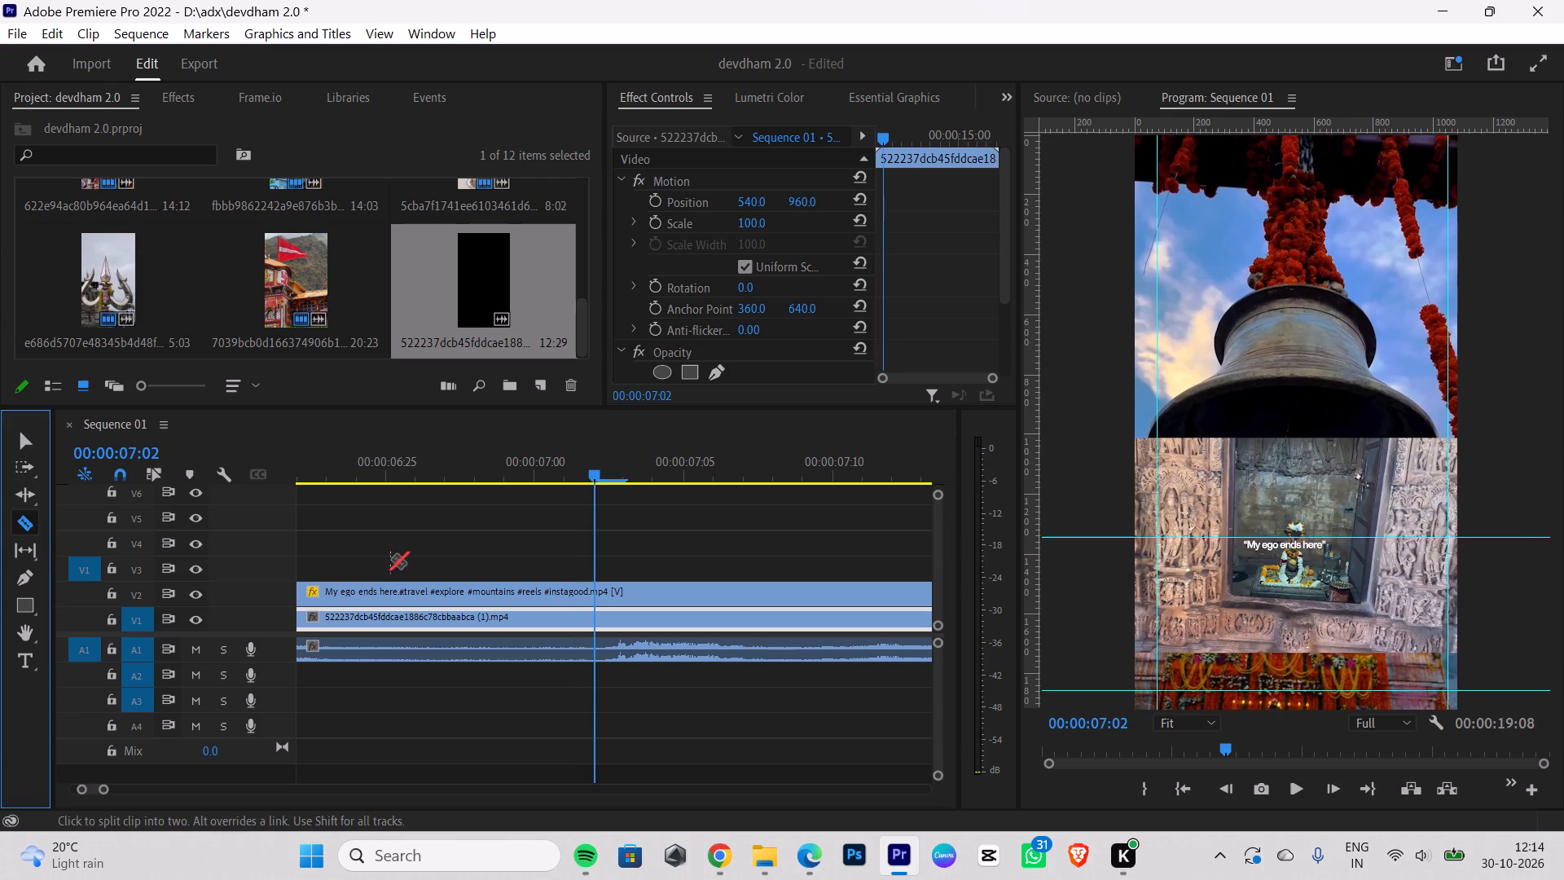
left_click(597, 614)
left_click(24, 444)
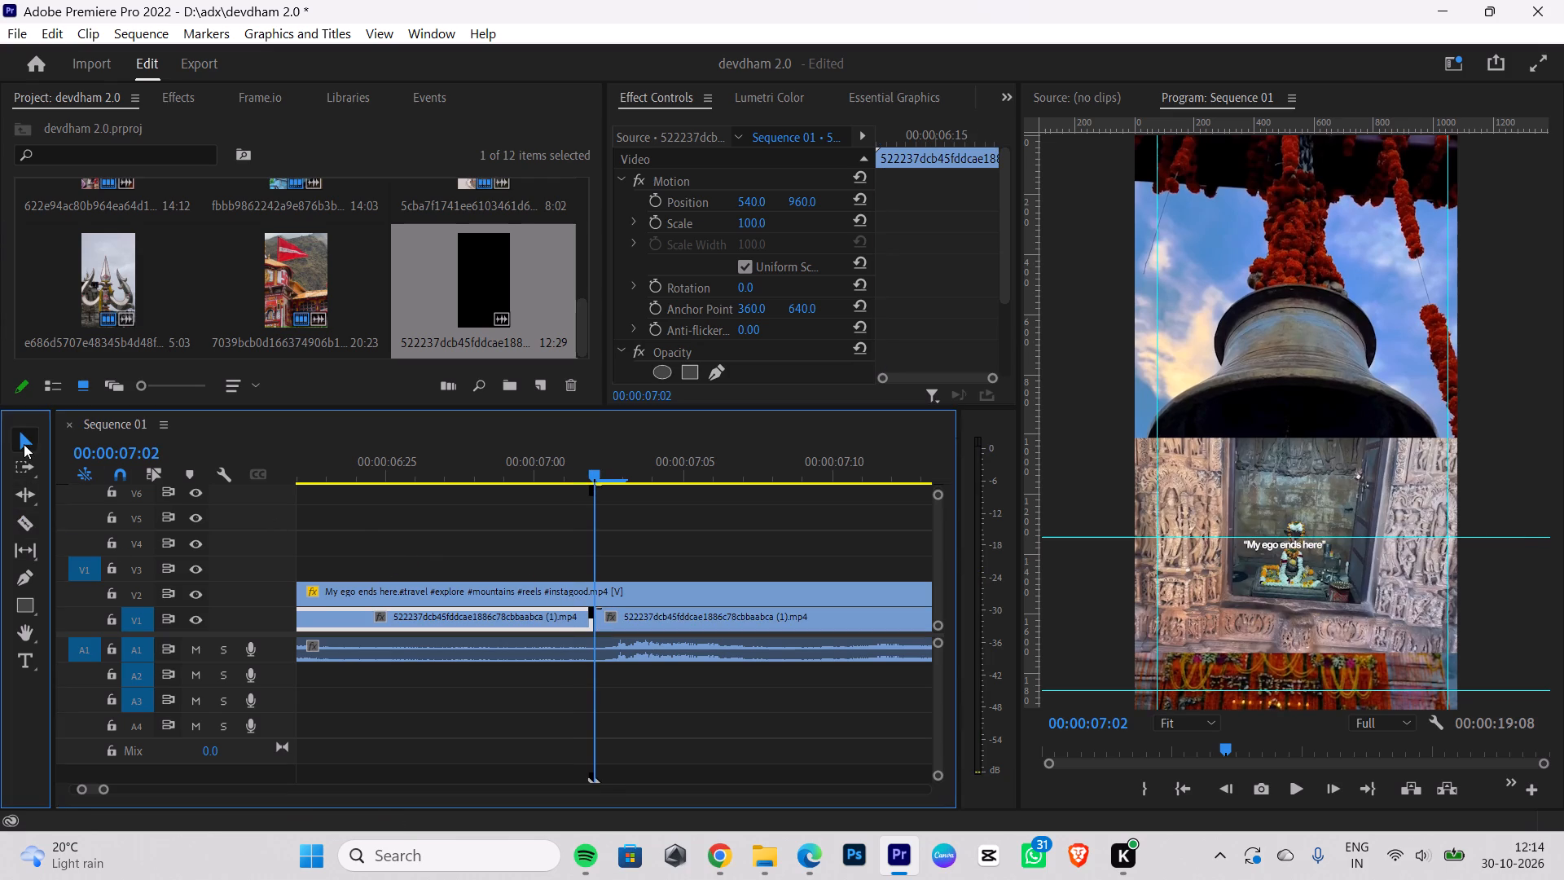
left_click(705, 617)
key("BackSpace")
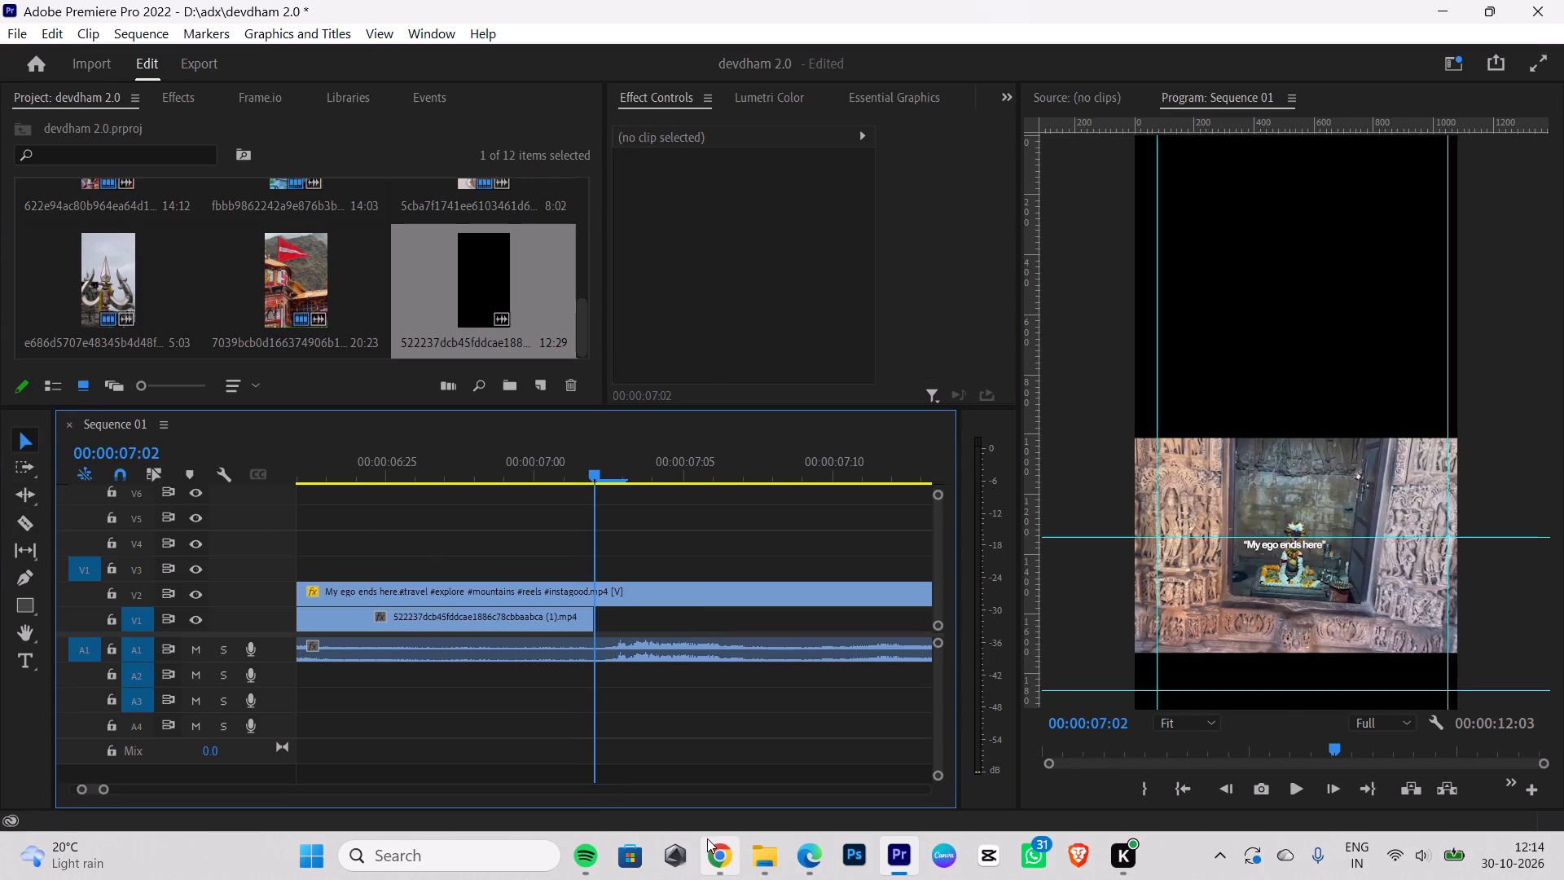
Switch to Chrome and search Pinterest for "badrinath mandir videos" using the suggested search.
left_click(726, 843)
left_click(297, 0)
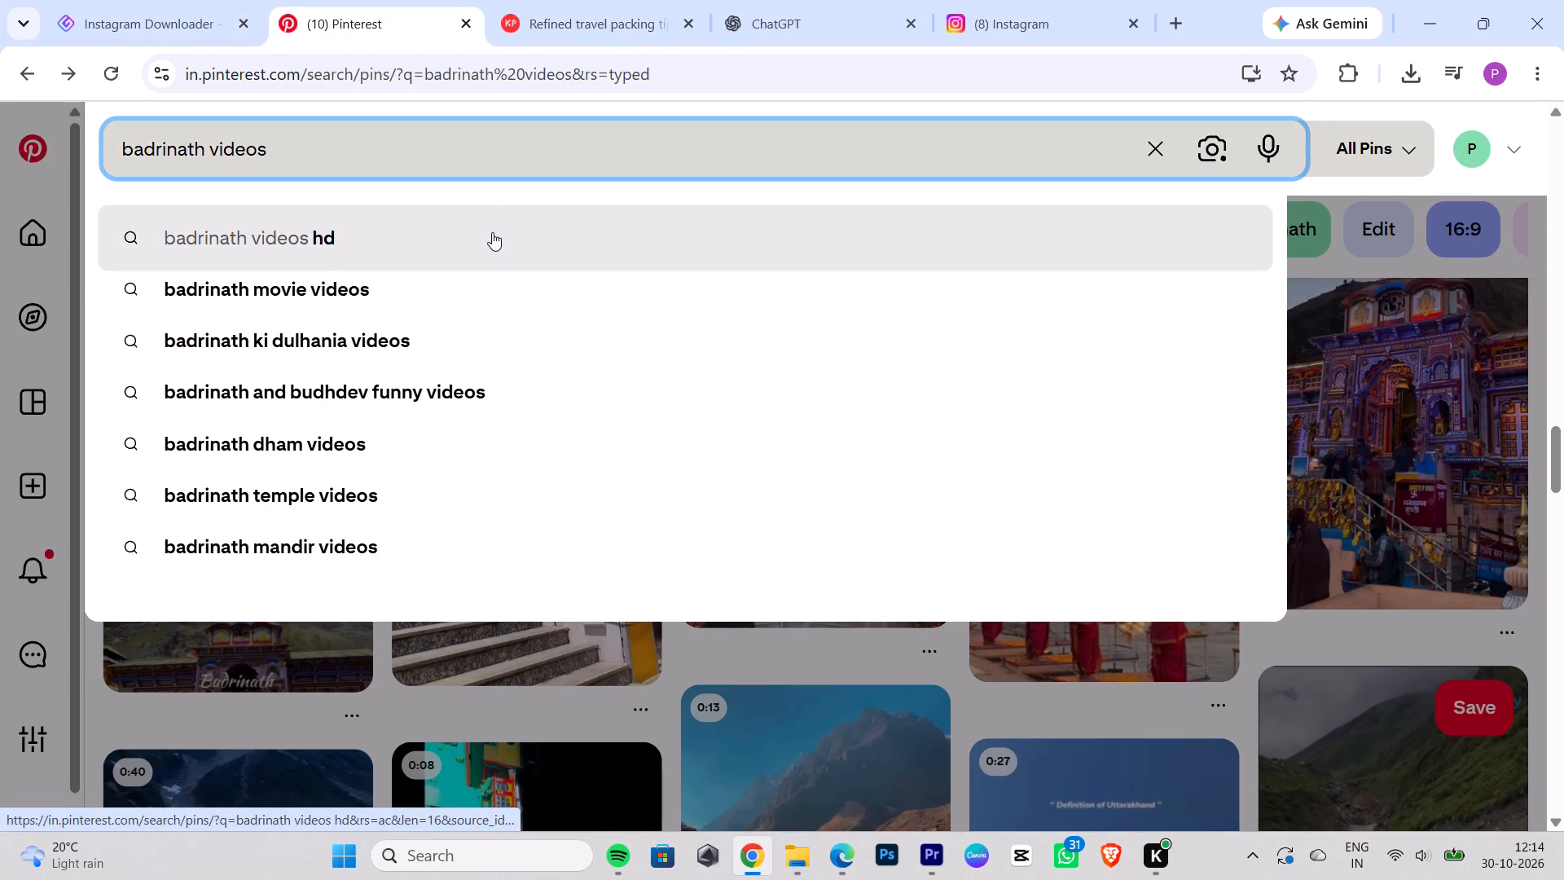
left_click(451, 561)
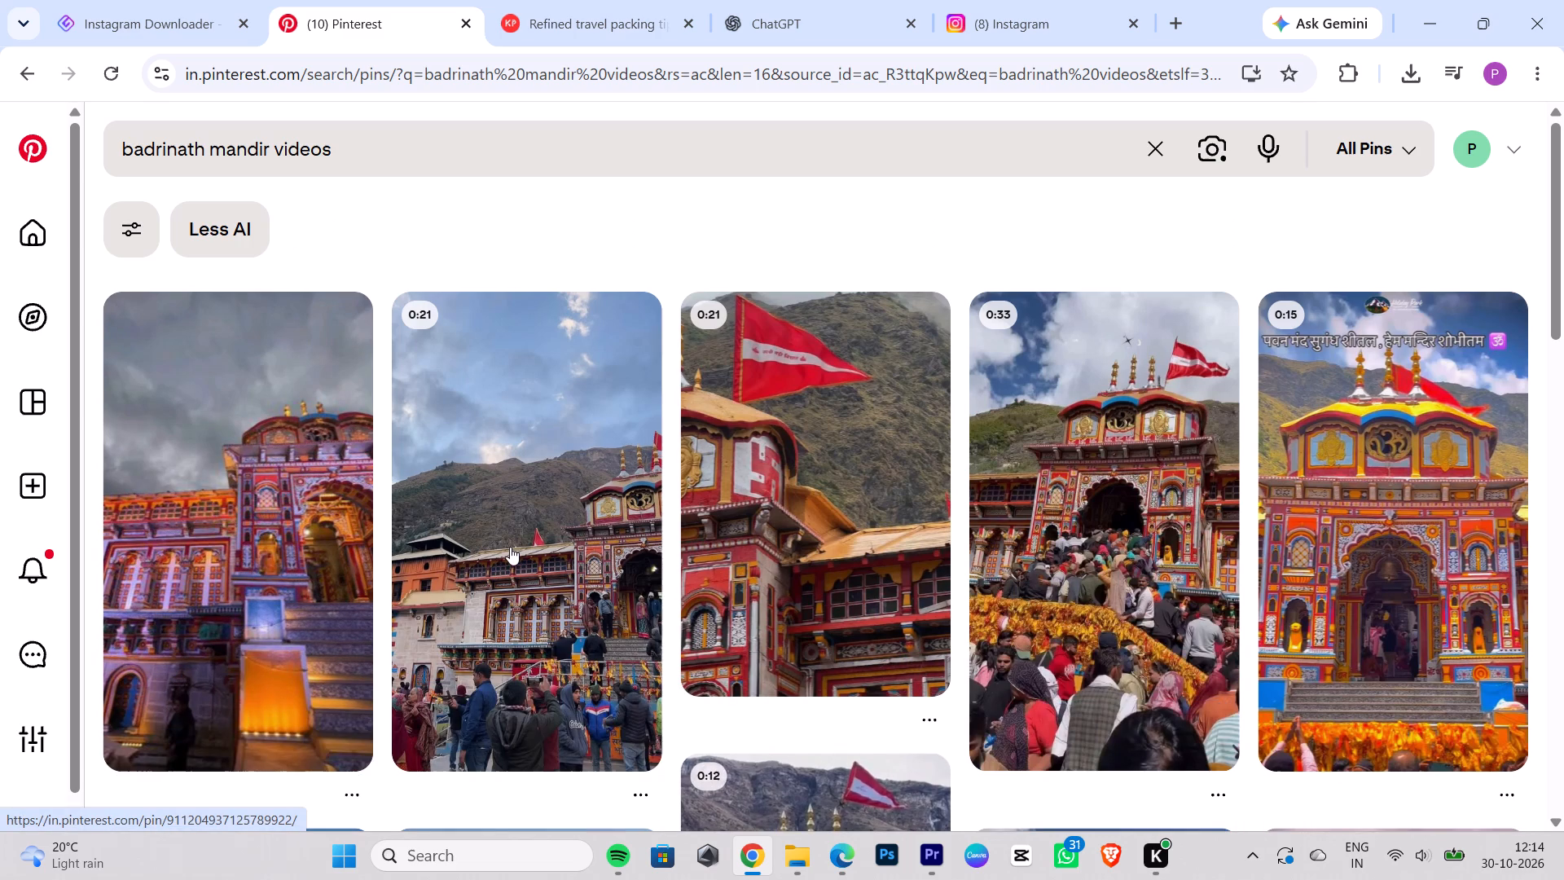
Look through the Badrinath mandir results for a suitable temple clip and open the 0:27 video pin of the temple under a cloudy blue sky.
scroll(824, 526, "down", 2)
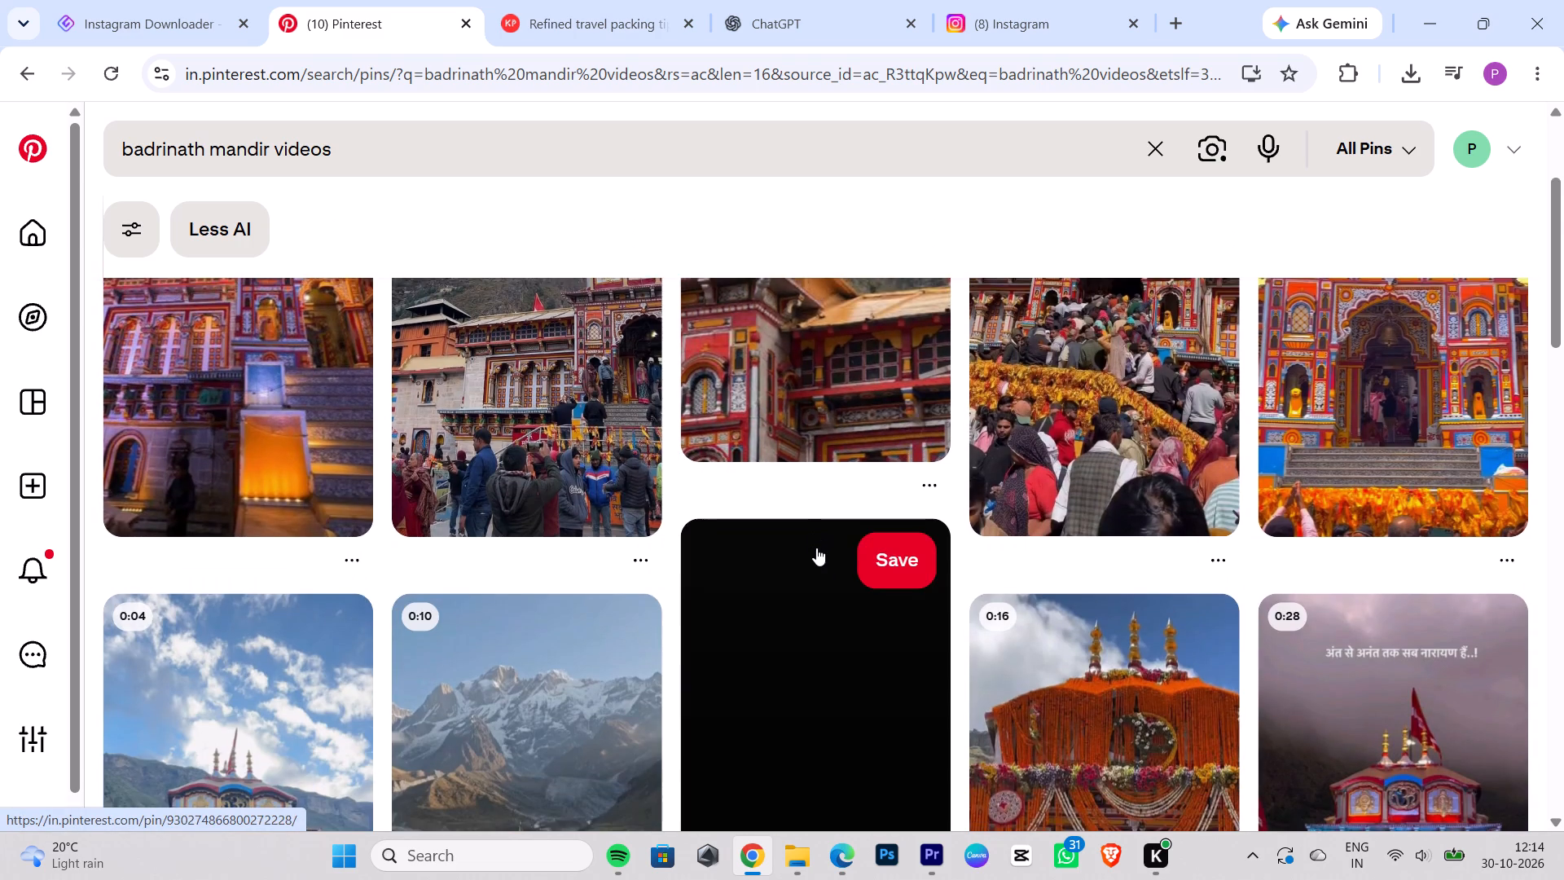
scroll(837, 563, "down", 2)
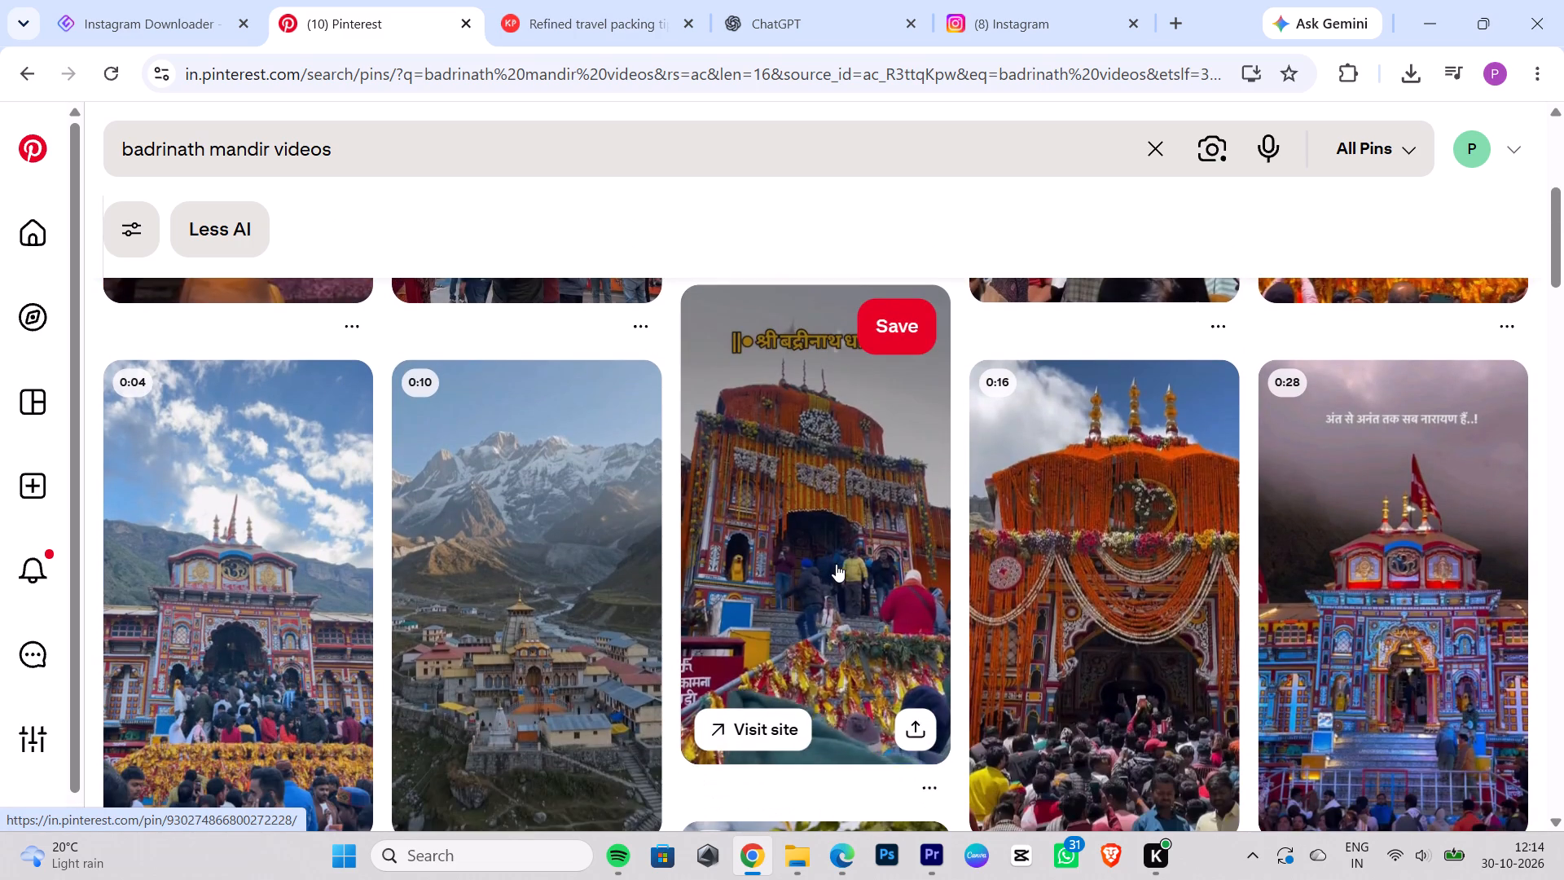
scroll(1150, 491, "down", 3)
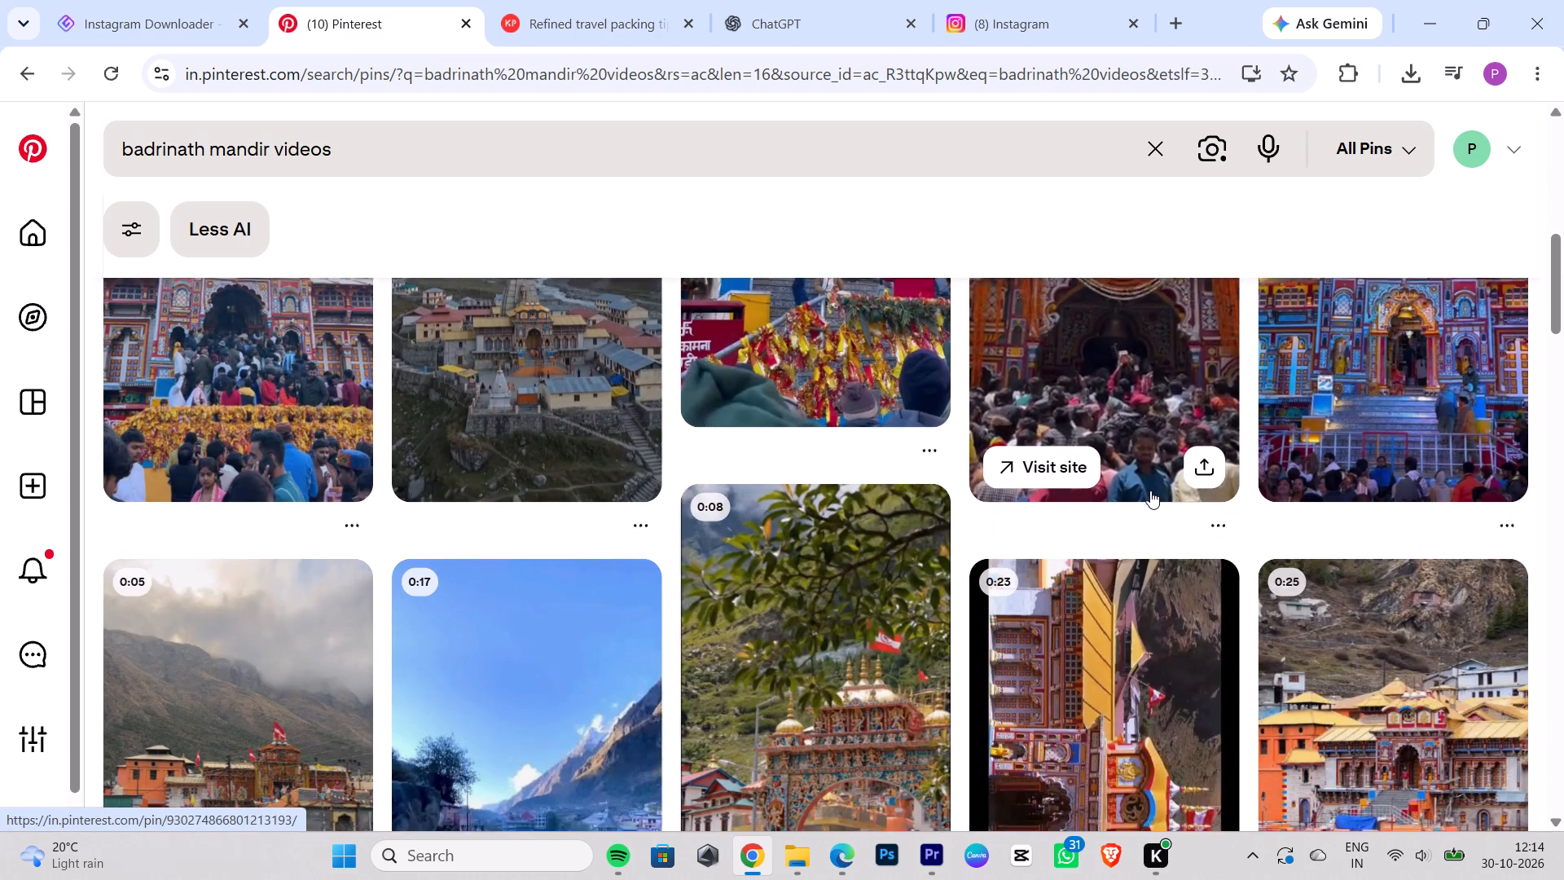
scroll(1150, 491, "down", 2)
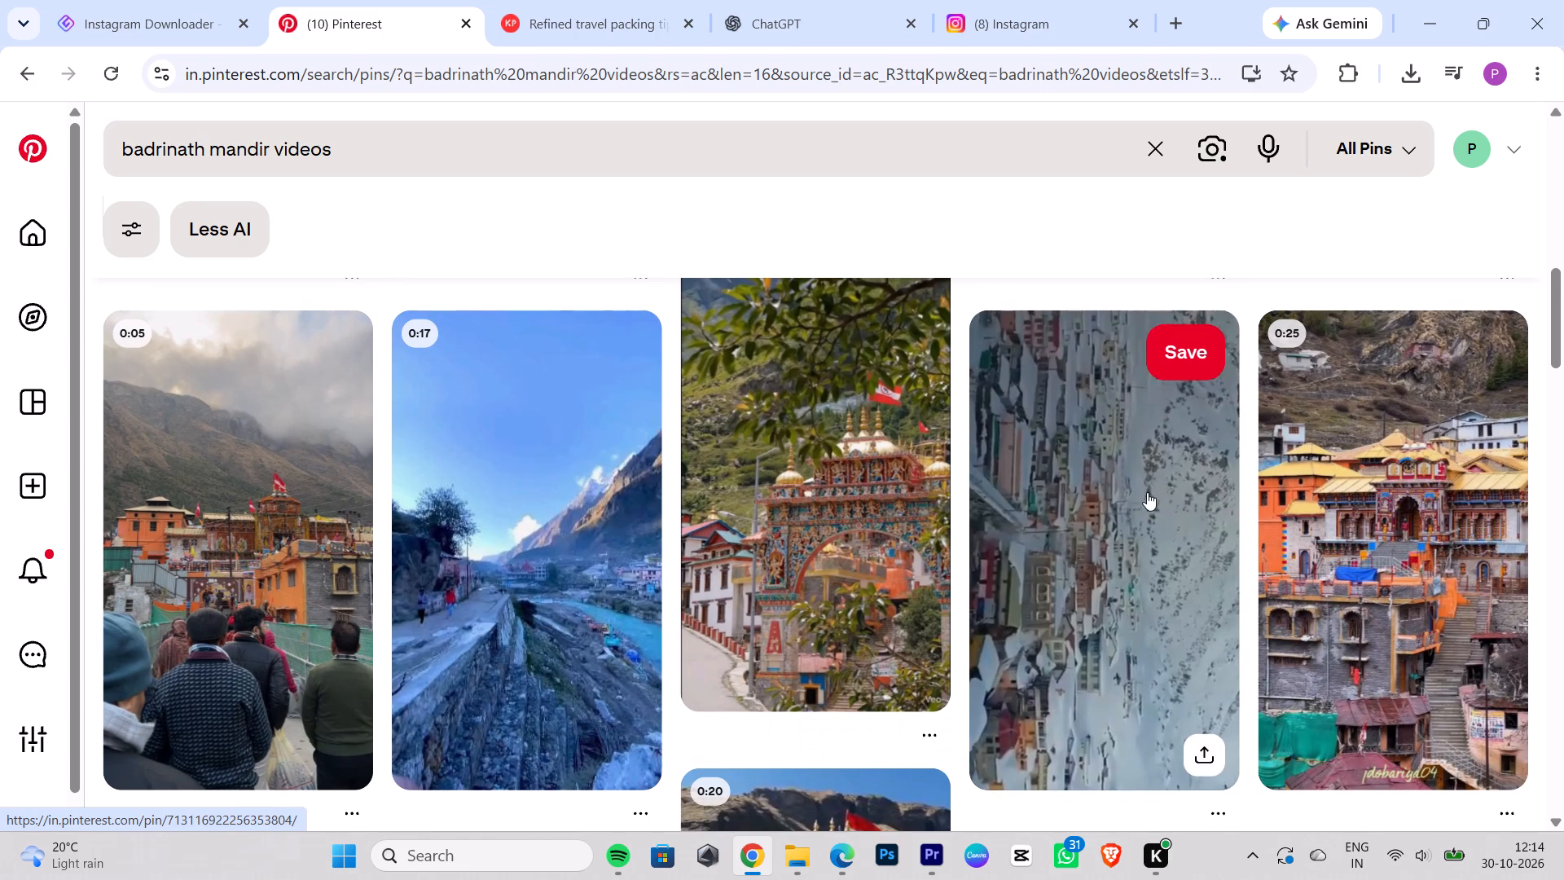
scroll(1147, 492, "down", 4)
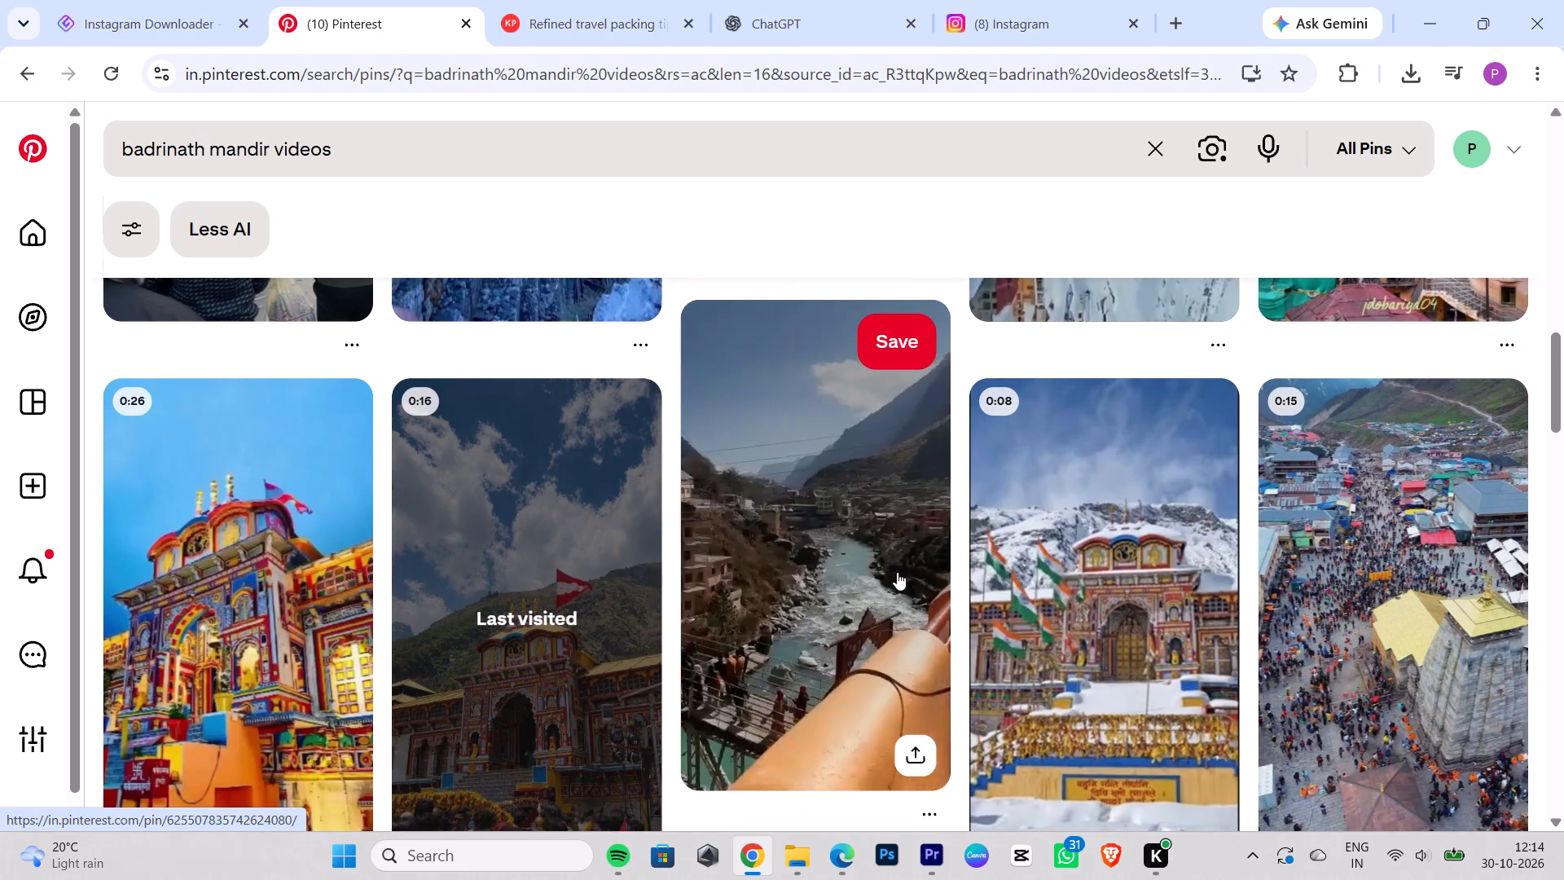
scroll(1232, 520, "down", 2)
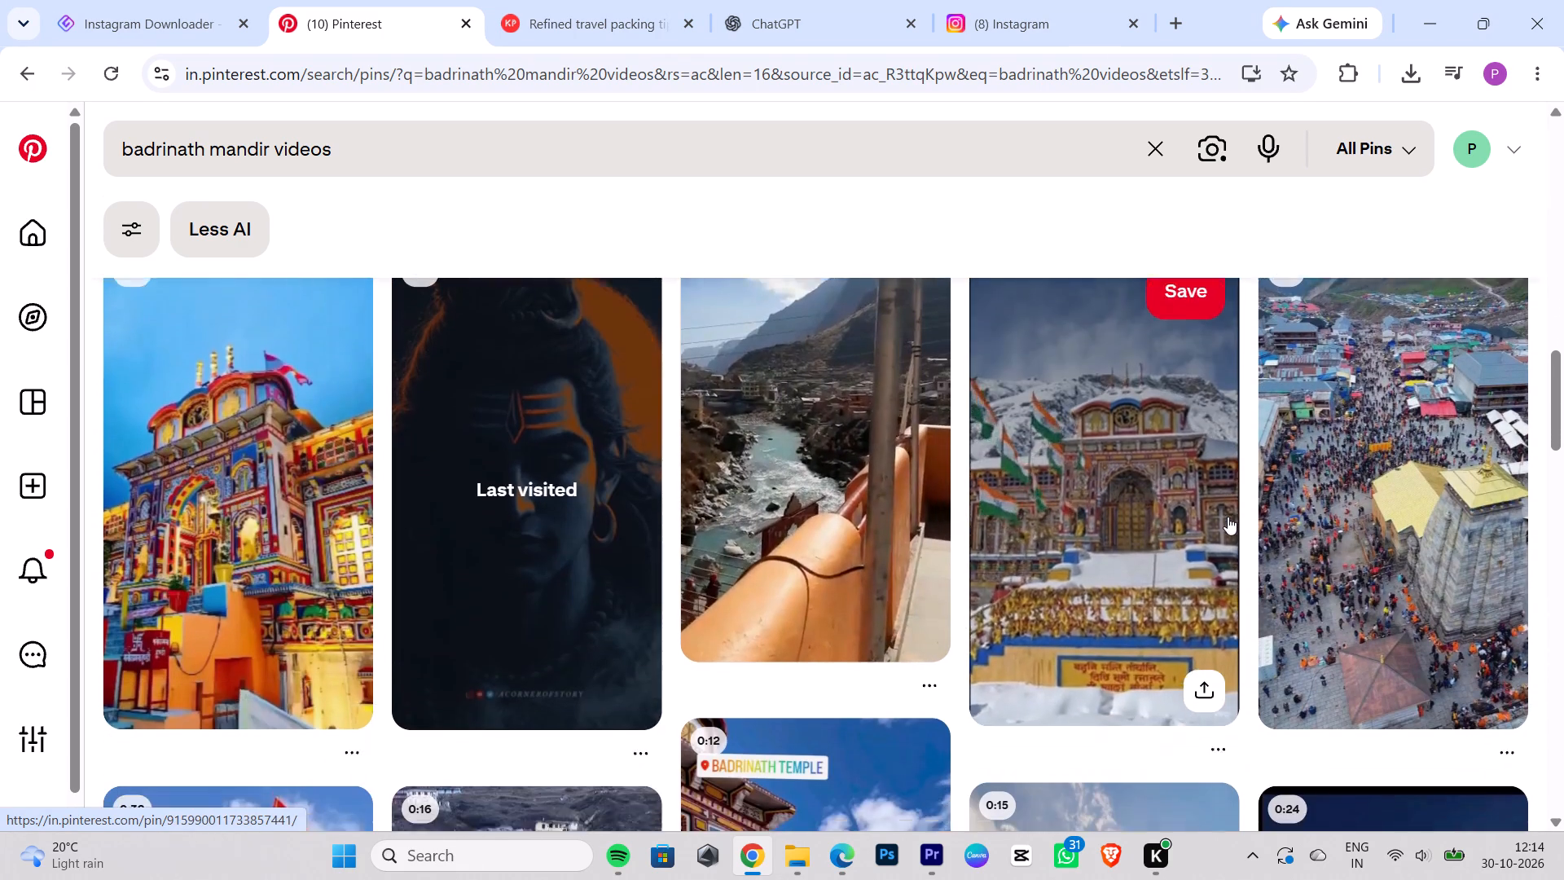
scroll(1194, 477, "down", 2)
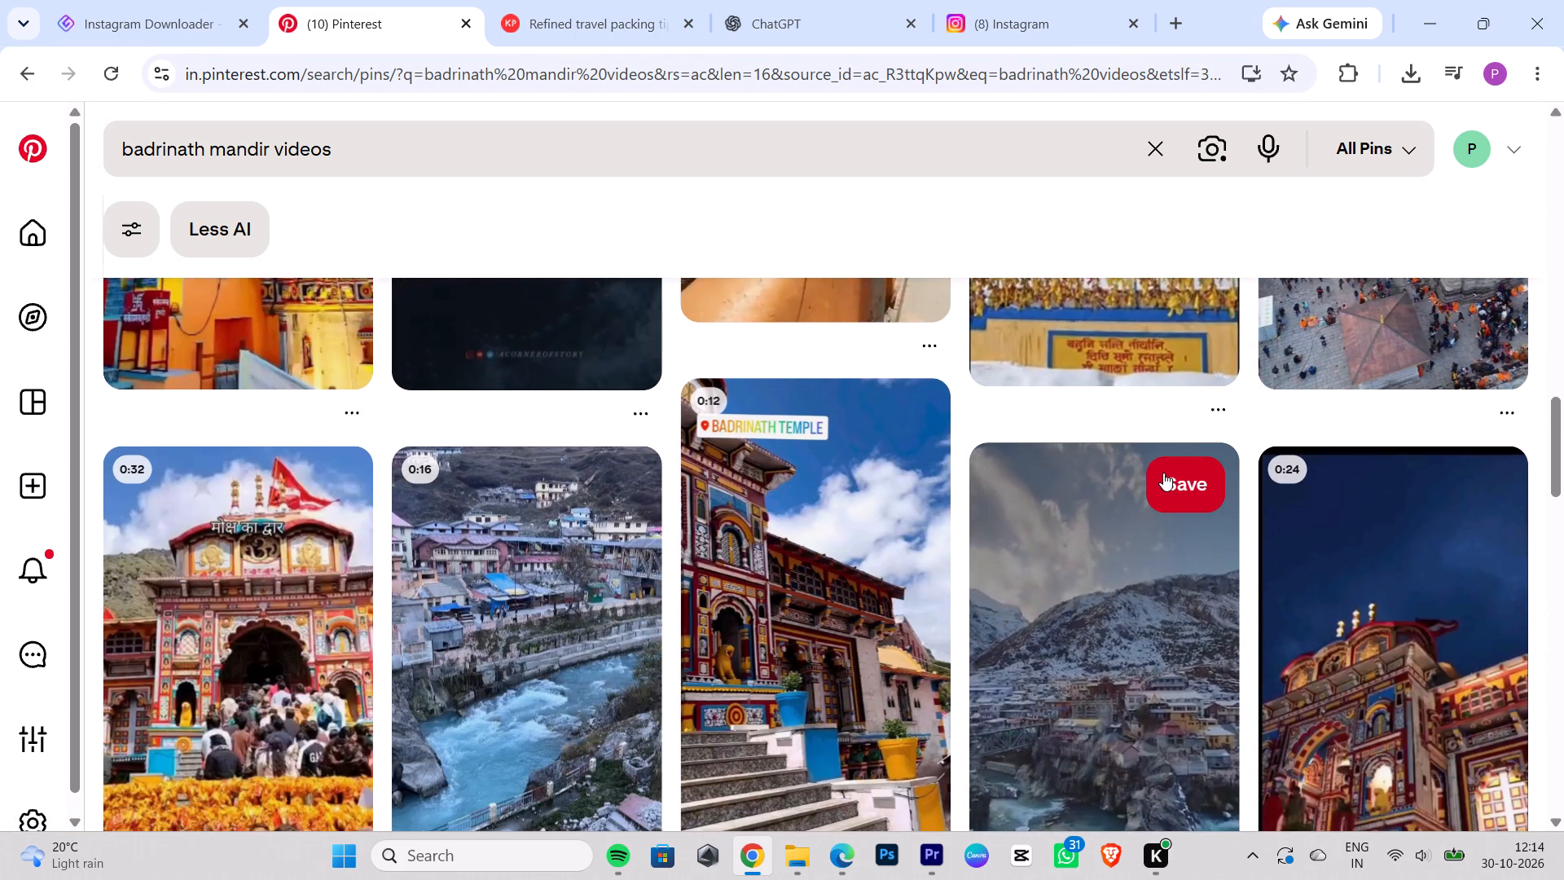
scroll(1163, 472, "down", 5)
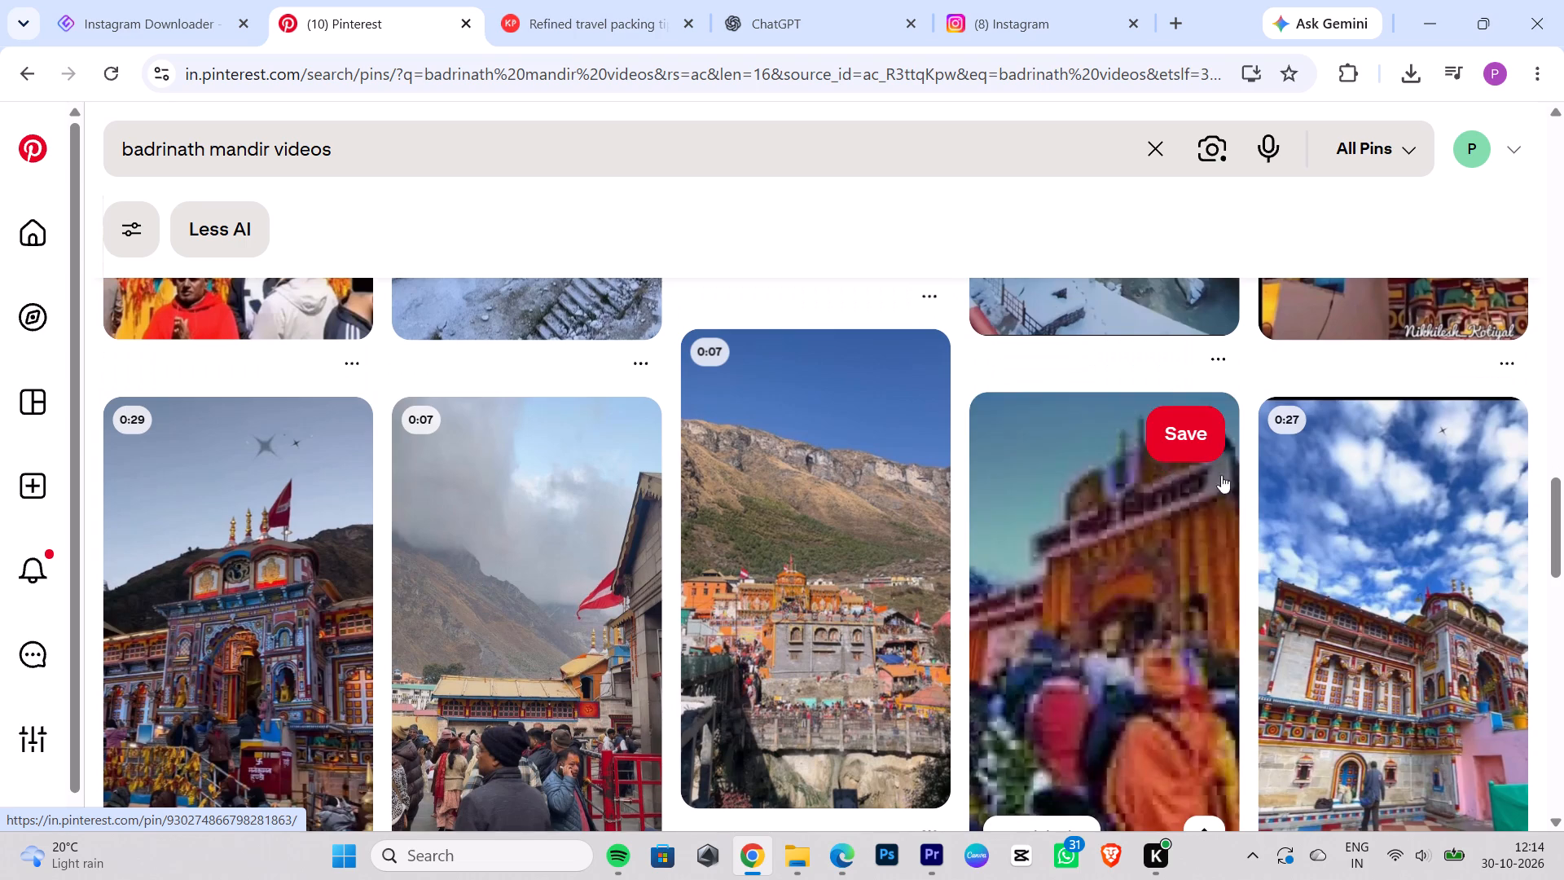
left_click(1429, 583)
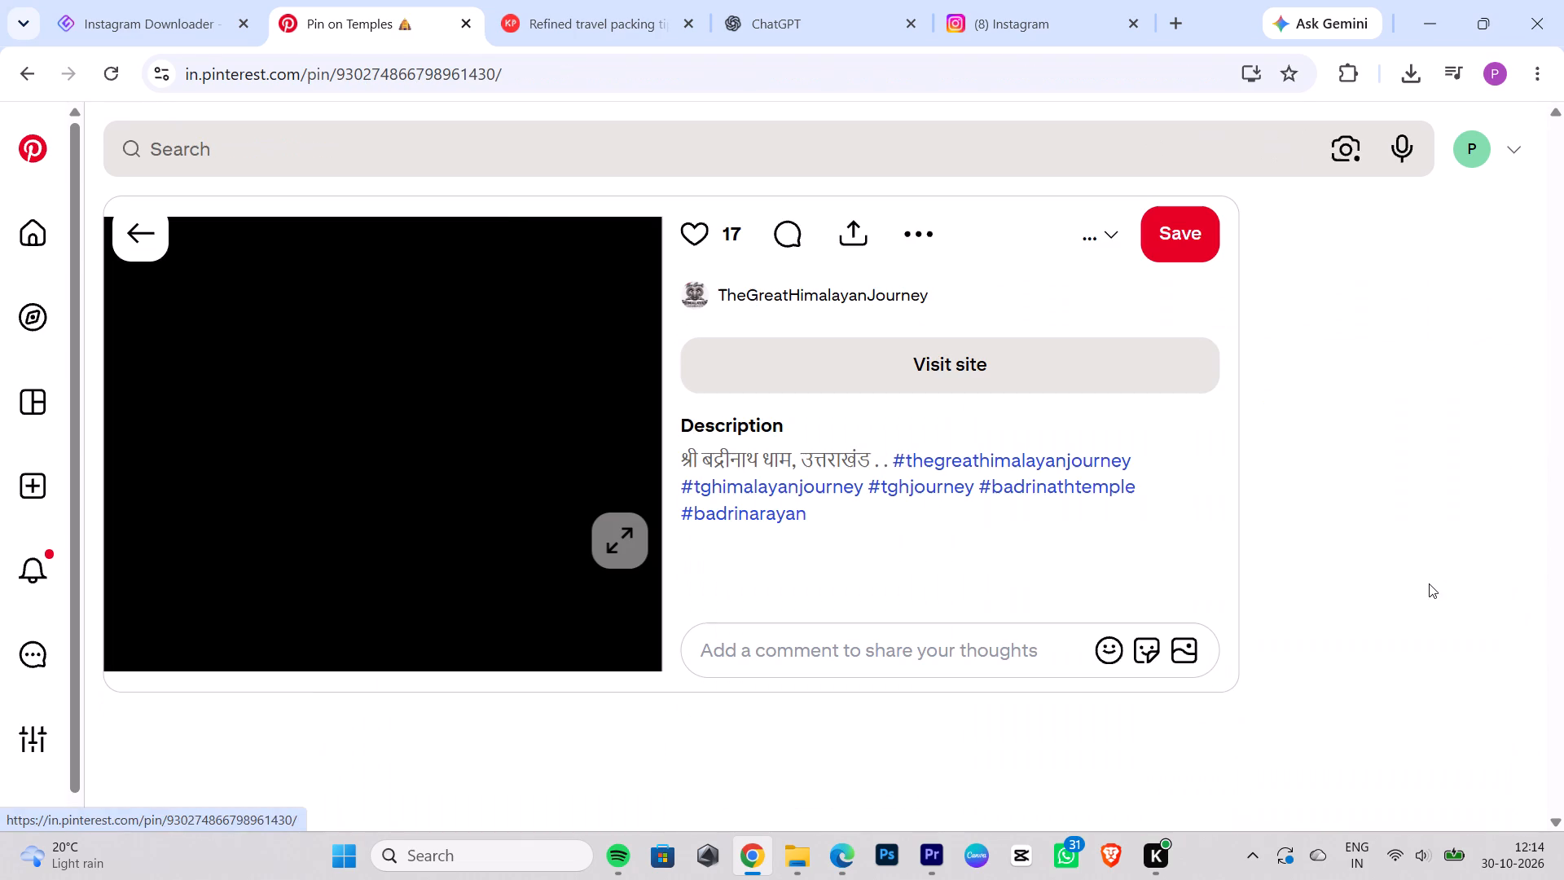
Return to the Badrinath mandir results, look further for a suitable clip, and preview the 0:09 pin with the pink flower Om.
left_click(130, 236)
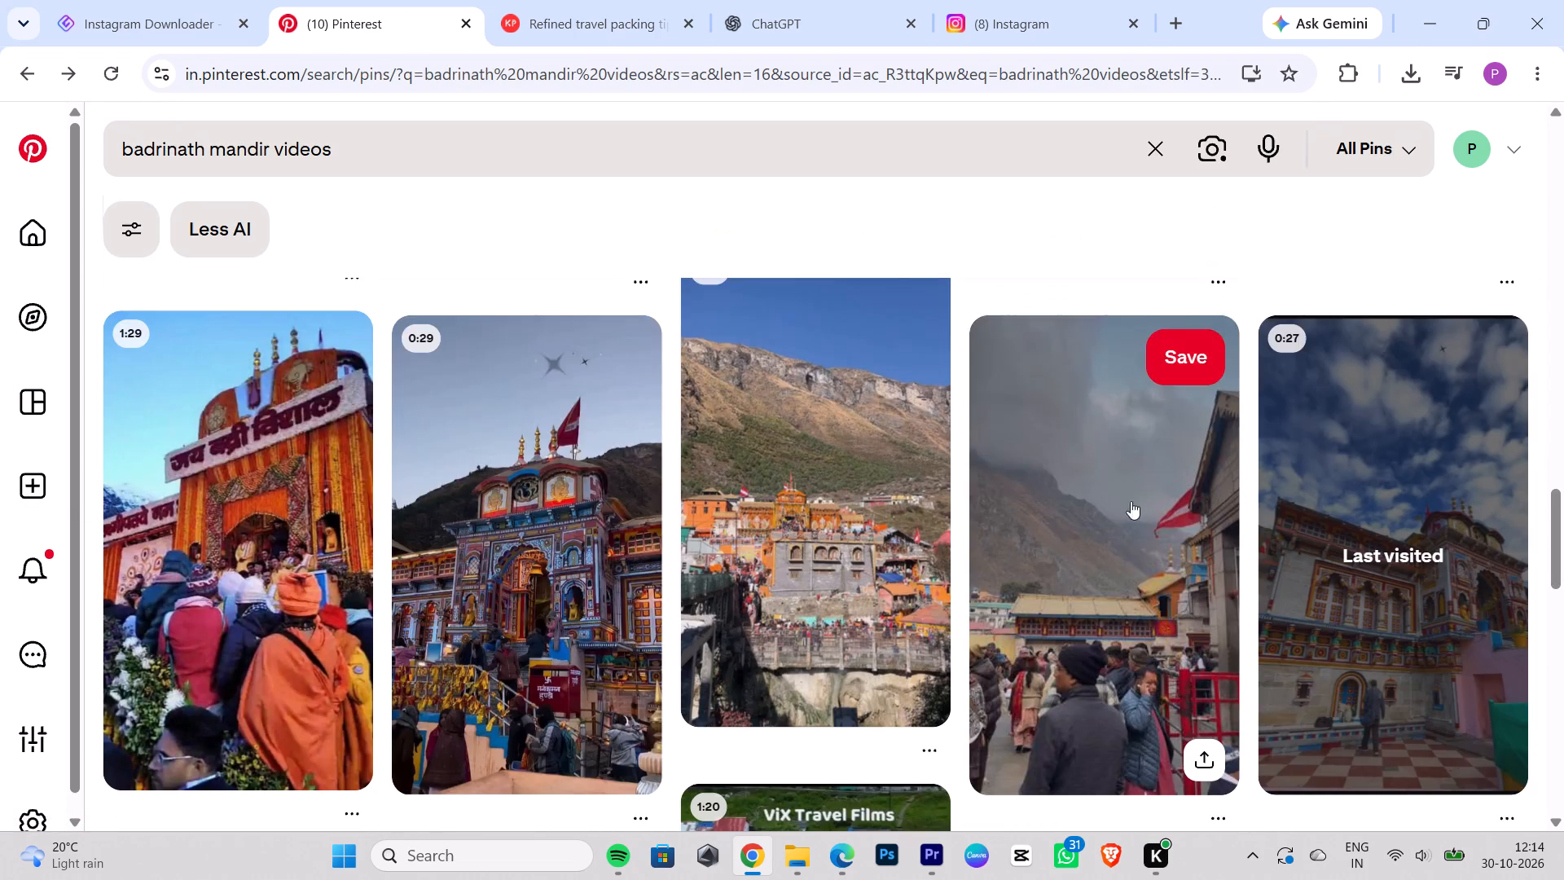
scroll(1149, 508, "down", 2)
scroll(690, 458, "up", 1)
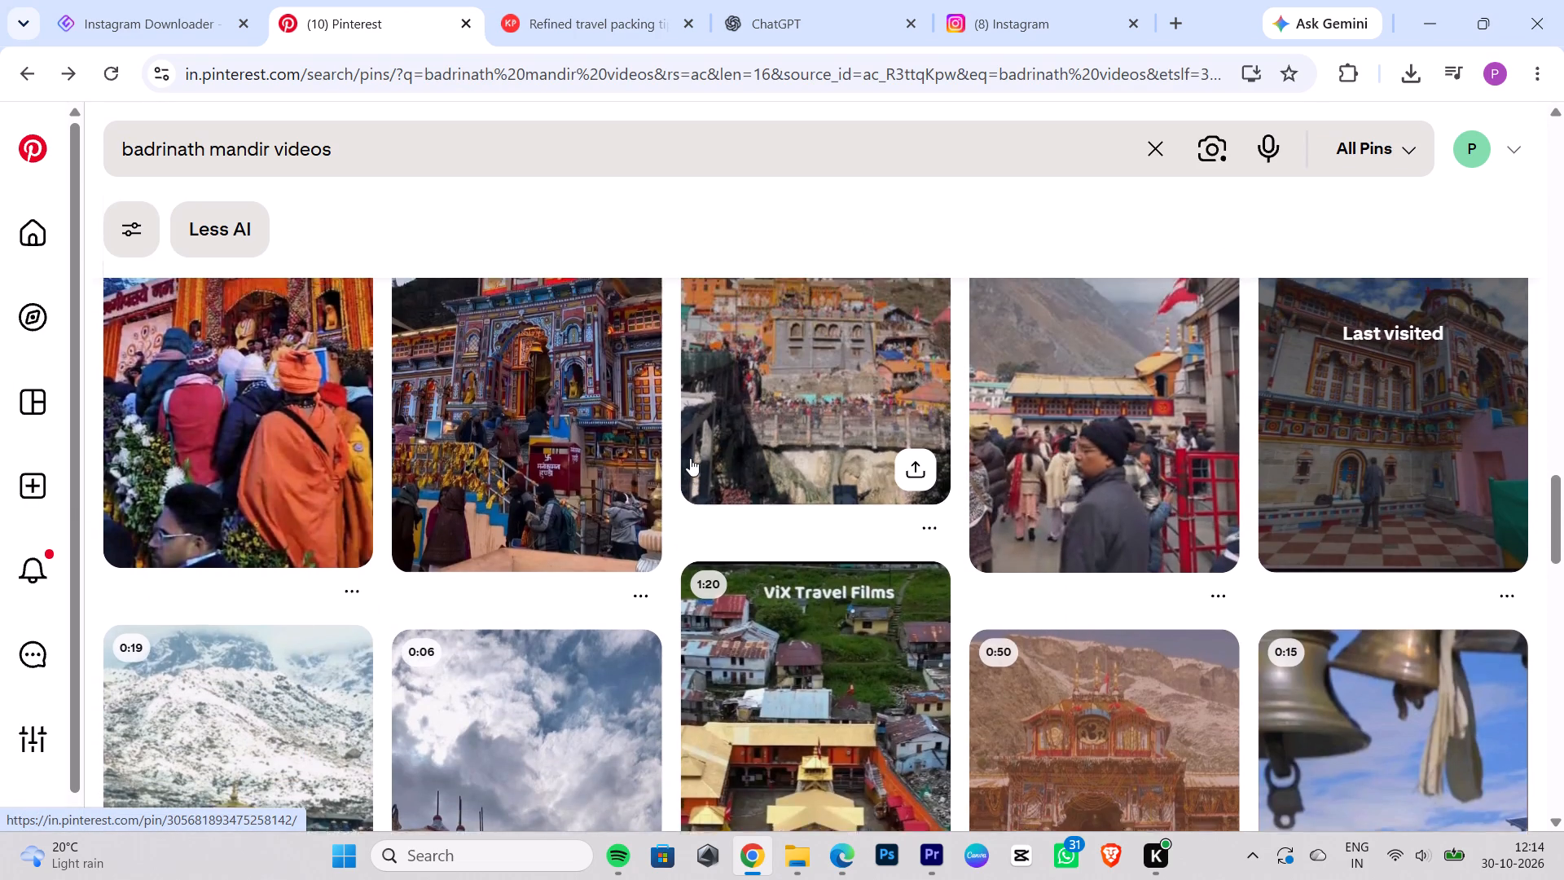
scroll(690, 458, "up", 1)
scroll(1006, 492, "down", 4)
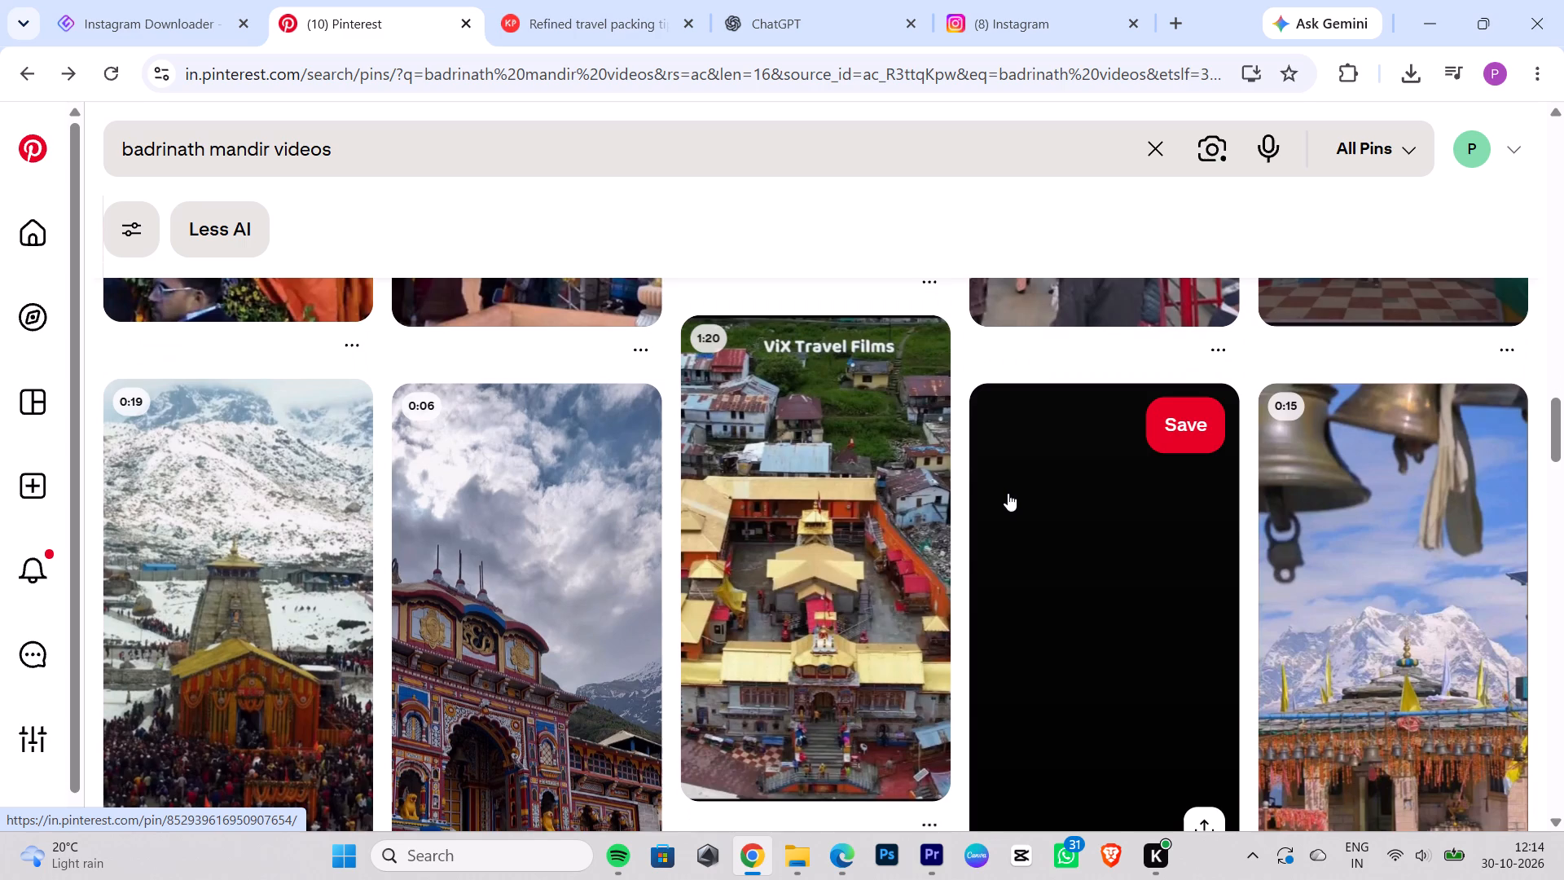
scroll(1008, 493, "down", 4)
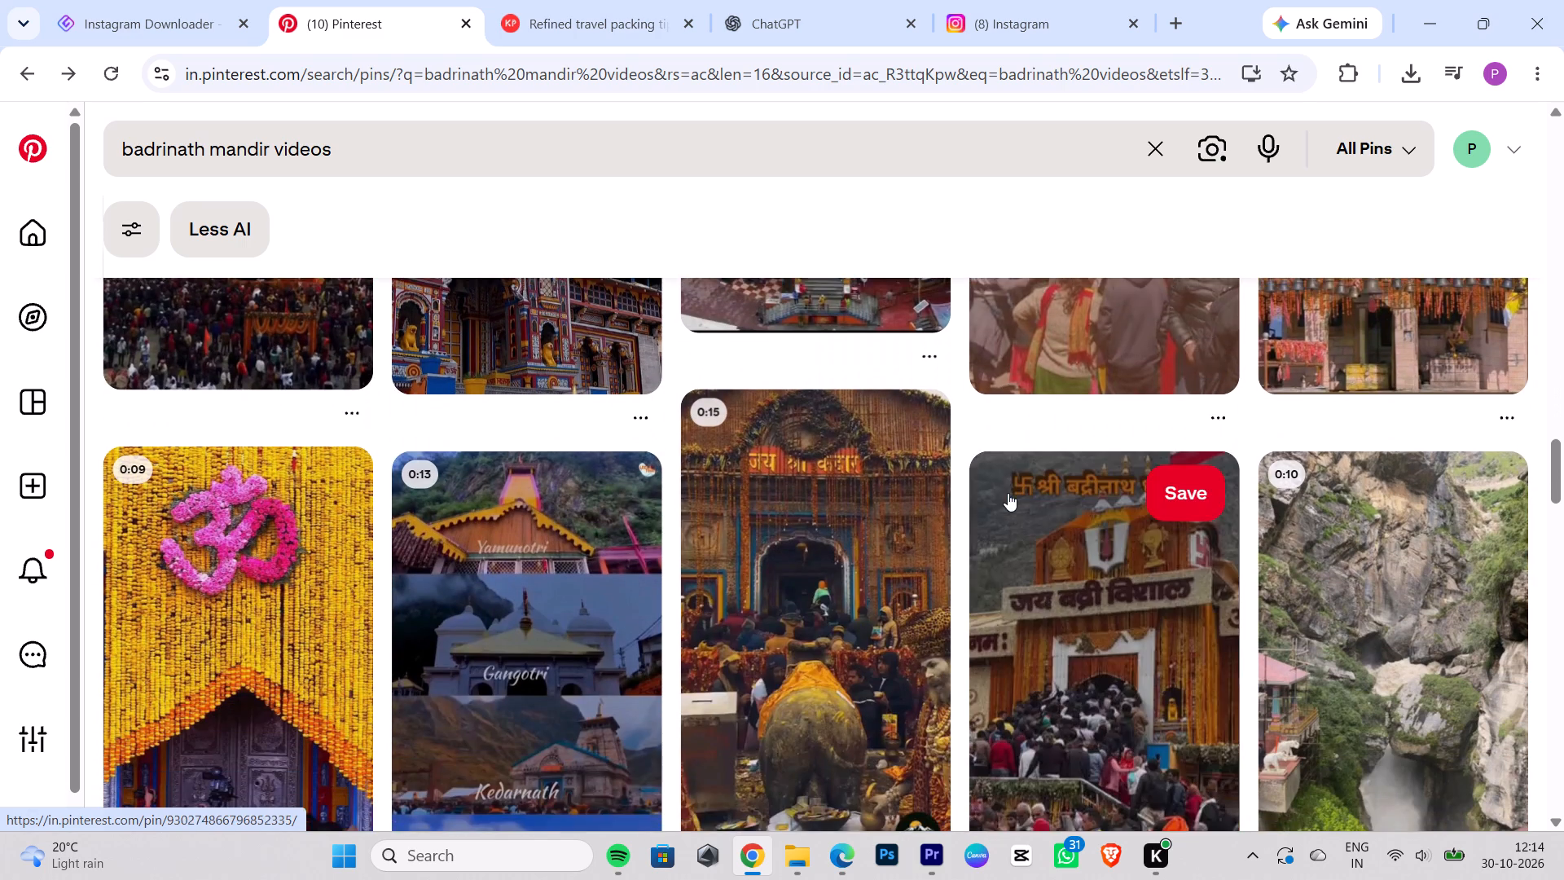
scroll(1008, 493, "down", 1)
left_click(318, 553)
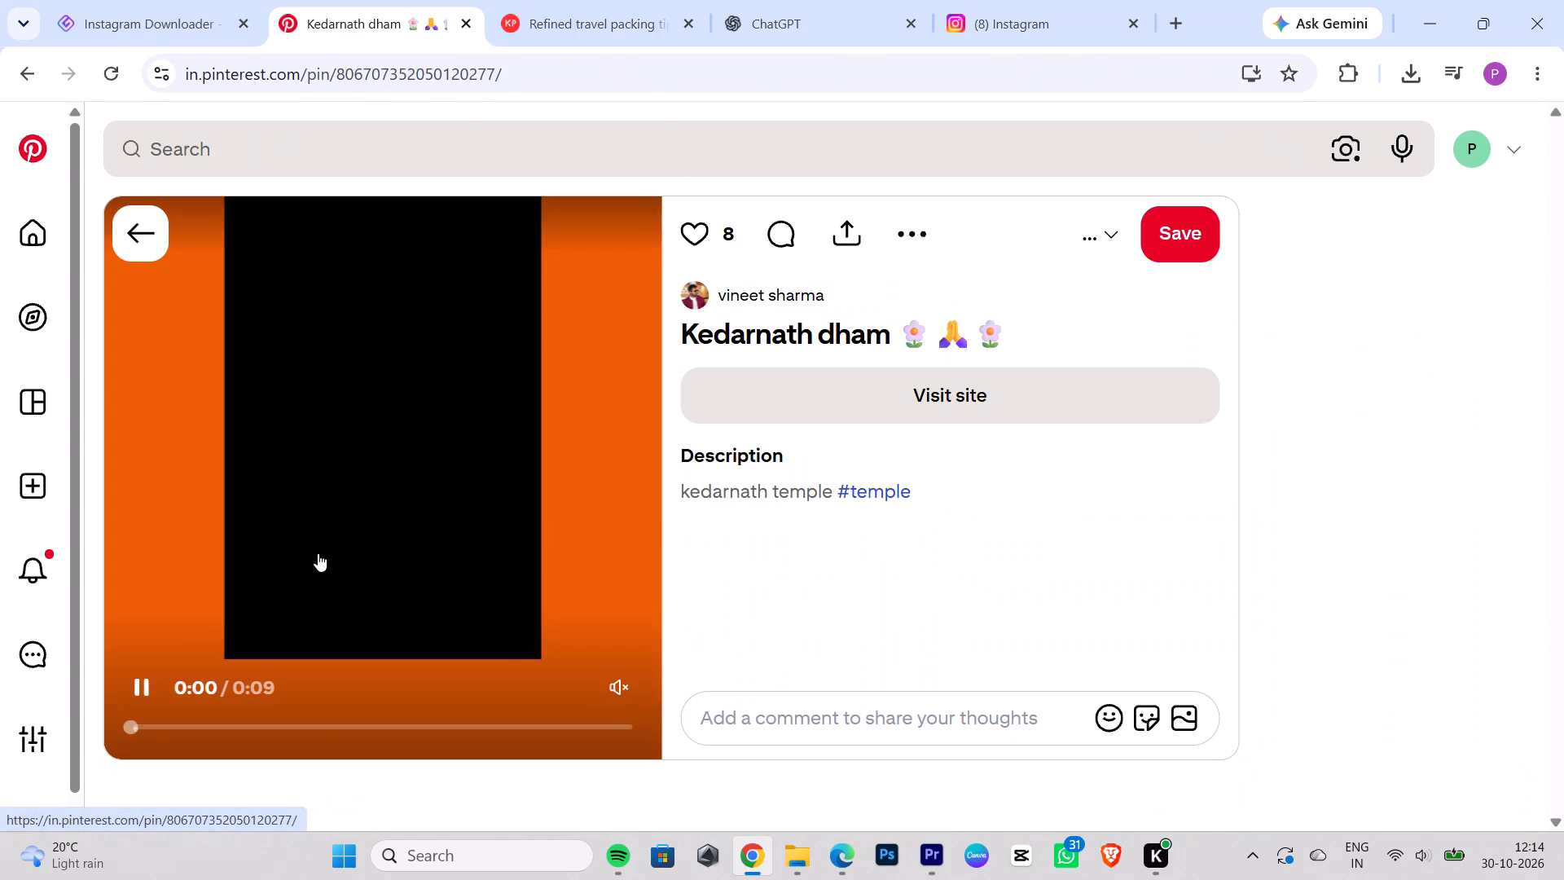
left_click(114, 242)
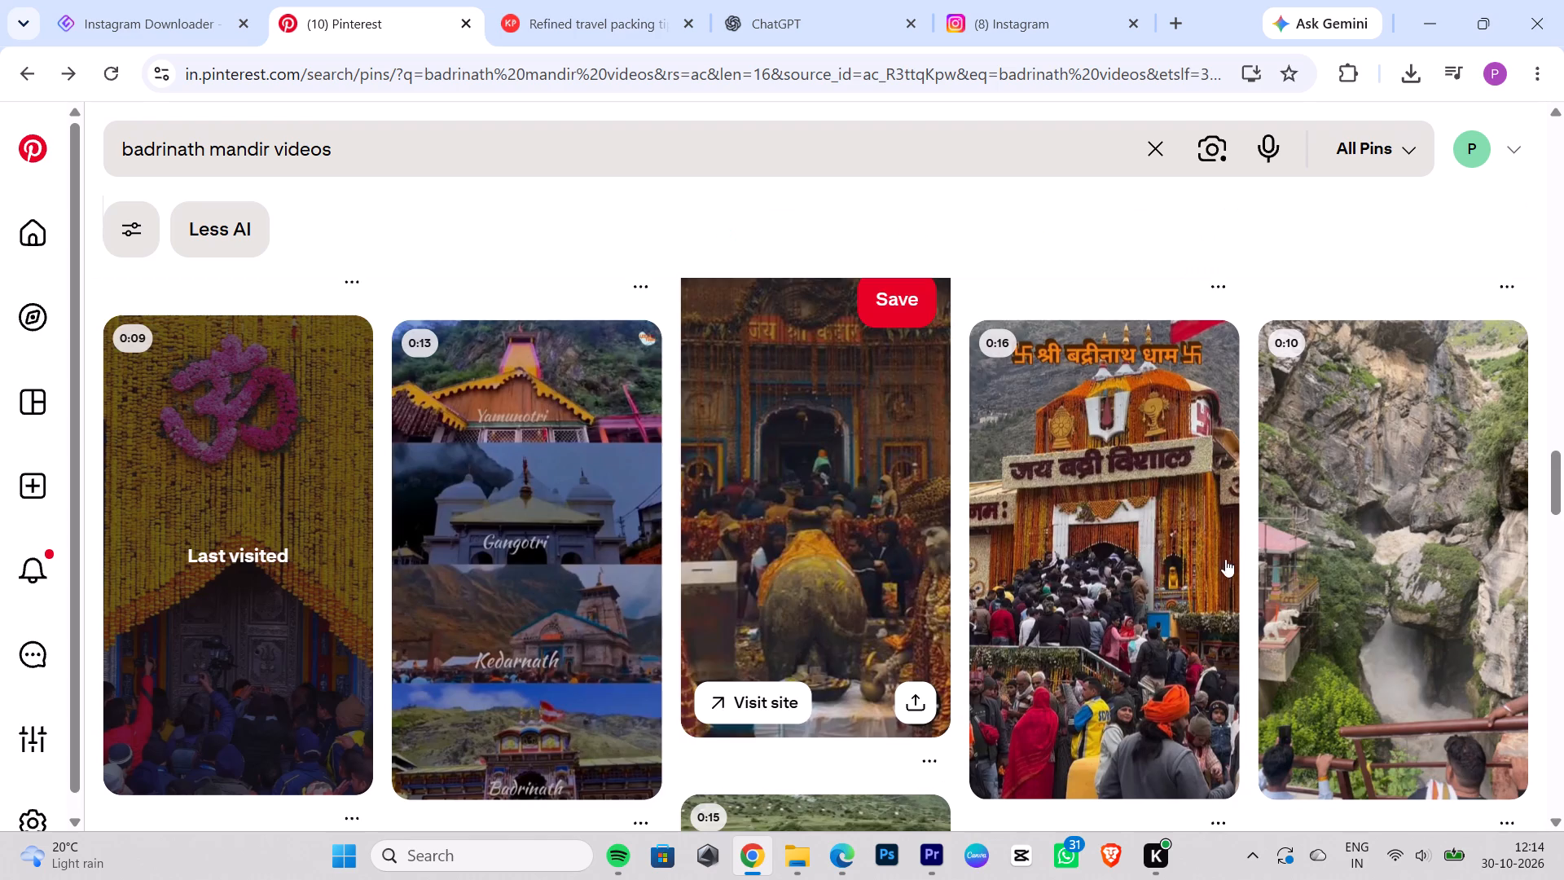
Look further down the Badrinath mandir video results, past the related searches, for another suitable temple clip.
scroll(1232, 559, "down", 6)
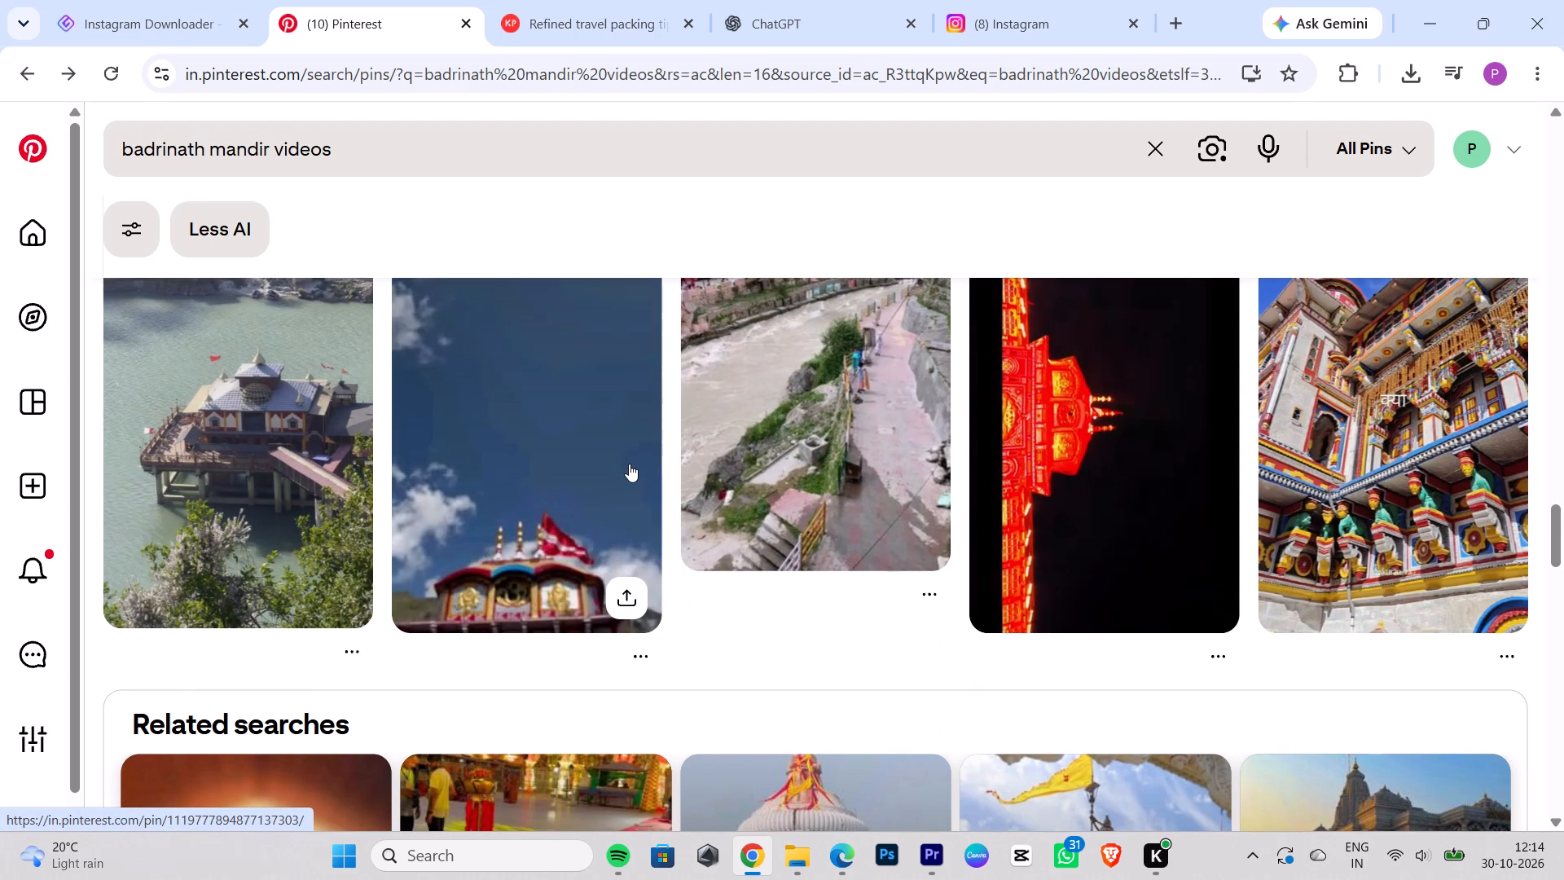
scroll(644, 464, "down", 6)
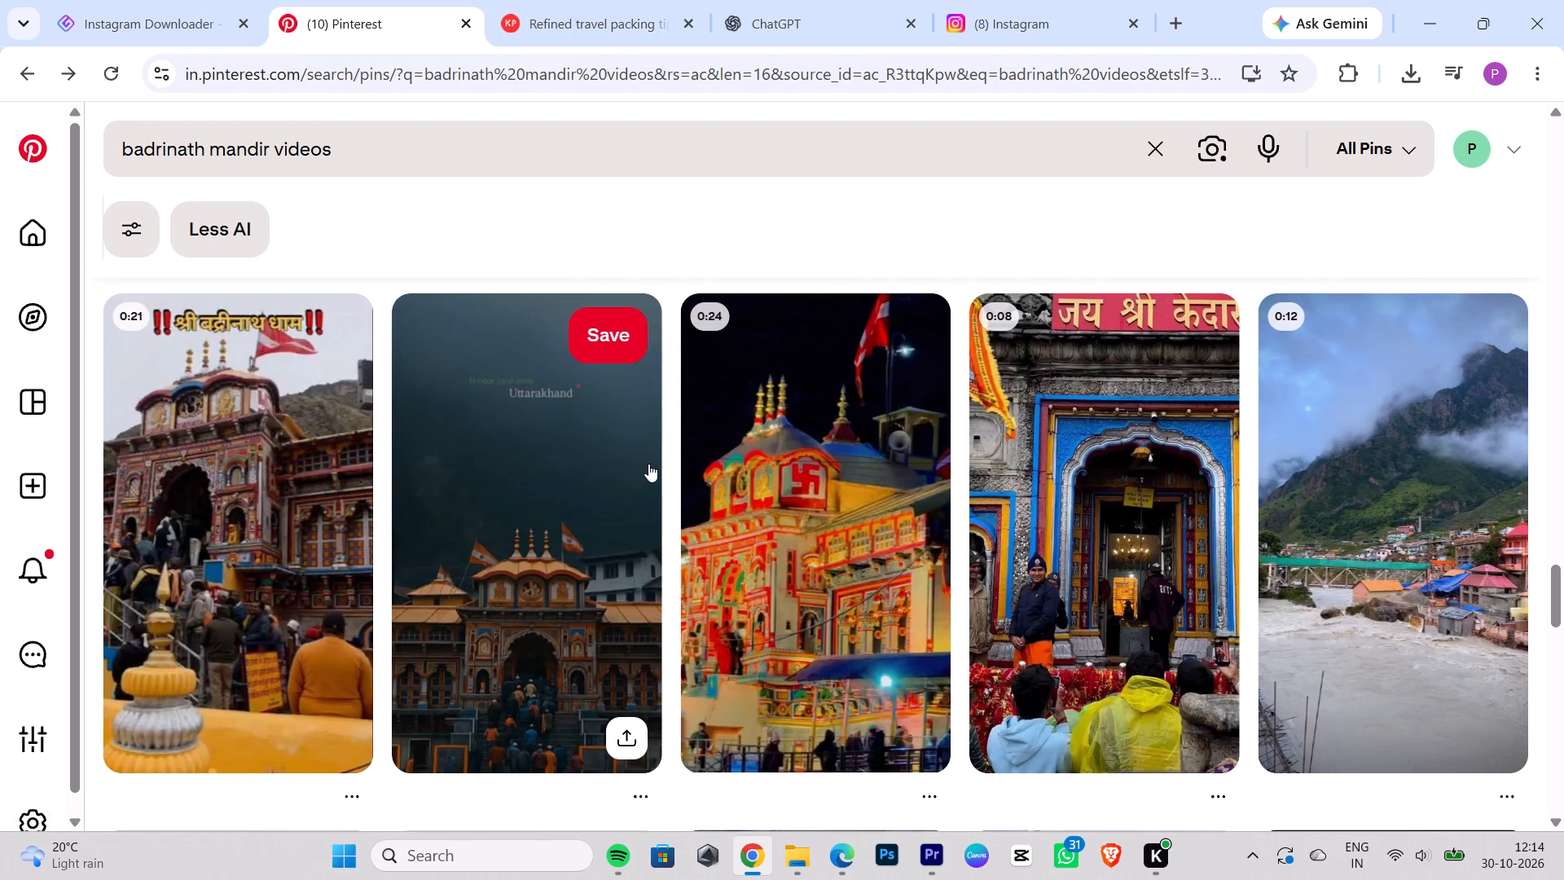
scroll(1322, 585, "down", 3)
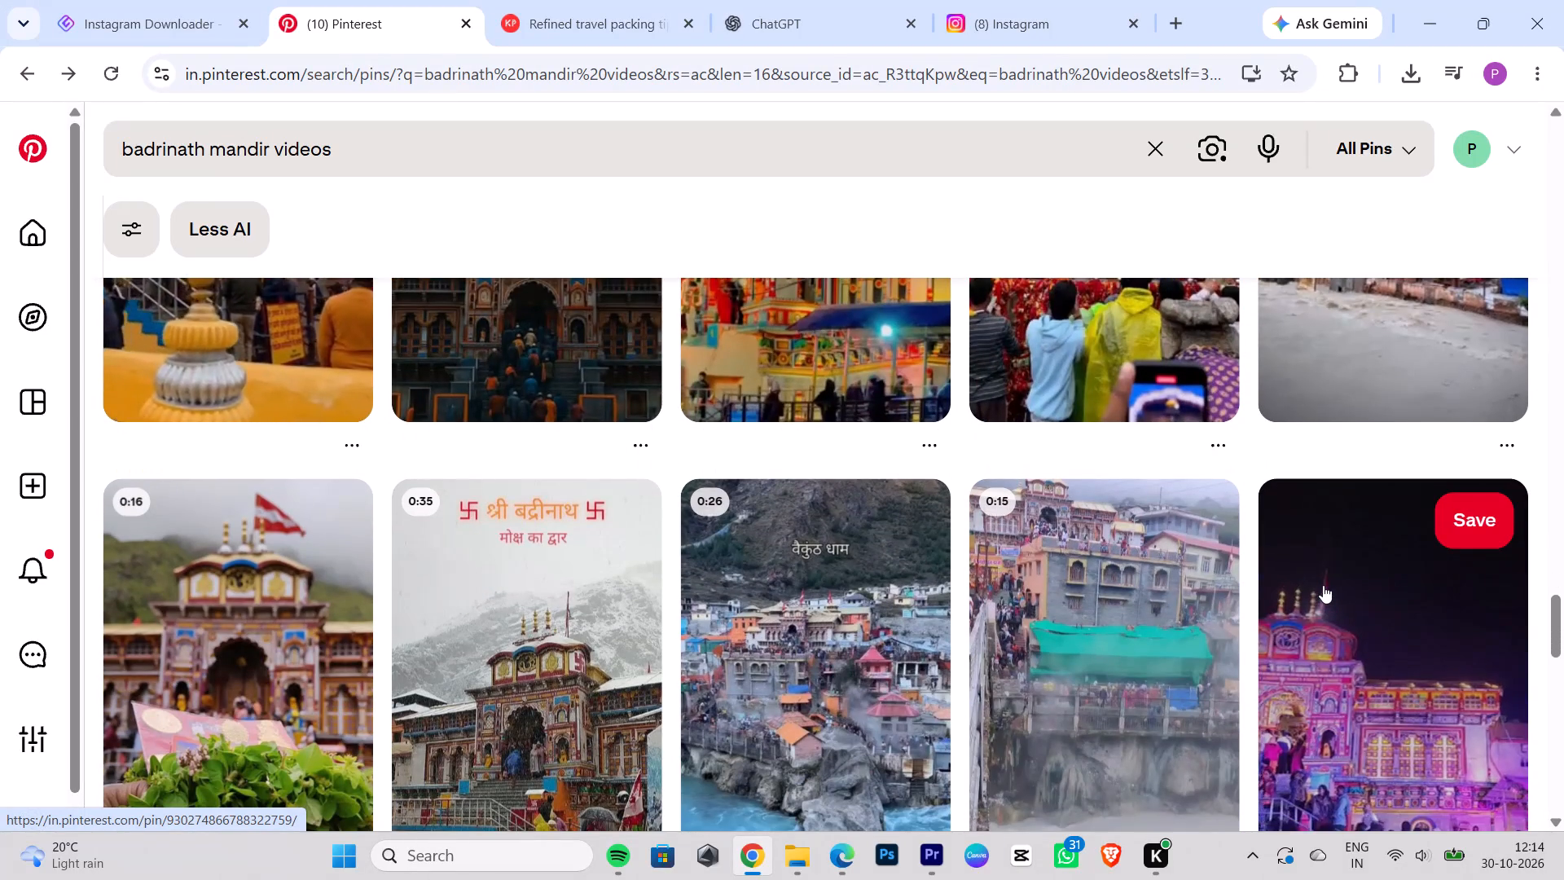
scroll(1323, 585, "down", 2)
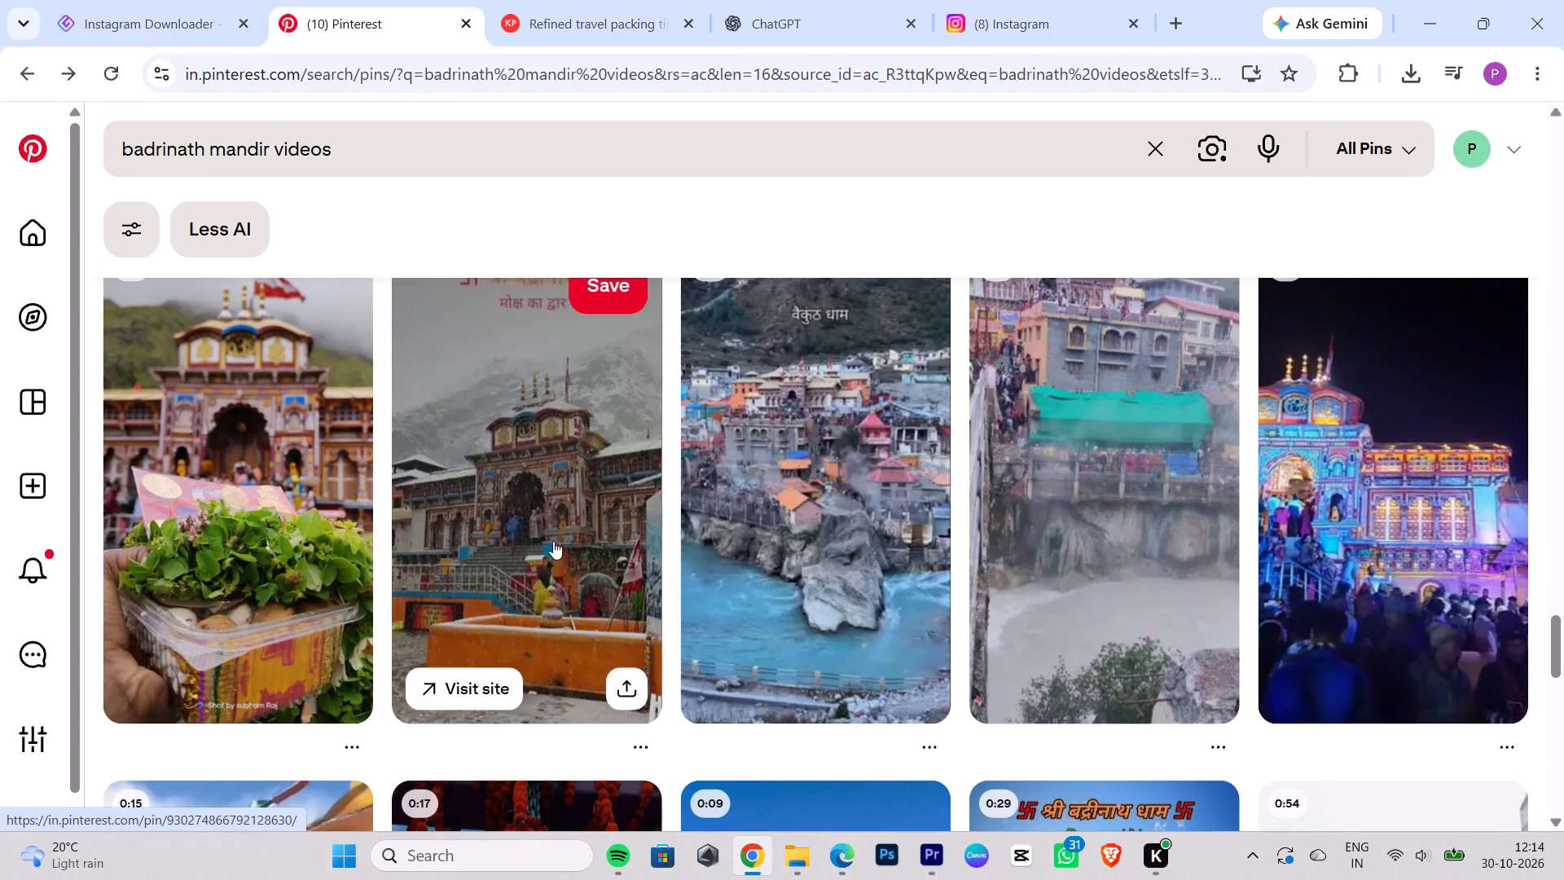
scroll(1267, 557, "down", 3)
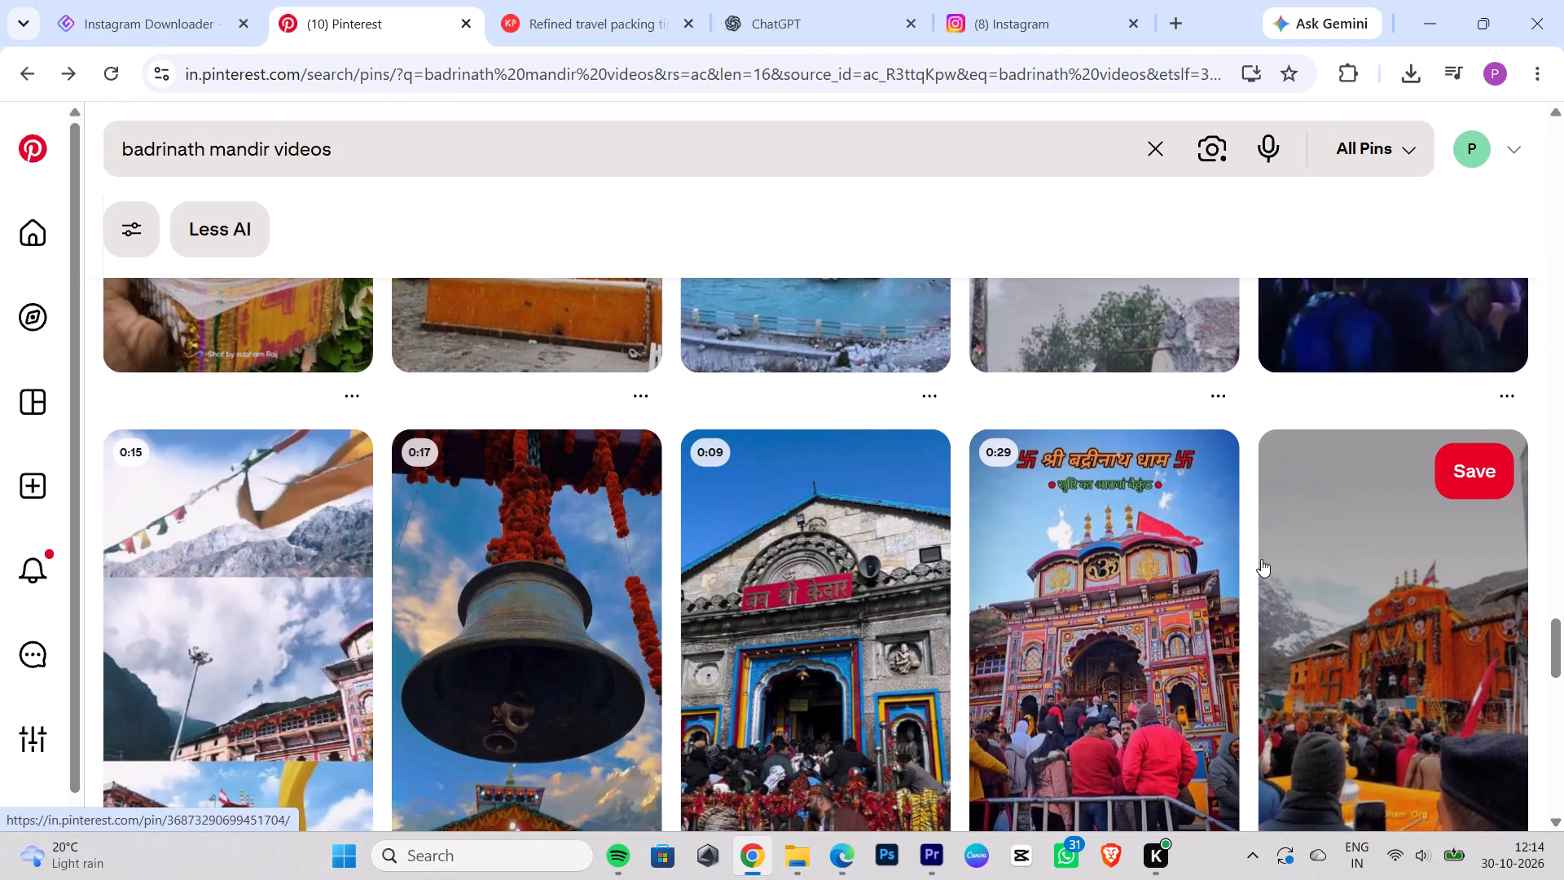
scroll(1261, 559, "down", 3)
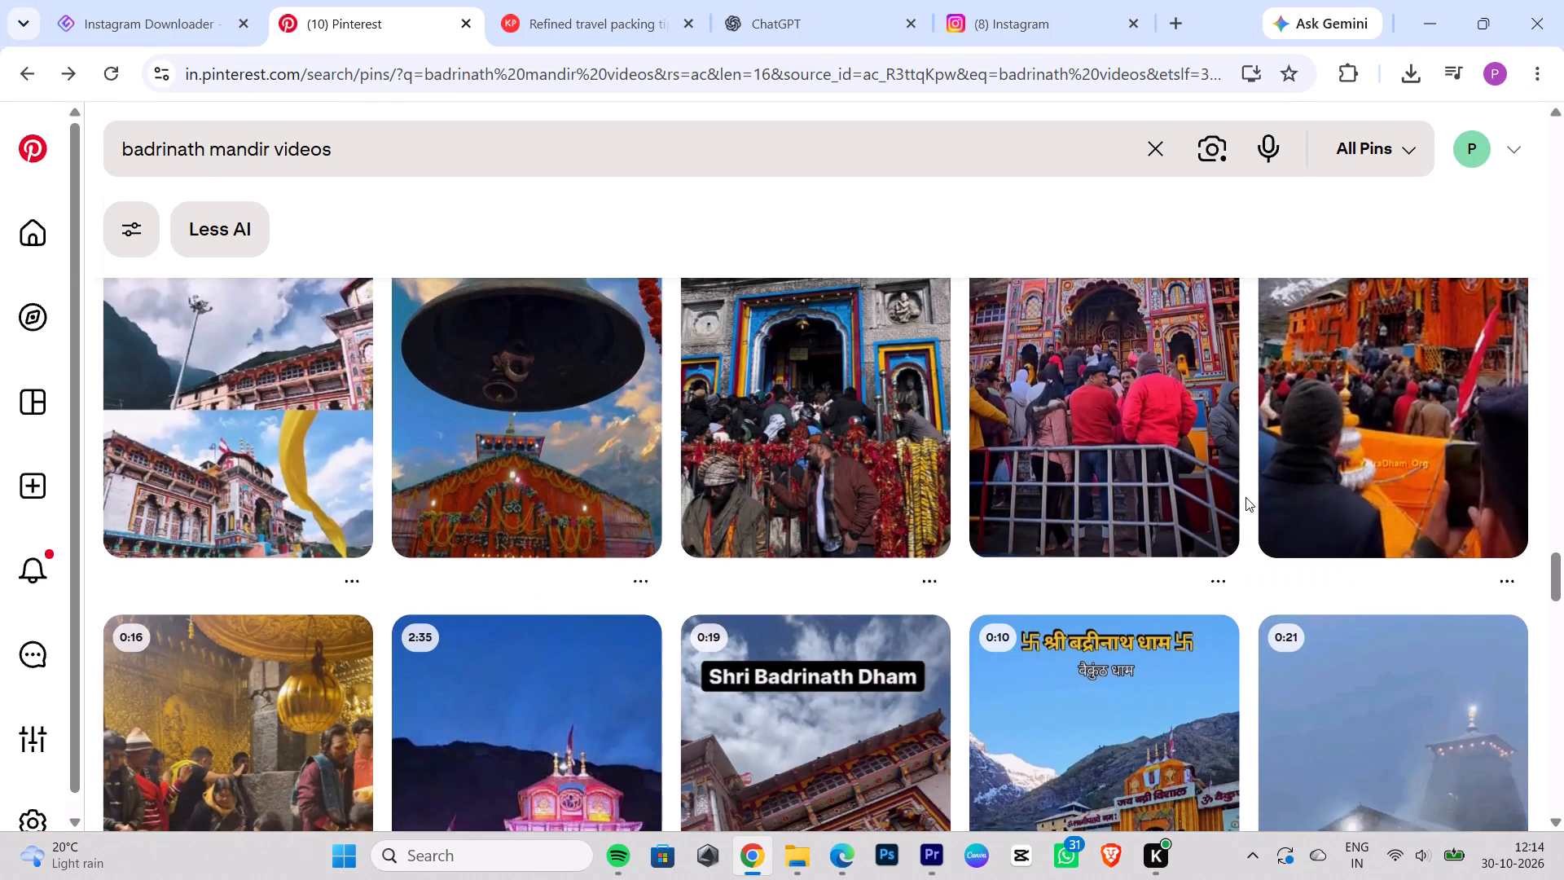
scroll(1245, 497, "down", 2)
scroll(809, 639, "down", 1)
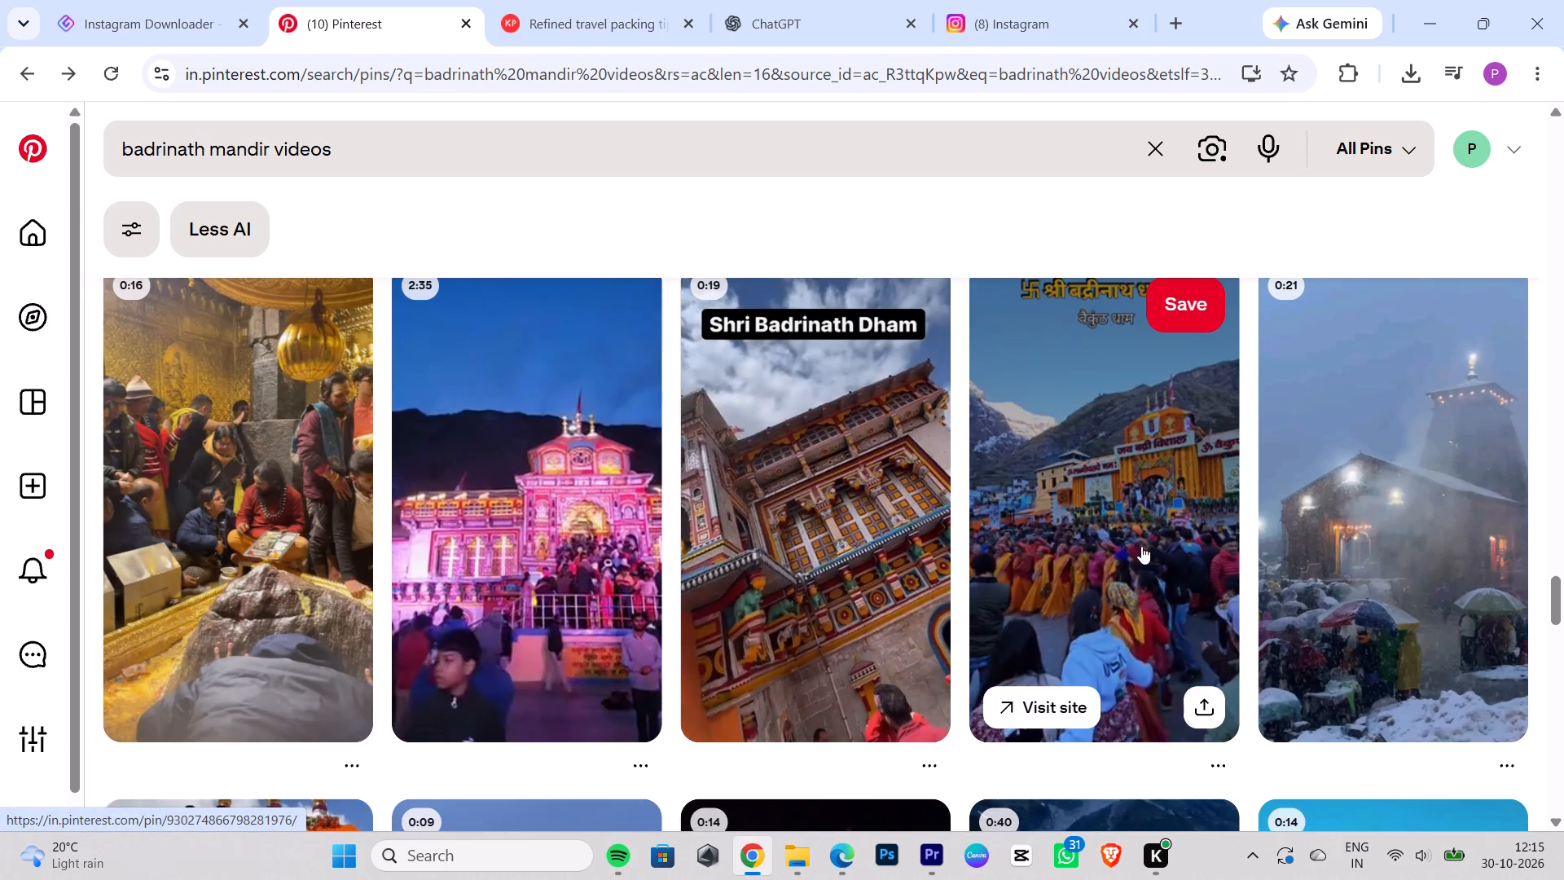
scroll(1134, 551, "down", 4)
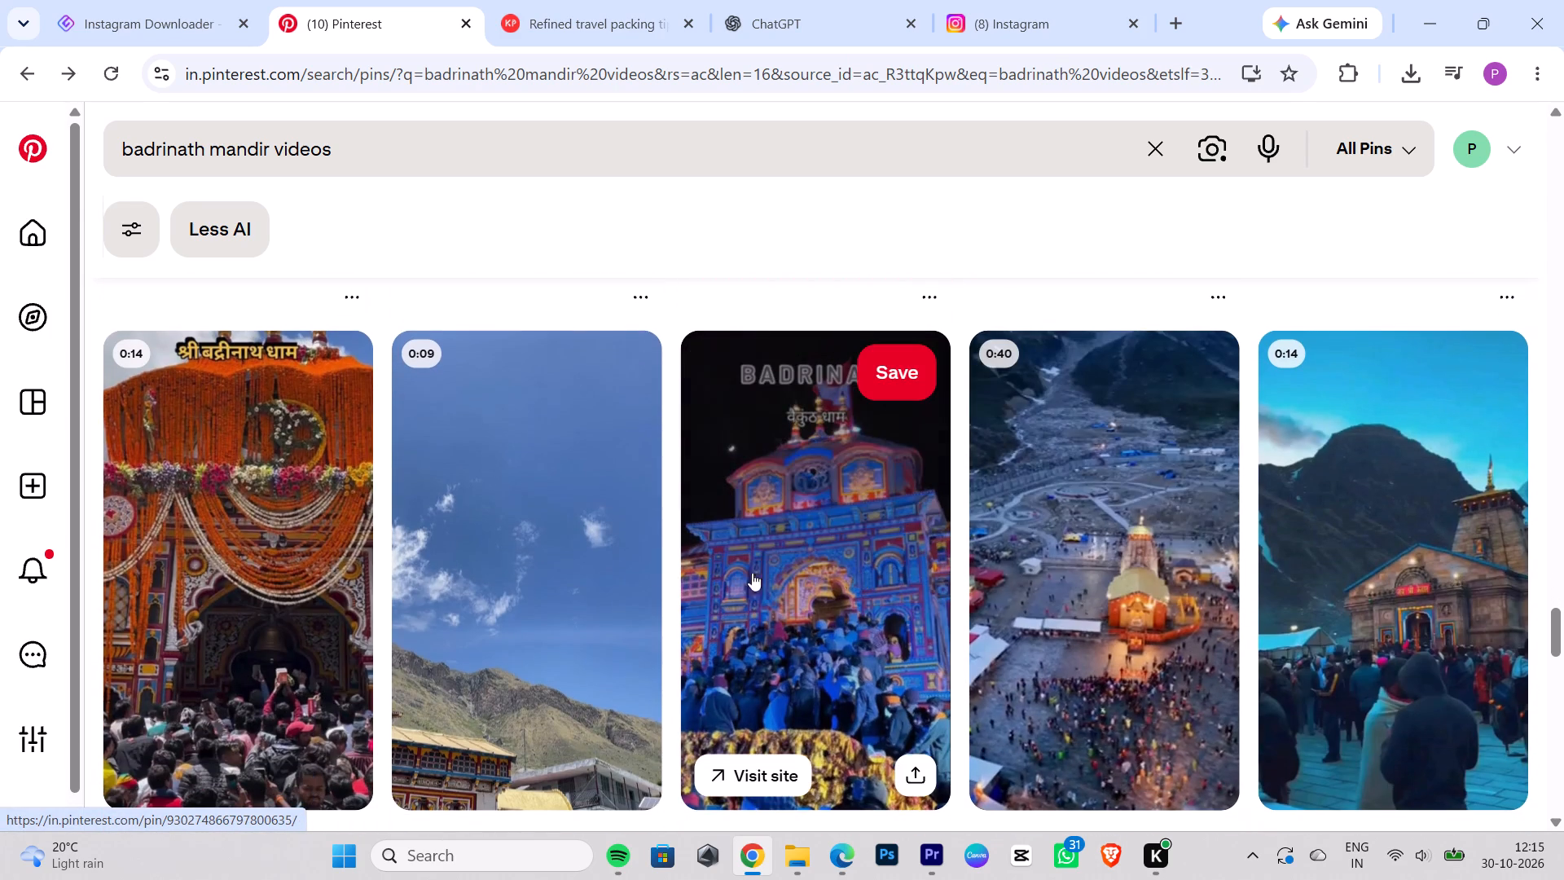
scroll(1305, 500, "down", 3)
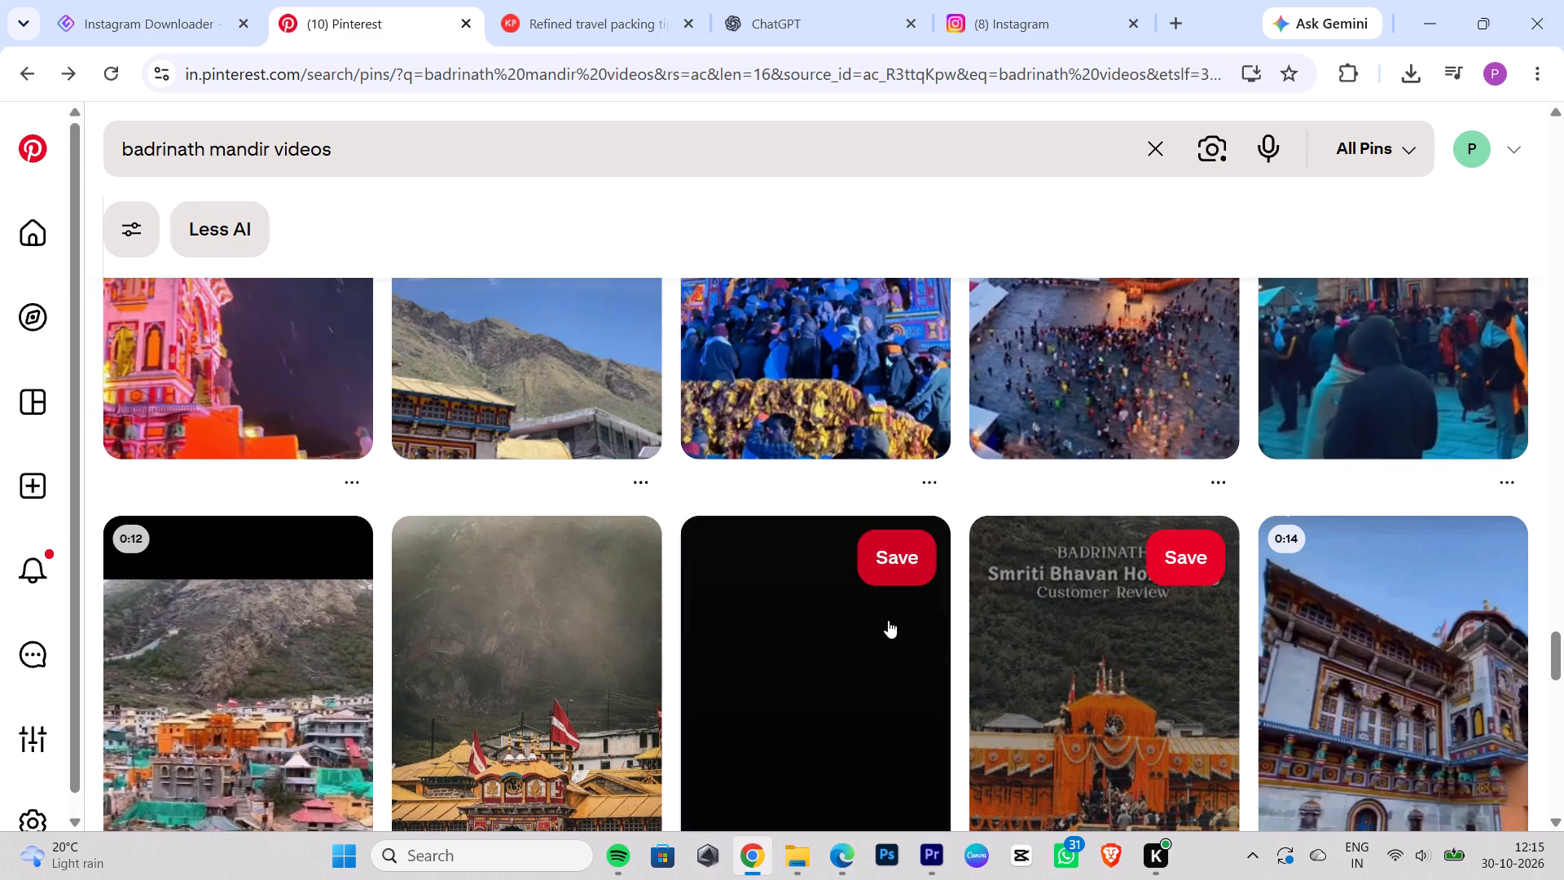
scroll(1057, 639, "down", 3)
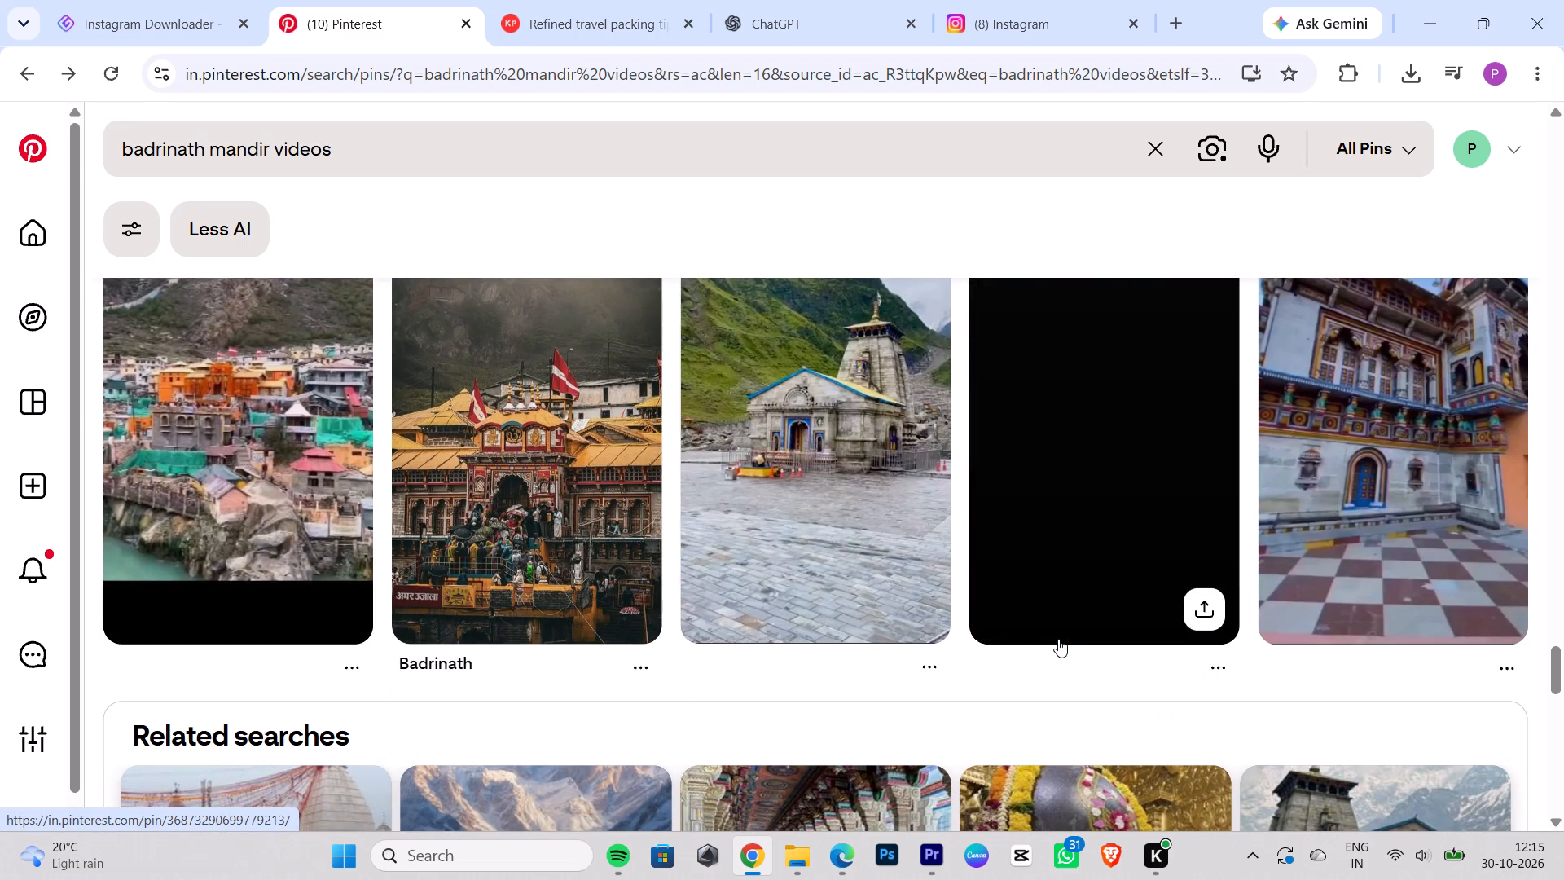
scroll(1058, 639, "down", 2)
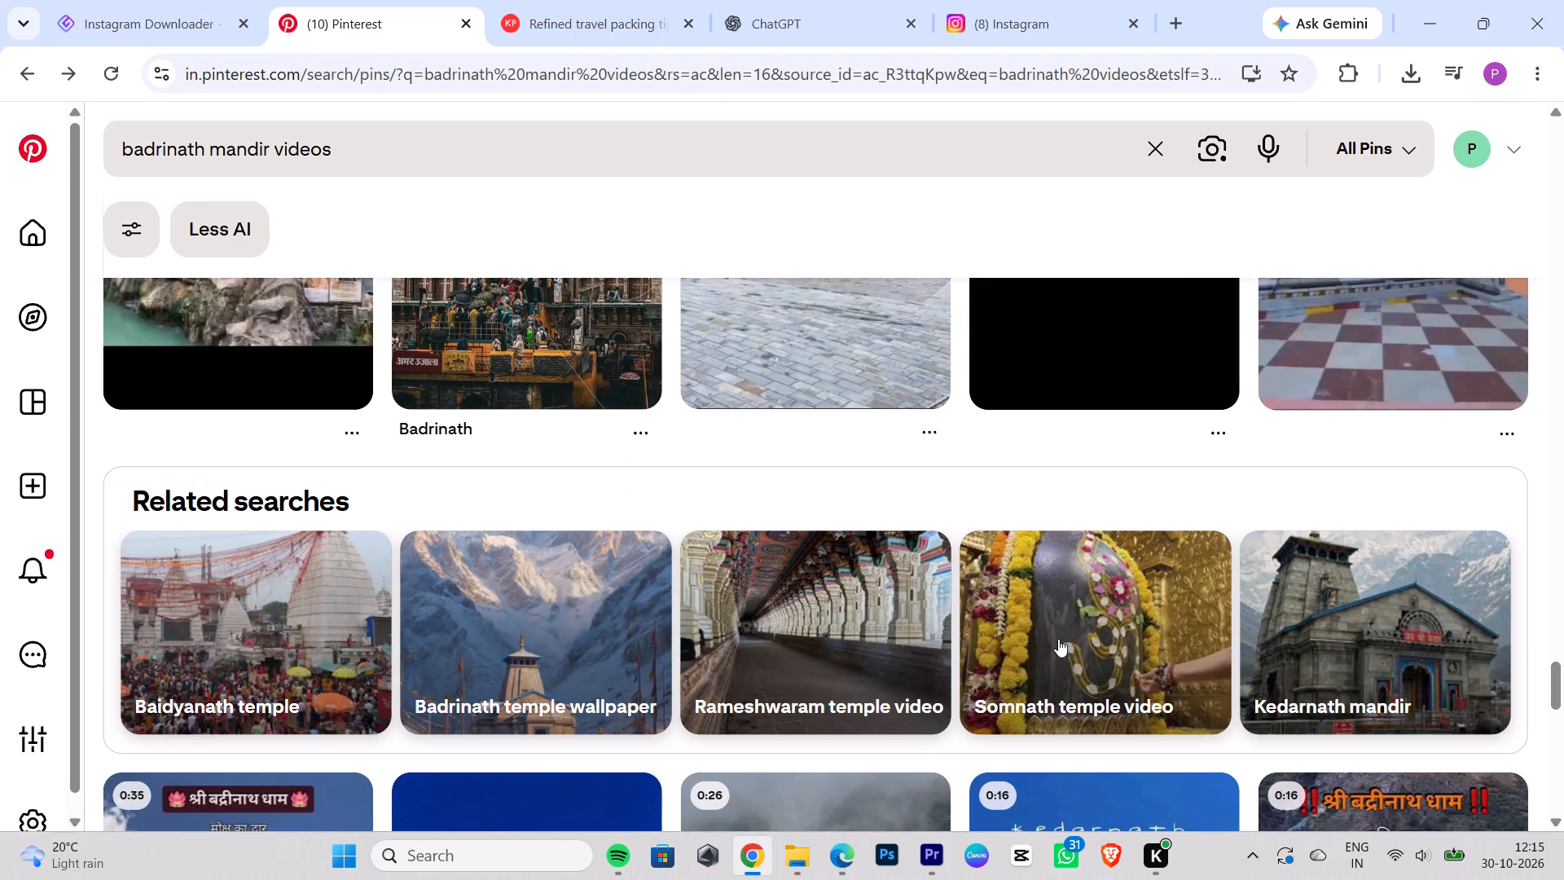
scroll(1058, 639, "down", 5)
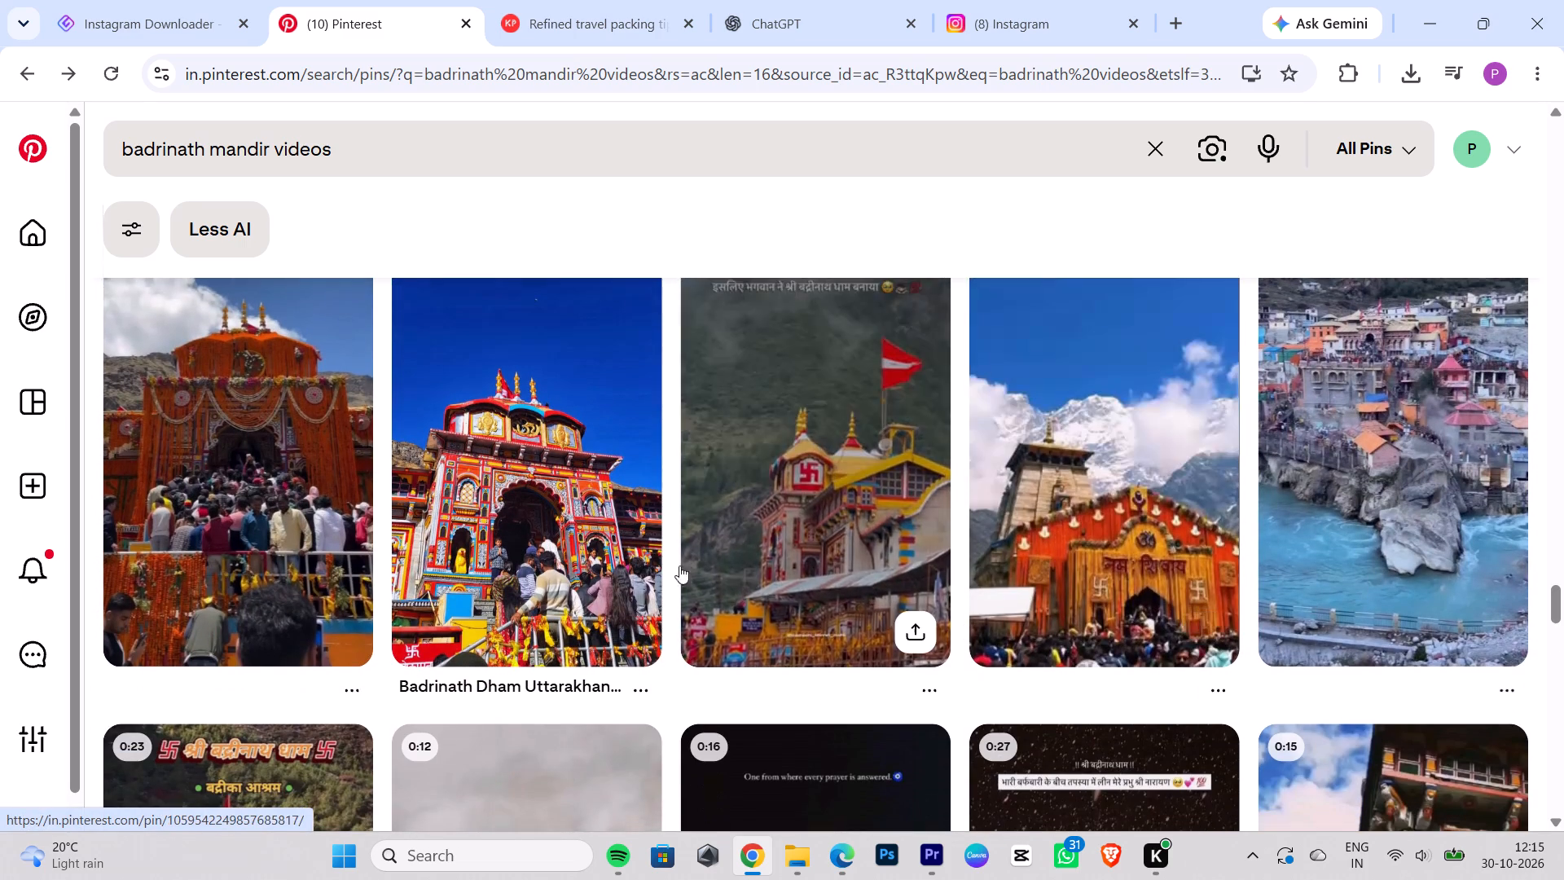
Find the 23796505f9f7… (2) temple doorway clip among today's files in the Downloads folder and import it into the devdham 2.0 project.
left_click(785, 848)
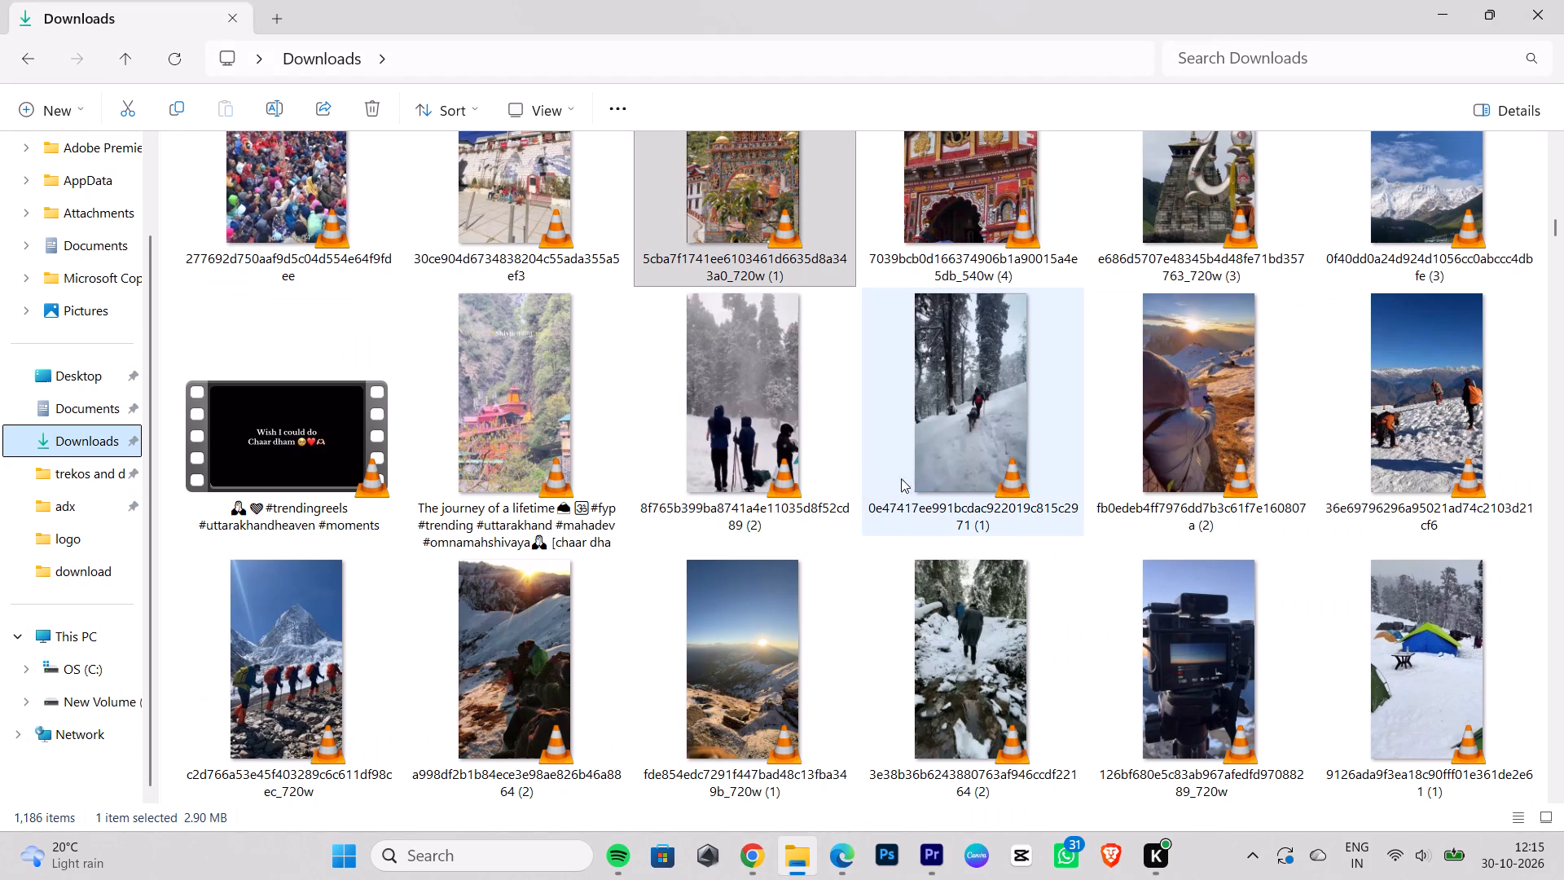
scroll(929, 498, "up", 4)
left_click(1562, 168)
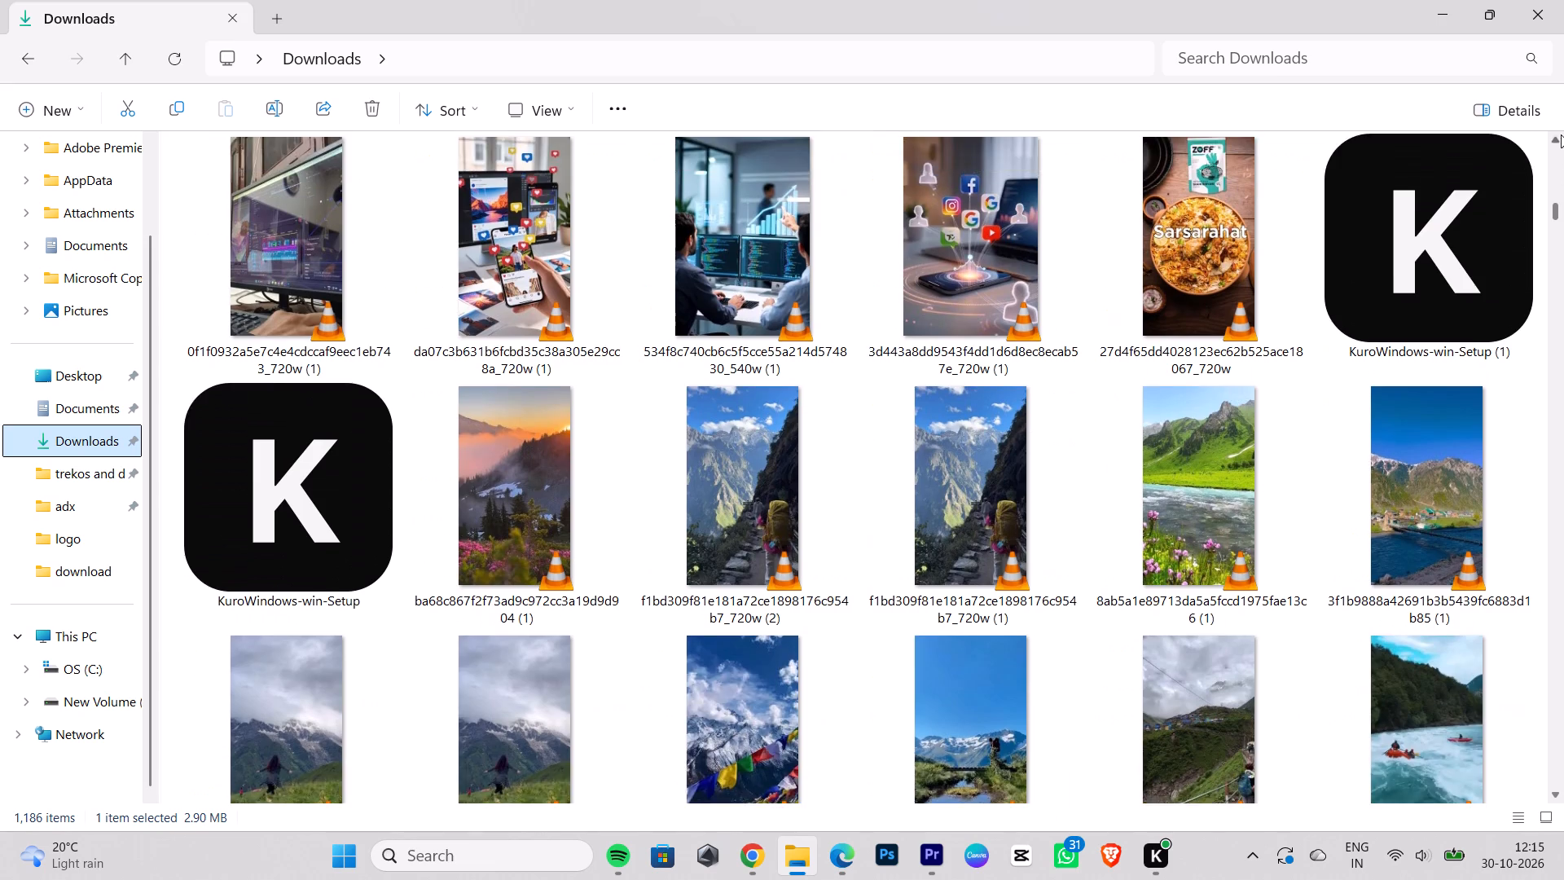
left_click(1561, 134)
left_click_drag(1555, 141, 1555, 183)
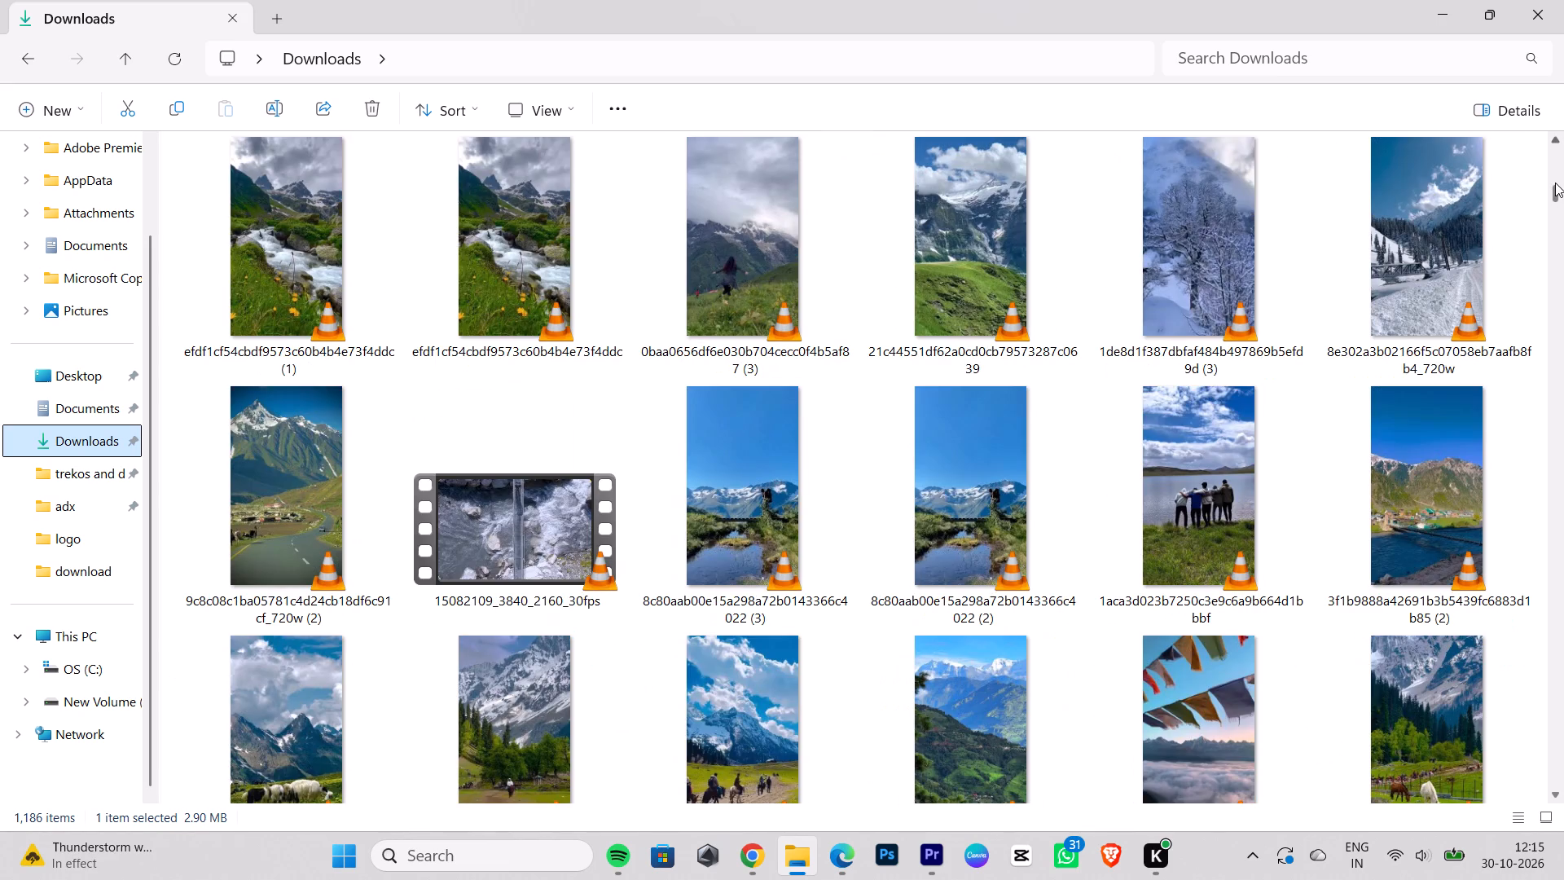
left_click_drag(1554, 180, 1553, 108)
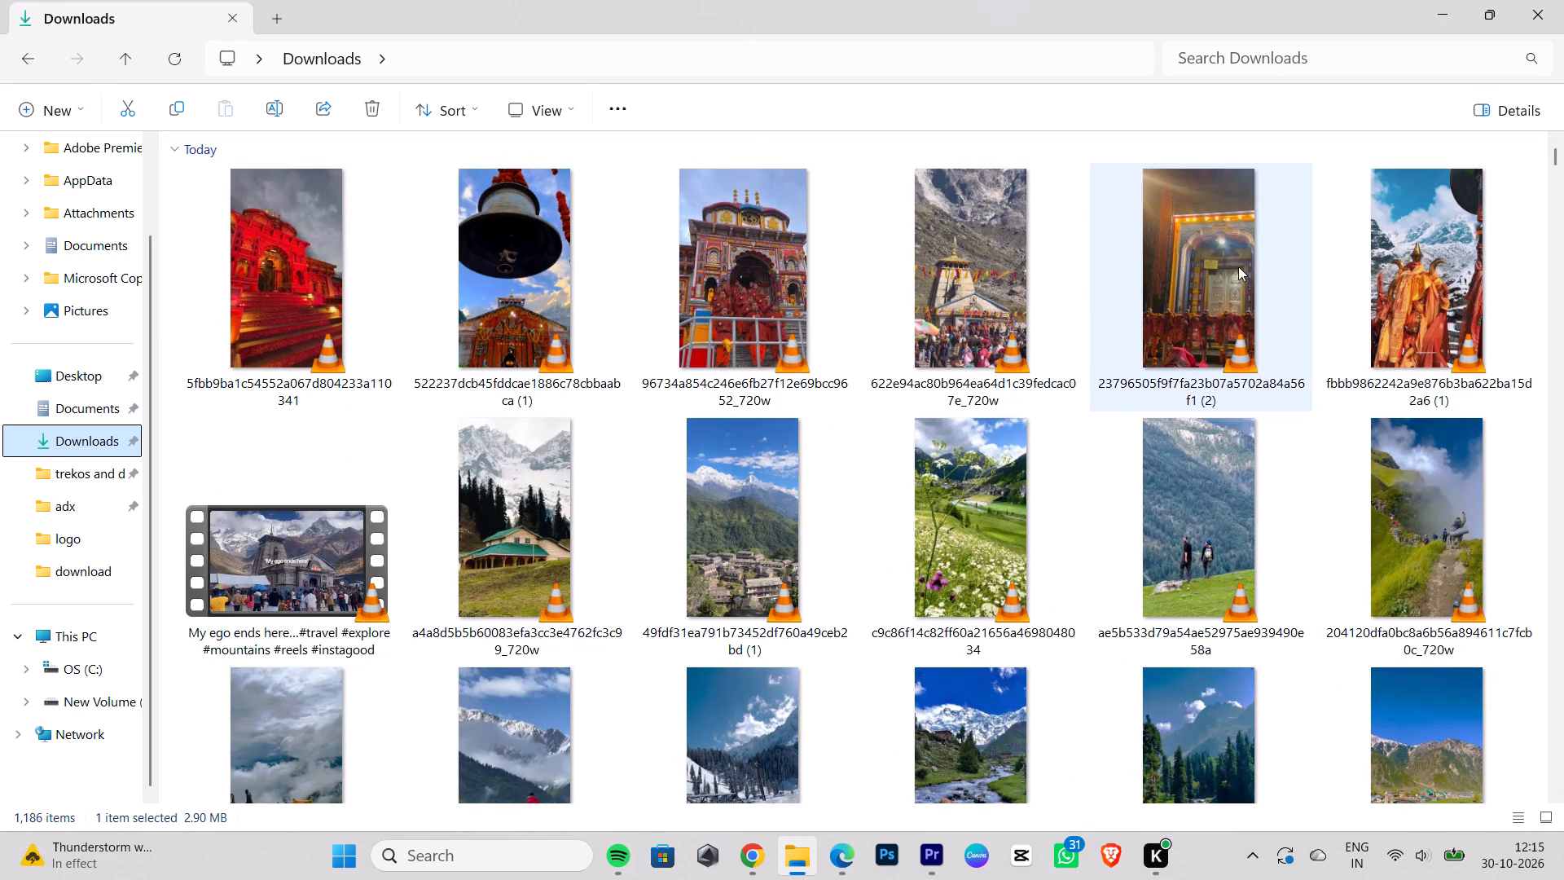
left_click_drag(1236, 259, 181, 275)
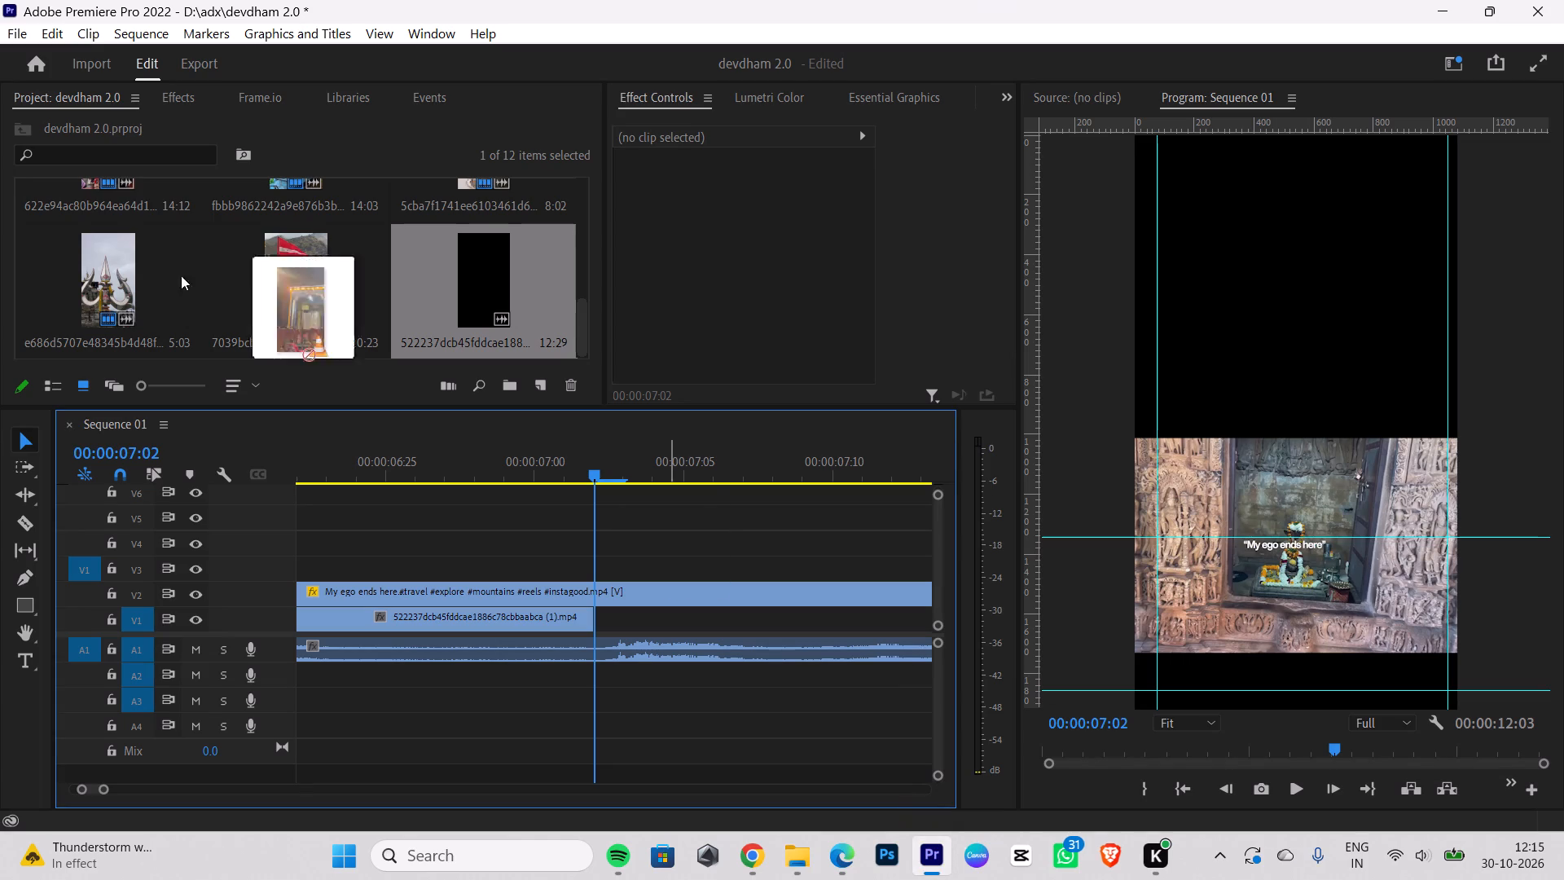
left_click_drag(181, 275, 248, 311)
Add the 23796505f9f7… clip to Sequence 01, delete its audio, and place its video on V1 at 00:00:07:02 after the 522237dc… clip.
left_click_drag(309, 282, 507, 416)
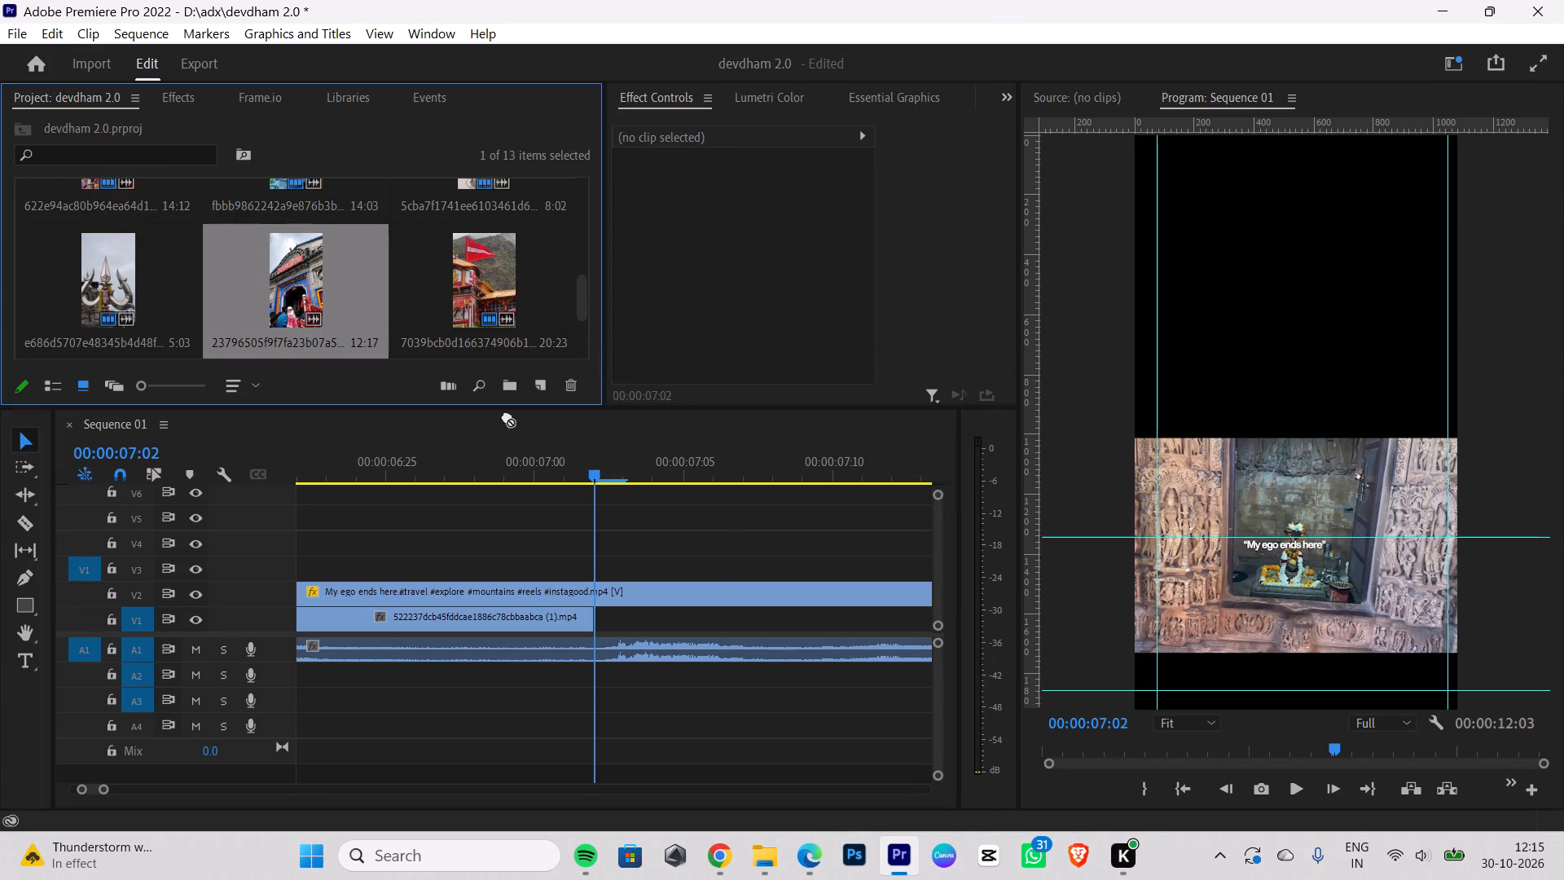
left_click_drag(507, 416, 670, 512)
left_click(754, 686)
left_click(759, 704)
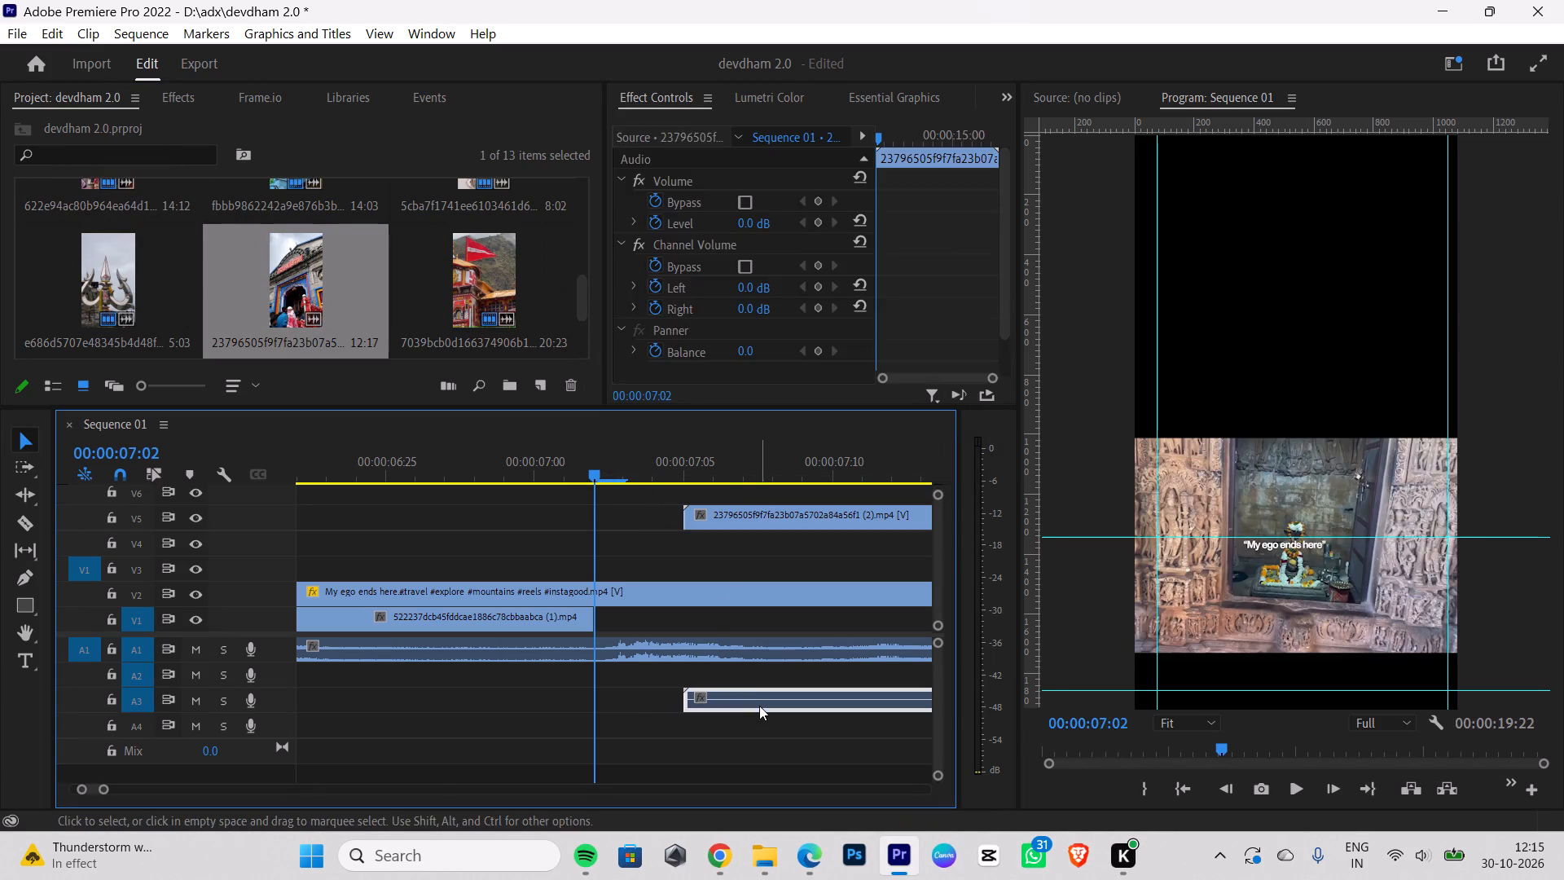
key("BackSpace")
left_click_drag(728, 509, 652, 617)
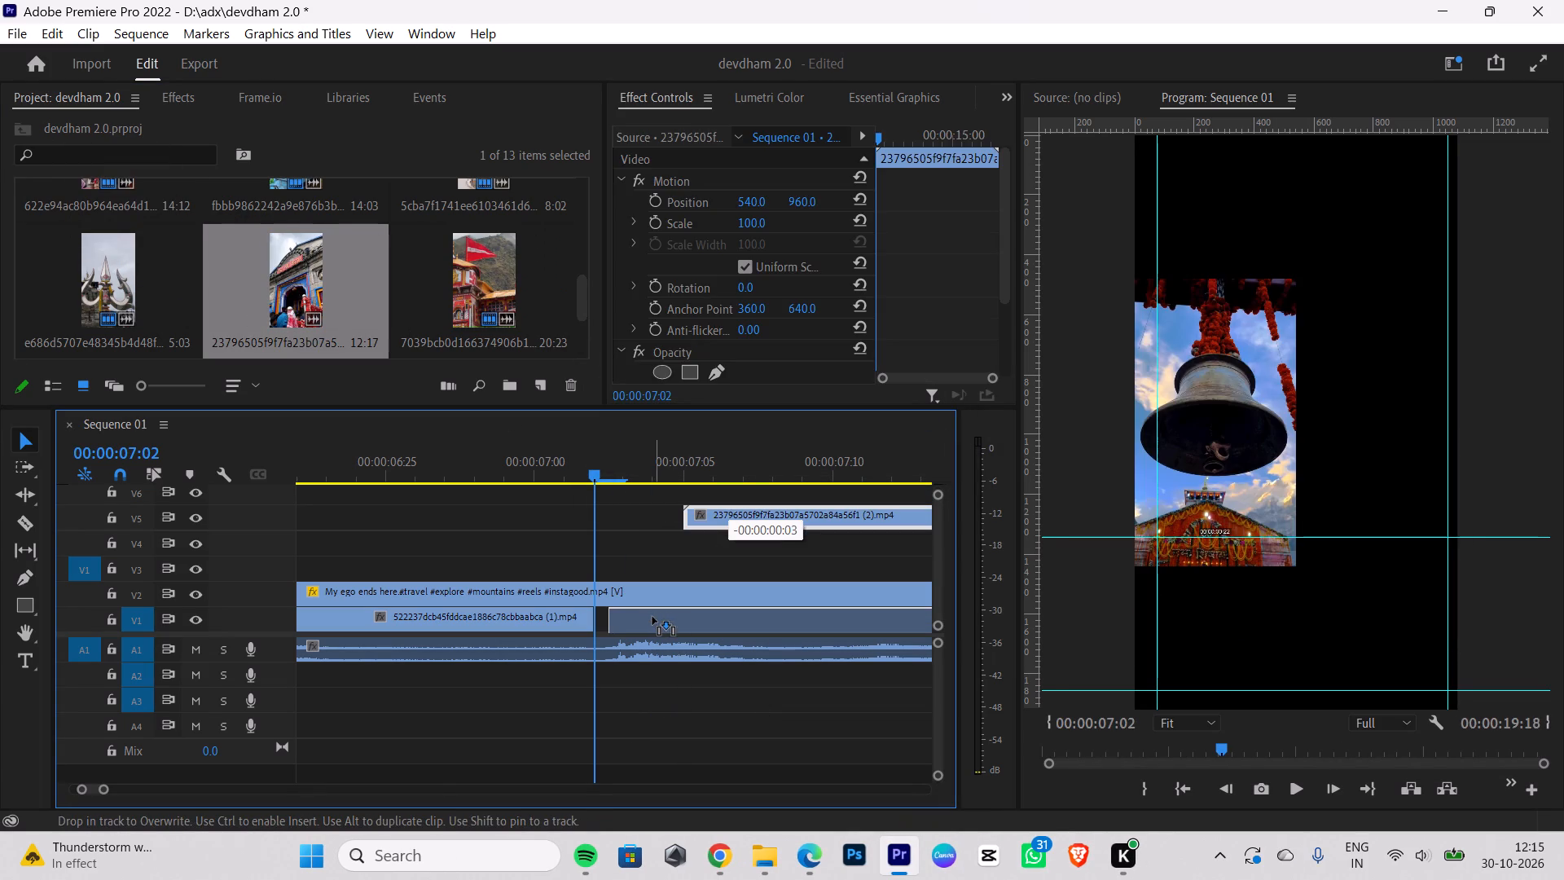
left_click_drag(652, 617, 645, 618)
Scale the 23796505f9f7… clip on V1 to the sequence's frame size.
right_click(652, 618)
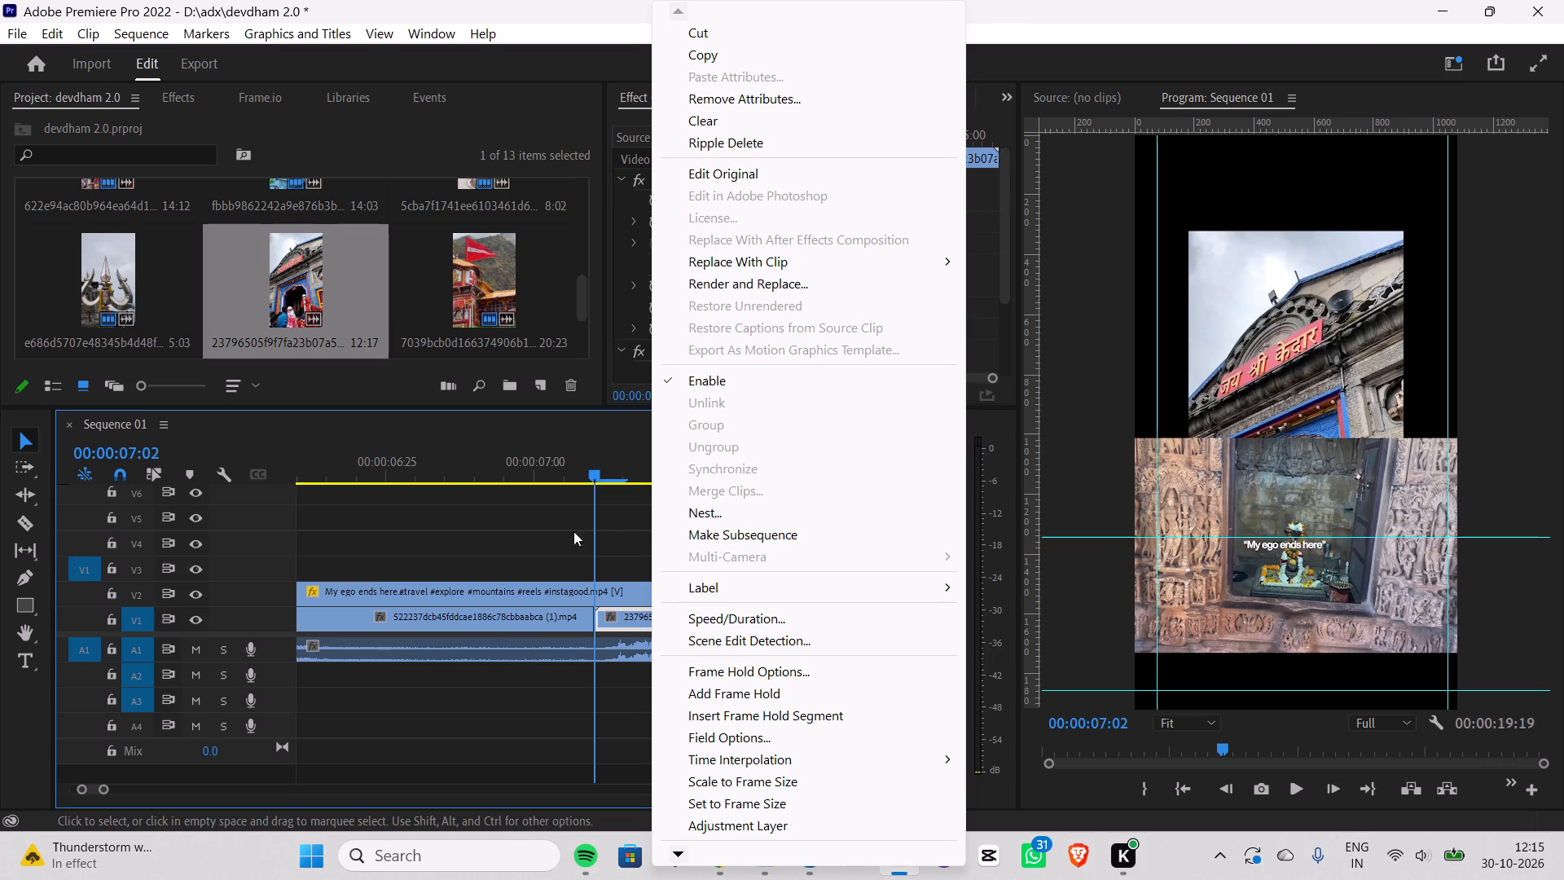
left_click(718, 775)
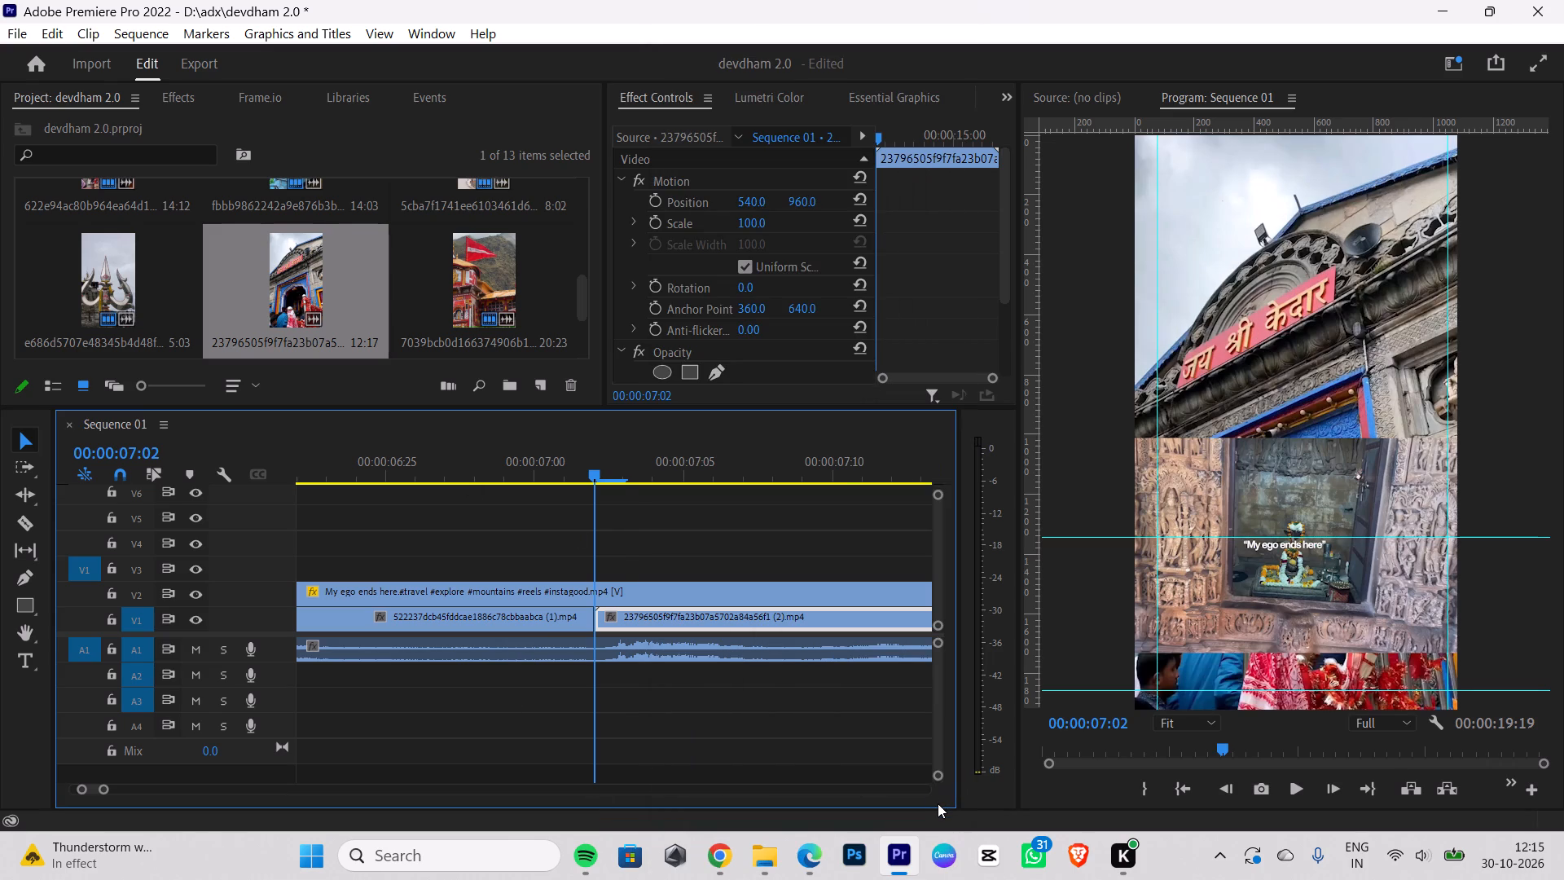
Cut the 23796505f9f7… clip on V1 at the shot change at 00:00:07:25 and delete the part after the cut.
key("Right")
key("Right")
key("Right")
key("Right")
key("Right")
key("Right")
key("Right")
key("Right")
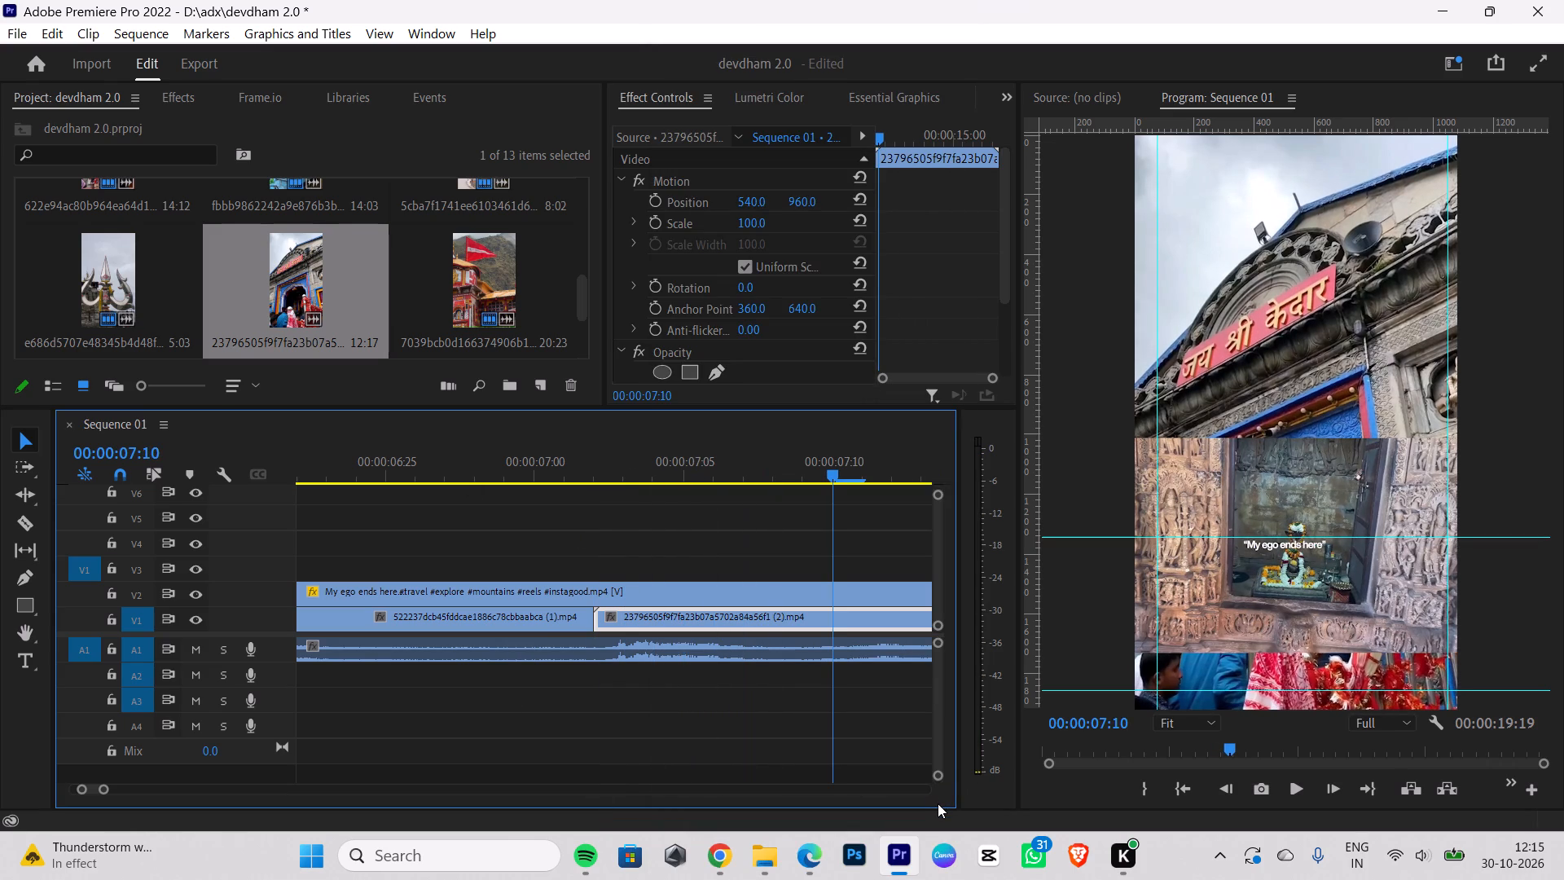
key("Right")
key("Right")
key("Right")
key("Right")
key("Right")
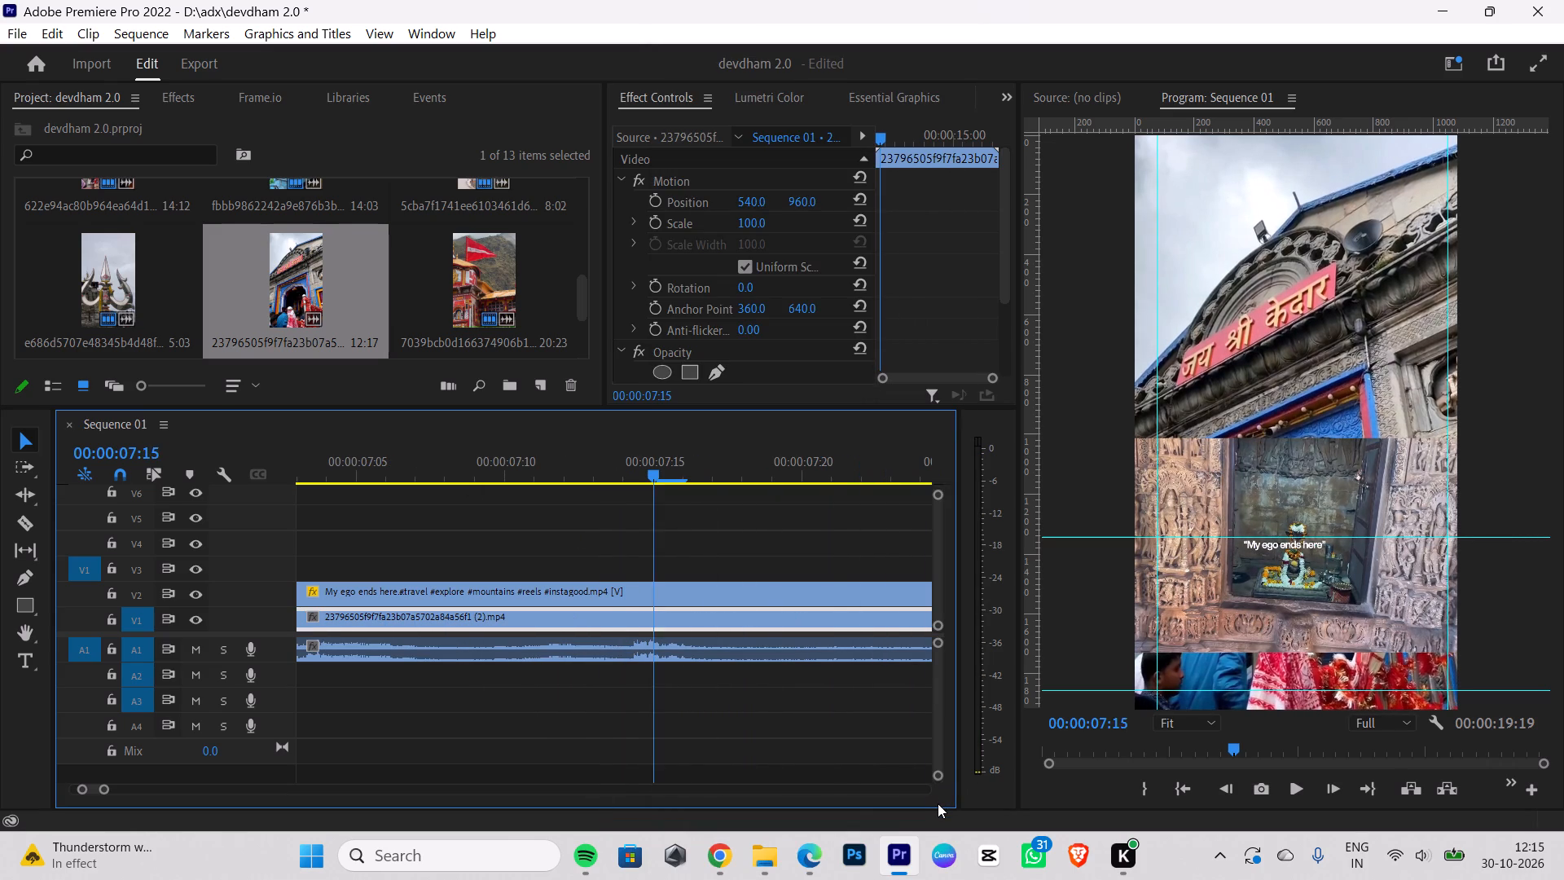
key("Right")
key("Right")
key("Right")
key("Right")
key("Right")
key("Right")
key("Right")
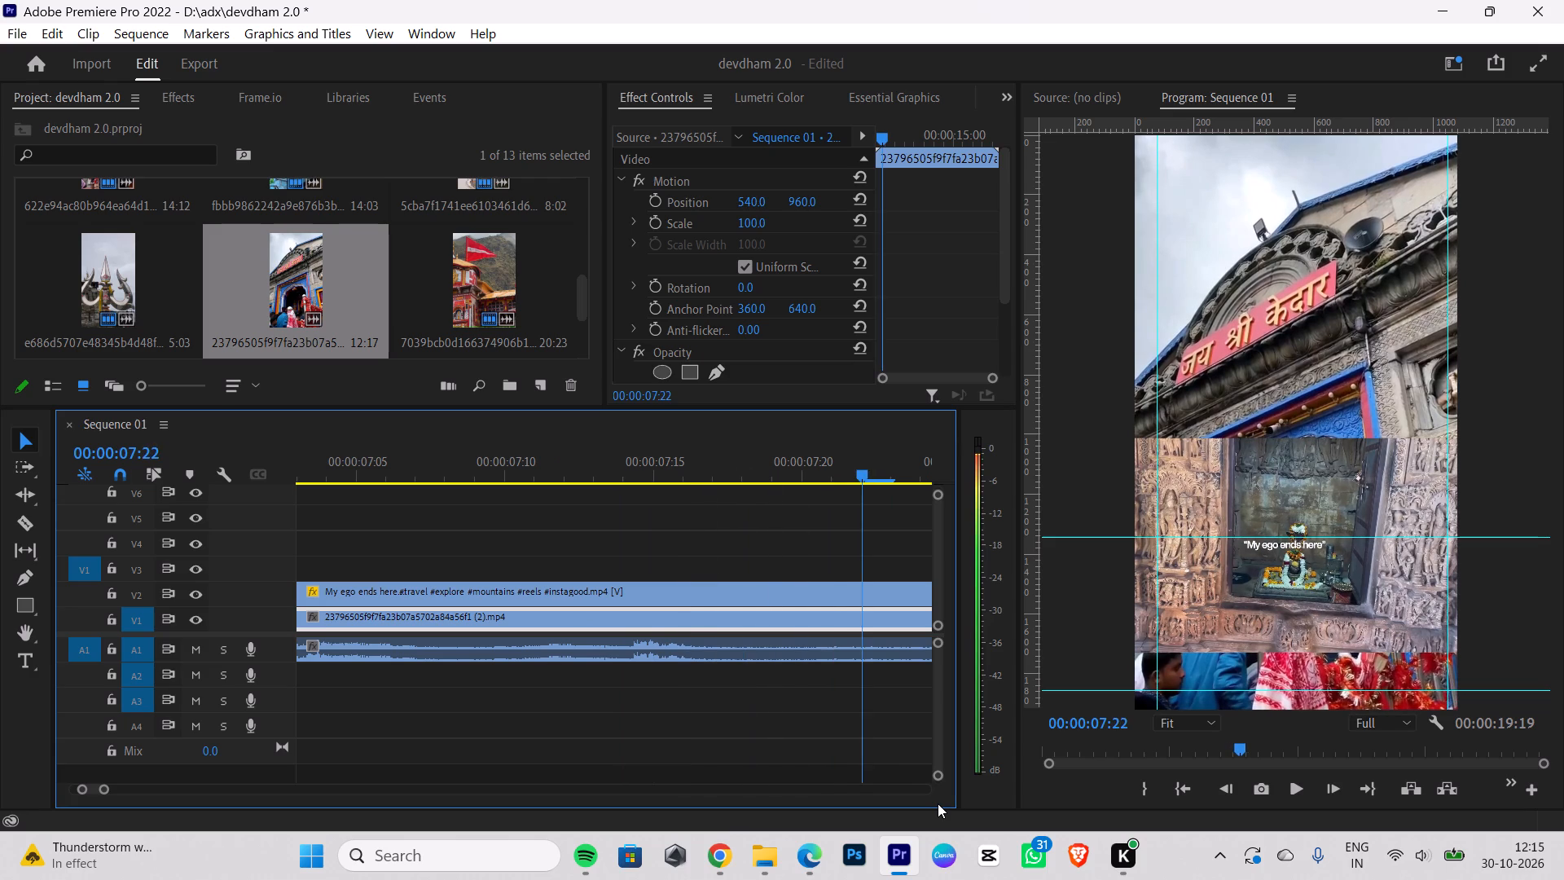
key("Right")
key("Right")
key("Right")
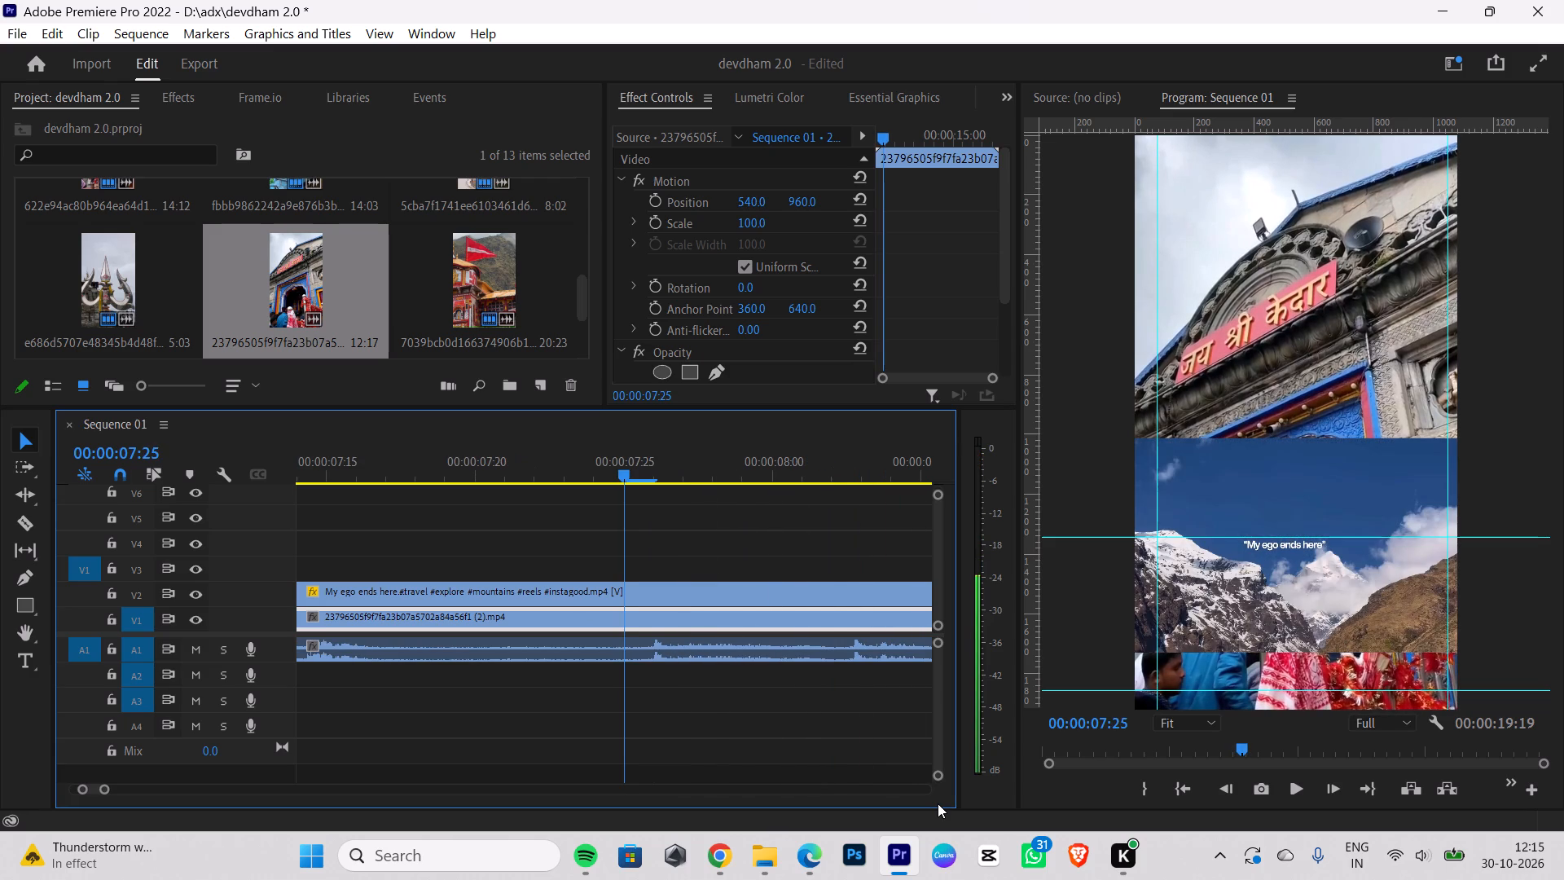
key("Left")
key("Right")
left_click(35, 521)
left_click(624, 618)
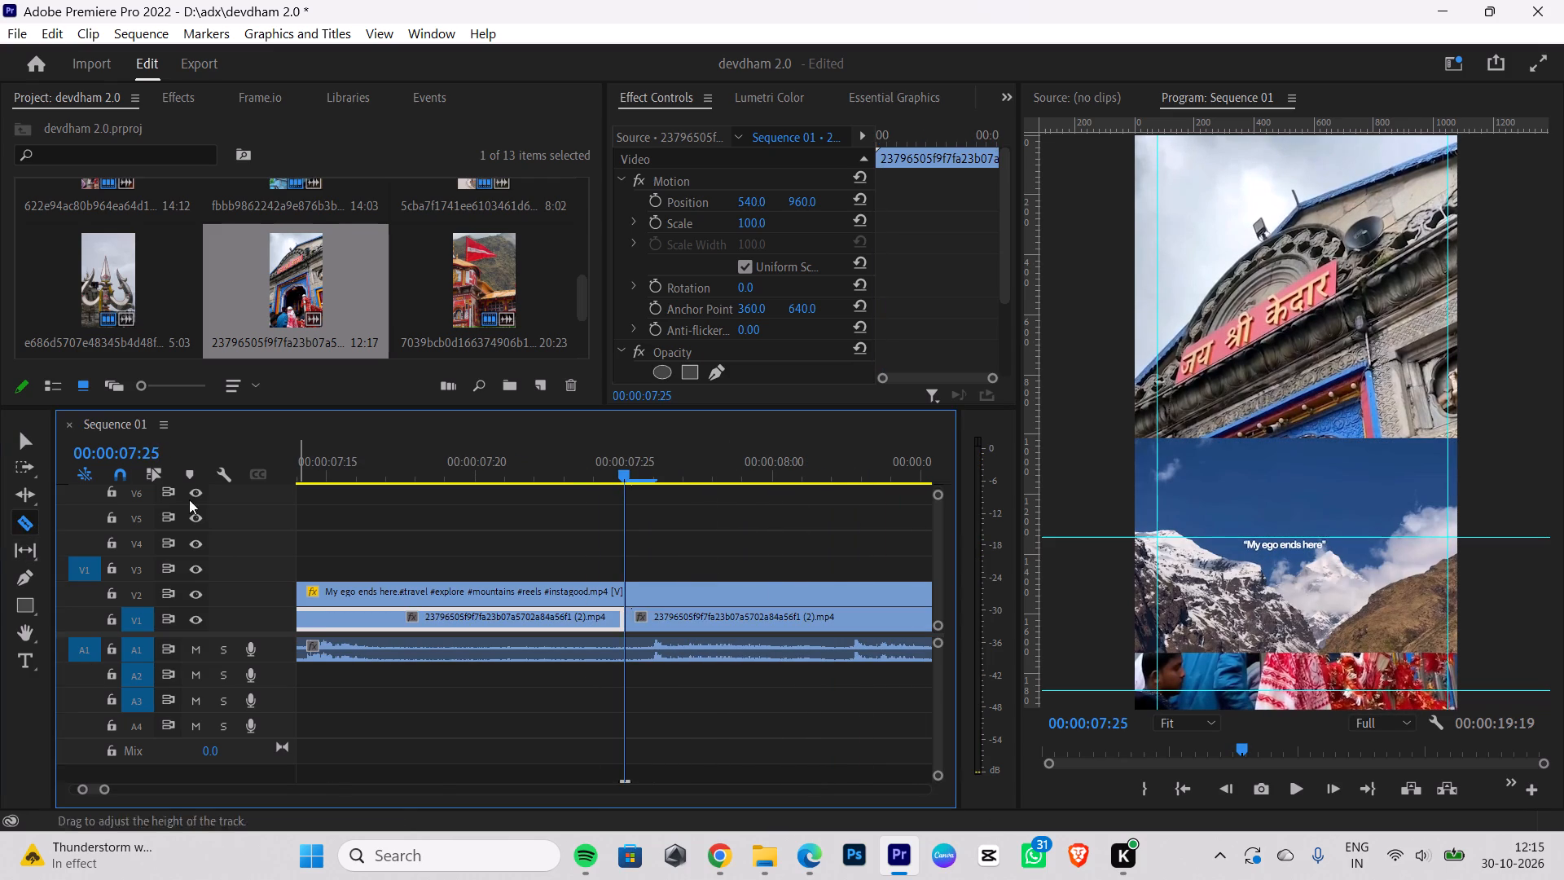
left_click(33, 449)
left_click(772, 626)
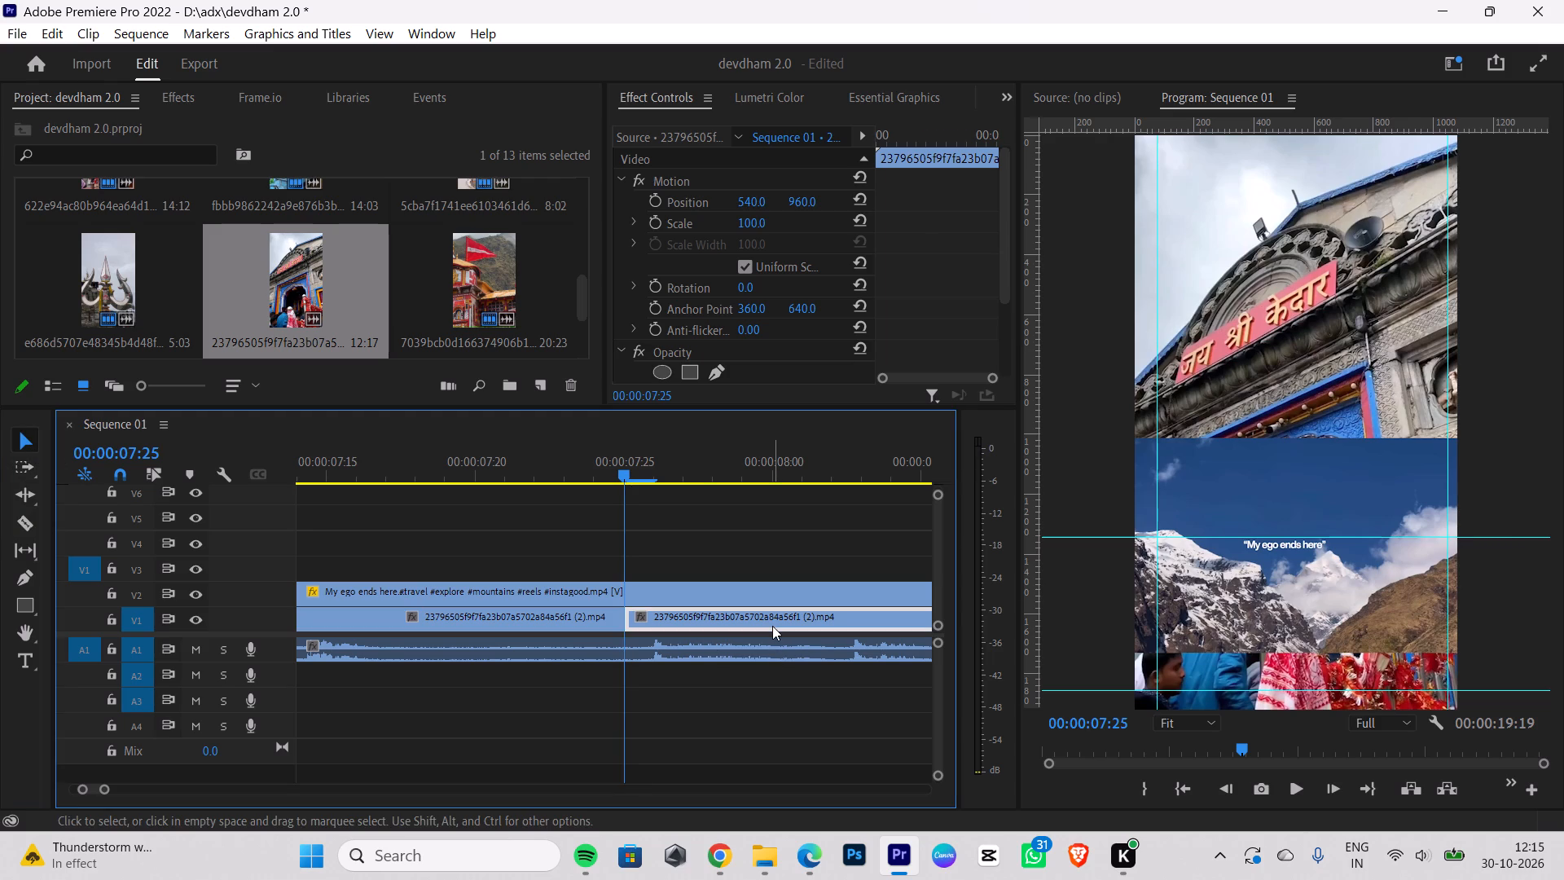
key("BackSpace")
Switch to Pinterest in Chrome, search for badrinath mountain view, and look through the results for a suitable mountain clip.
left_click(714, 849)
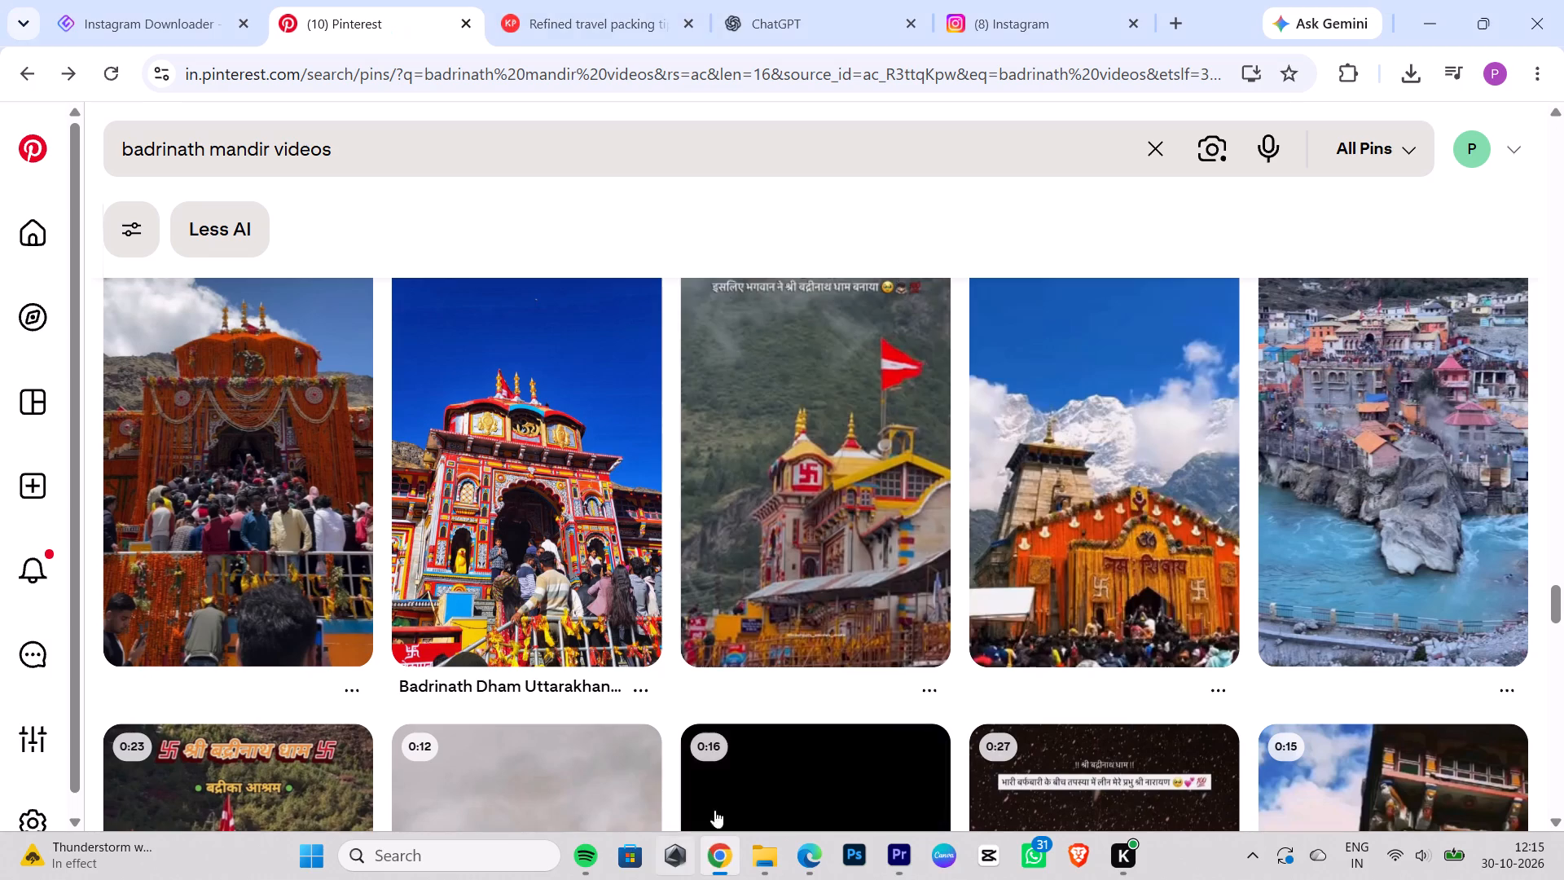
left_click_drag(456, 150, 0, 72)
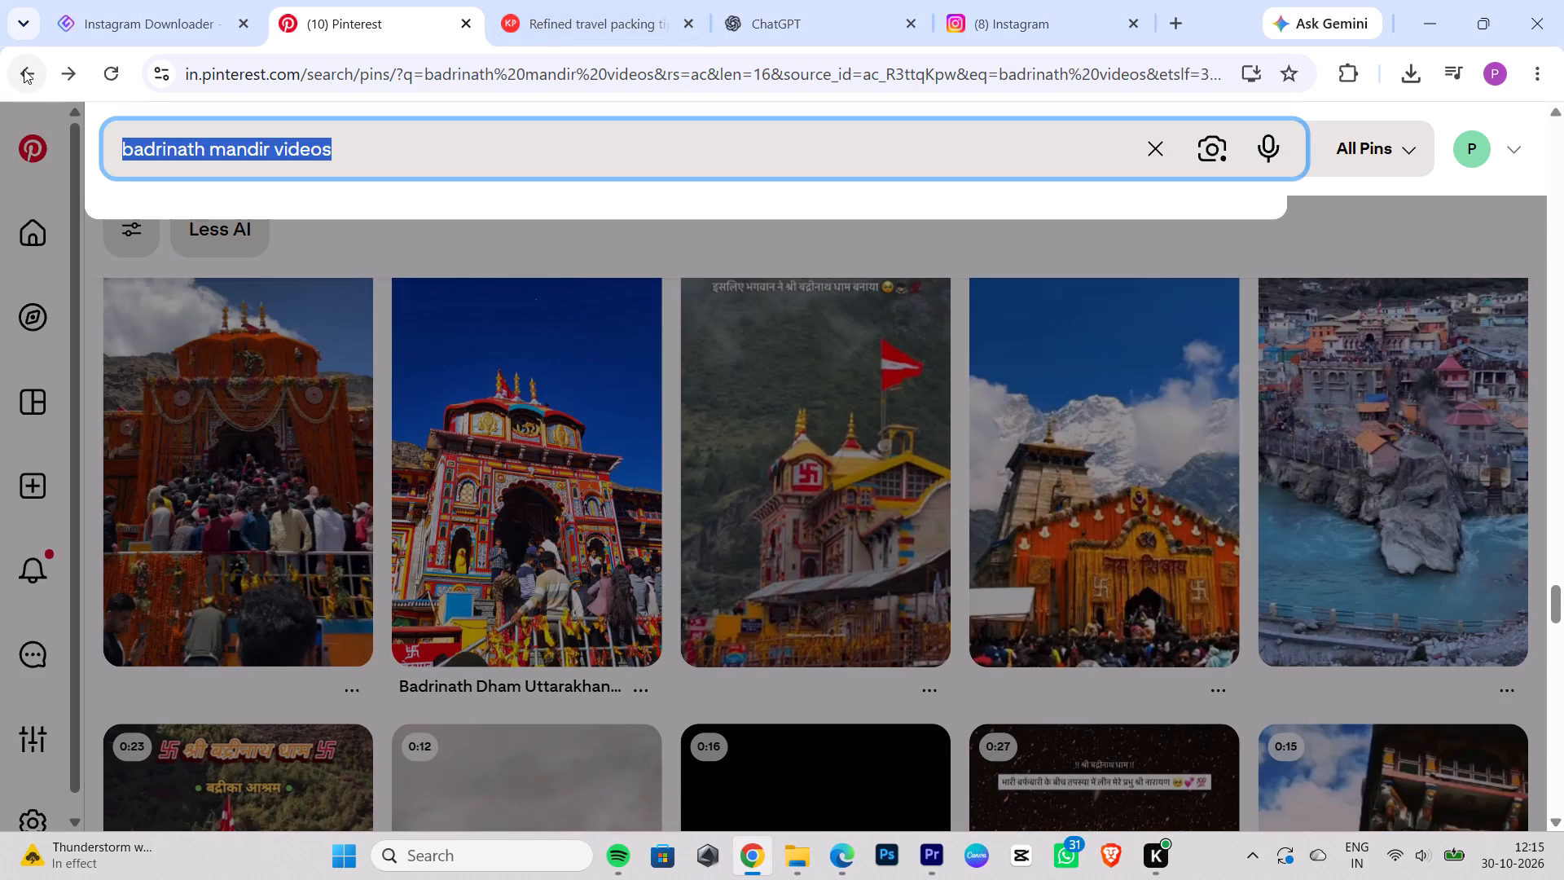
key("BackSpace")
type("badrinath")
key("space")
type("mounatisns")
key("space")
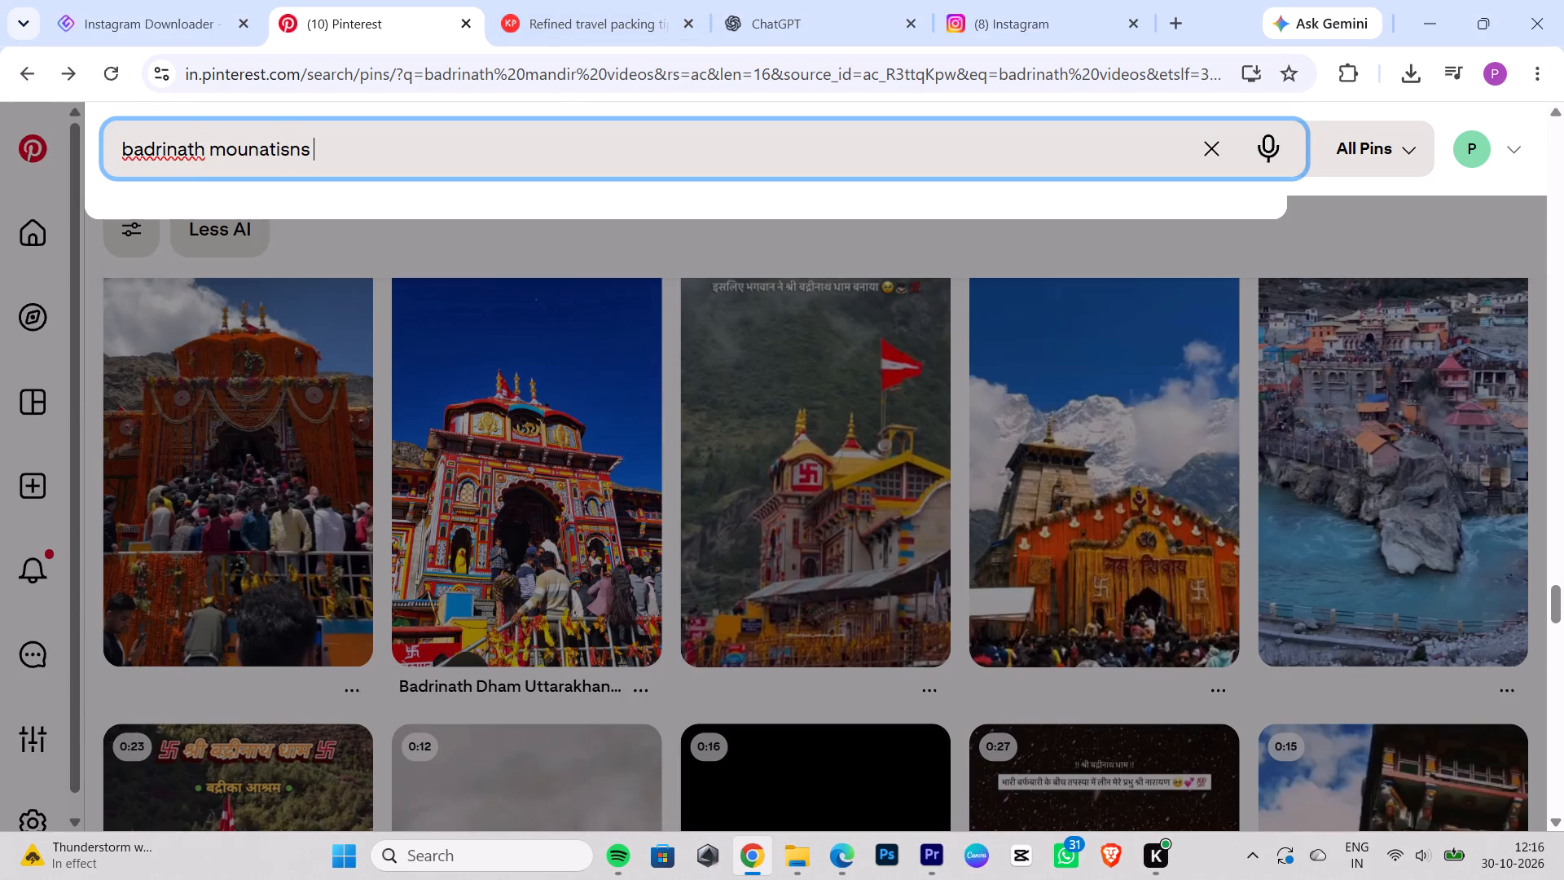
key("BackSpace")
key("BackSpace")
key("BackSpace")
key("BackSpace")
key("BackSpace")
key("BackSpace")
key("BackSpace")
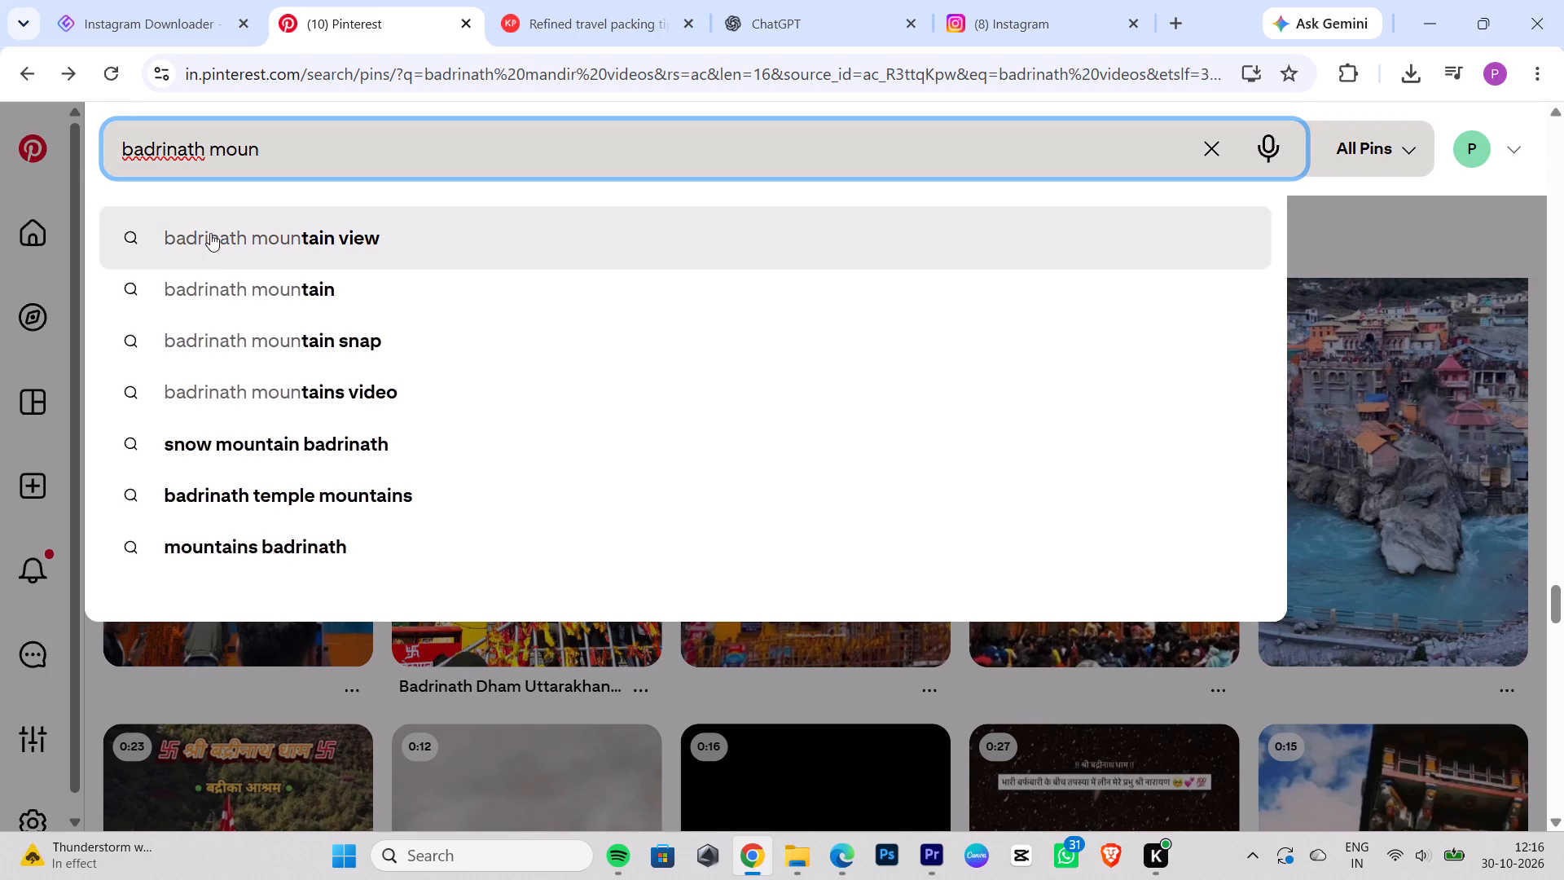
left_click(217, 242)
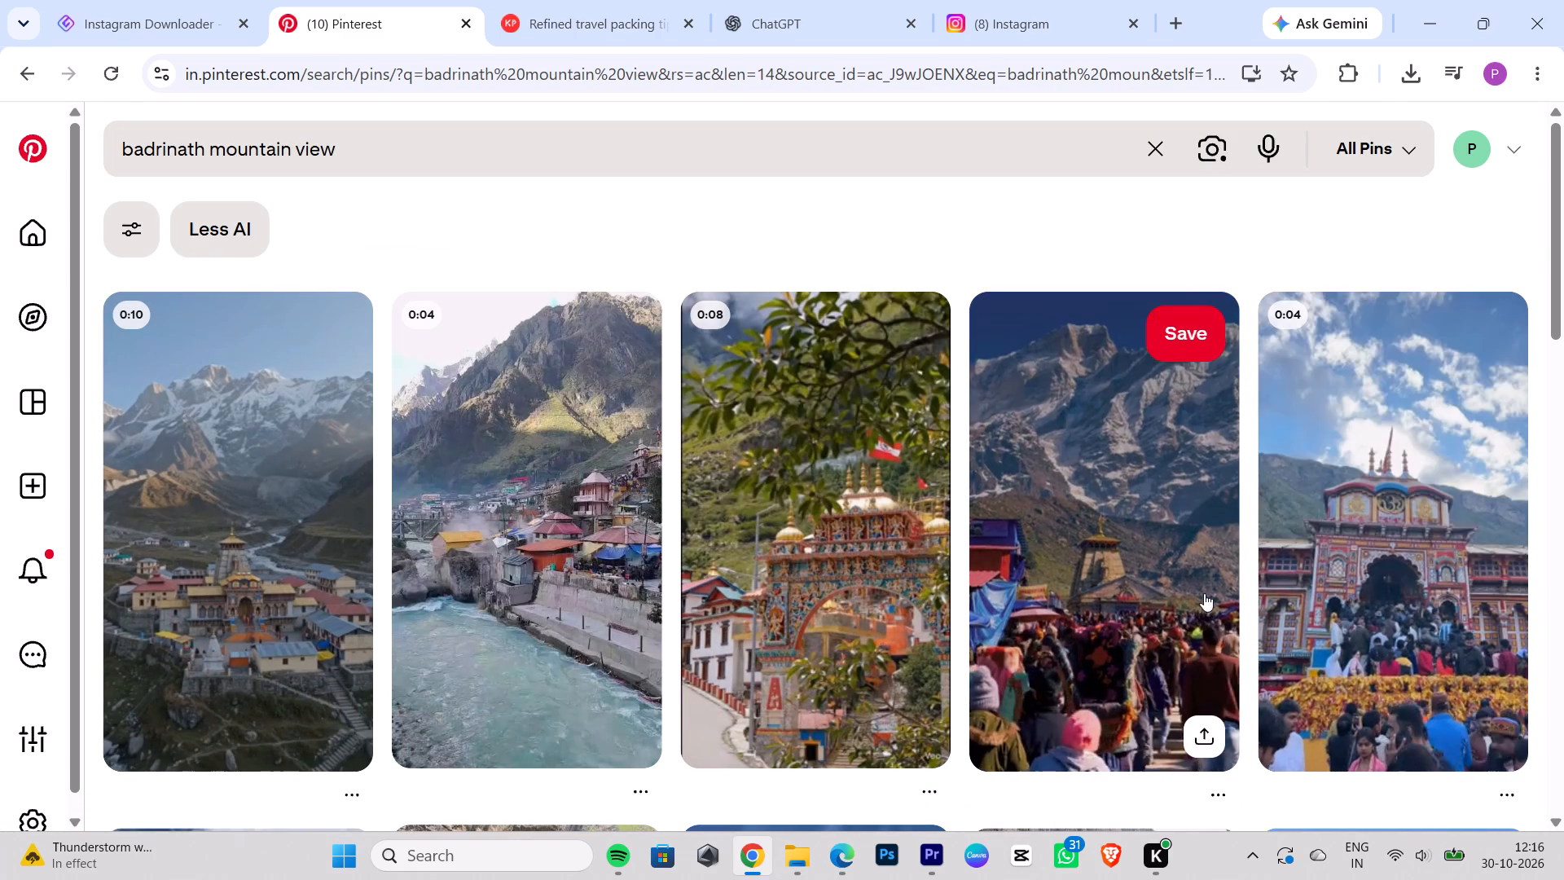
scroll(1373, 578, "down", 4)
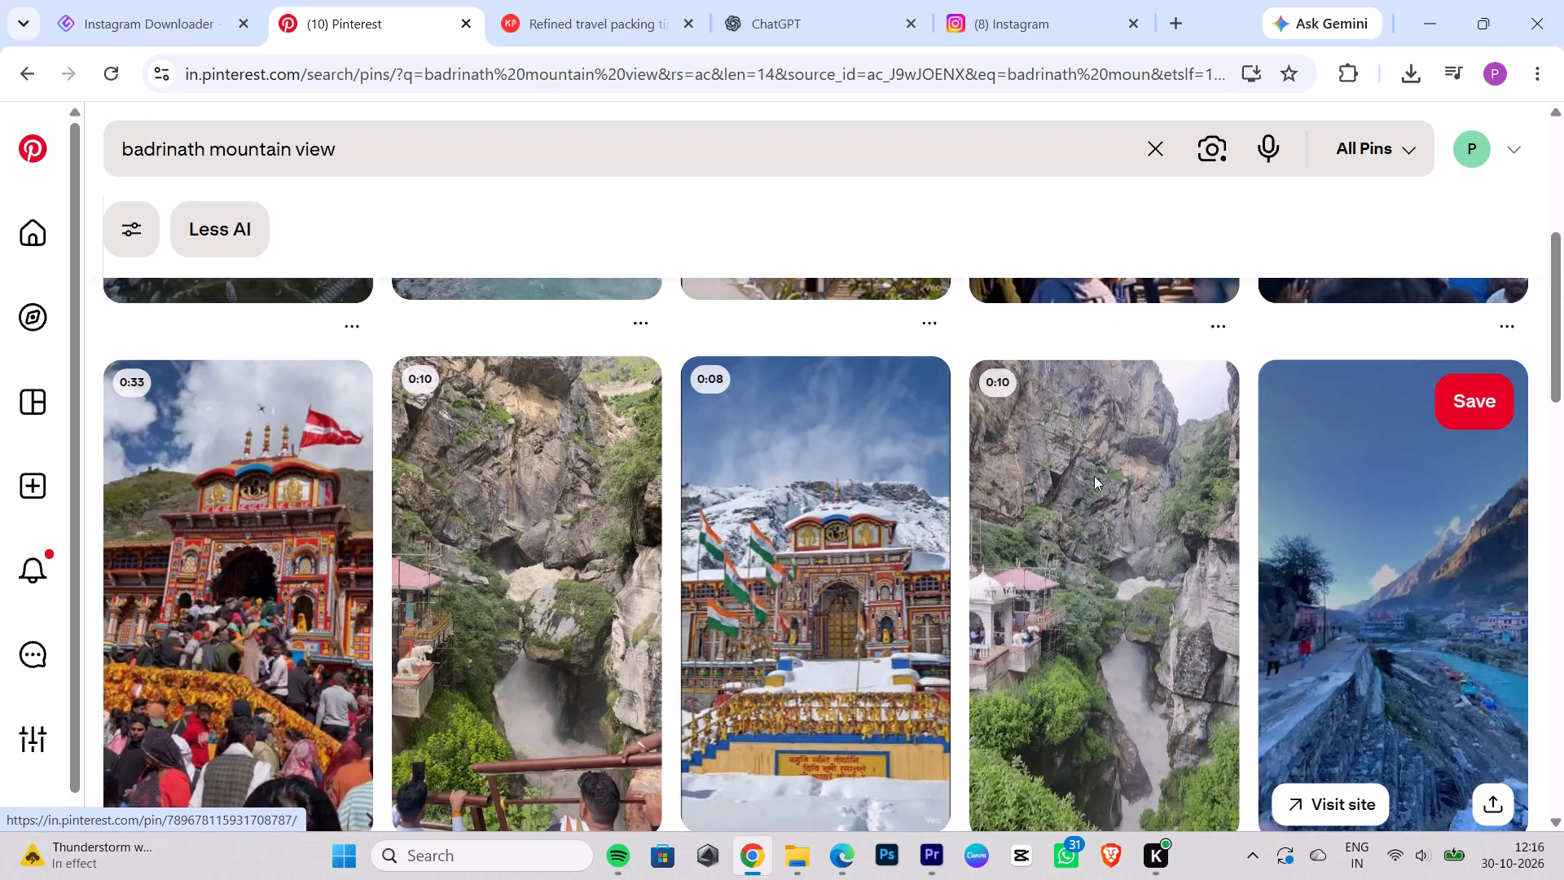
scroll(1313, 575, "down", 3)
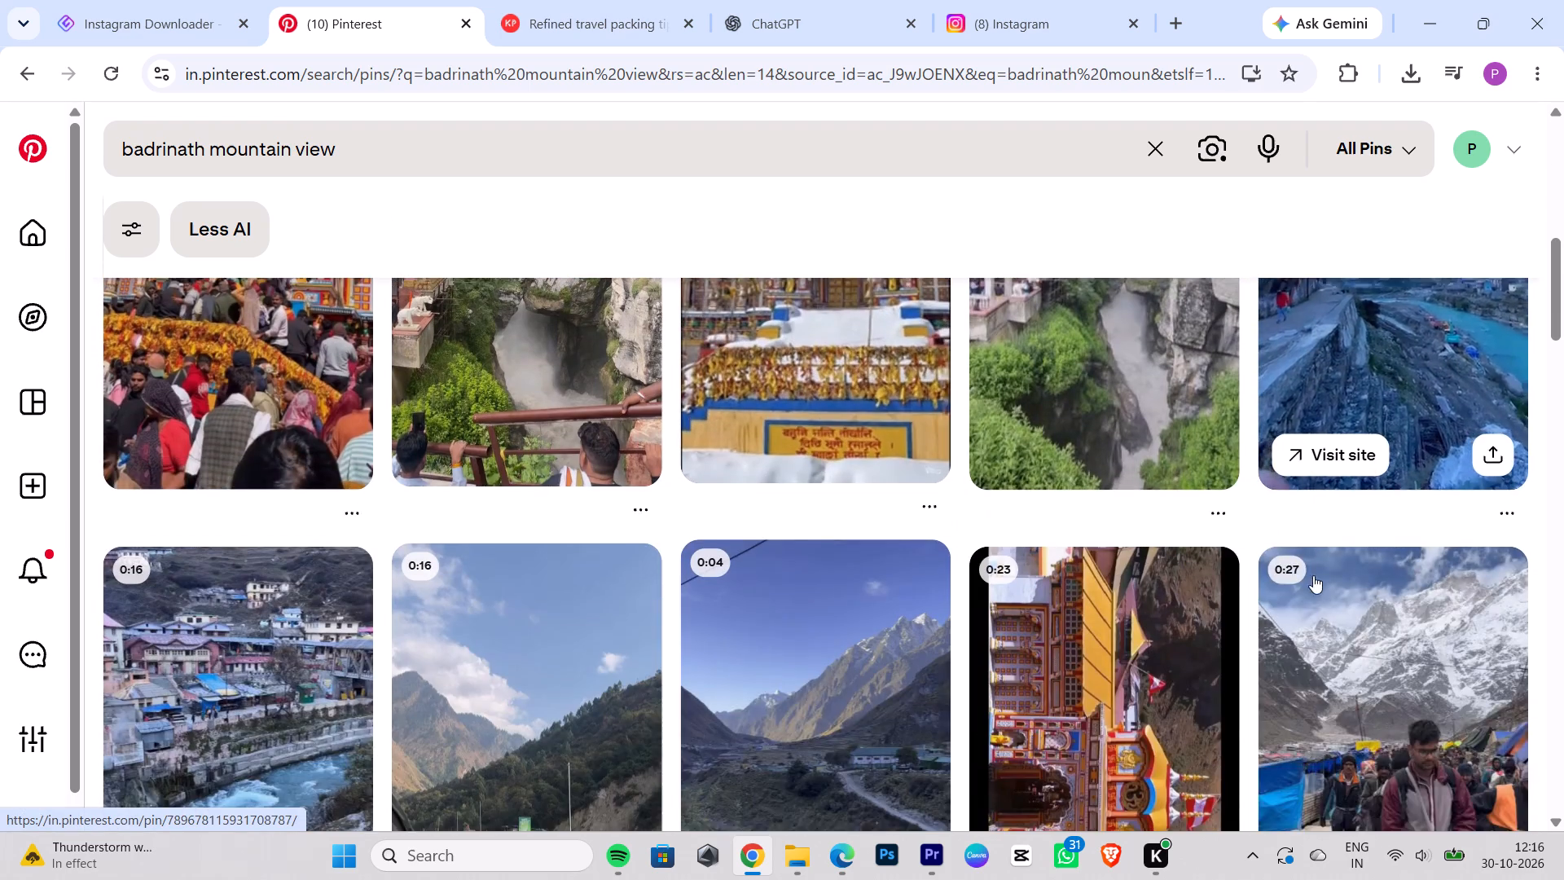
scroll(1313, 575, "down", 2)
Change the Pinterest search to badrinath mountainvideos.
left_click_drag(480, 177, 307, 145)
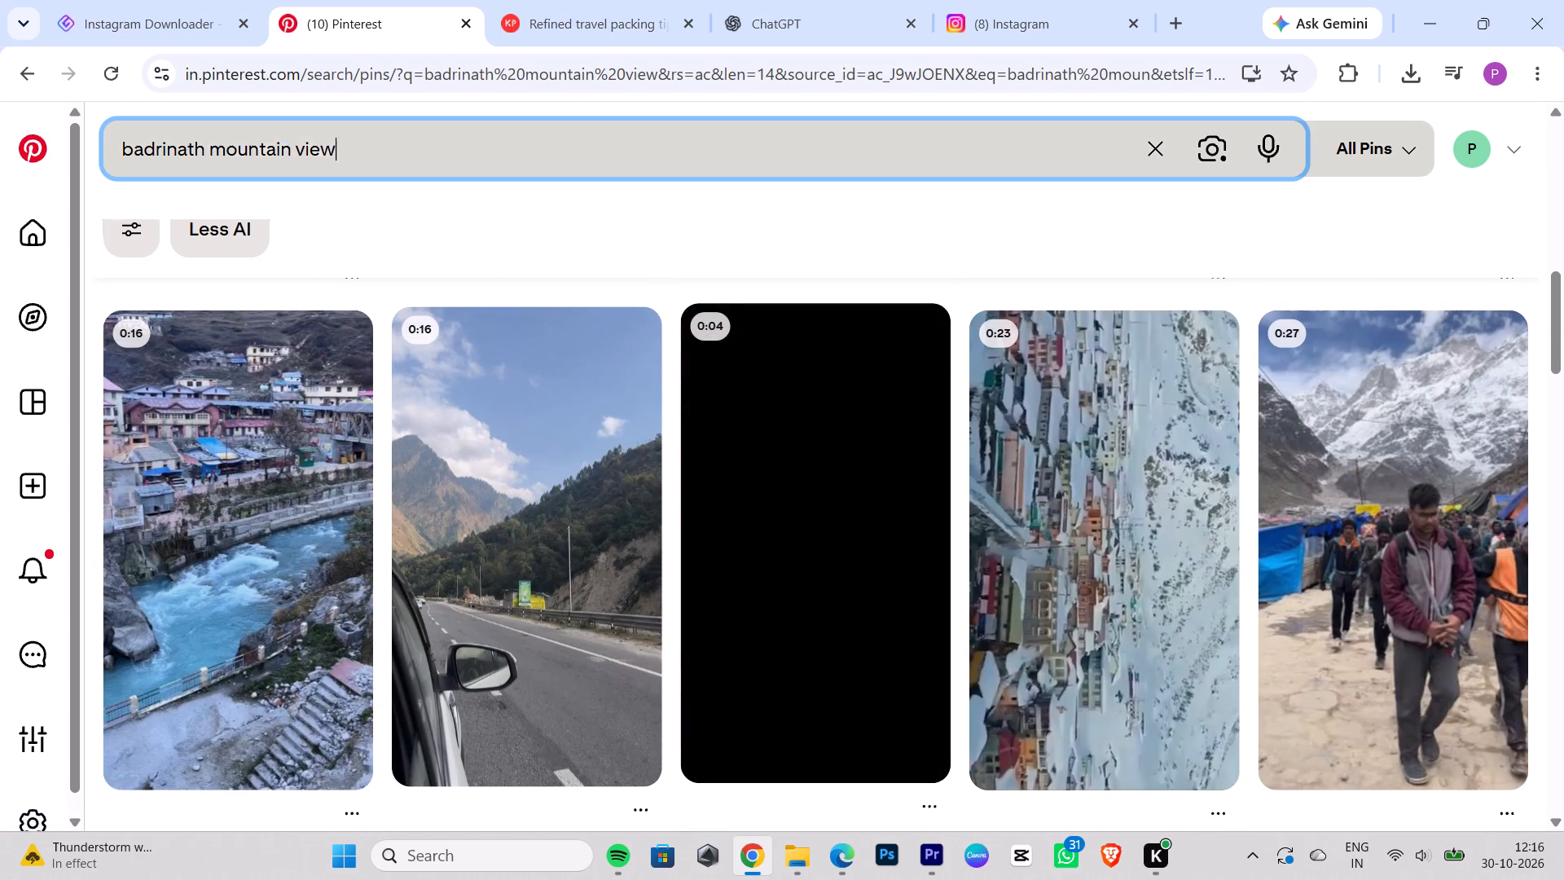
left_click_drag(307, 145, 227, 152)
left_click(284, 149)
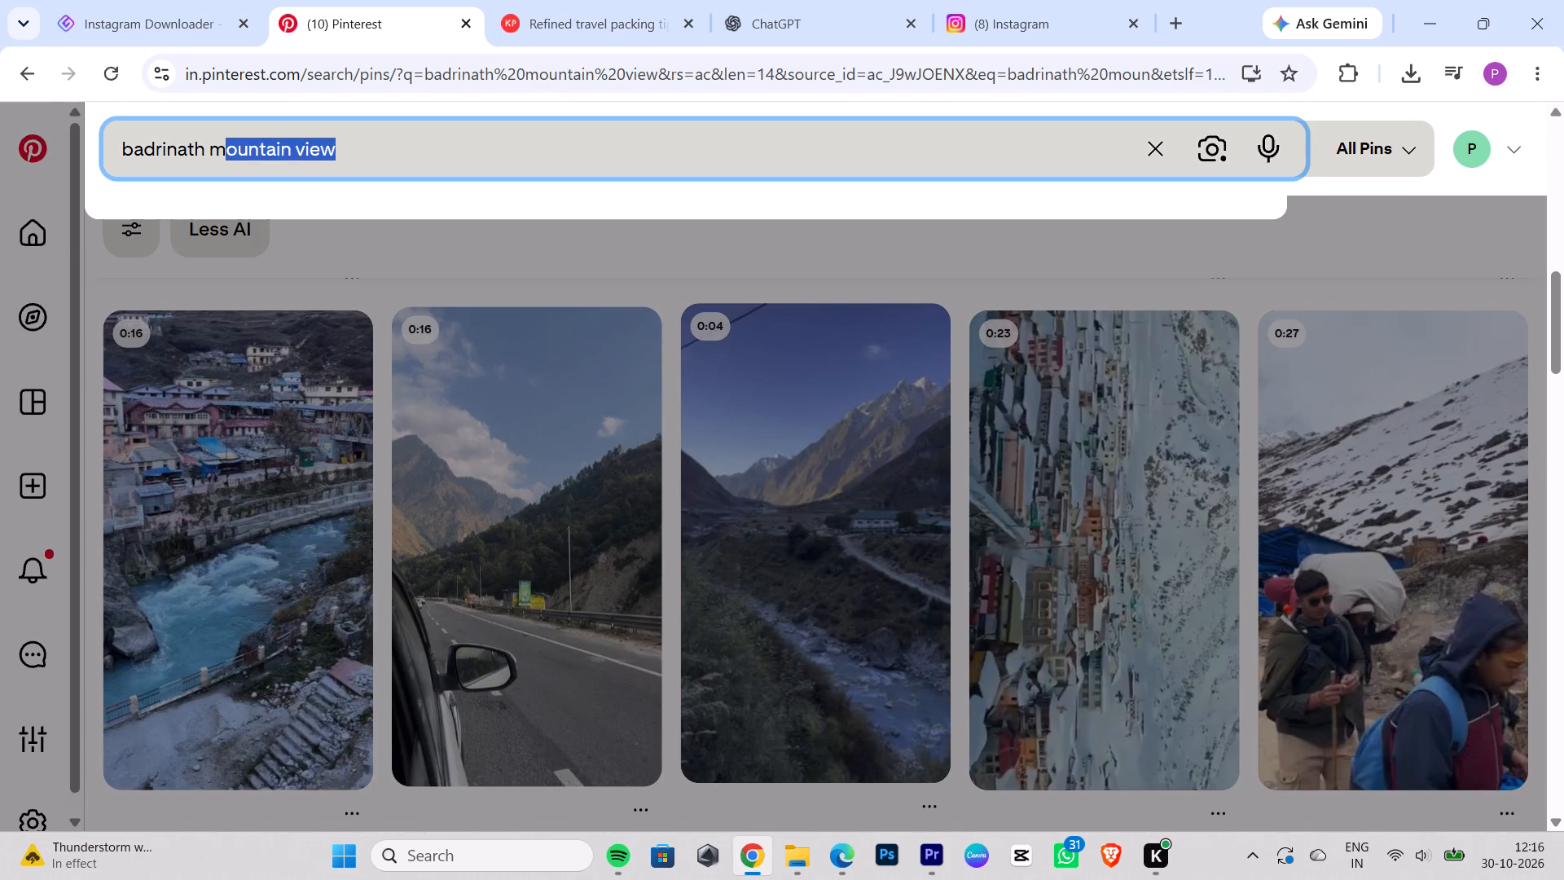
left_click_drag(293, 147, 367, 145)
key("BackSpace")
type("videos")
key("space")
key("Return")
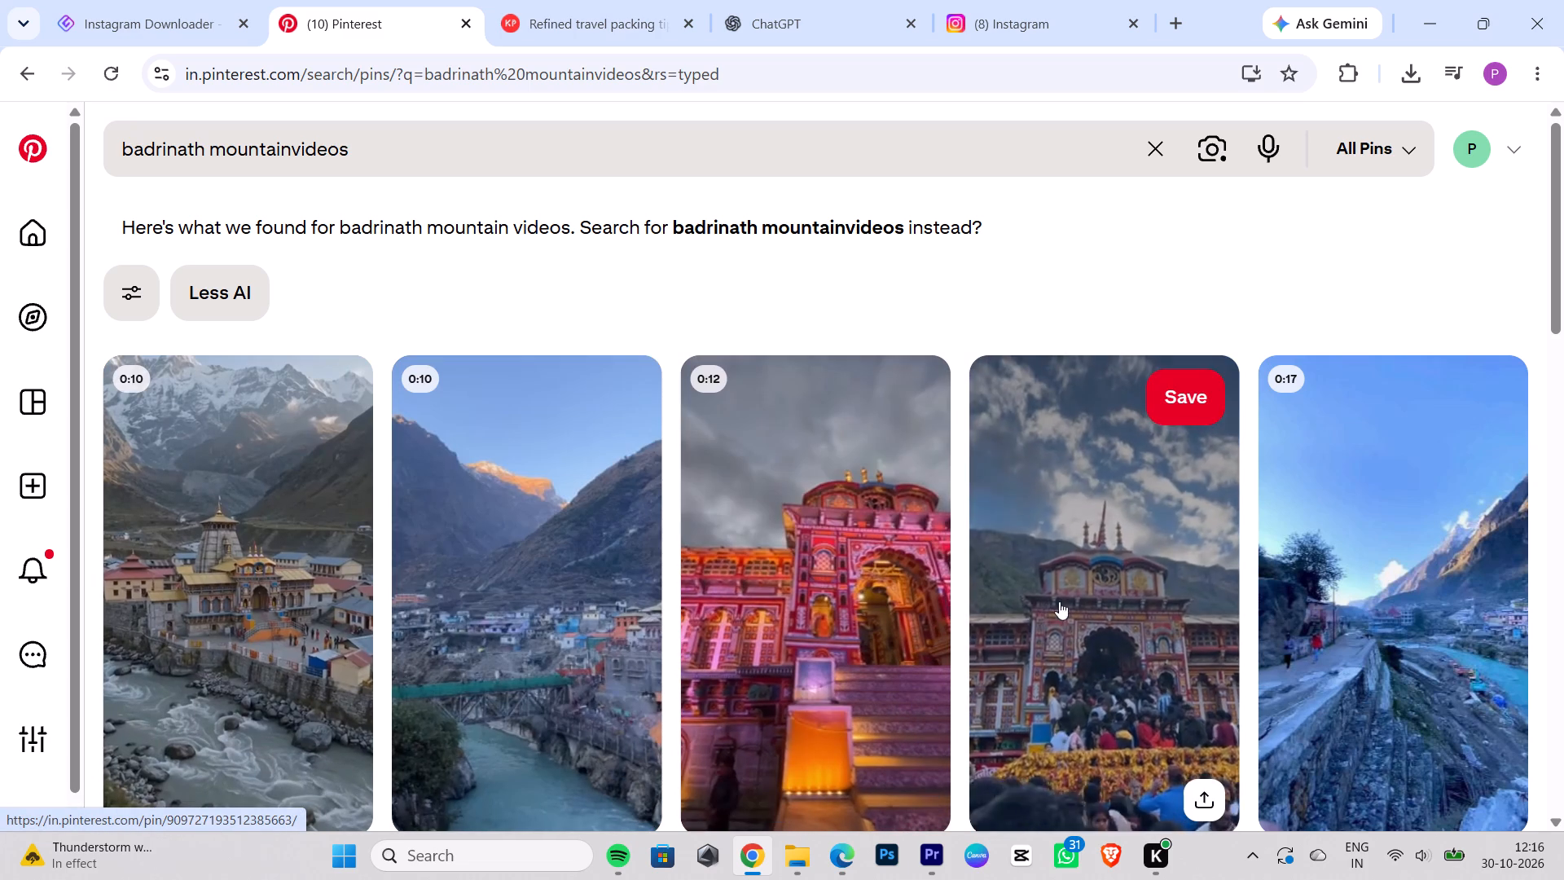
Open the Badrinath Temple pin showing the crowded temple front and look through its related videos for a mountain clip.
left_click(1136, 618)
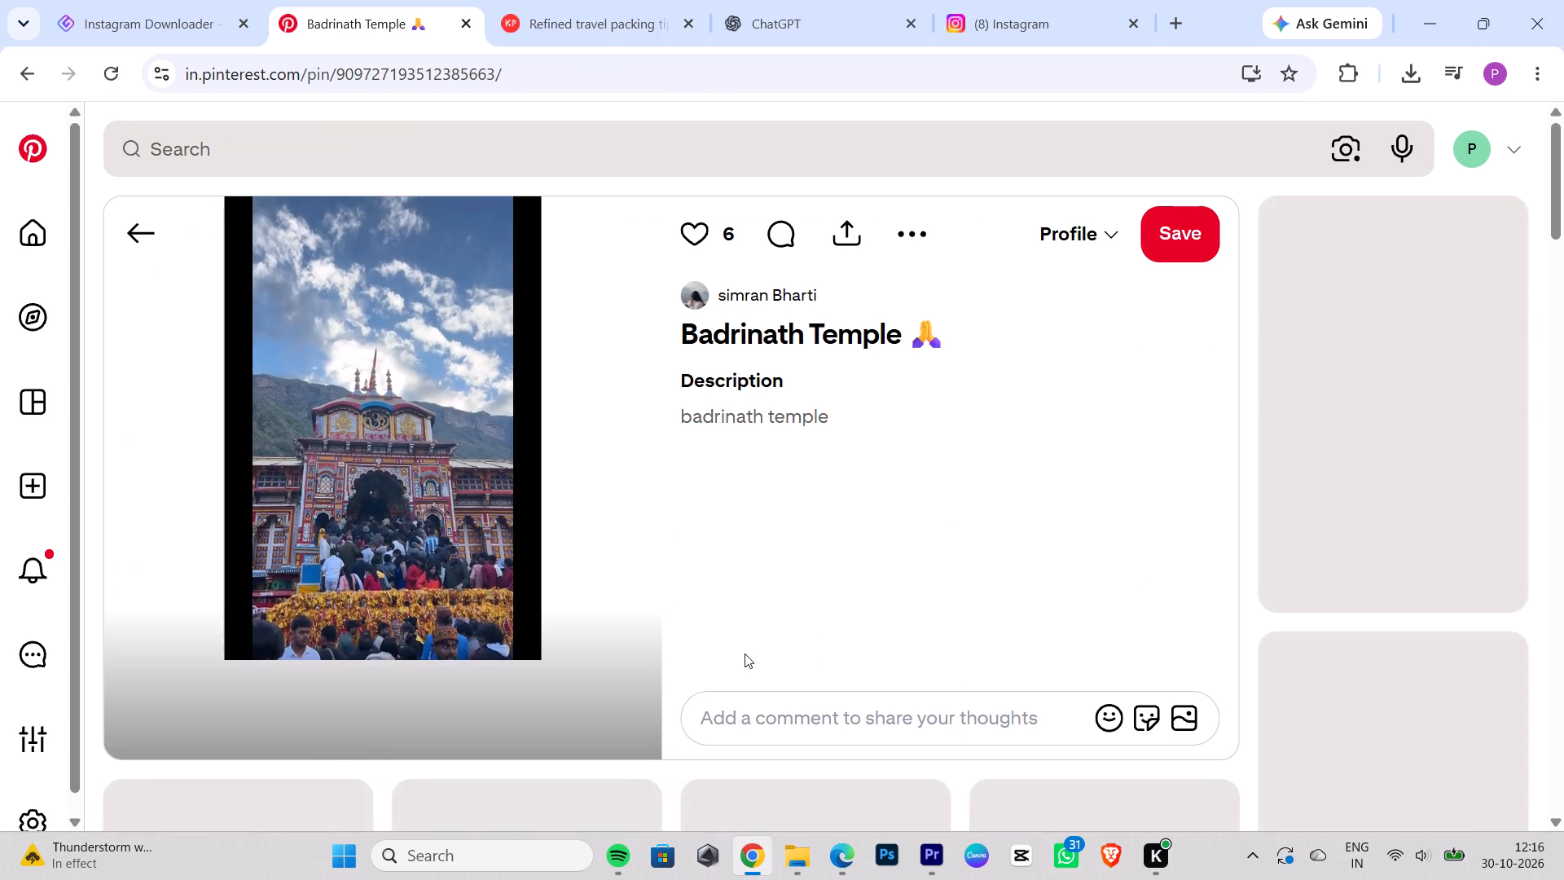
scroll(1048, 654, "down", 1)
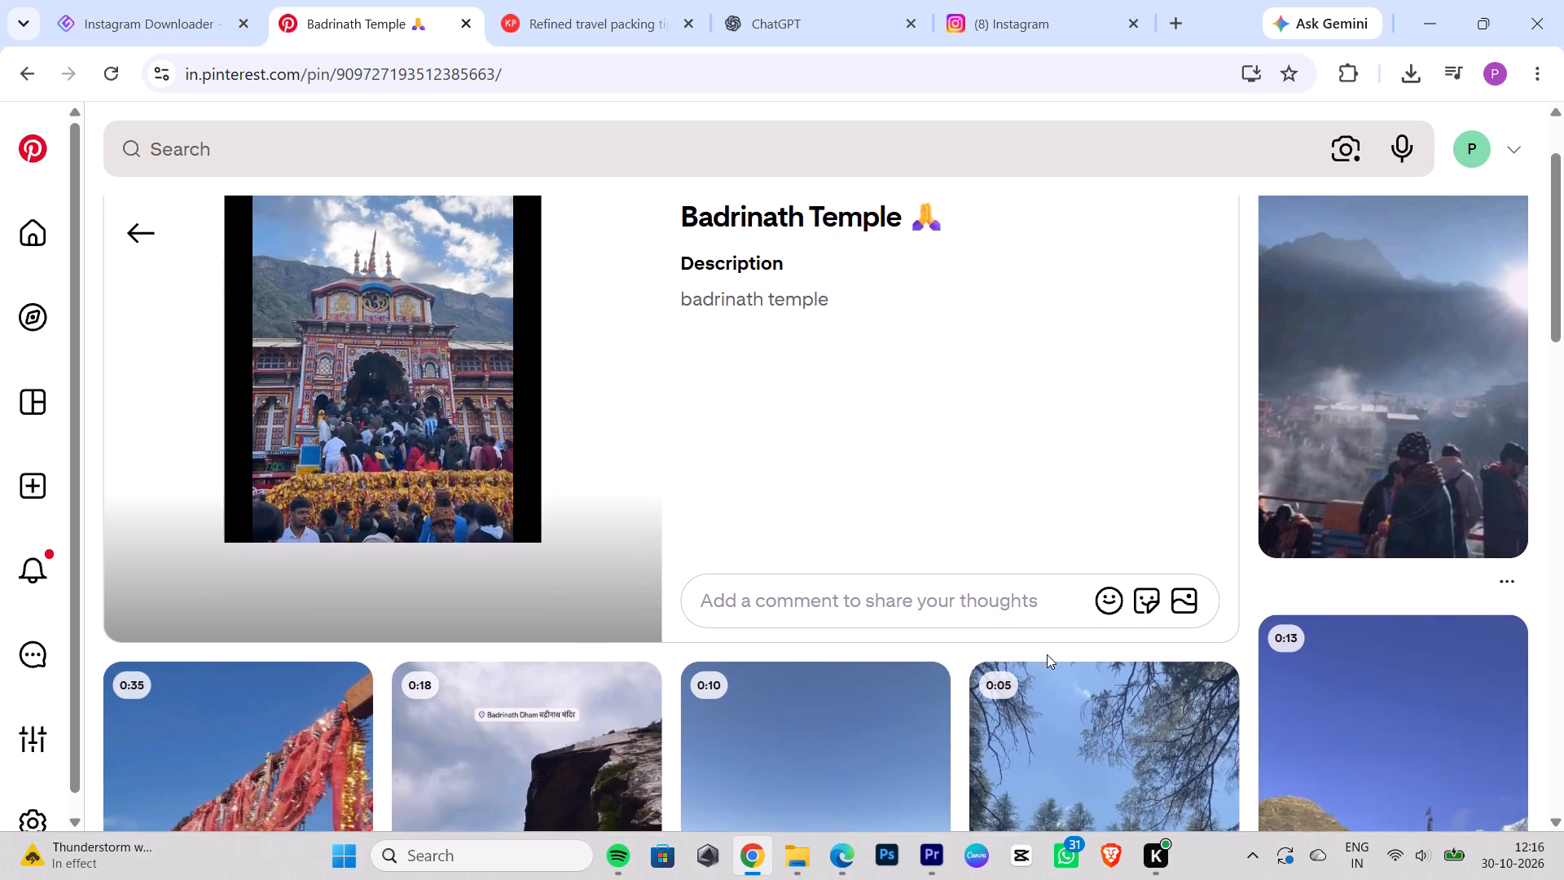
scroll(1045, 651, "down", 2)
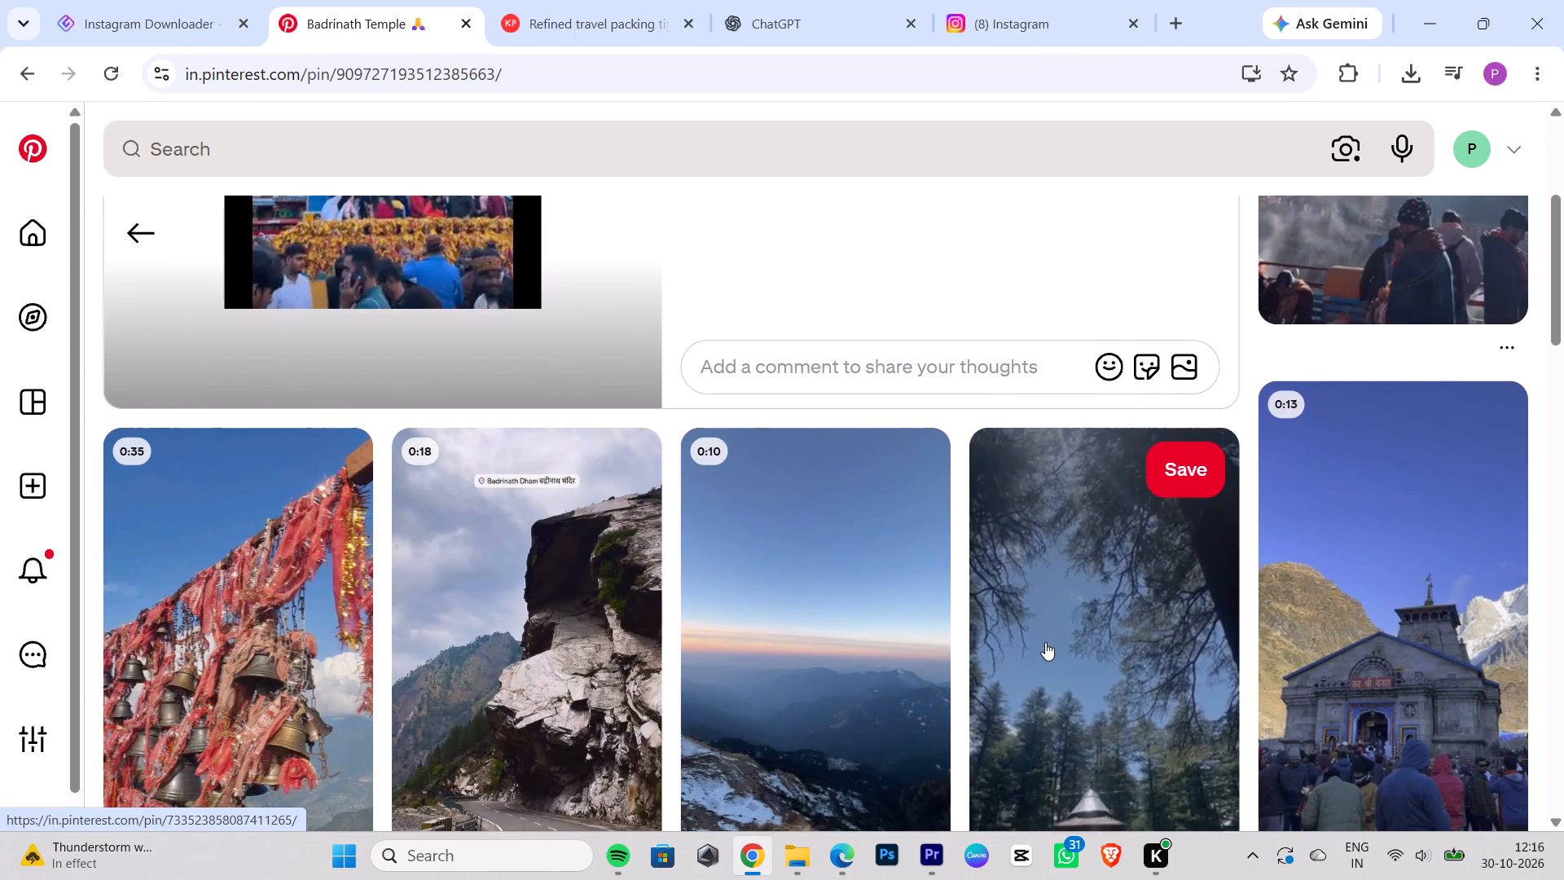
scroll(1045, 642, "down", 5)
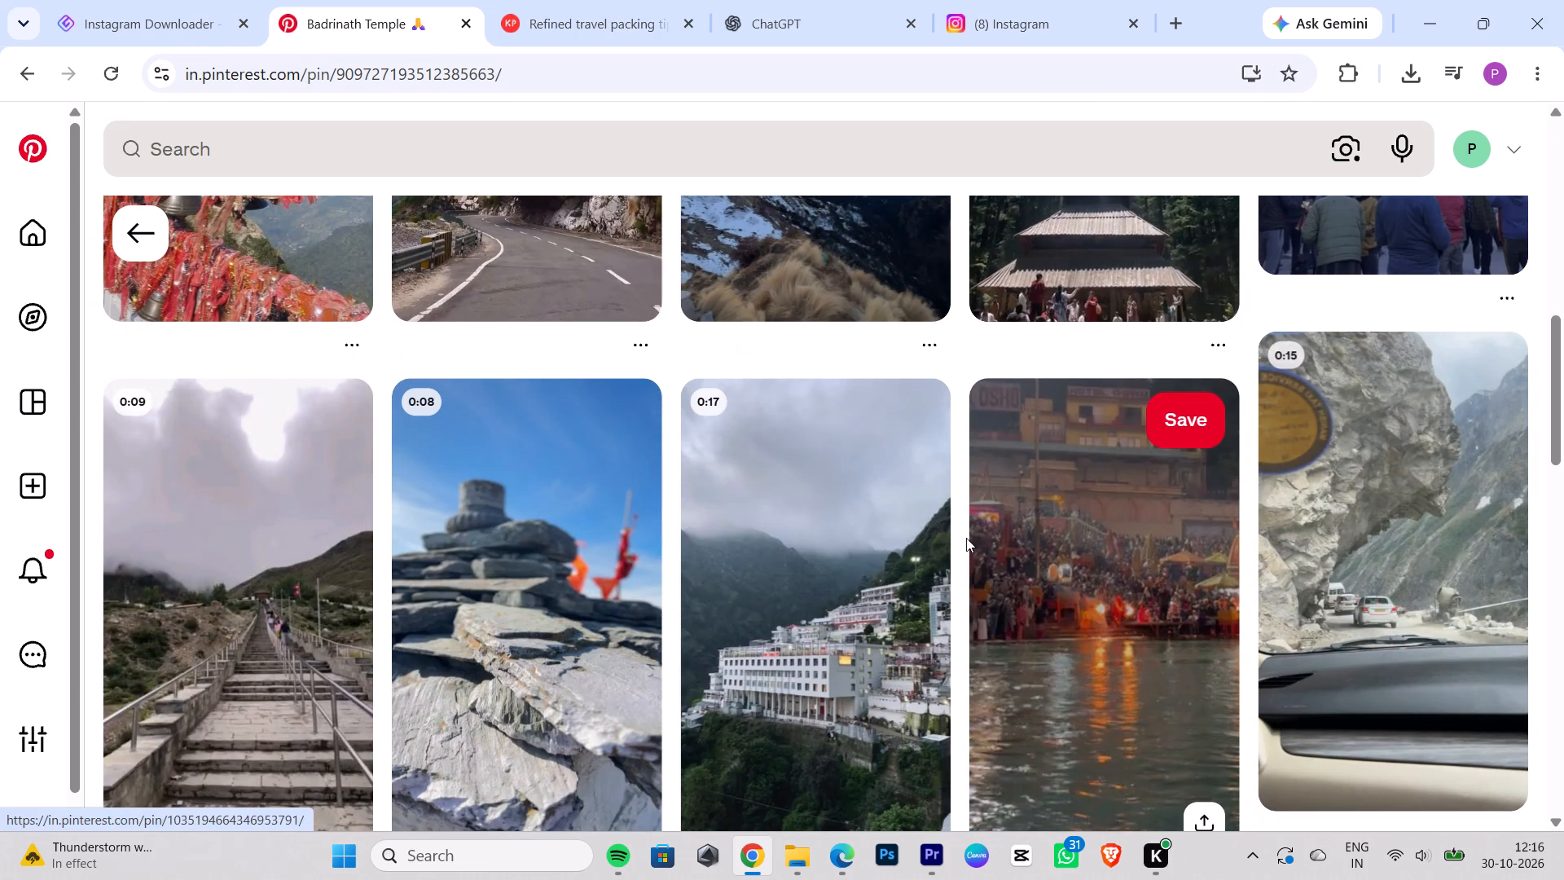
scroll(1030, 552, "down", 5)
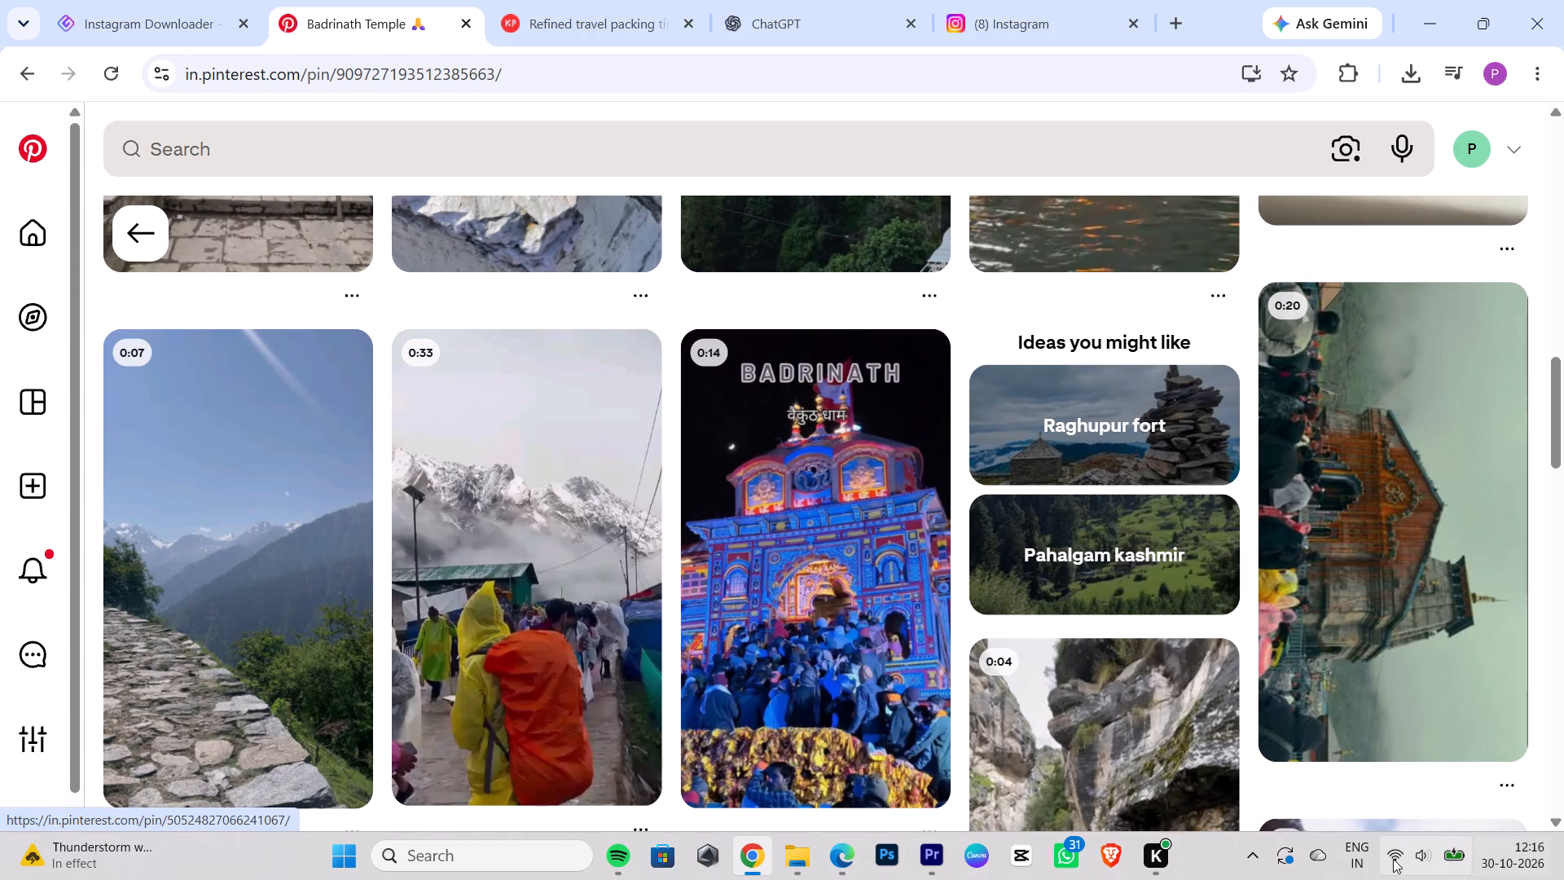
Pause the Spotify song O Rangrez from the system's media controls.
left_click(1441, 863)
left_click(1361, 376)
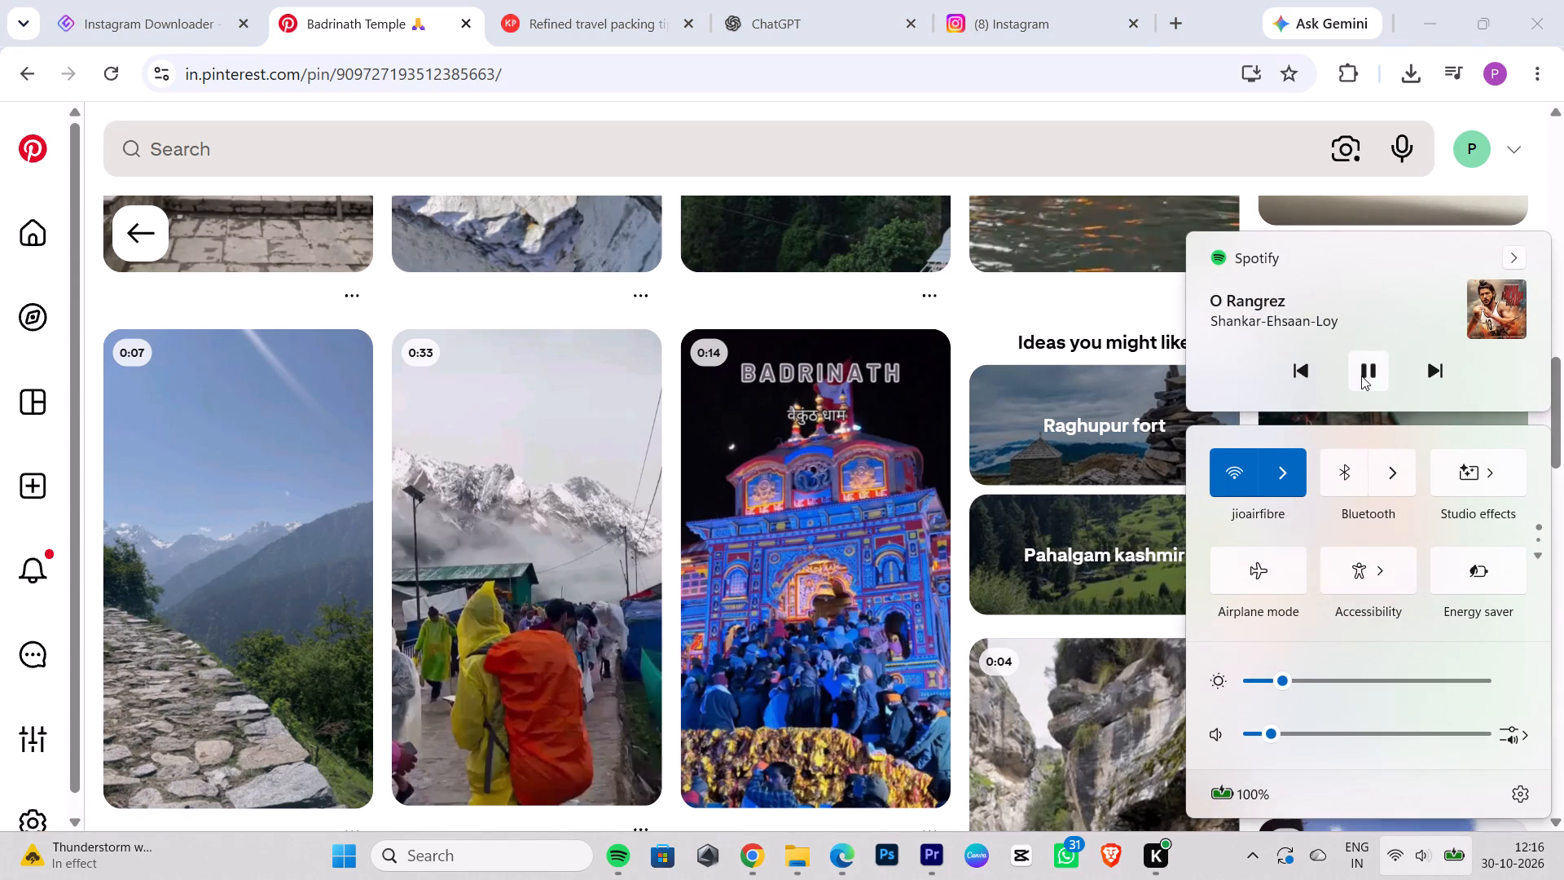
left_click(1215, 32)
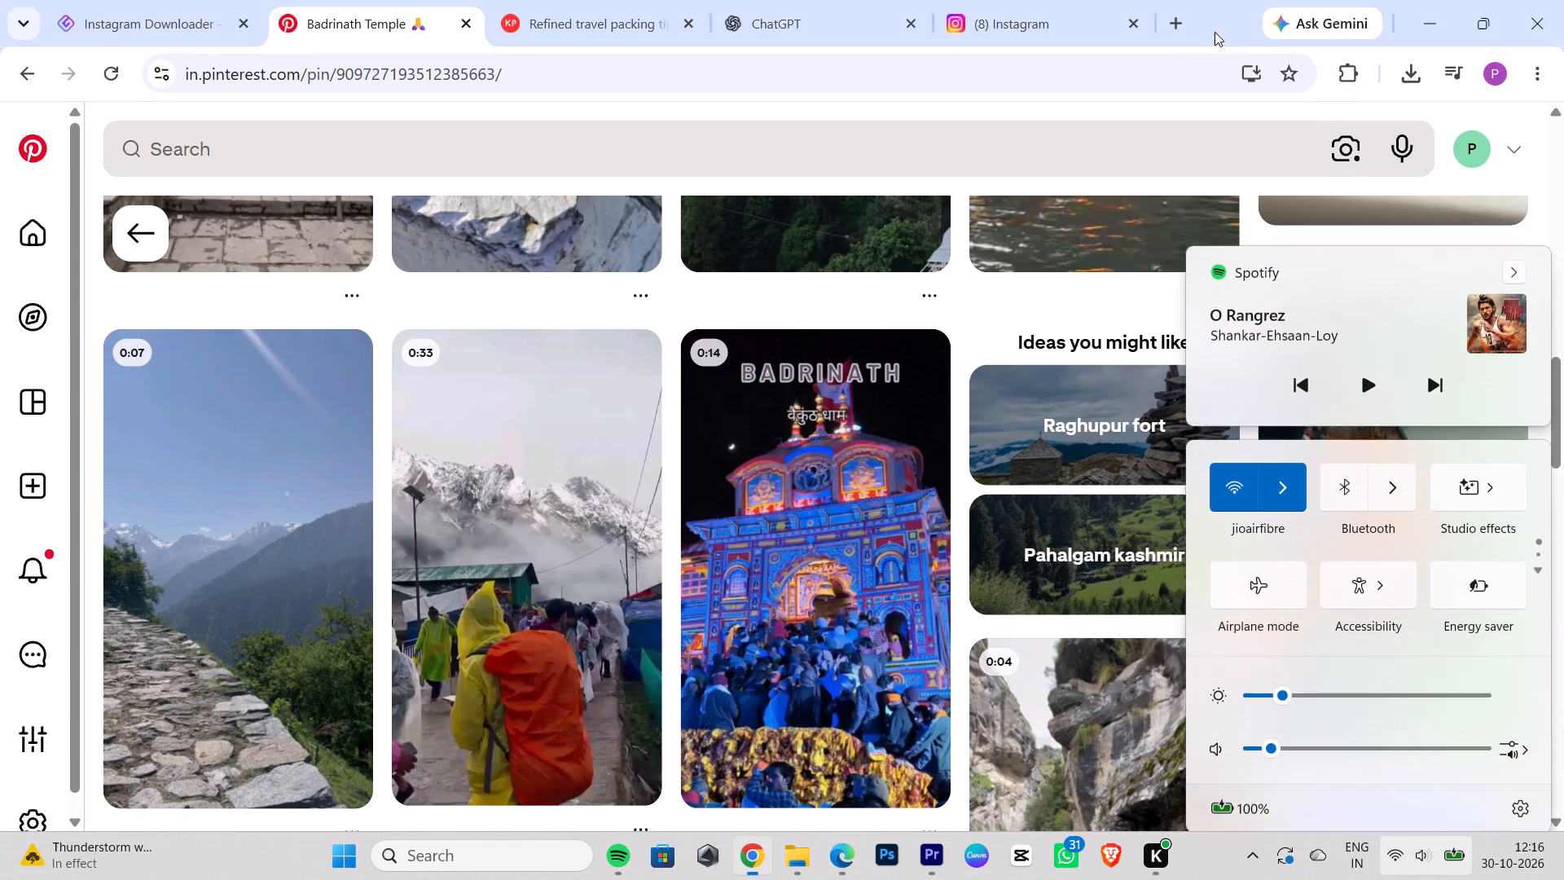
Look further through the related pins and the badrinath mountainvideos search results for a suitable mountain or temple clip.
scroll(1320, 439, "down", 6)
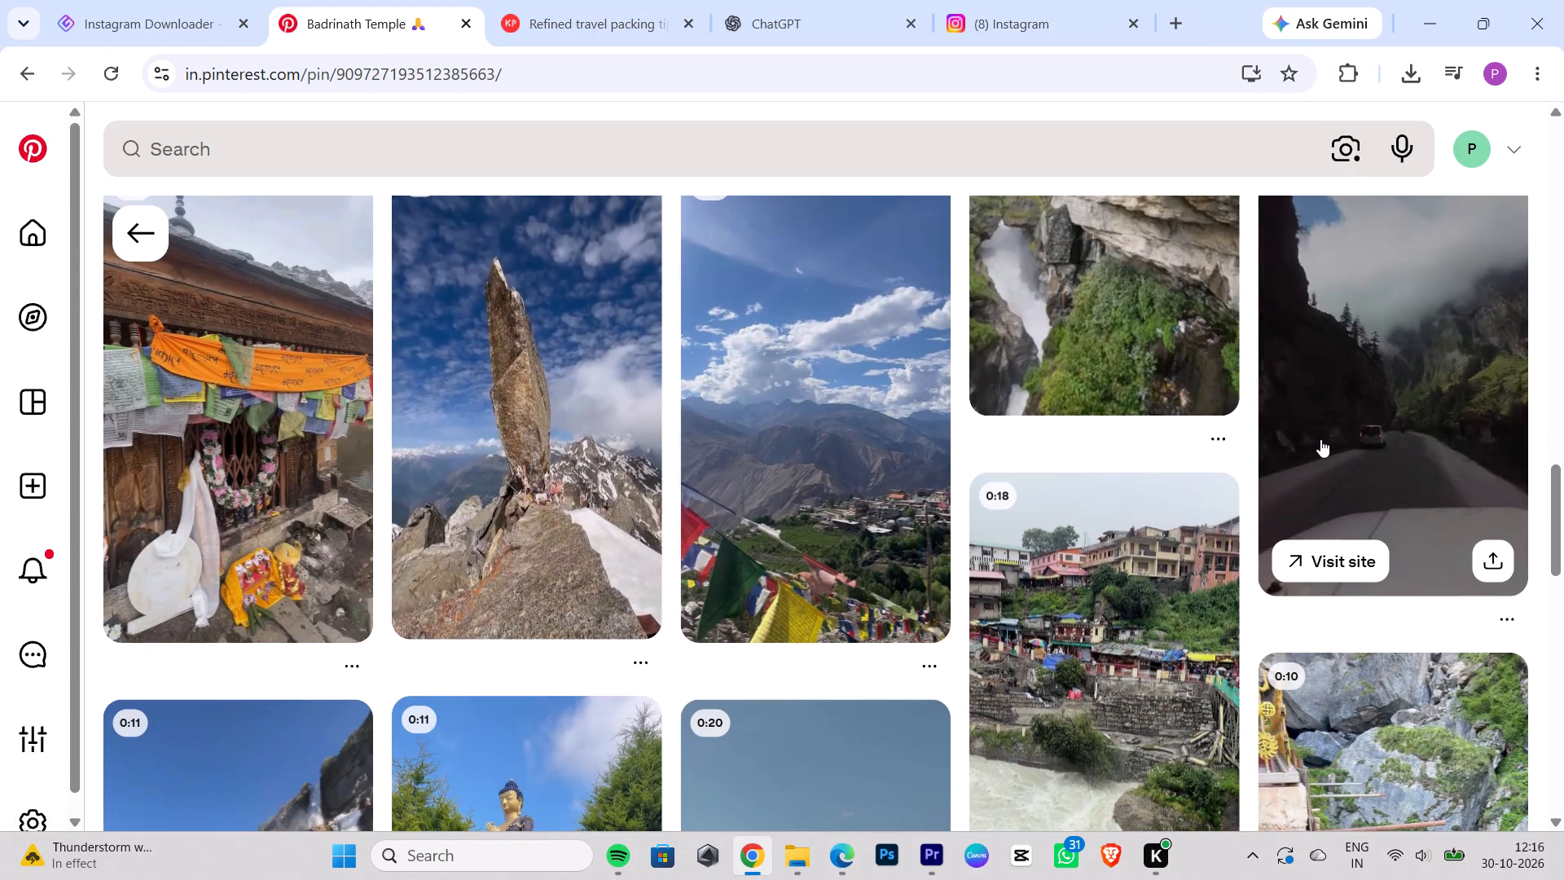
scroll(1320, 439, "down", 3)
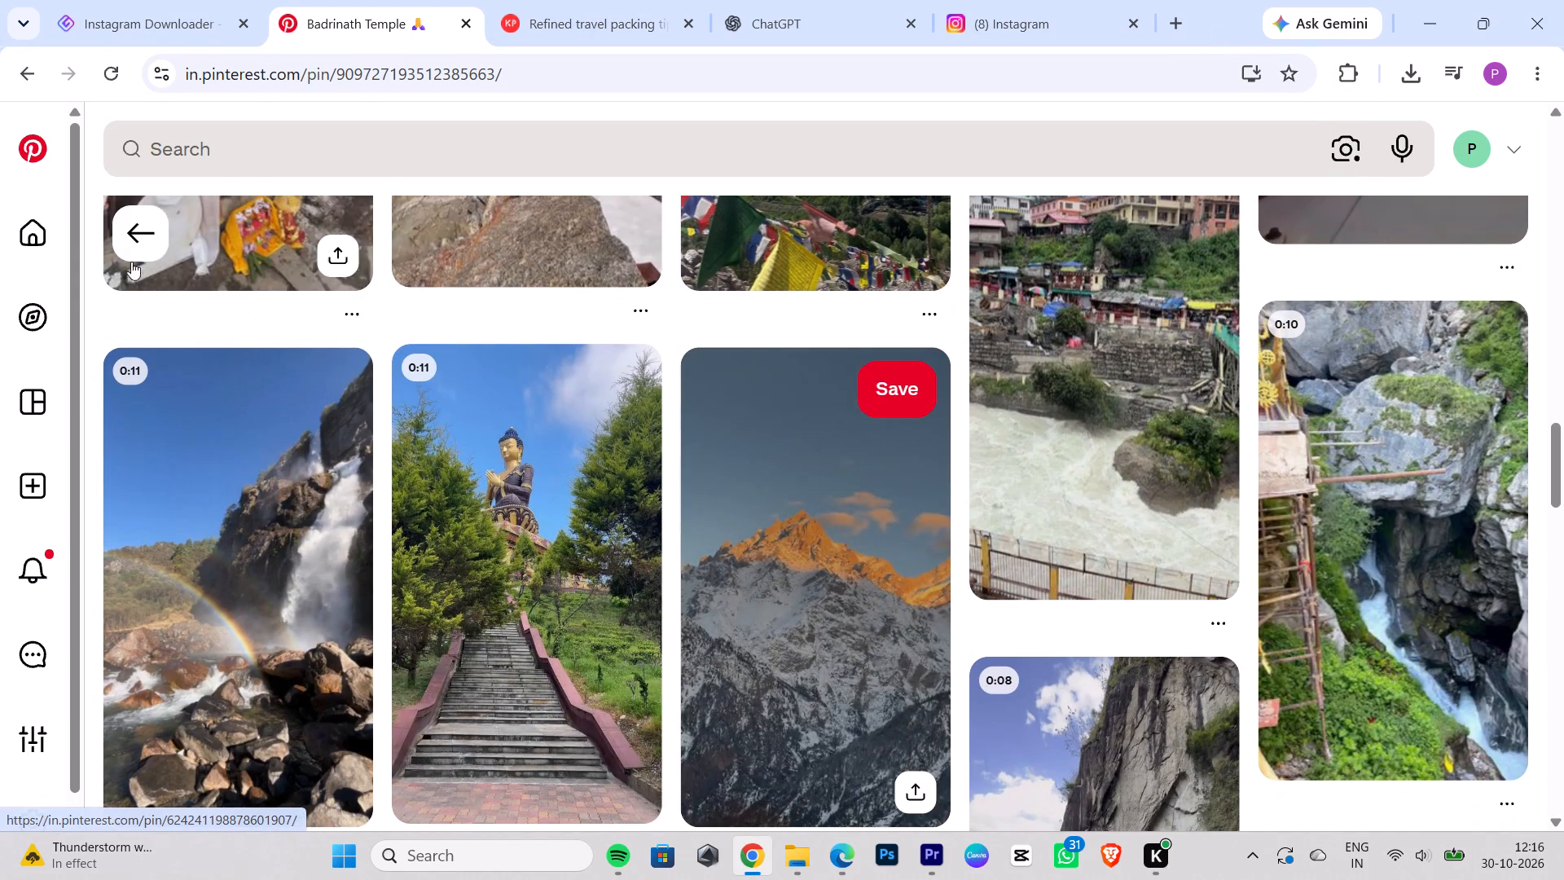
left_click(135, 223)
scroll(1476, 623, "down", 5)
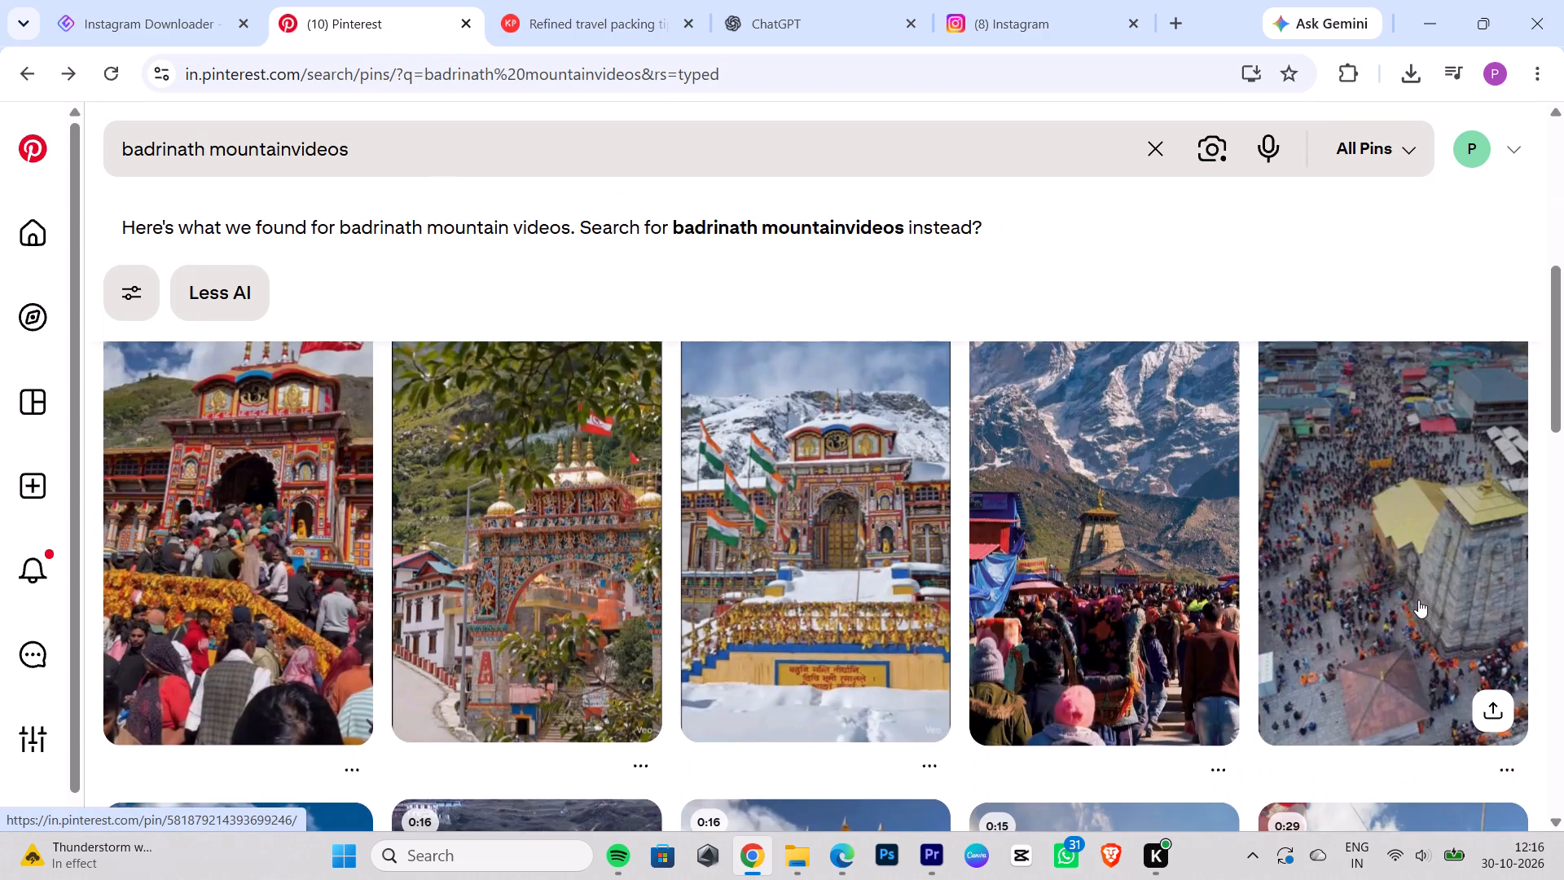
scroll(1418, 600, "down", 1)
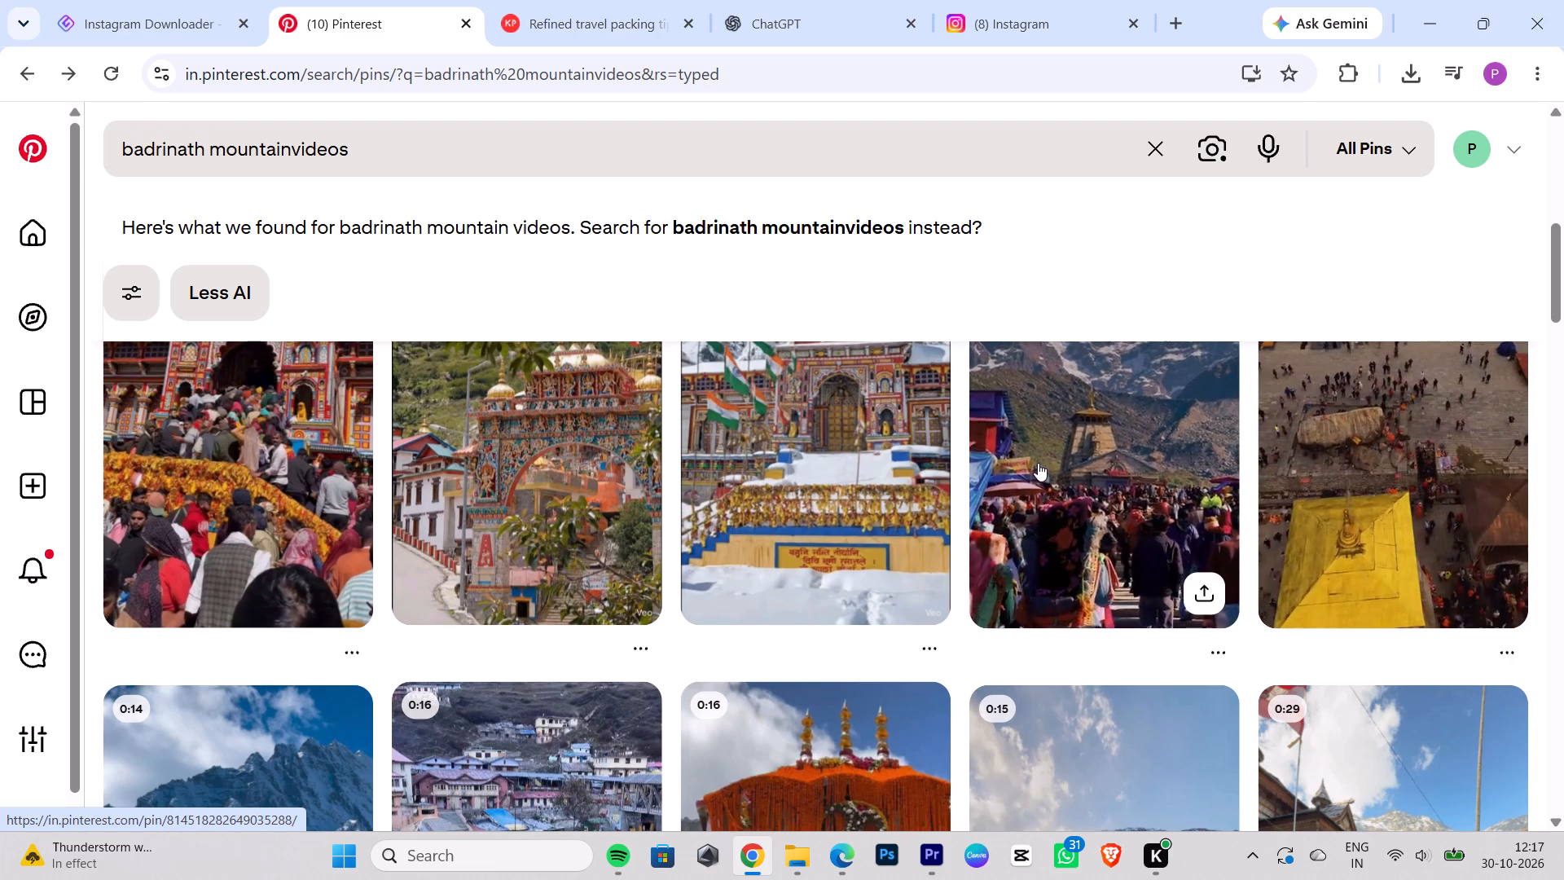
scroll(1259, 522, "up", 2)
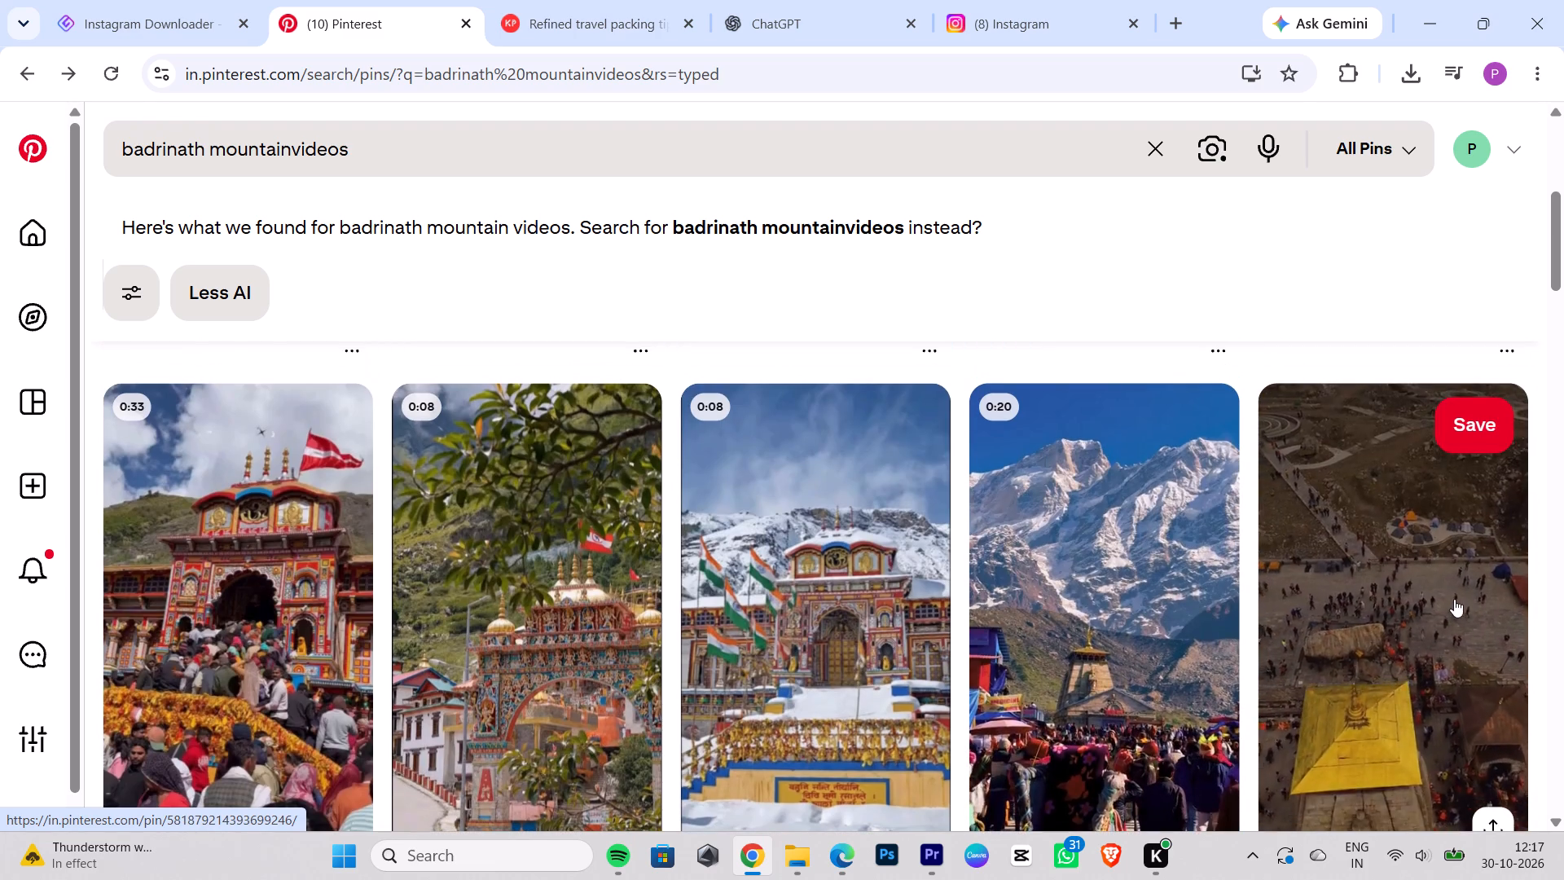
scroll(1448, 552, "down", 3)
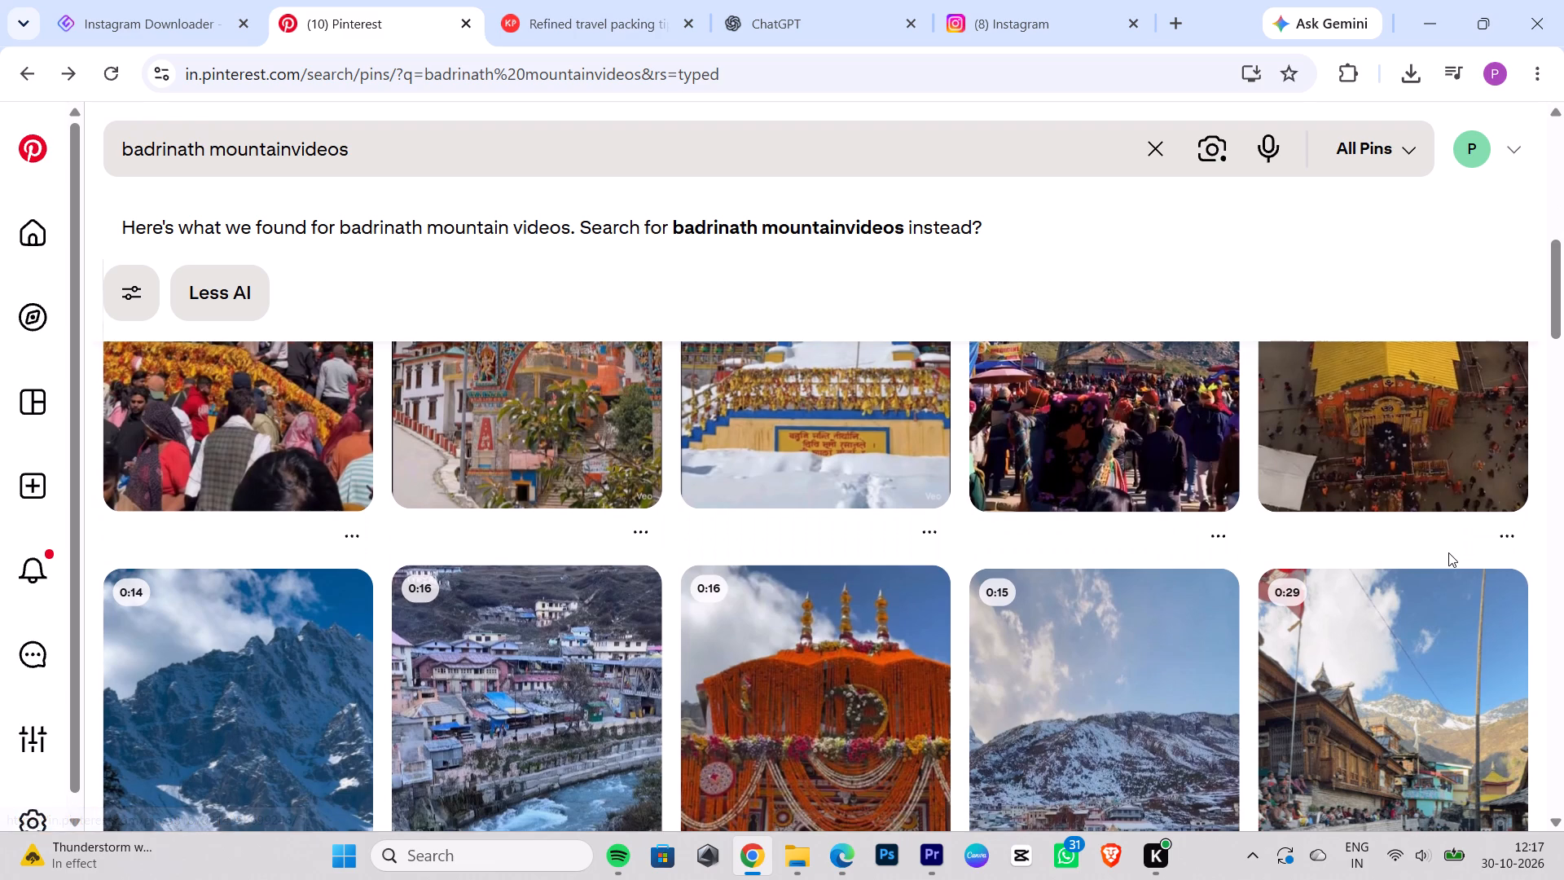
scroll(1448, 552, "down", 4)
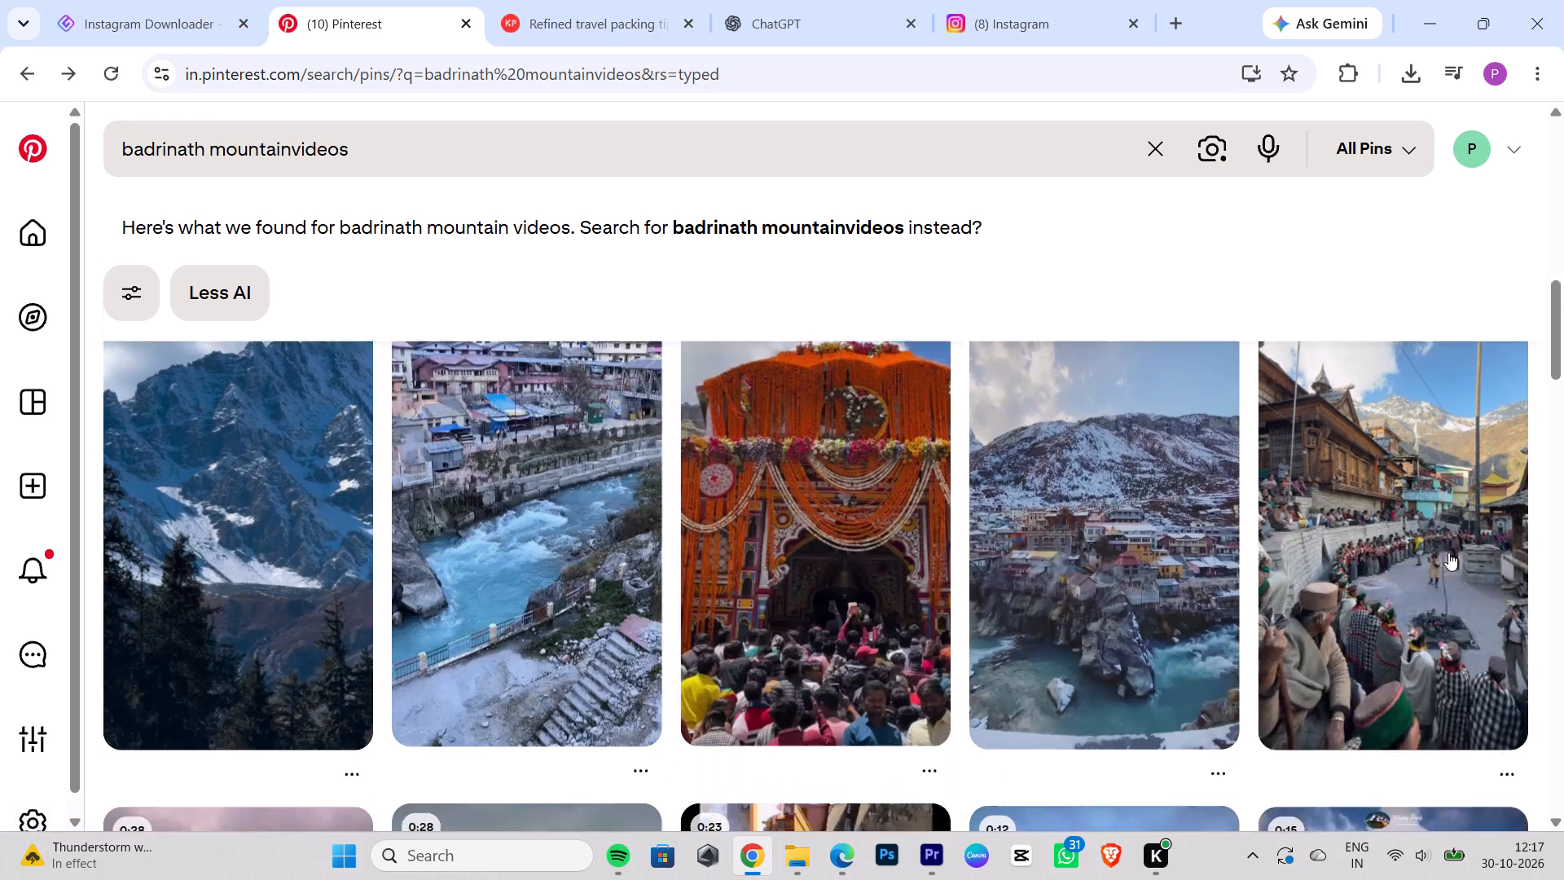
scroll(1448, 552, "down", 3)
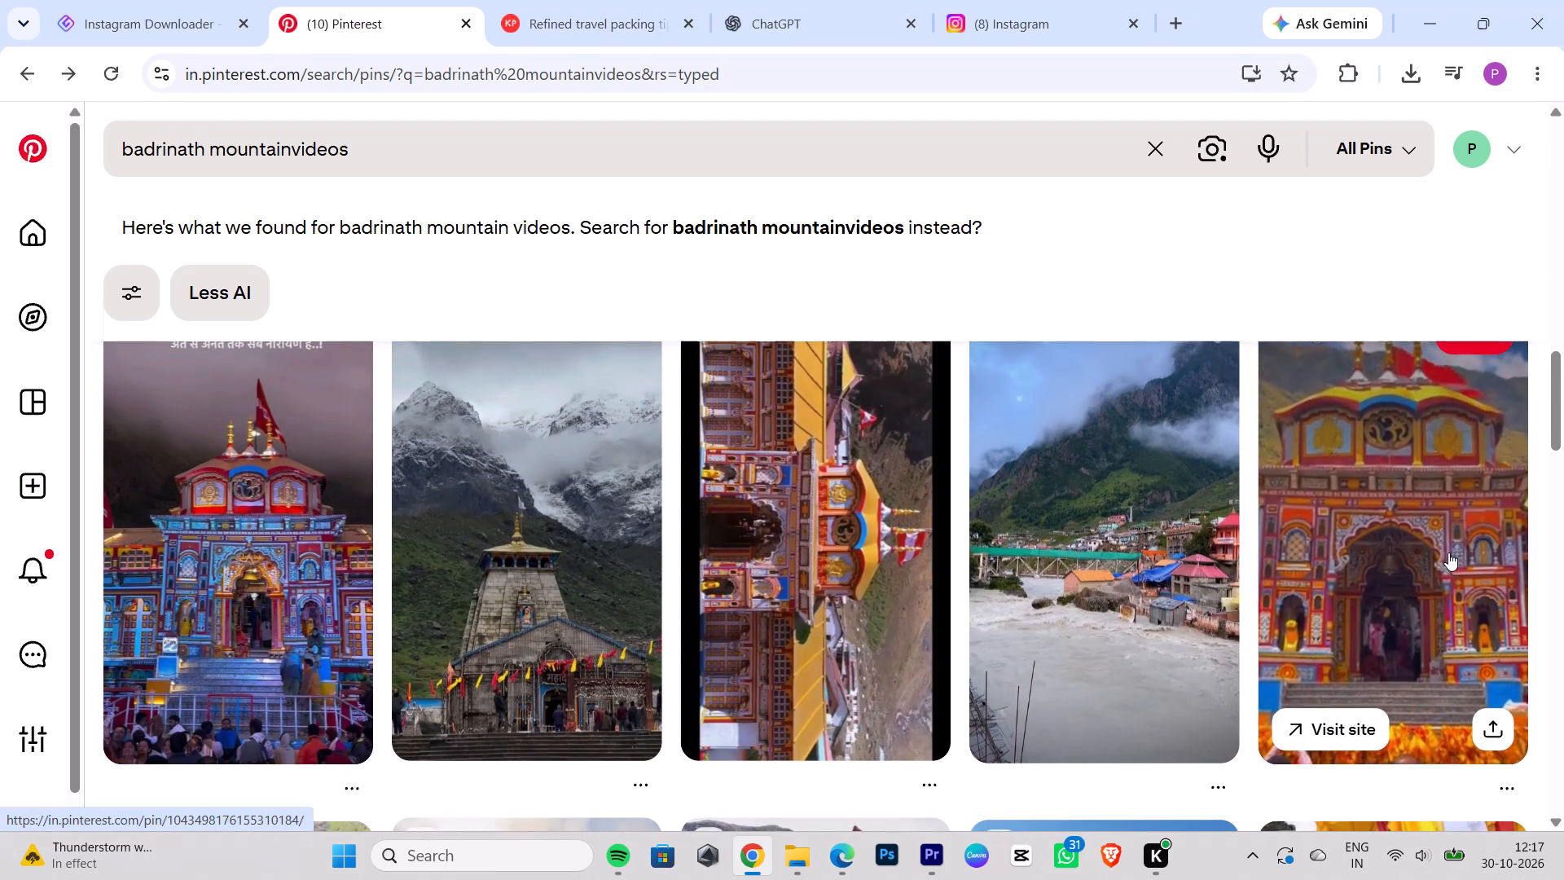
Open the Pinterest pin Badrinath: Where Nature Meets Divinity and look through its related videos for a suitable clip.
left_click(1434, 557)
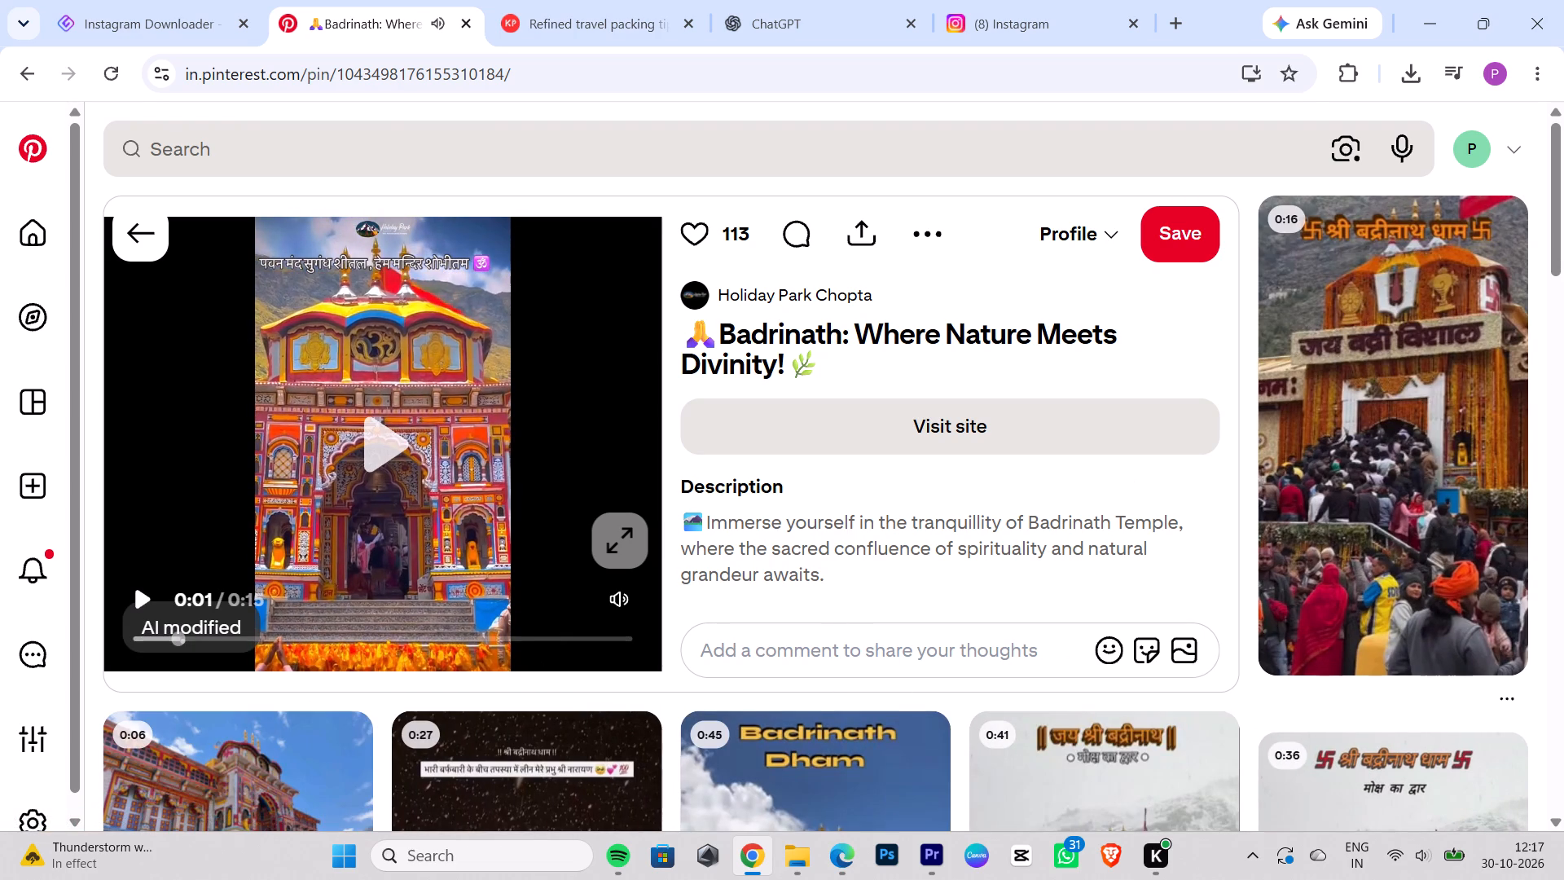
scroll(681, 637, "down", 4)
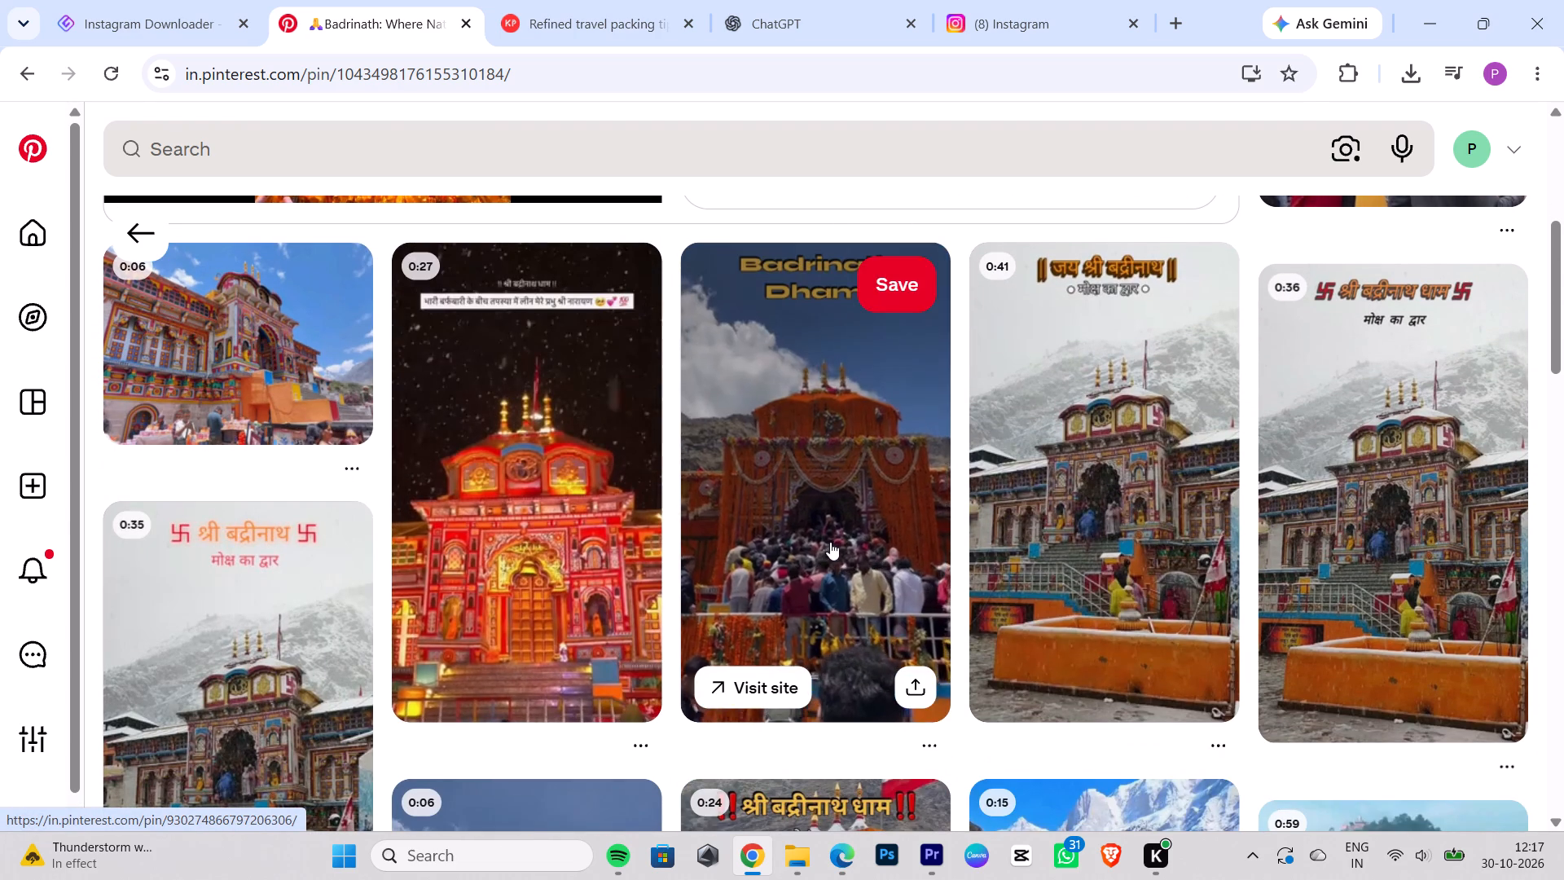
scroll(852, 522, "down", 3)
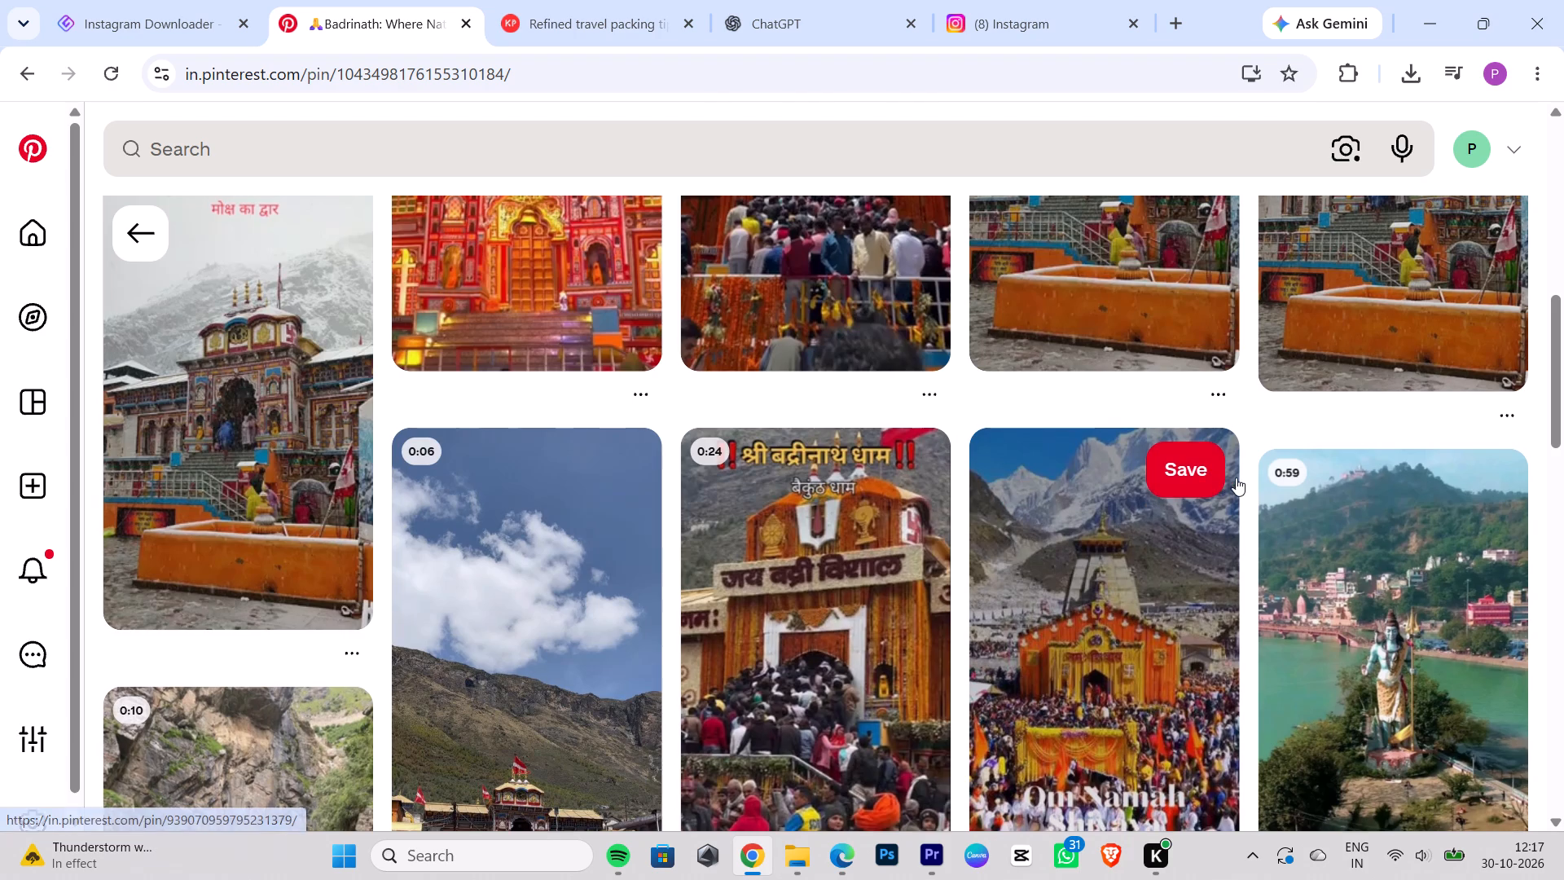
scroll(1236, 477, "down", 6)
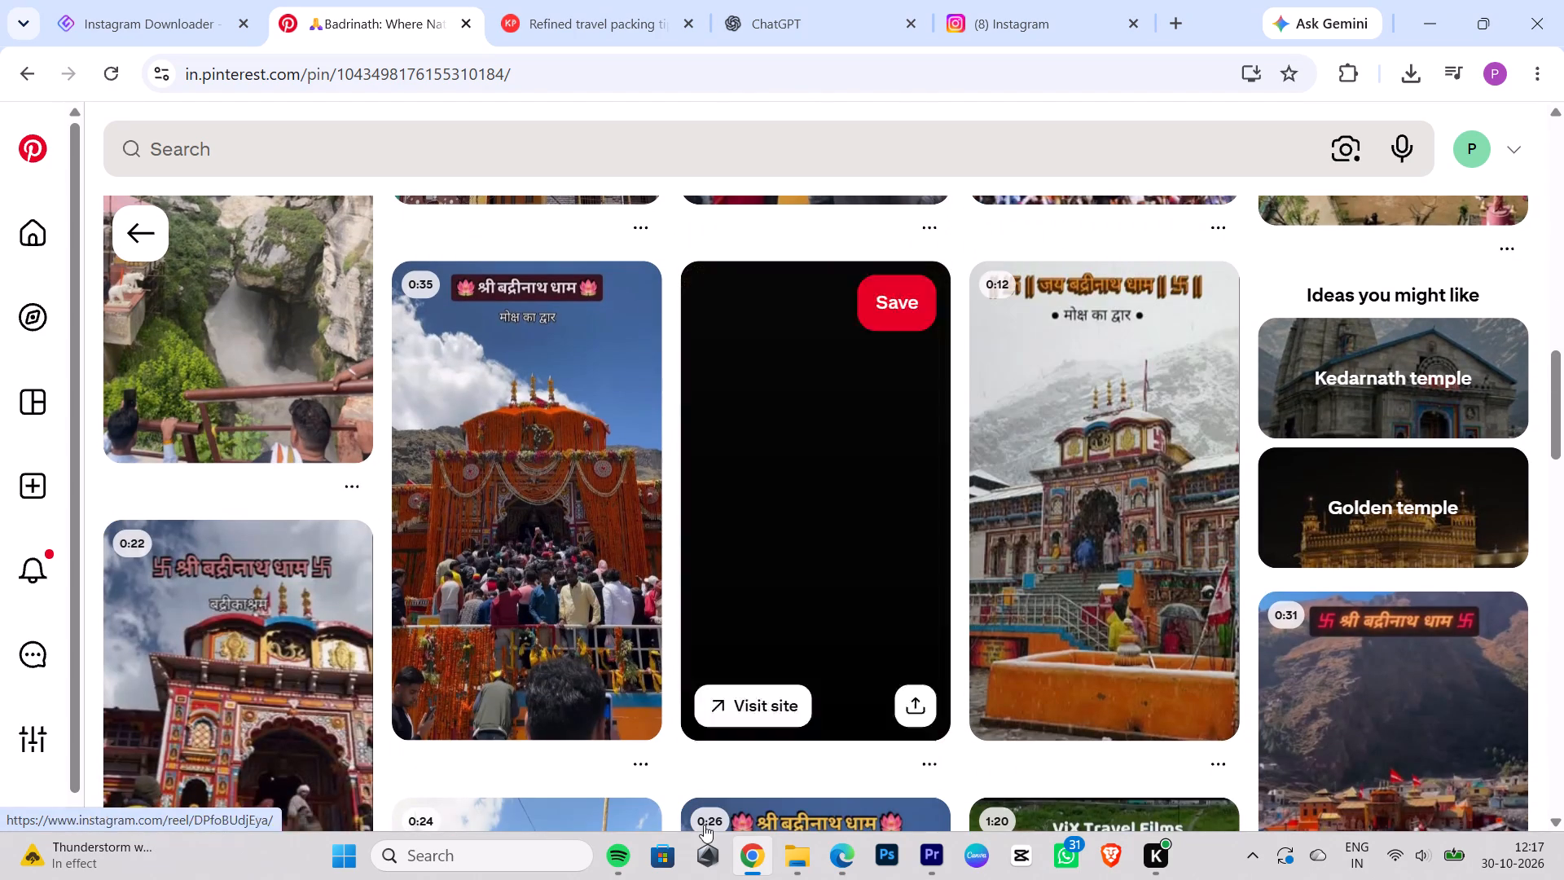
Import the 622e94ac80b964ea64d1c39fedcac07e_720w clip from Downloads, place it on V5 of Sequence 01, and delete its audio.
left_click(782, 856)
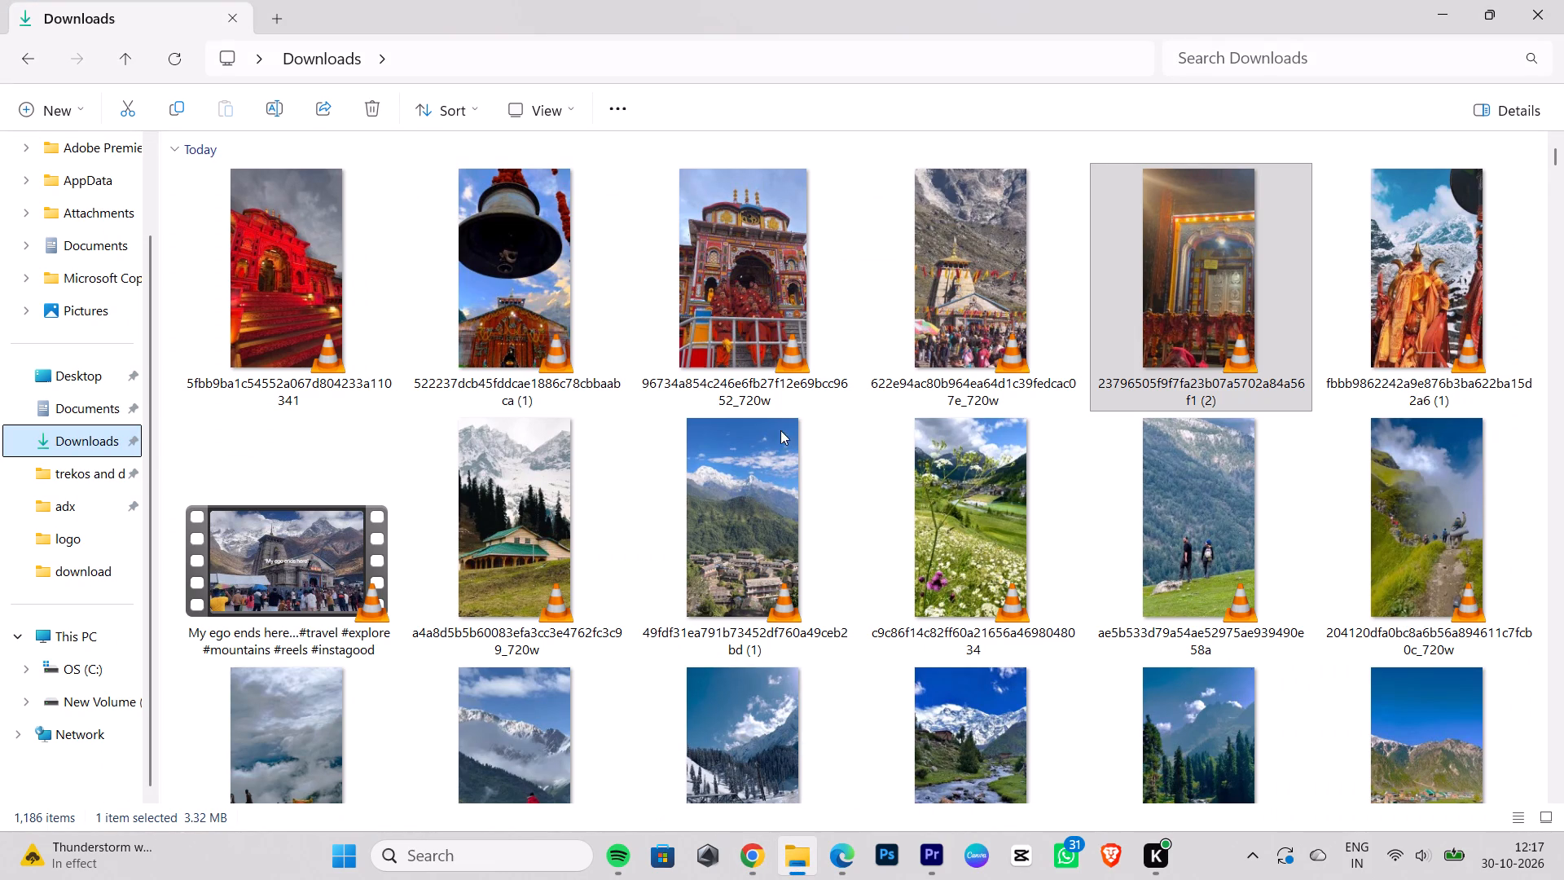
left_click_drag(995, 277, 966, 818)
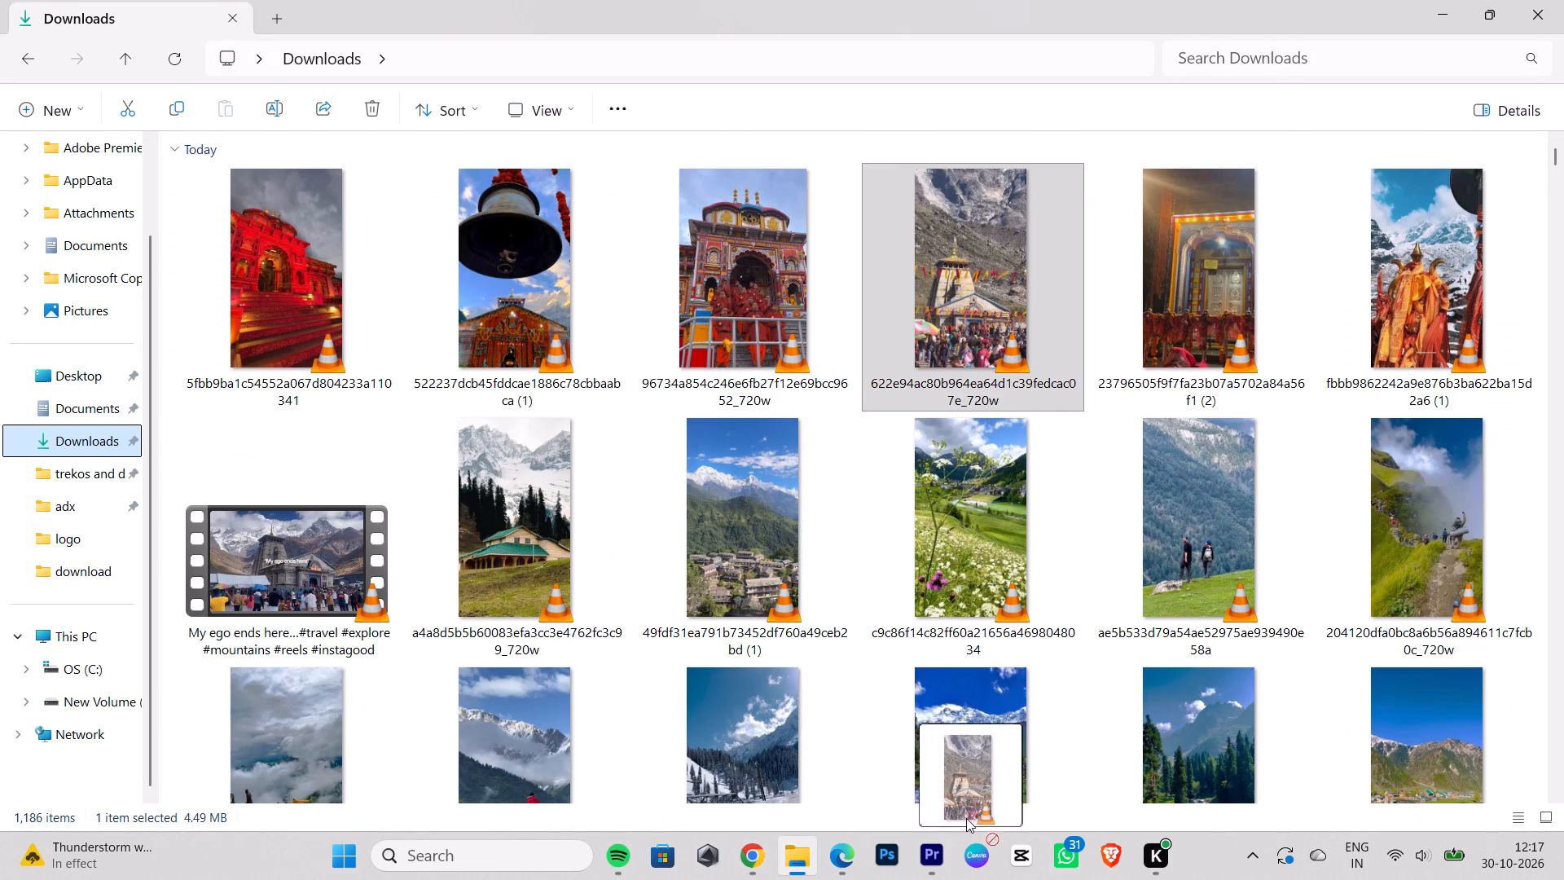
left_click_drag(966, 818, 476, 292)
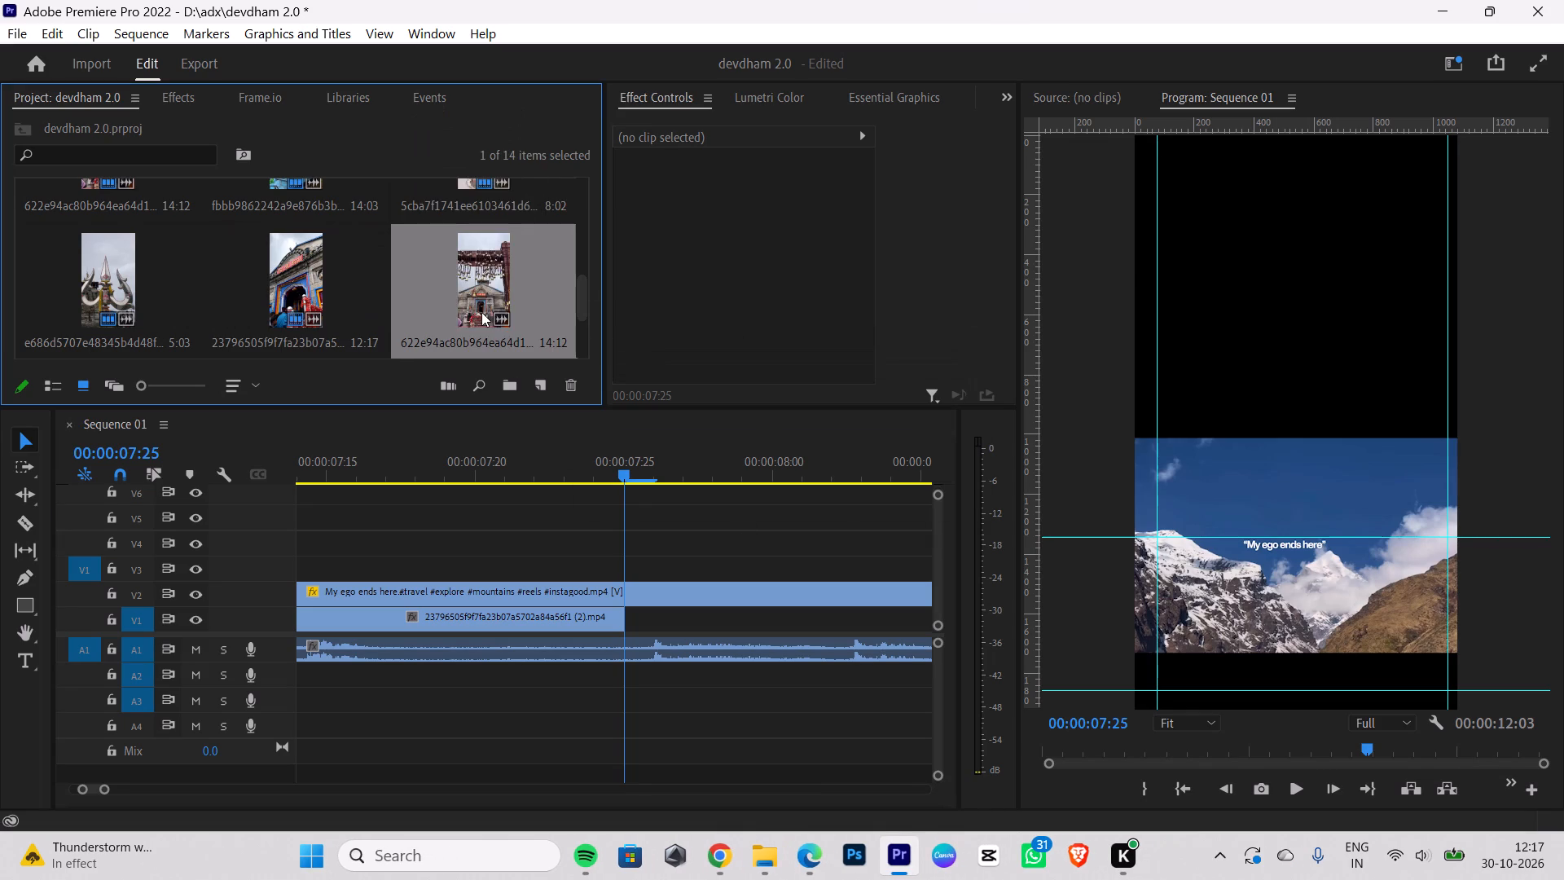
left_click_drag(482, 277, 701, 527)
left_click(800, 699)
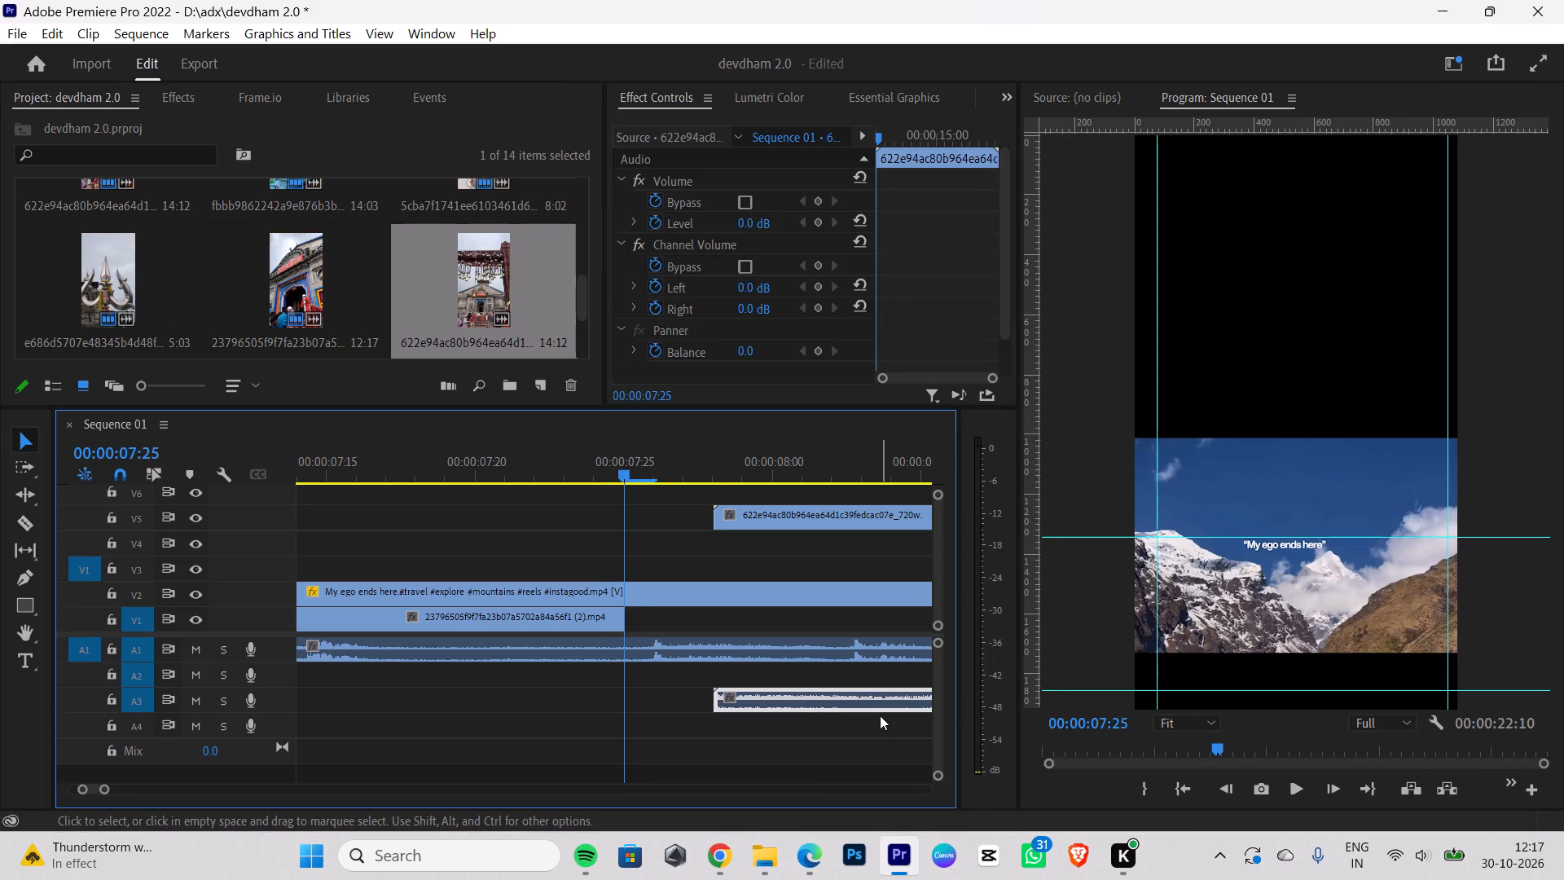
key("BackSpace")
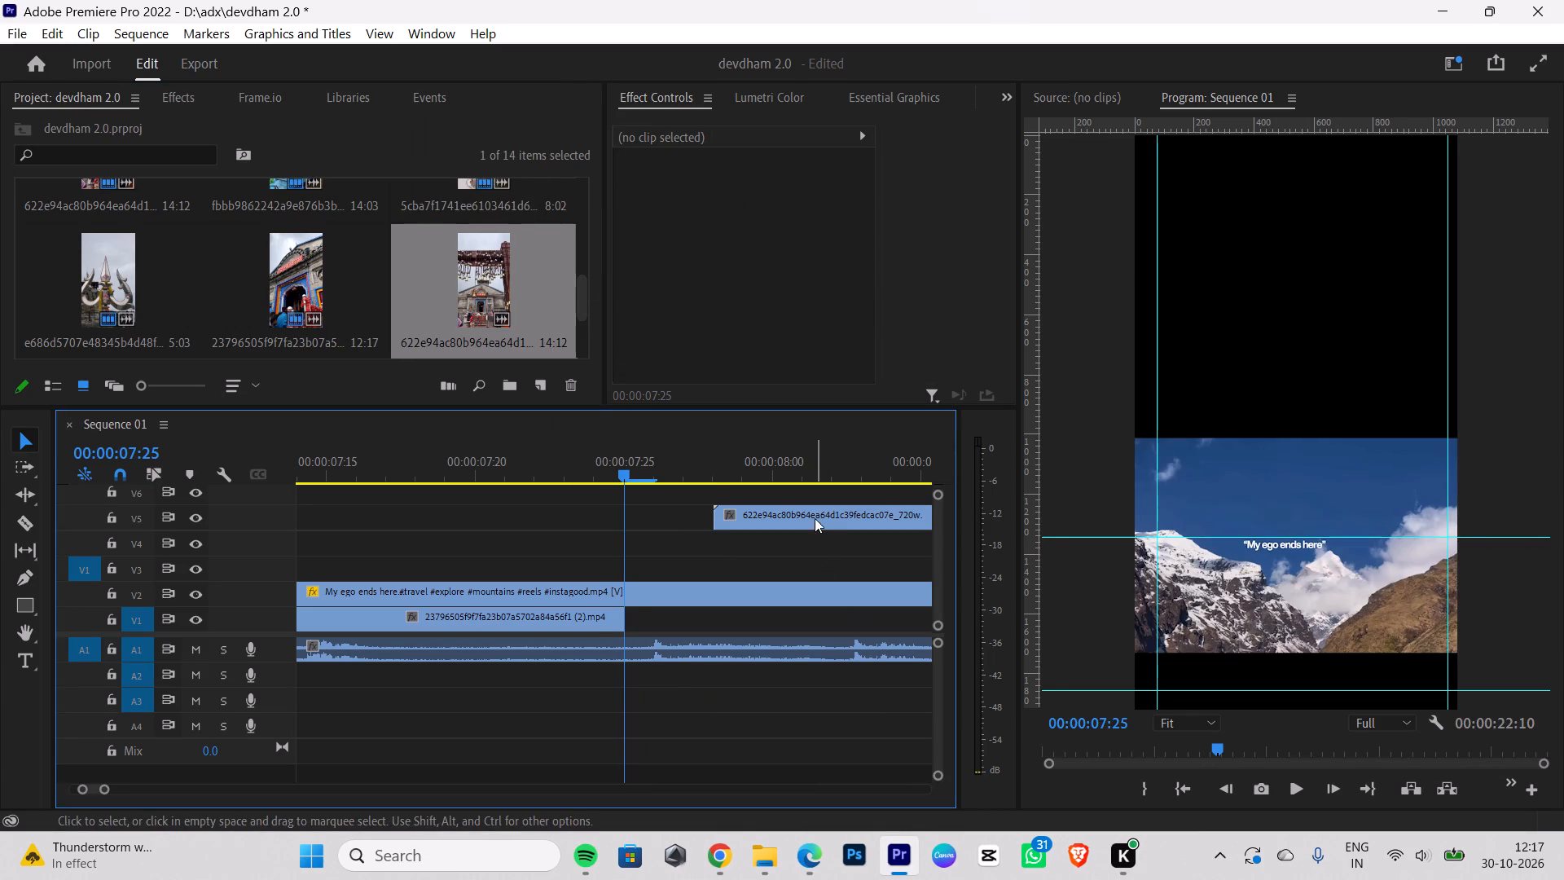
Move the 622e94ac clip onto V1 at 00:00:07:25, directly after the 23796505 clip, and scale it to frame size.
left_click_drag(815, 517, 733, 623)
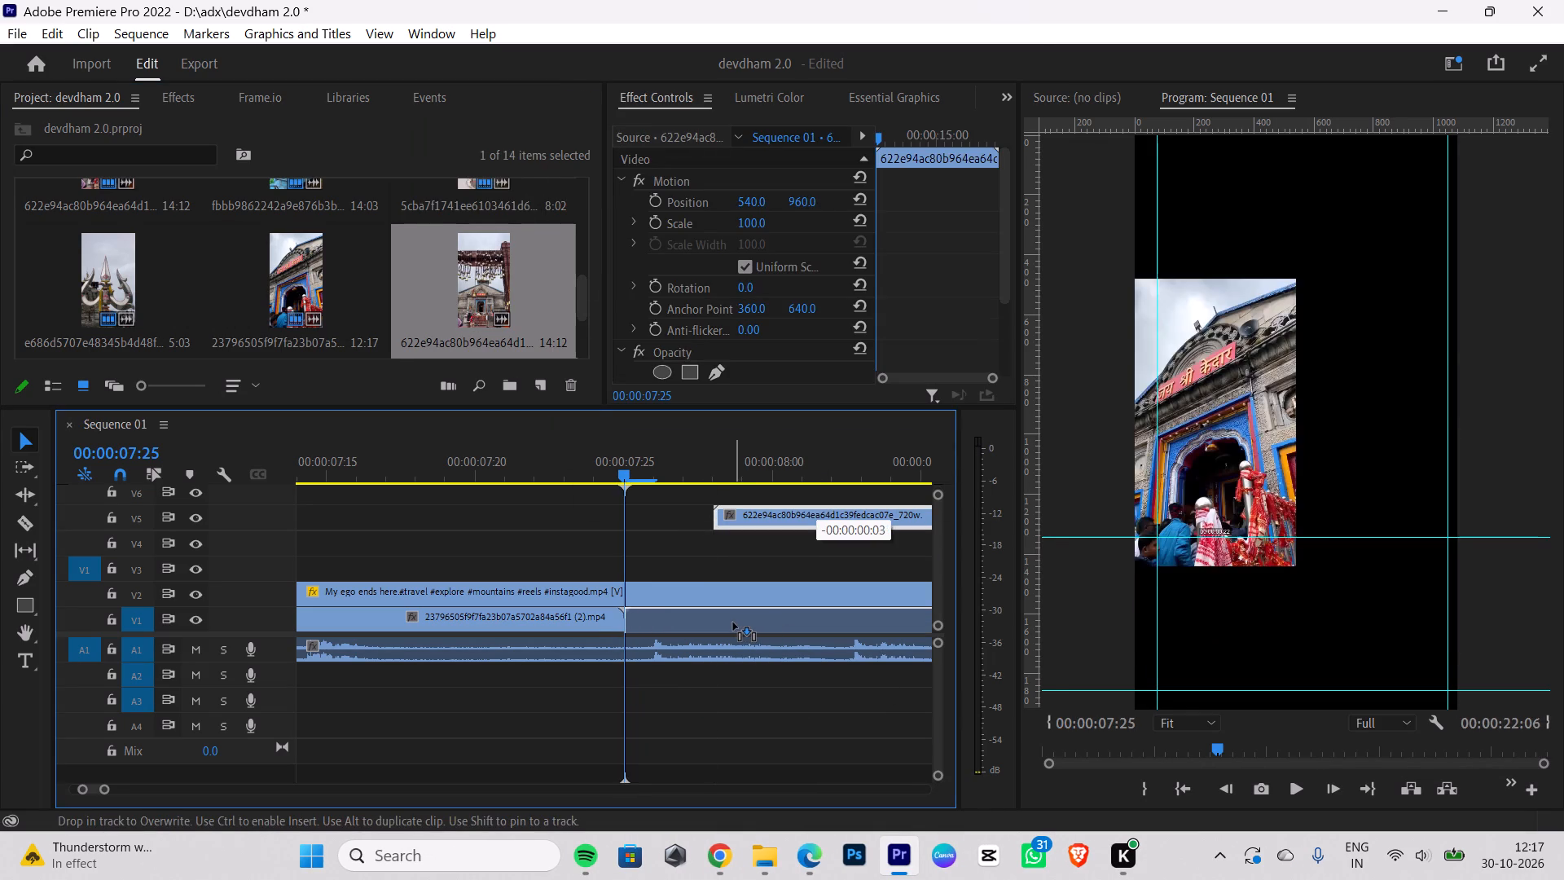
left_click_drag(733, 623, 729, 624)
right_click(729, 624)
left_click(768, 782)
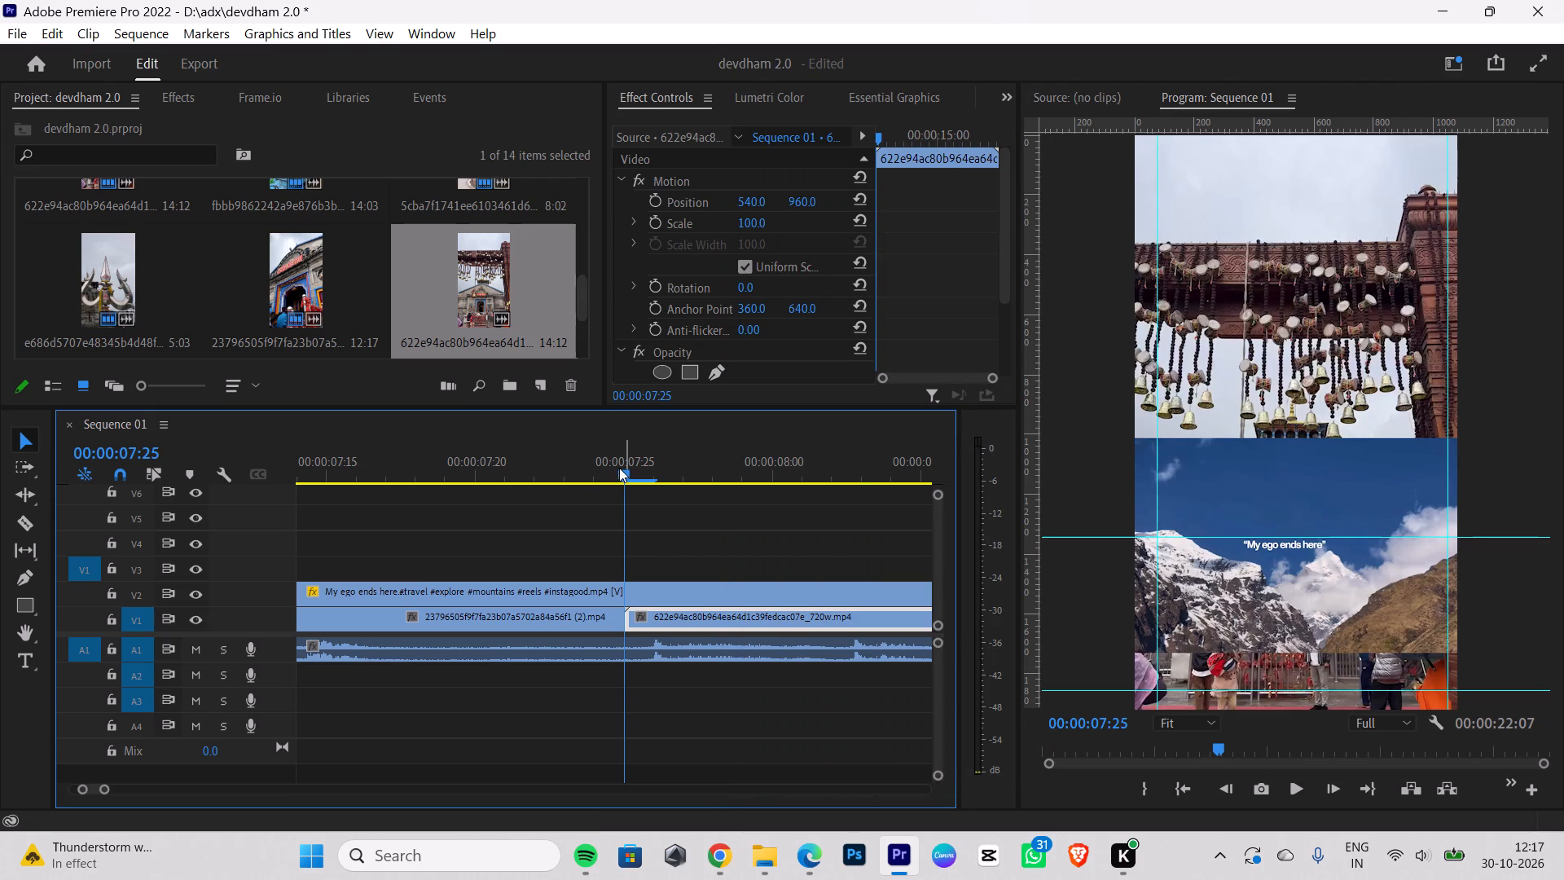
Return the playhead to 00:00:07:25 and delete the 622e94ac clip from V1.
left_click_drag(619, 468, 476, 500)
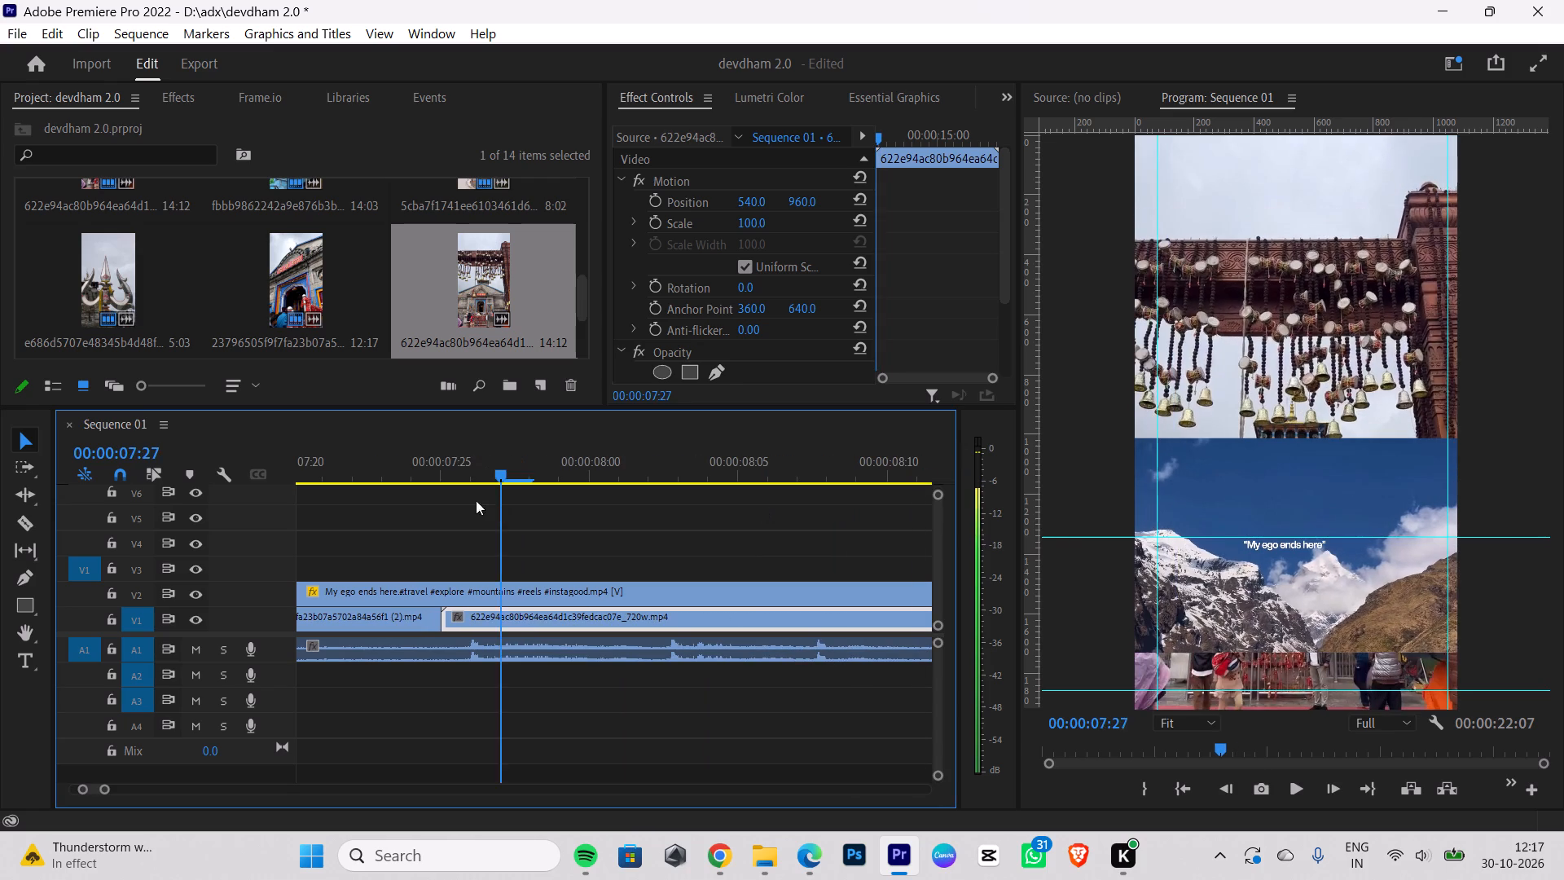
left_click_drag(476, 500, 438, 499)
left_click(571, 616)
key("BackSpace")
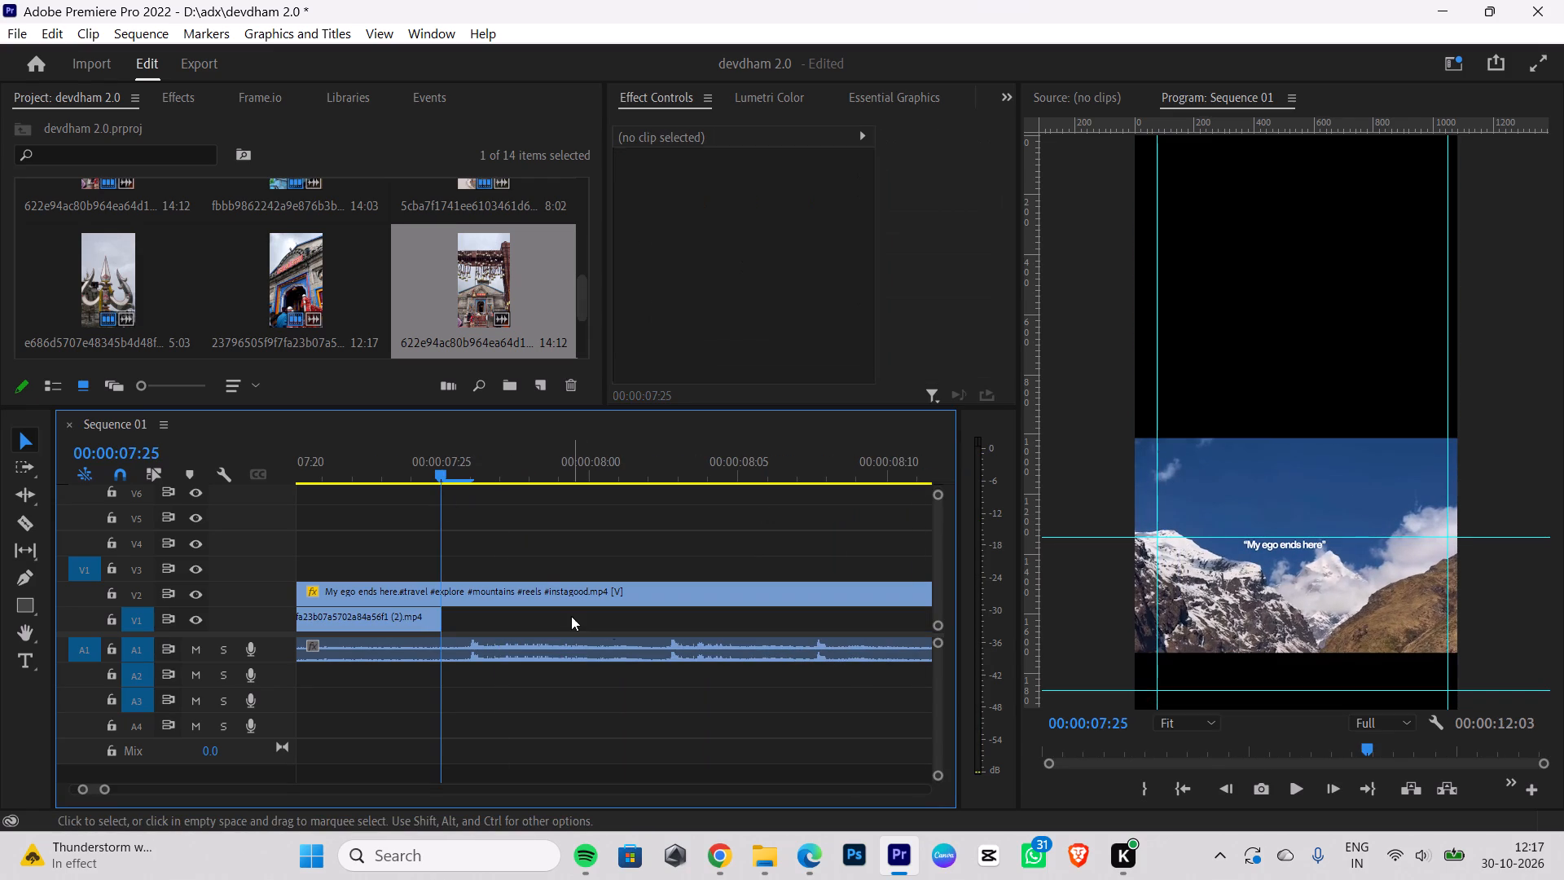
Preview the 622e94ac and fbbb9862242a9e876b3ba622ba15d2a6 (1) clips from Downloads in VLC.
left_click(760, 860)
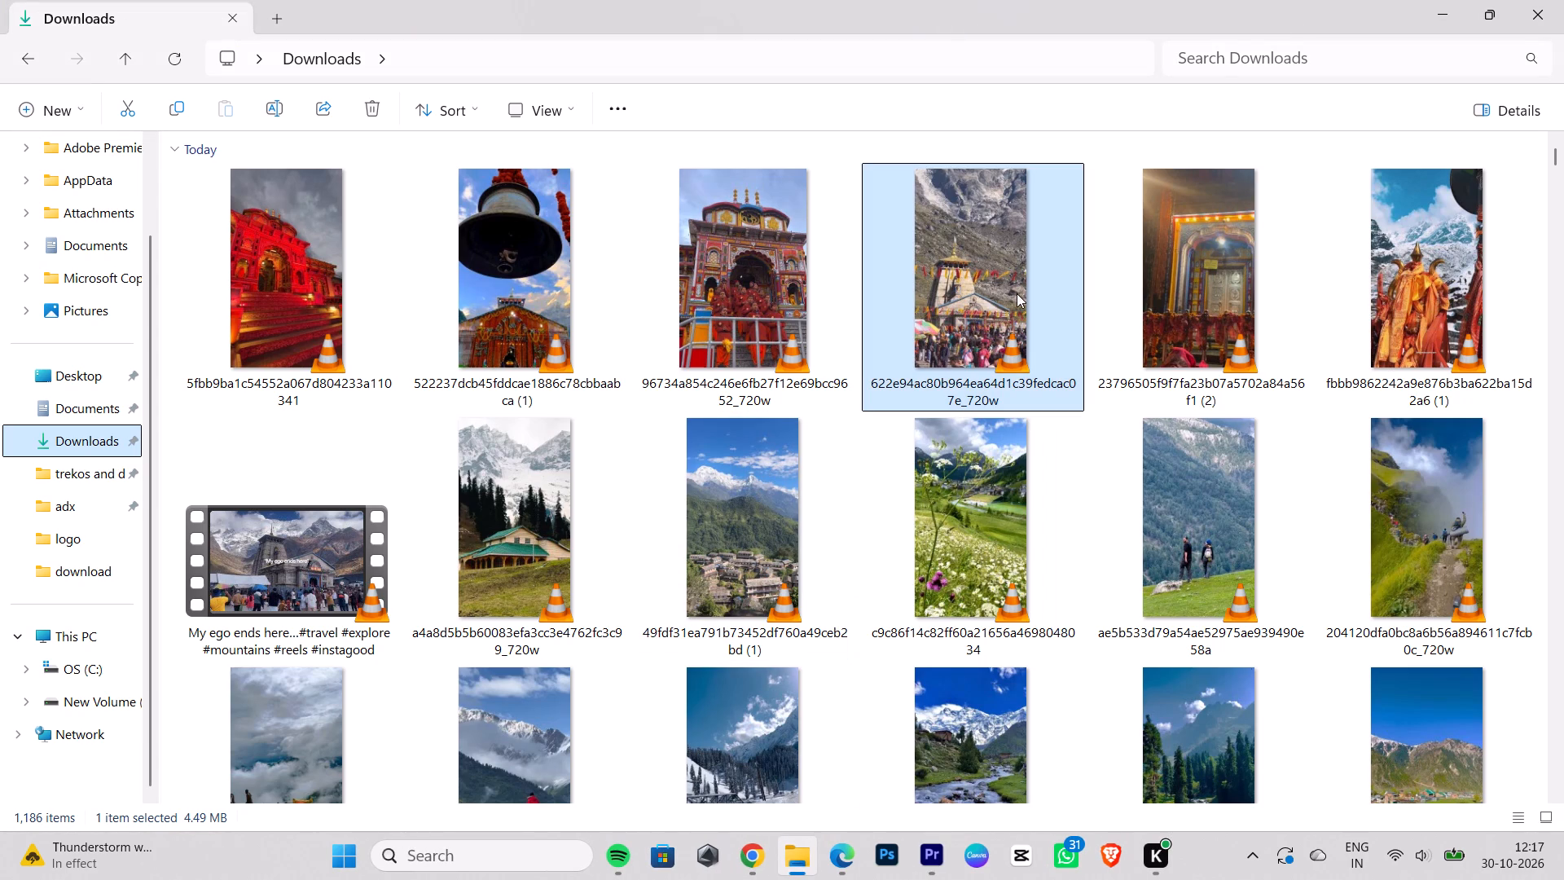
double_click(1017, 293)
left_click(1540, 6)
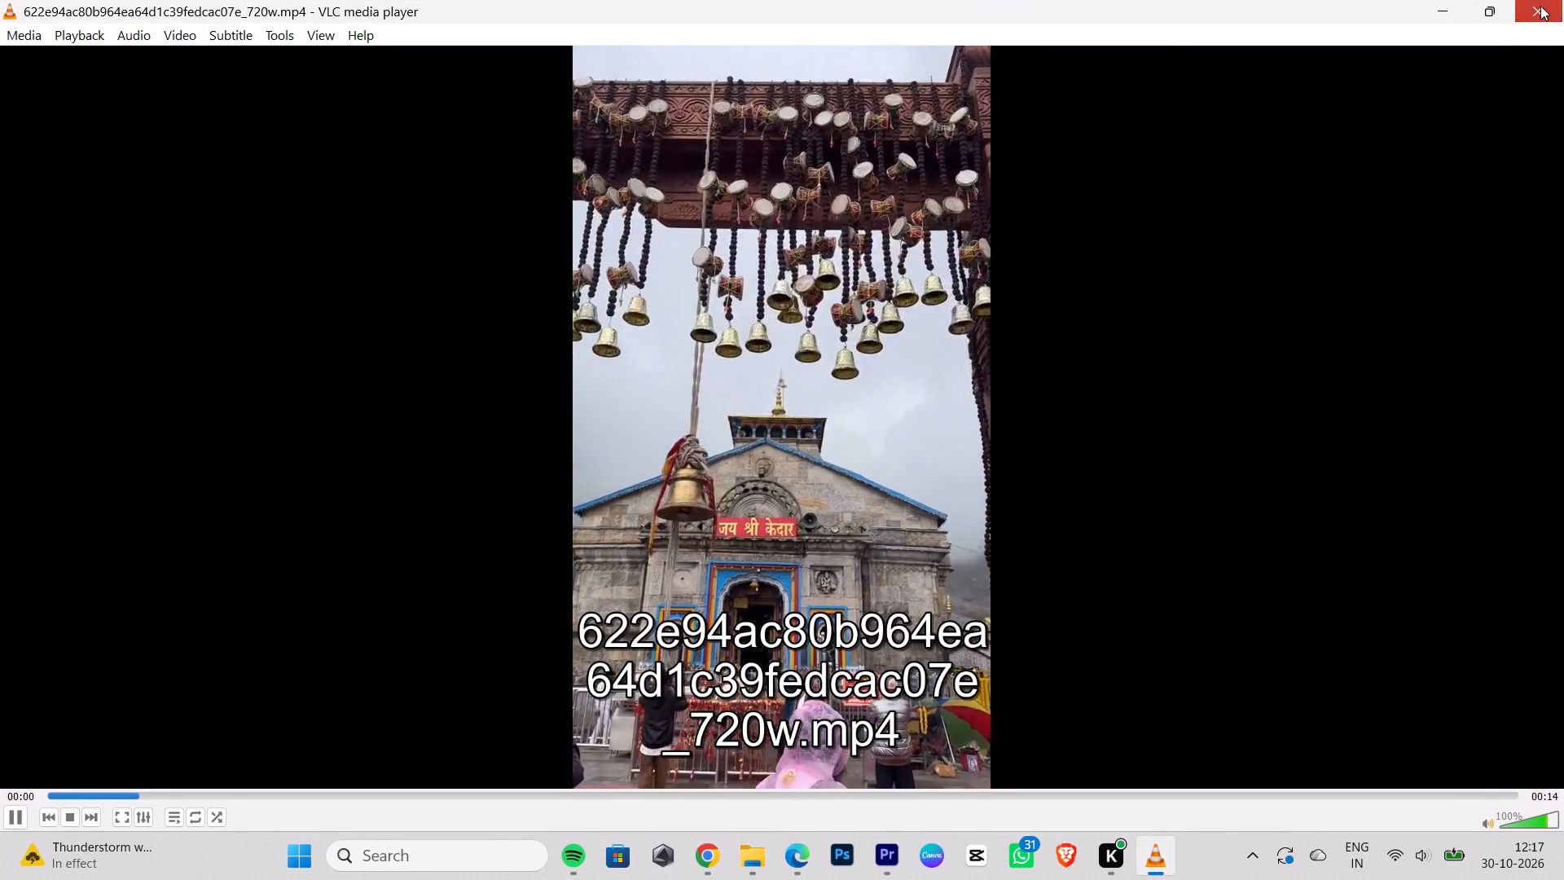
left_click(1472, 275)
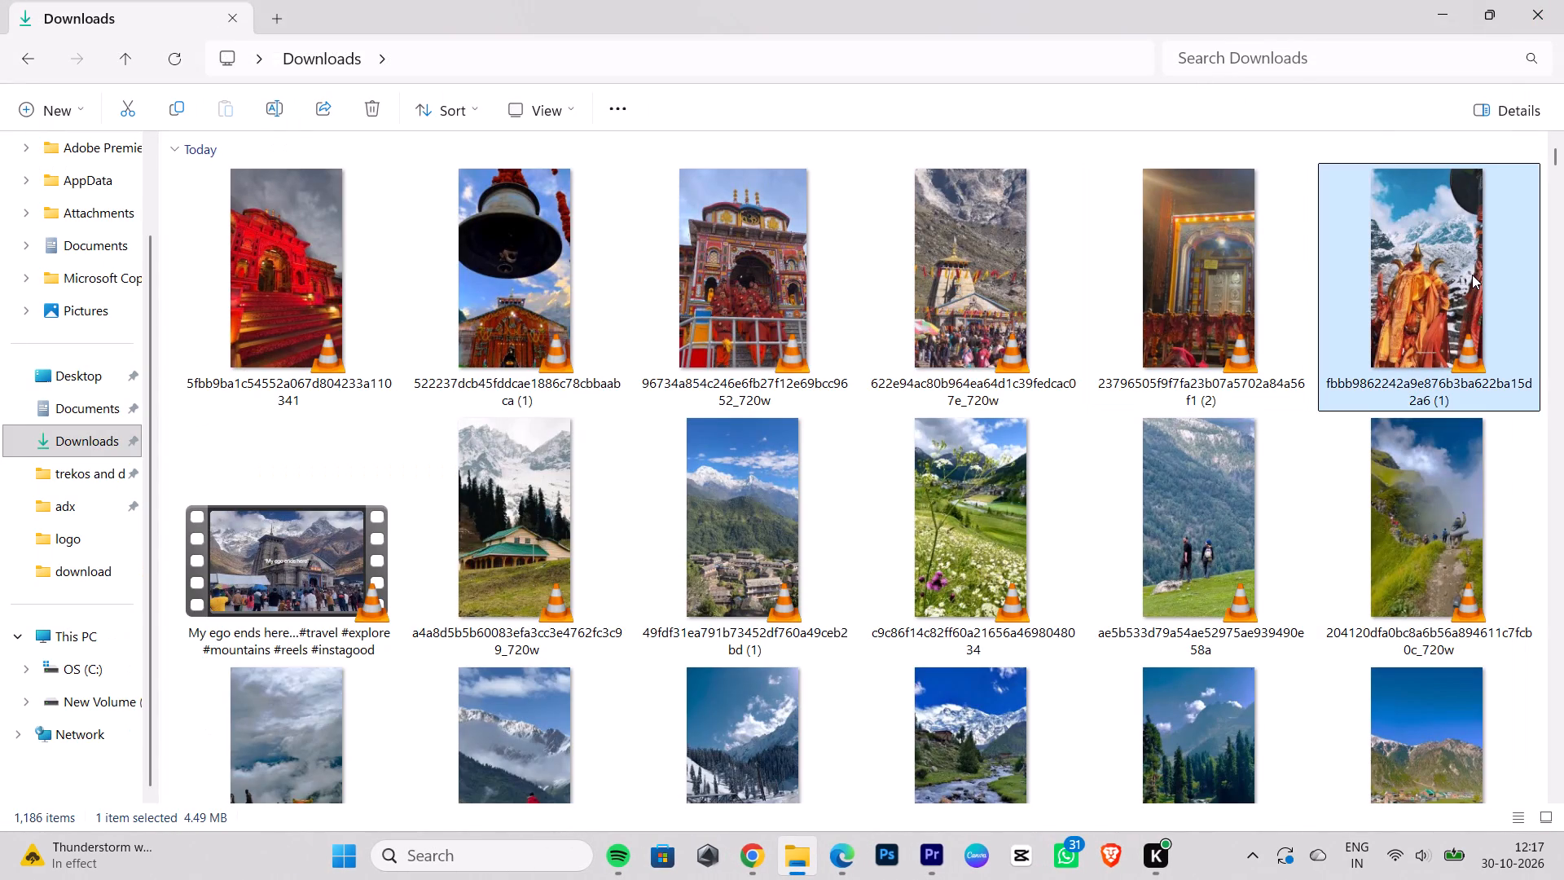
left_click(1472, 275)
left_click(1544, 3)
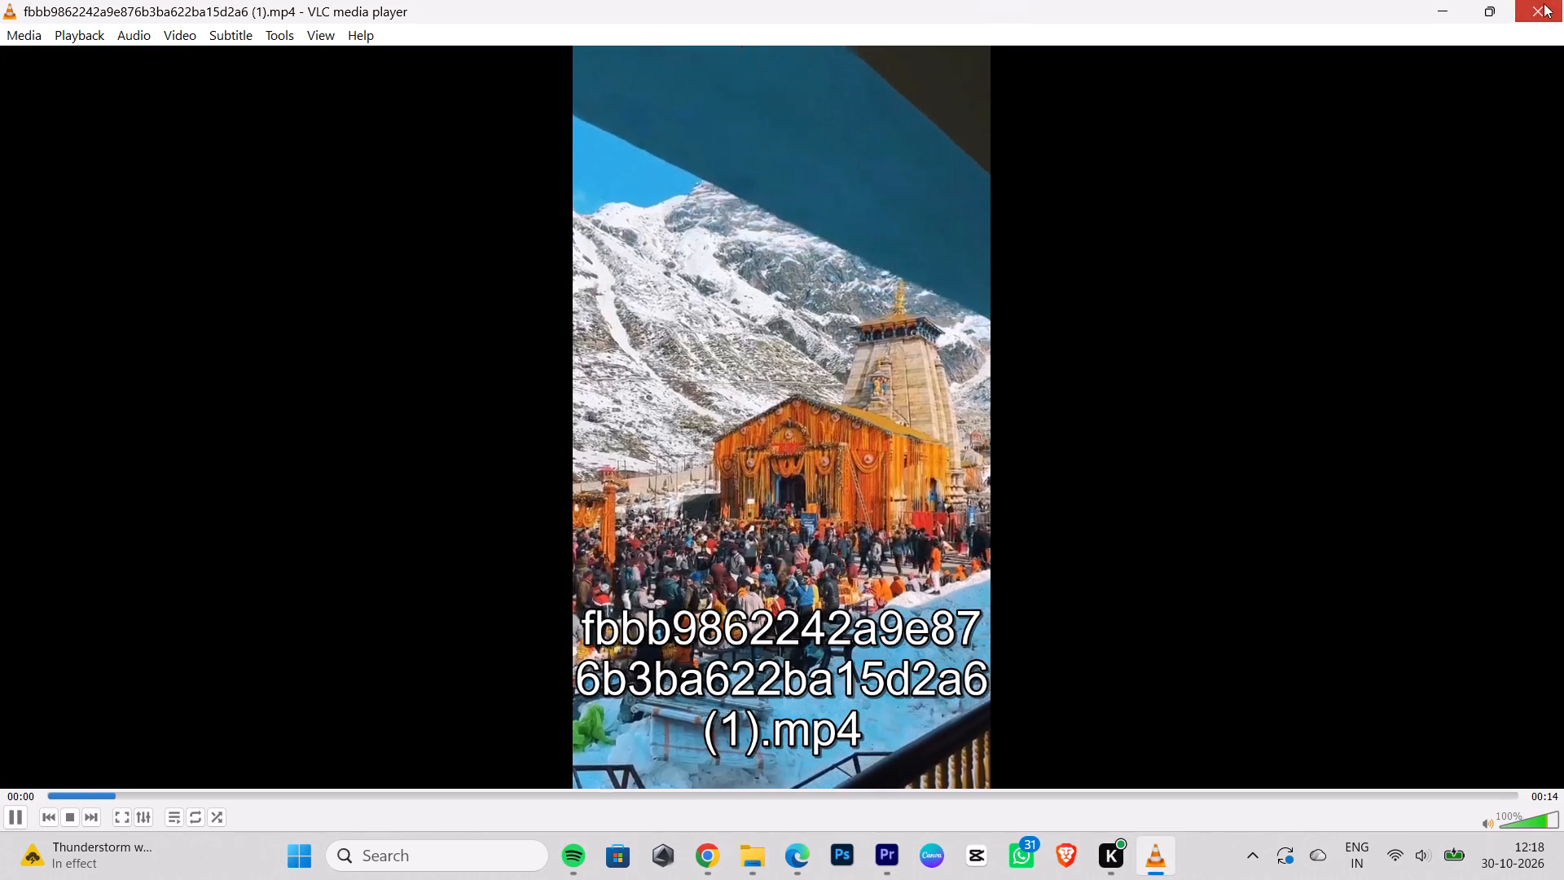
Look through the older videos in Downloads for a Kedarnath temple clip suited to the next shot.
scroll(826, 532, "down", 14)
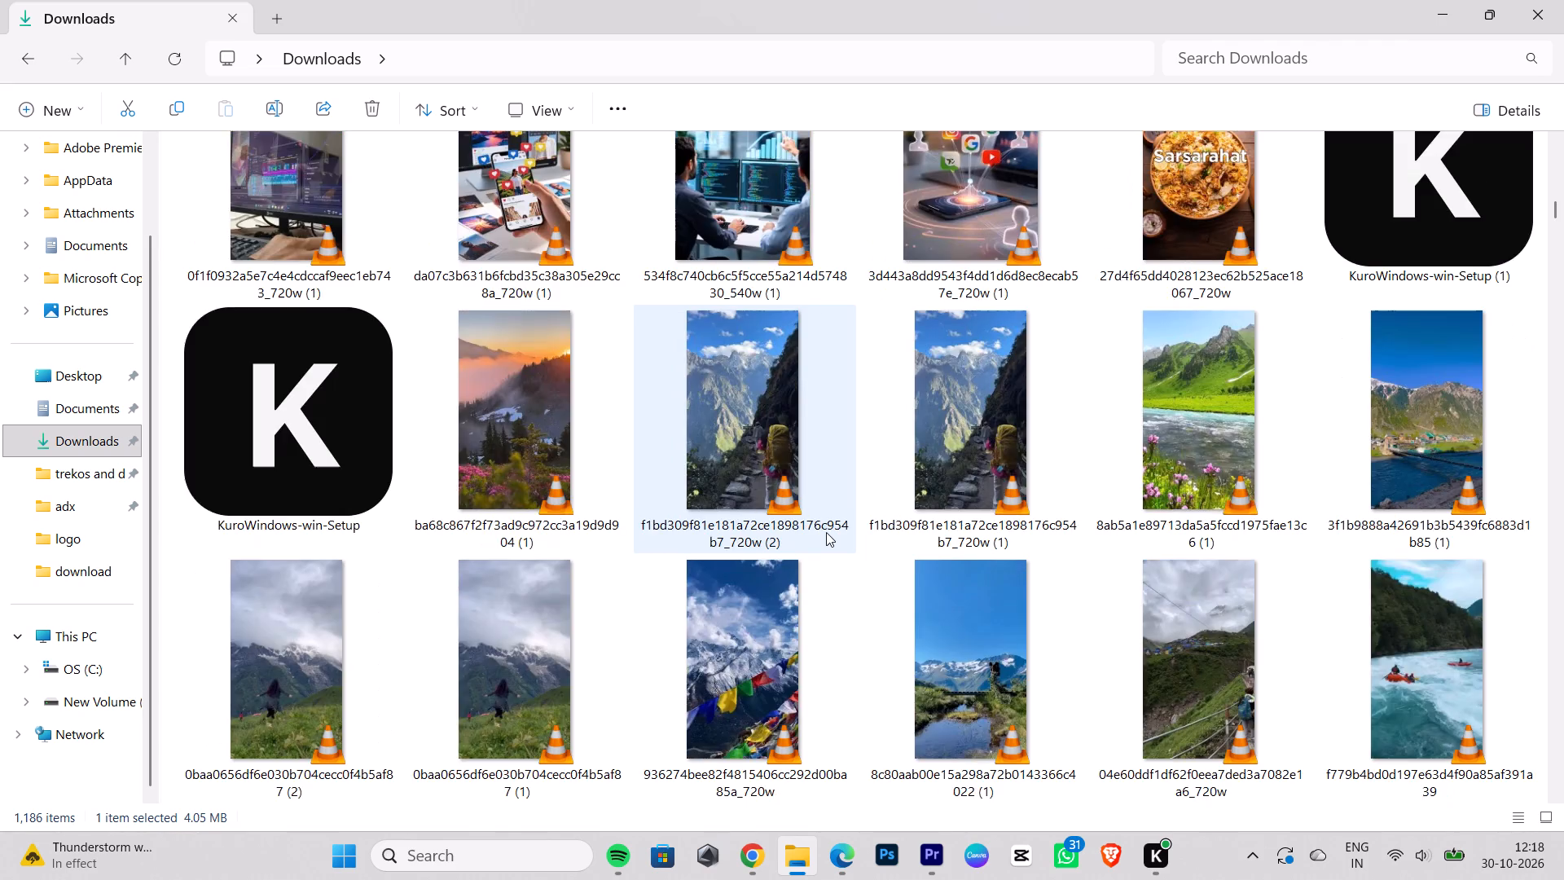
scroll(826, 532, "down", 7)
scroll(826, 532, "up", 3)
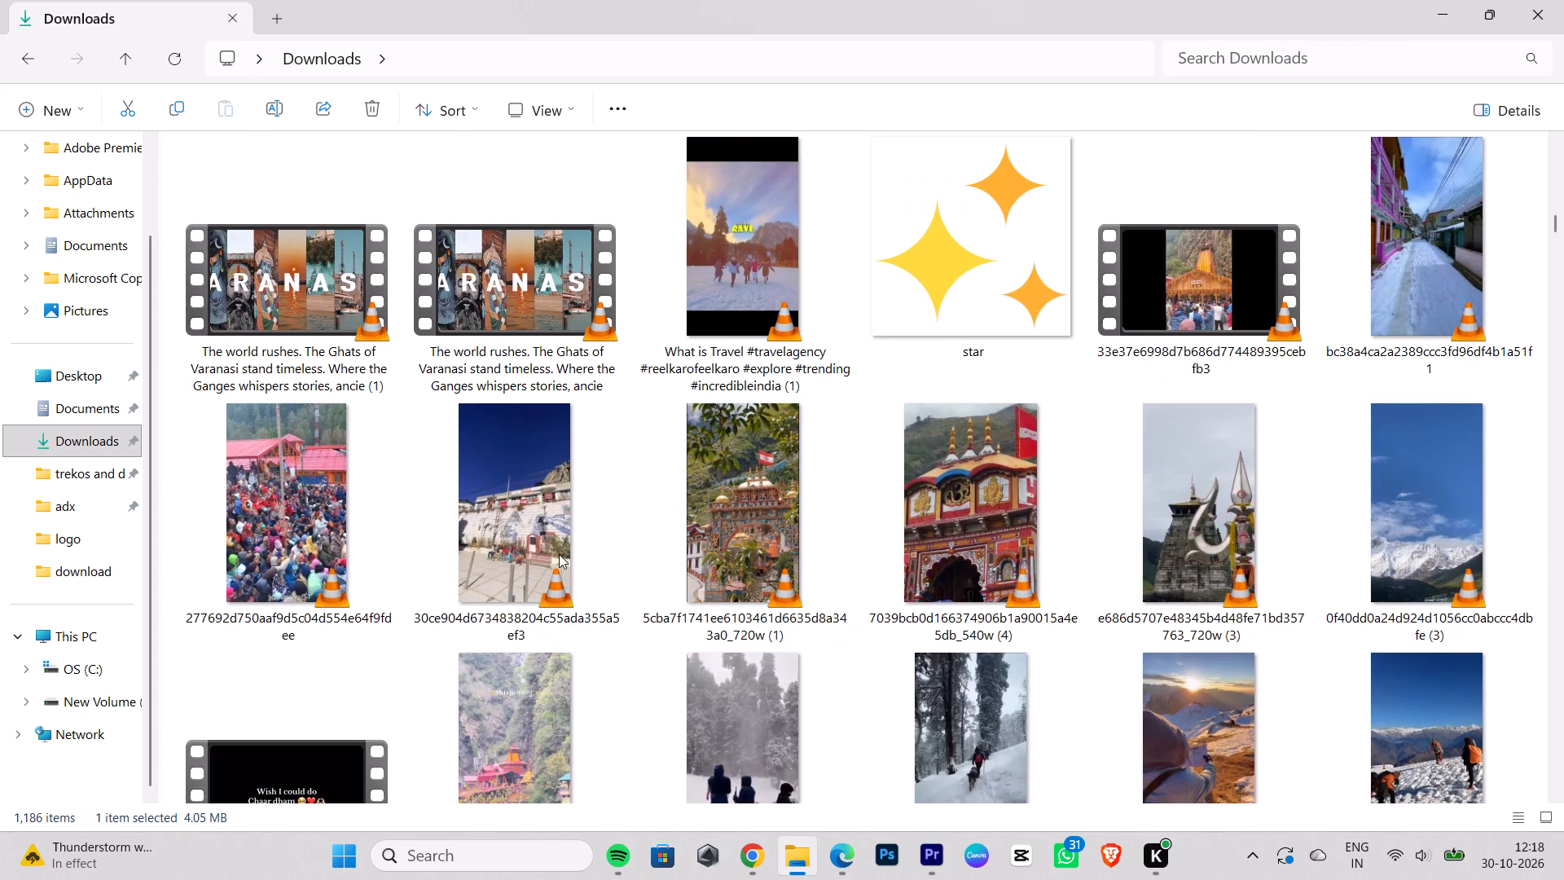
scroll(558, 552, "down", 1)
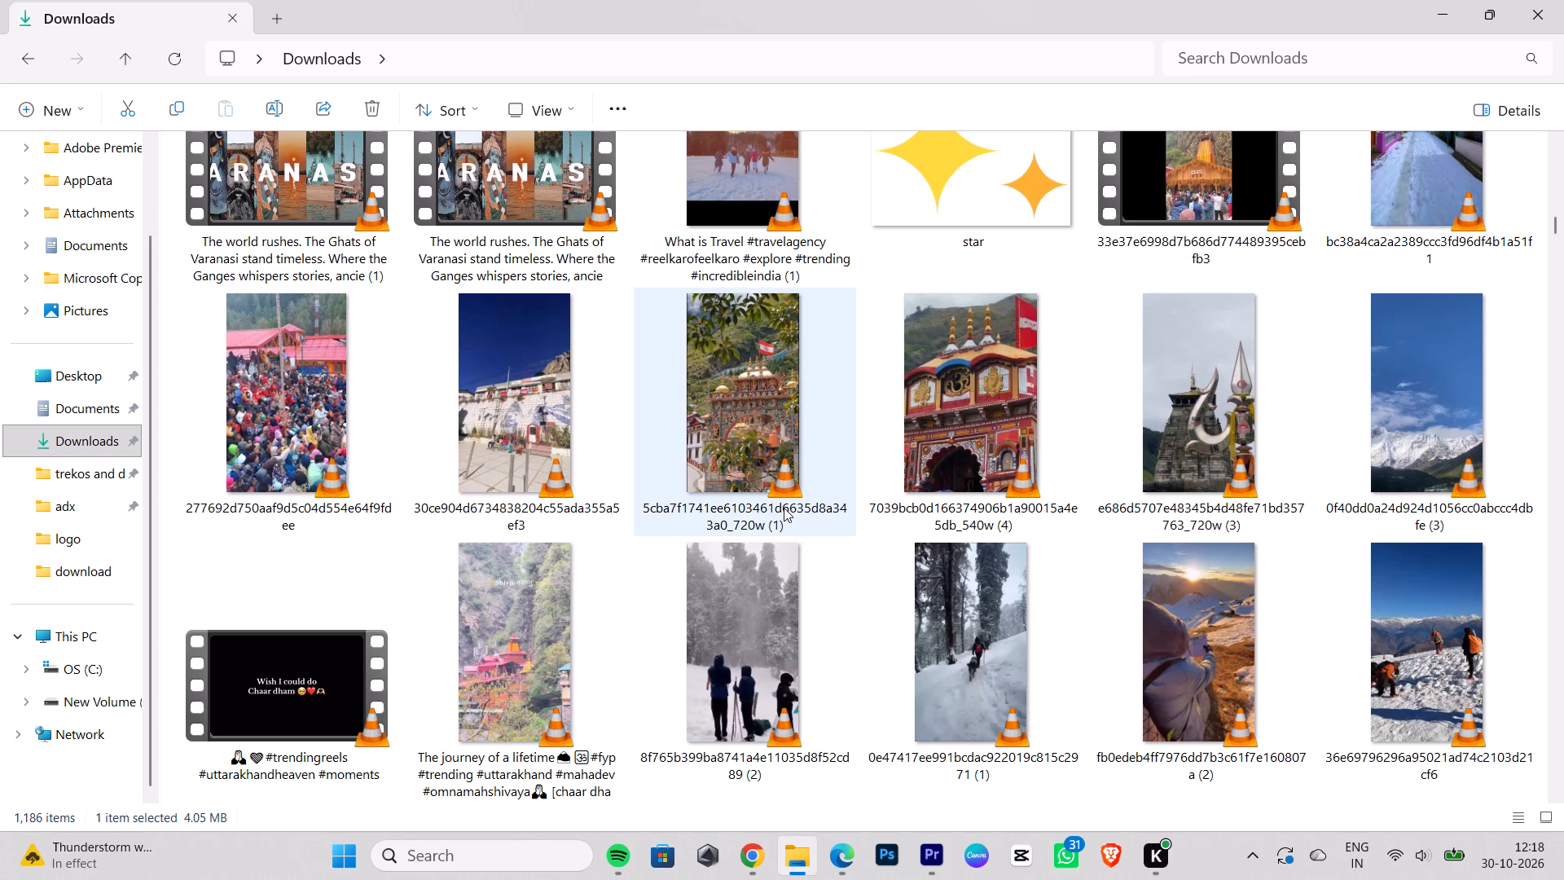
scroll(793, 523, "down", 2)
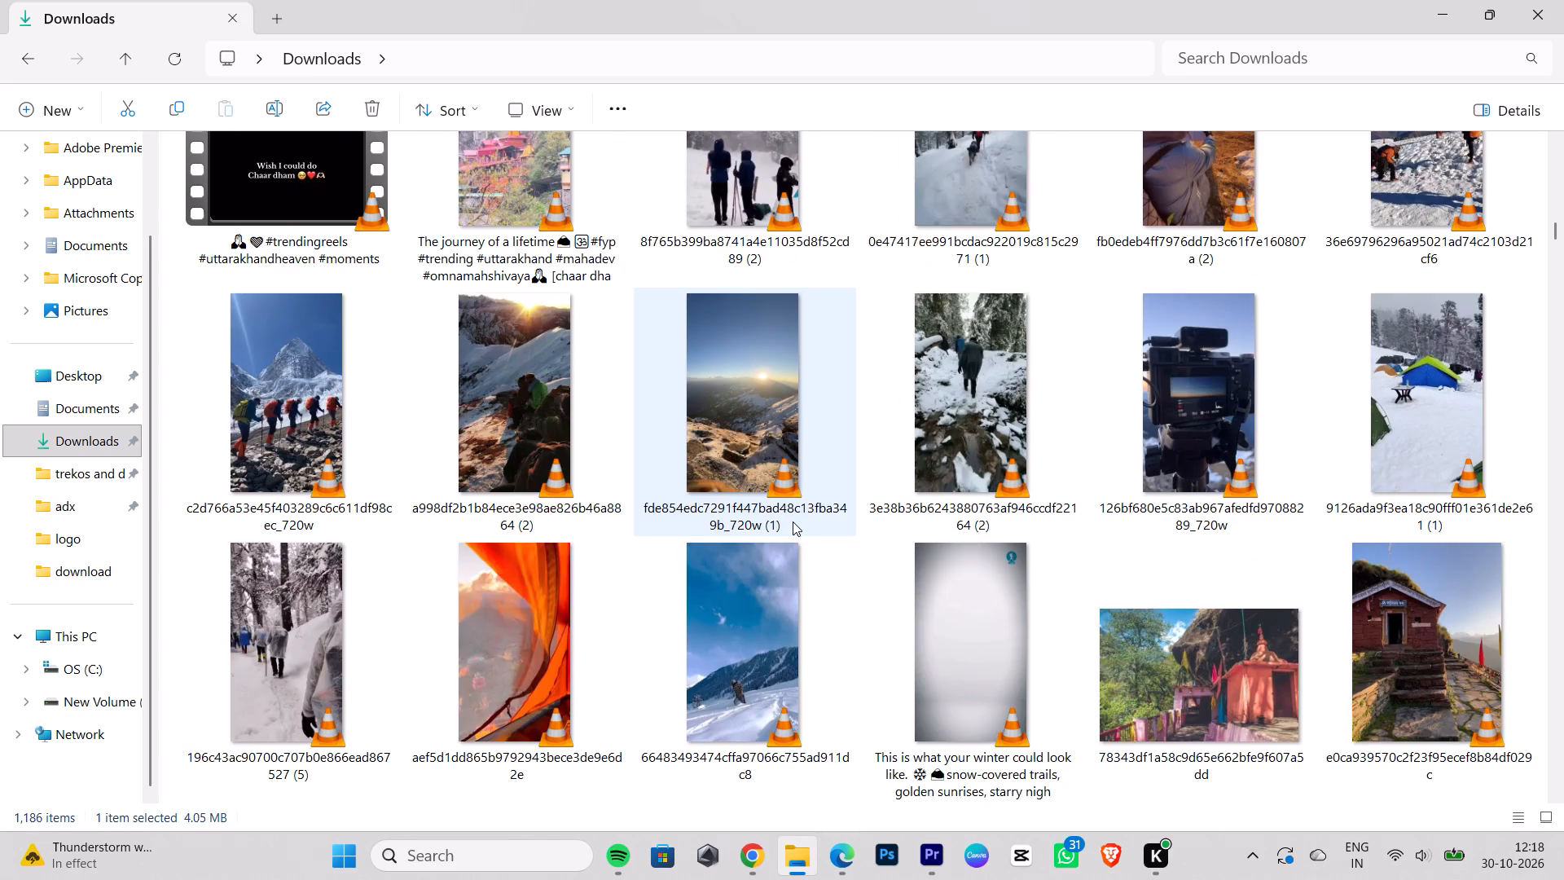
scroll(793, 517, "down", 3)
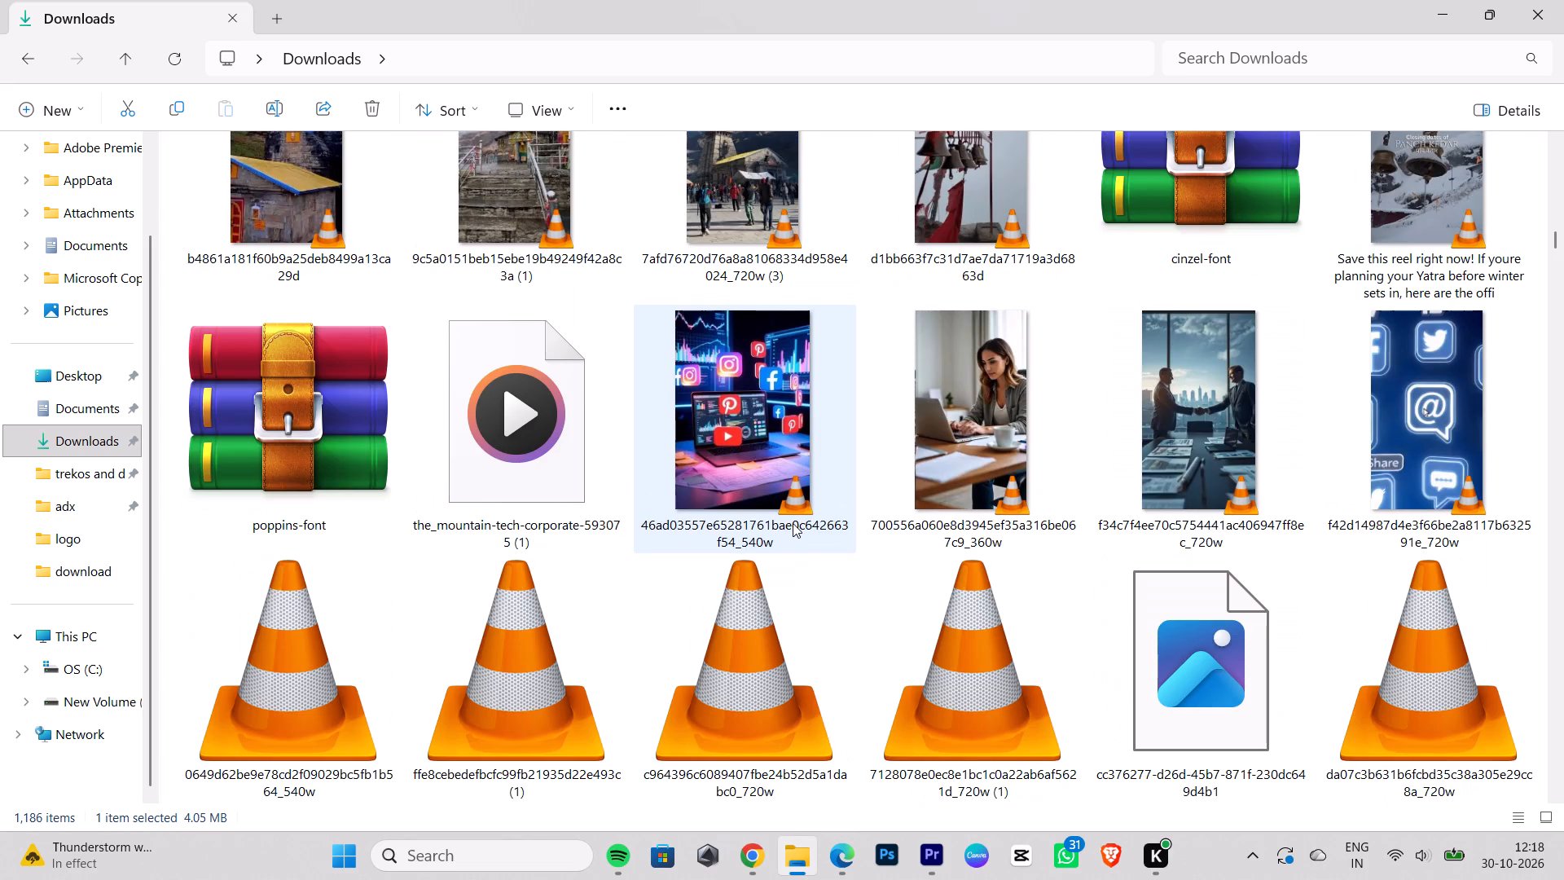
scroll(793, 523, "down", 2)
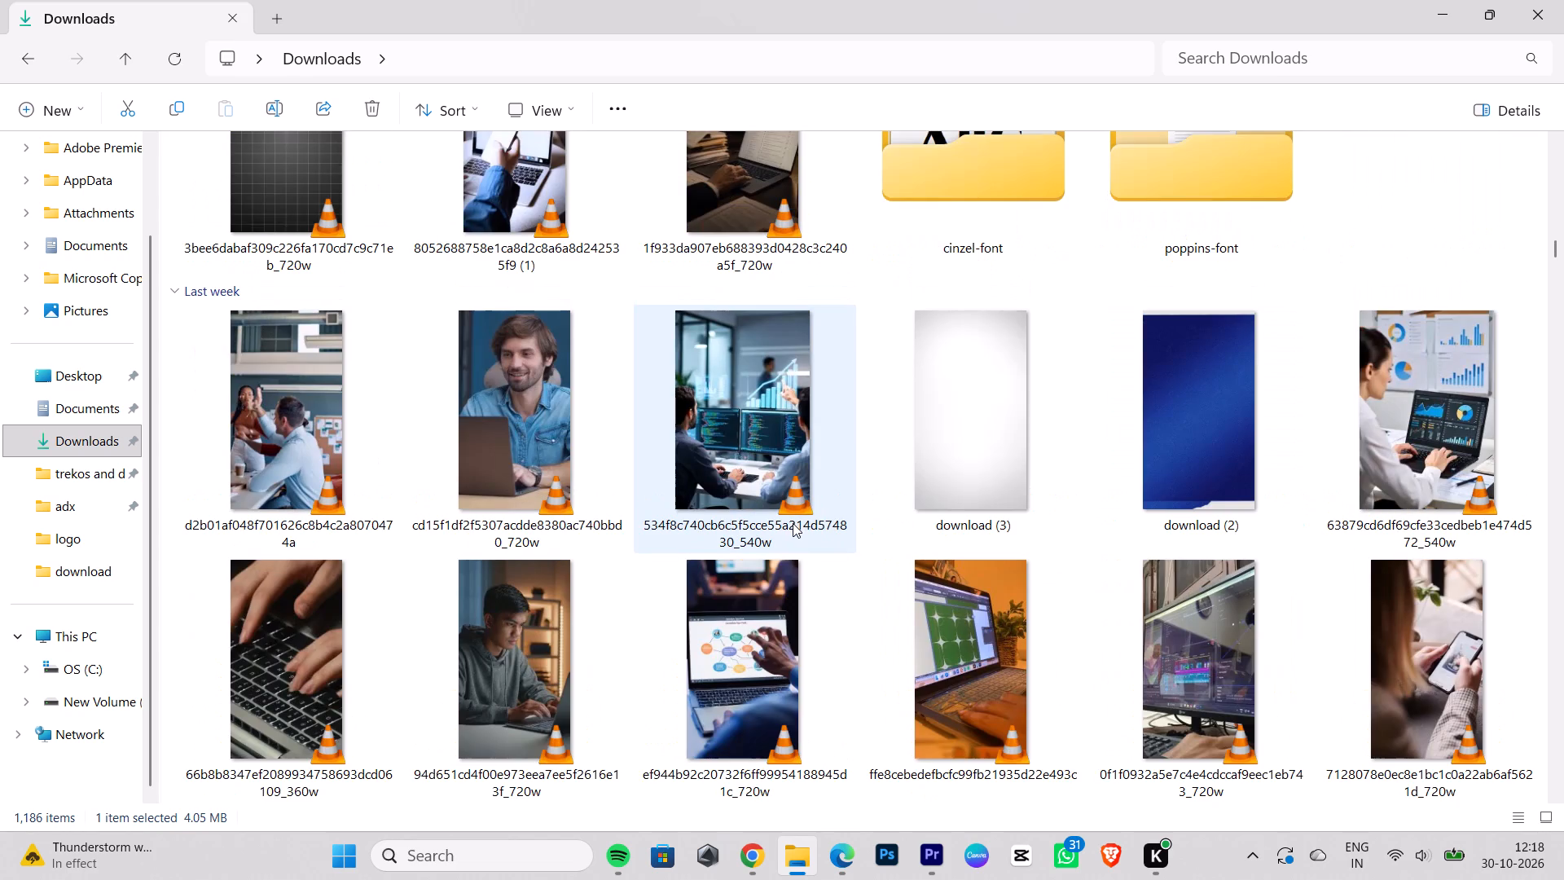
scroll(793, 523, "down", 5)
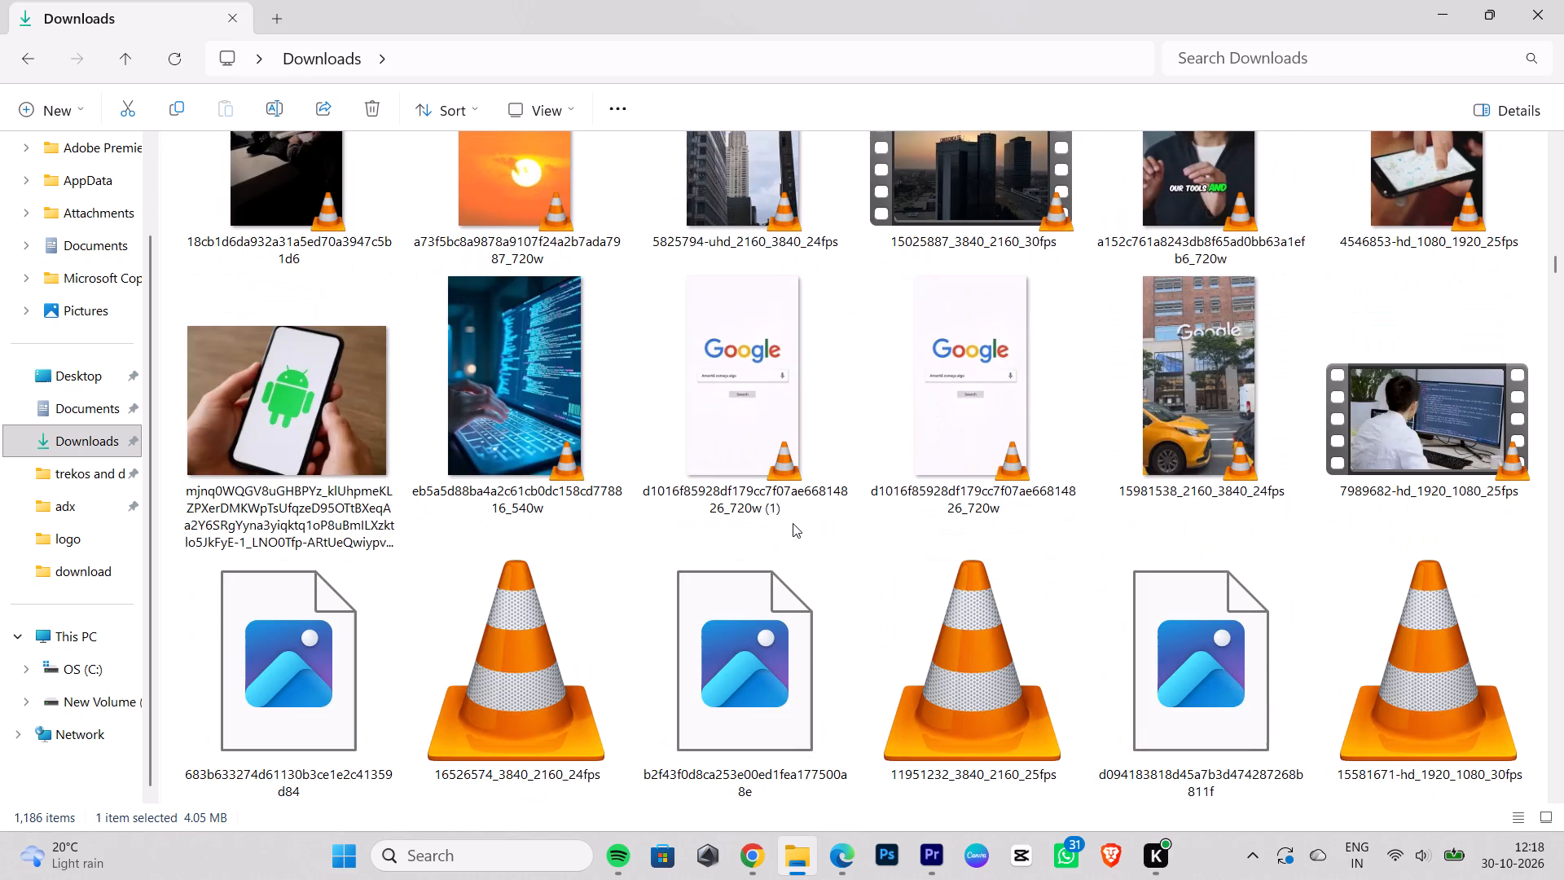
scroll(793, 523, "down", 6)
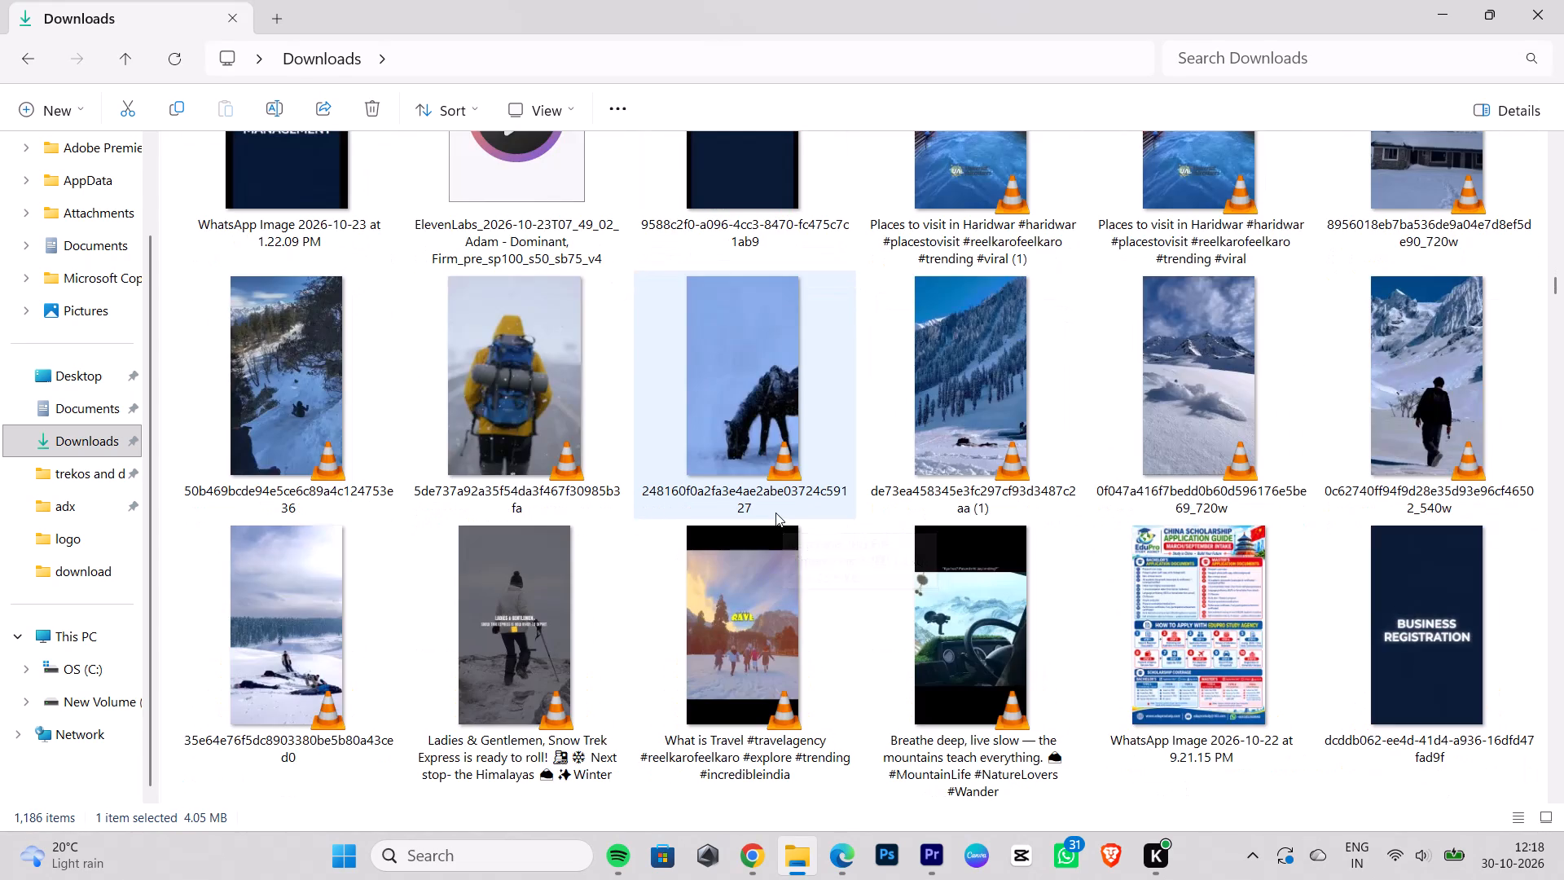
scroll(775, 513, "down", 1)
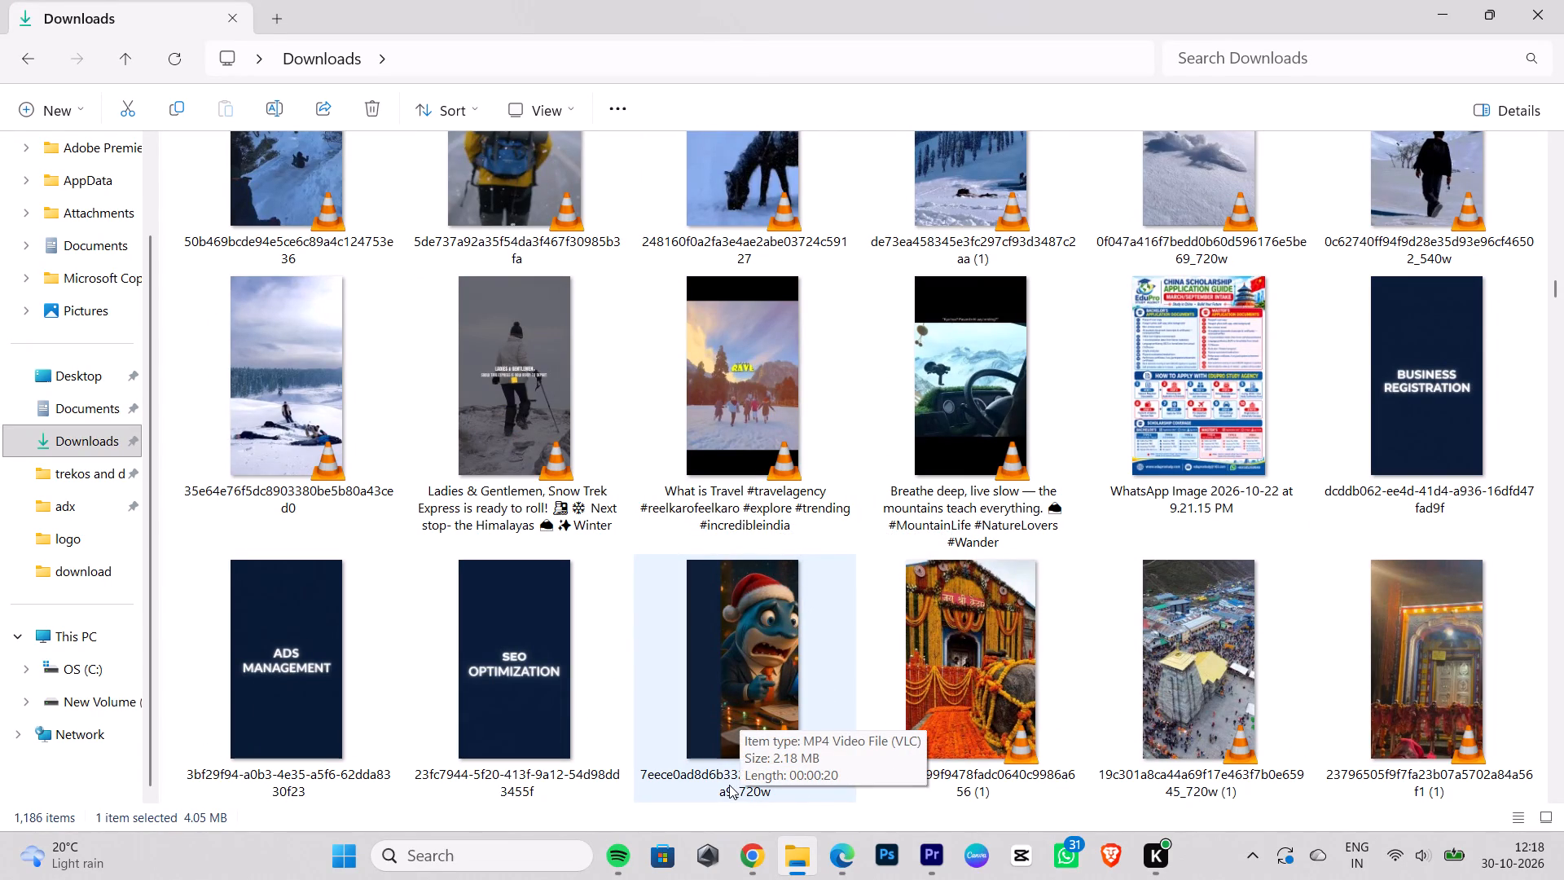
scroll(1319, 576, "down", 2)
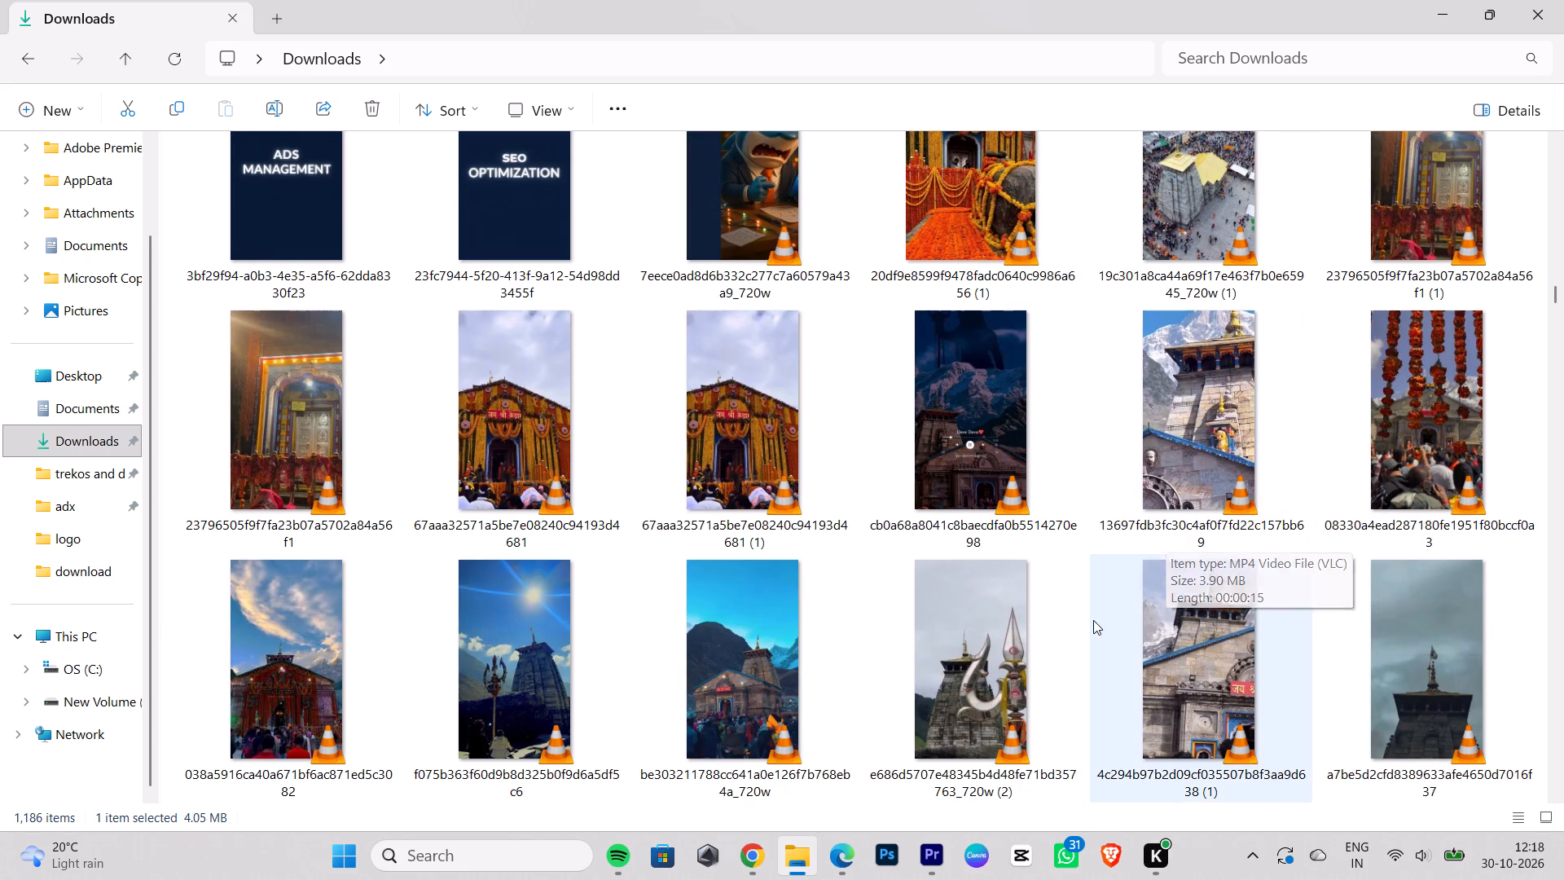
Import the 13697fdb3fc30c4af0f7fd22c157bb69 temple clip from Downloads, place it on V5, and delete its audio.
left_click_drag(1232, 391, 1006, 784)
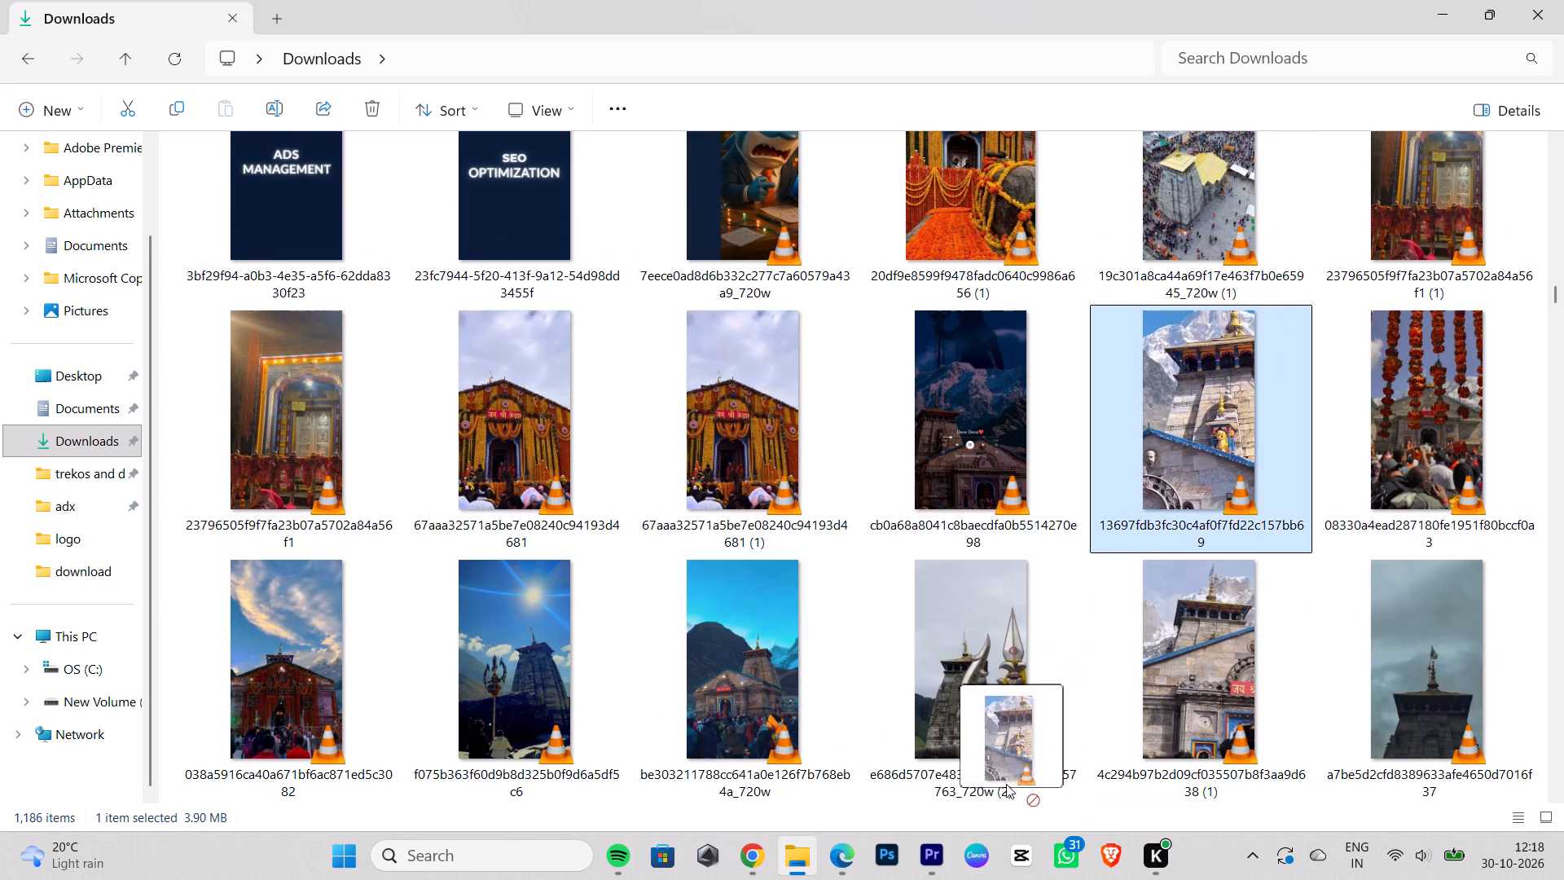
left_click_drag(1006, 784, 472, 296)
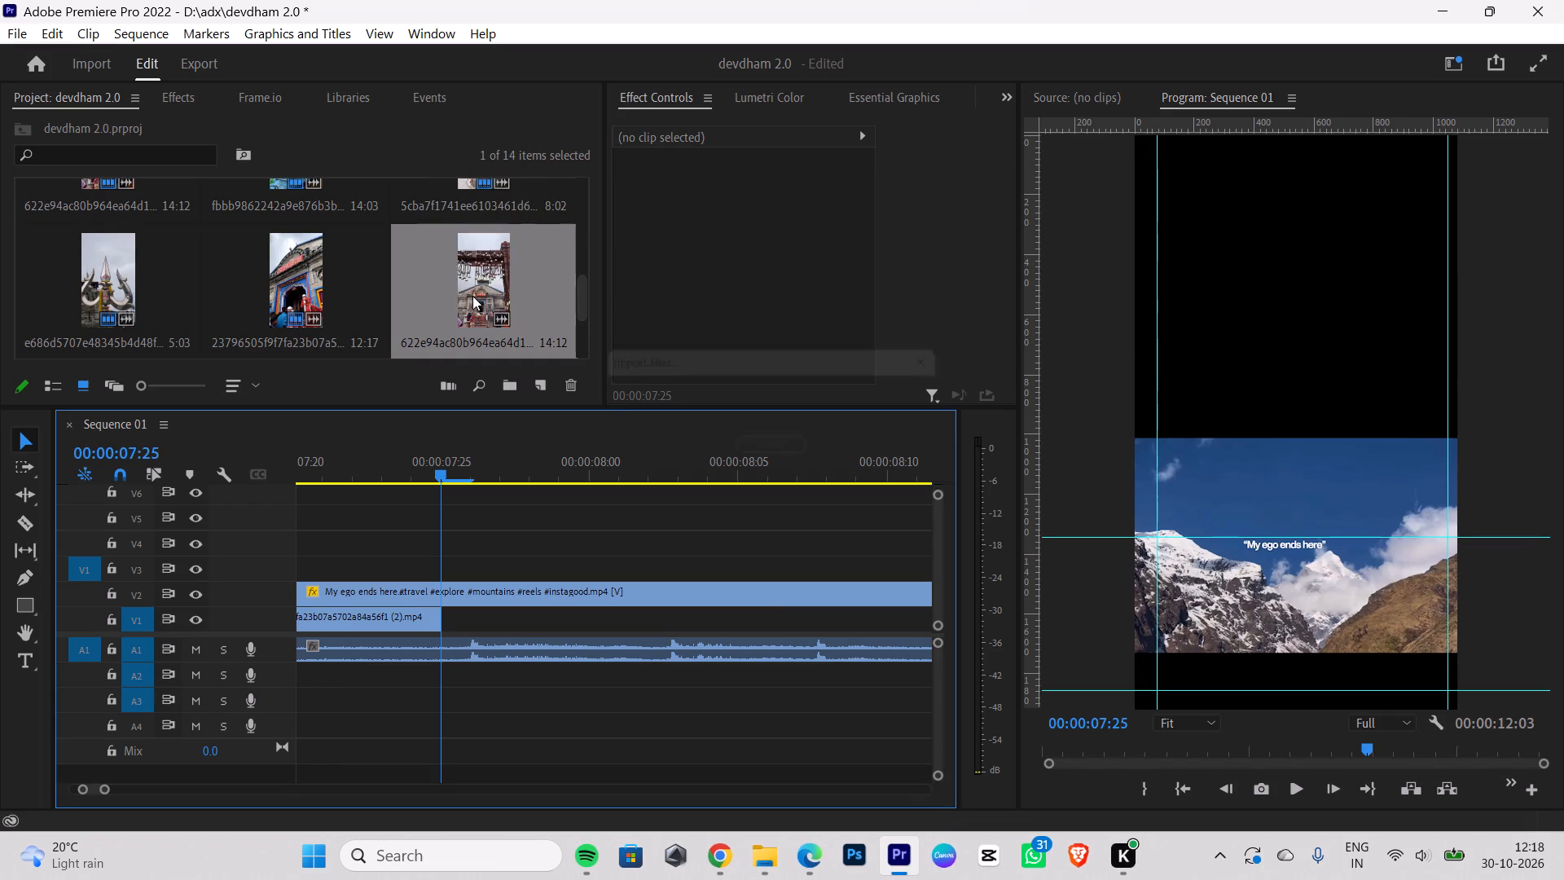
left_click_drag(481, 269, 486, 520)
left_click(539, 691)
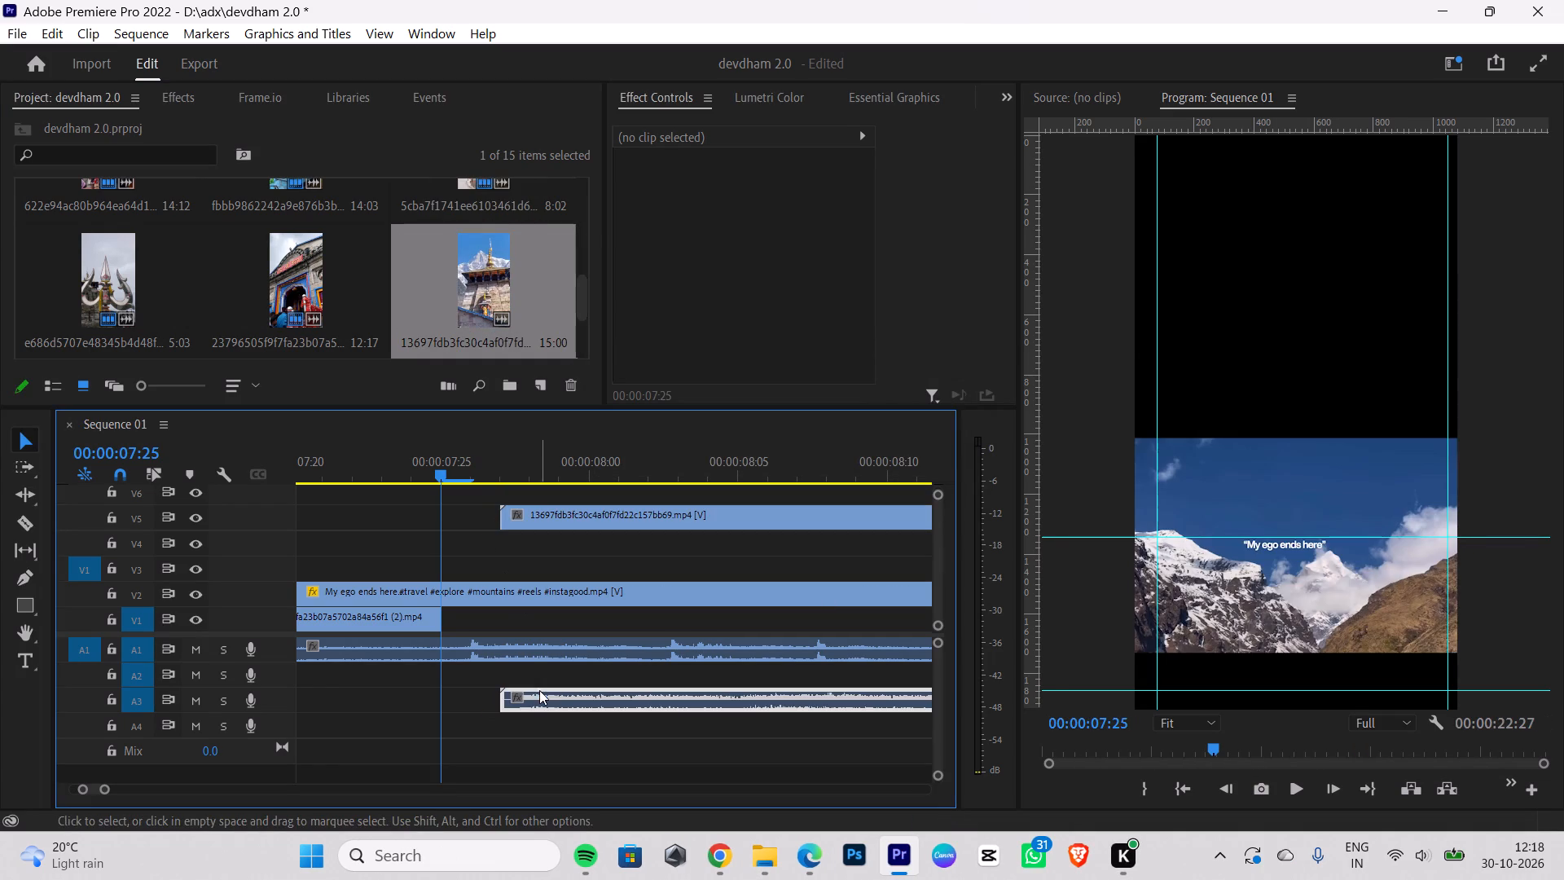
key("BackSpace")
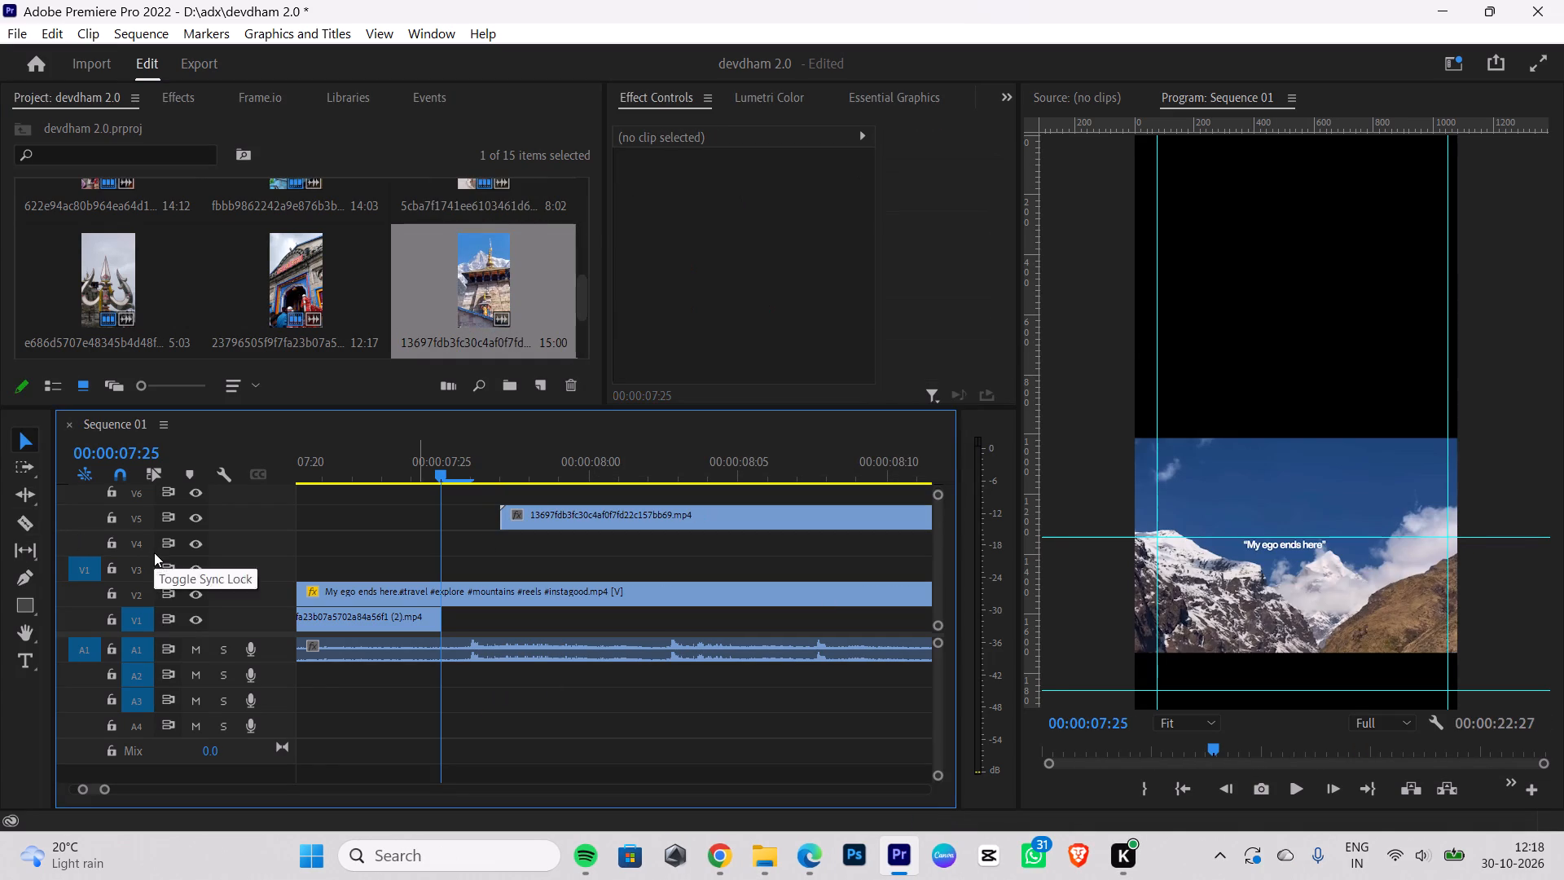
Move the 13697fdb clip onto V1 at 00:00:07:25, directly after the 23796505 clip, and scale it to frame size.
left_click_drag(545, 513, 482, 614)
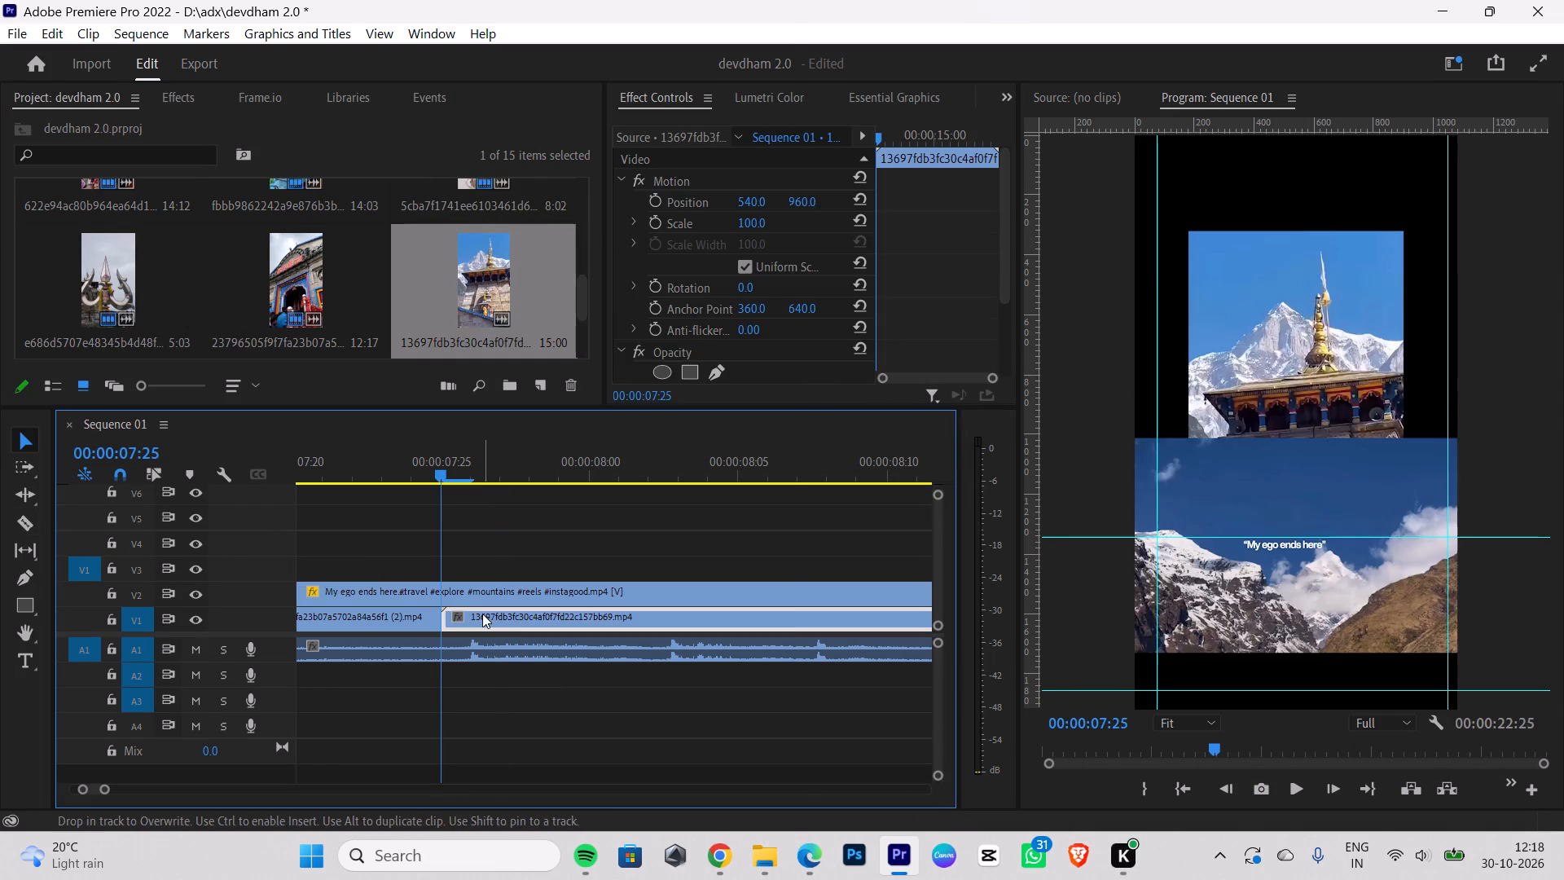
right_click(482, 614)
left_click(612, 783)
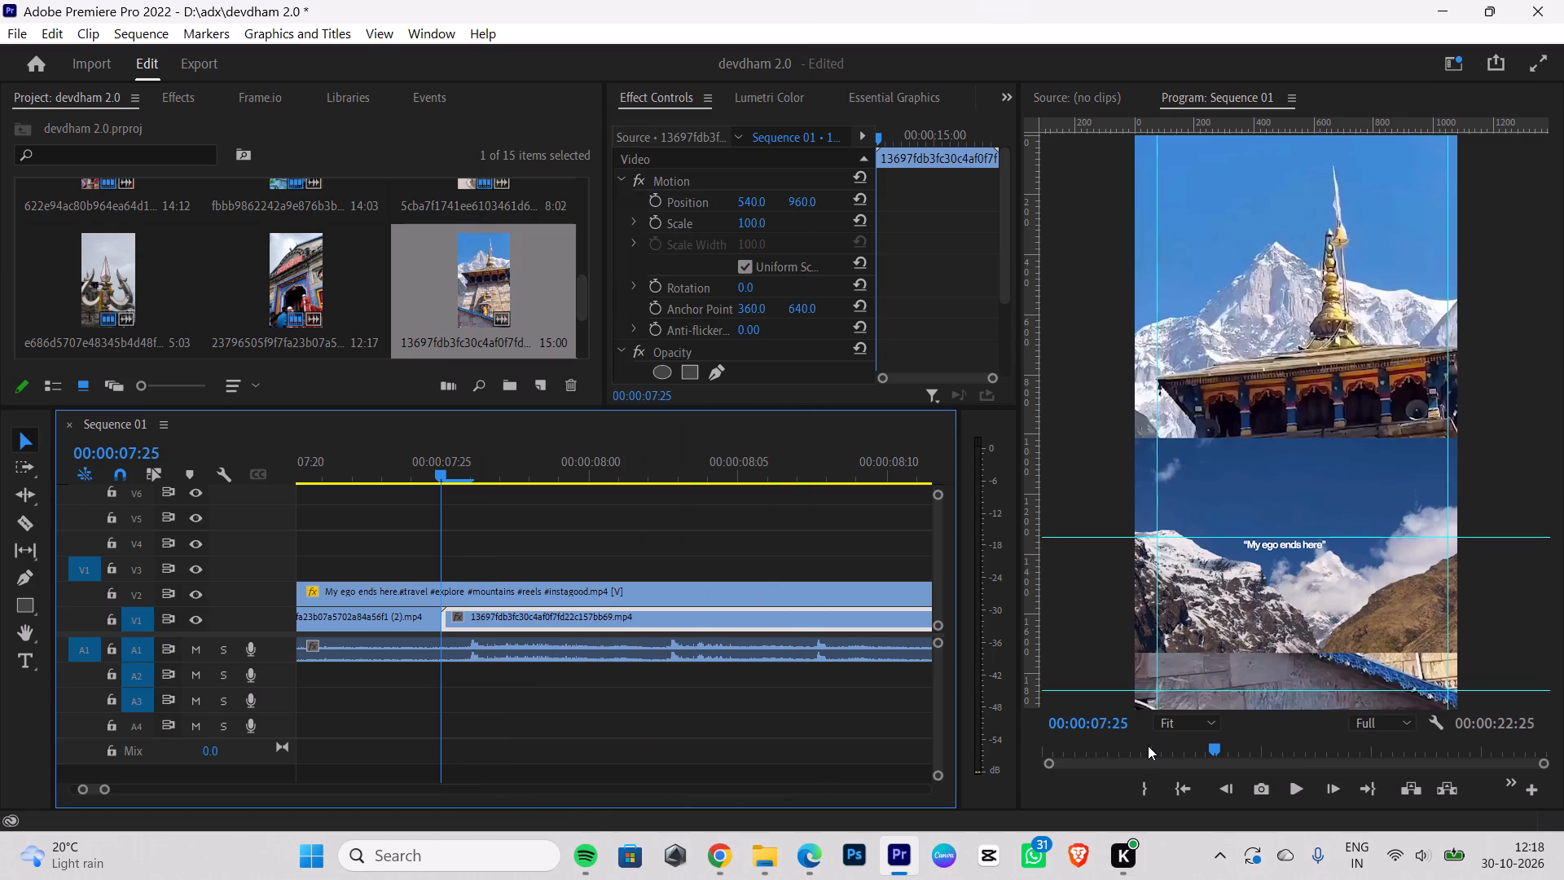
Cut the 13697fdb clip on V1 at 00:00:08:19, matching the reference video's shot change to the blue mural wall, and delete the remainder.
key("Right")
key("Right")
key("Right")
key("Right")
key("Right")
key("Right")
key("Right")
key("Right")
key("Right")
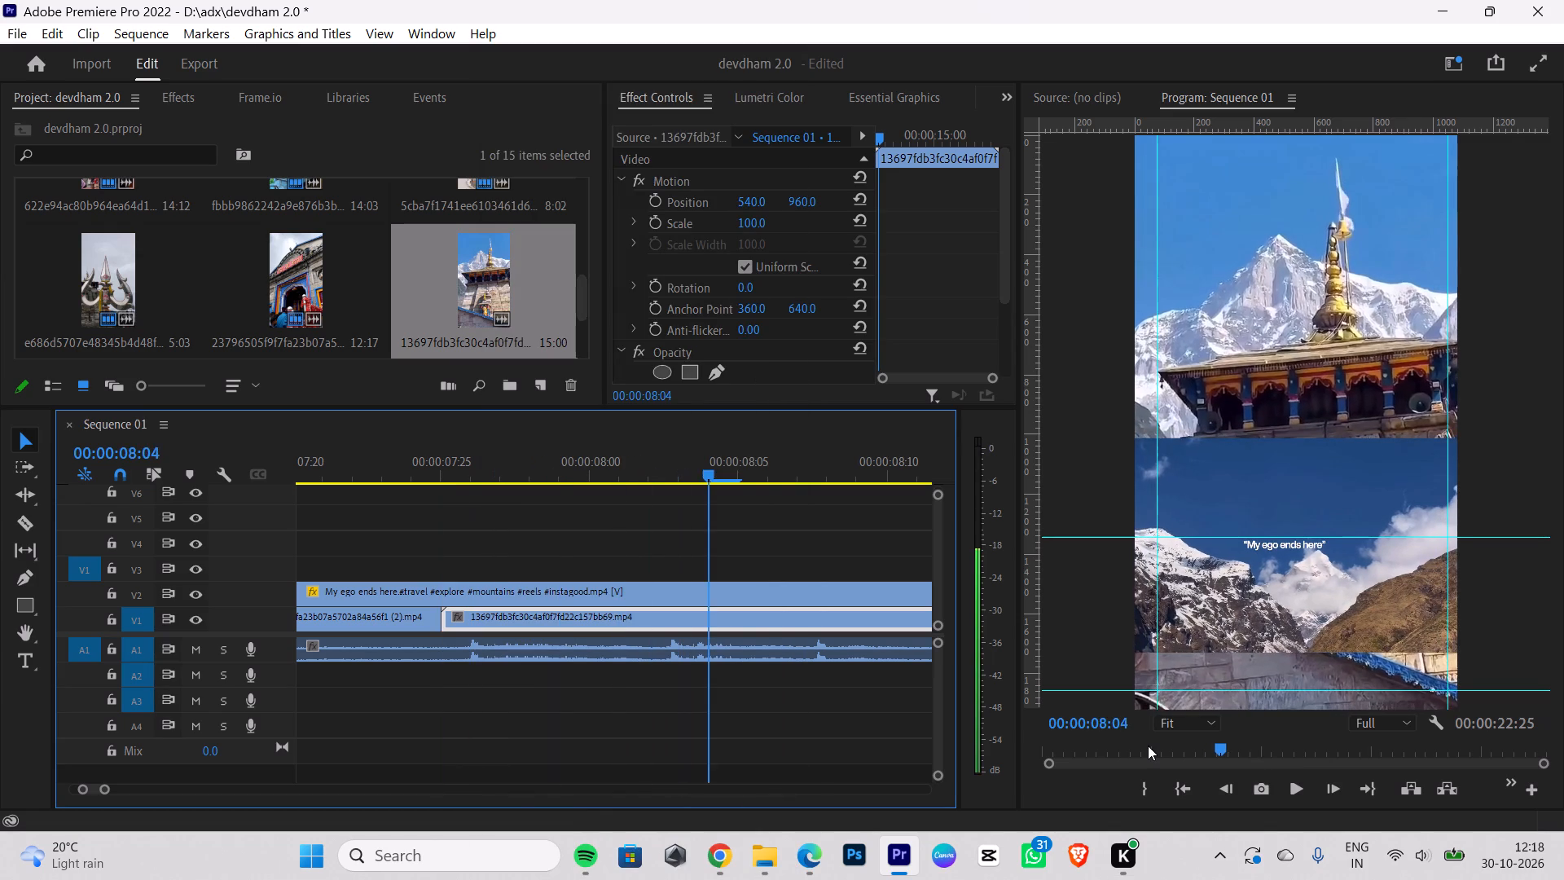
key("Right")
key("Right")
key("Right")
key("Right")
key("Right")
key("Right")
key("Right")
key("Right")
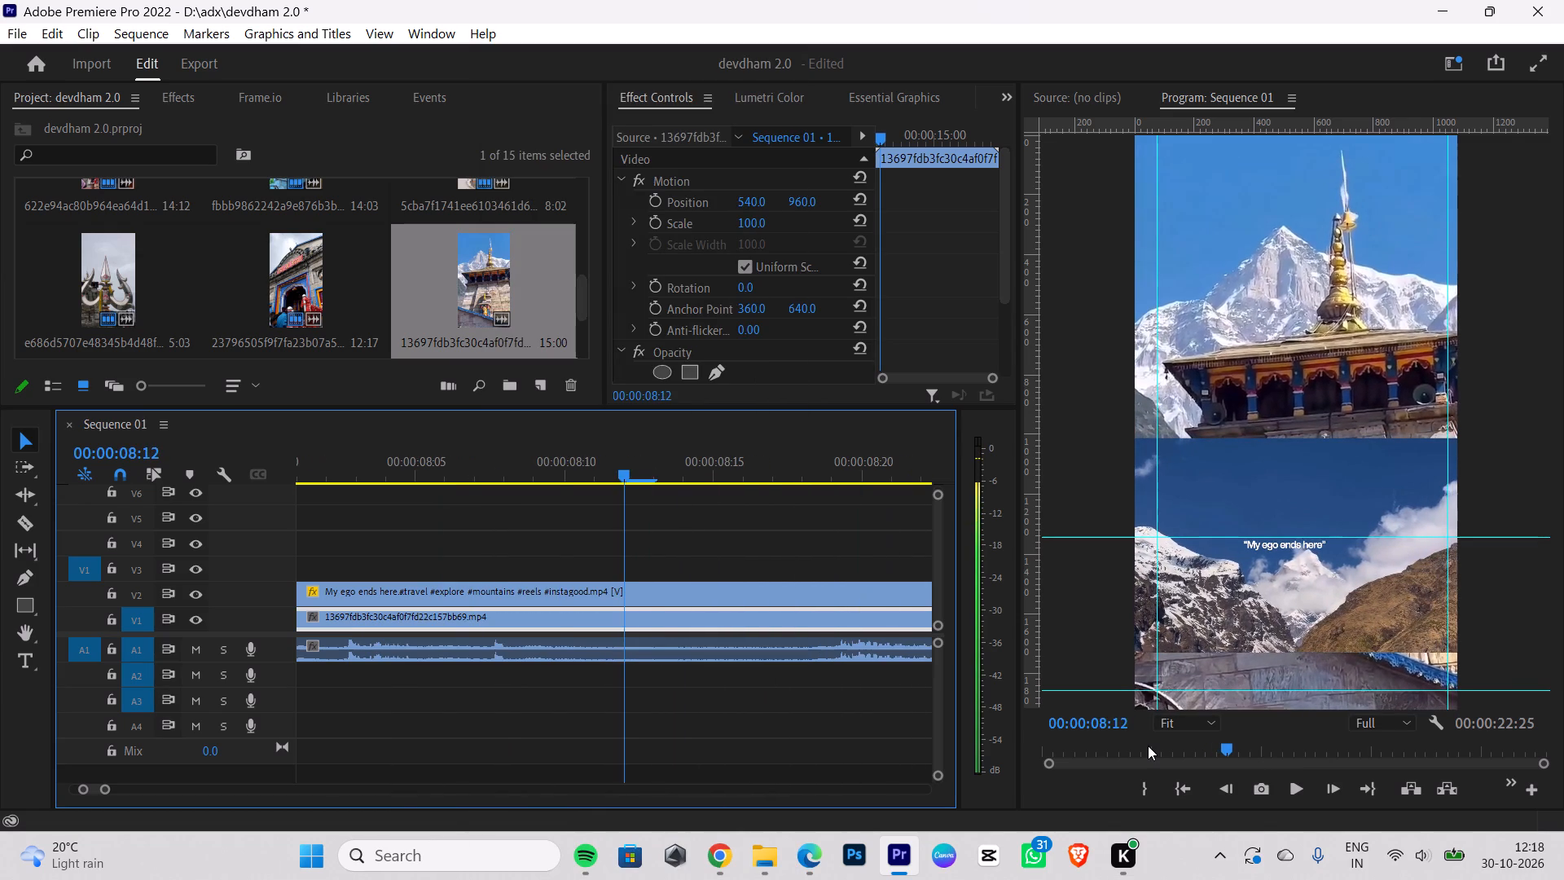
key("Right")
key("Right")
key("Right")
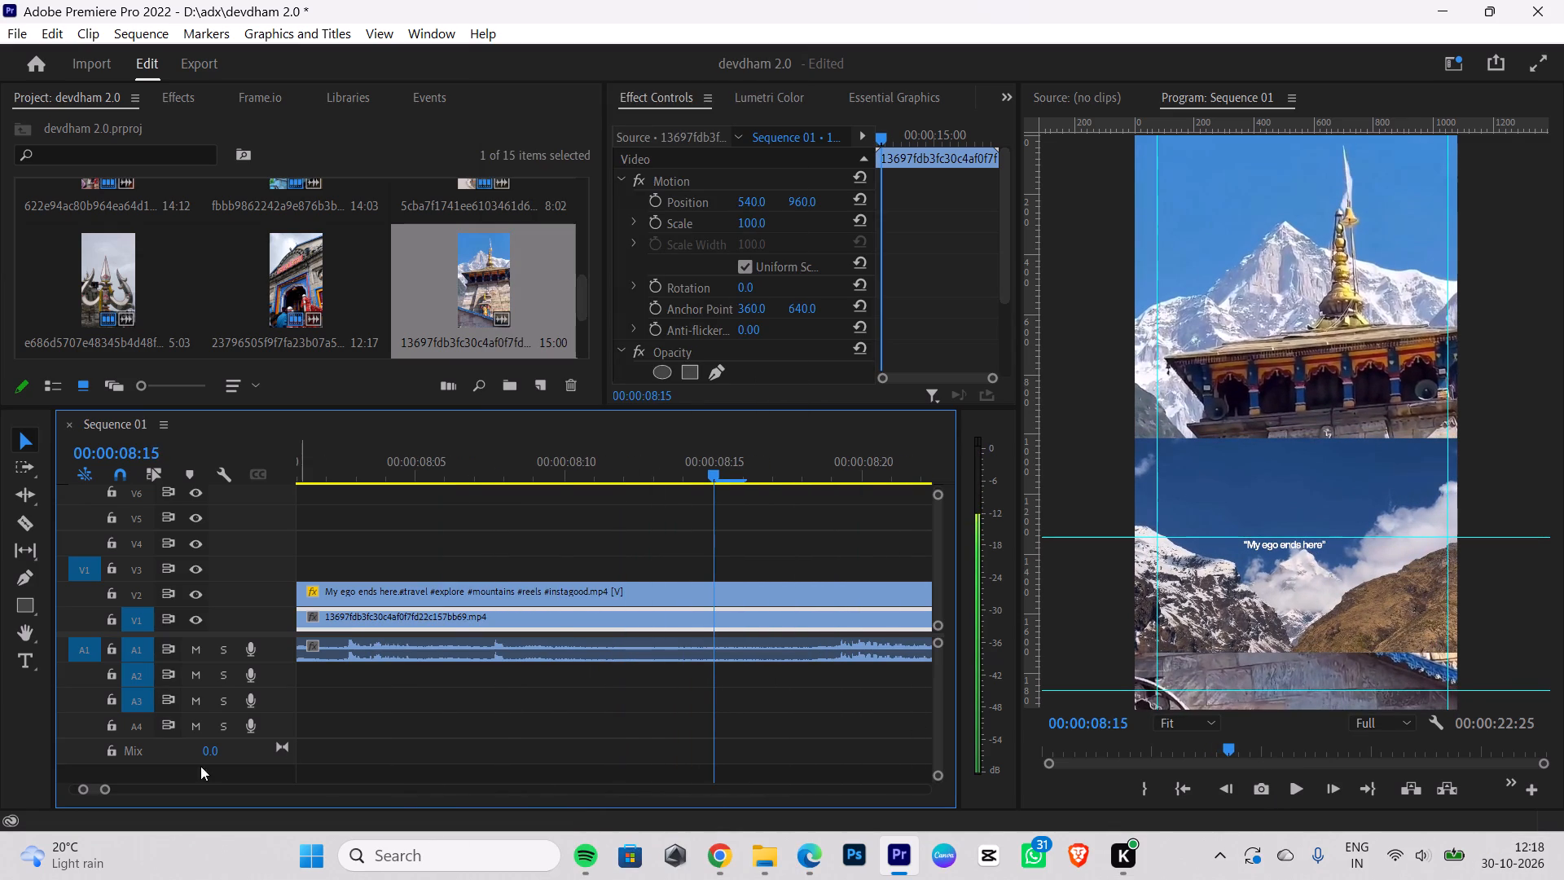
left_click_drag(104, 792, 195, 794)
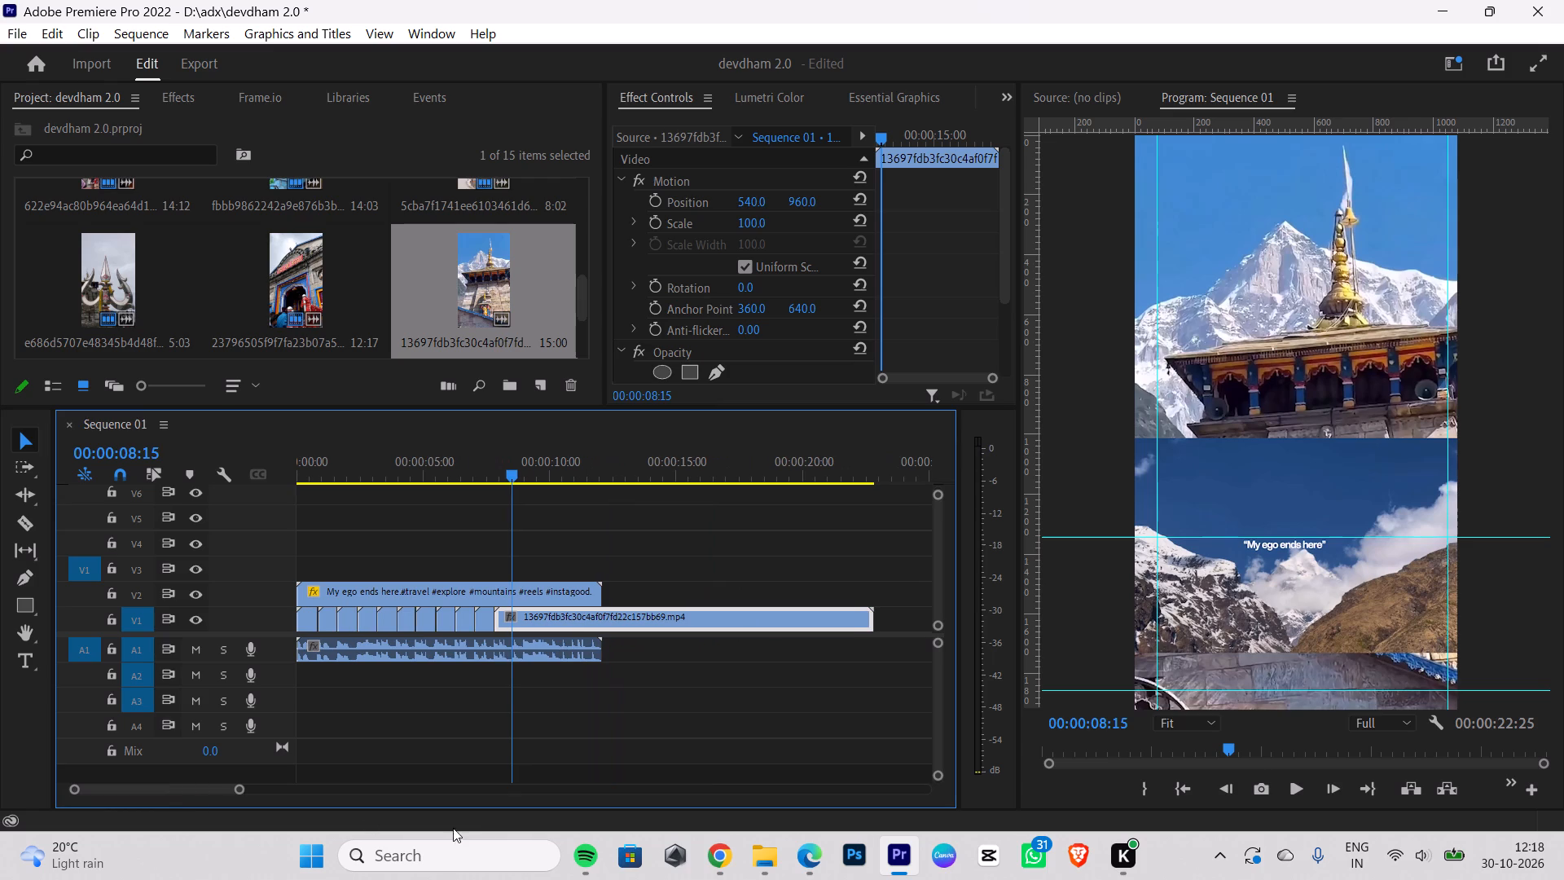
key("Right")
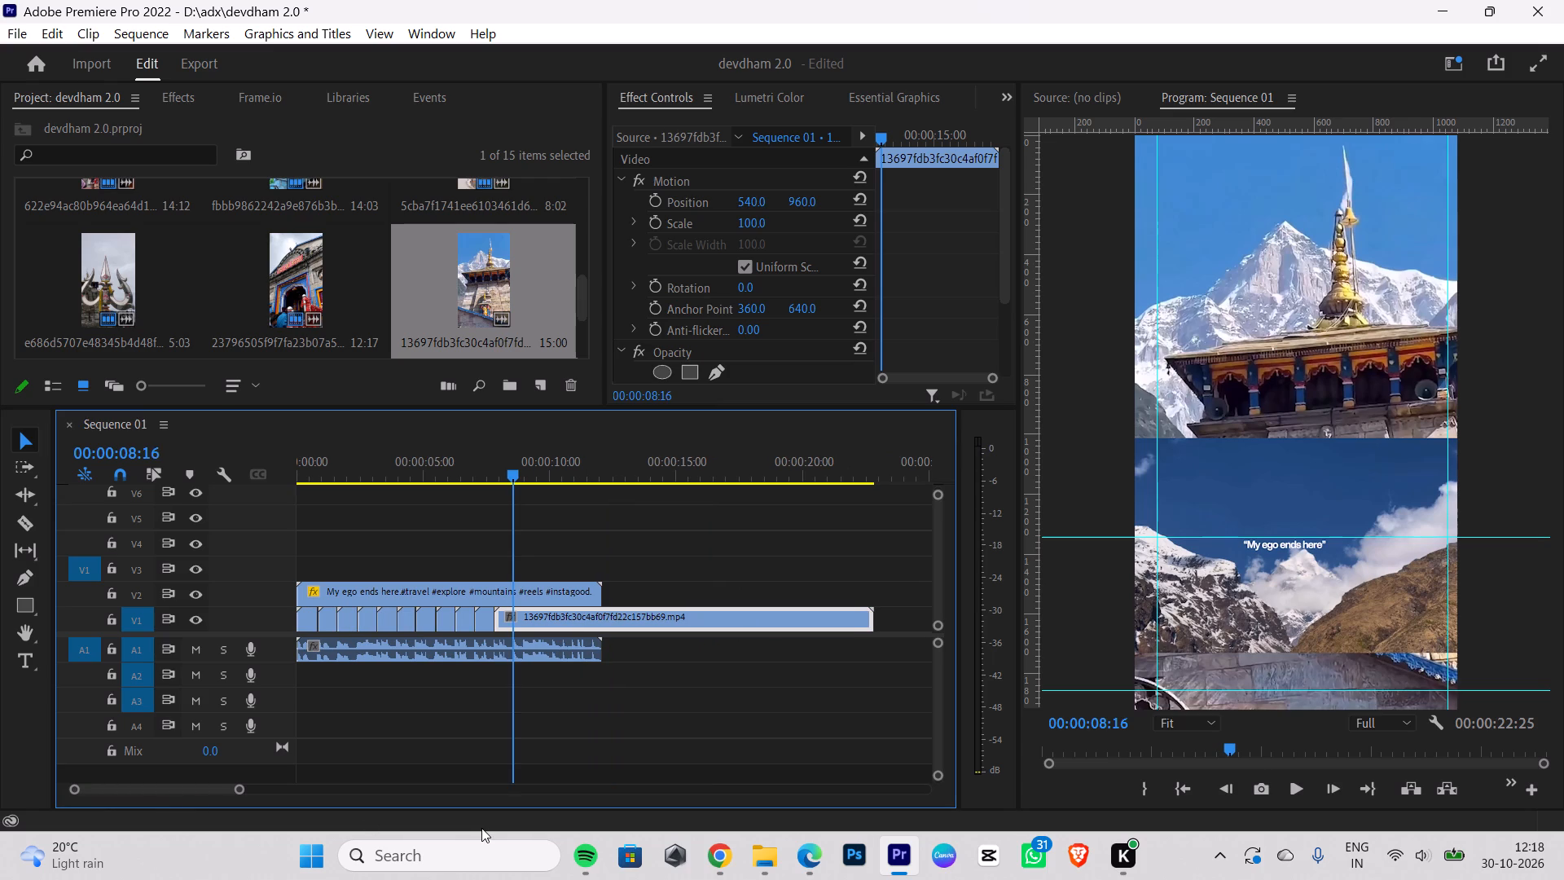
key("Right")
key("Right")
key("Right")
key("Right")
key("Right")
key("Right")
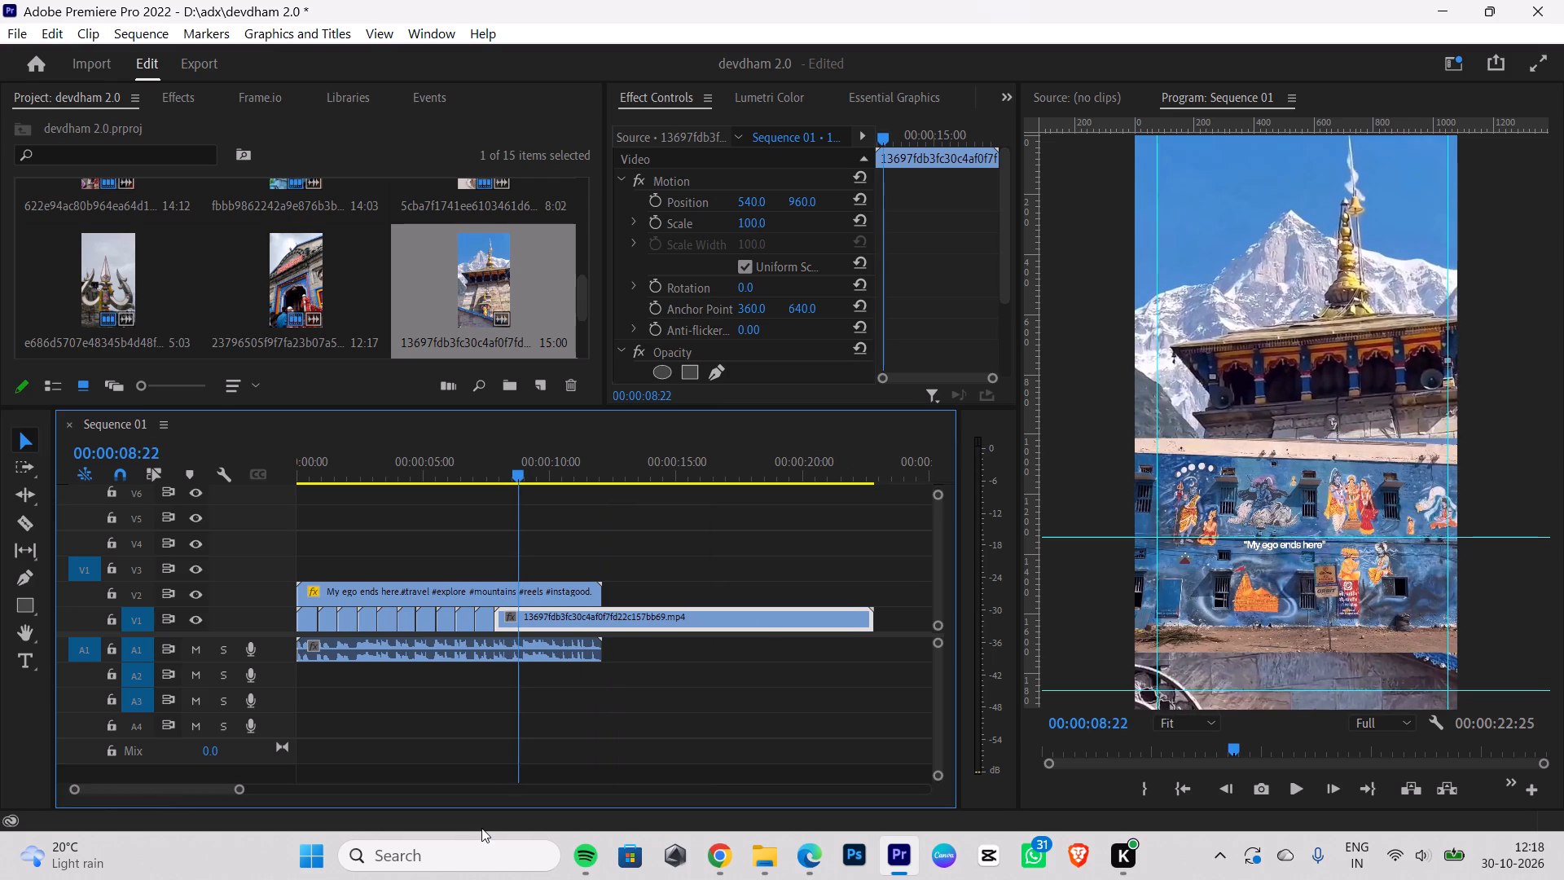
key("Right")
key("Right")
key("Right")
key("Right")
key("Right")
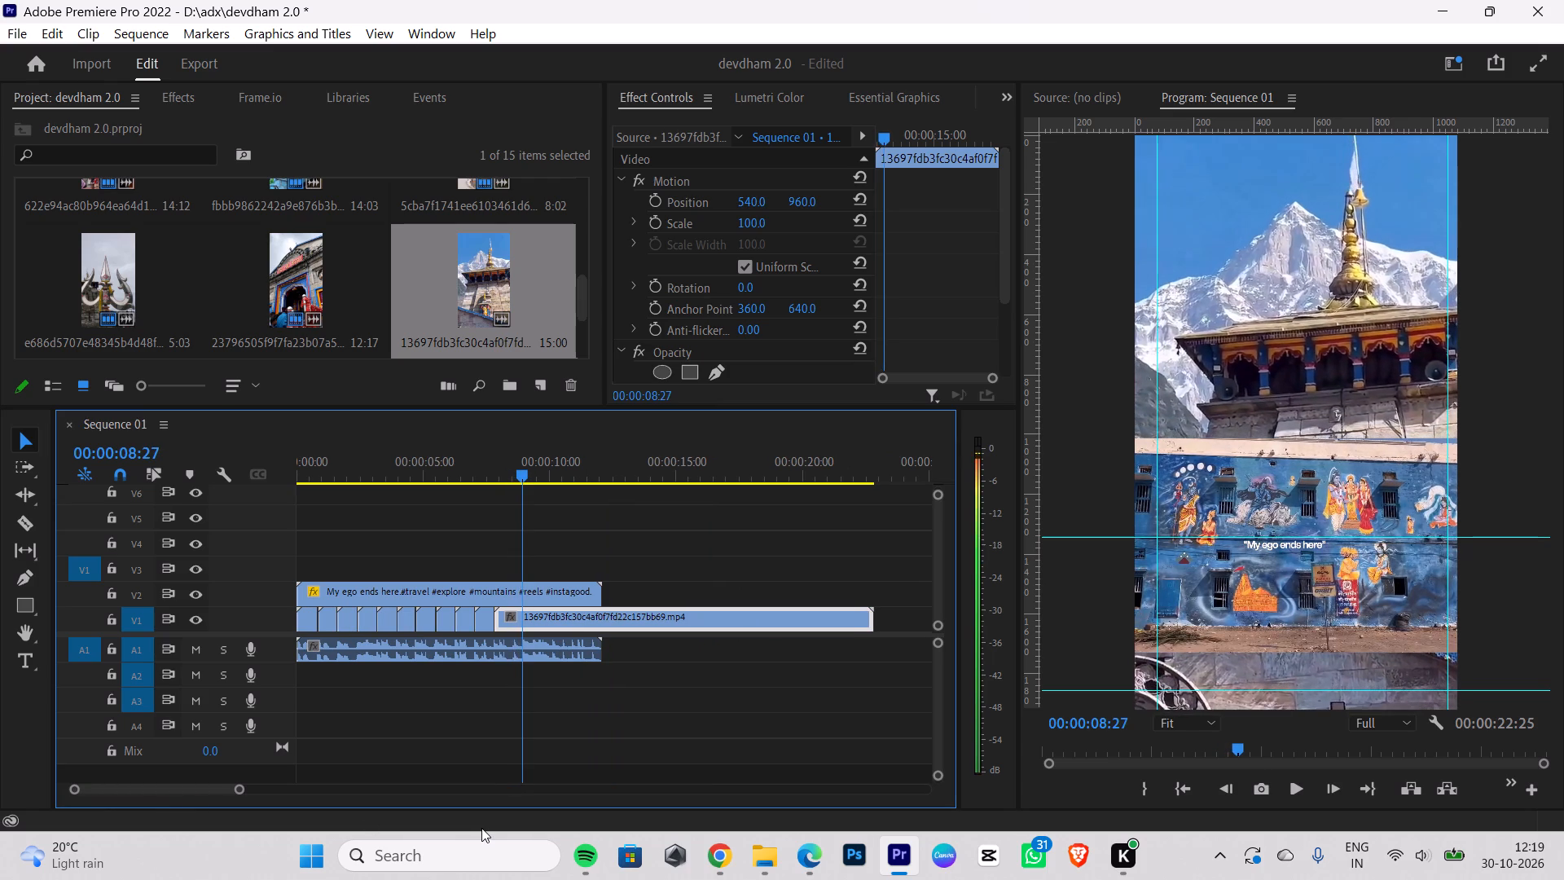
key("Left")
key("Left")
key("Left")
key("Left")
key("Left")
key("Left")
key("Left")
key("Left")
key("Left")
key("Left")
key("Left")
key("Left")
key("Left")
key("Left")
key("Left")
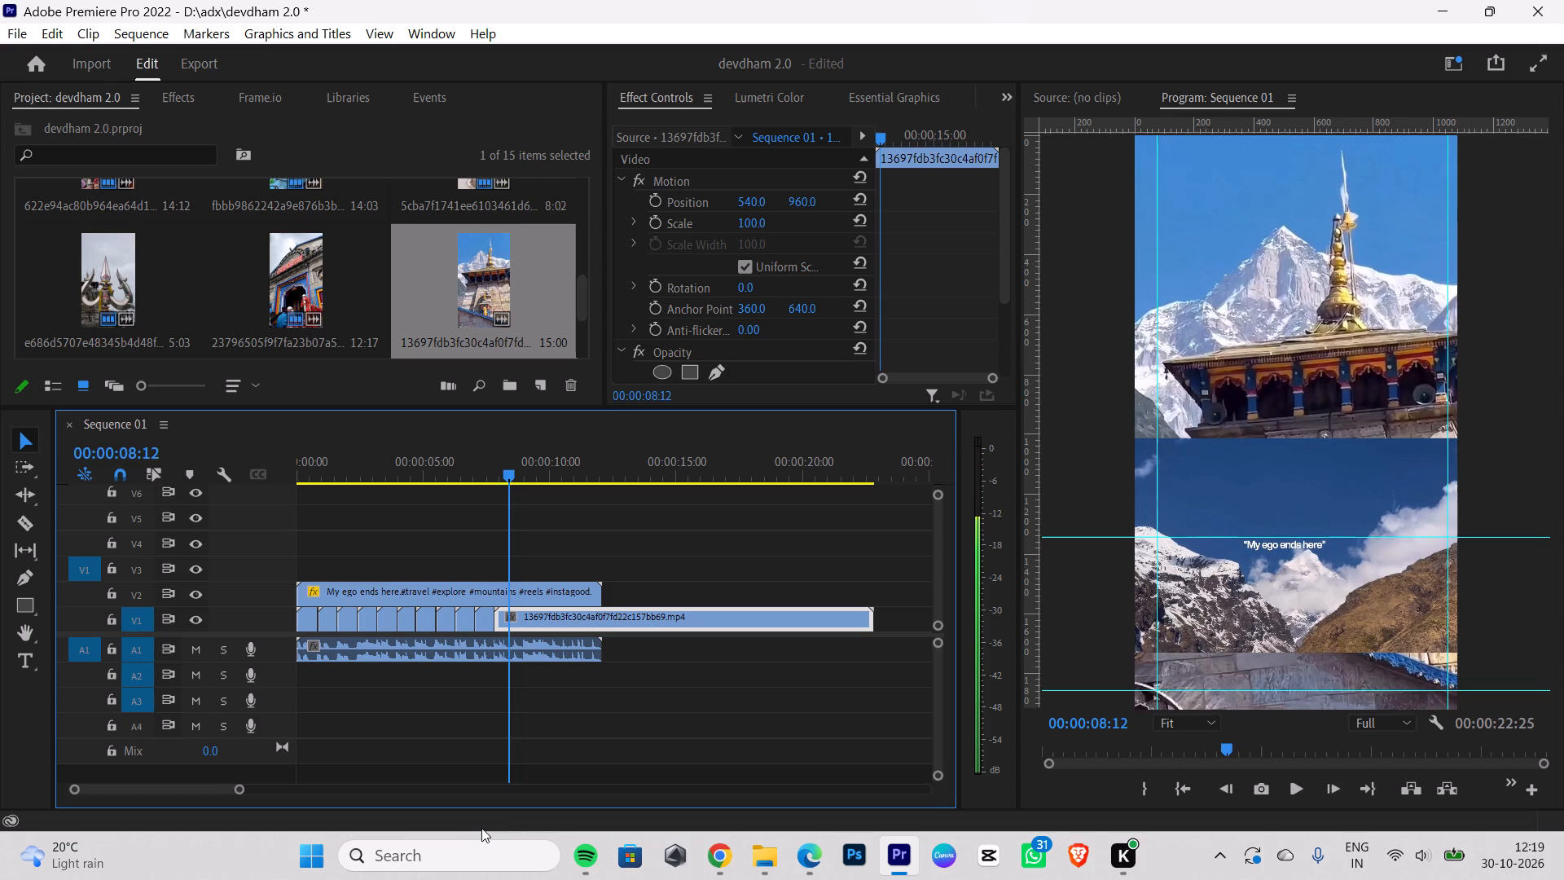
key("Right")
key("Right")
key("Right")
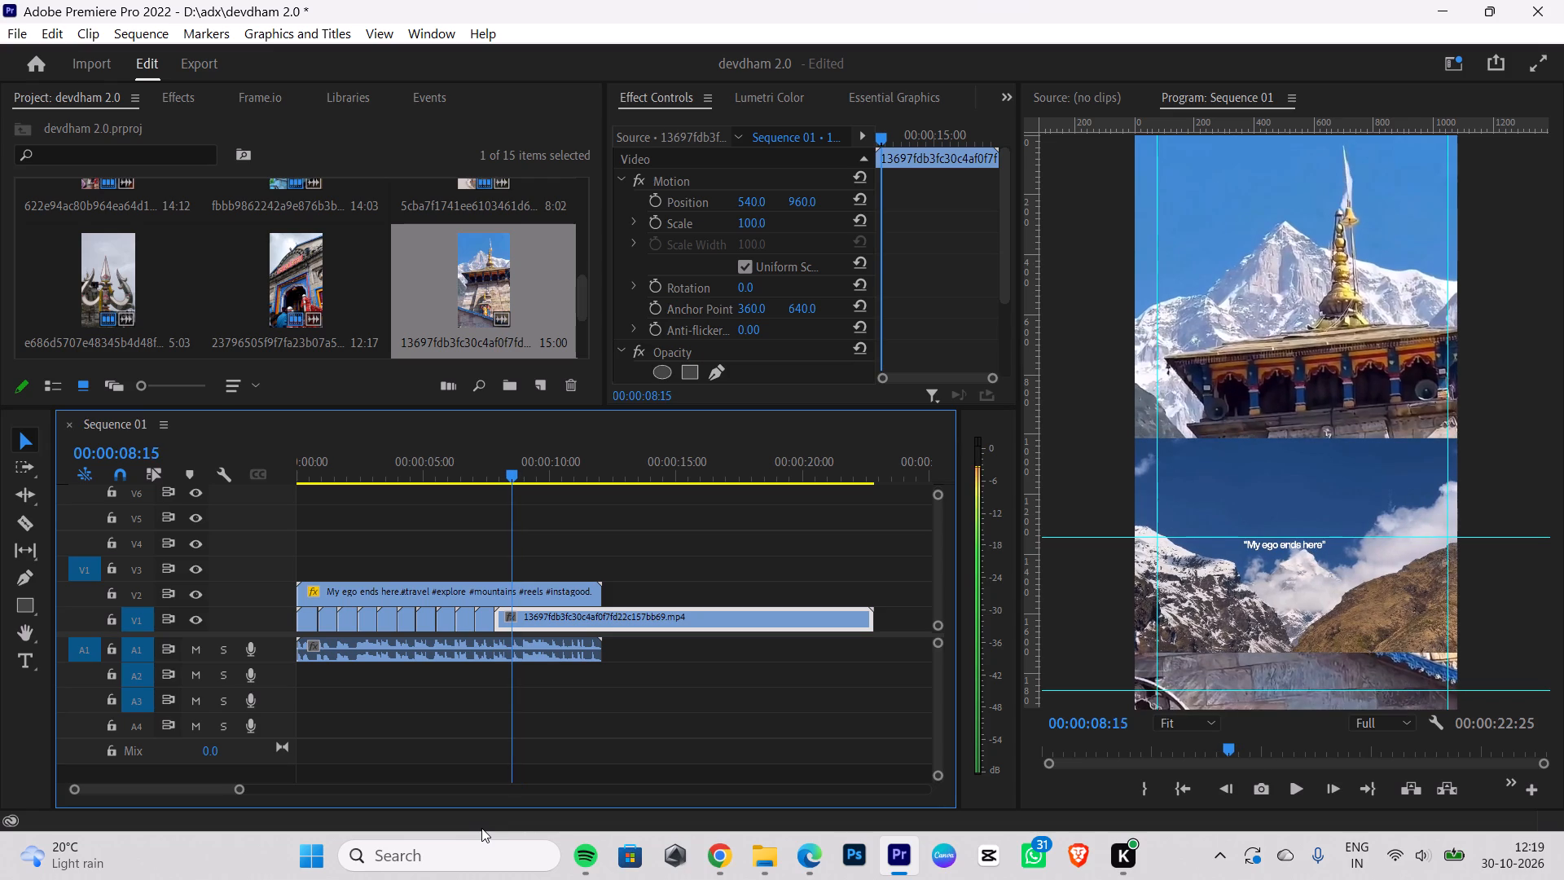
key("Right")
key("Right")
key("Right")
key("Right")
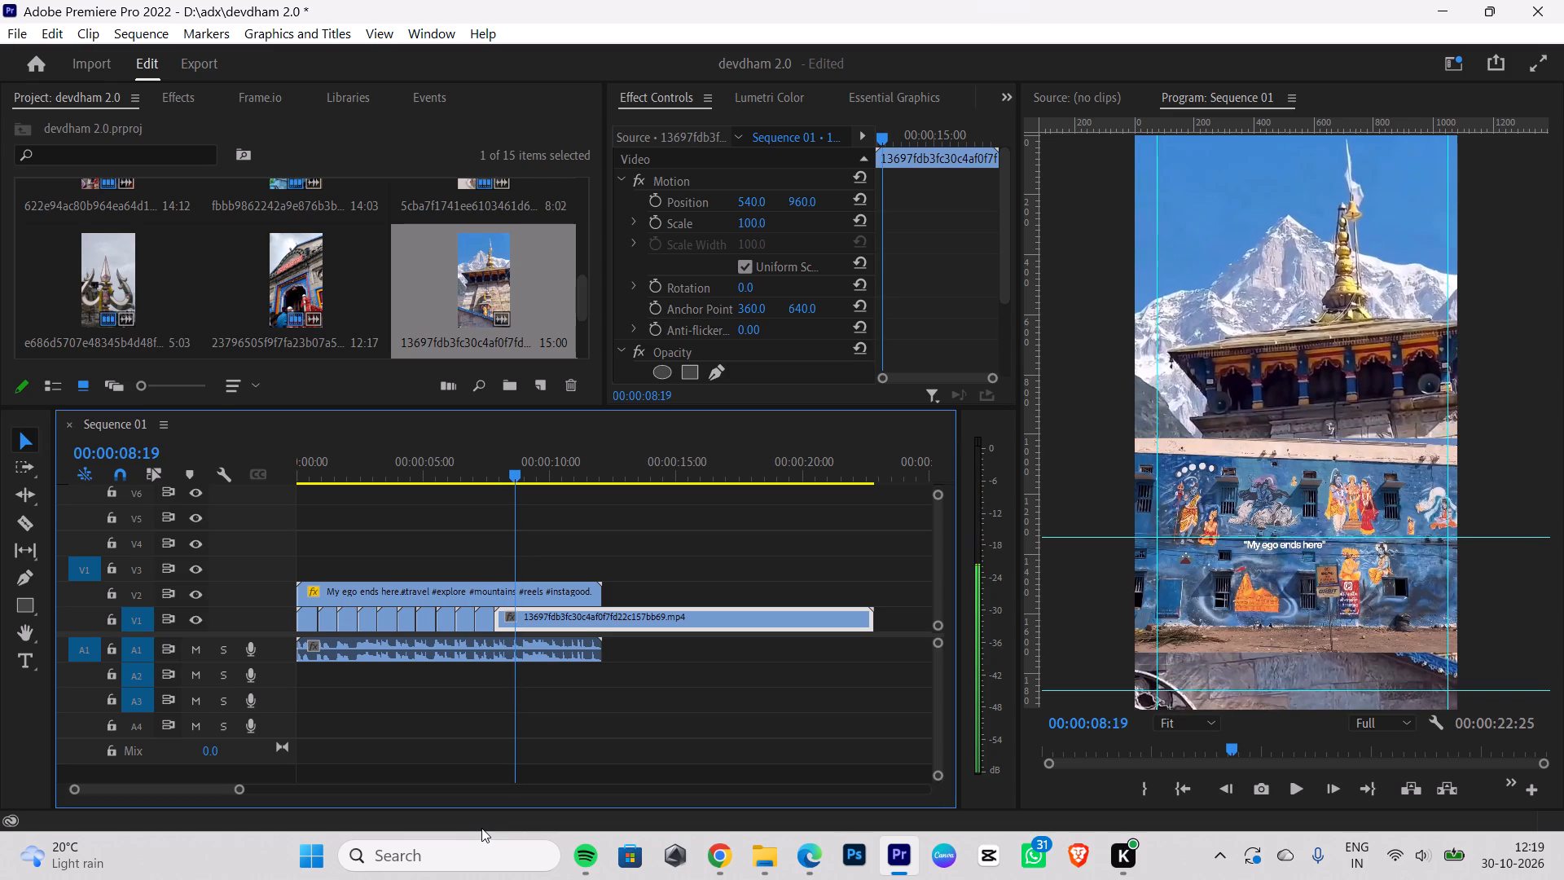
left_click(26, 519)
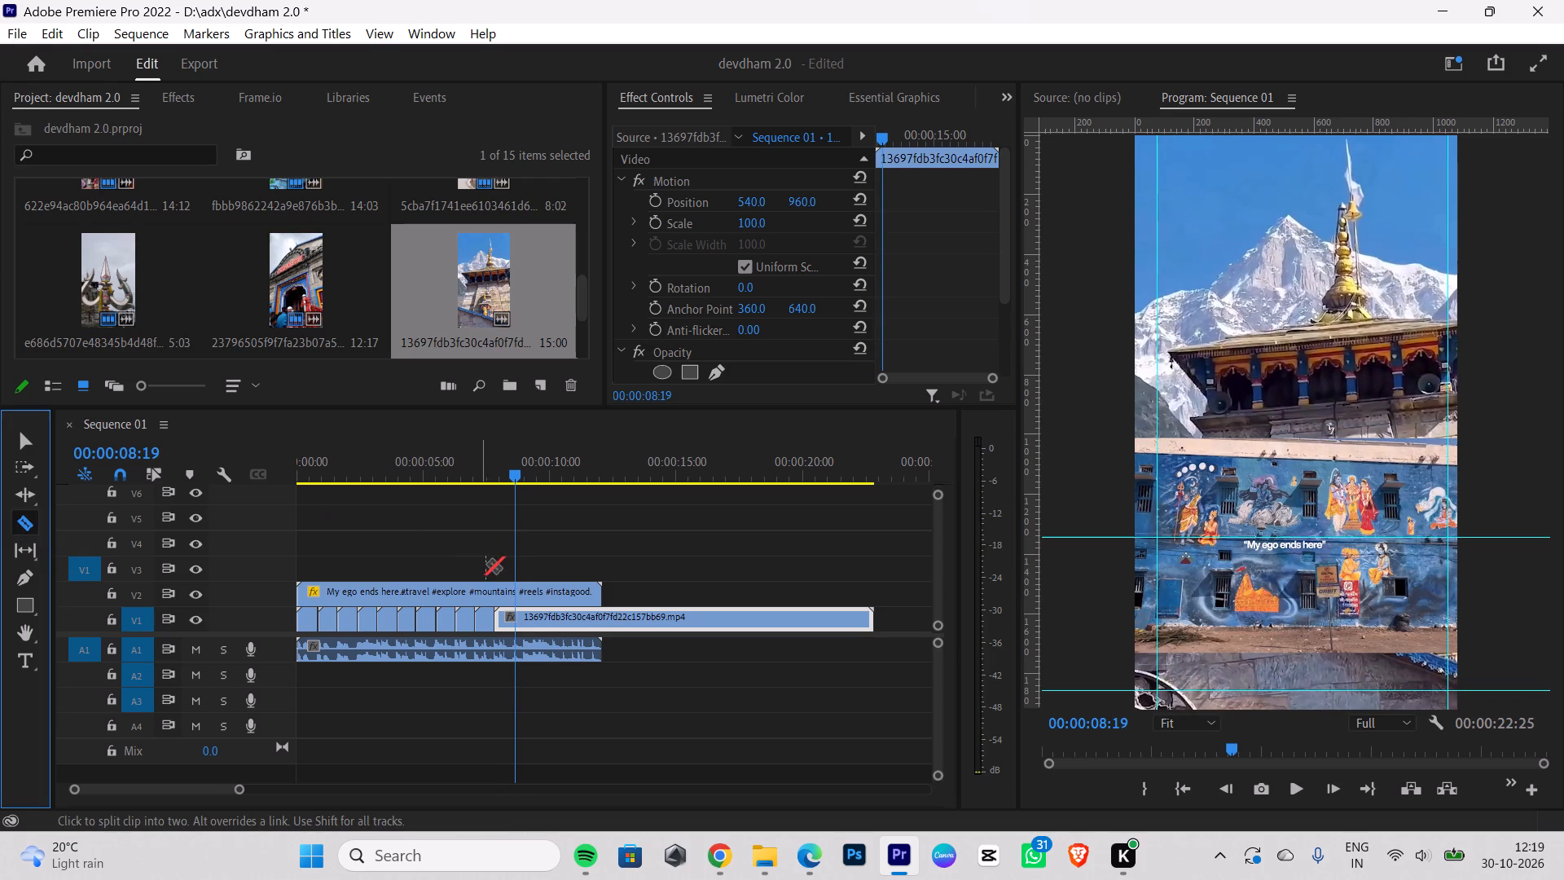
left_click(516, 616)
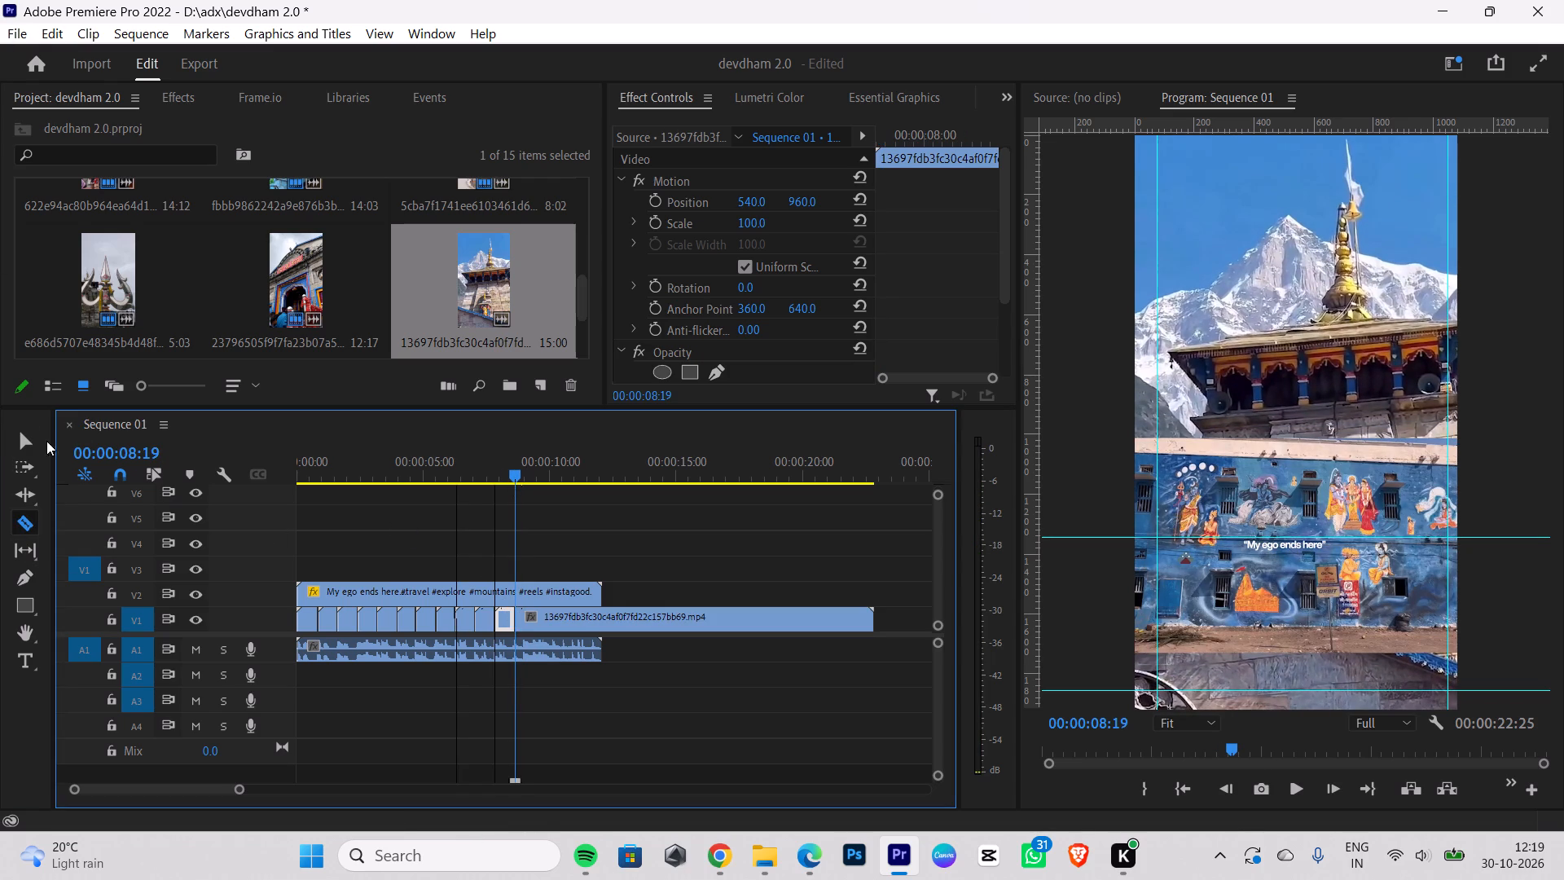
left_click(13, 439)
left_click(706, 626)
key("BackSpace")
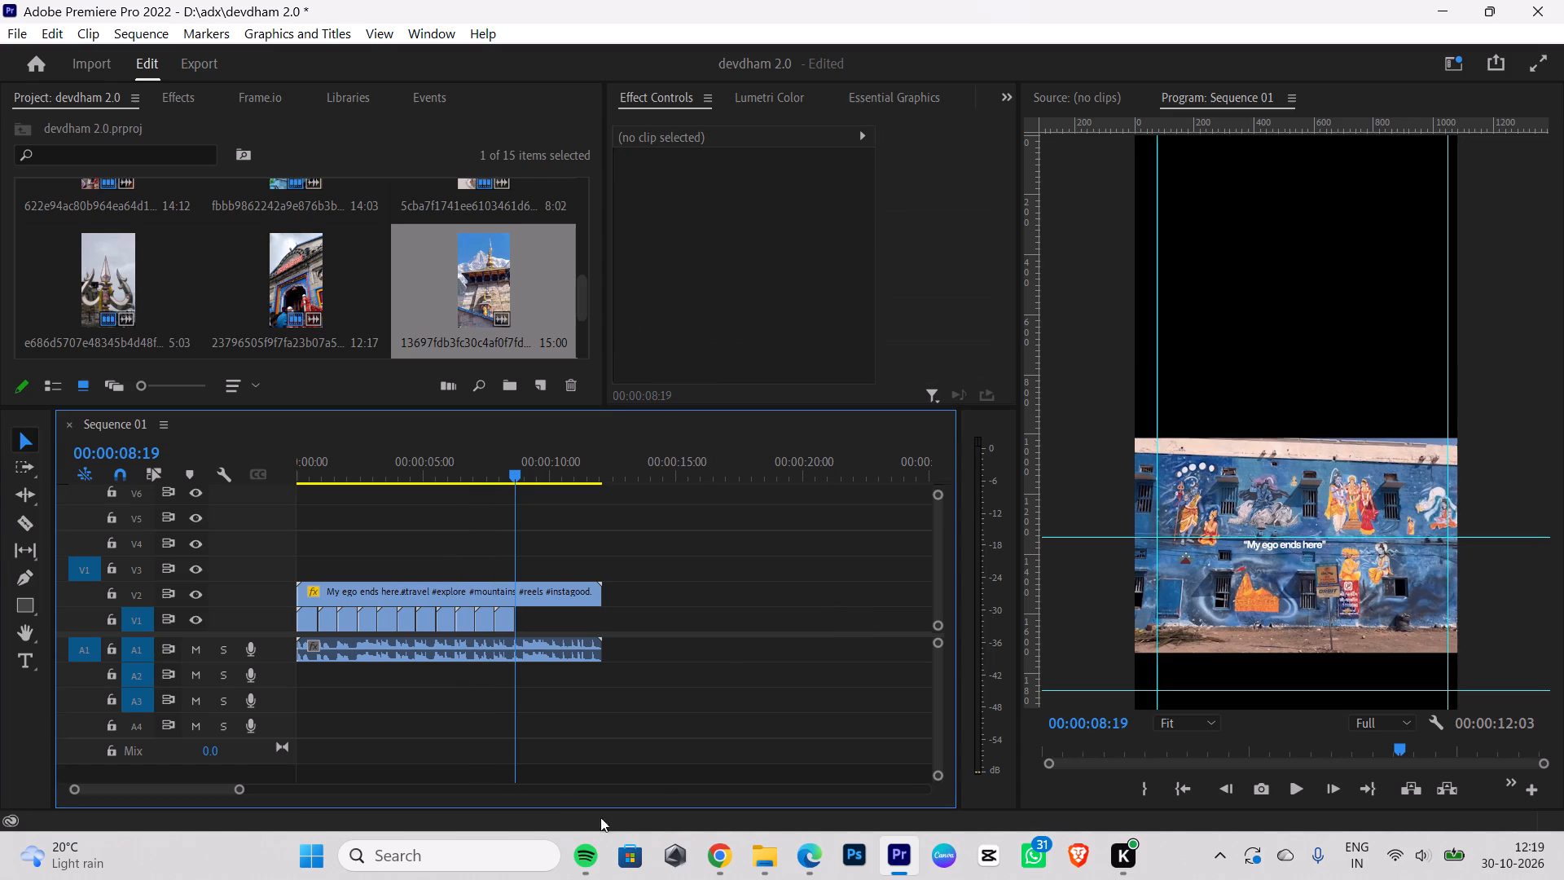
Switch to Pinterest in Chrome and look through the Badrinath pins and their related pins for the next temple clip.
left_click(730, 866)
scroll(1175, 517, "down", 3)
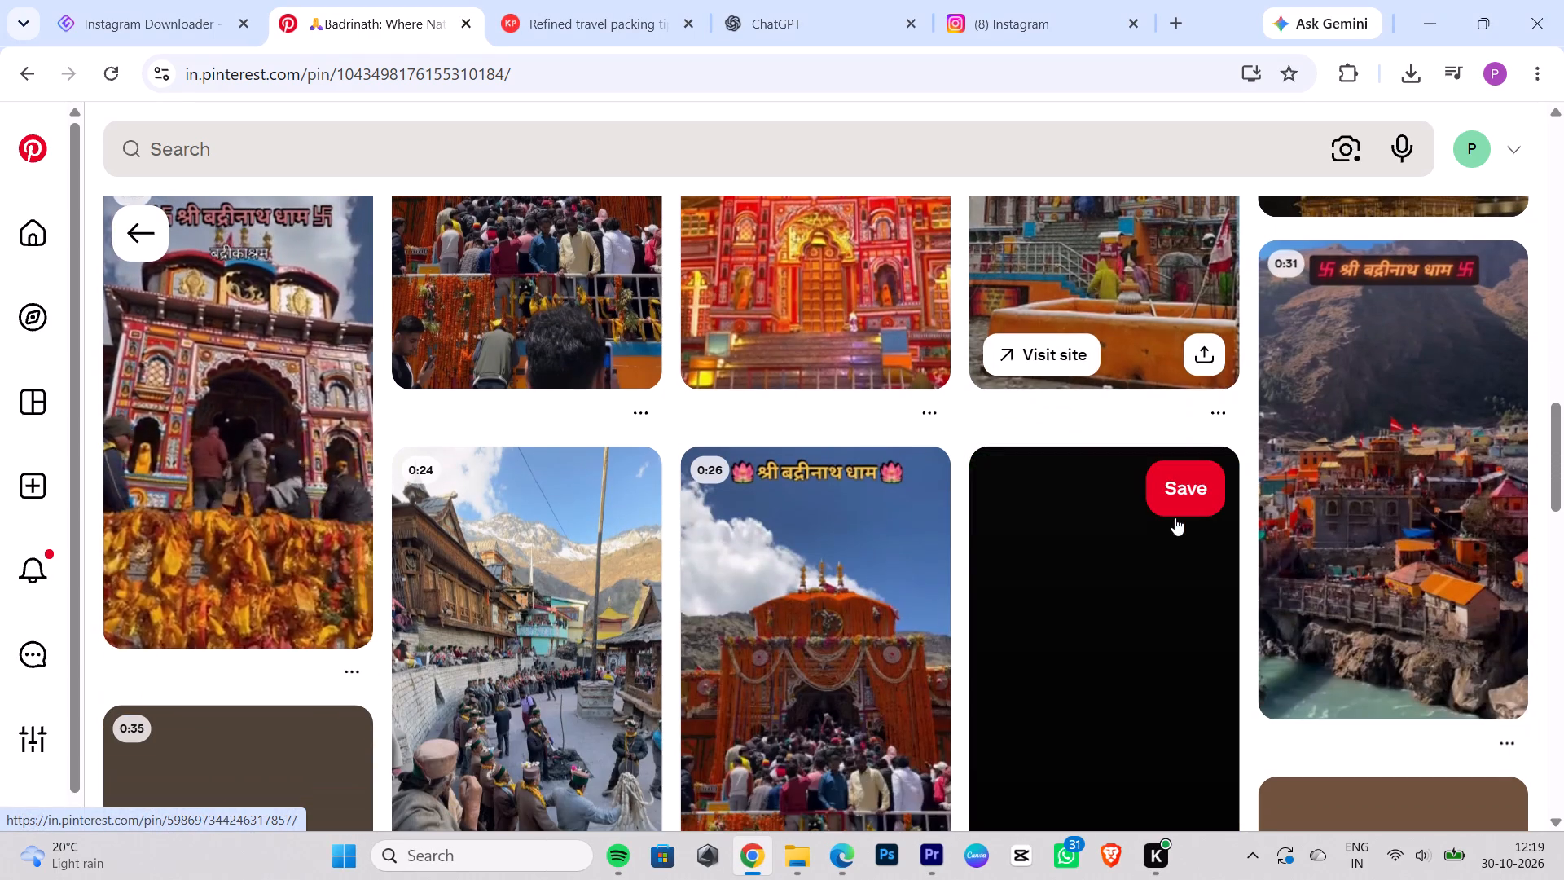
scroll(1175, 517, "down", 7)
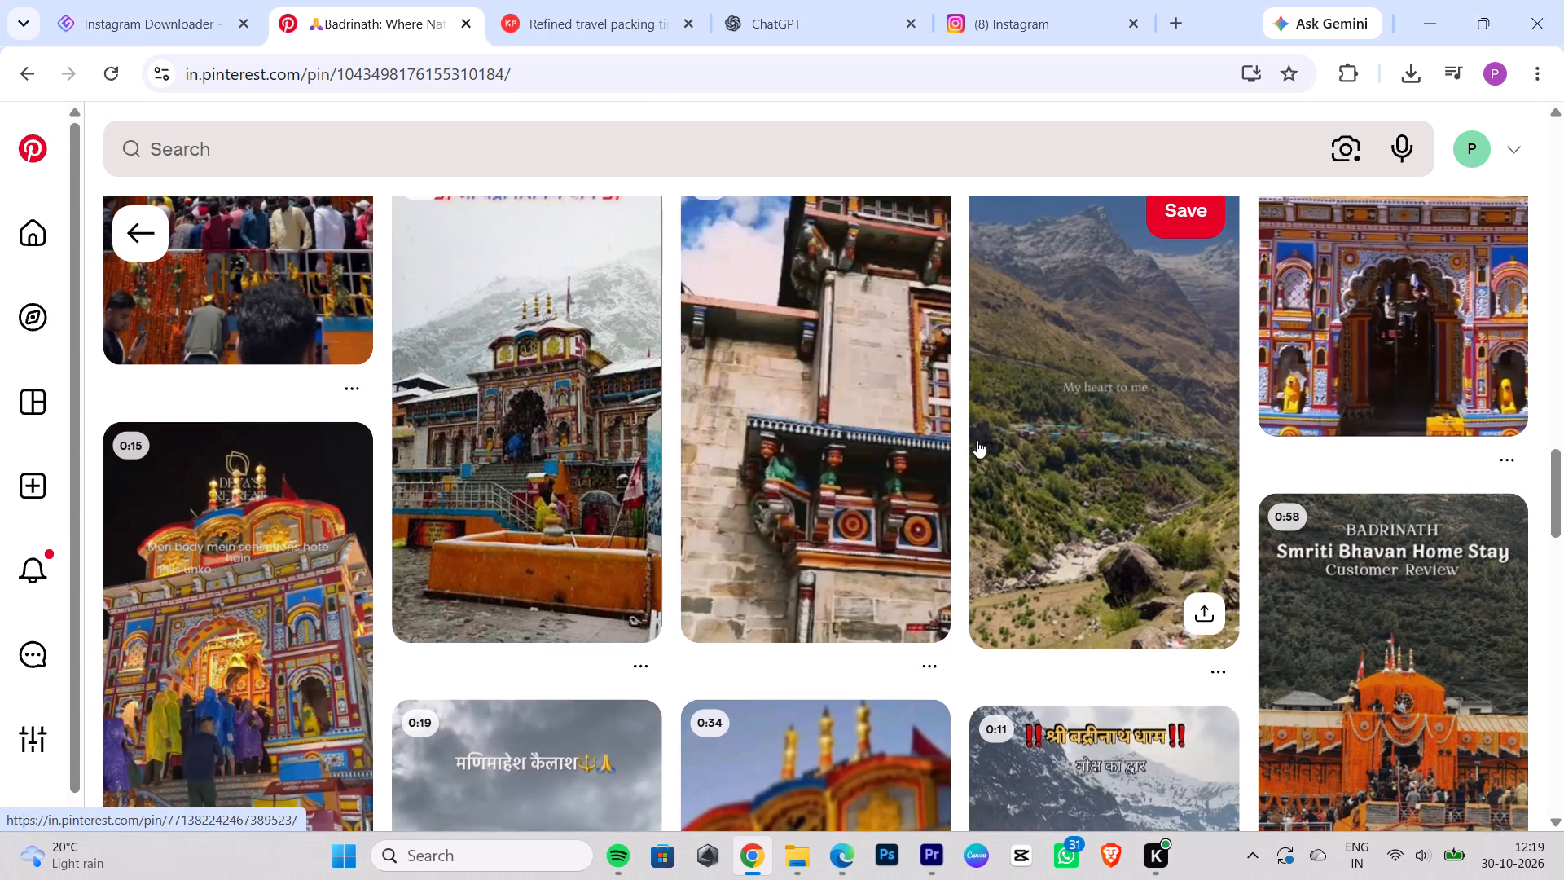
scroll(977, 440, "down", 4)
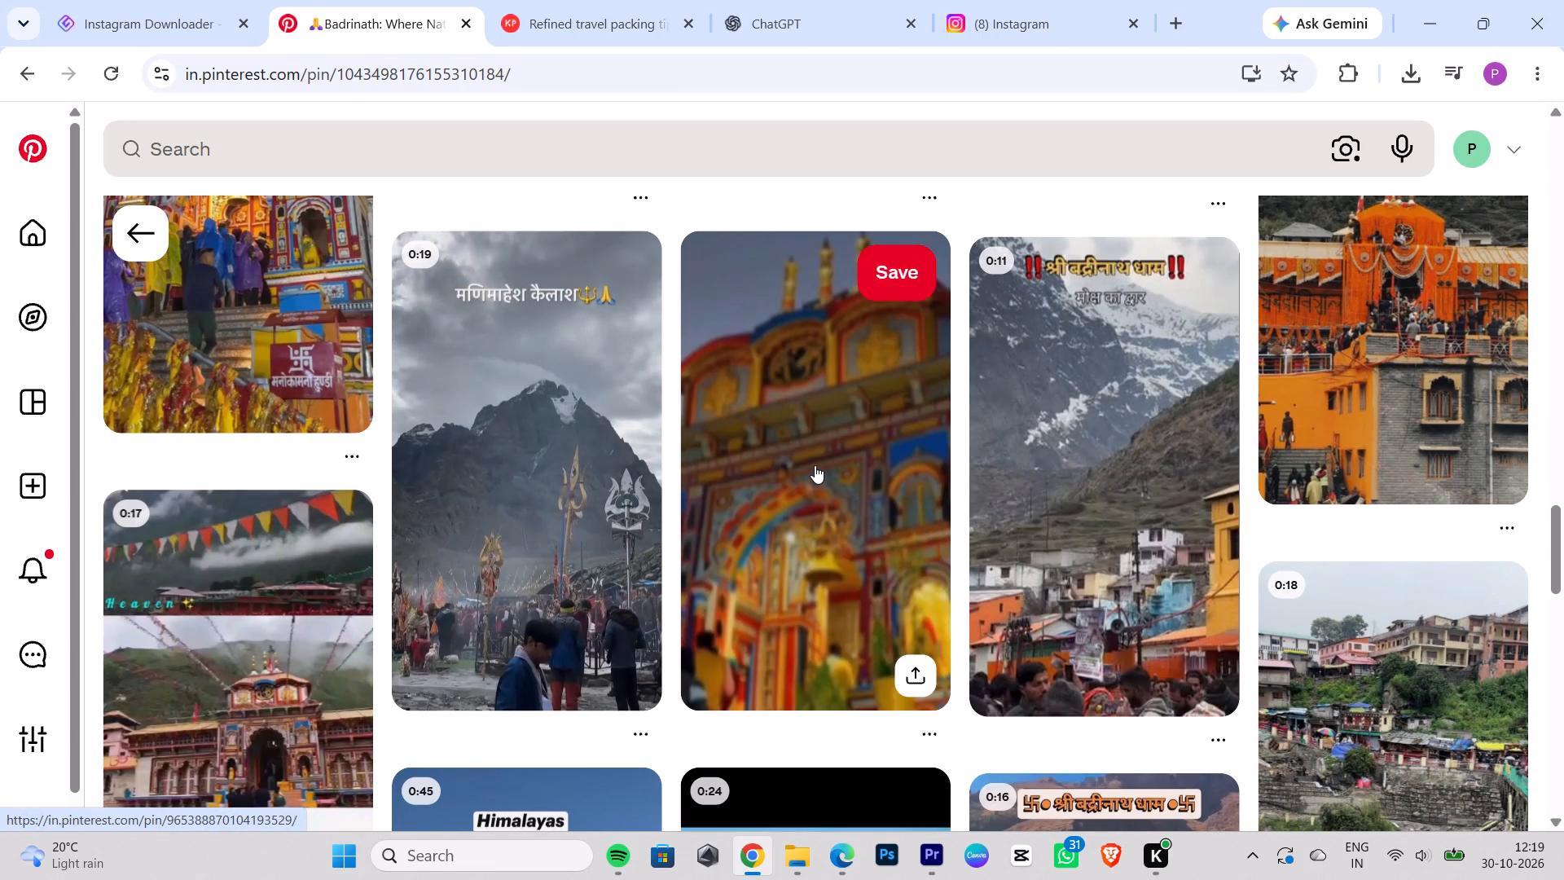
left_click(775, 503)
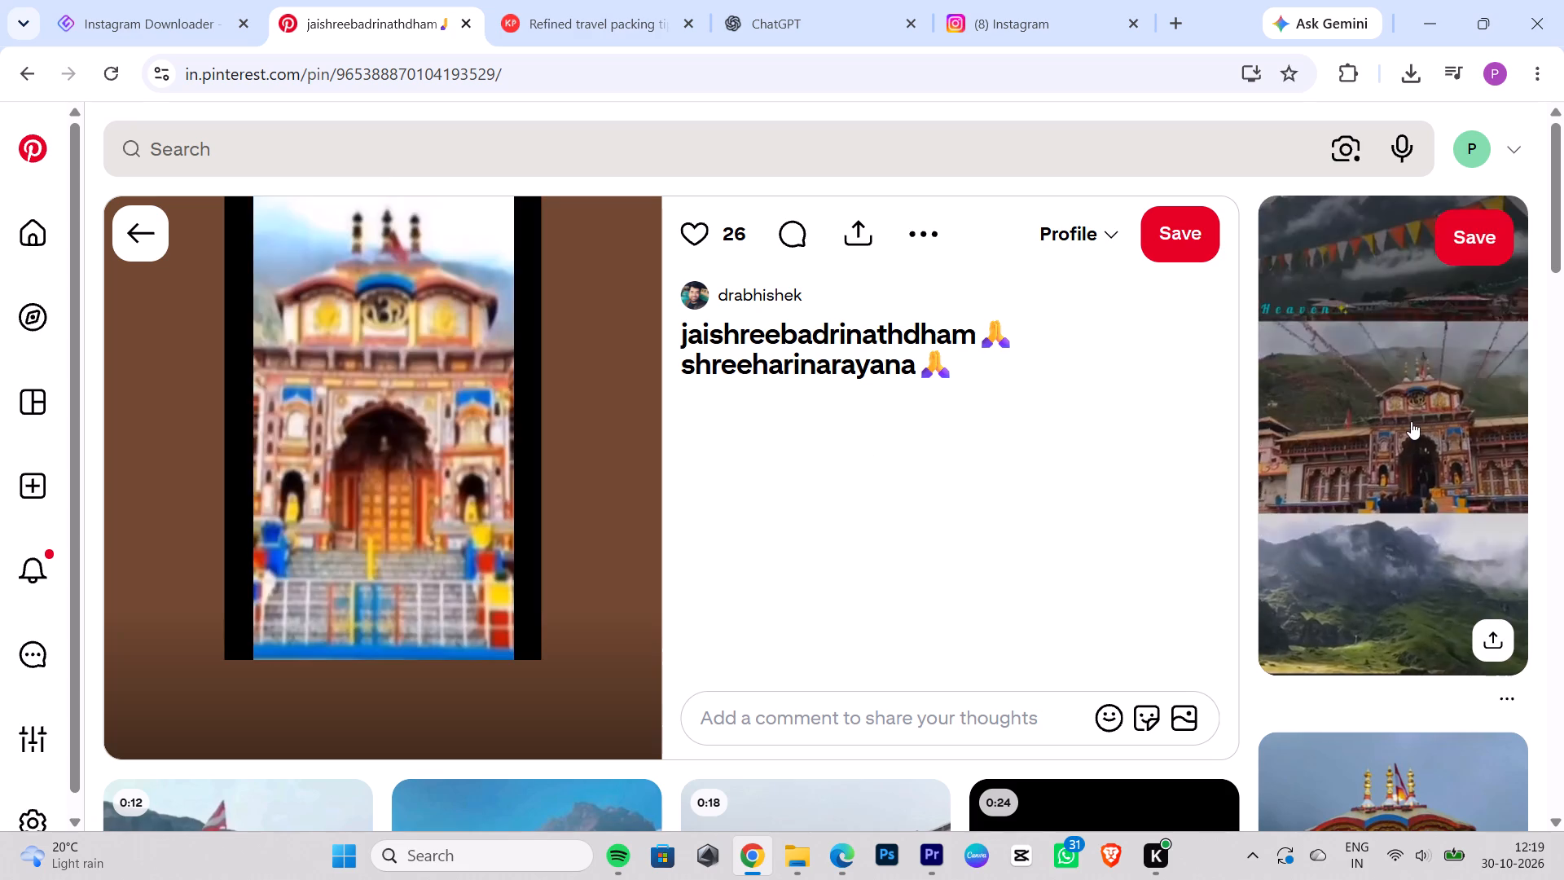
scroll(1437, 436, "down", 4)
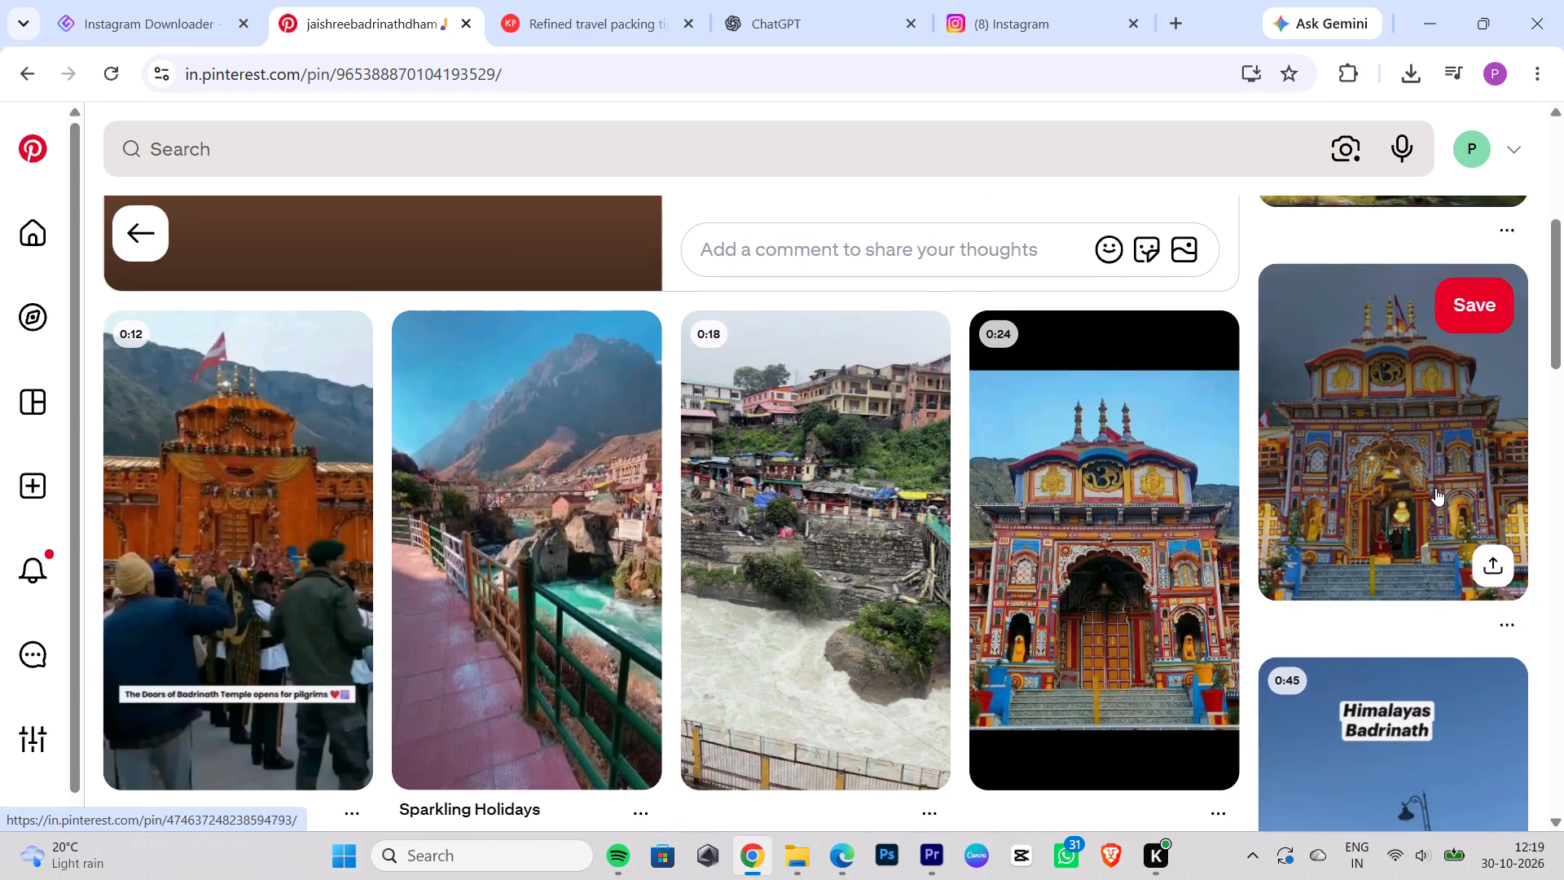
left_click(1150, 491)
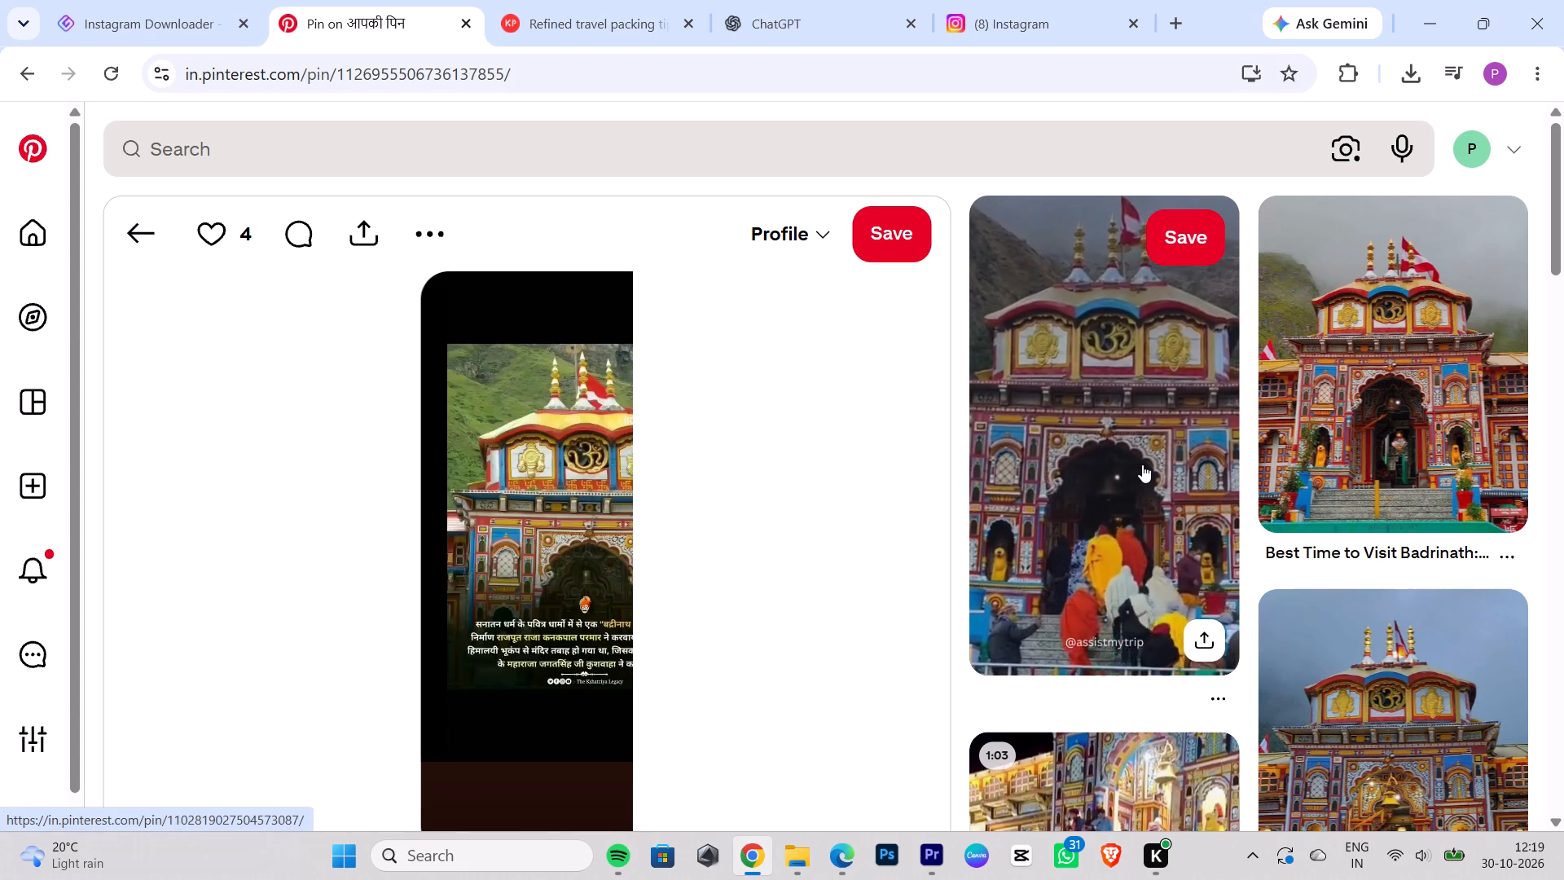
scroll(1360, 456, "down", 2)
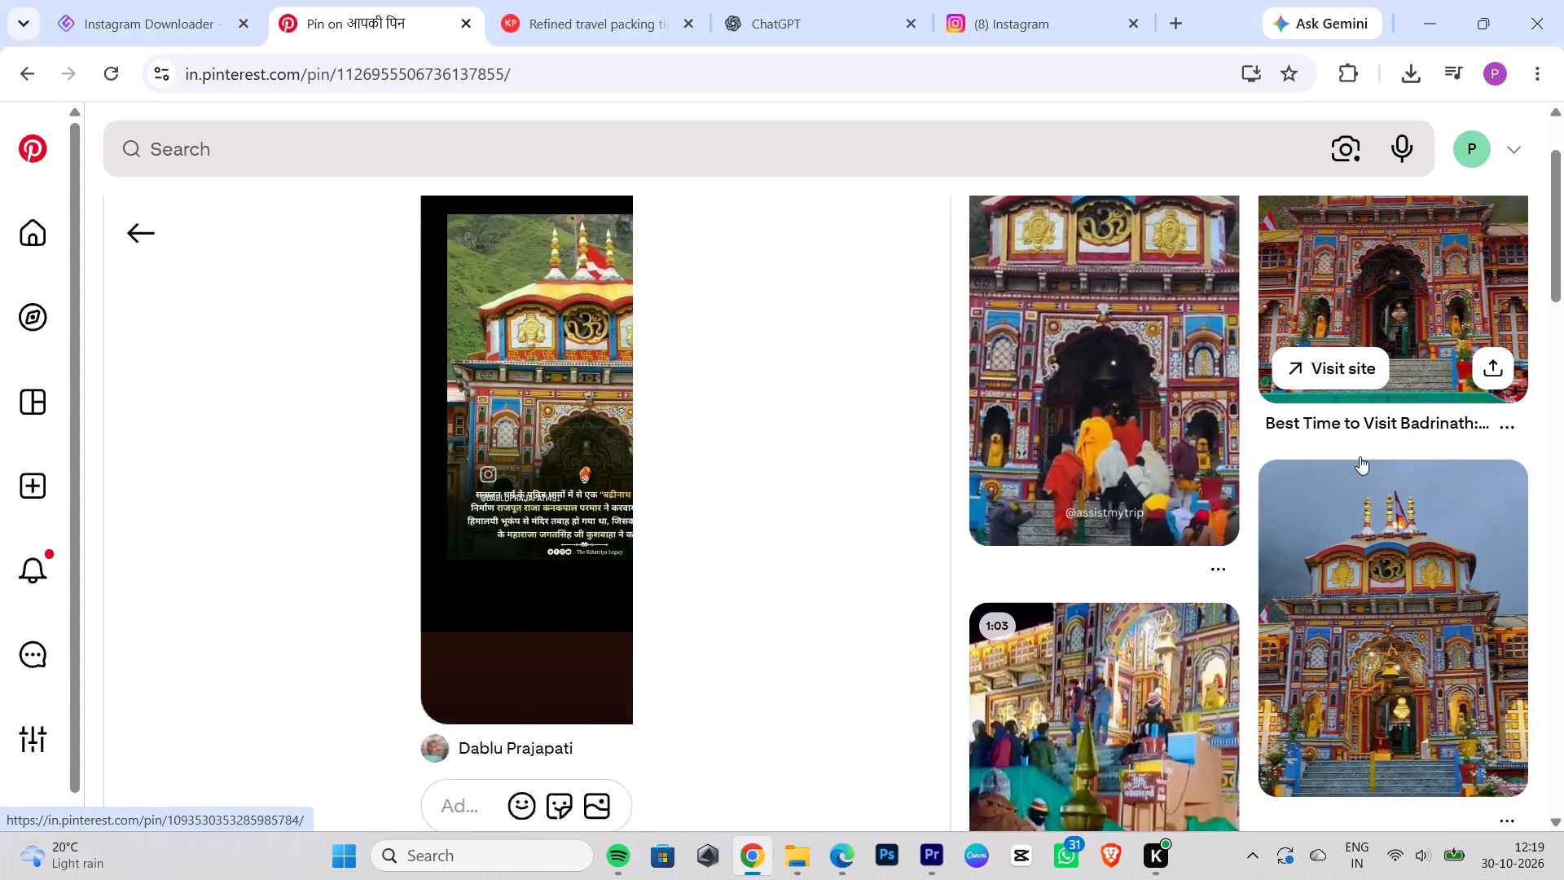
scroll(551, 455, "down", 4)
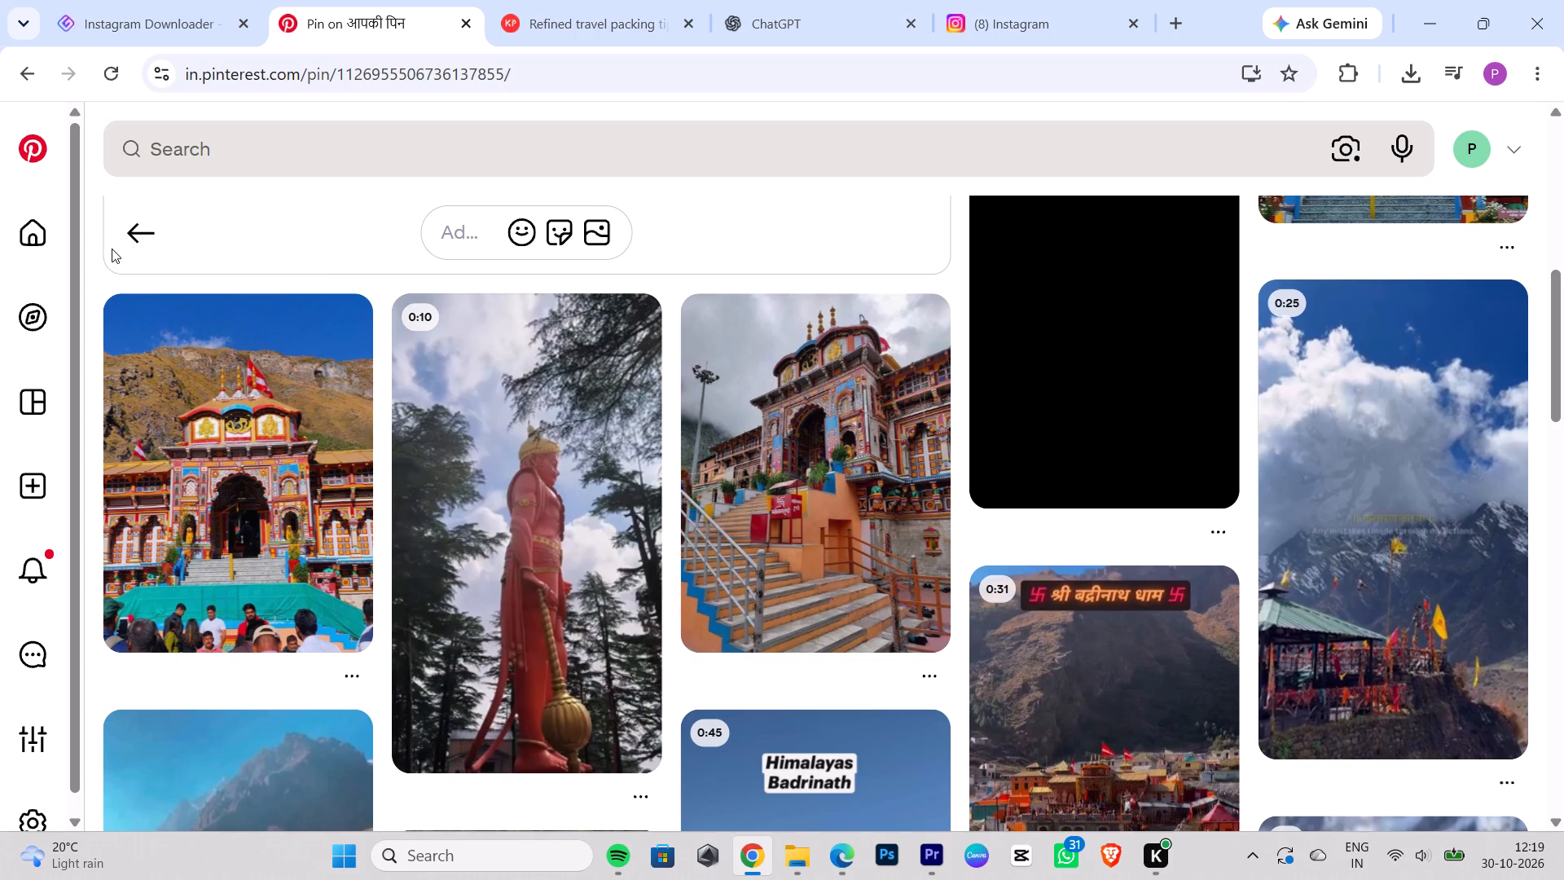
left_click(133, 239)
Look through the pins related to the jaishreebadrinathdham pin, and return to the badrinath mountainvideos search results.
scroll(874, 296, "down", 3)
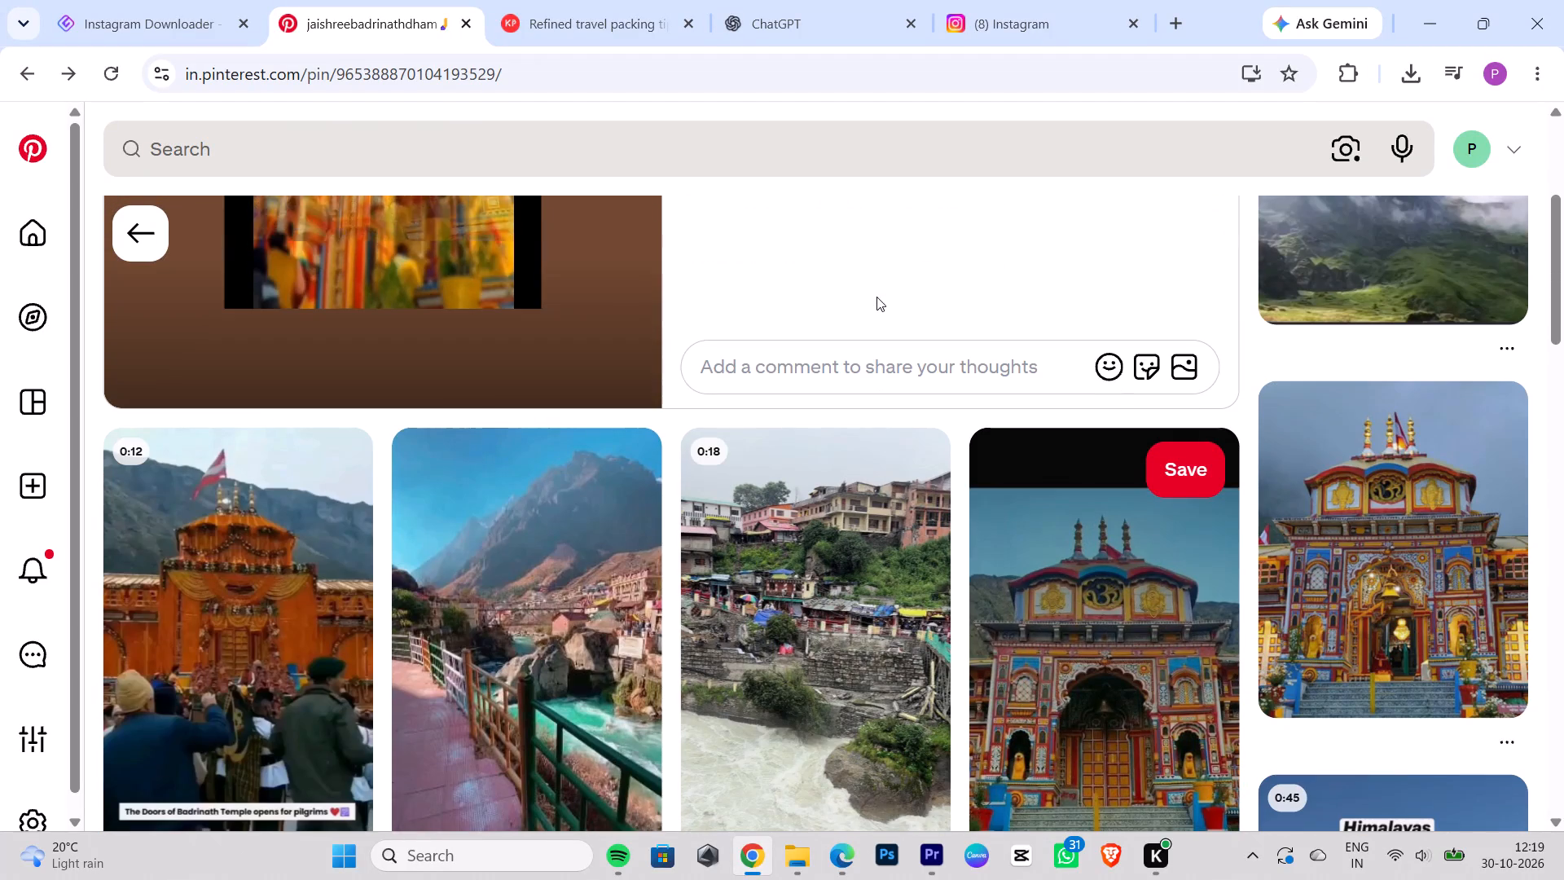
scroll(950, 329, "down", 1)
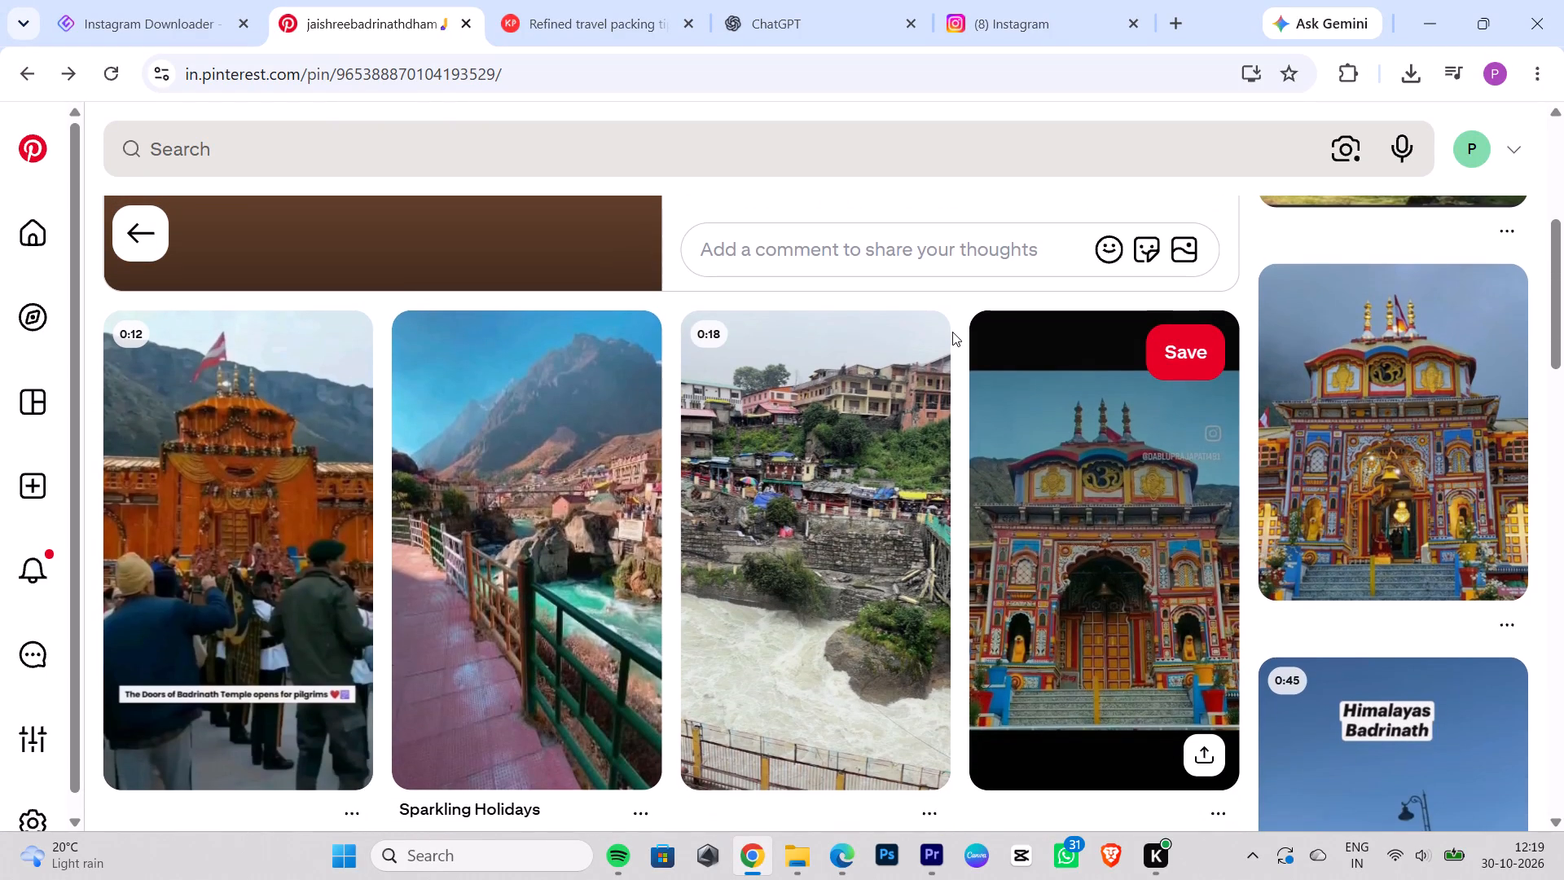
scroll(964, 328, "down", 3)
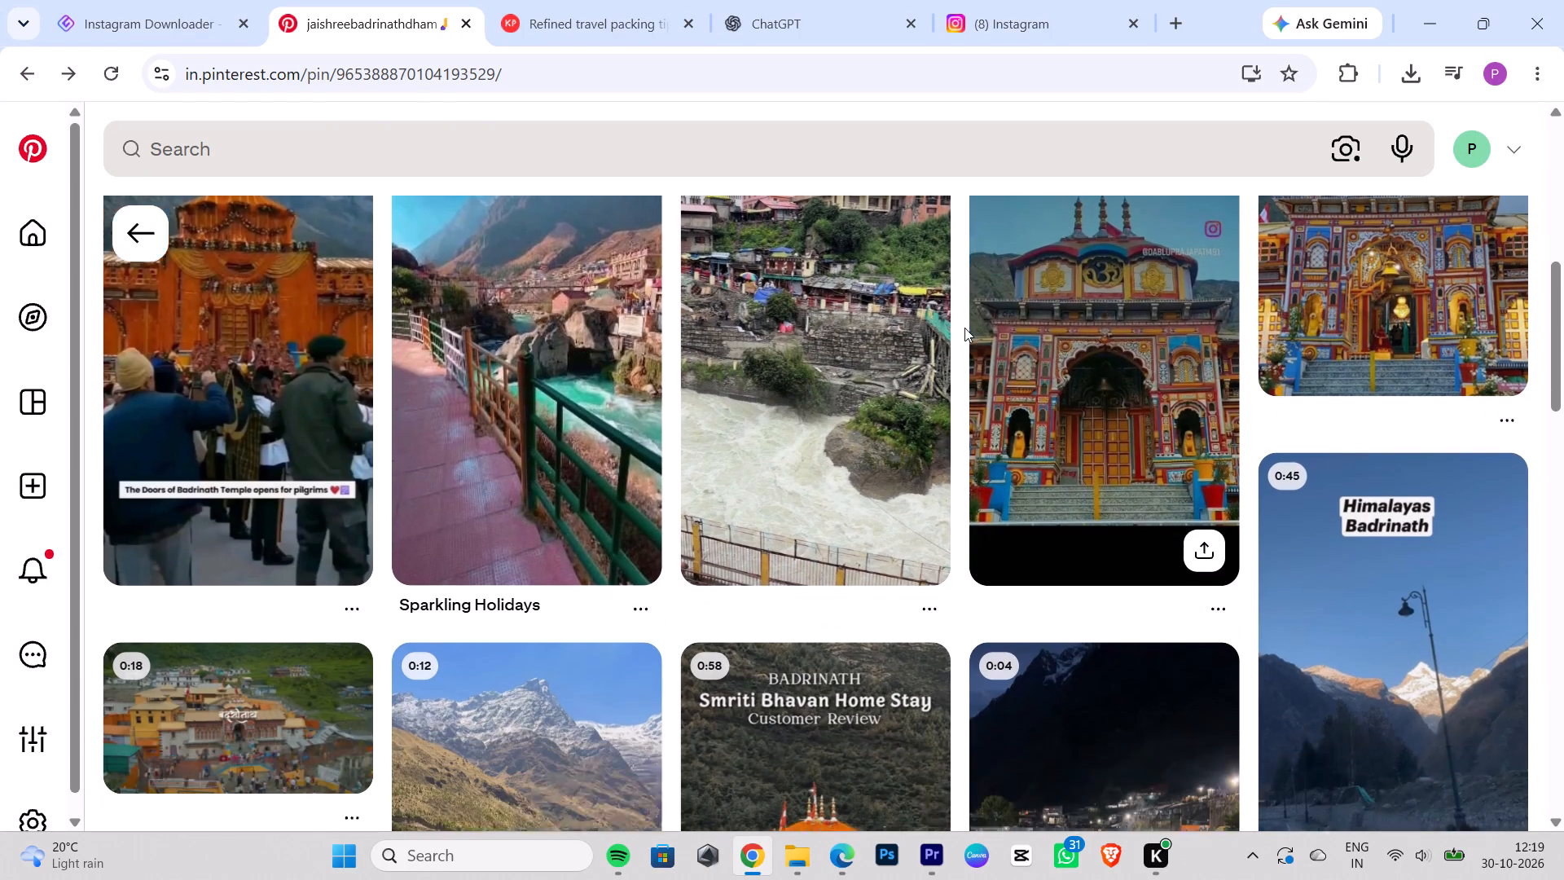
scroll(964, 328, "down", 8)
left_click(130, 234)
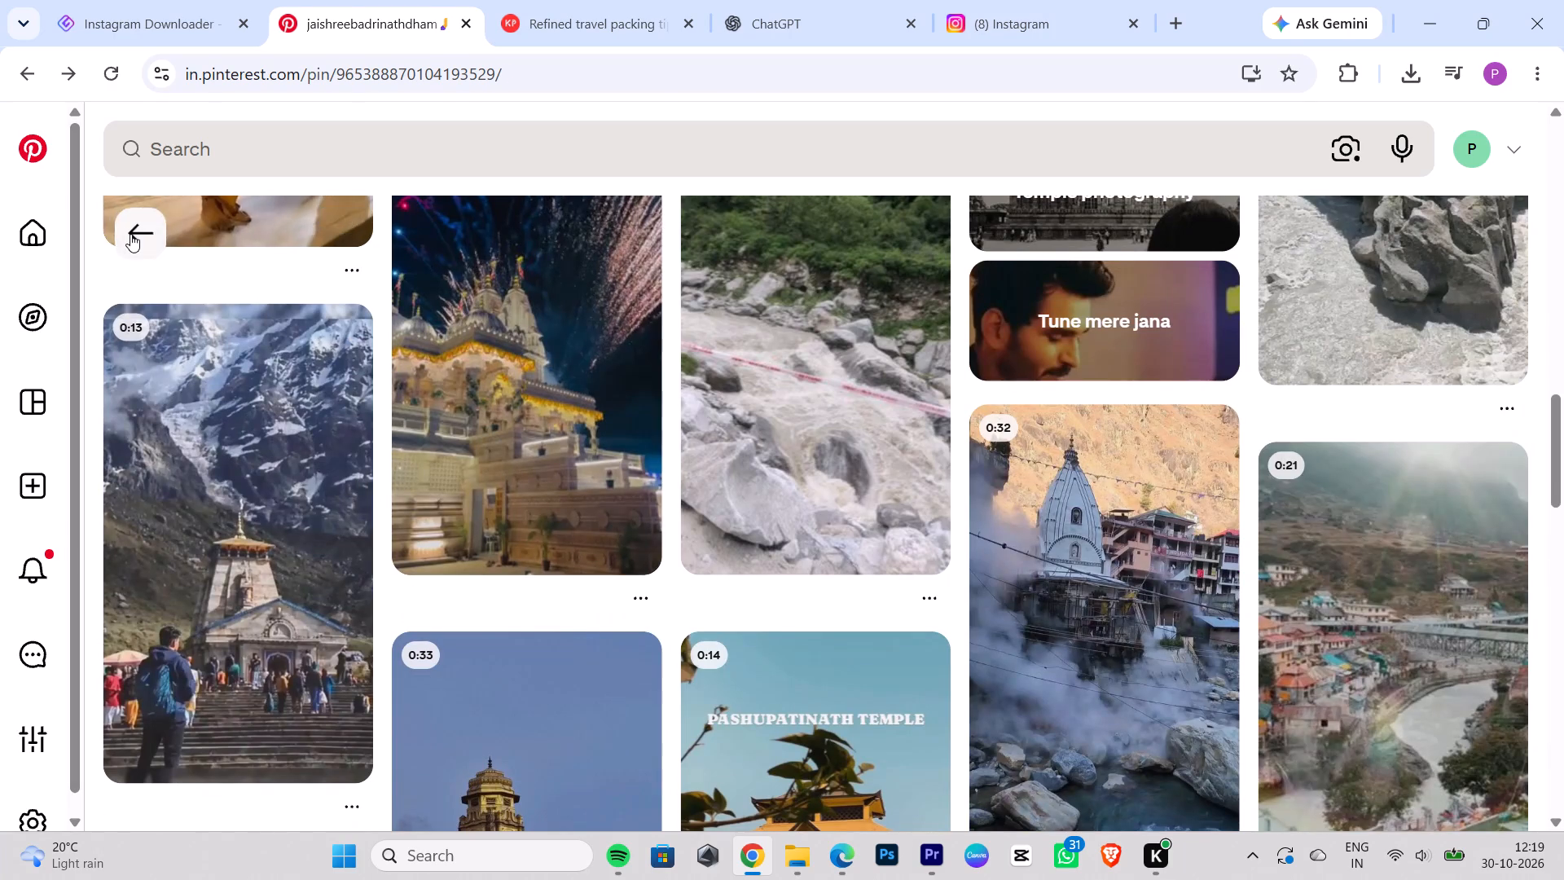
left_click(160, 224)
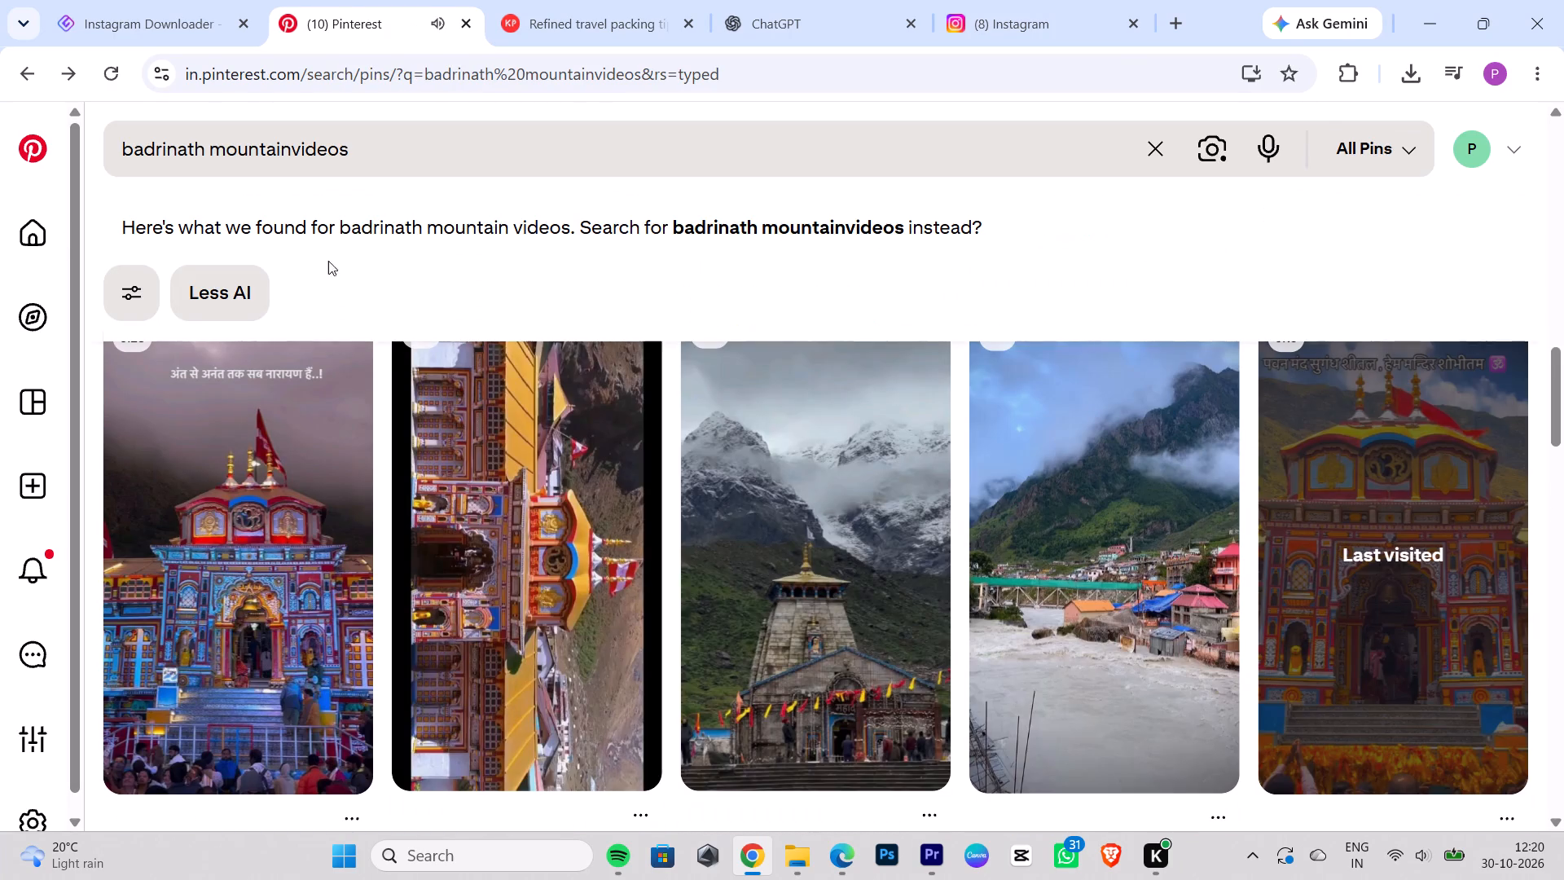
Search Pinterest for the suggested term "badrinath dham video".
left_click_drag(540, 165, 0, 165)
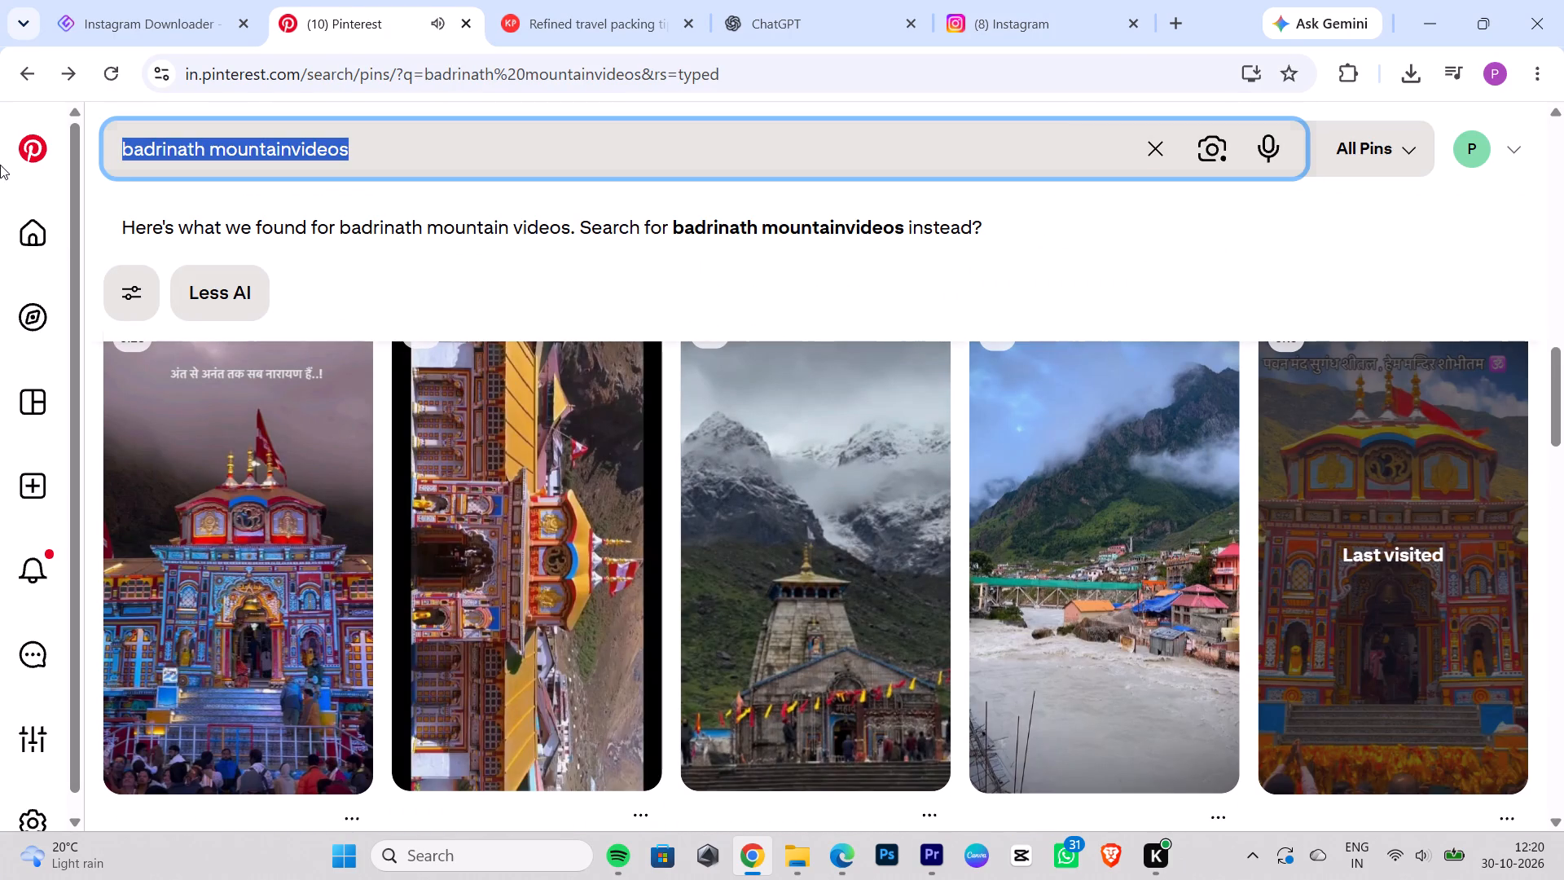
key("BackSpace")
type("badrinath d")
key("BackSpace")
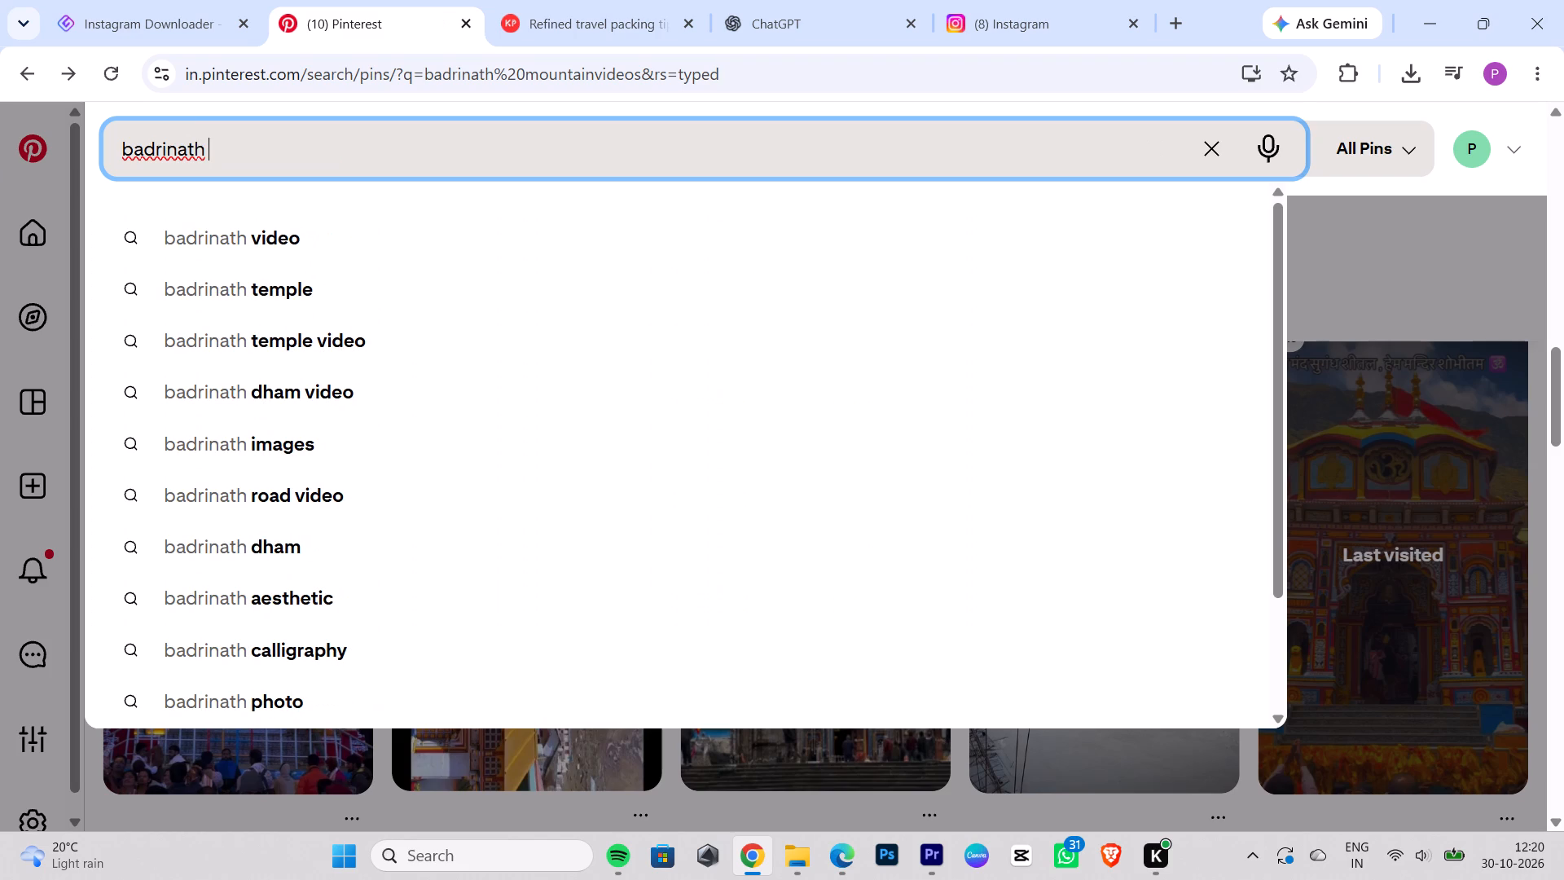
left_click(247, 384)
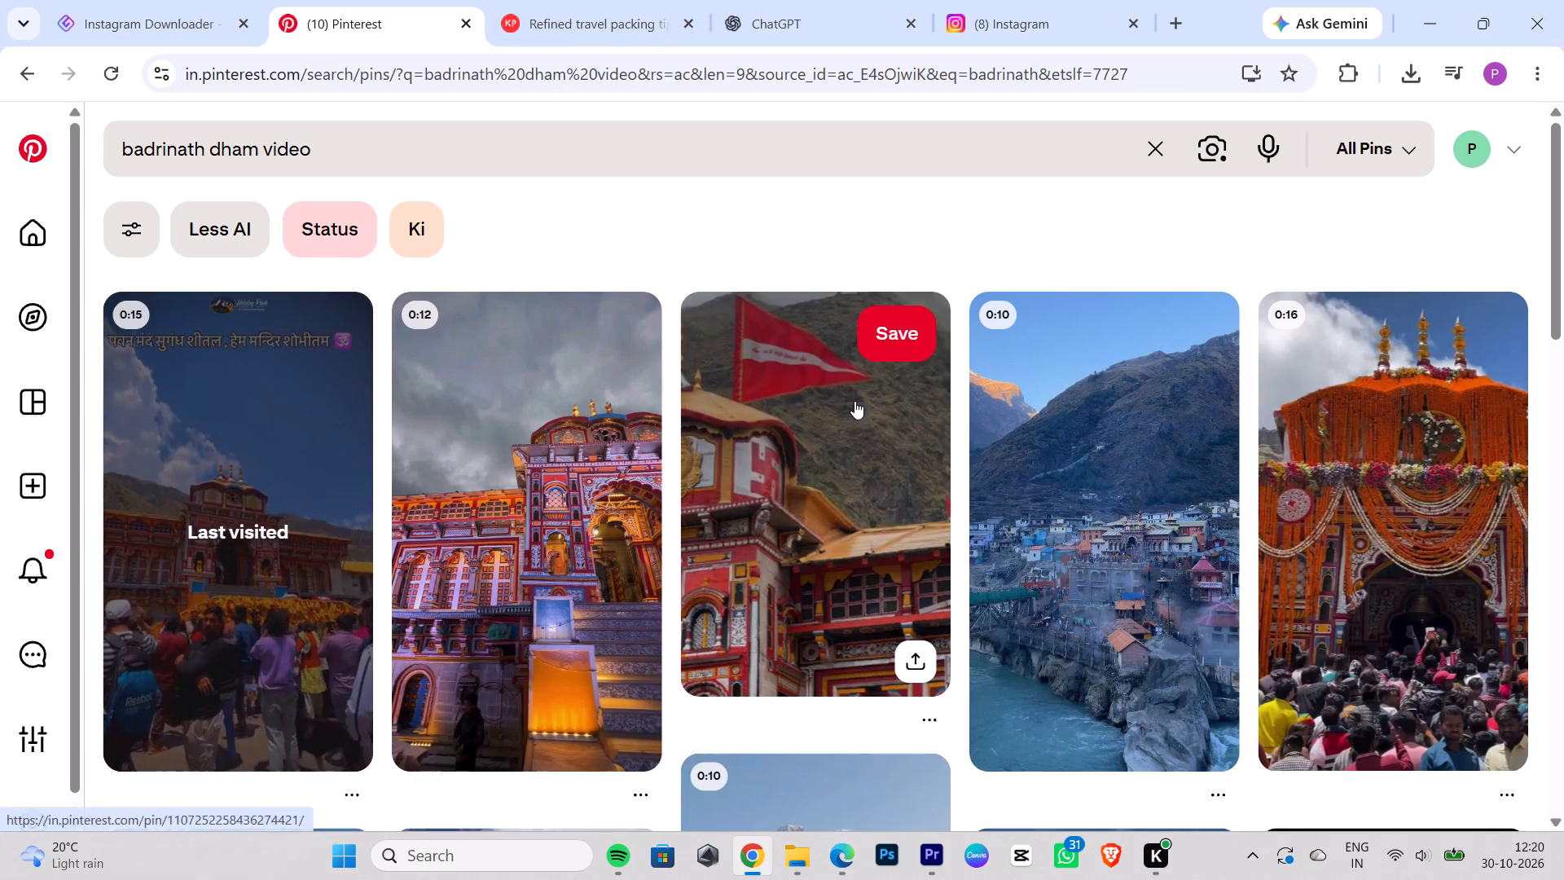
Look through the badrinath dham video results for a suitable clip, checking the pin with the pink floral Om decoration.
scroll(912, 435, "down", 4)
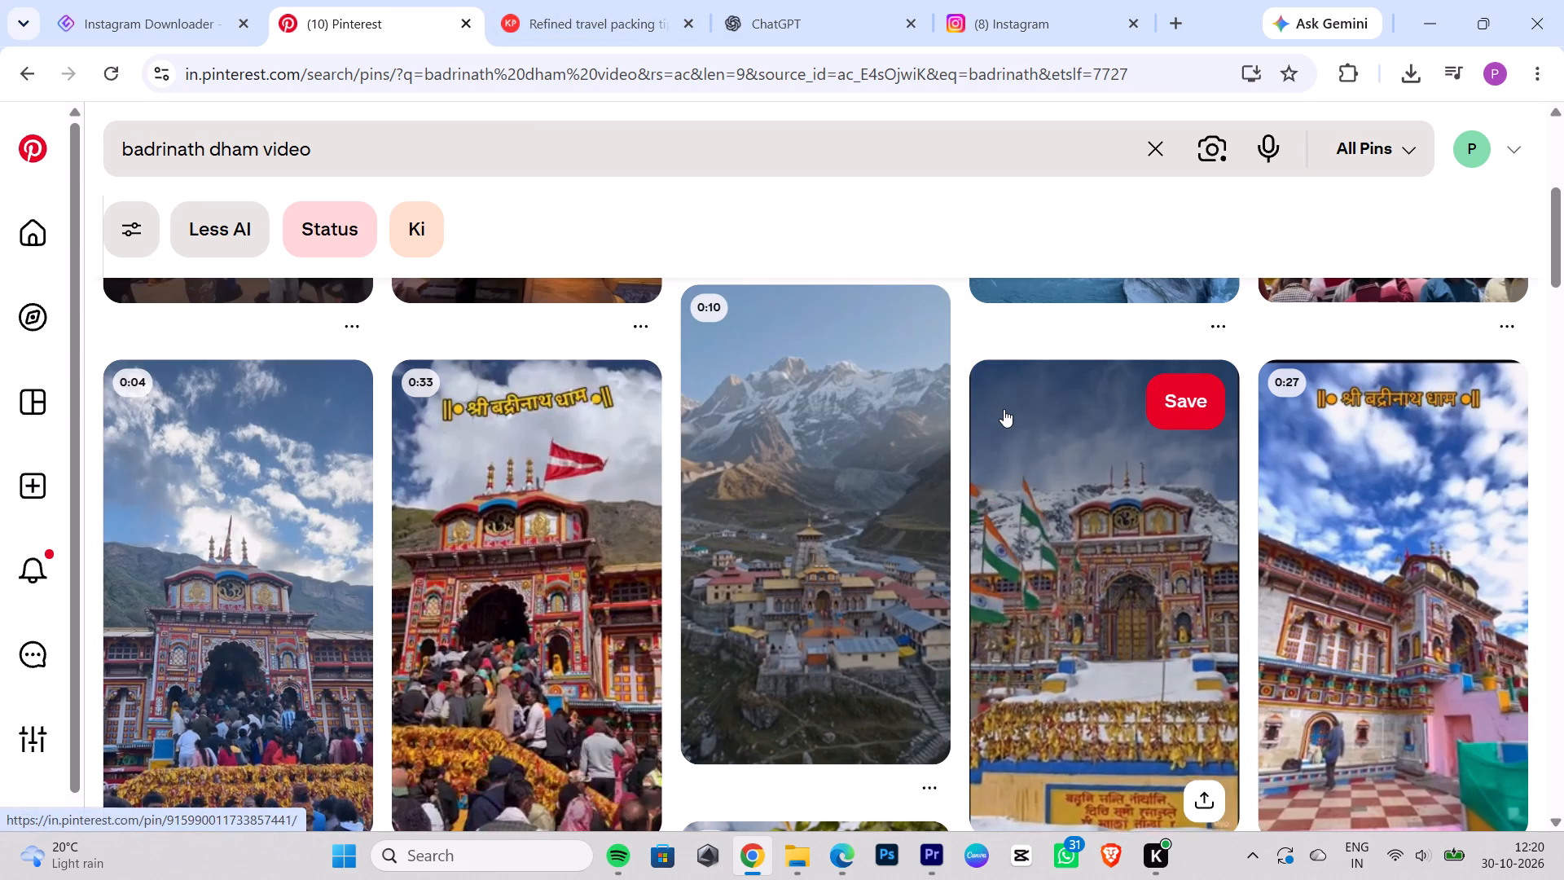
scroll(1037, 409, "down", 4)
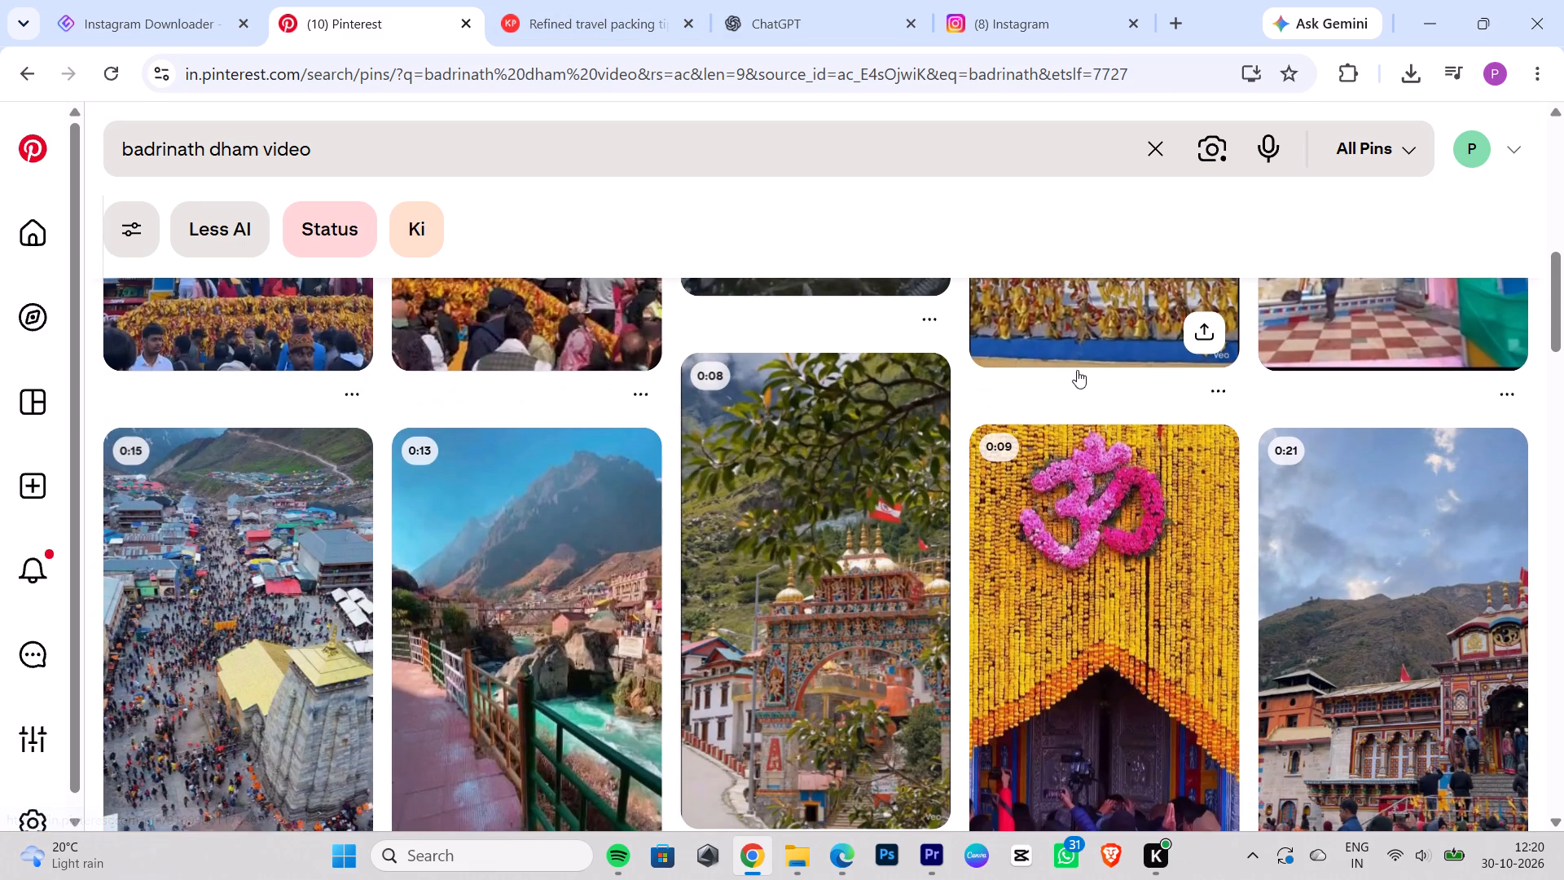
scroll(1077, 370, "down", 2)
left_click(1139, 418)
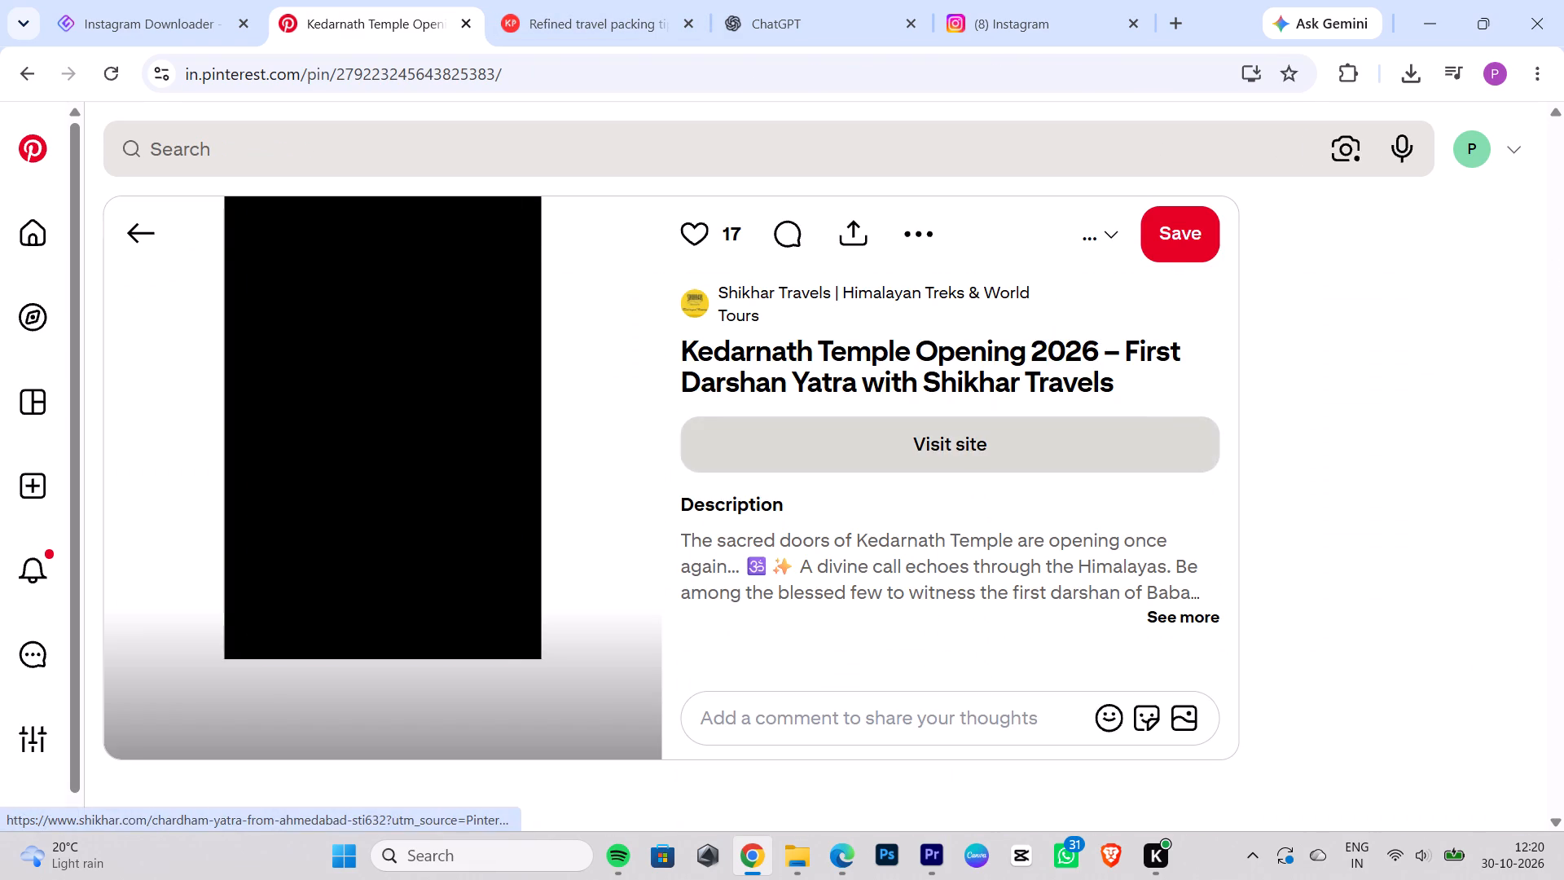
left_click(156, 244)
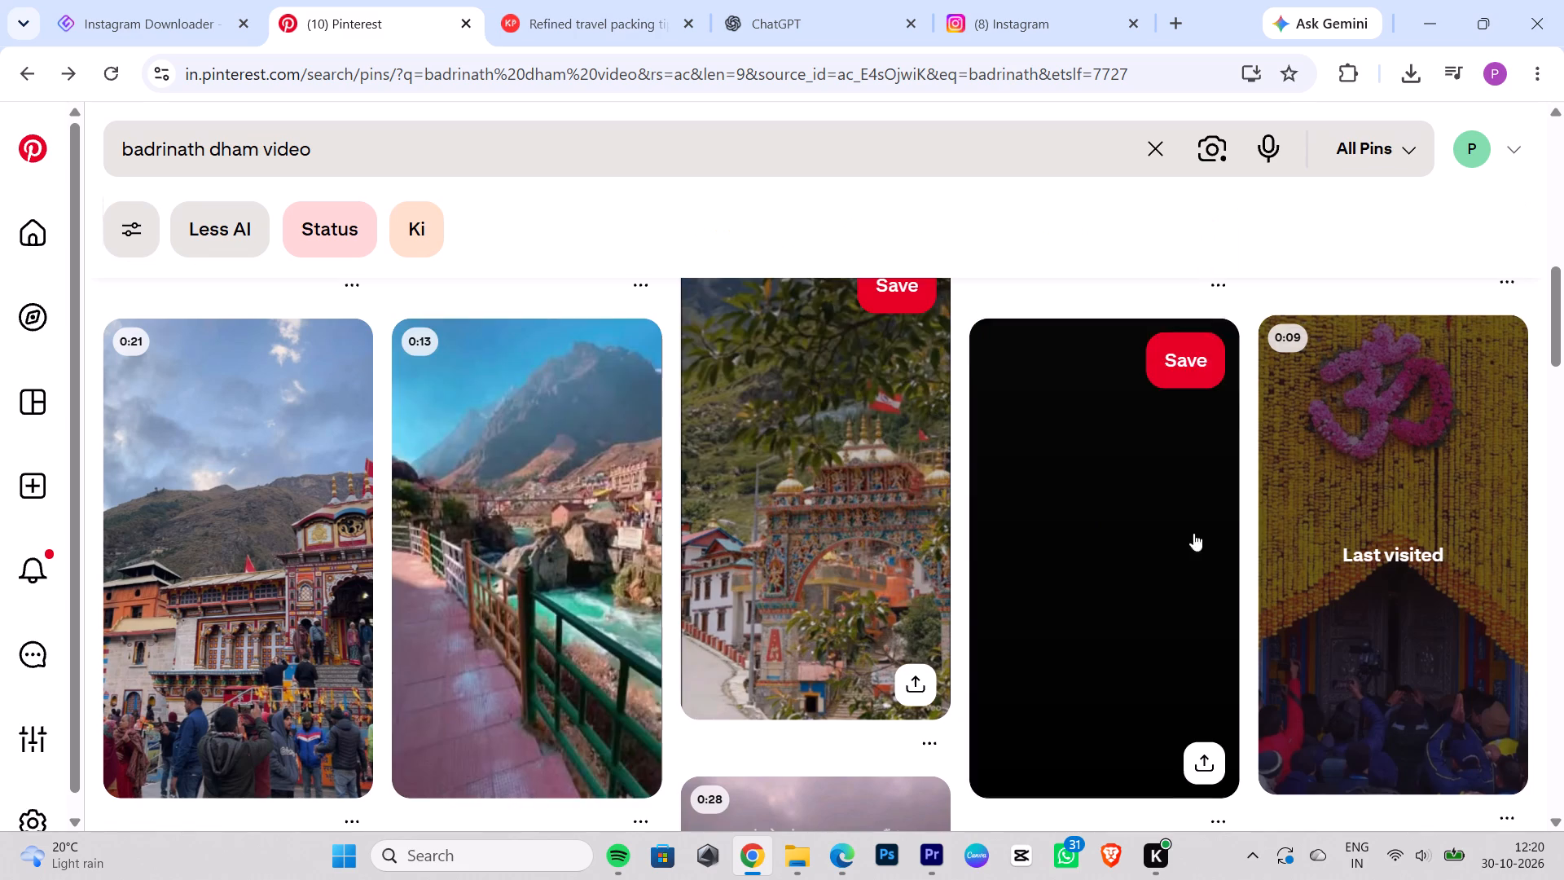
Open the 0:21 Badrinath Mandir Uttrakhand video pin and copy its share link.
left_click(288, 580)
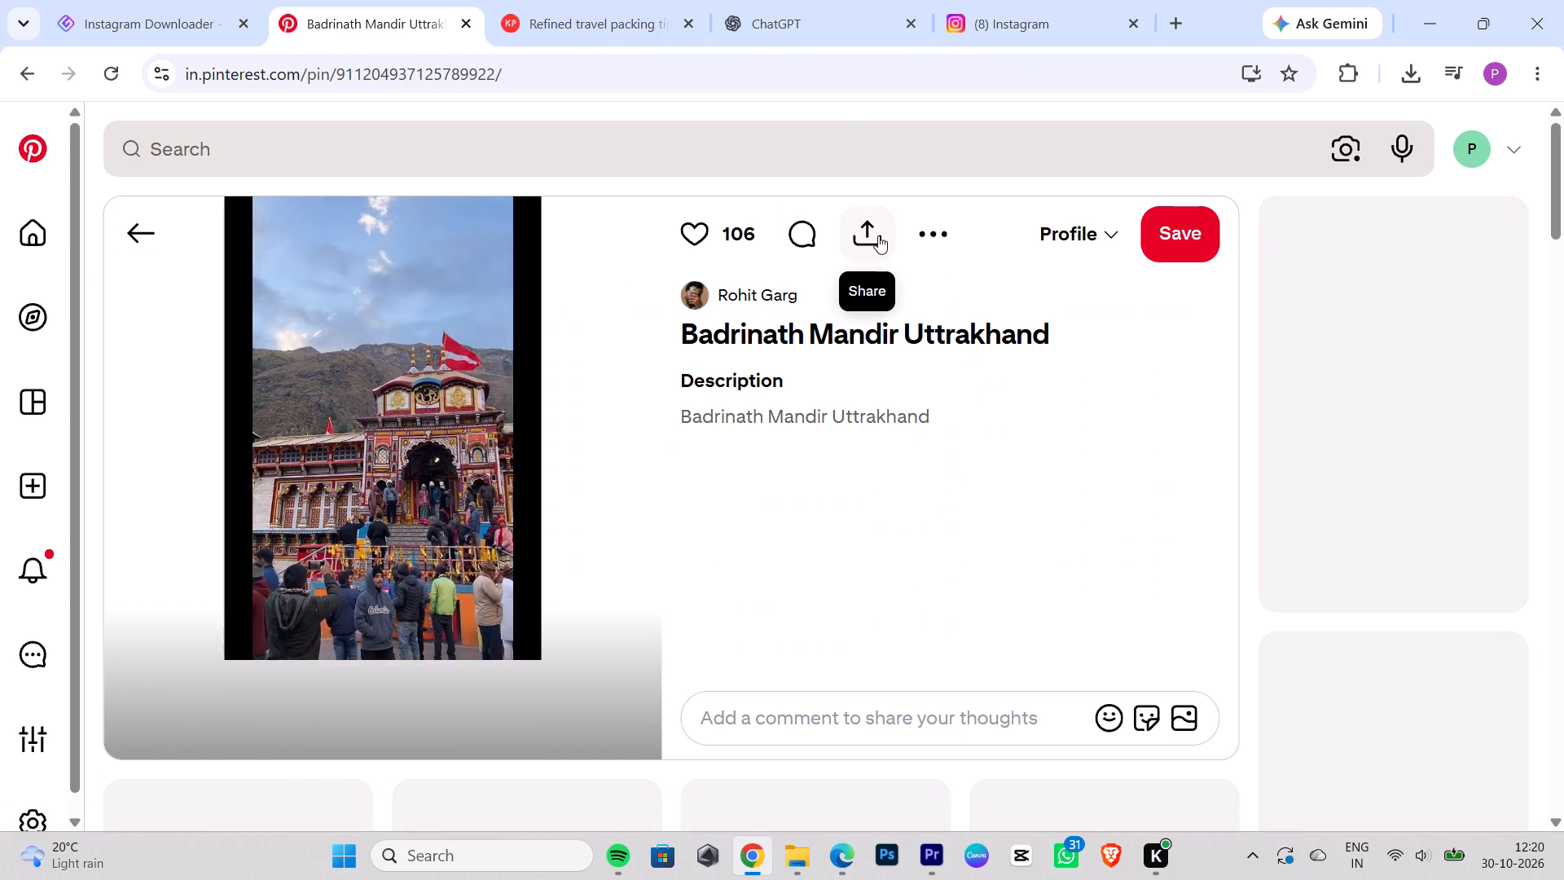
left_click(878, 235)
triple_click(683, 359)
triple_click(688, 359)
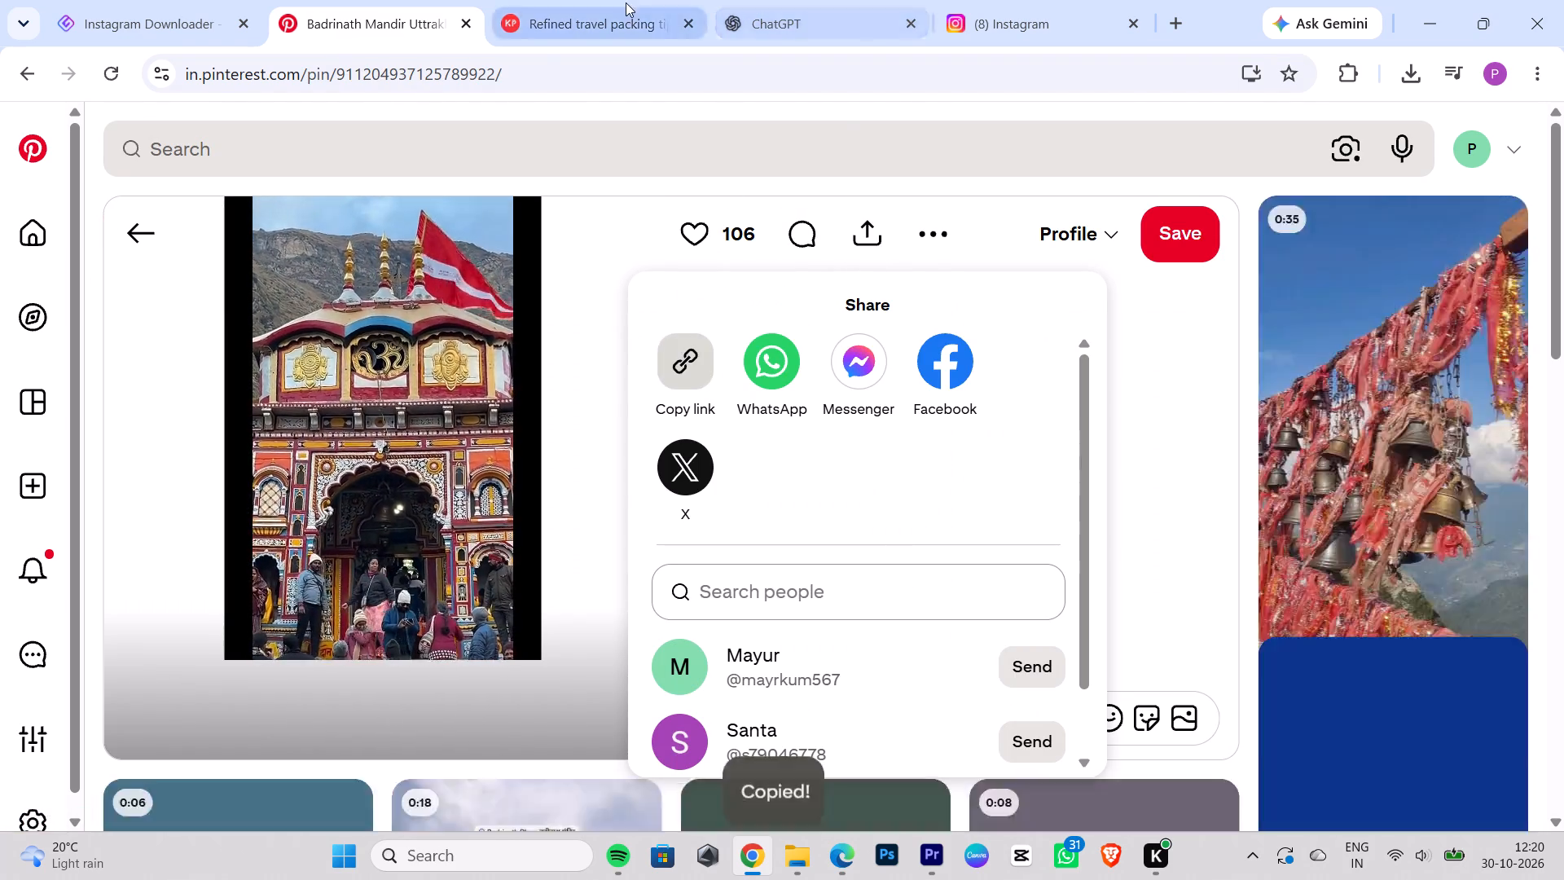
Download the Badrinath Mandir Uttrakhand video through KlickPin using the copied pin link.
left_click(626, 2)
left_click(43, 77)
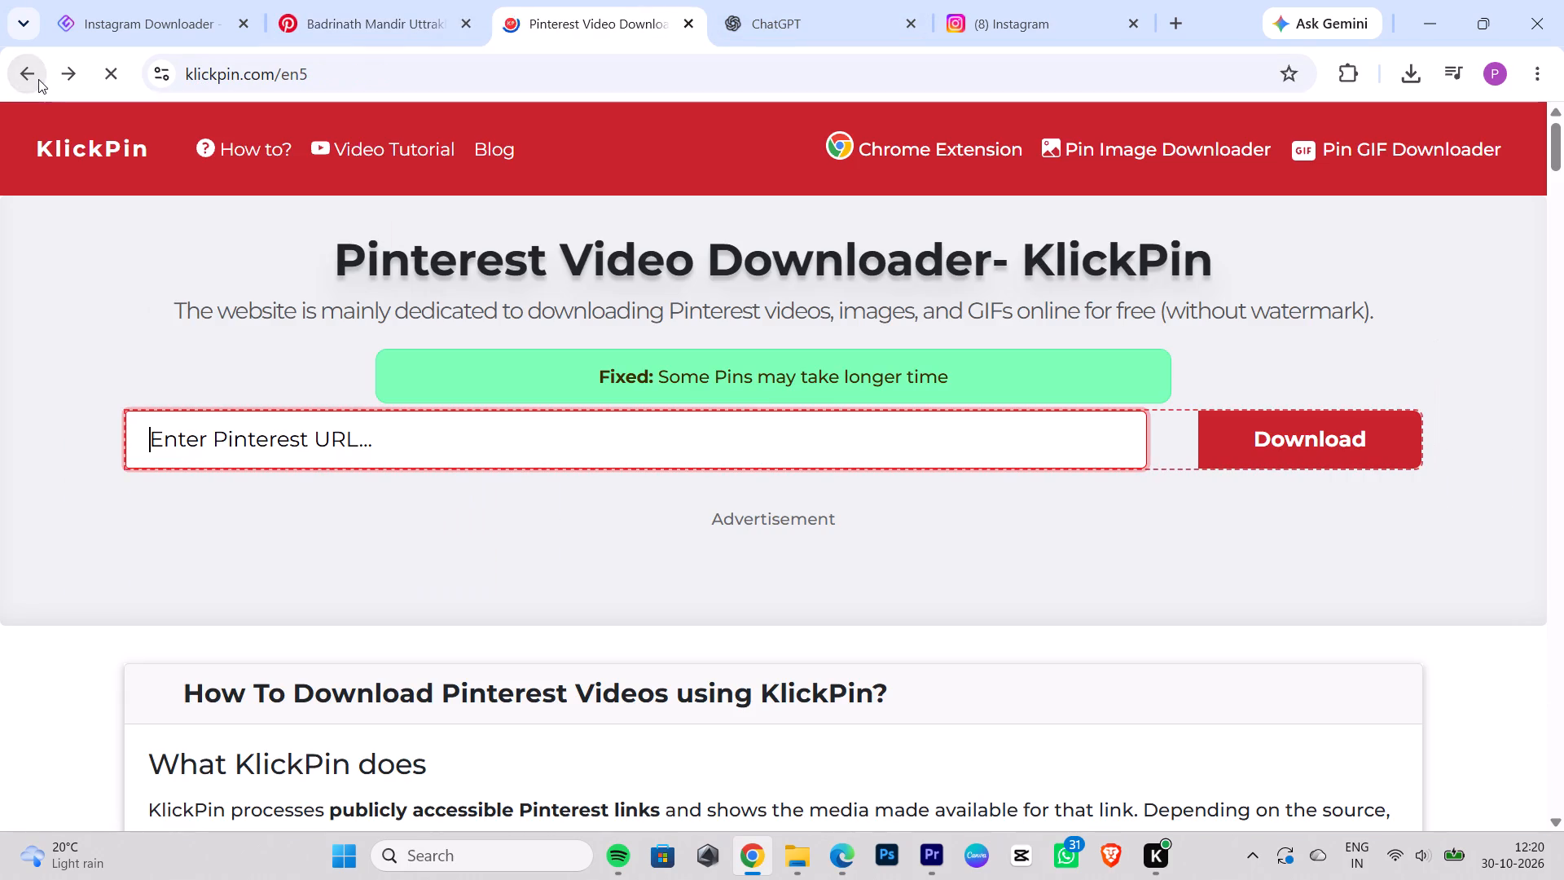
left_click(550, 432)
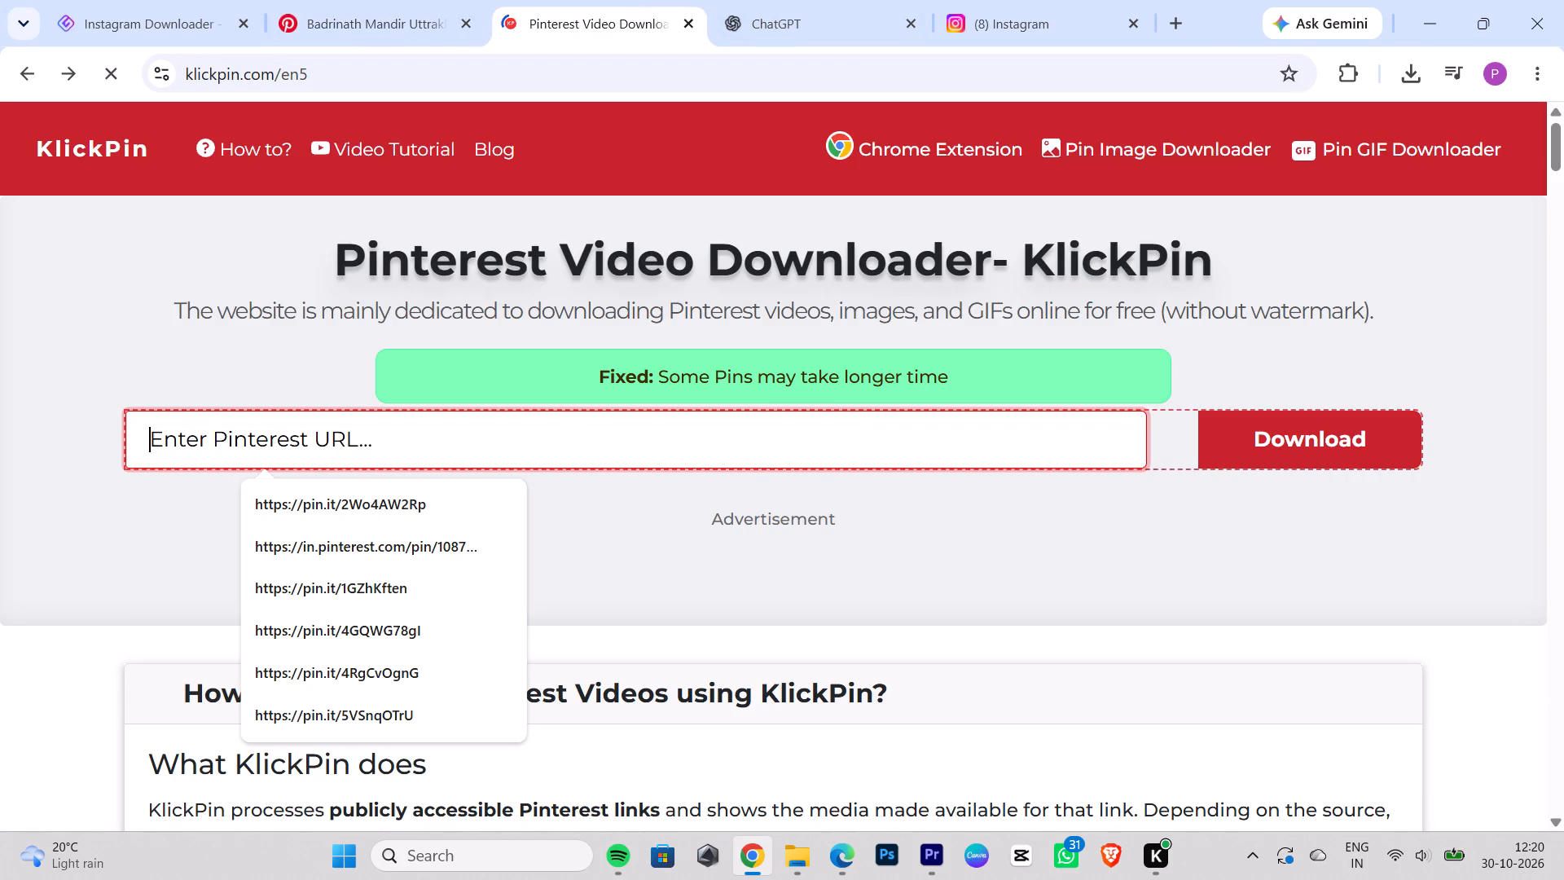
key("ctrl+v")
key("Return")
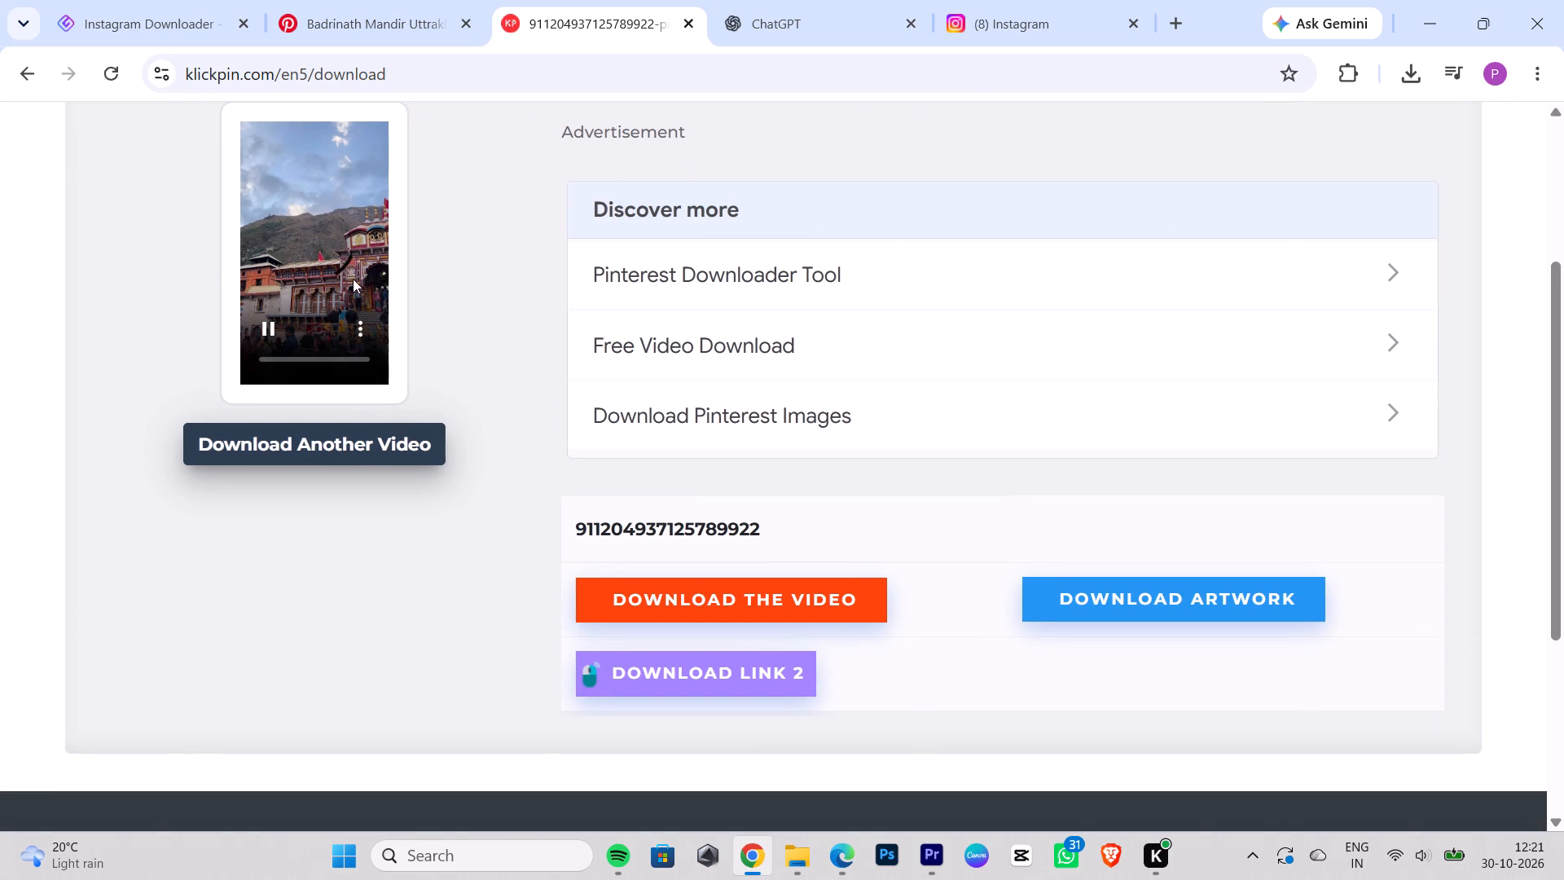
left_click(359, 332)
left_click(459, 293)
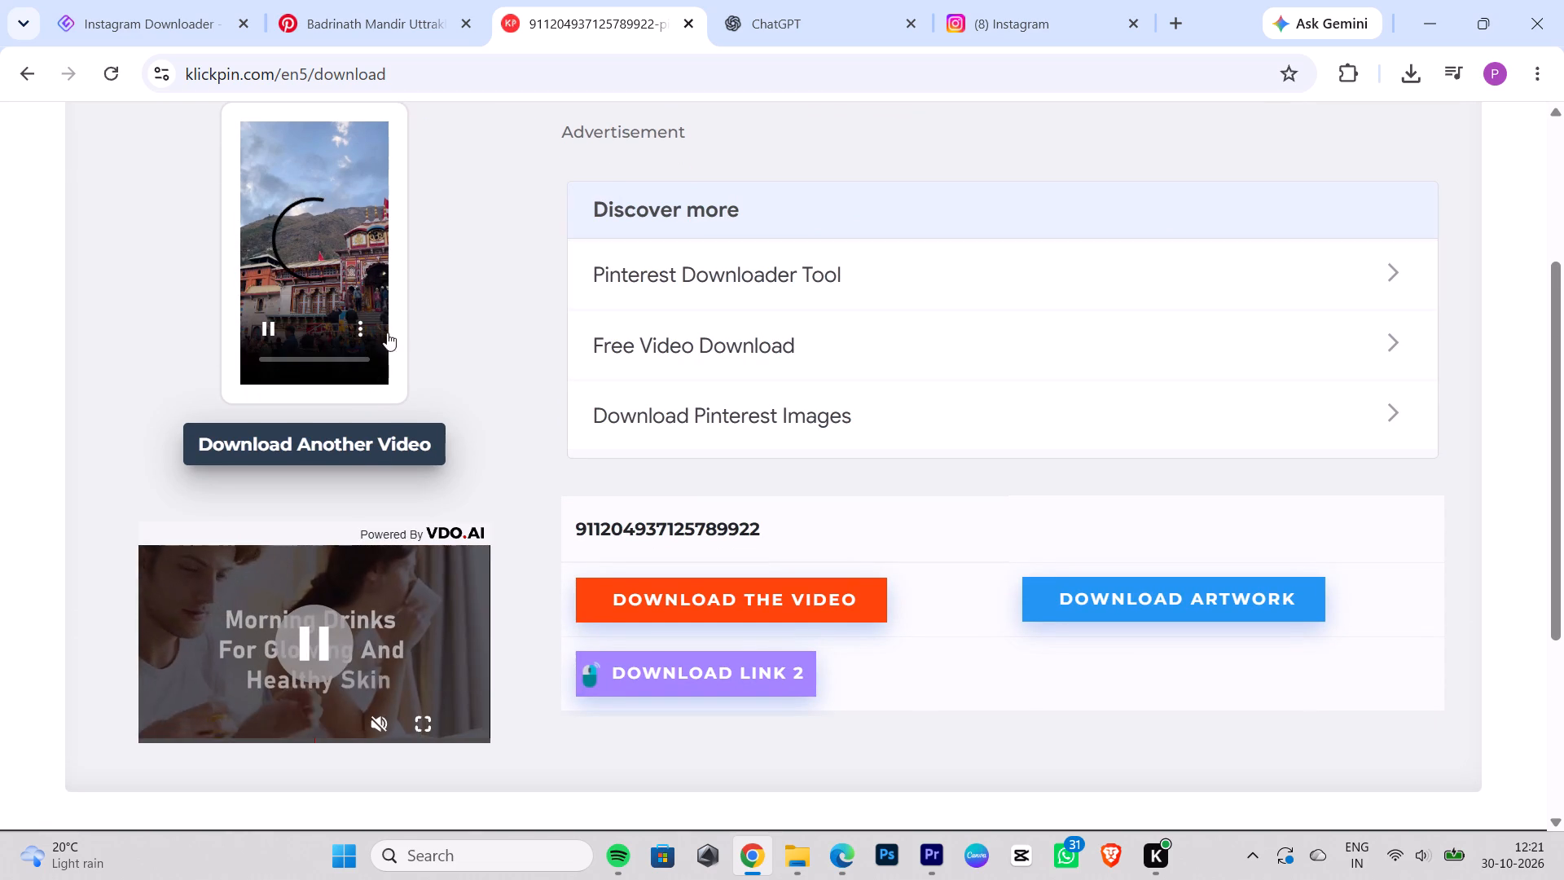
left_click(358, 323)
left_click(468, 286)
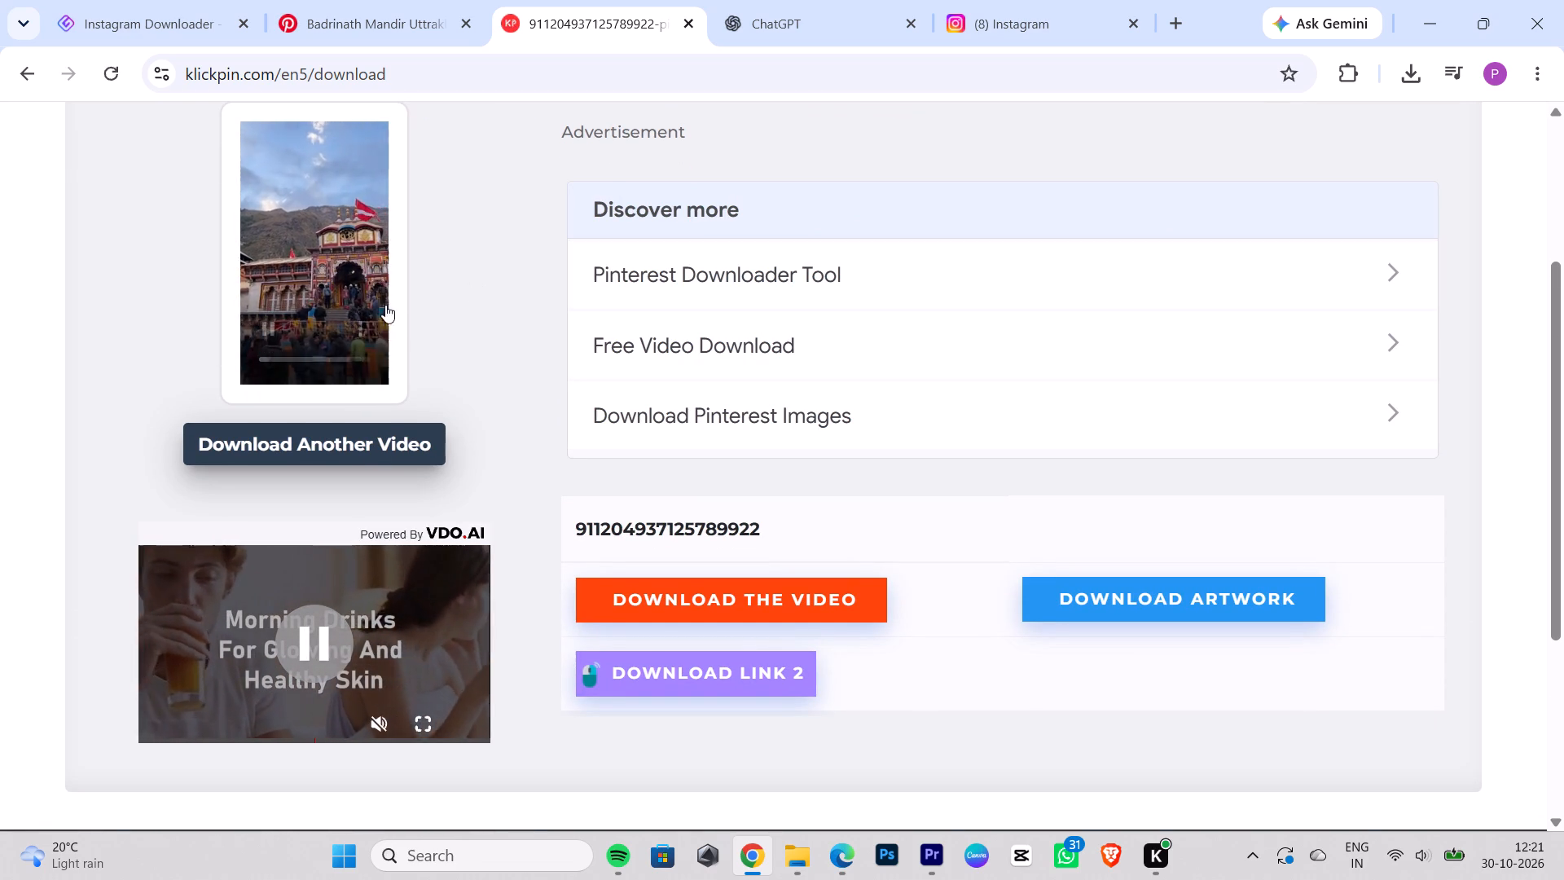
left_click(347, 340)
left_click(319, 178)
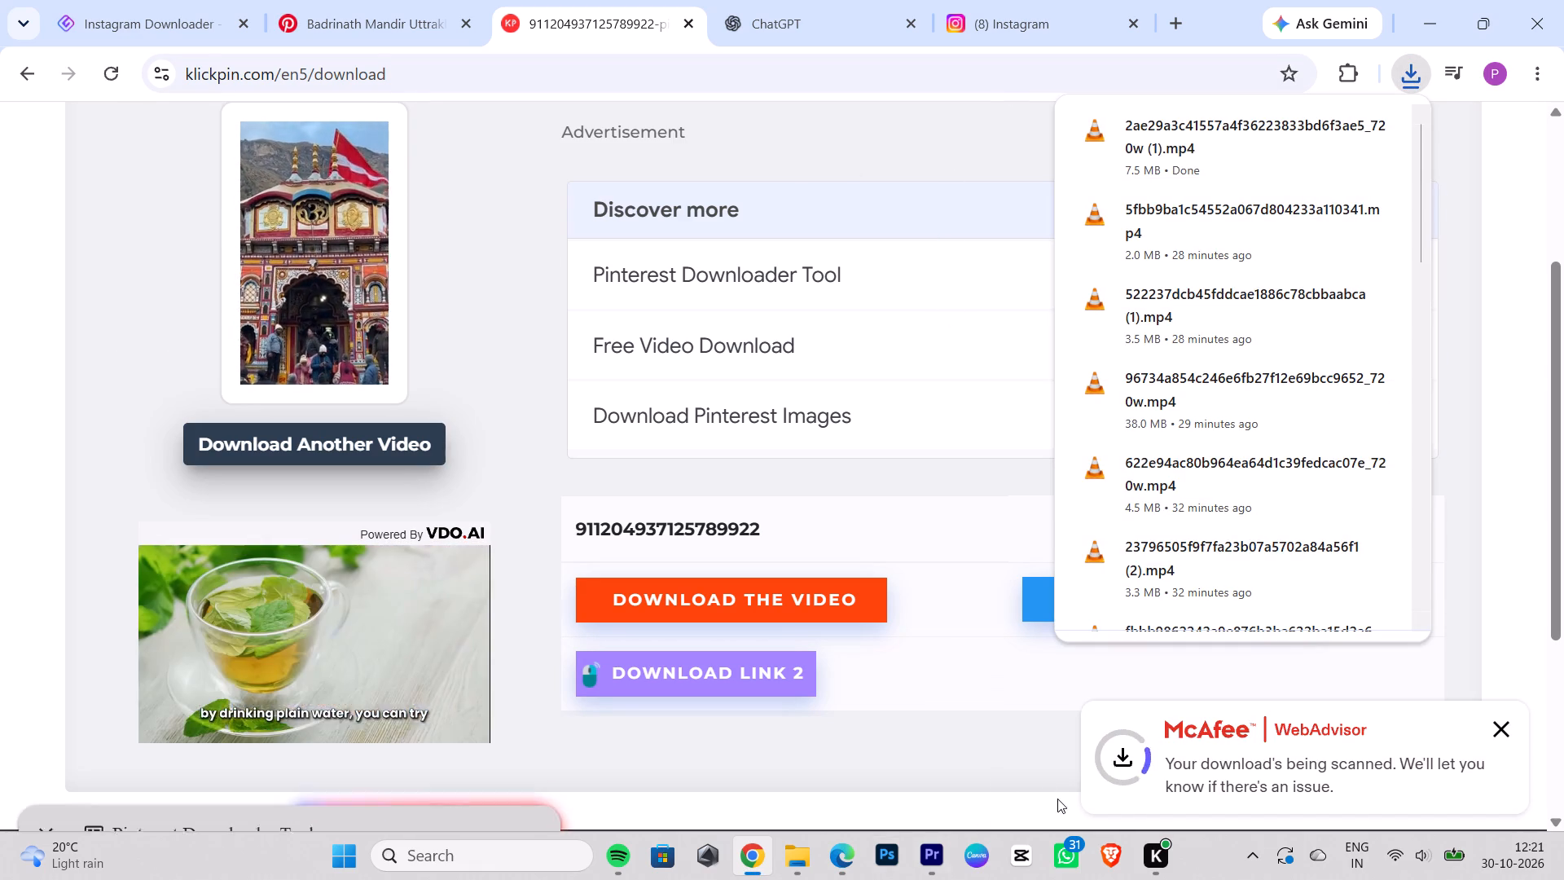
Switch to Premiere Pro and import 2ae29a3c41557a4f36223833bd6f3ae5_720w (1) from Downloads into the devdham 2.0 project.
left_click(954, 853)
left_click(944, 852)
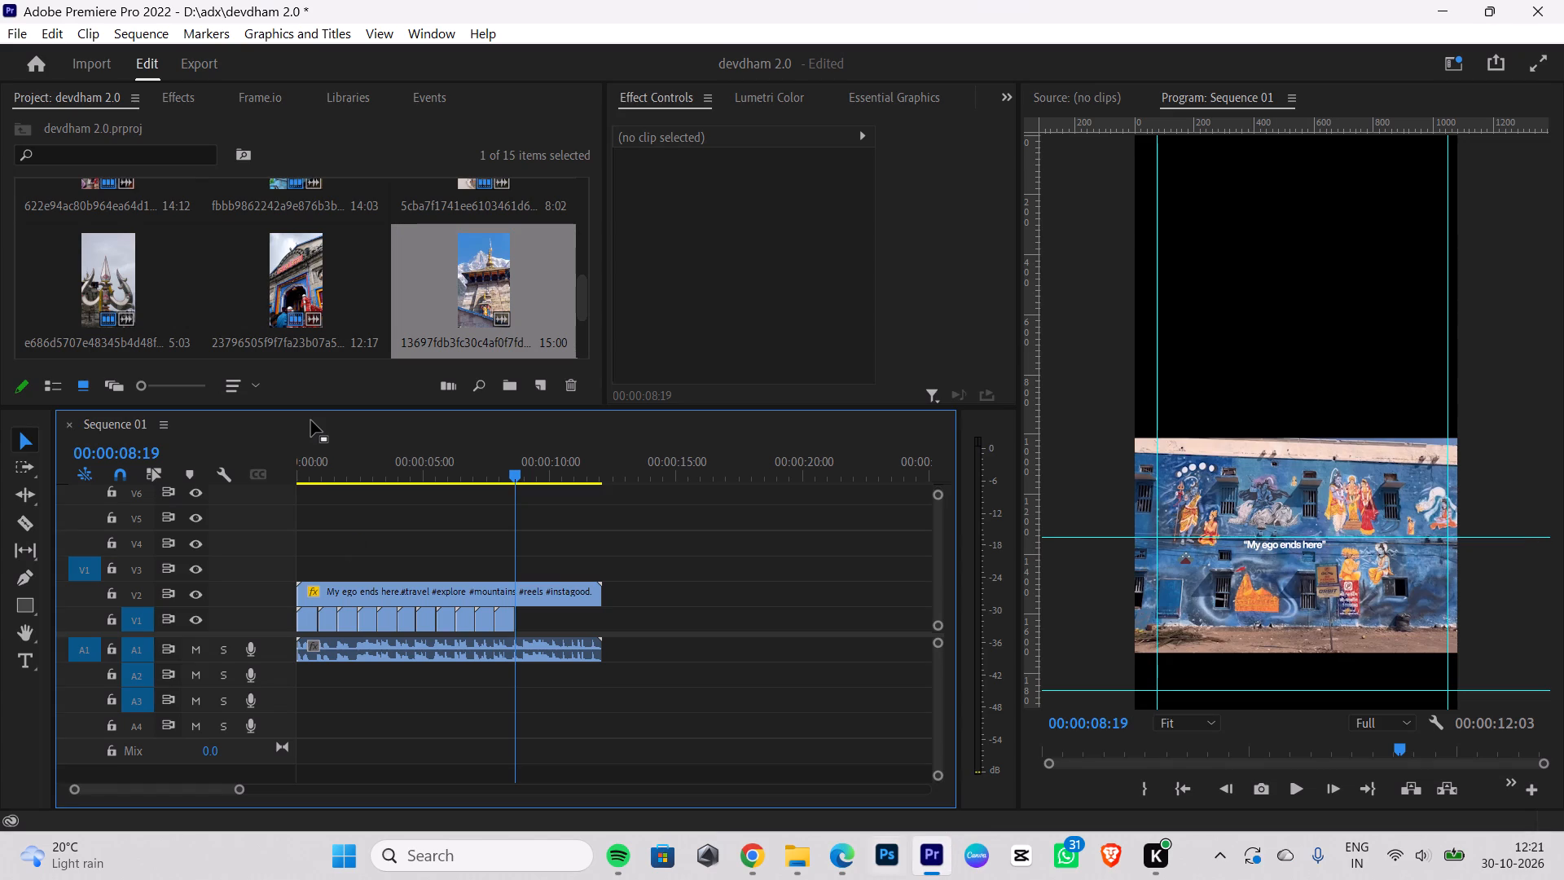
key("ctrl+i")
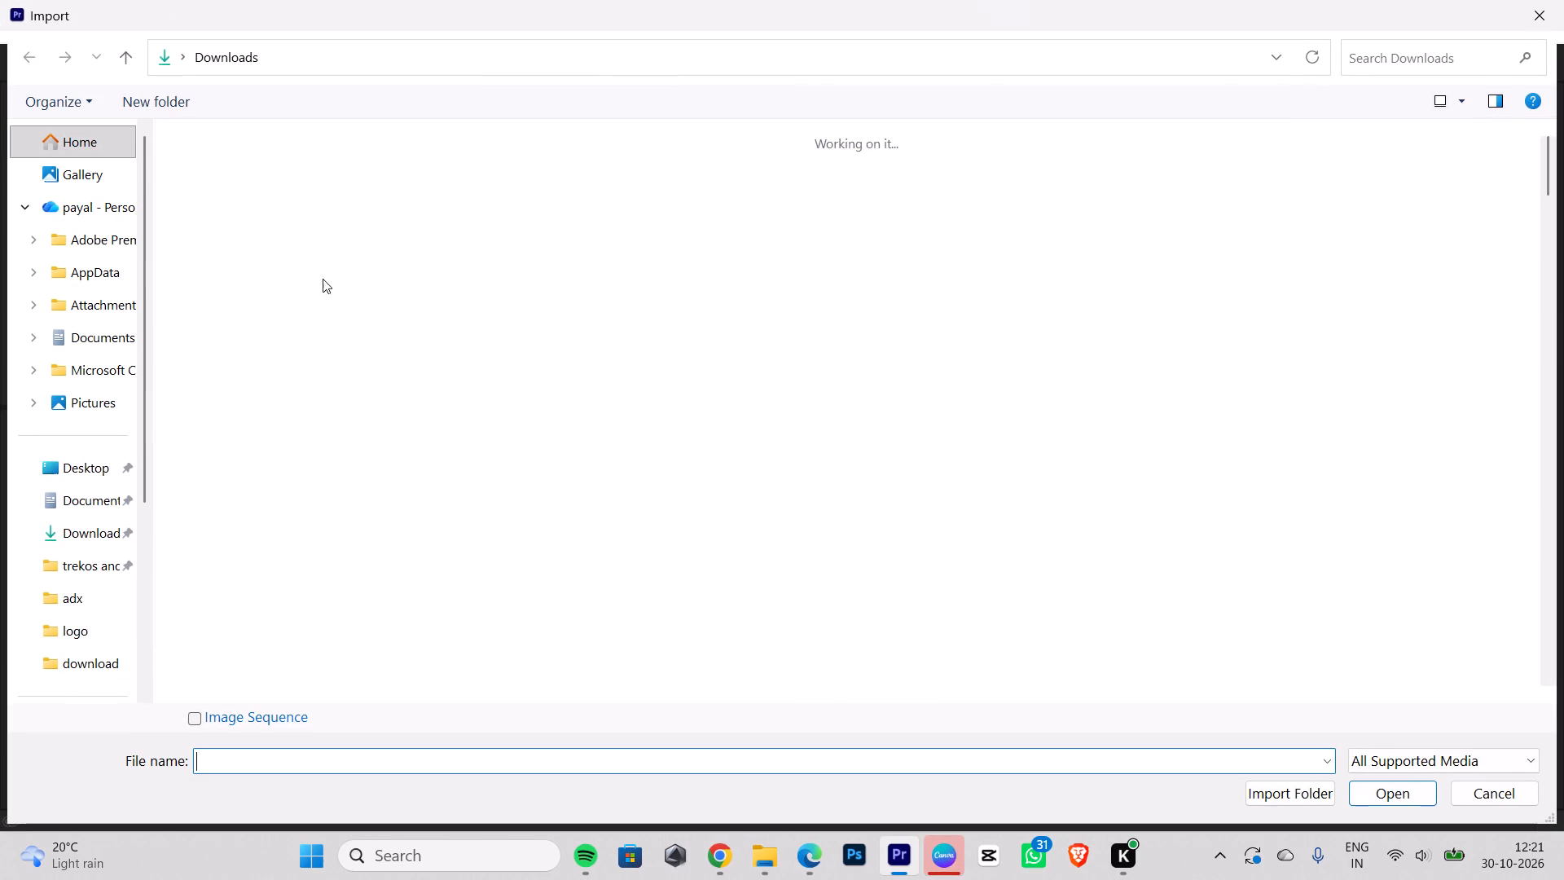
left_click(266, 246)
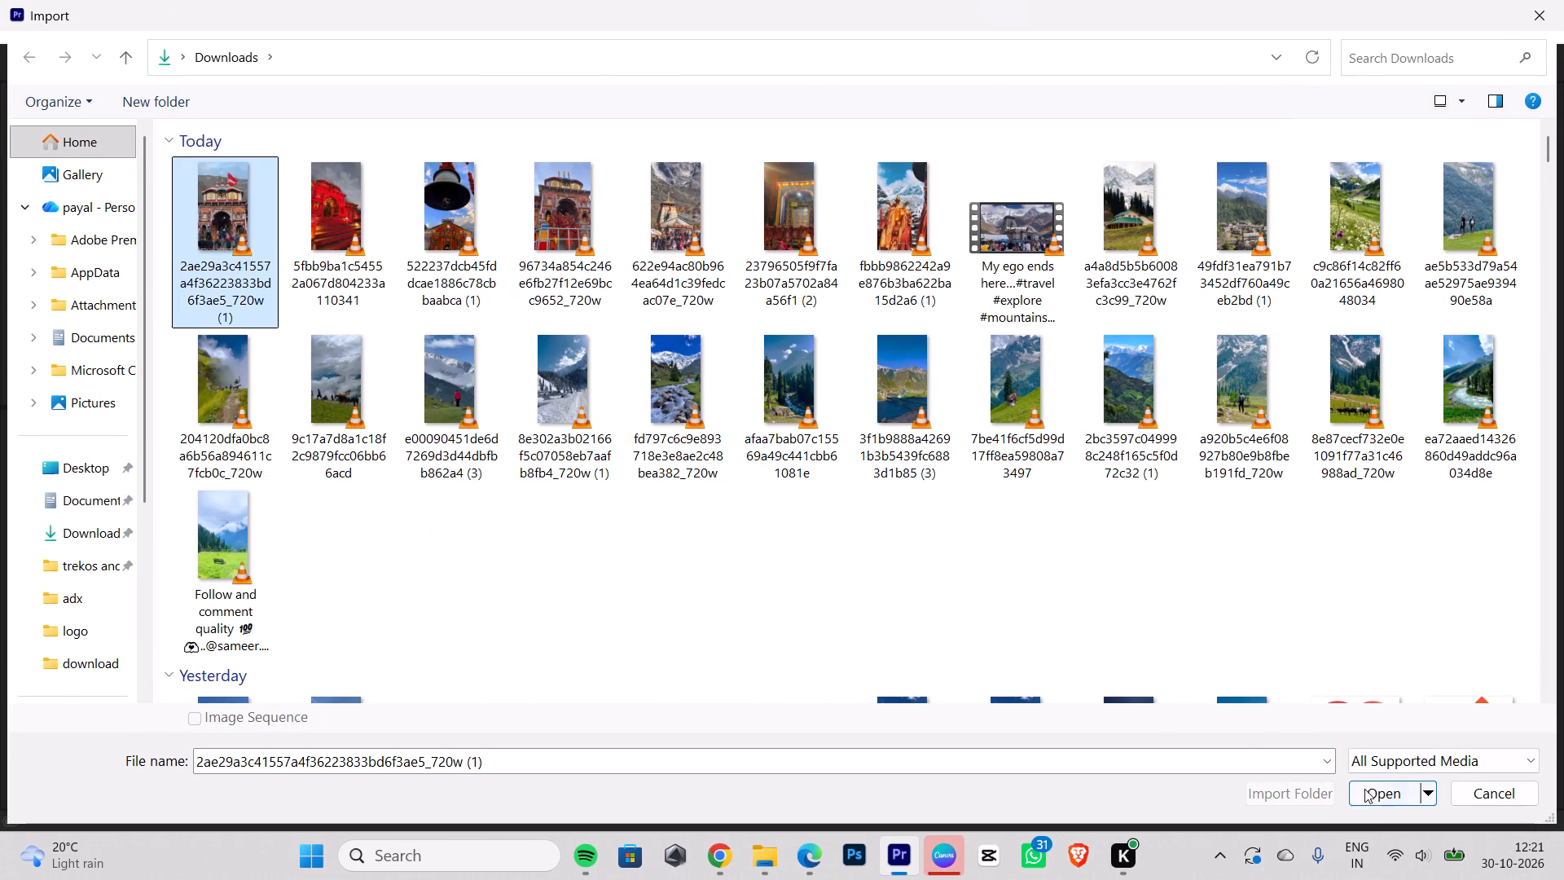
left_click(1364, 788)
Place the imported Badrinath clip on V1 from 00:00:08:19 without its audio and apply Scale to Frame Size.
left_click_drag(106, 293, 393, 394)
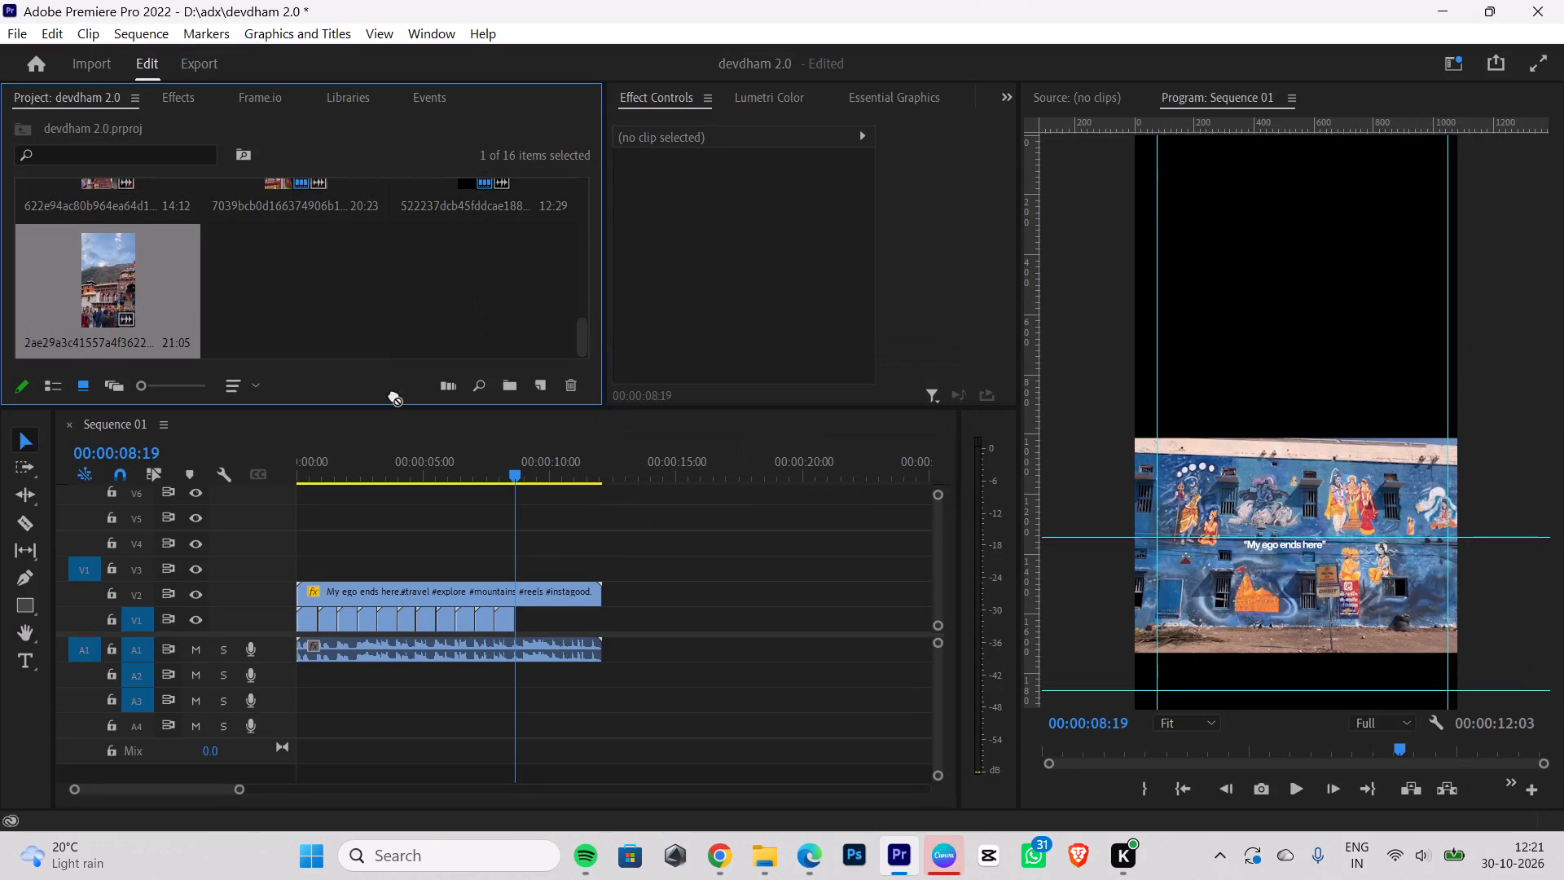
left_click_drag(393, 394, 617, 604)
left_click(659, 636)
key("BackSpace")
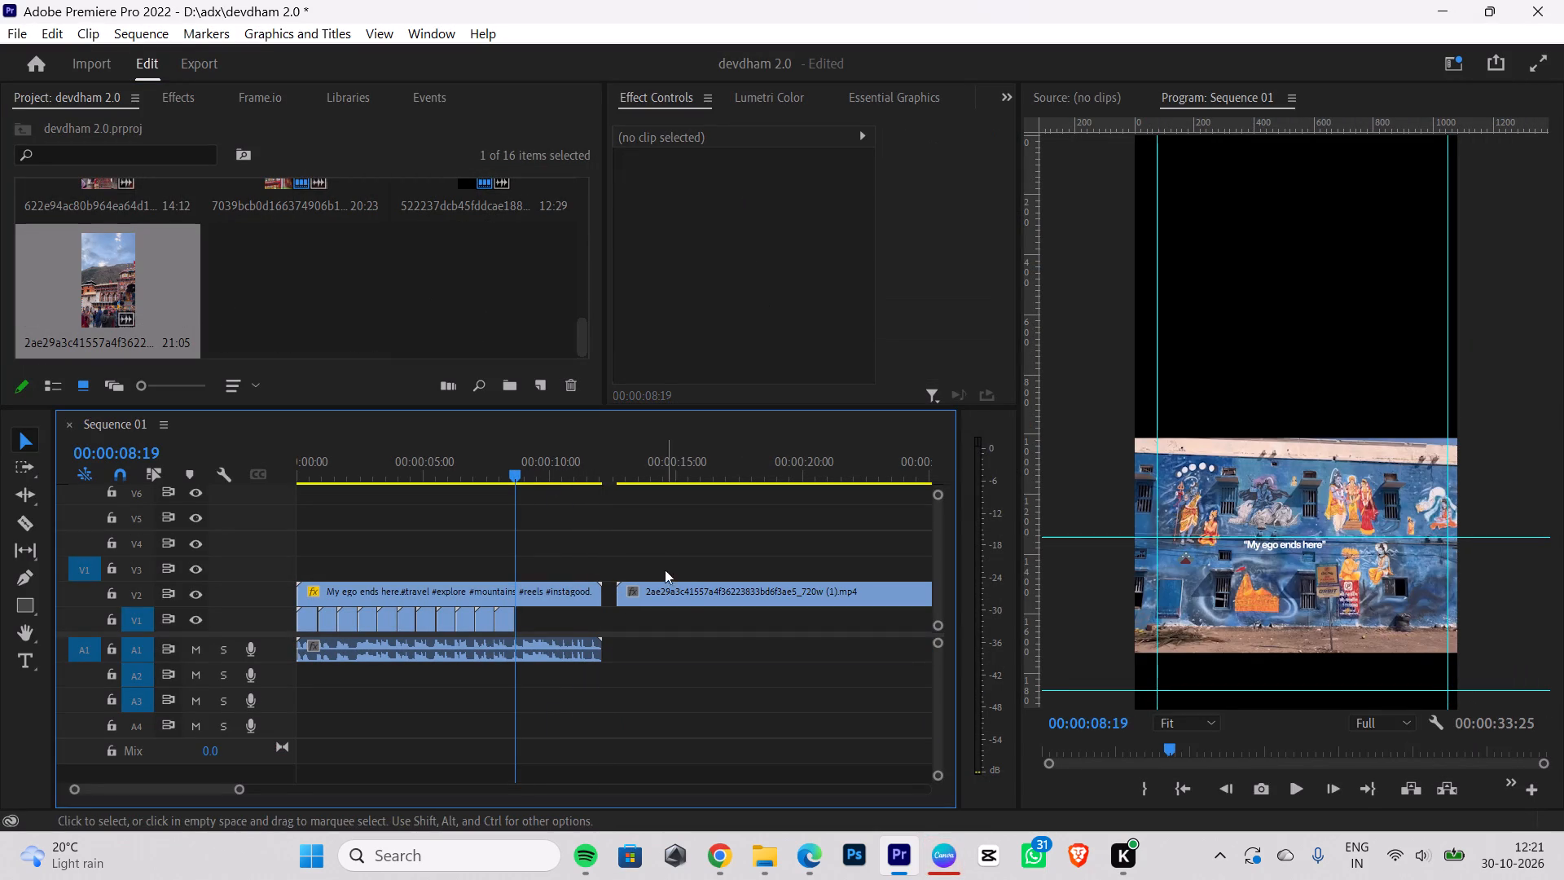
left_click_drag(675, 584, 566, 618)
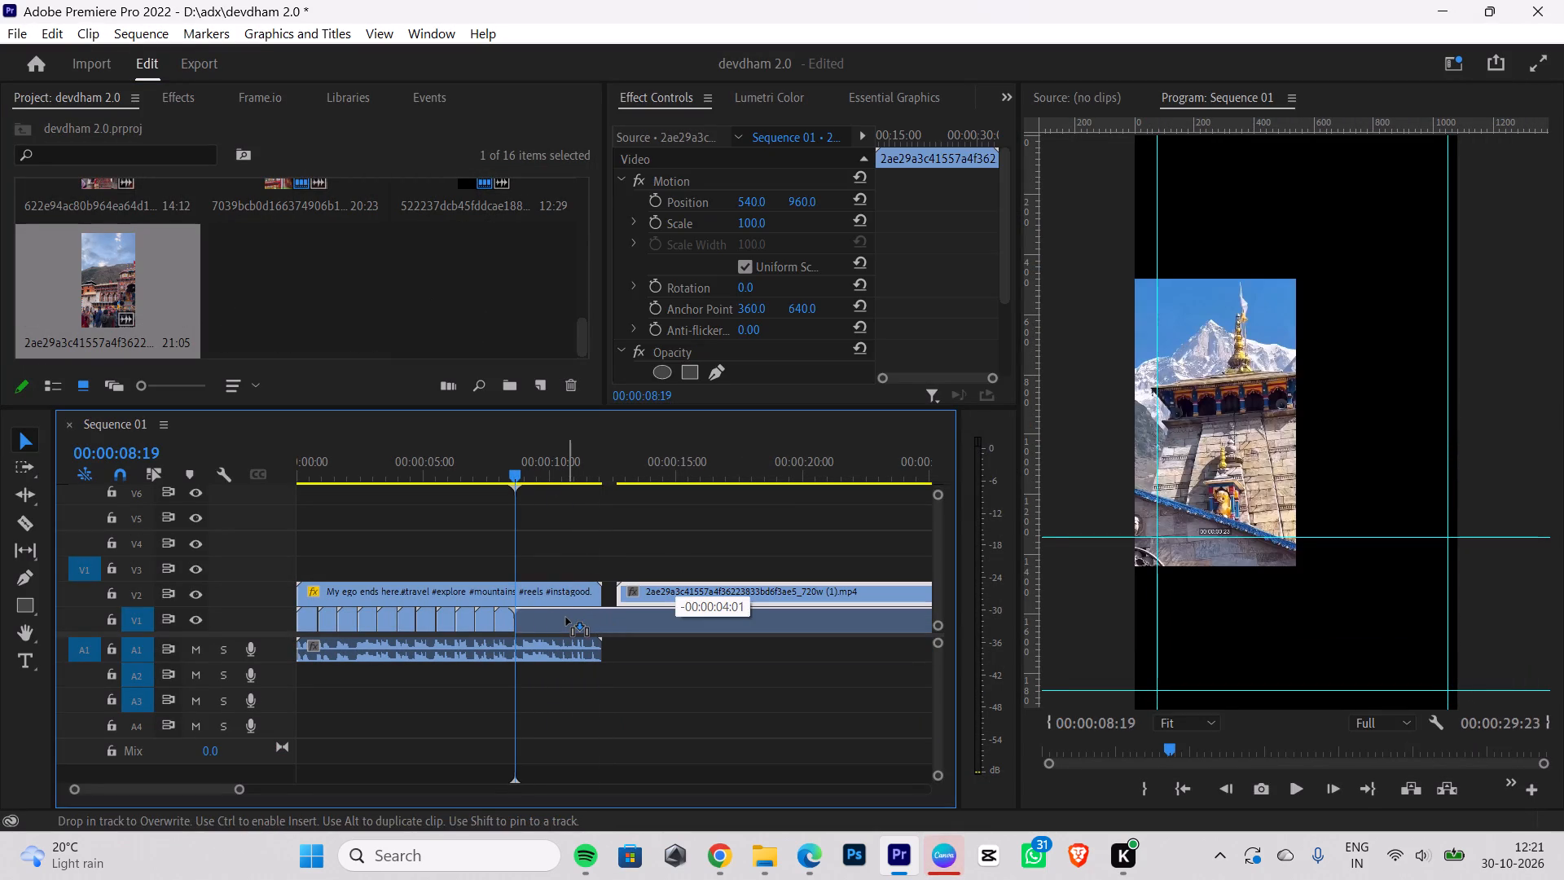
left_click_drag(566, 618, 565, 618)
right_click(565, 619)
left_click(657, 778)
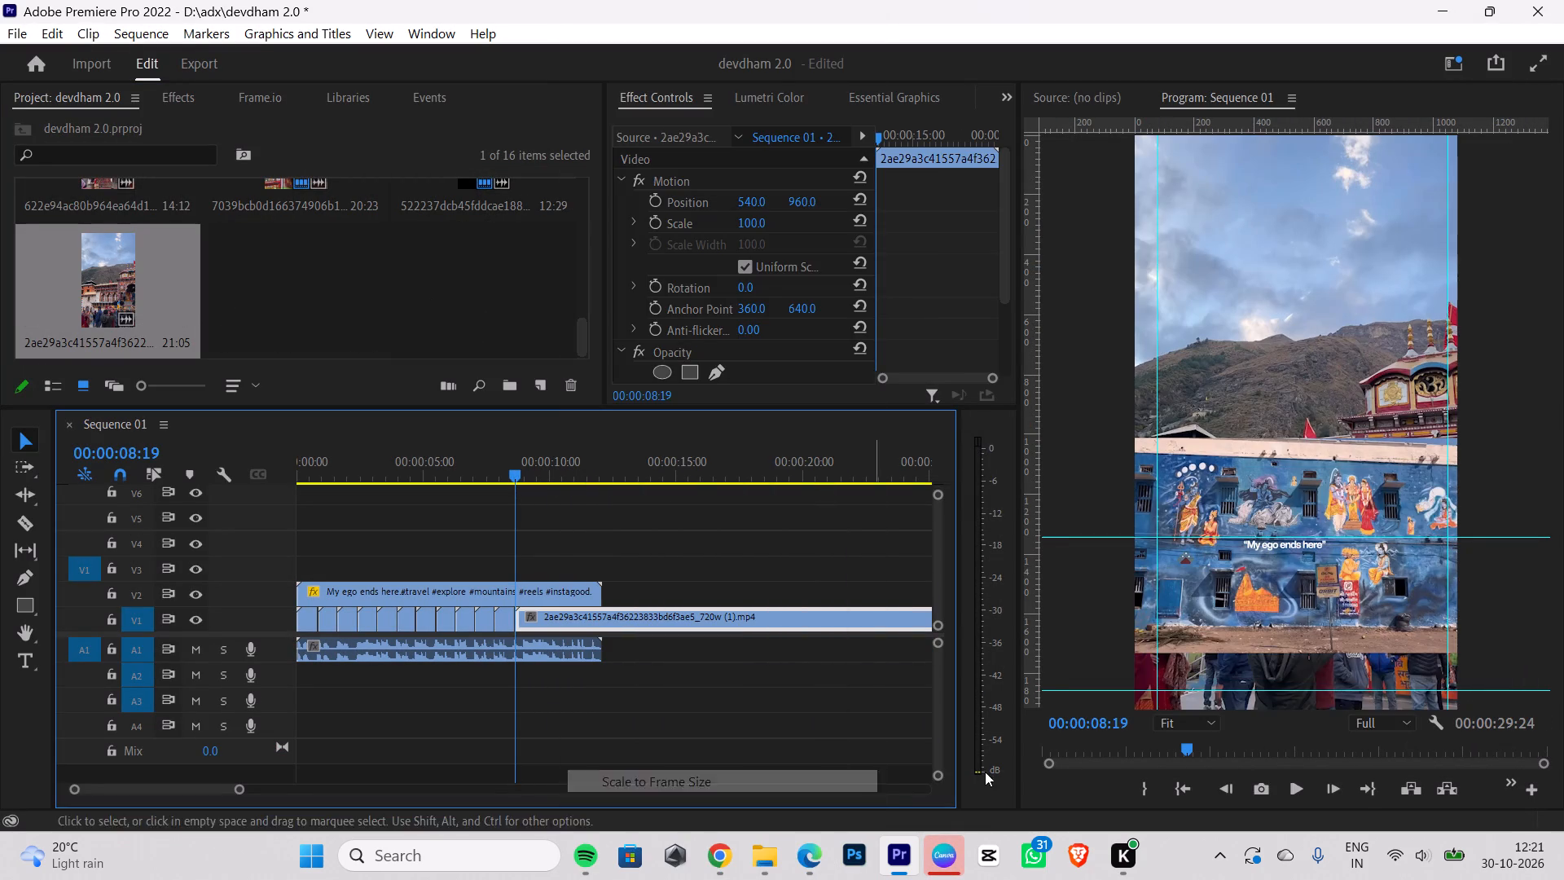
Cut the Badrinath clip on V1 at the reference's shot change at 00:00:09:12 and delete the remainder.
key("Right")
key("Right")
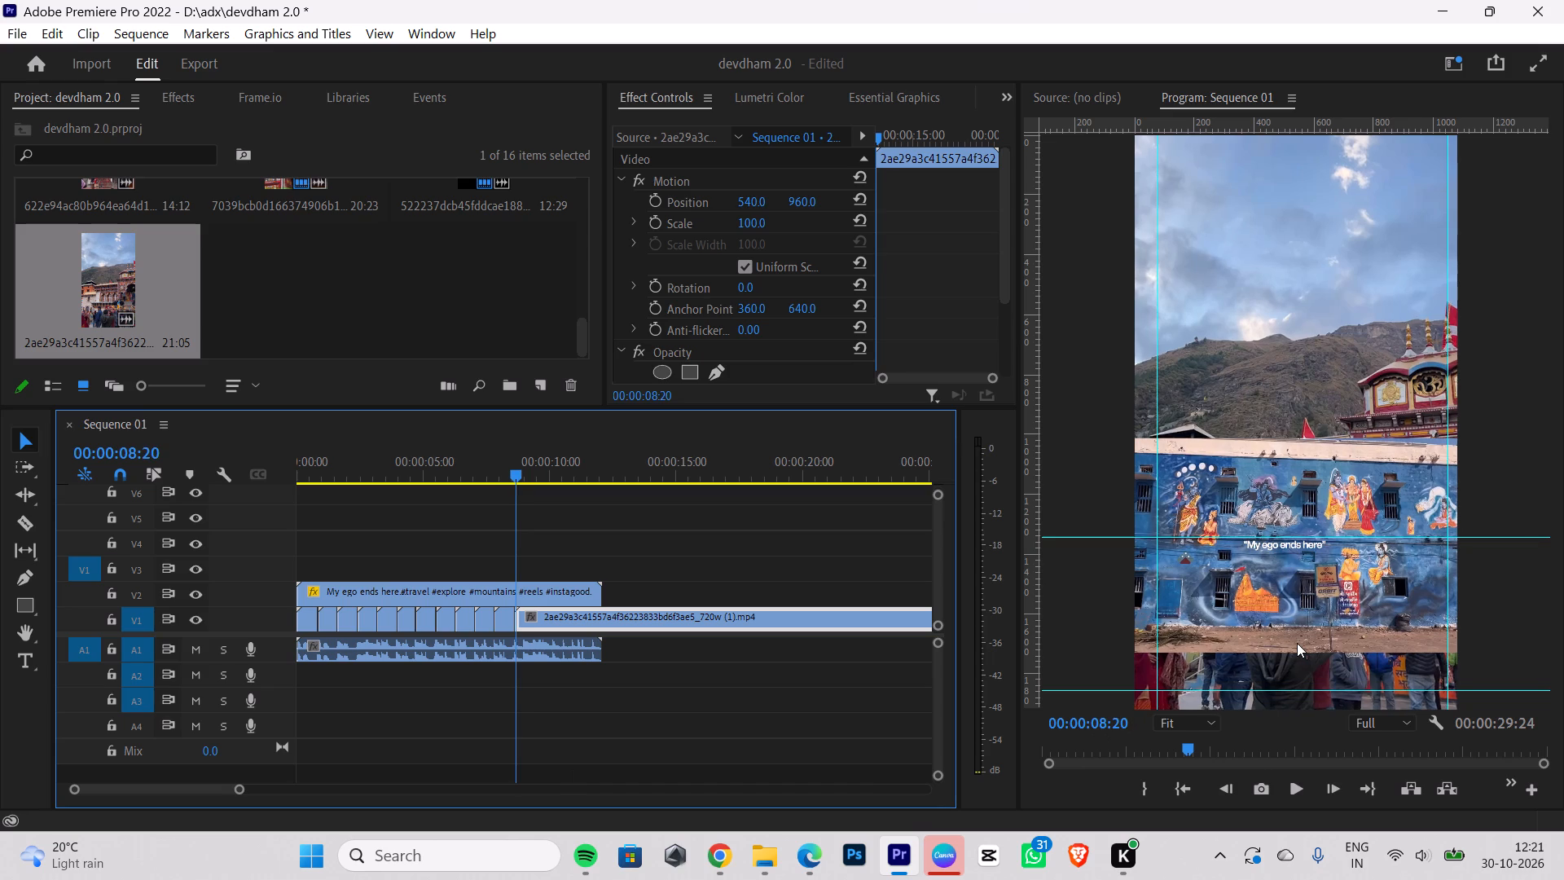
key("Right")
key("Right")
key("Right")
key("Right")
key("Right")
key("Right")
key("Right")
key("Right")
key("Right")
key("Right")
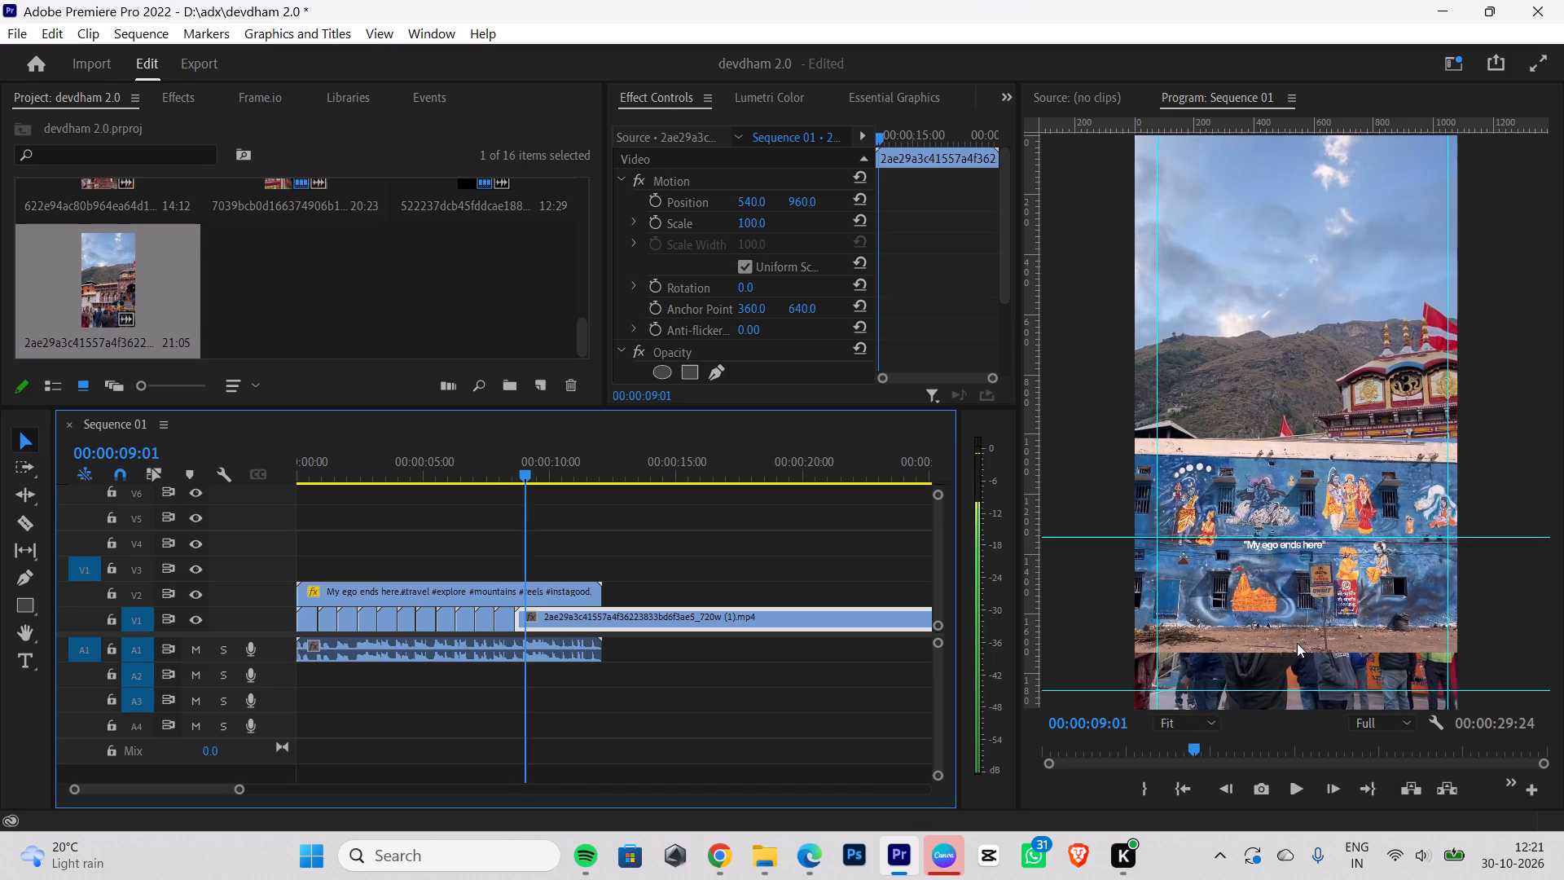
key("Right")
key("Right")
key("Right")
key("Right")
key("Right")
key("Right")
key("Right")
key("Right")
key("Right")
key("Right")
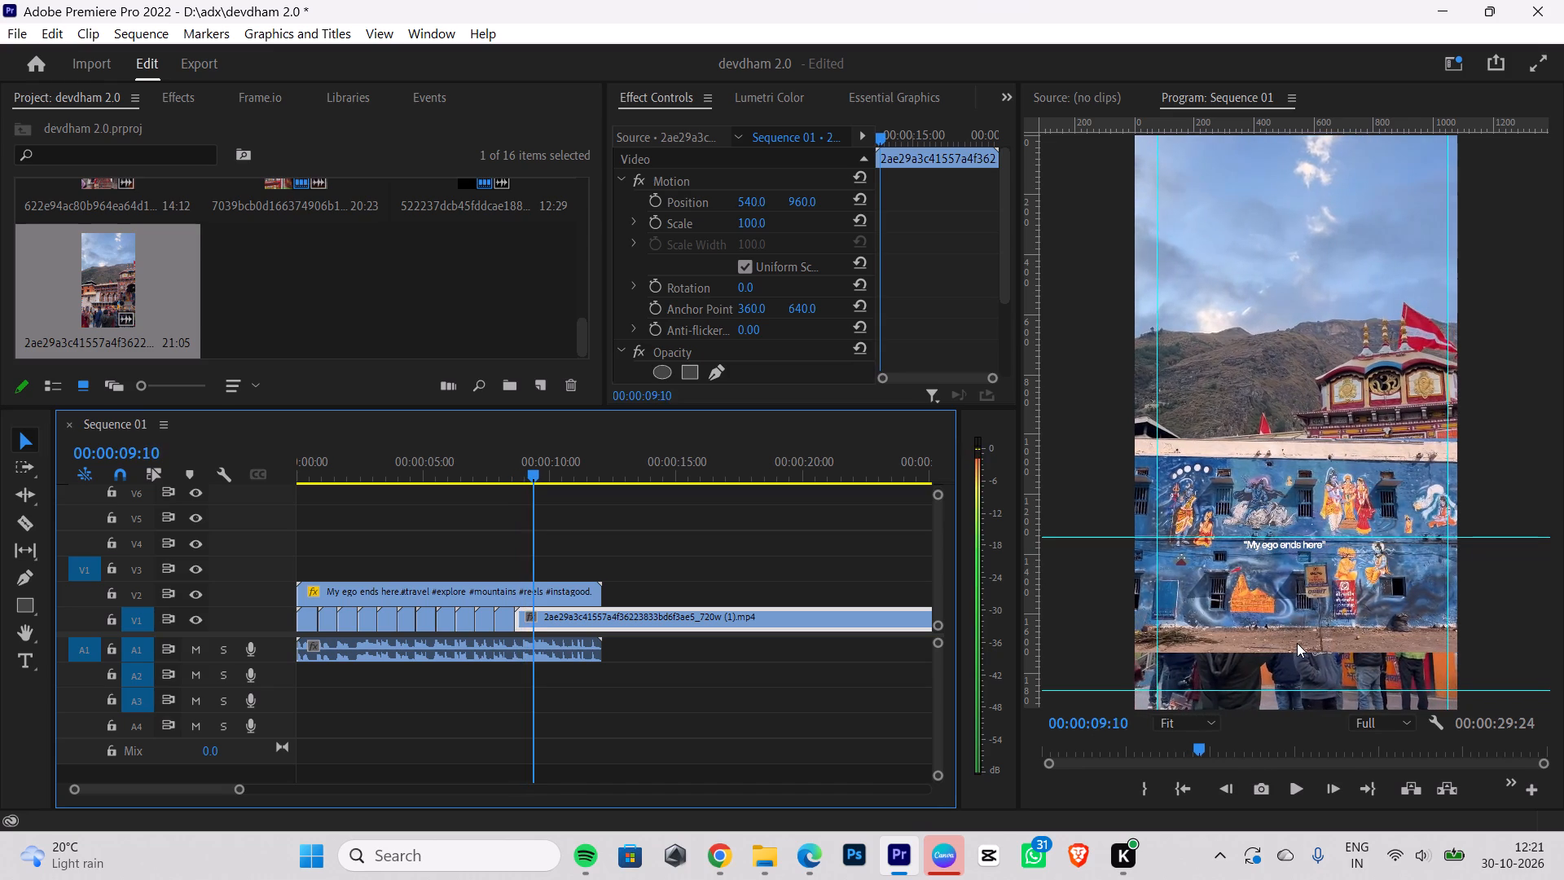
key("Right")
key("Right")
key("Left")
key("Left")
key("Right")
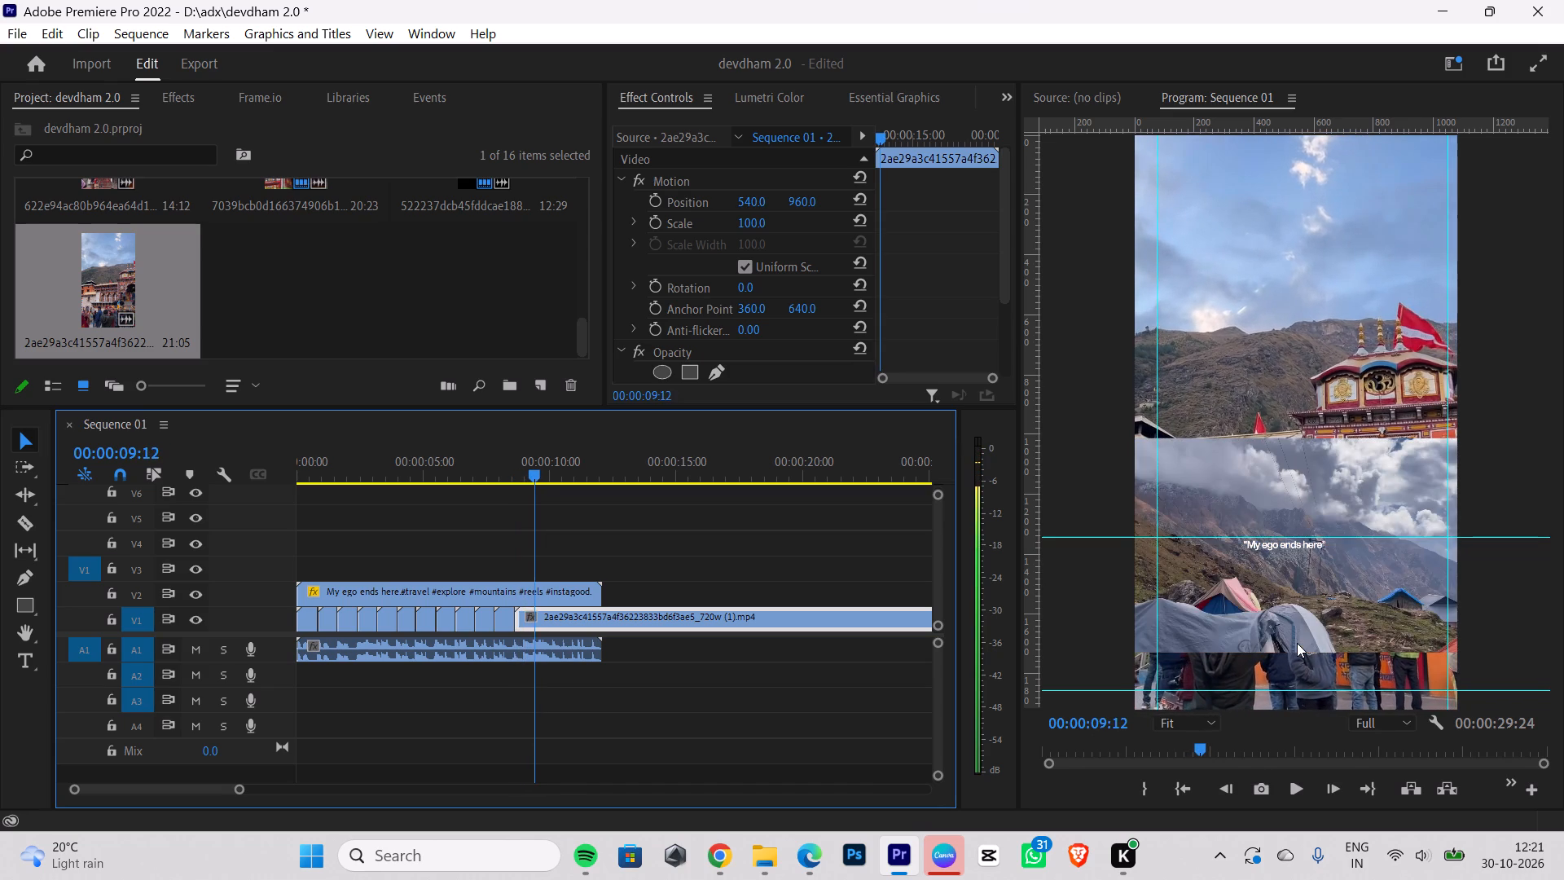
left_click(16, 524)
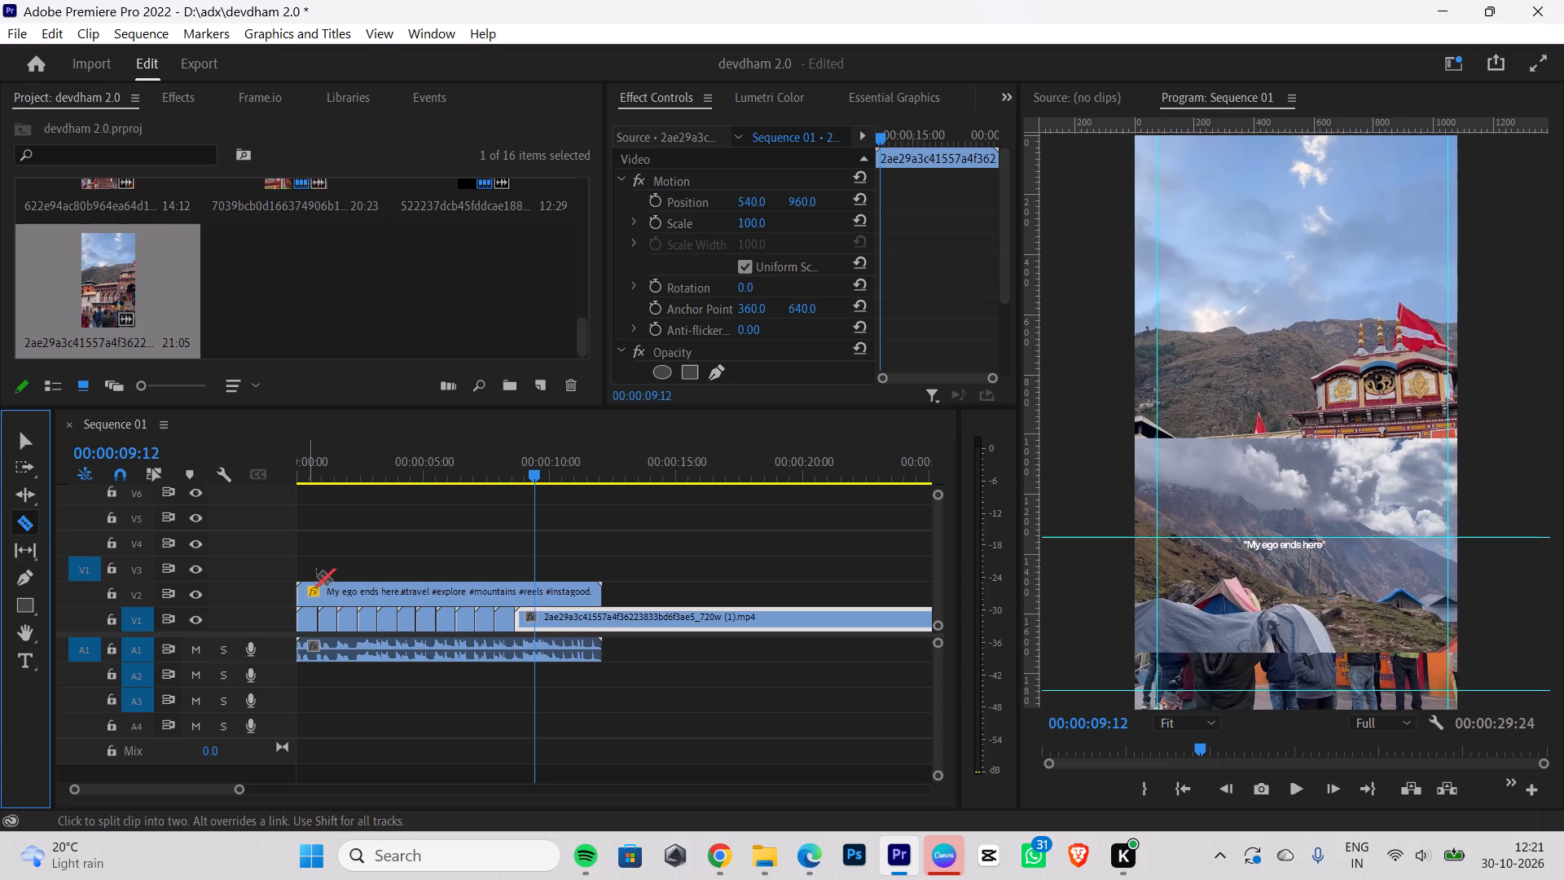
left_click(537, 616)
left_click(16, 435)
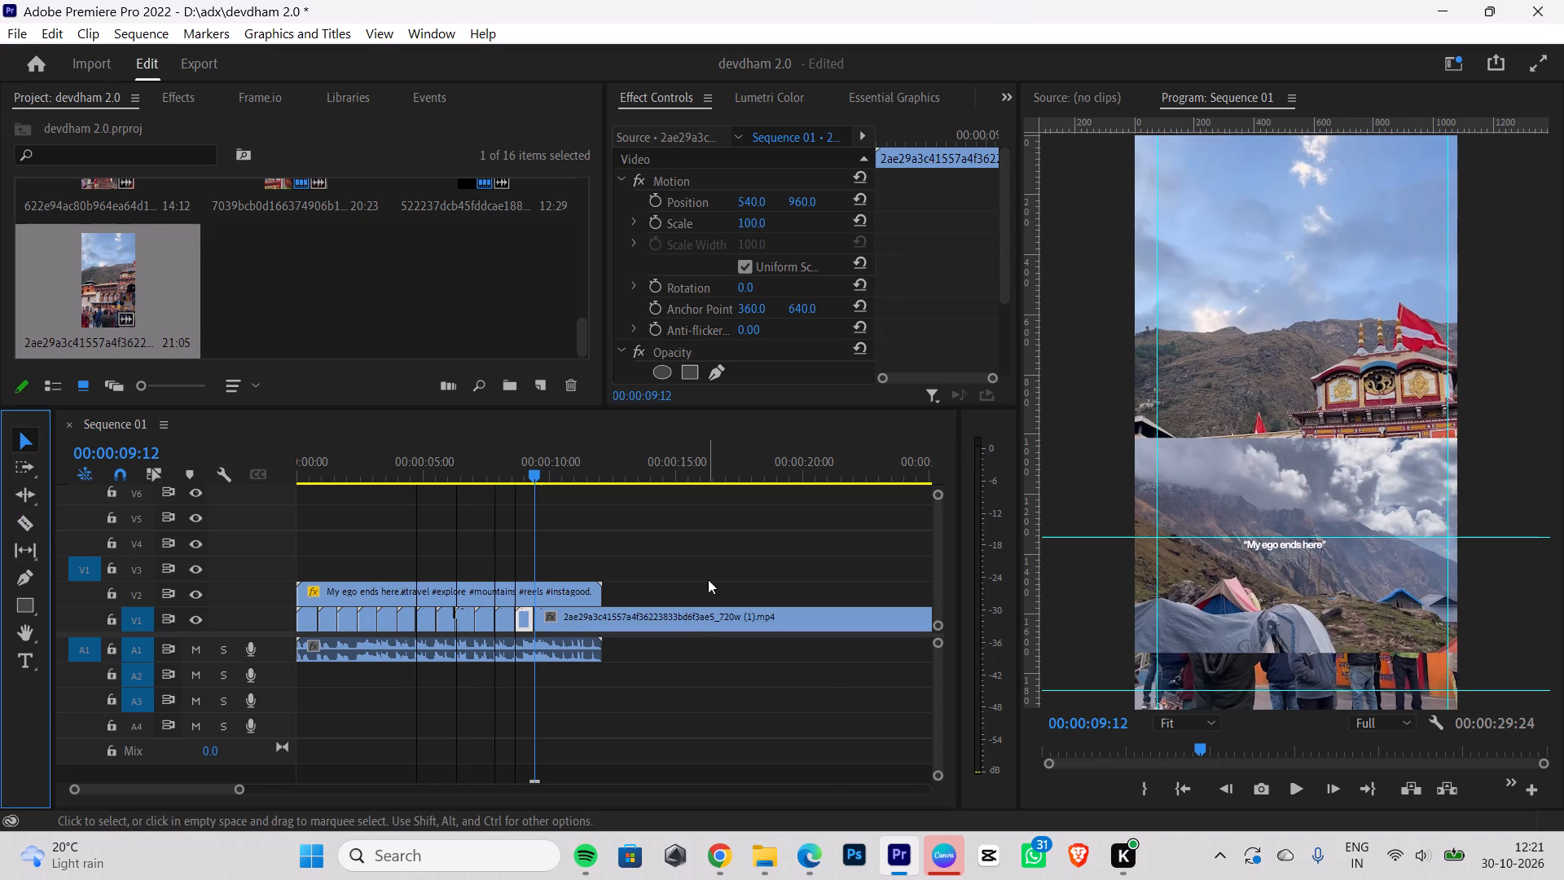
left_click(693, 614)
key("BackSpace")
Switch to Chrome, look through the pins related to the Badrinath Mandir video, and return to the badrinath dham video results.
left_click(741, 843)
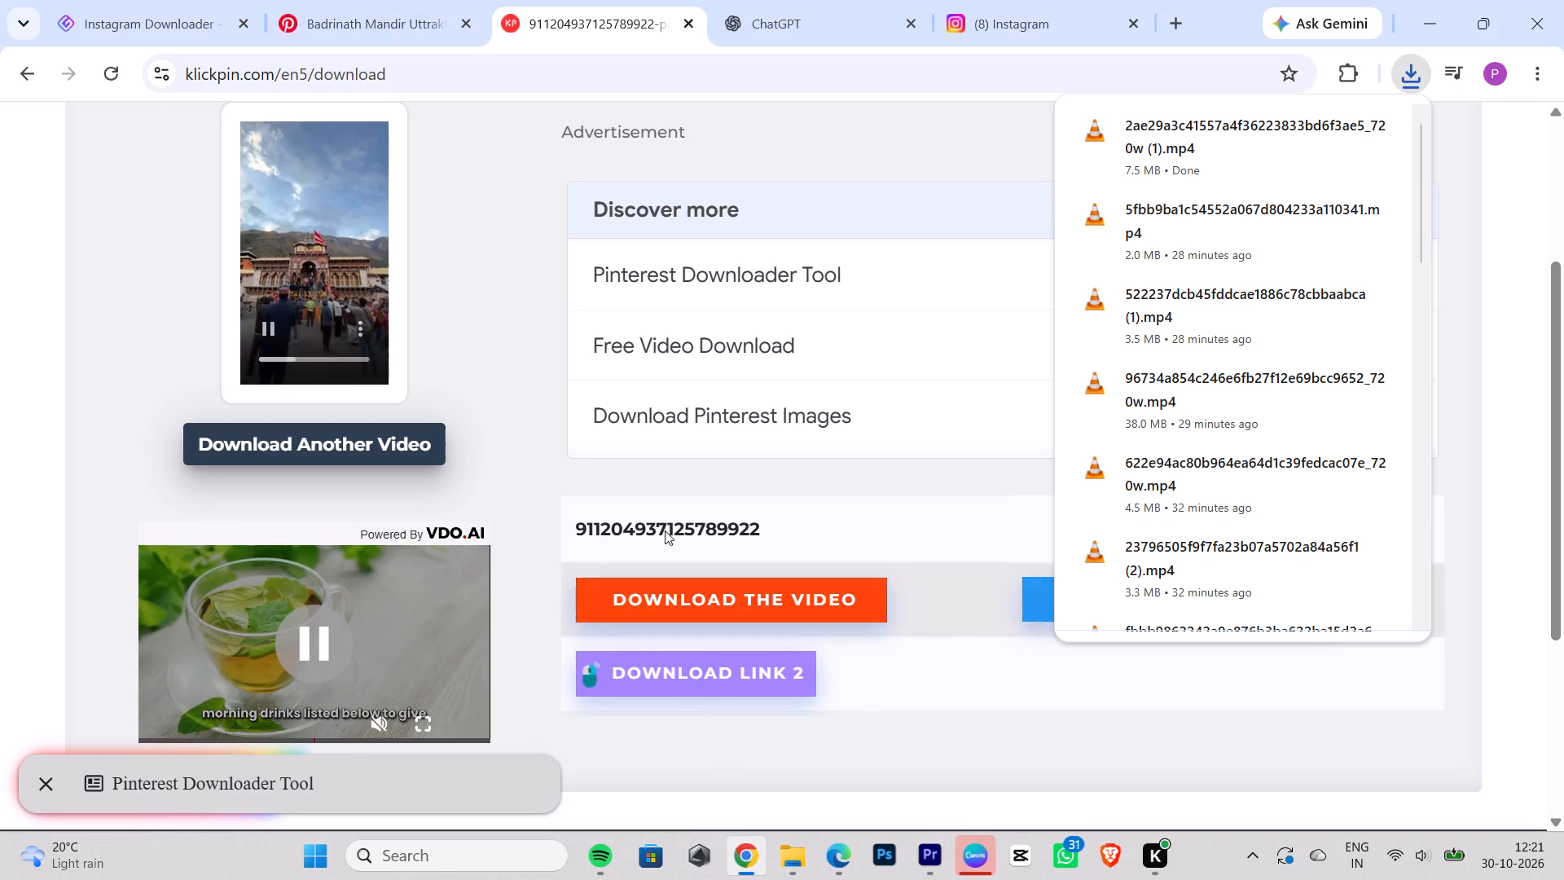
left_click(359, 30)
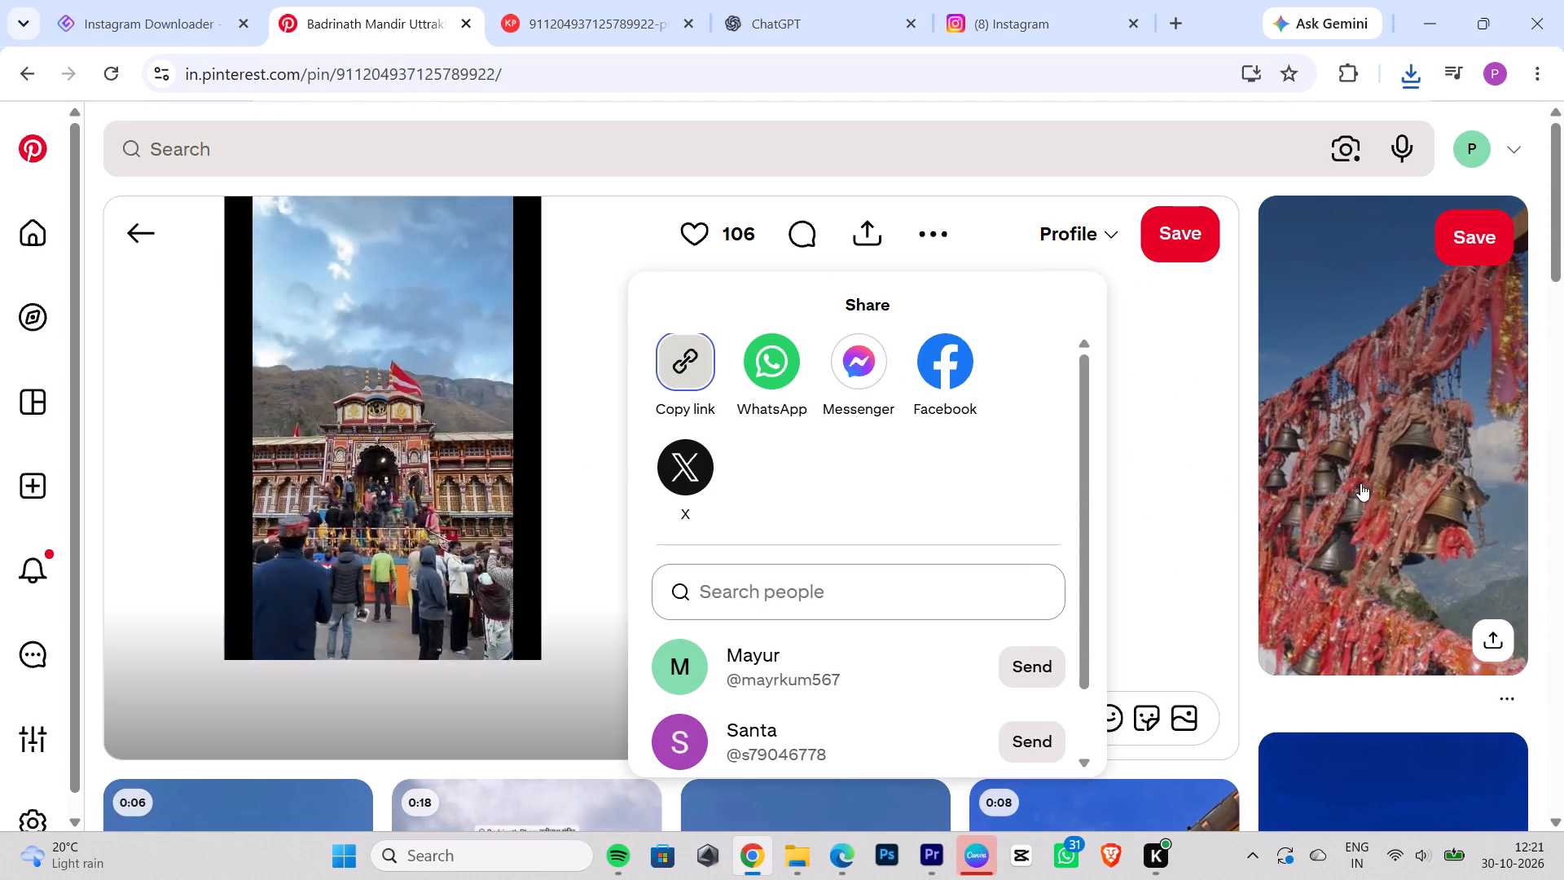
left_click(1146, 513)
scroll(1143, 498, "down", 2)
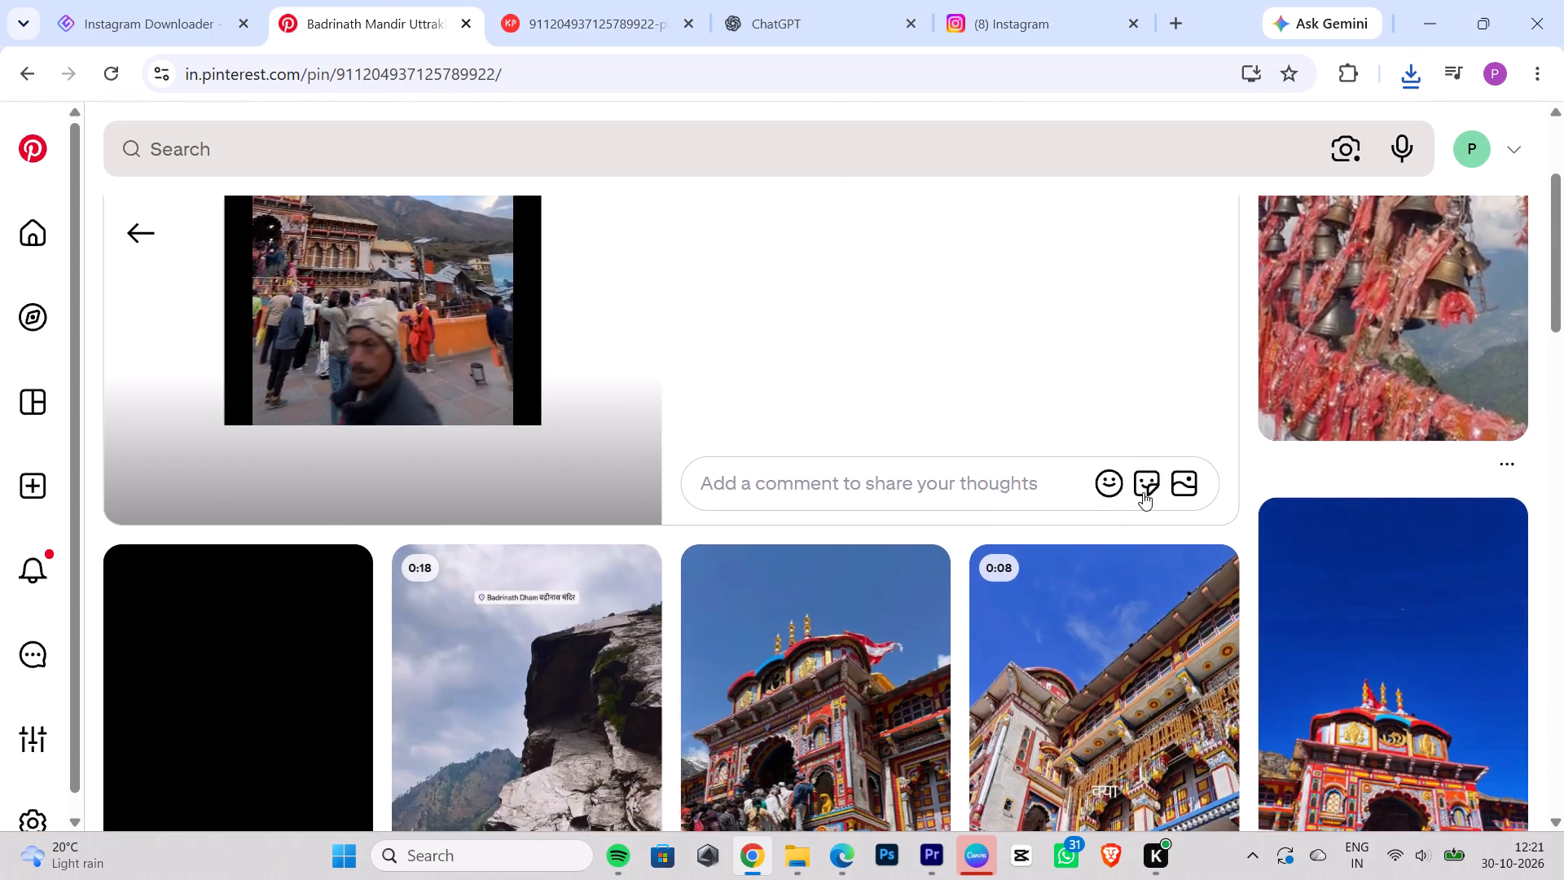
scroll(1144, 492, "down", 3)
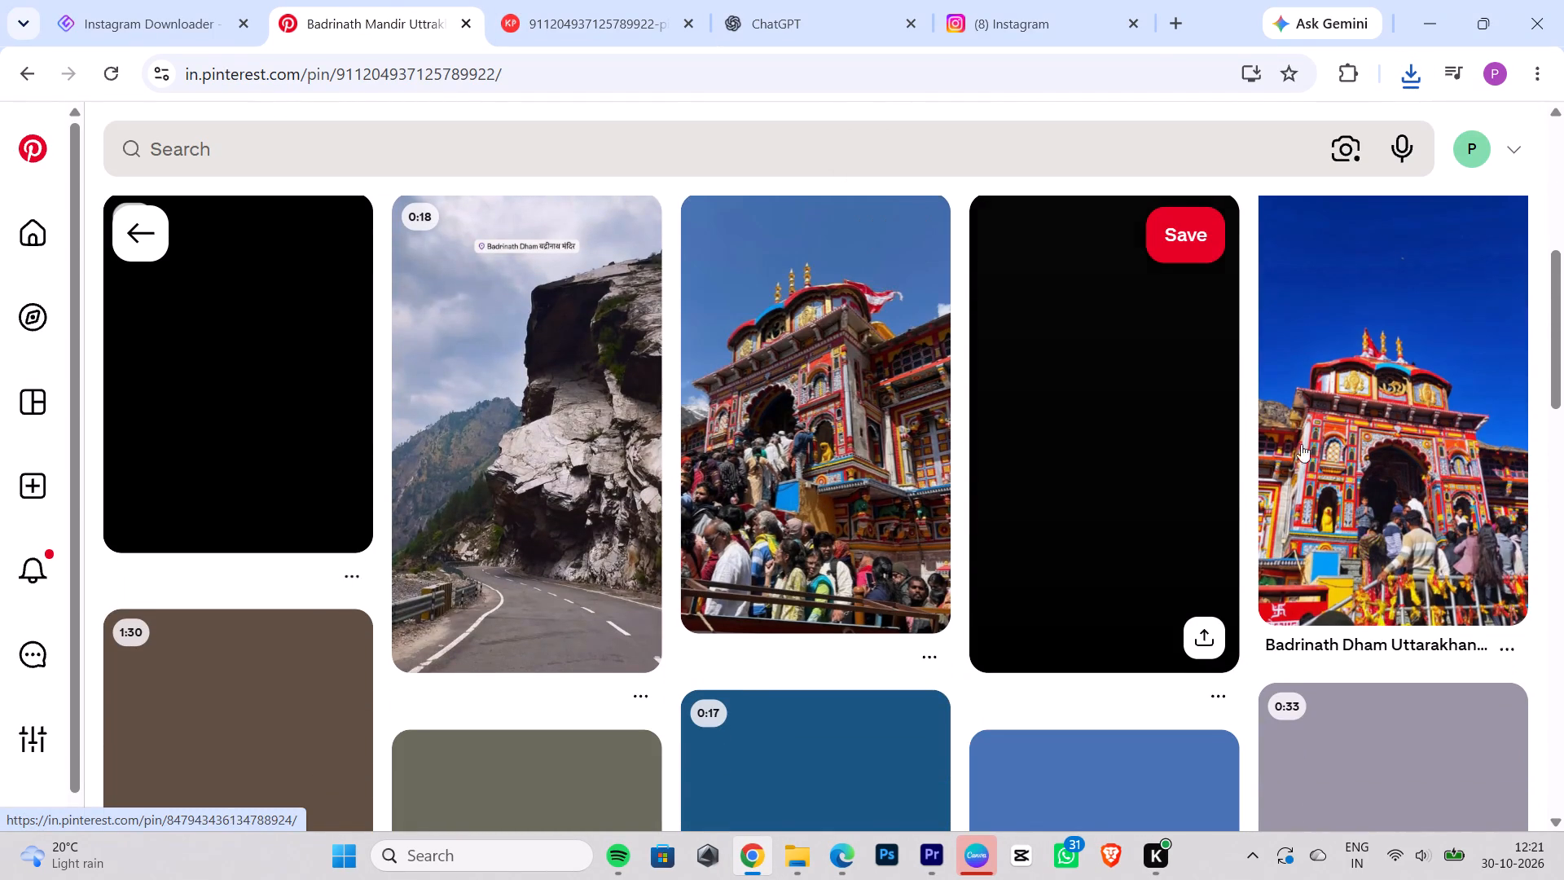
scroll(1065, 502, "down", 4)
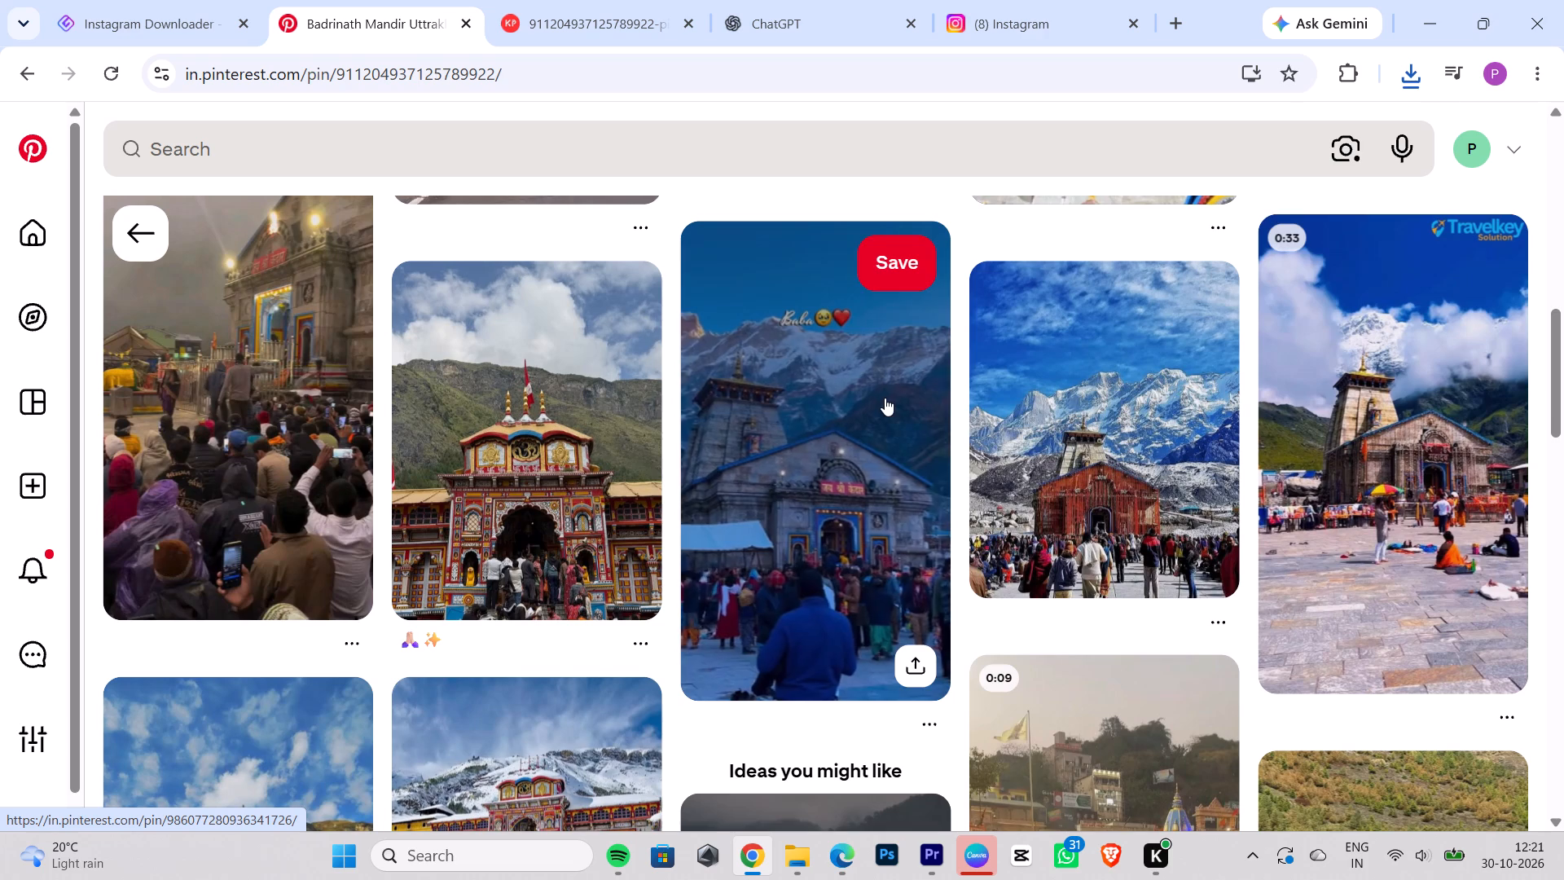
scroll(953, 359, "down", 3)
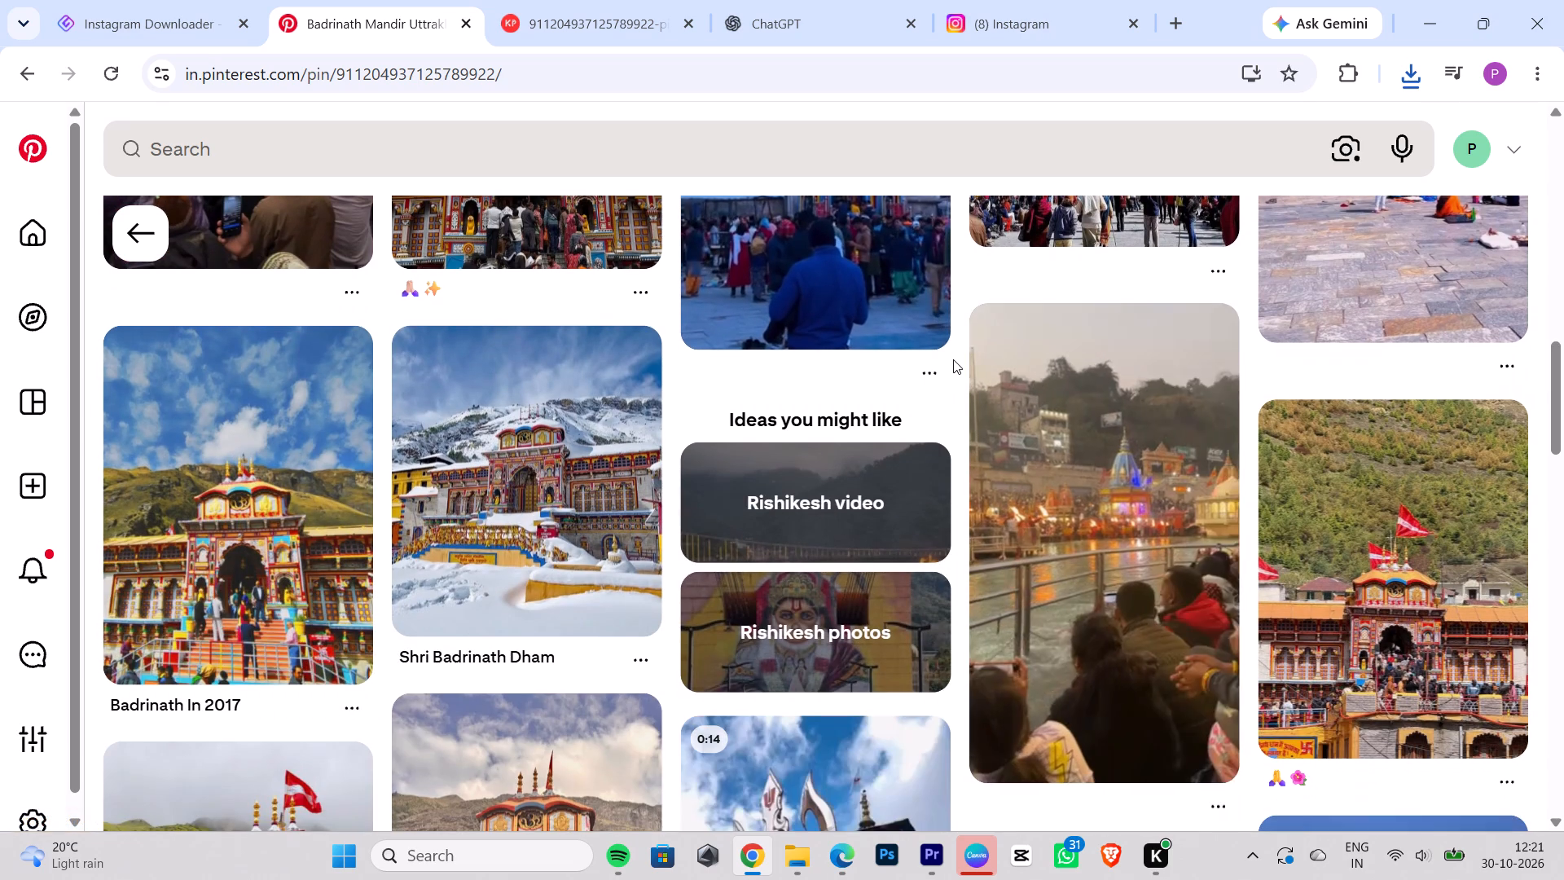
scroll(953, 359, "down", 5)
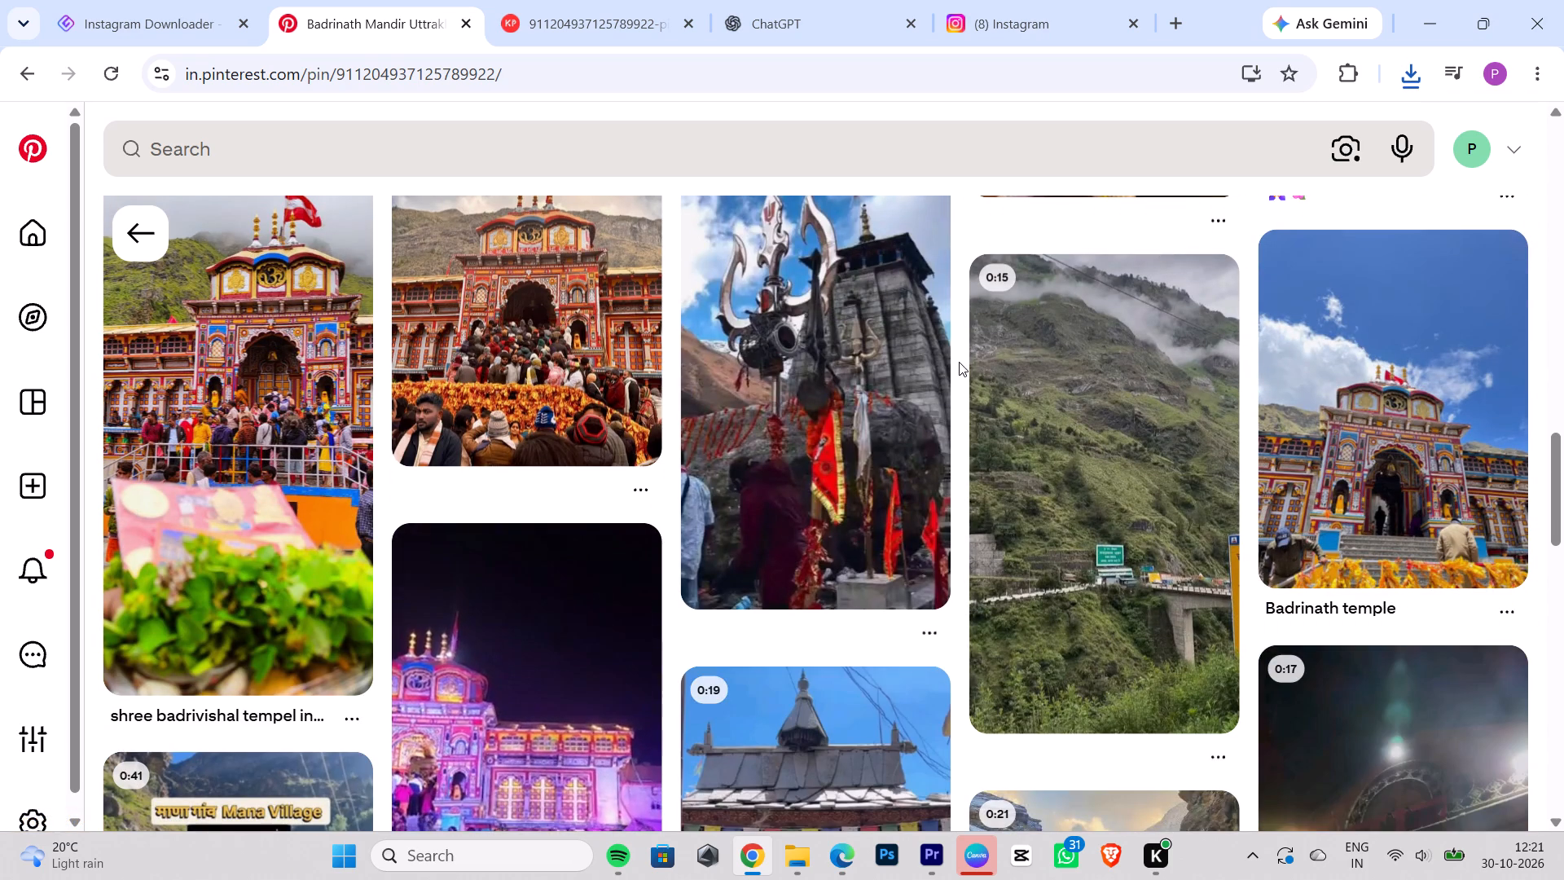
left_click(130, 221)
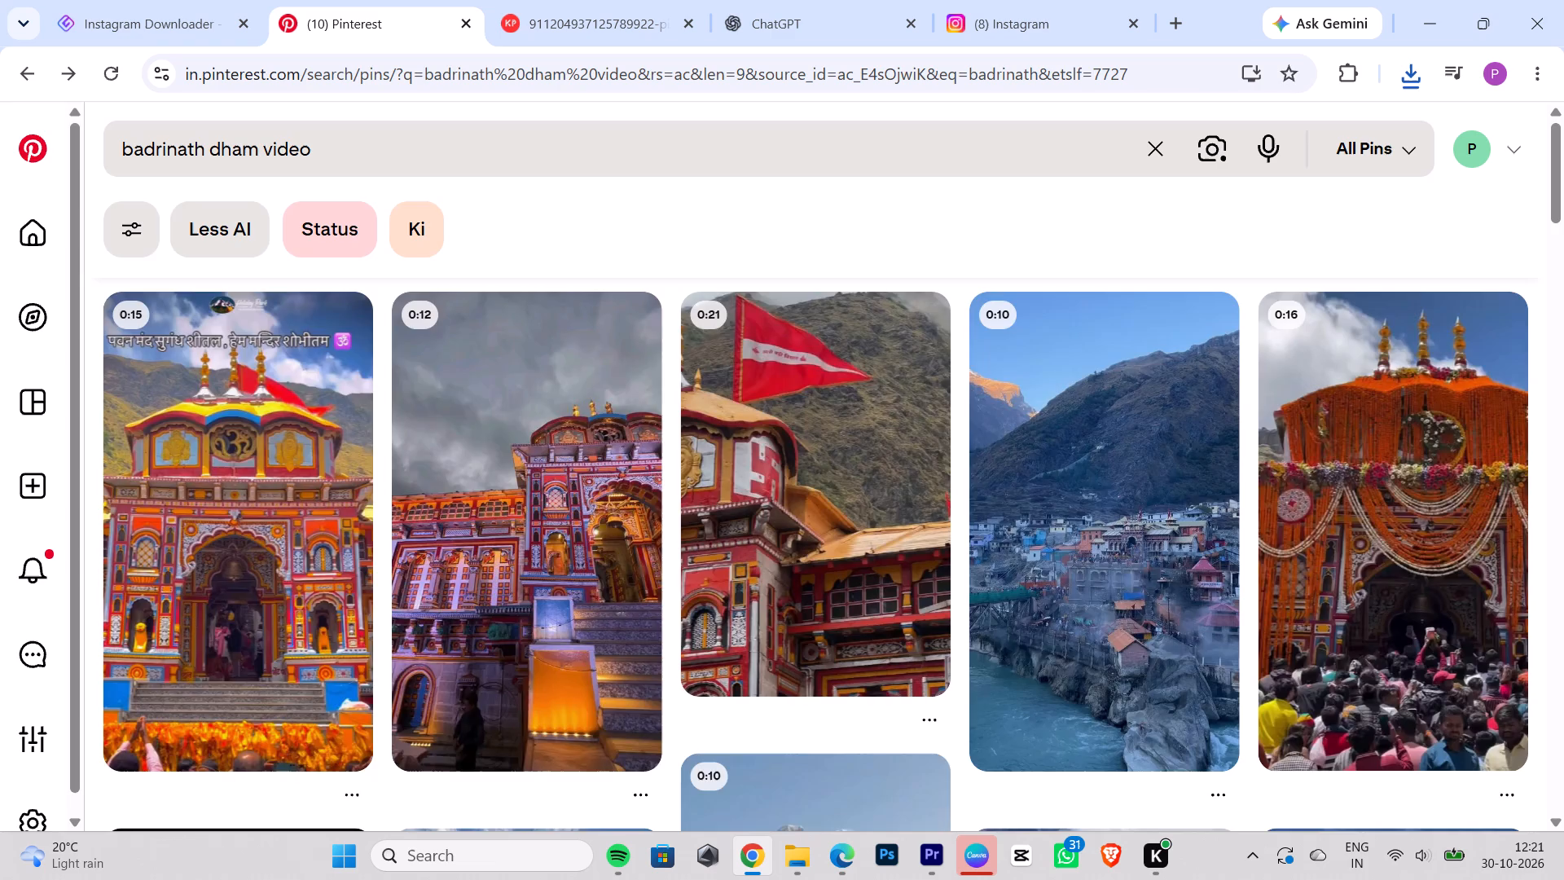
Search Pinterest for the suggested term "kedarnath temple video".
left_click(314, 143)
left_click_drag(283, 143, 9, 8)
key("BackSpace")
type("kedarnath")
key("space")
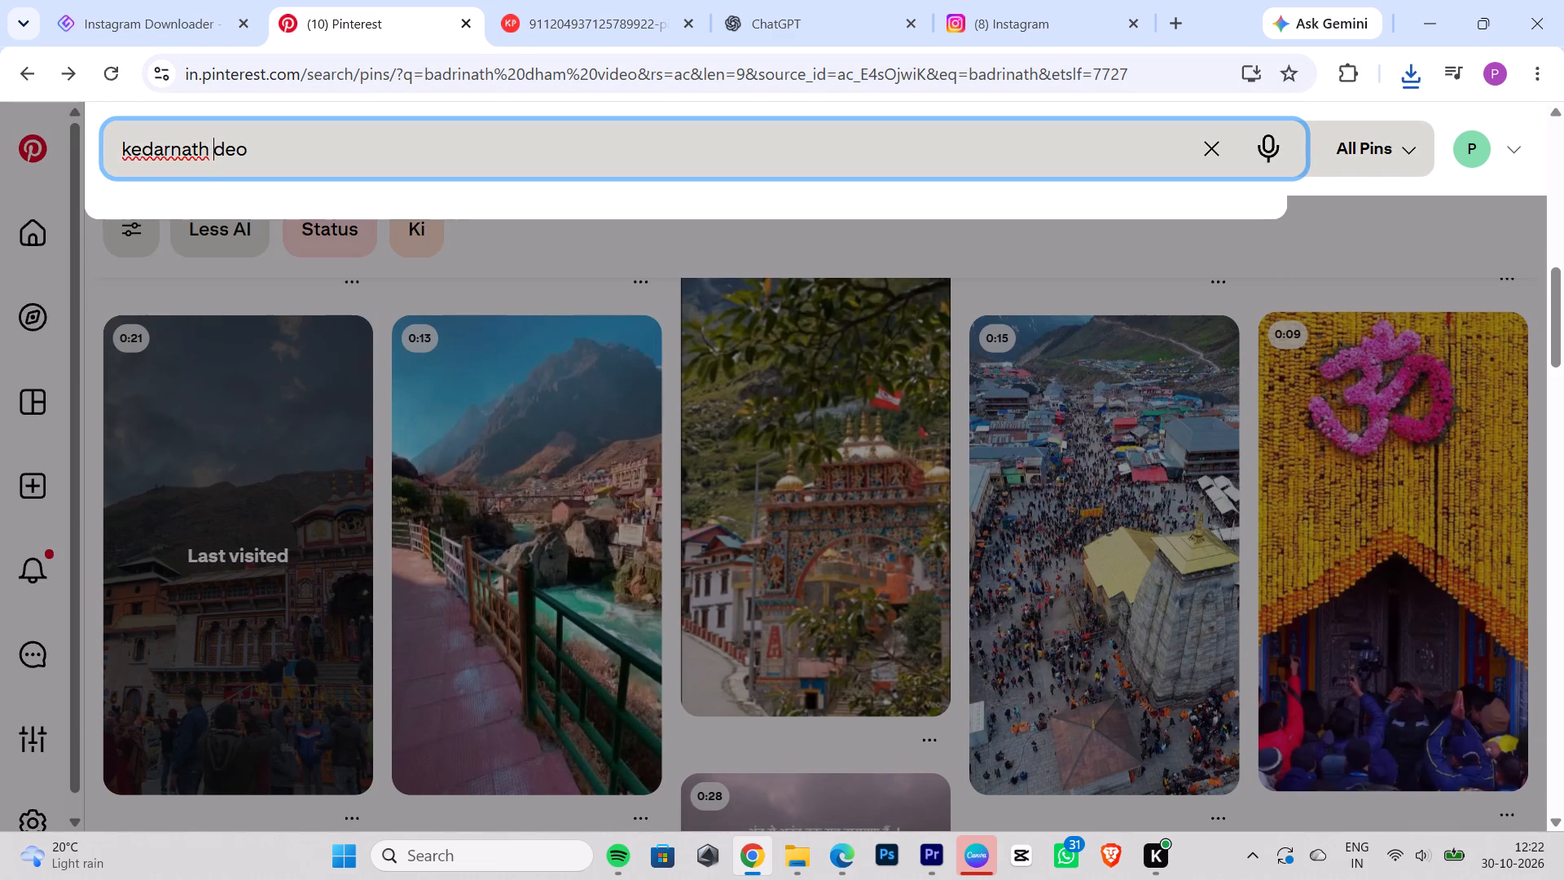
key("BackSpace")
key("BackSpace")
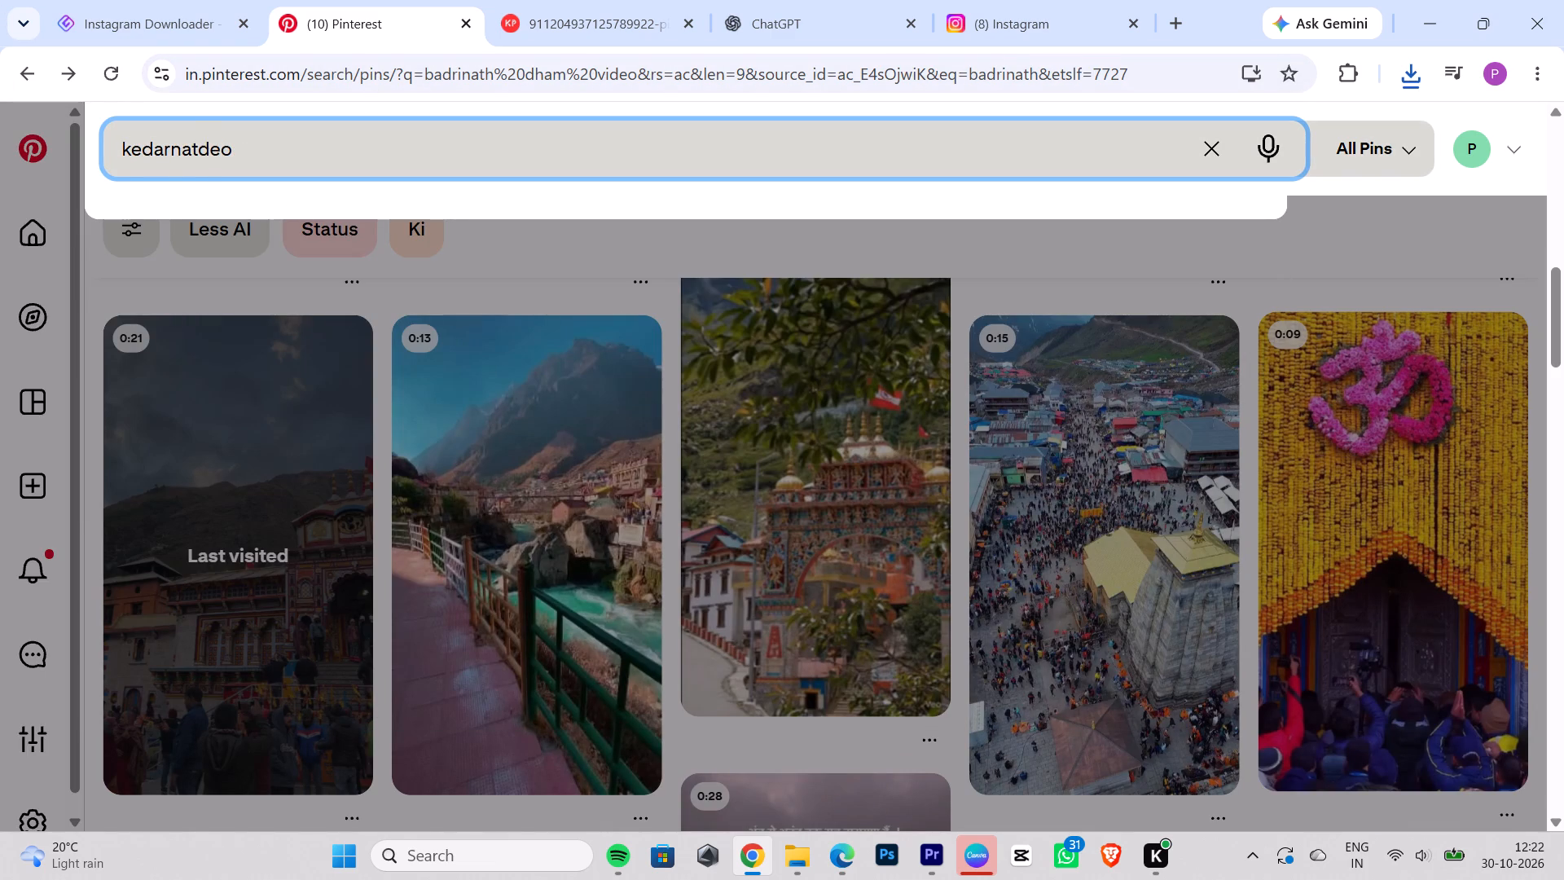
key("h")
key("space")
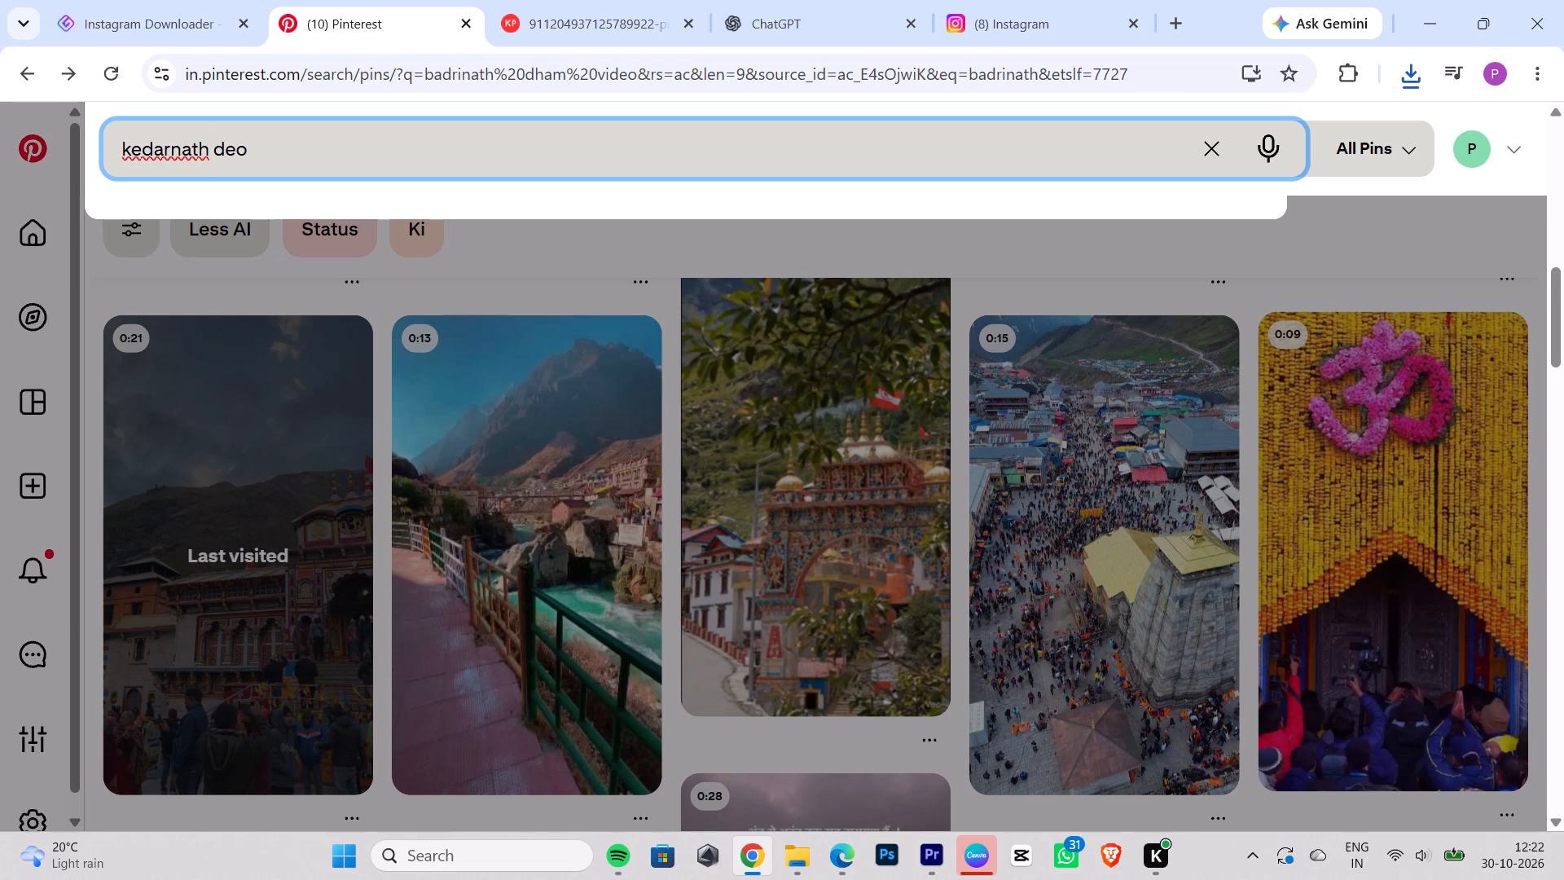
left_click(243, 157)
key("BackSpace")
key("BackSpace")
key("BackSpace")
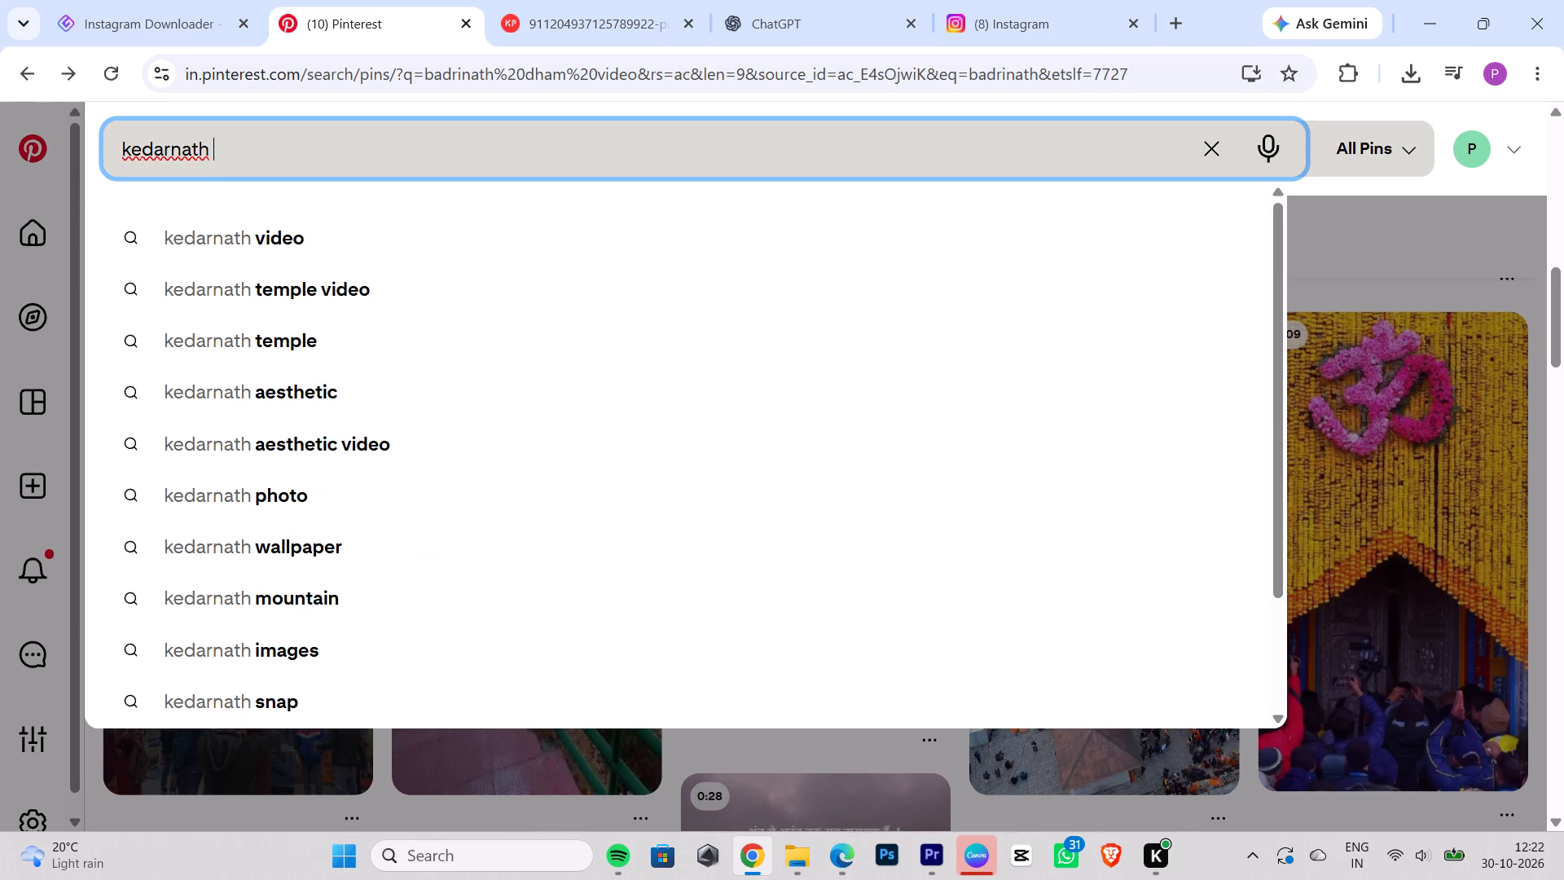
double_click(265, 275)
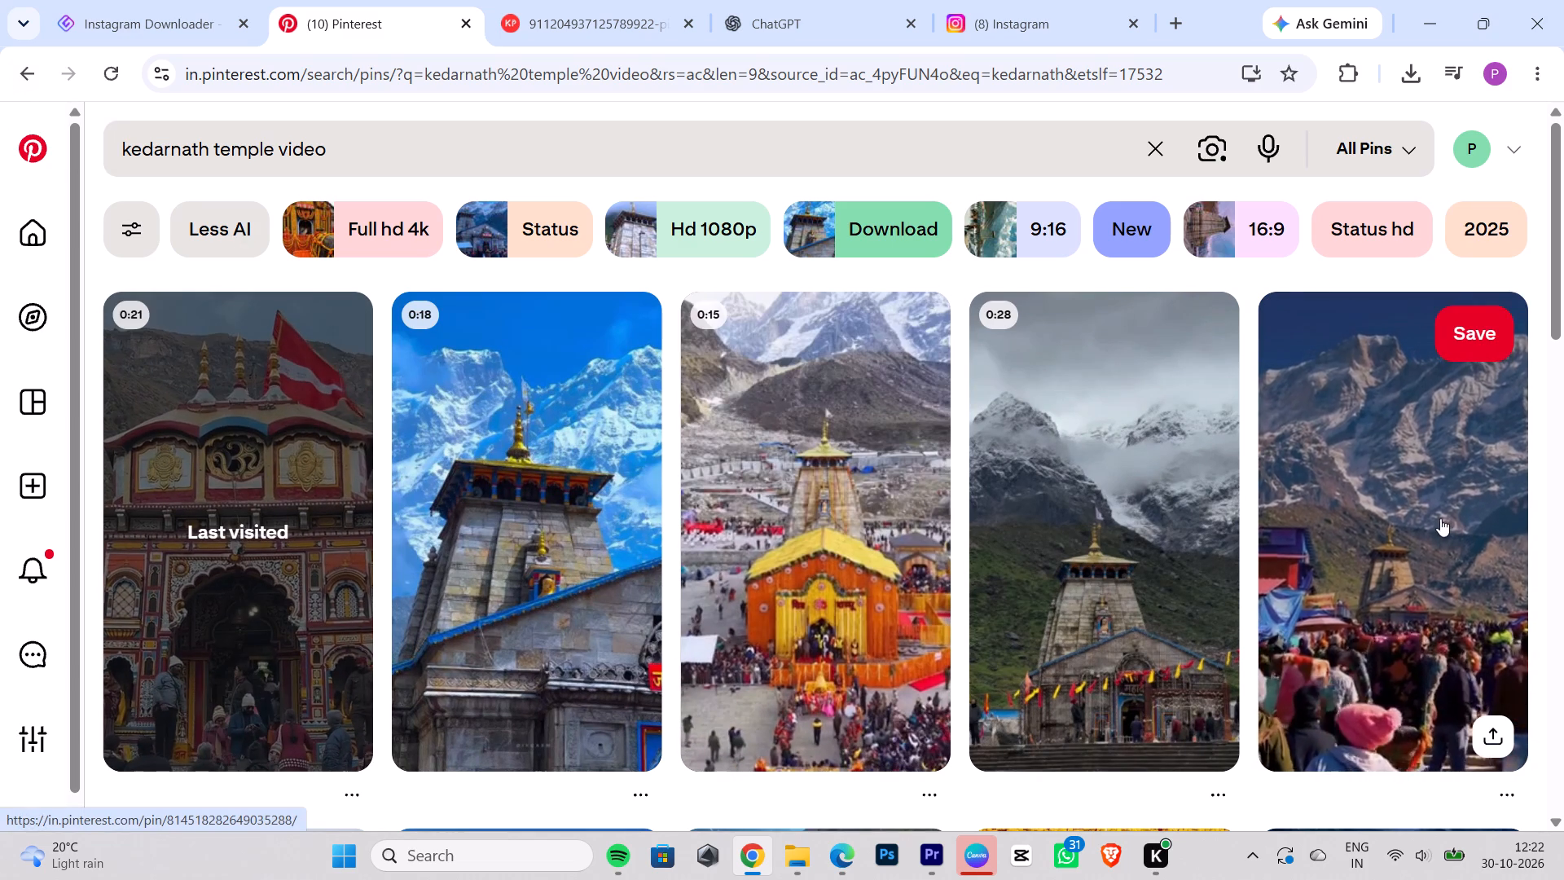
Open the Kedarnath video pin showing the trident and seated sadhu in the search results and copy its link.
scroll(1335, 482, "down", 3)
scroll(1230, 488, "down", 3)
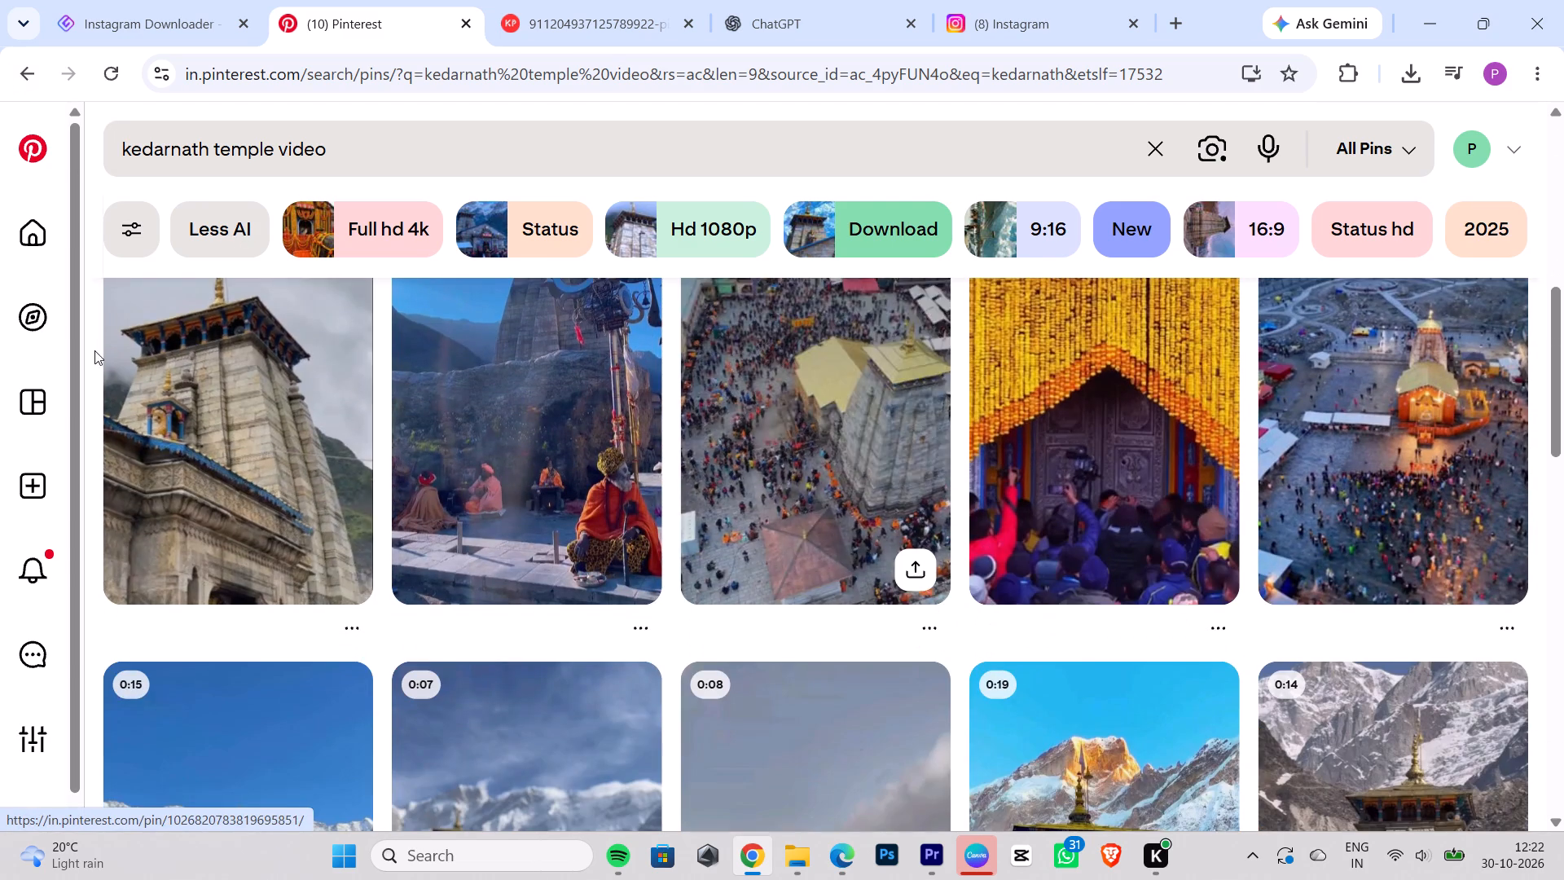
left_click(570, 424)
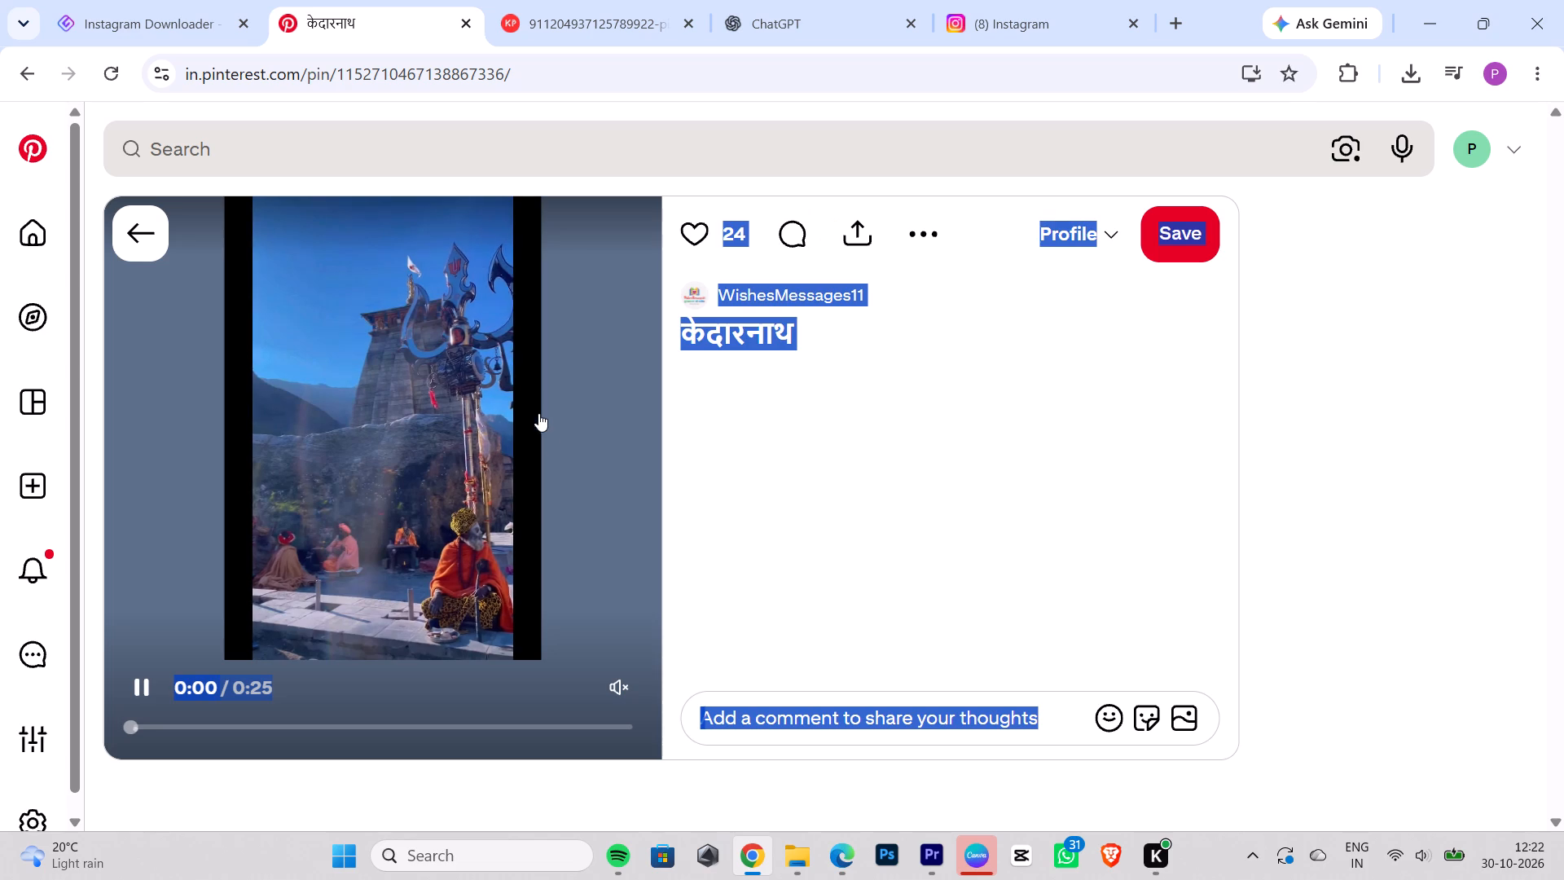
left_click(947, 425)
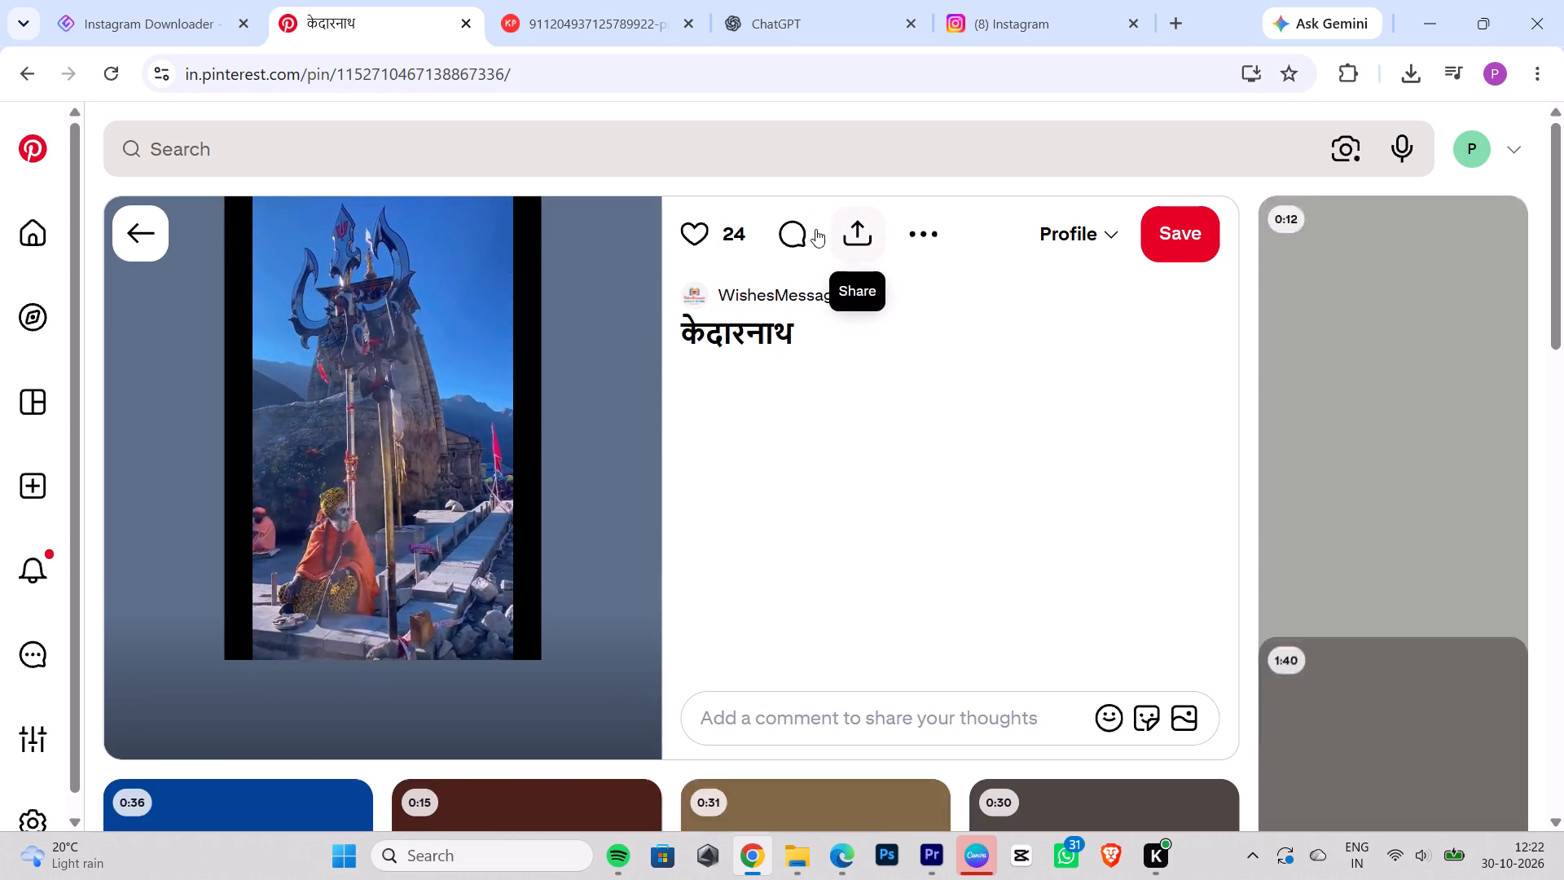
left_click(860, 238)
triple_click(670, 367)
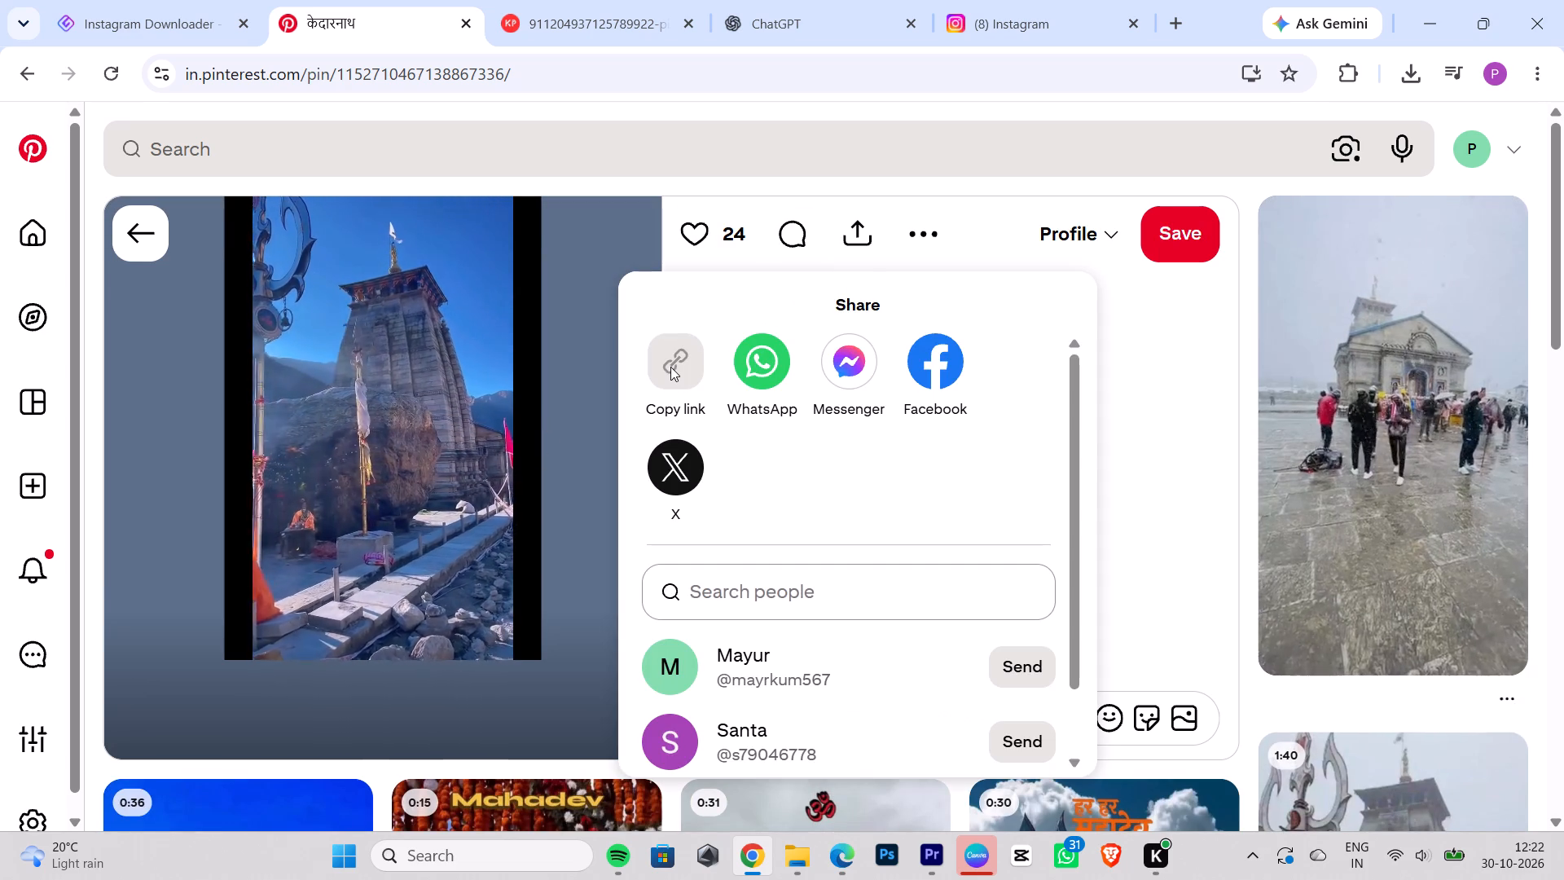
left_click(670, 367)
Load the copied Kedarnath pin link in the KlickPin downloader and download the video.
left_click(595, 29)
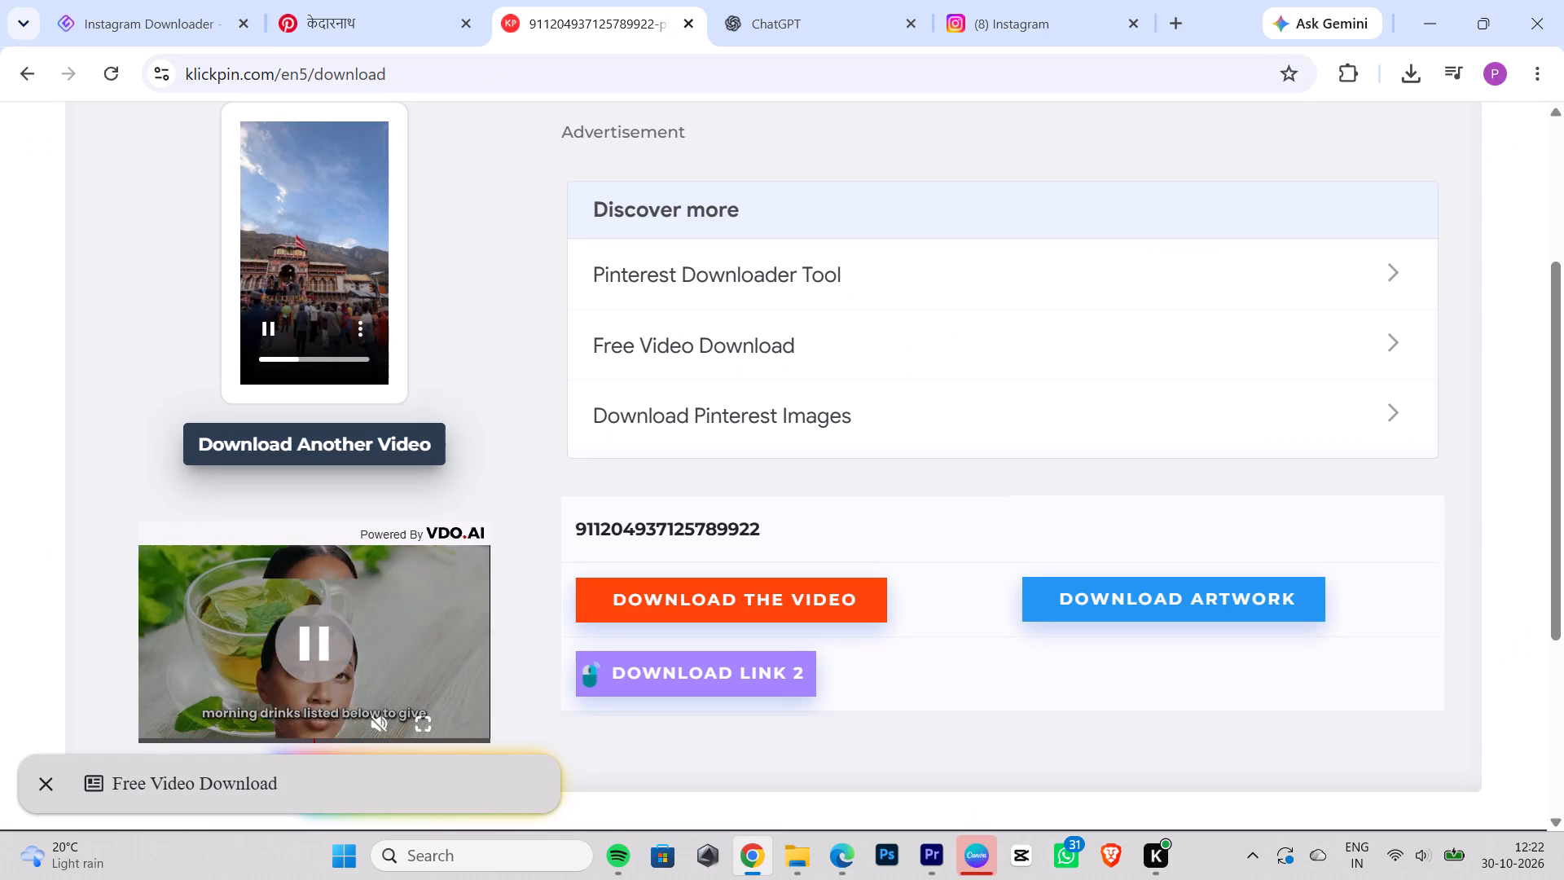
left_click(19, 69)
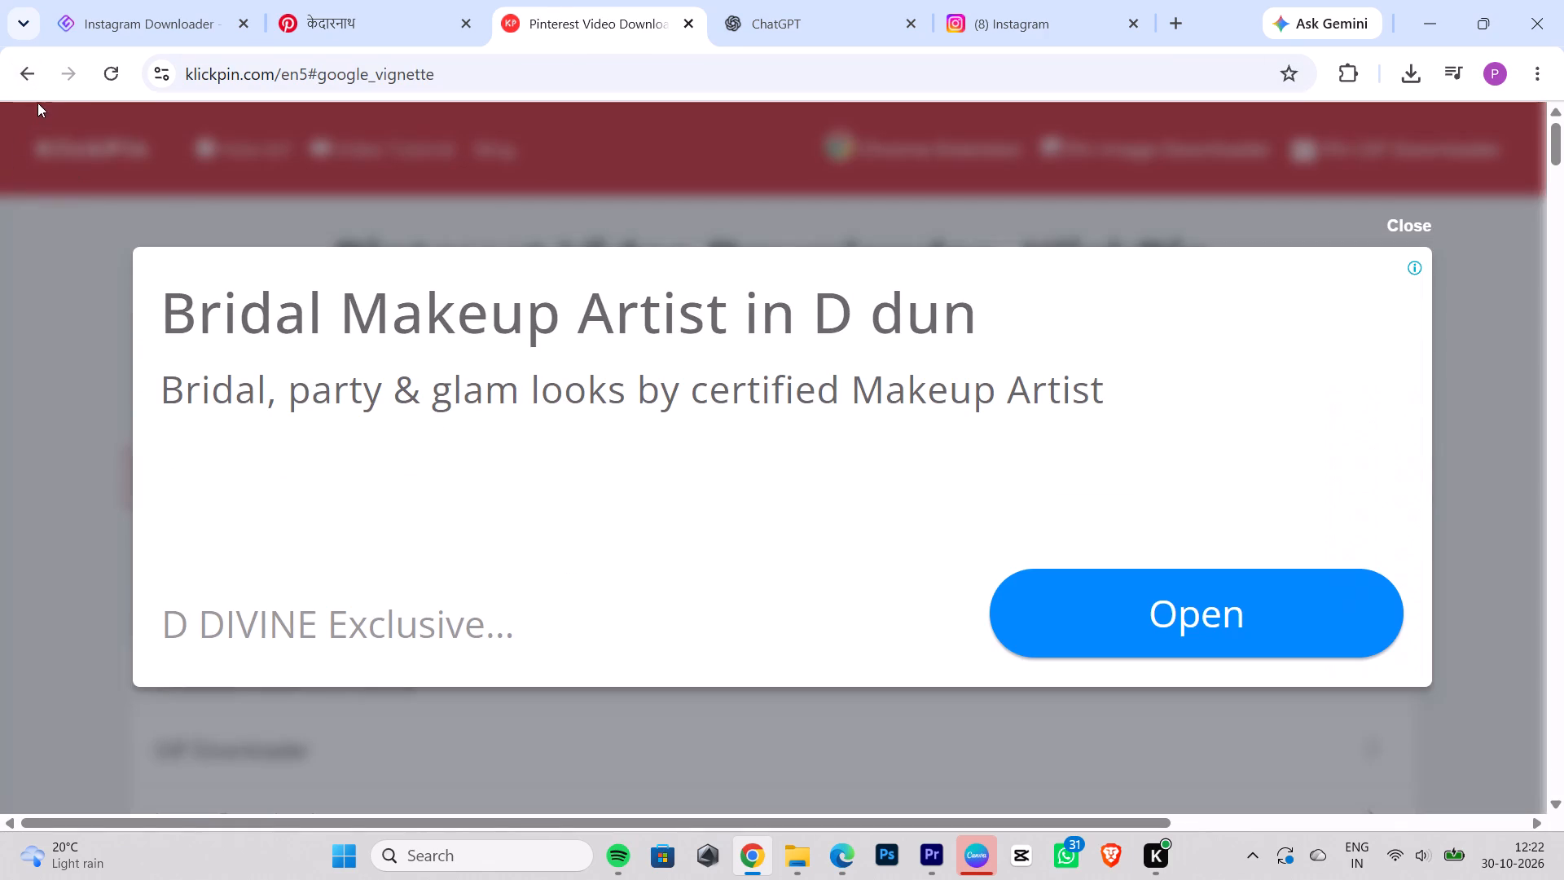
left_click(29, 68)
left_click(625, 443)
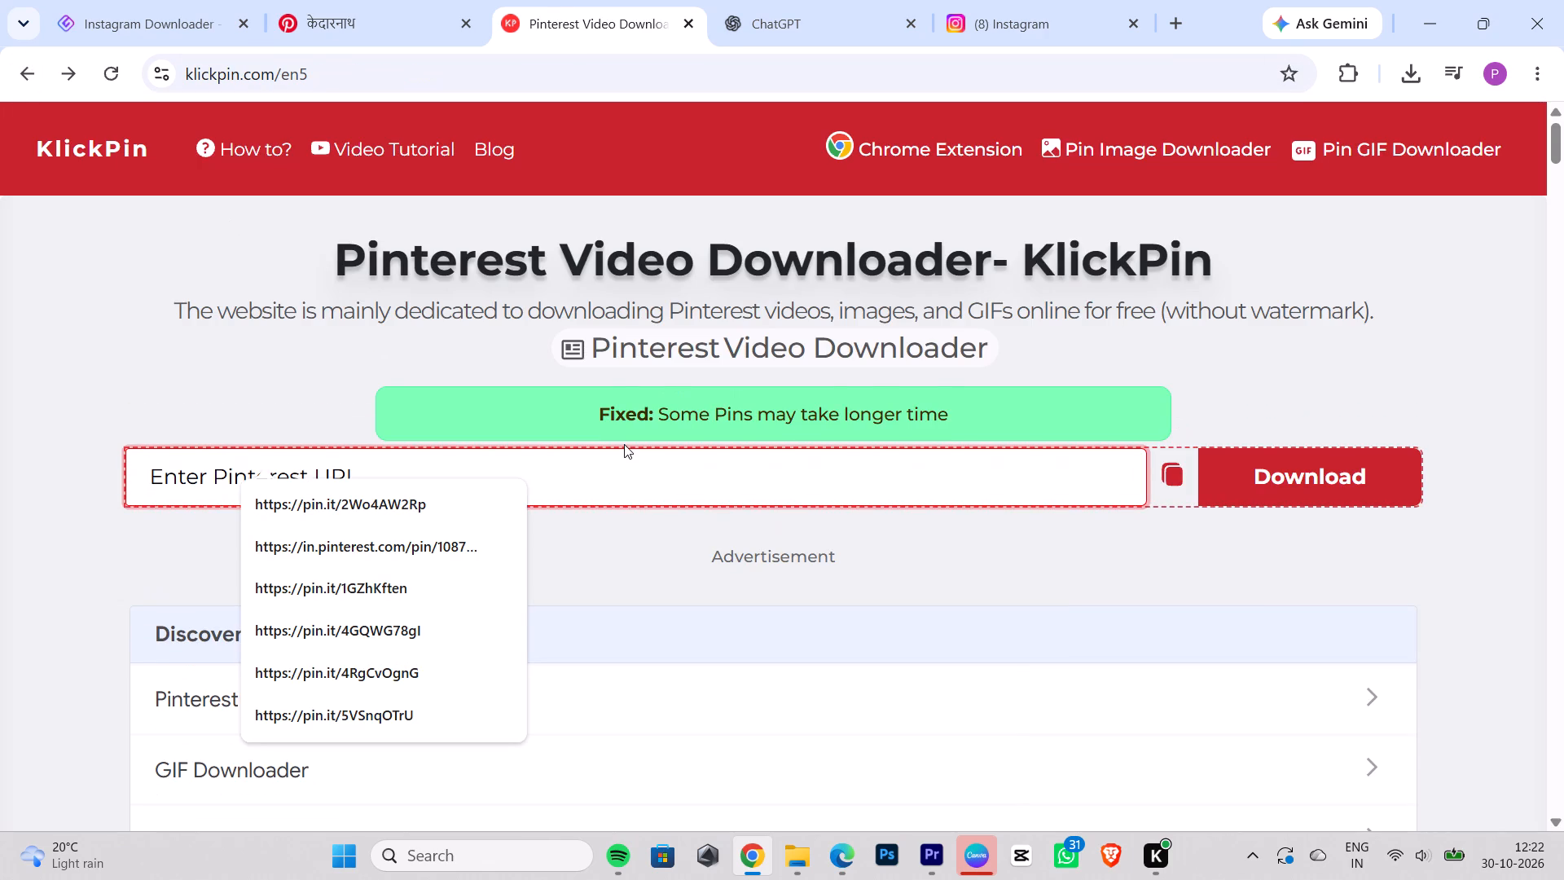
key("ctrl+v")
key("Return")
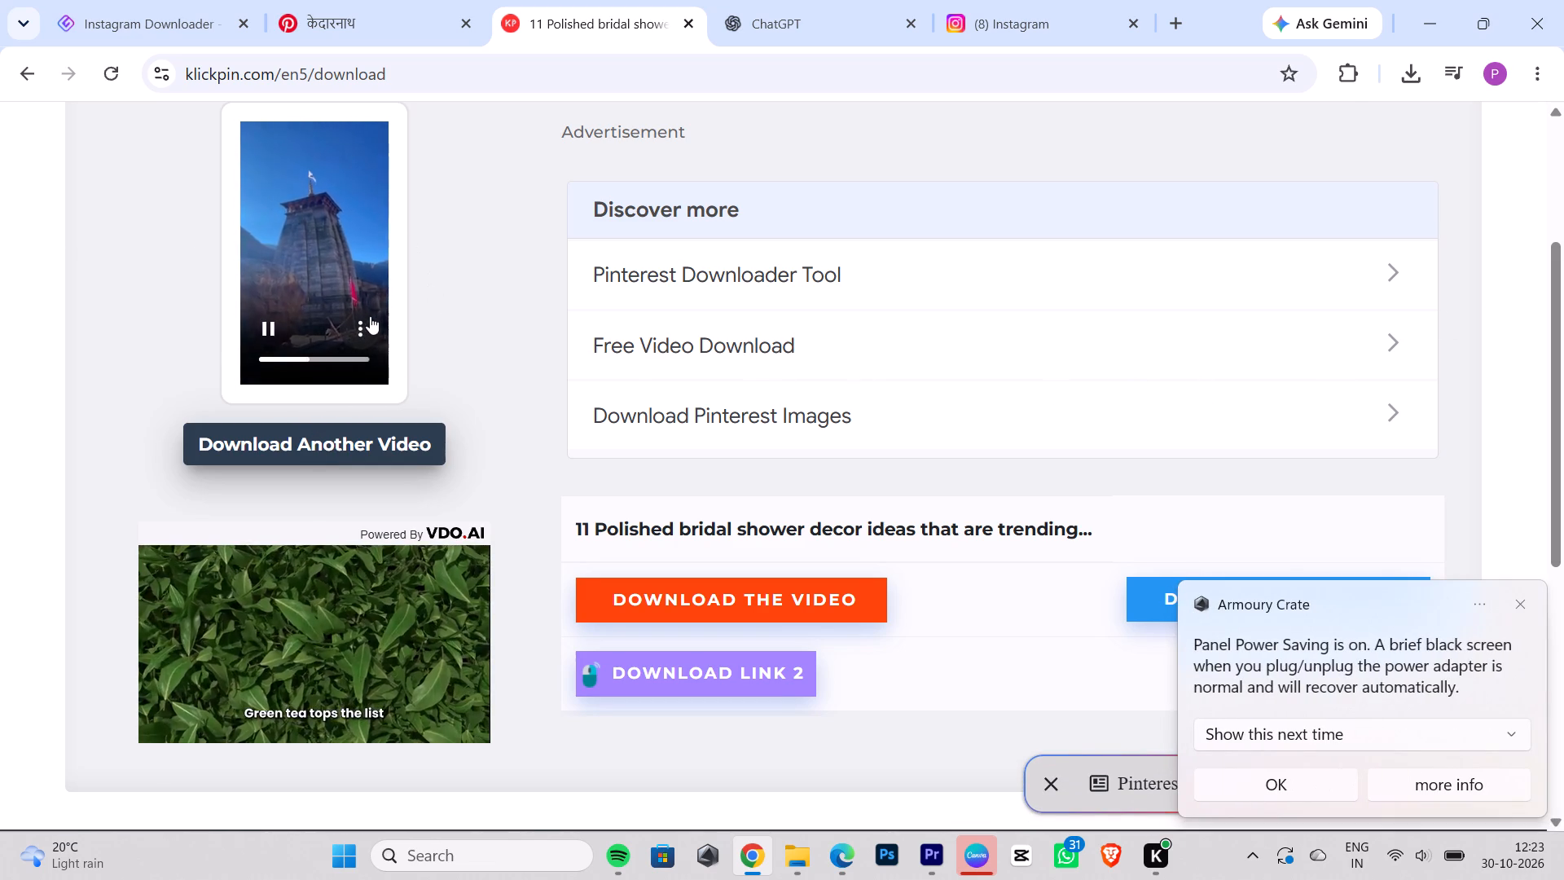
left_click(366, 326)
left_click(271, 176)
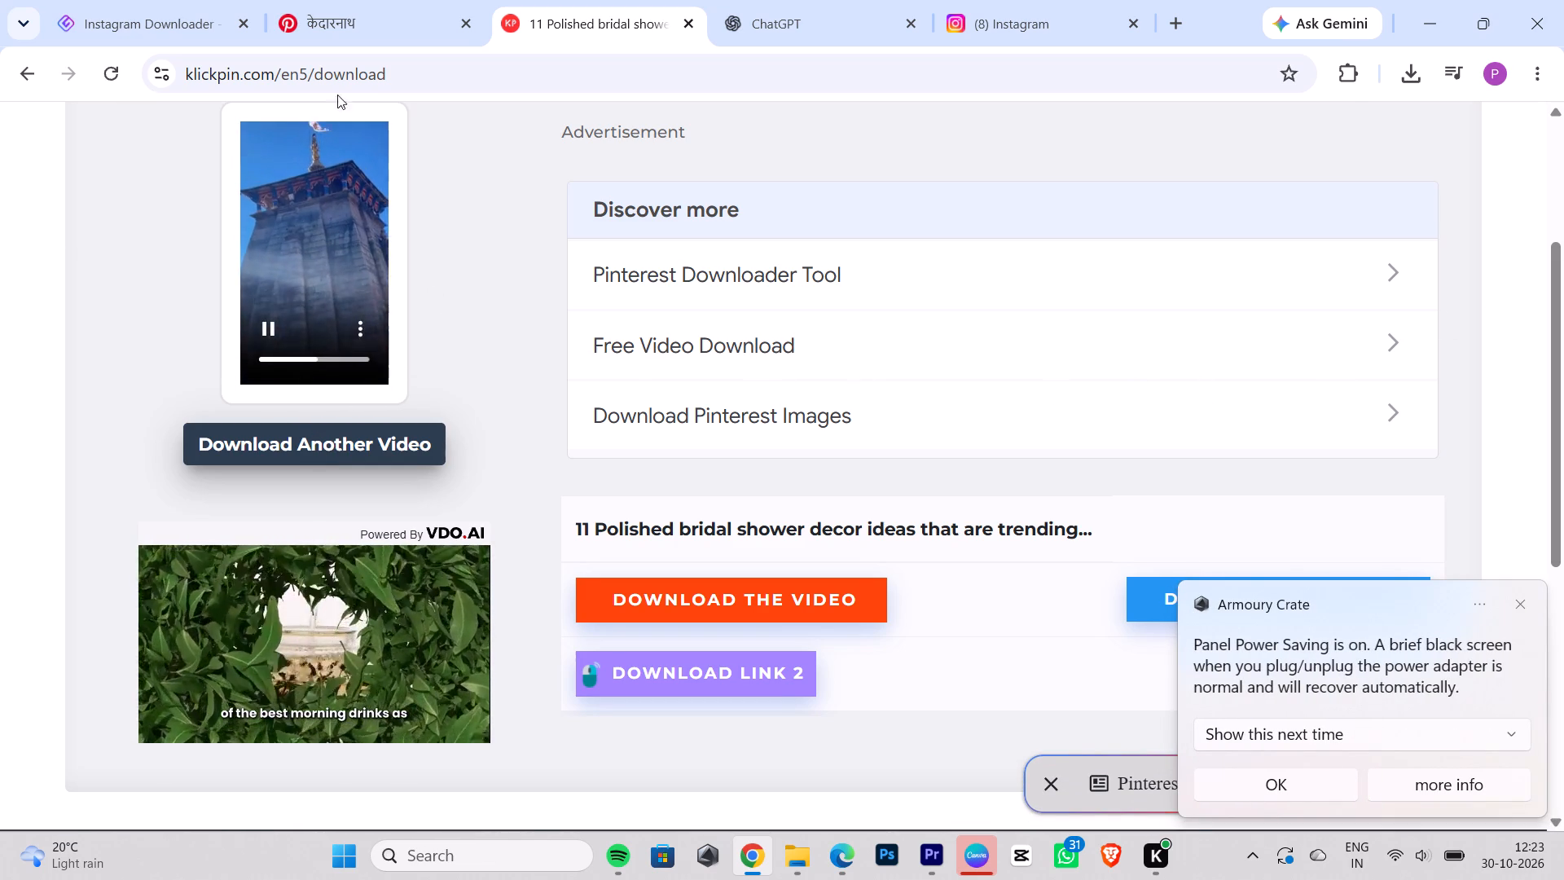
Look through the pins related to the Kedarnath trident video for further temple clips.
left_click(376, 38)
left_click(1140, 424)
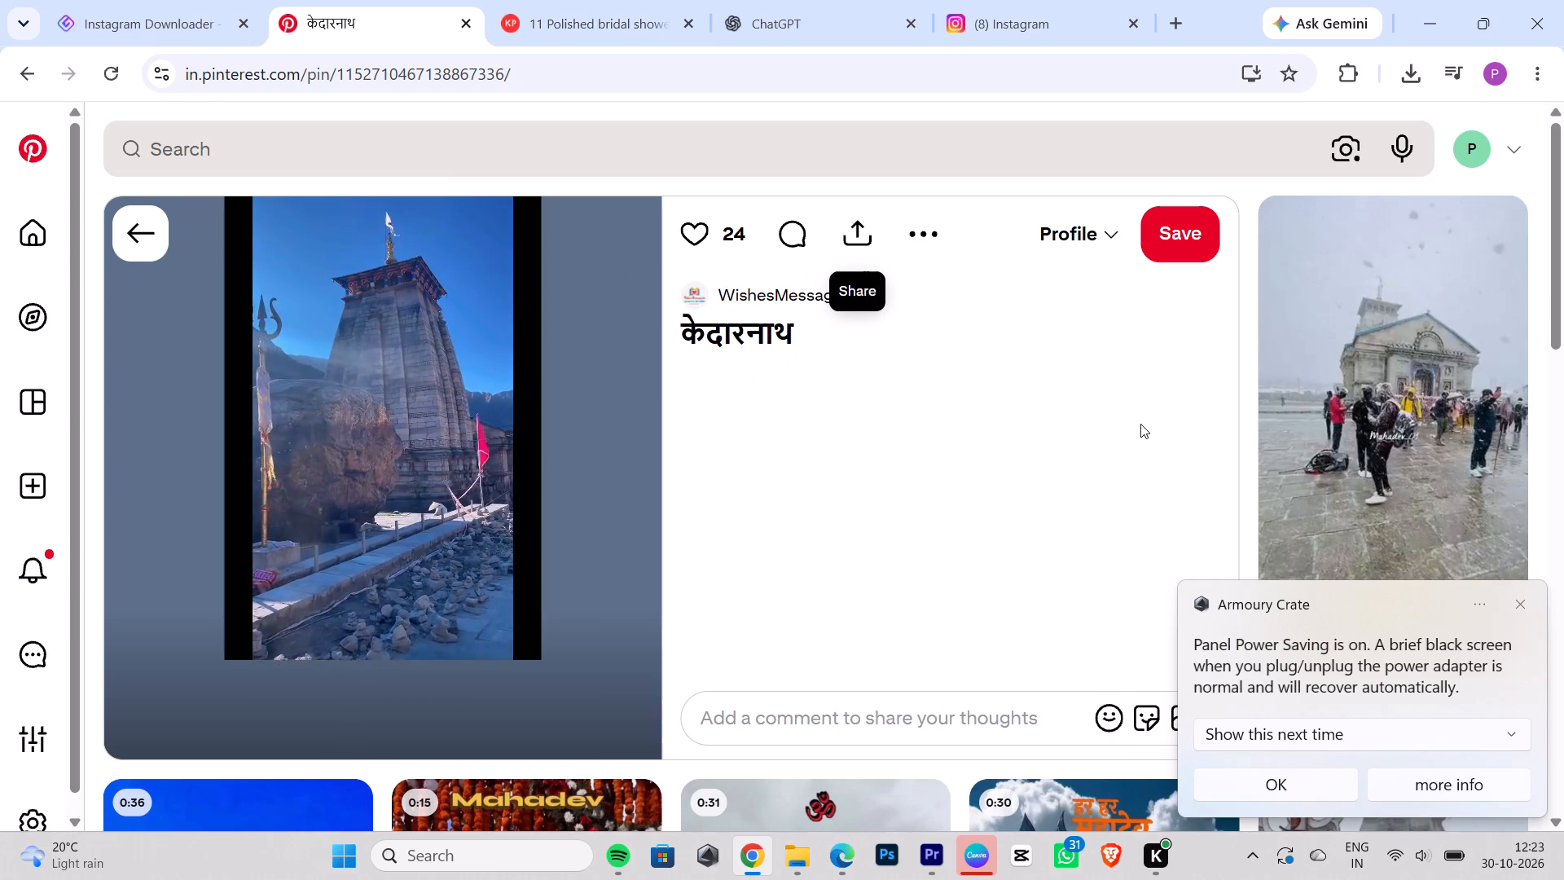
scroll(974, 411, "down", 4)
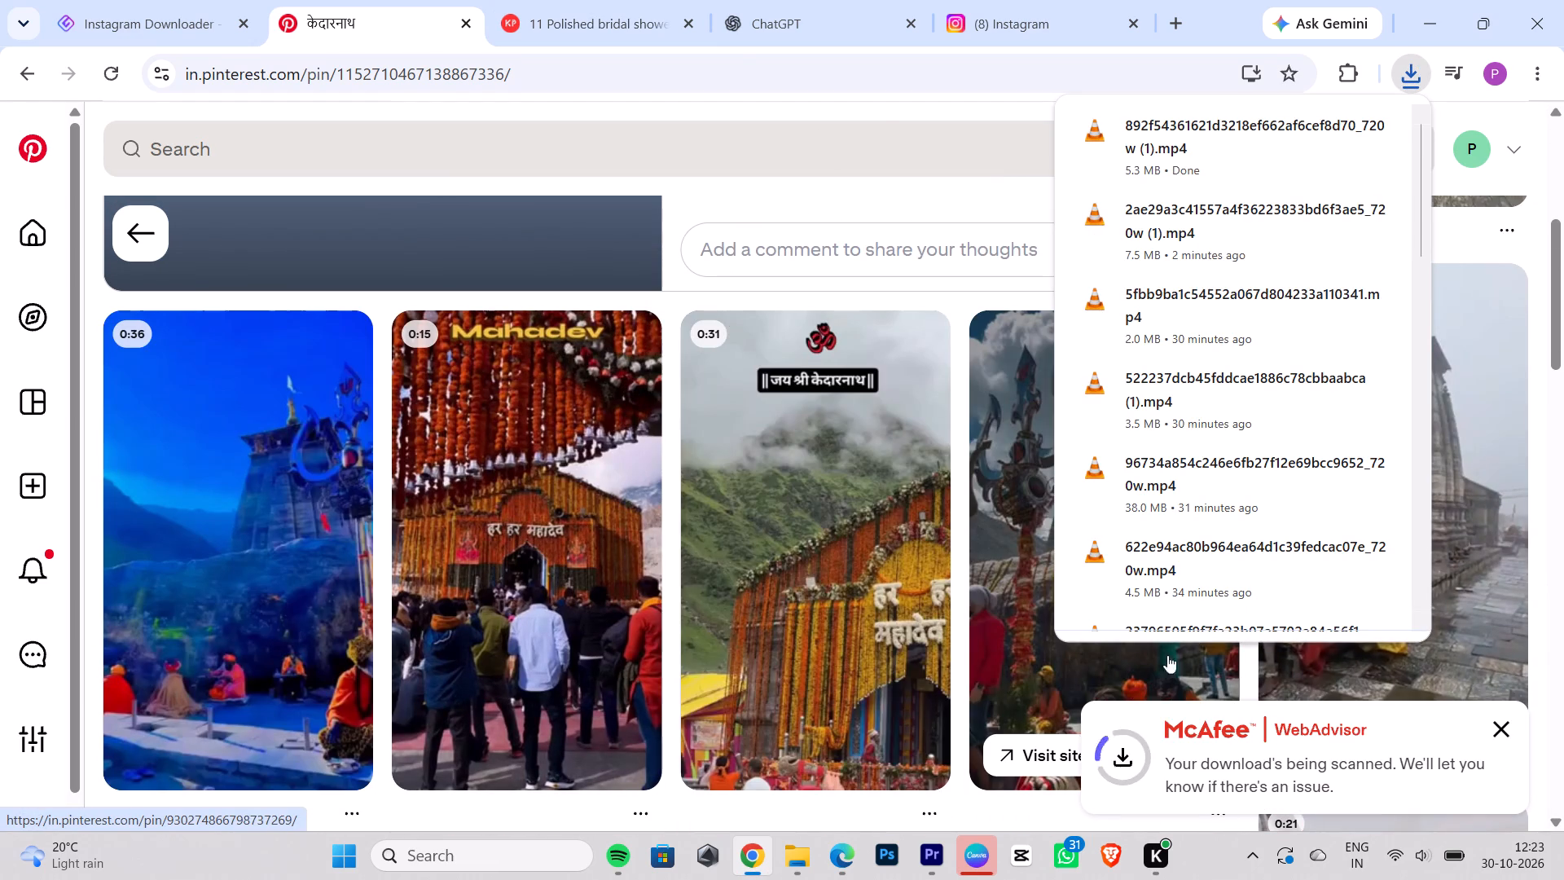
left_click(882, 211)
scroll(815, 381, "down", 3)
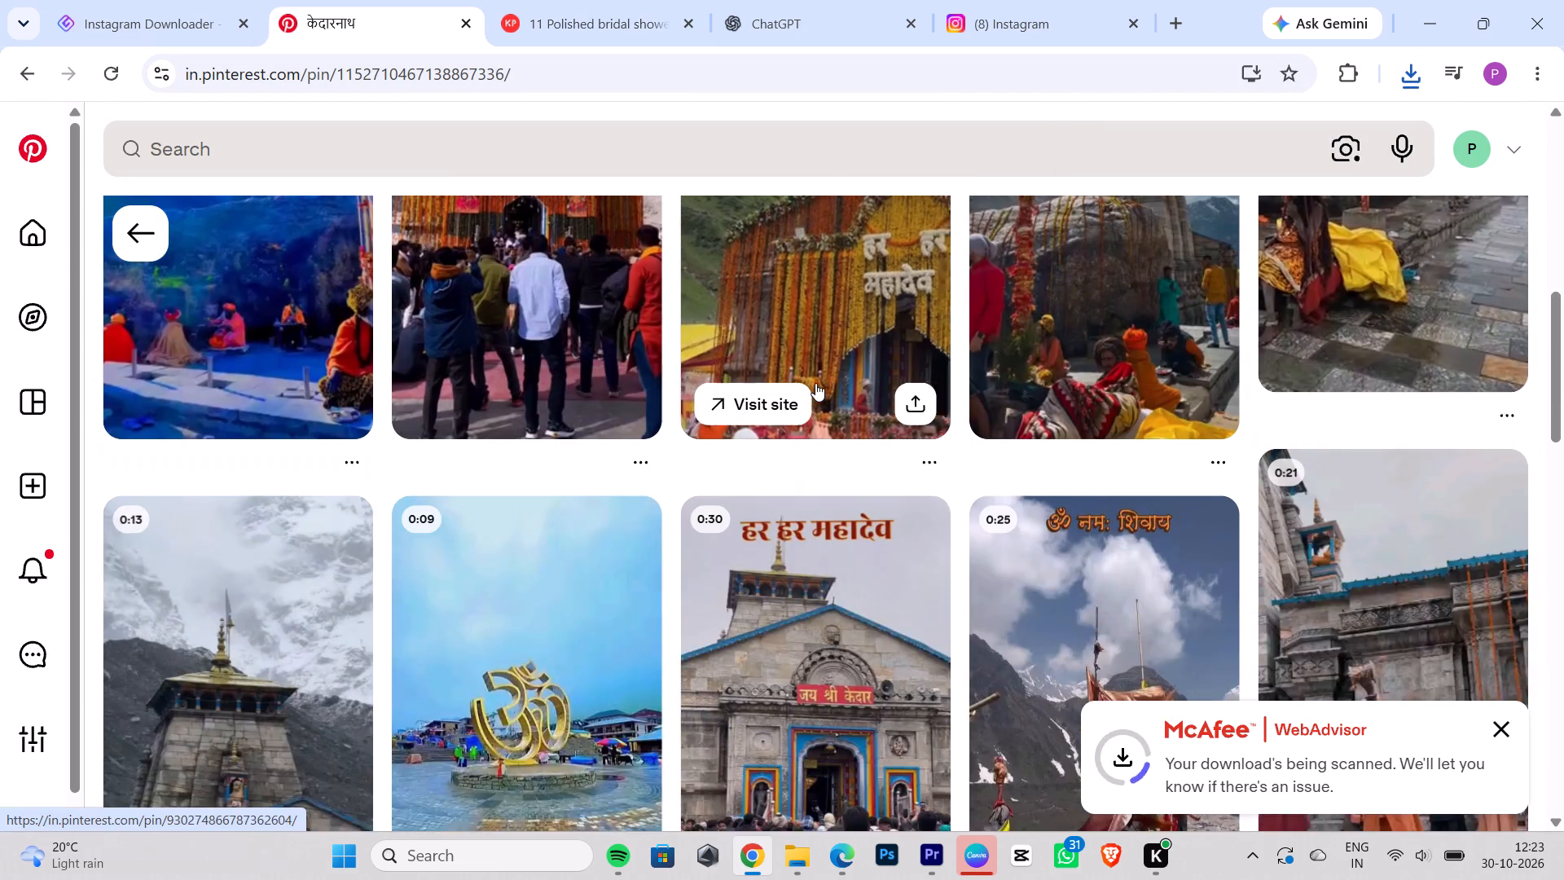
scroll(815, 383, "down", 4)
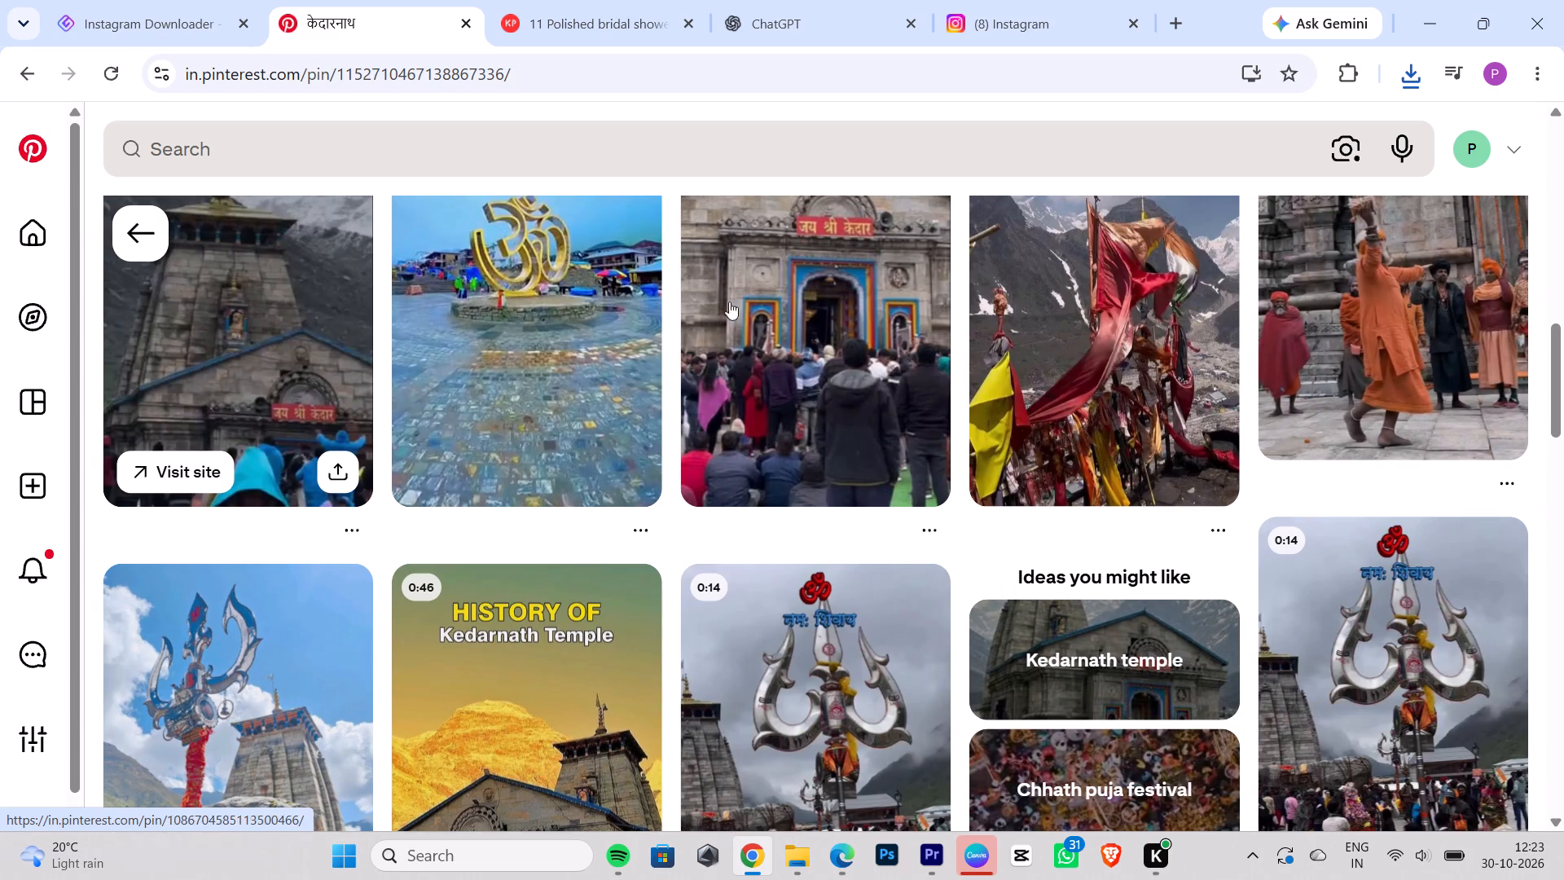
scroll(1213, 381, "up", 2)
scroll(1312, 477, "down", 3)
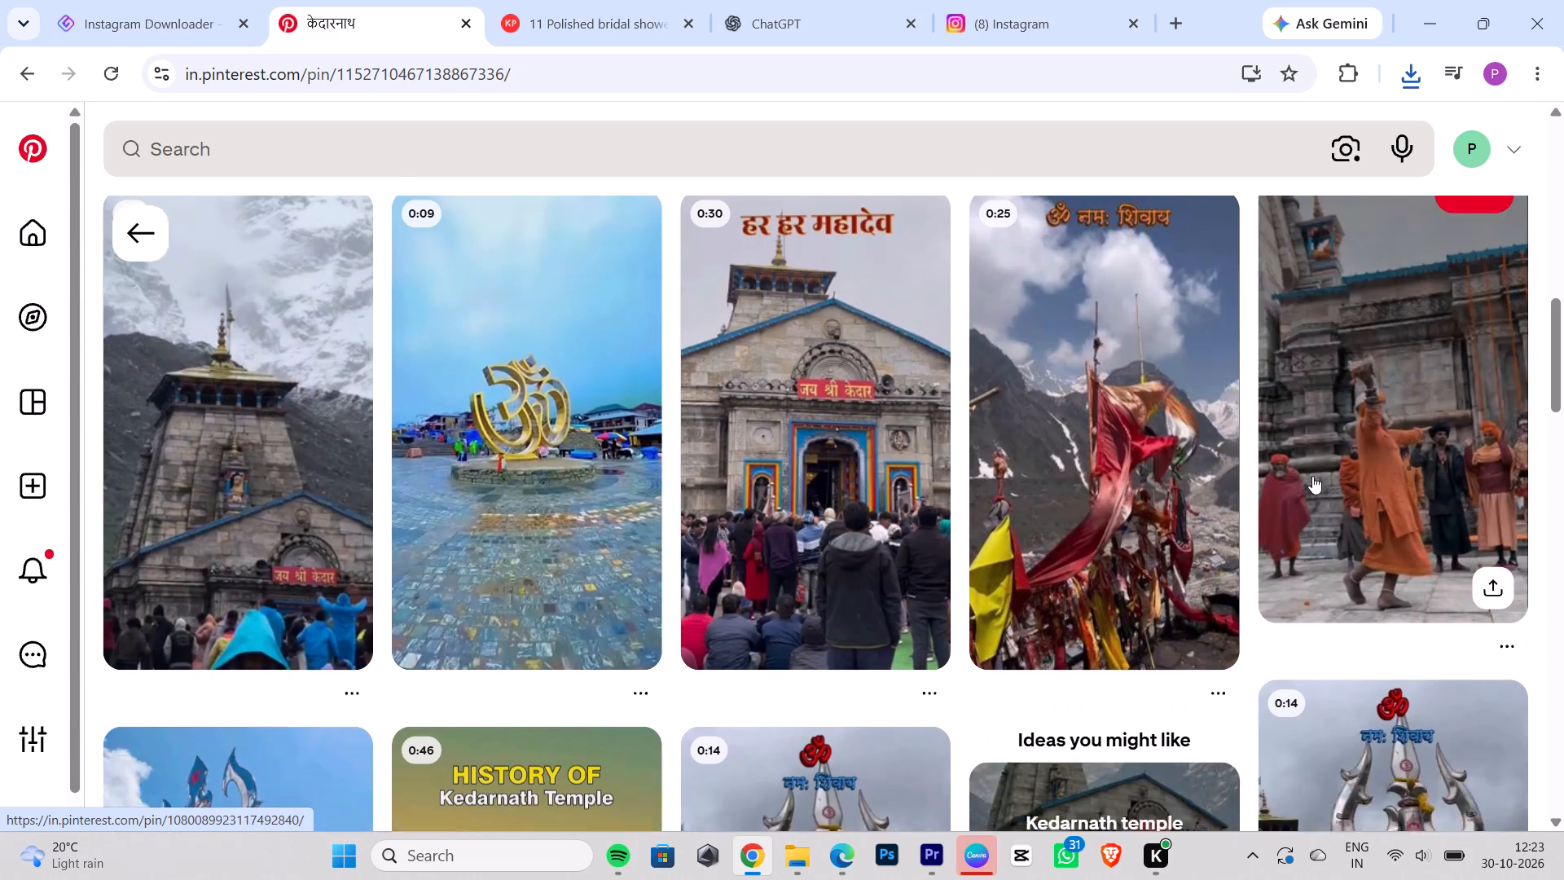
scroll(1012, 593, "down", 2)
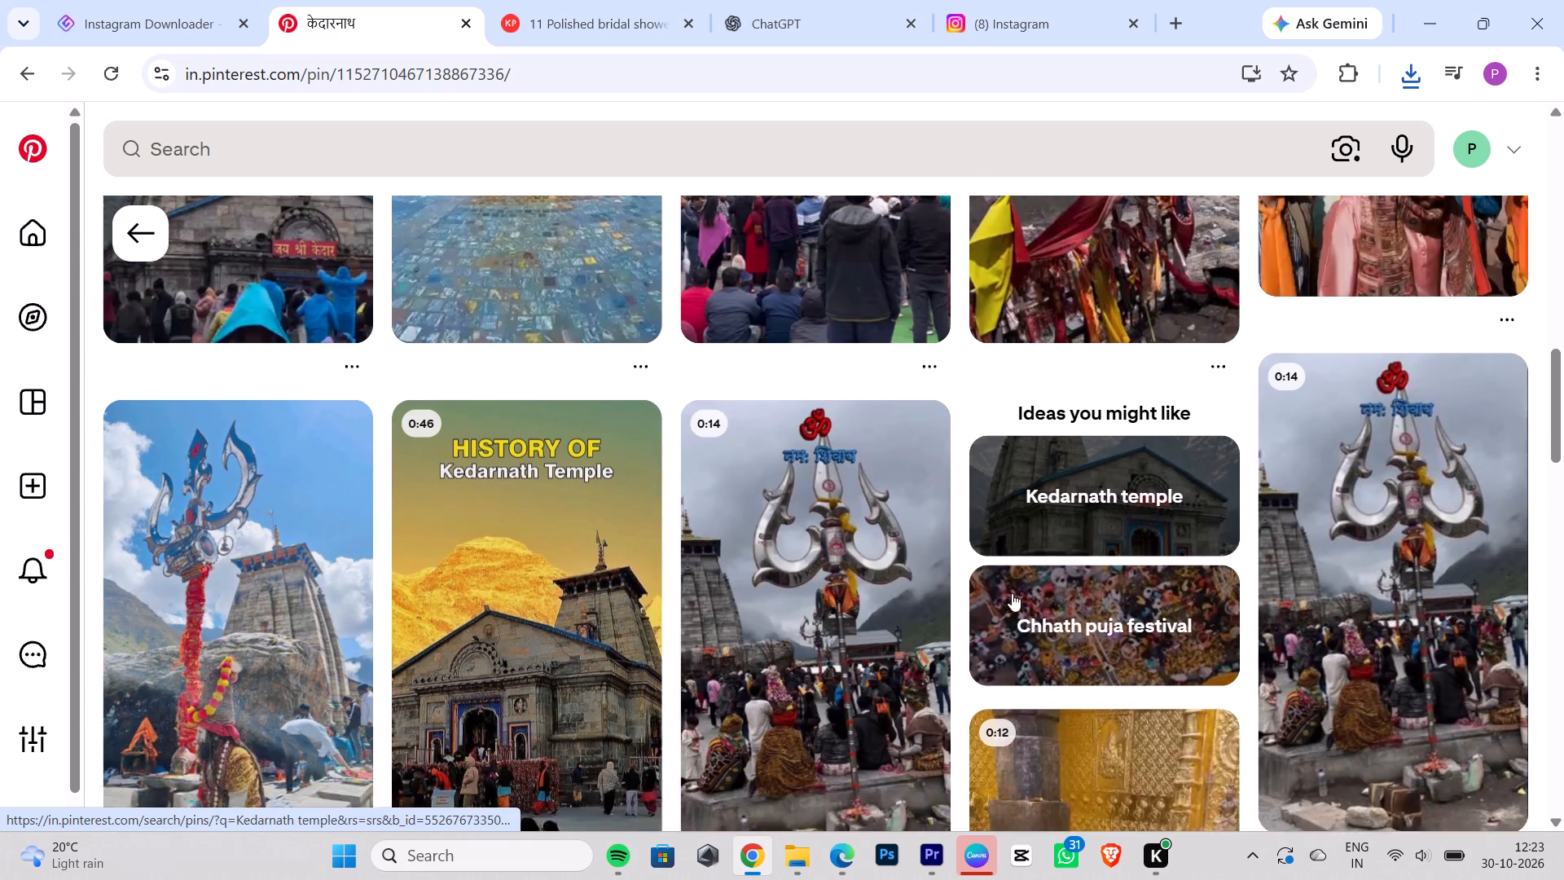
scroll(761, 364, "down", 5)
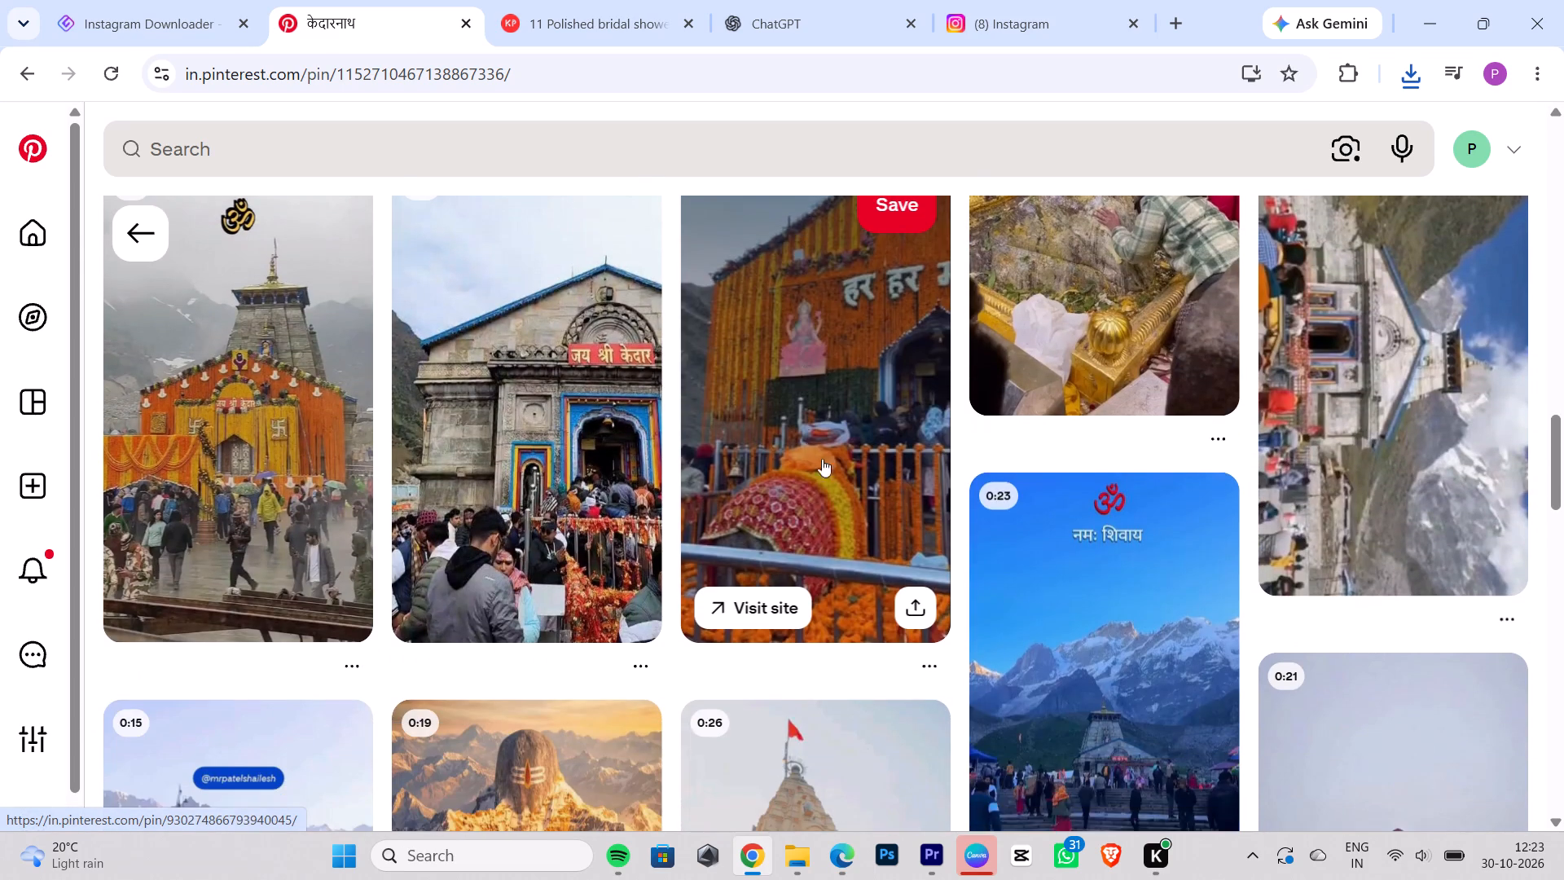
Switch to Premiere Pro and import the newly downloaded Kedarnath clip from Downloads into the devdham 2.0 project.
left_click(916, 869)
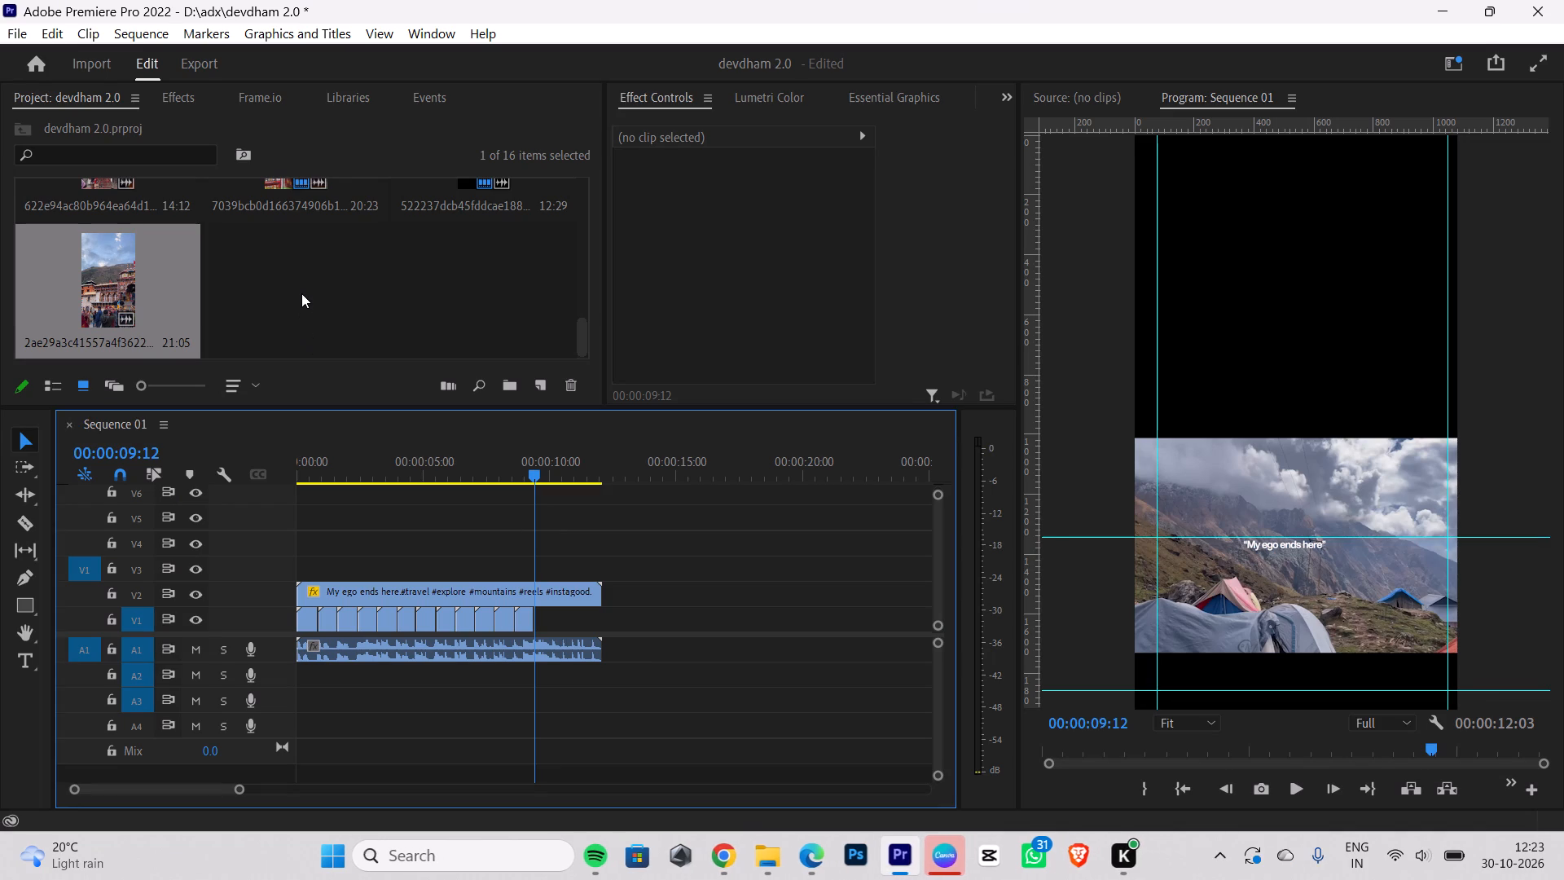
key("ctrl+i")
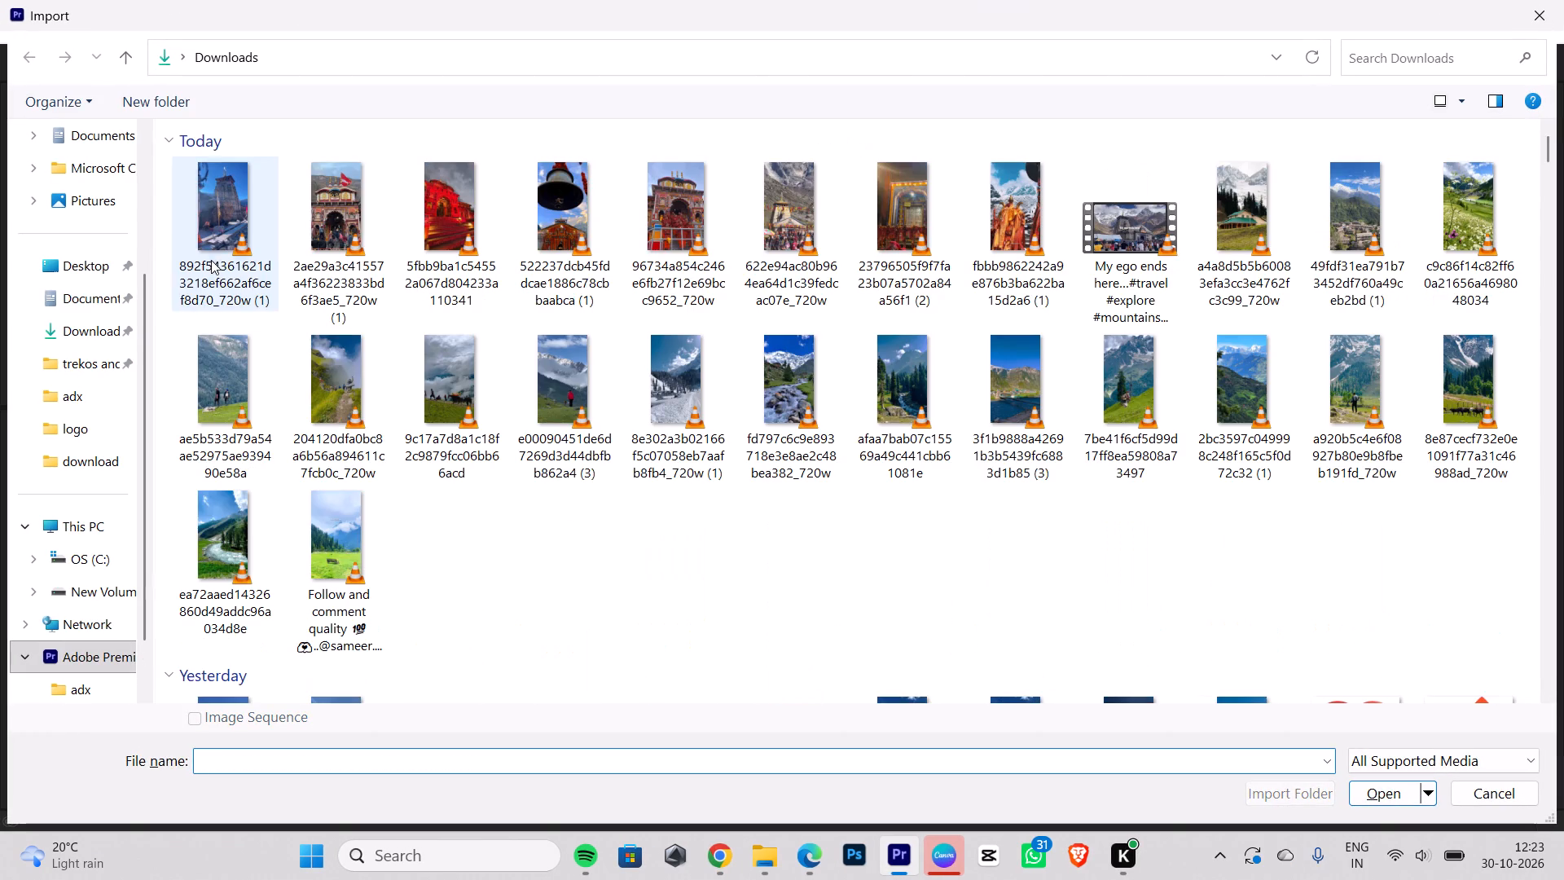
left_click(211, 260)
left_click(1392, 788)
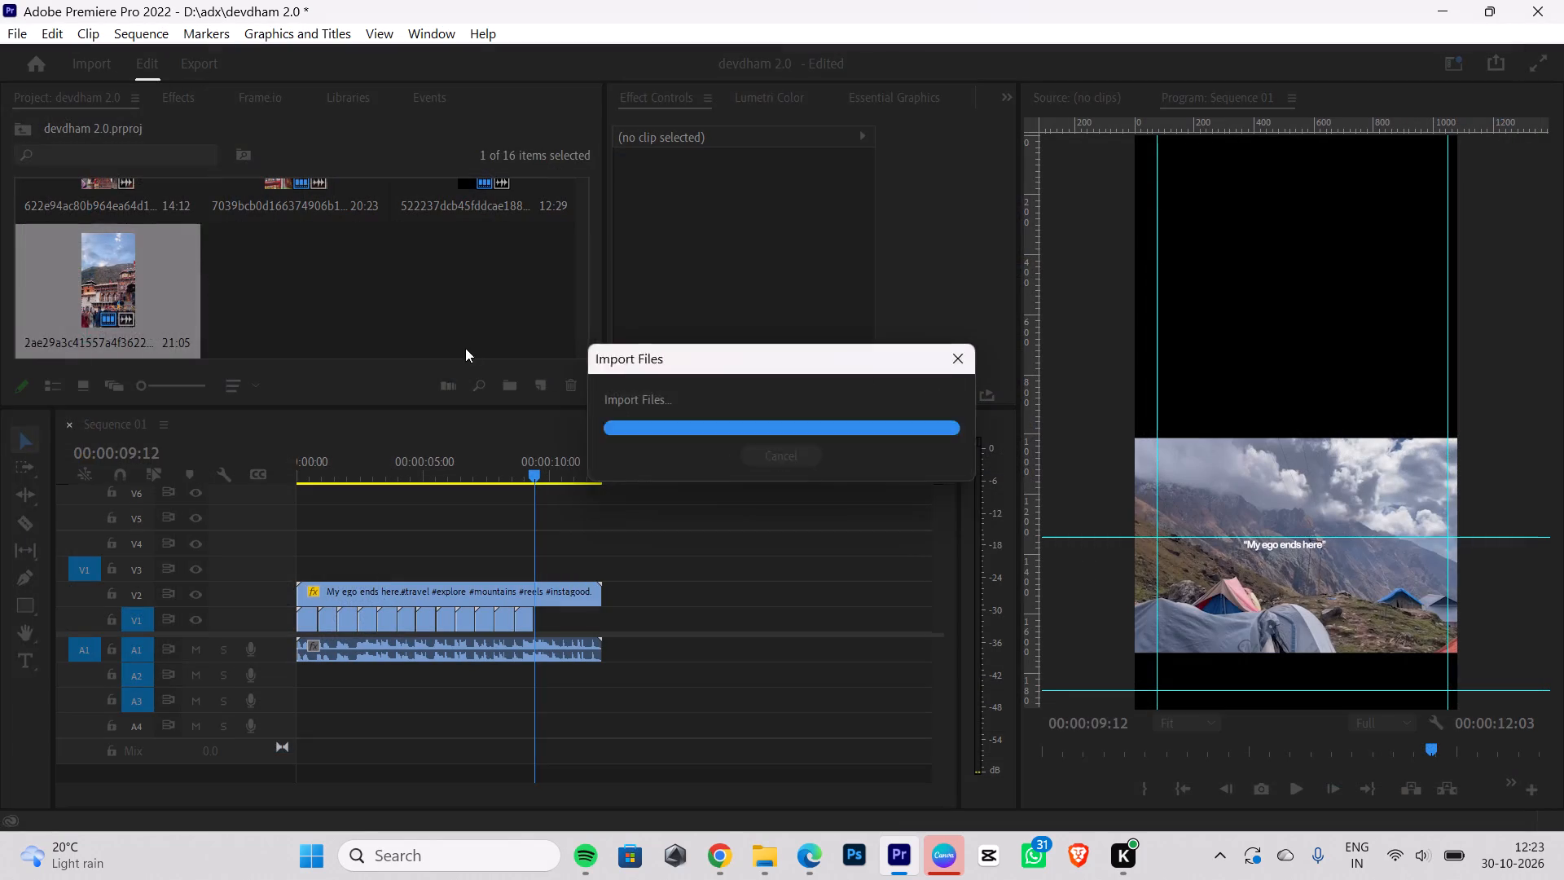
Place the imported Kedarnath clip on V1 from 00:00:09:12 without its audio and apply Scale to Frame Size.
left_click_drag(319, 271, 697, 628)
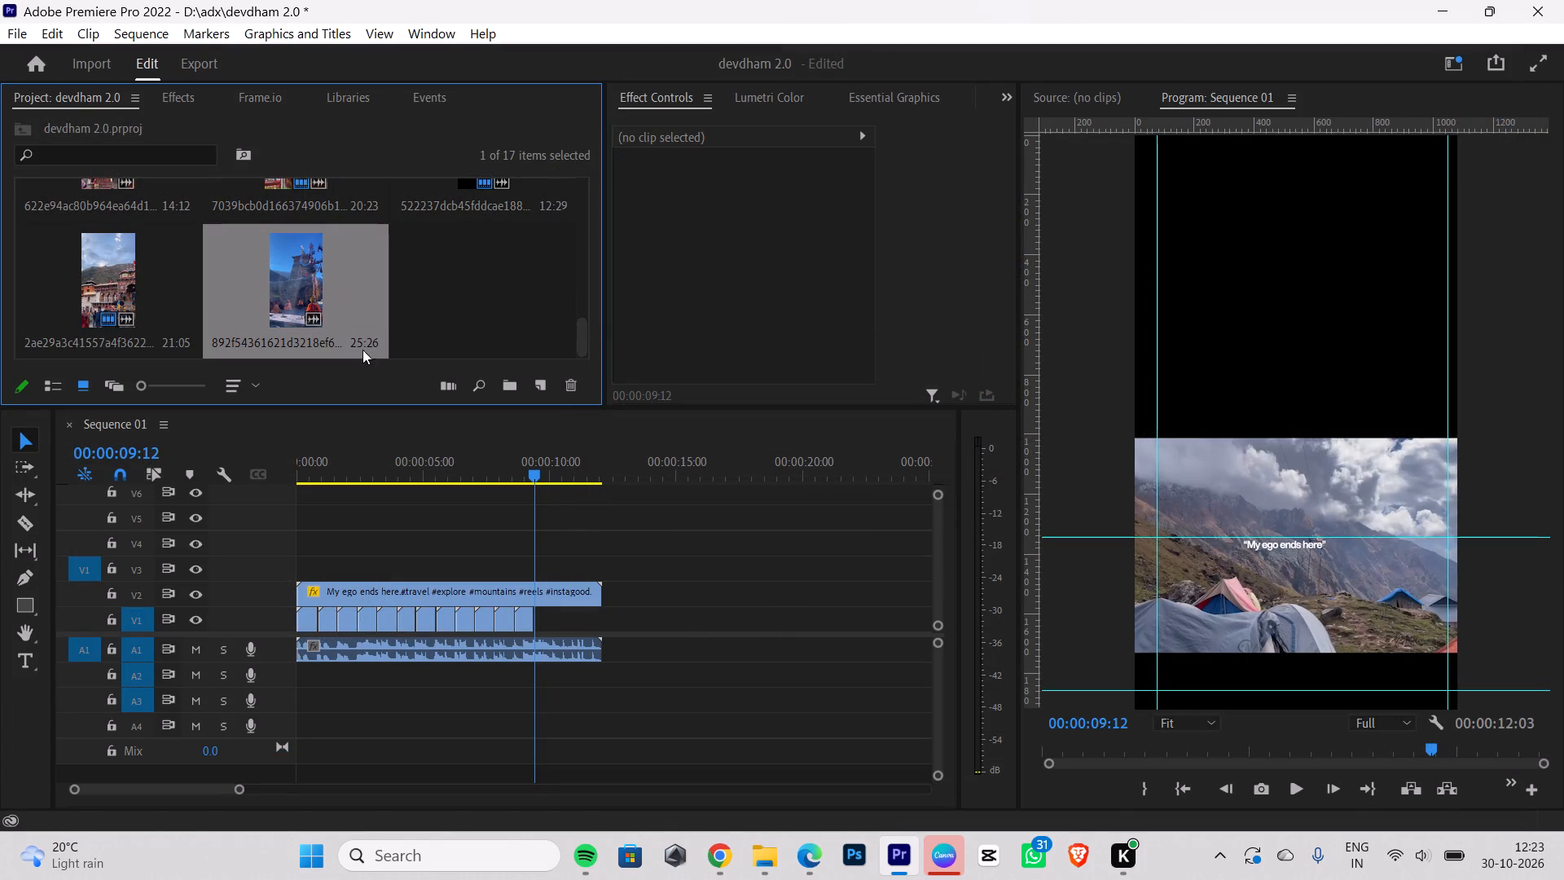
left_click_drag(299, 269, 679, 657)
left_click(814, 679)
left_click(811, 659)
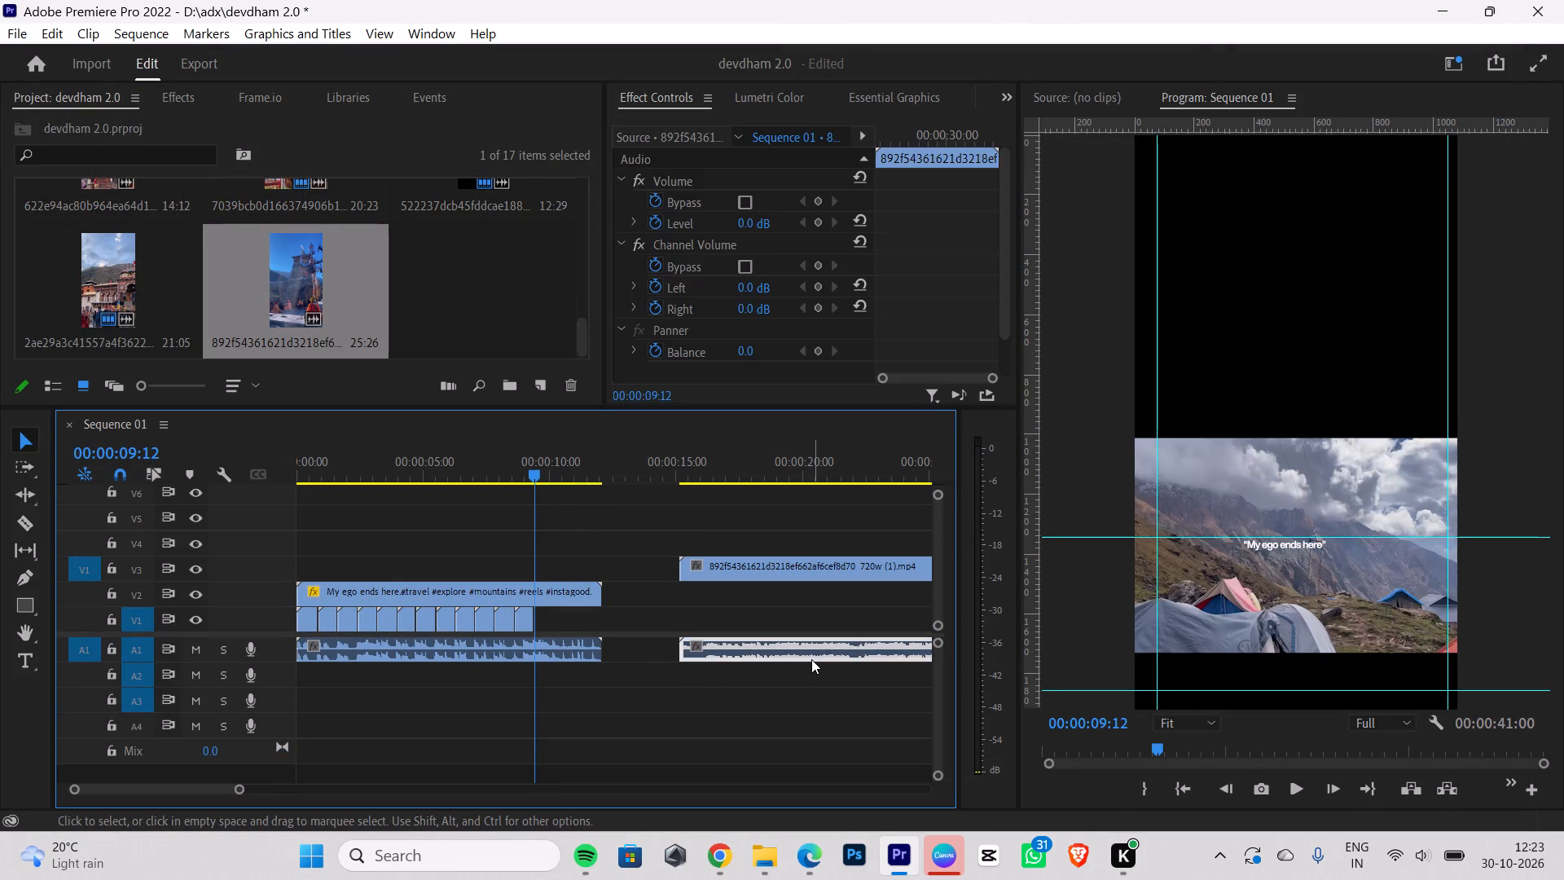
key("BackSpace")
left_click_drag(758, 554, 758, 585)
left_click_drag(778, 570, 714, 627)
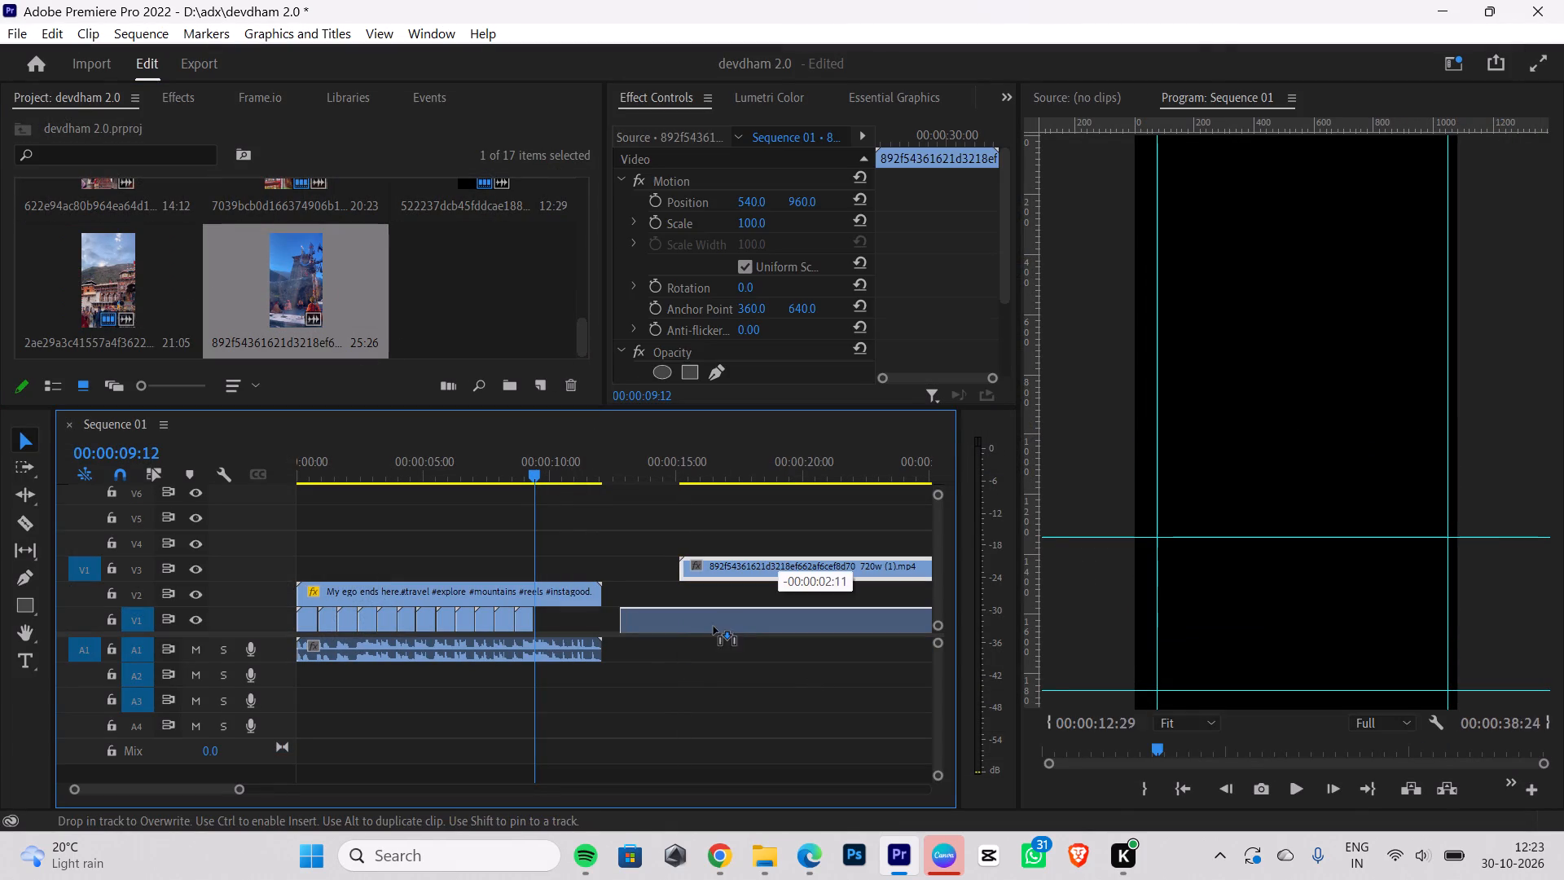
left_click_drag(714, 627, 630, 614)
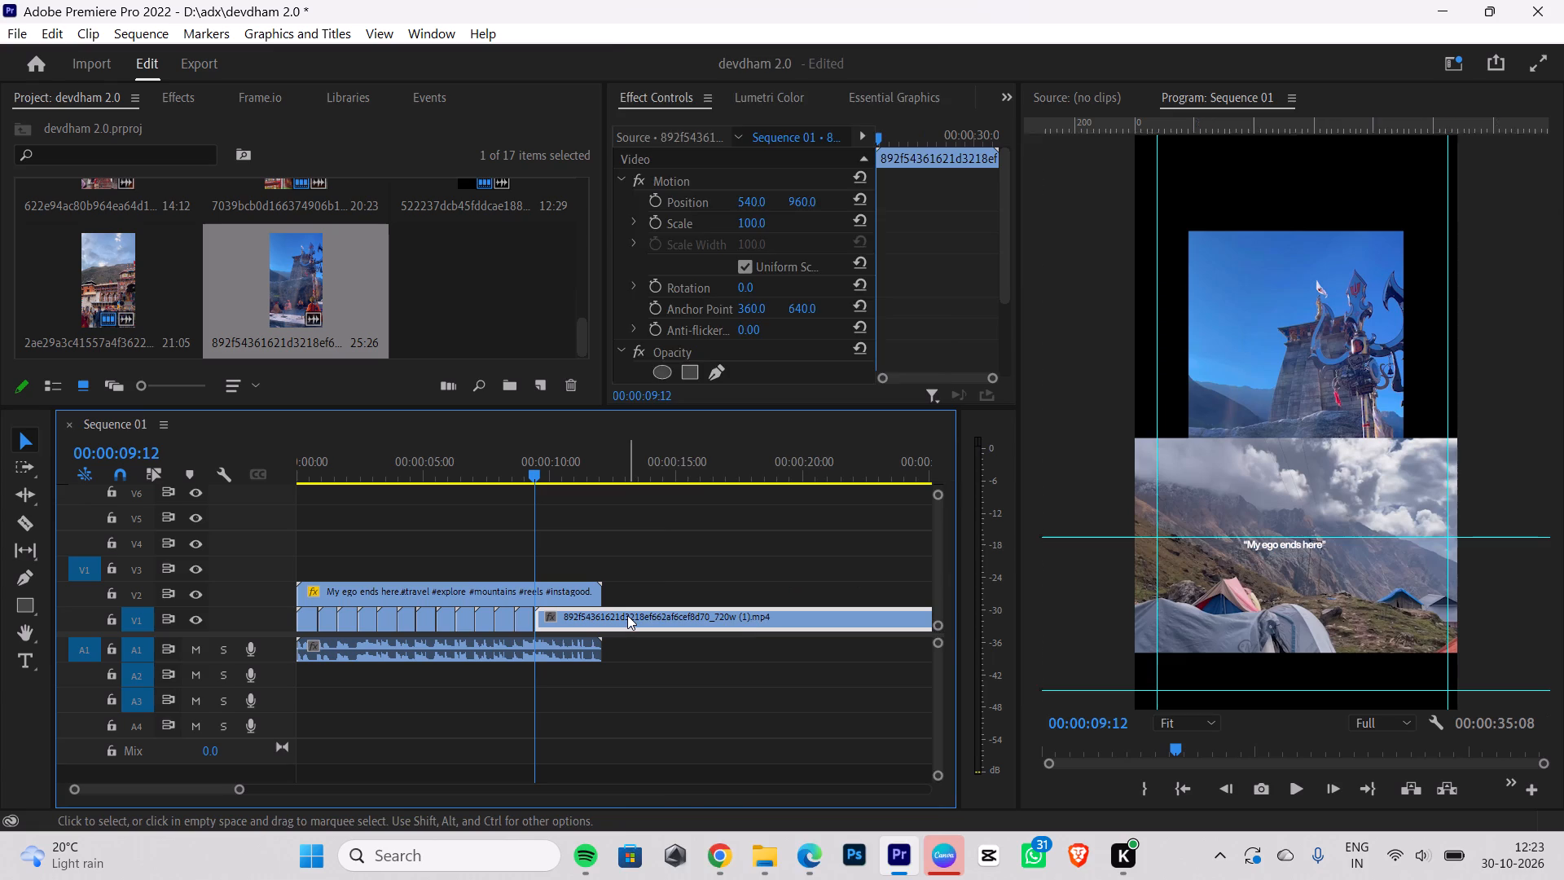
right_click(627, 615)
left_click(735, 786)
Cut the Kedarnath clip on V1 at the reference's shot change at 00:00:10:05 and delete the remainder.
key("Right")
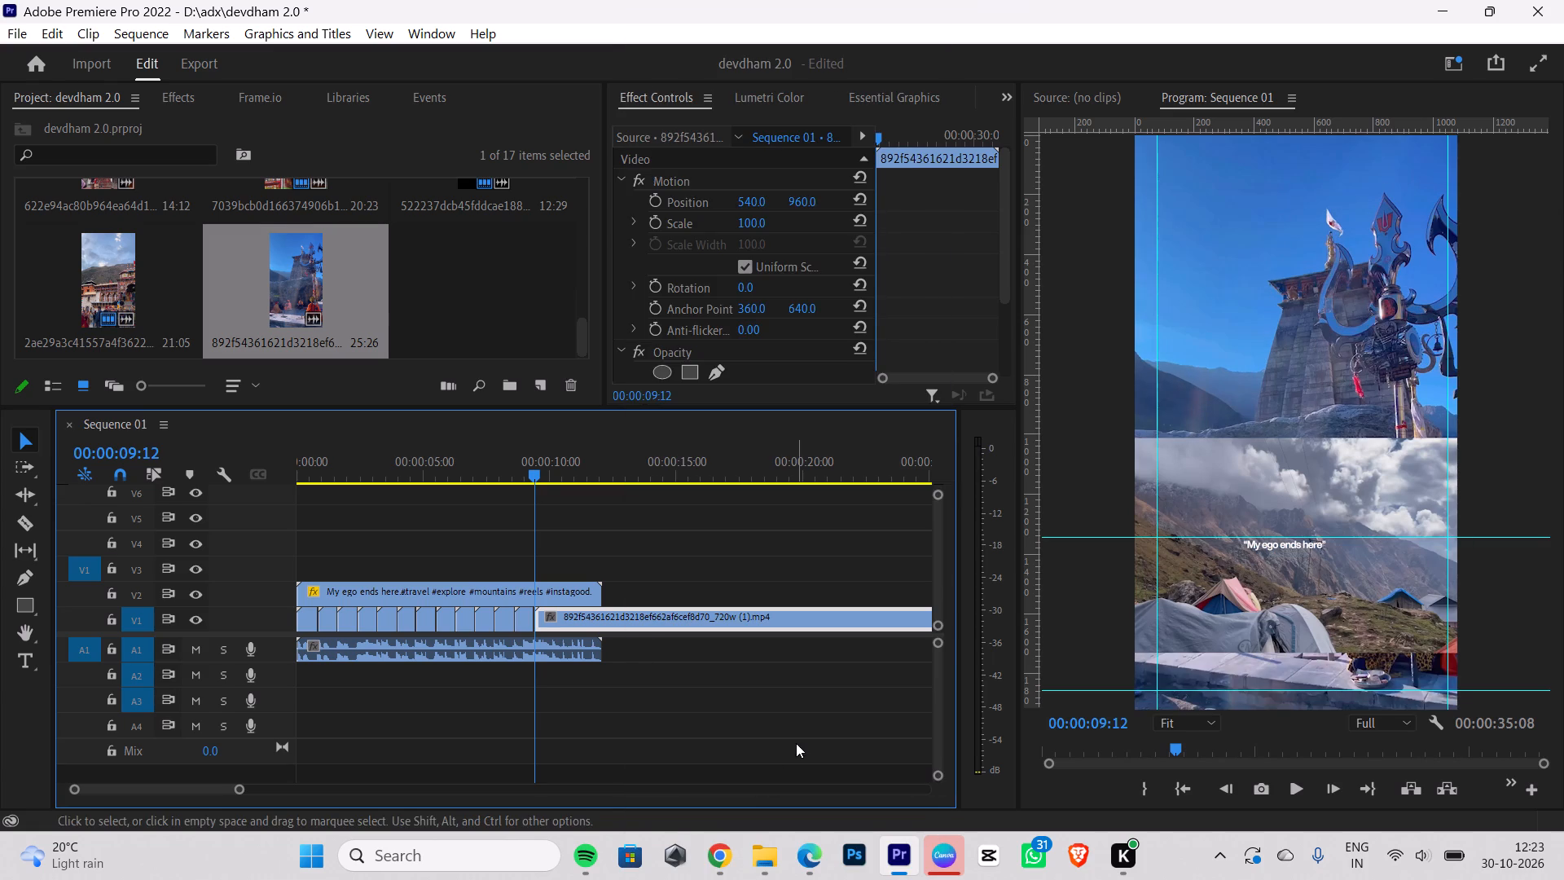
key("Right")
key("Right")
key("Right")
key("Right")
key("Right")
key("Right")
key("Right")
key("Right")
key("Right")
key("Right")
key("Right")
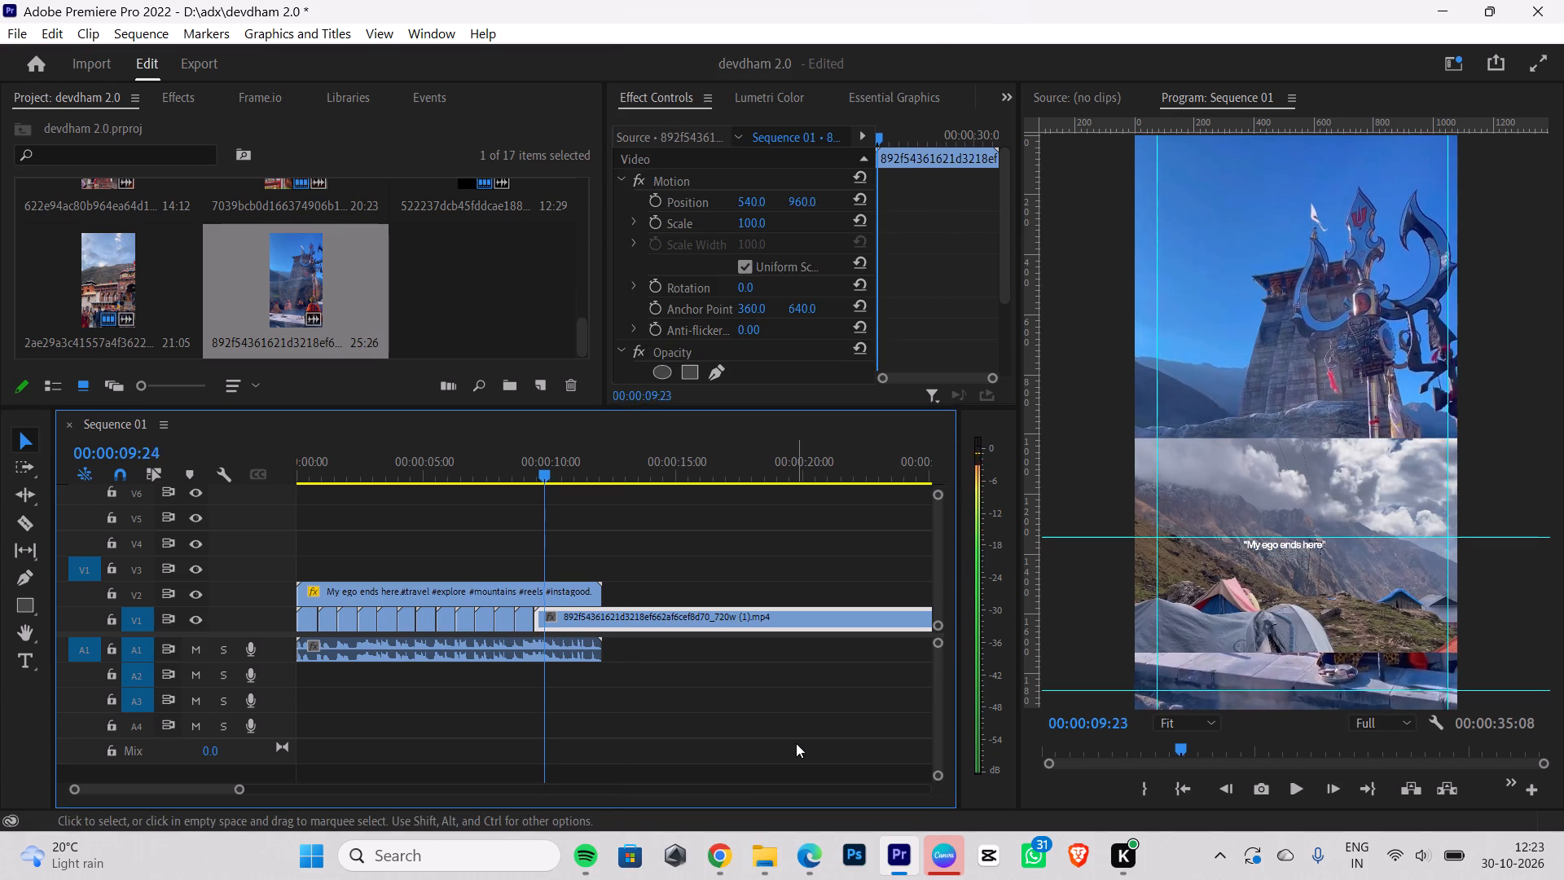
key("Right")
key("Right")
key("Right")
key("Right")
key("Right")
key("Right")
key("Right")
key("Right")
key("Right")
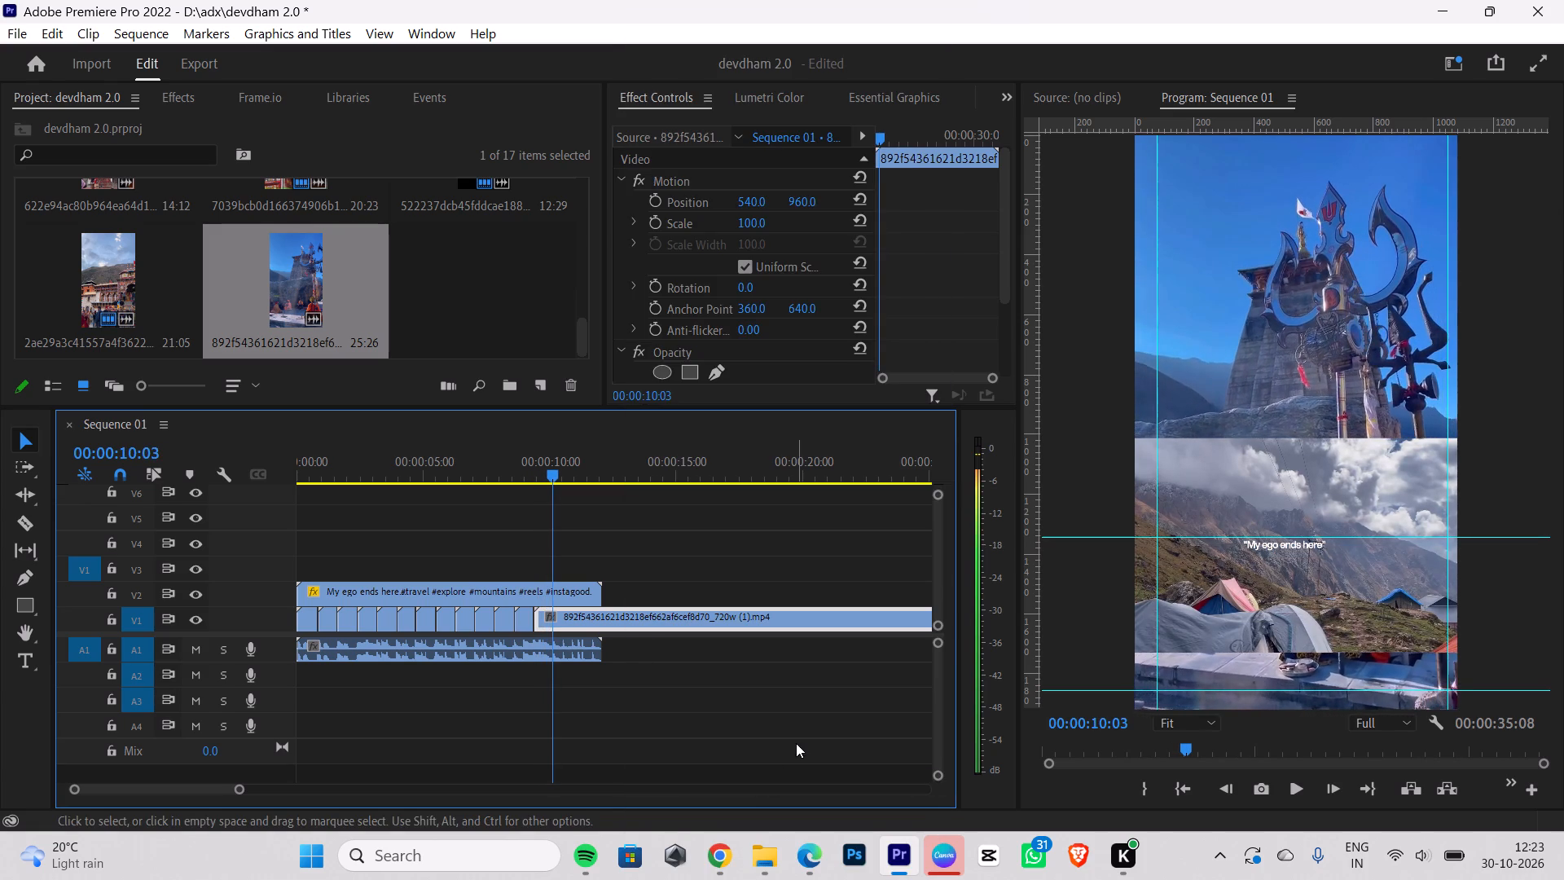
key("Right")
key("Right")
key("Right")
key("Left")
key("Left")
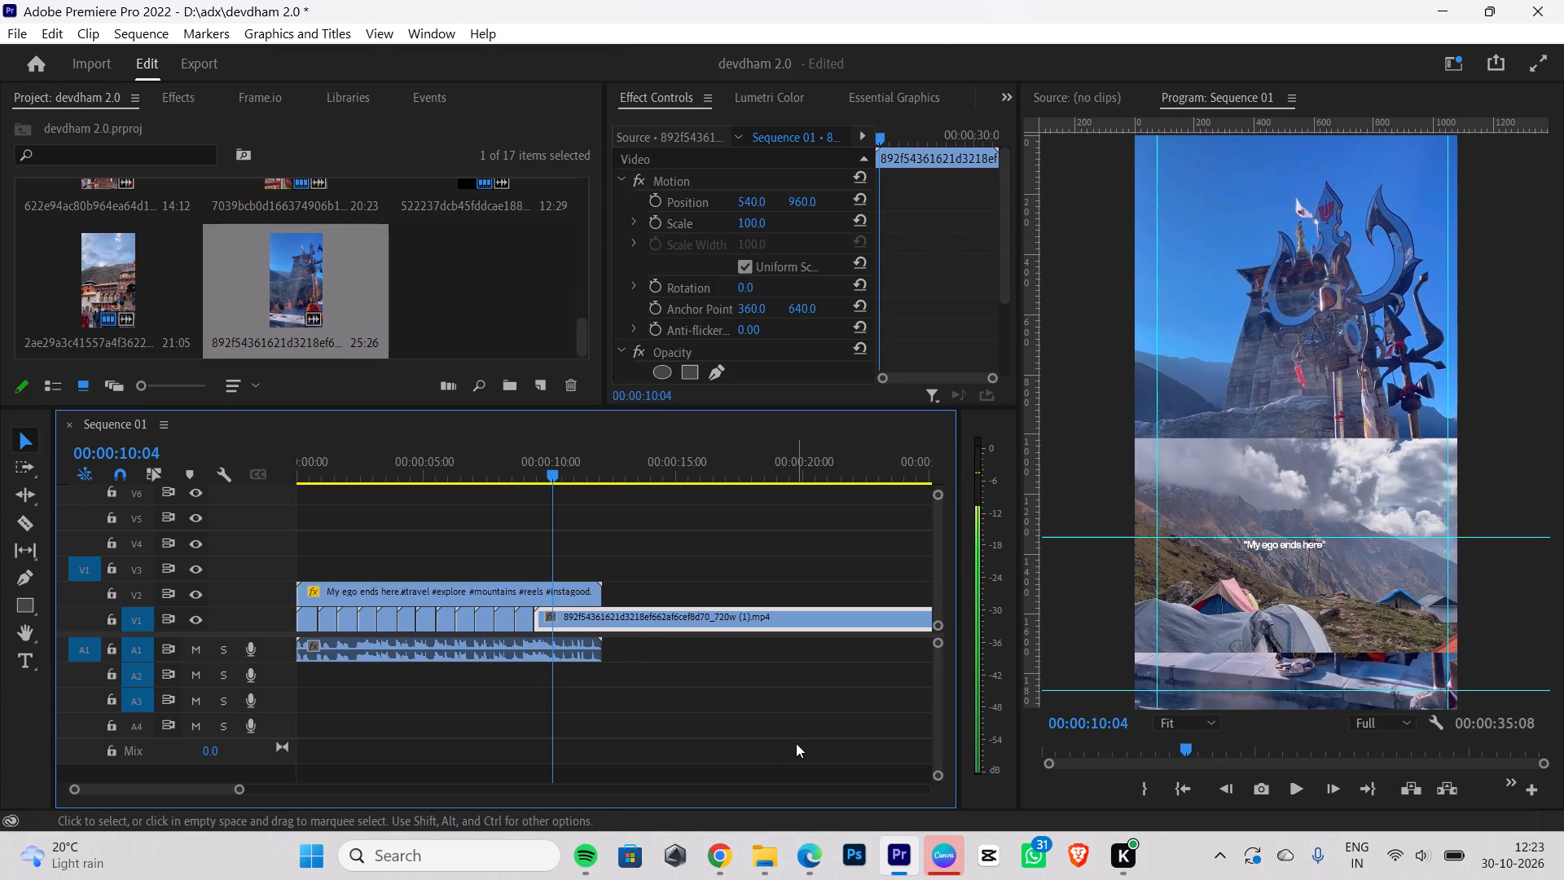
key("Right")
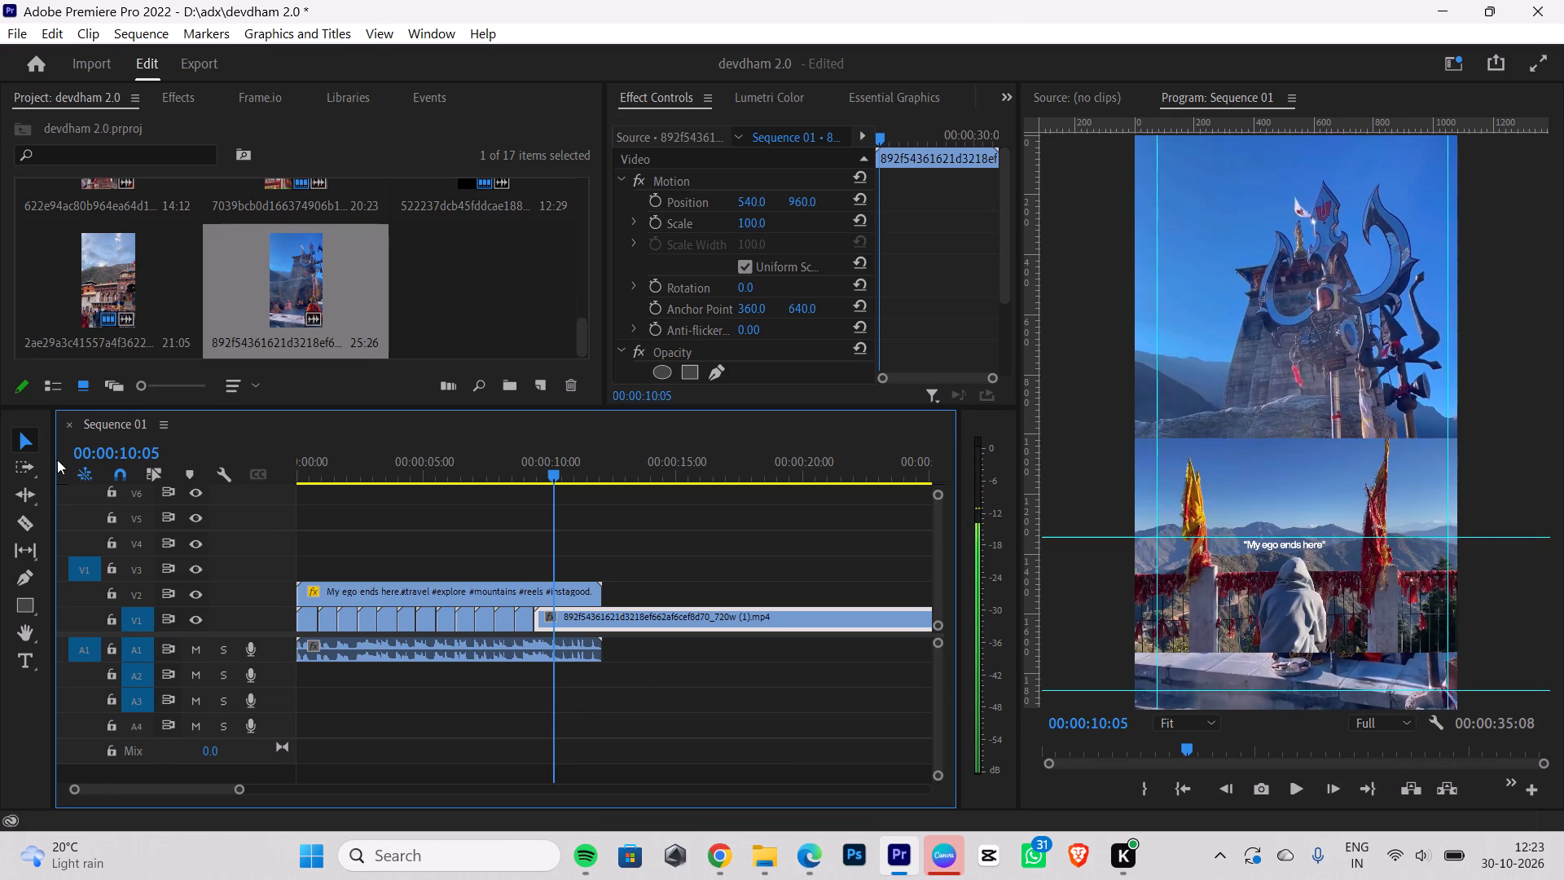
left_click(36, 528)
left_click(556, 611)
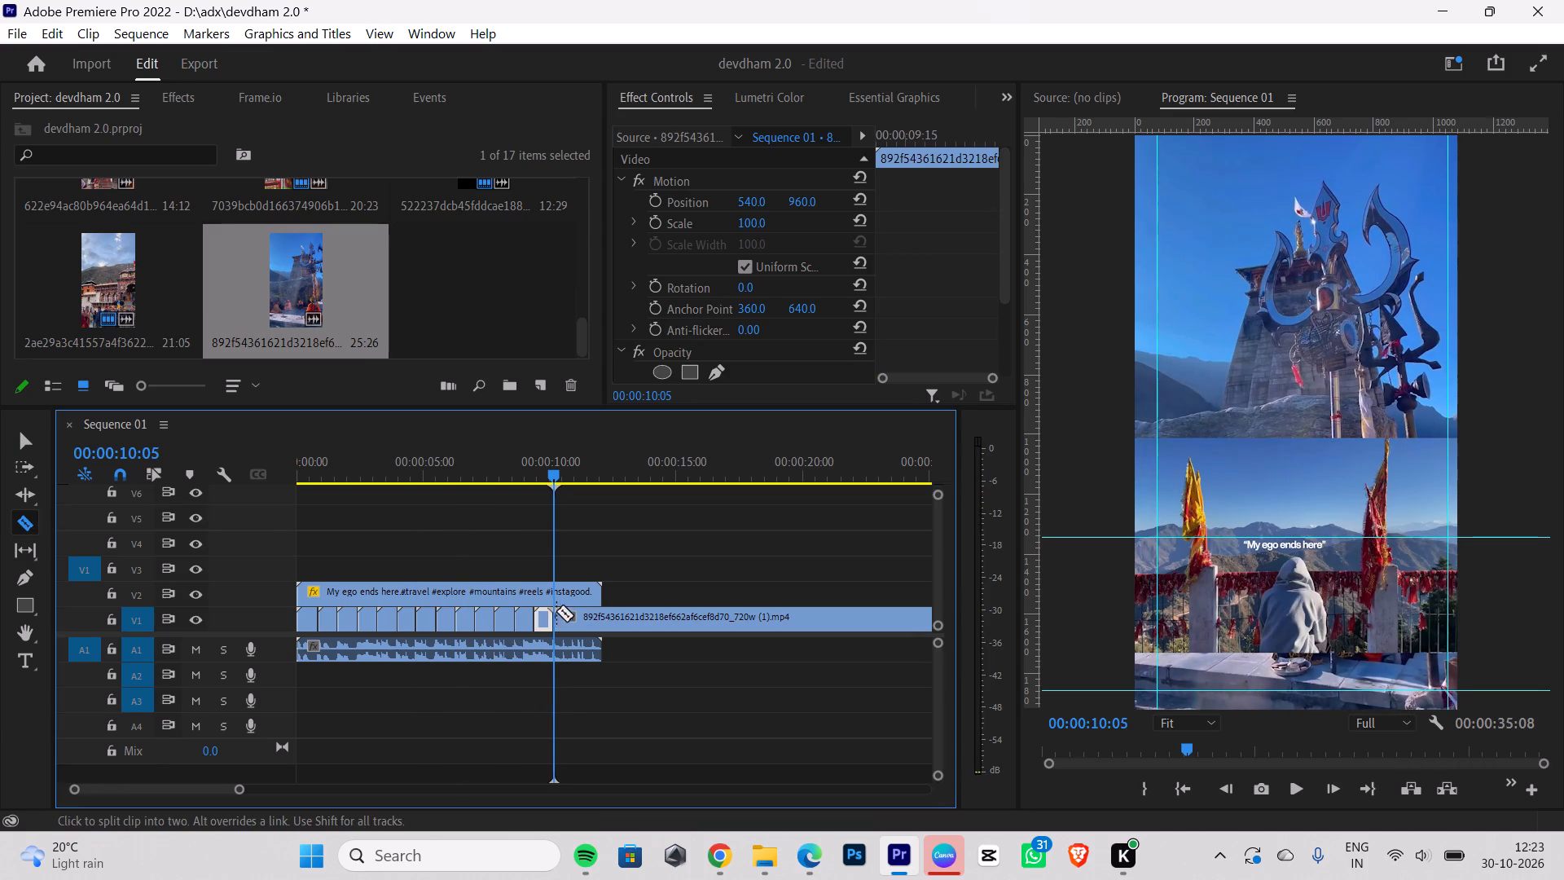
left_click(31, 442)
left_click(702, 627)
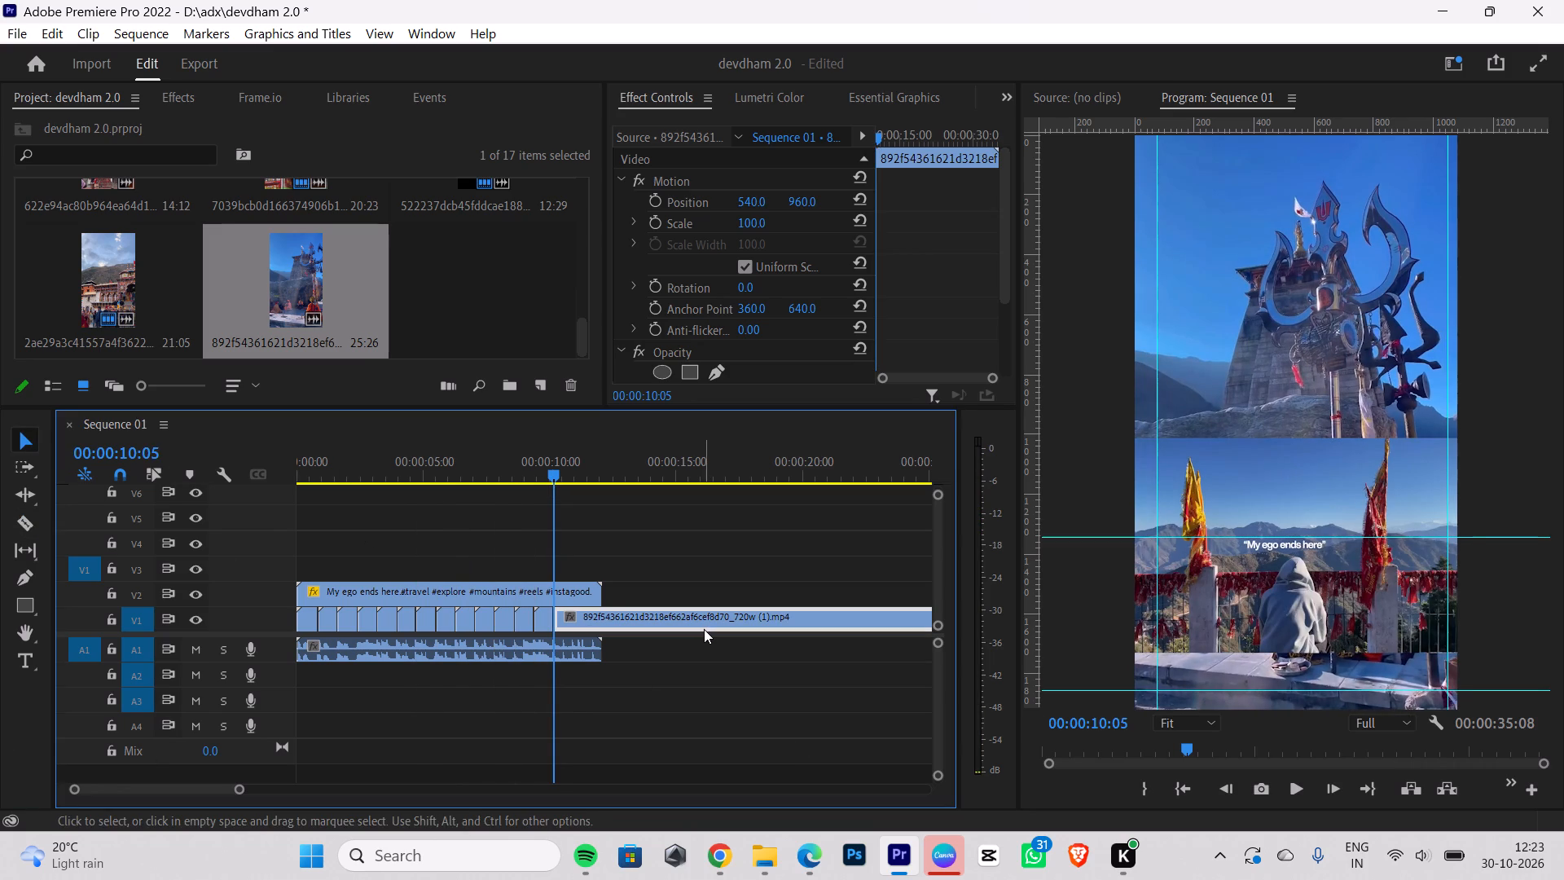
key("BackSpace")
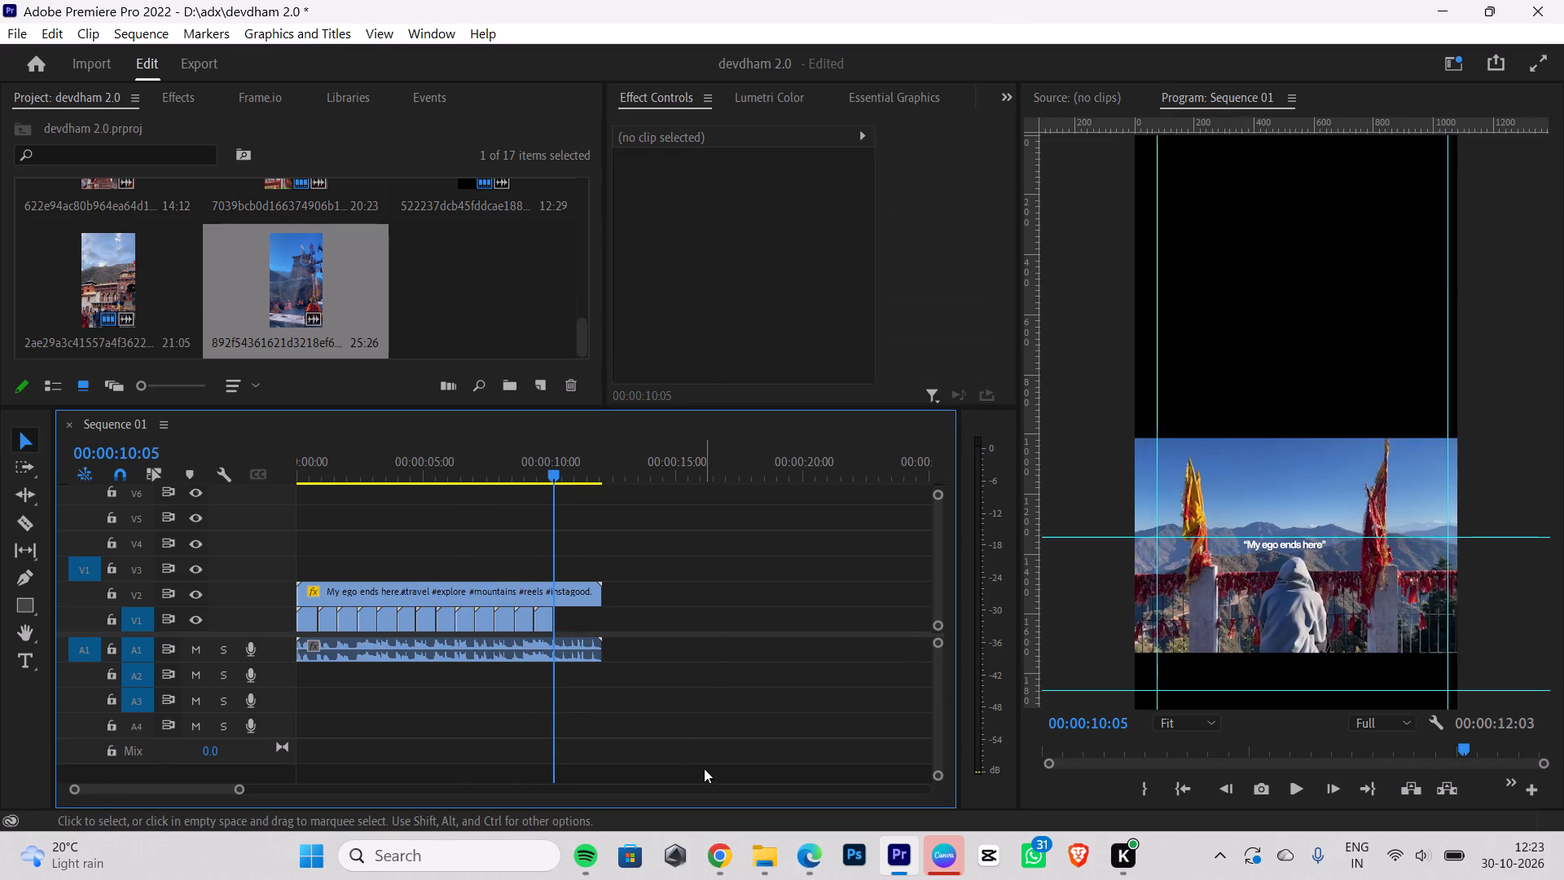
Switch to Chrome and search Pinterest for "badrinath videos".
left_click(724, 851)
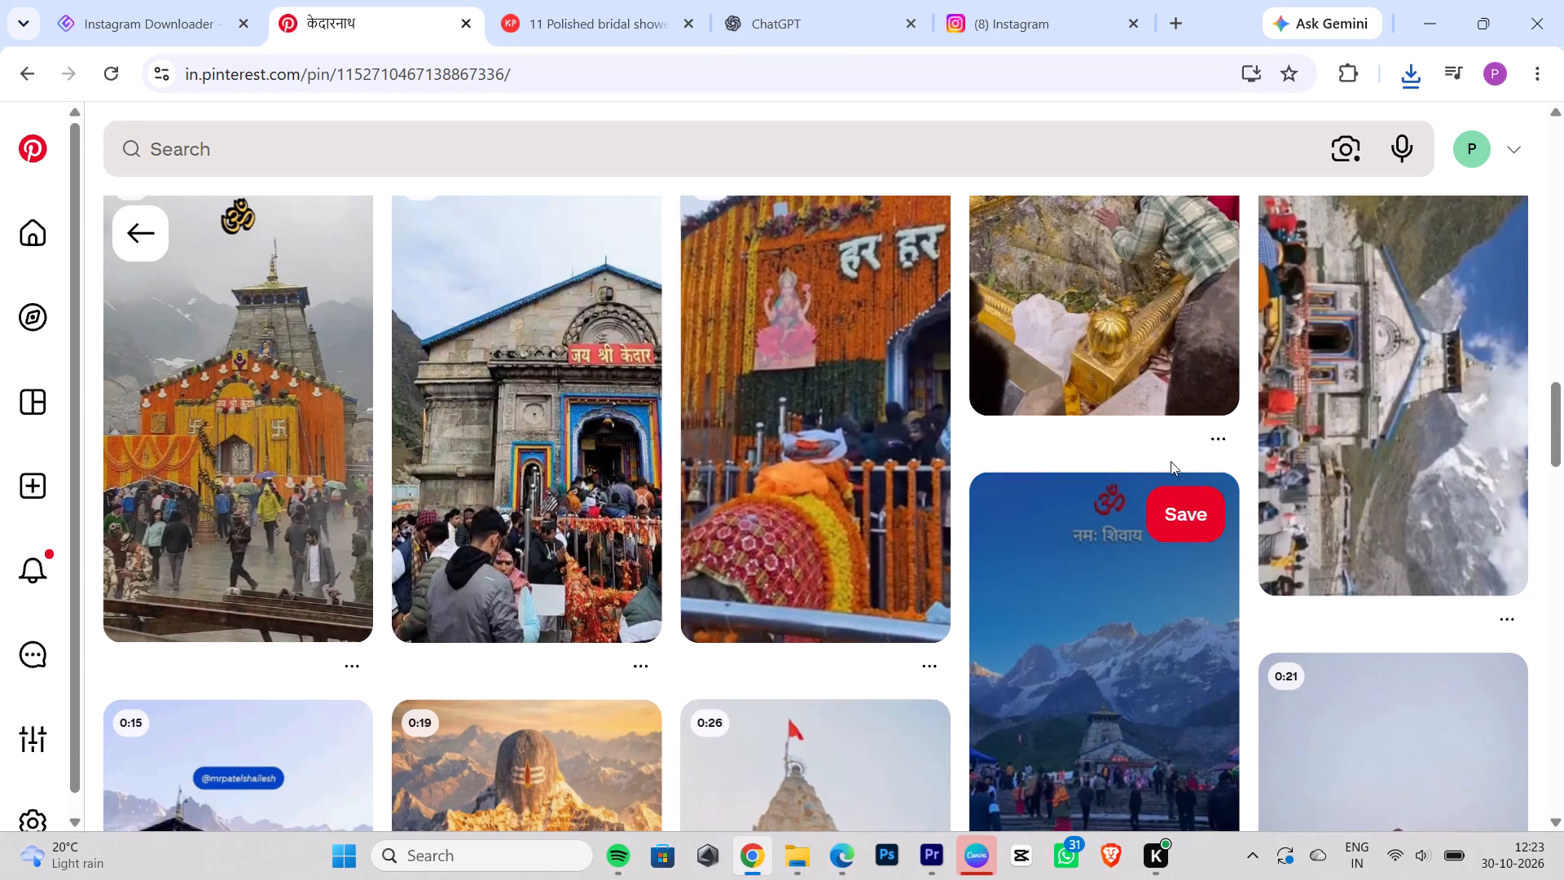
scroll(1197, 455, "down", 9)
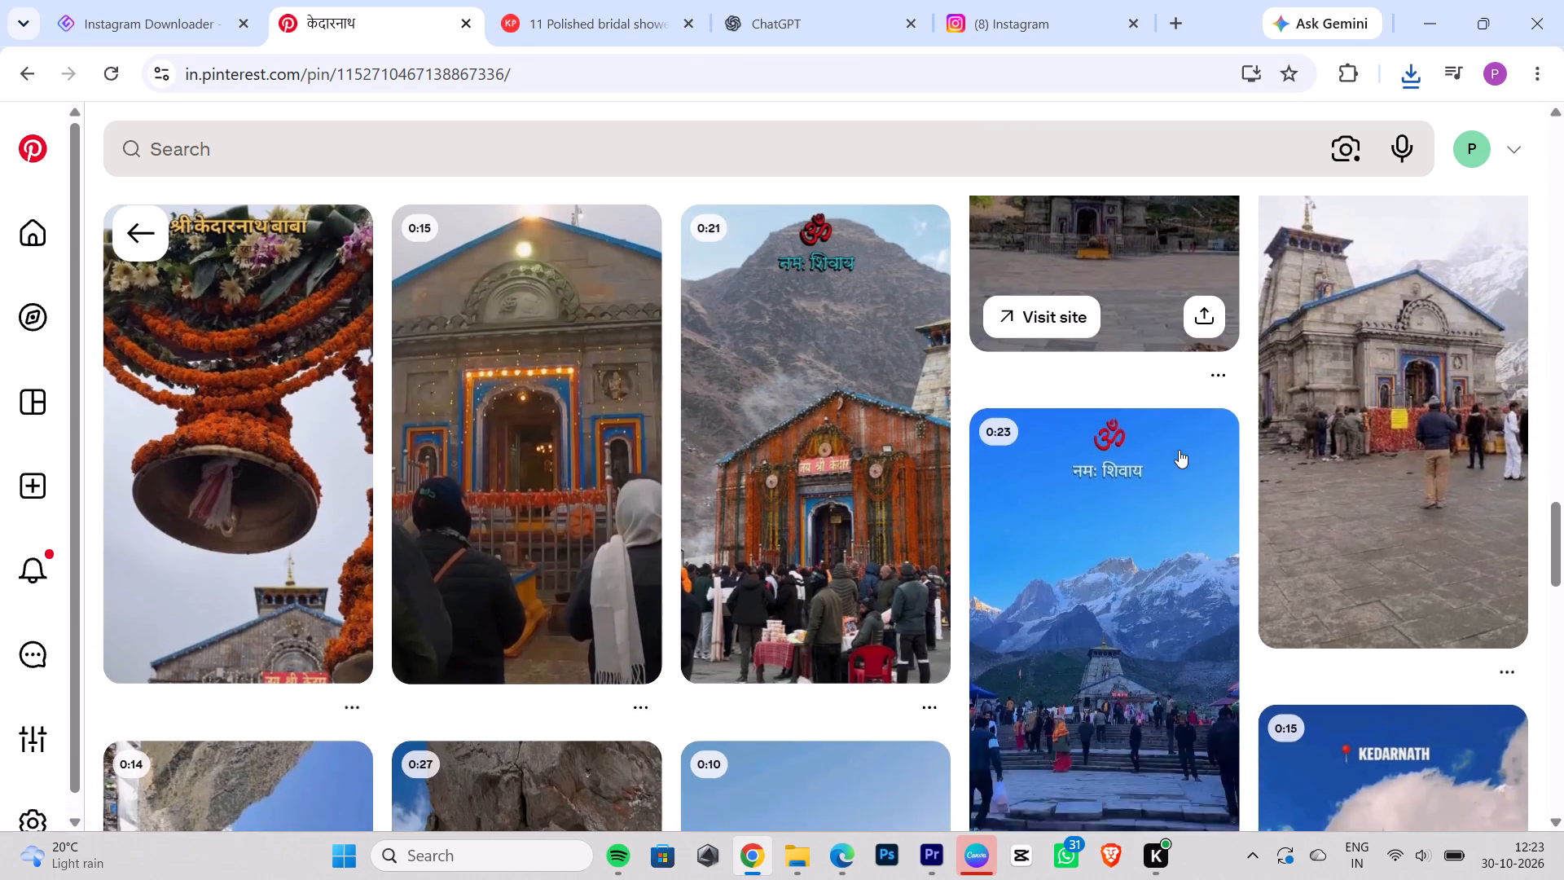
left_click(345, 153)
type("badrinath videos")
key("space")
key("Return")
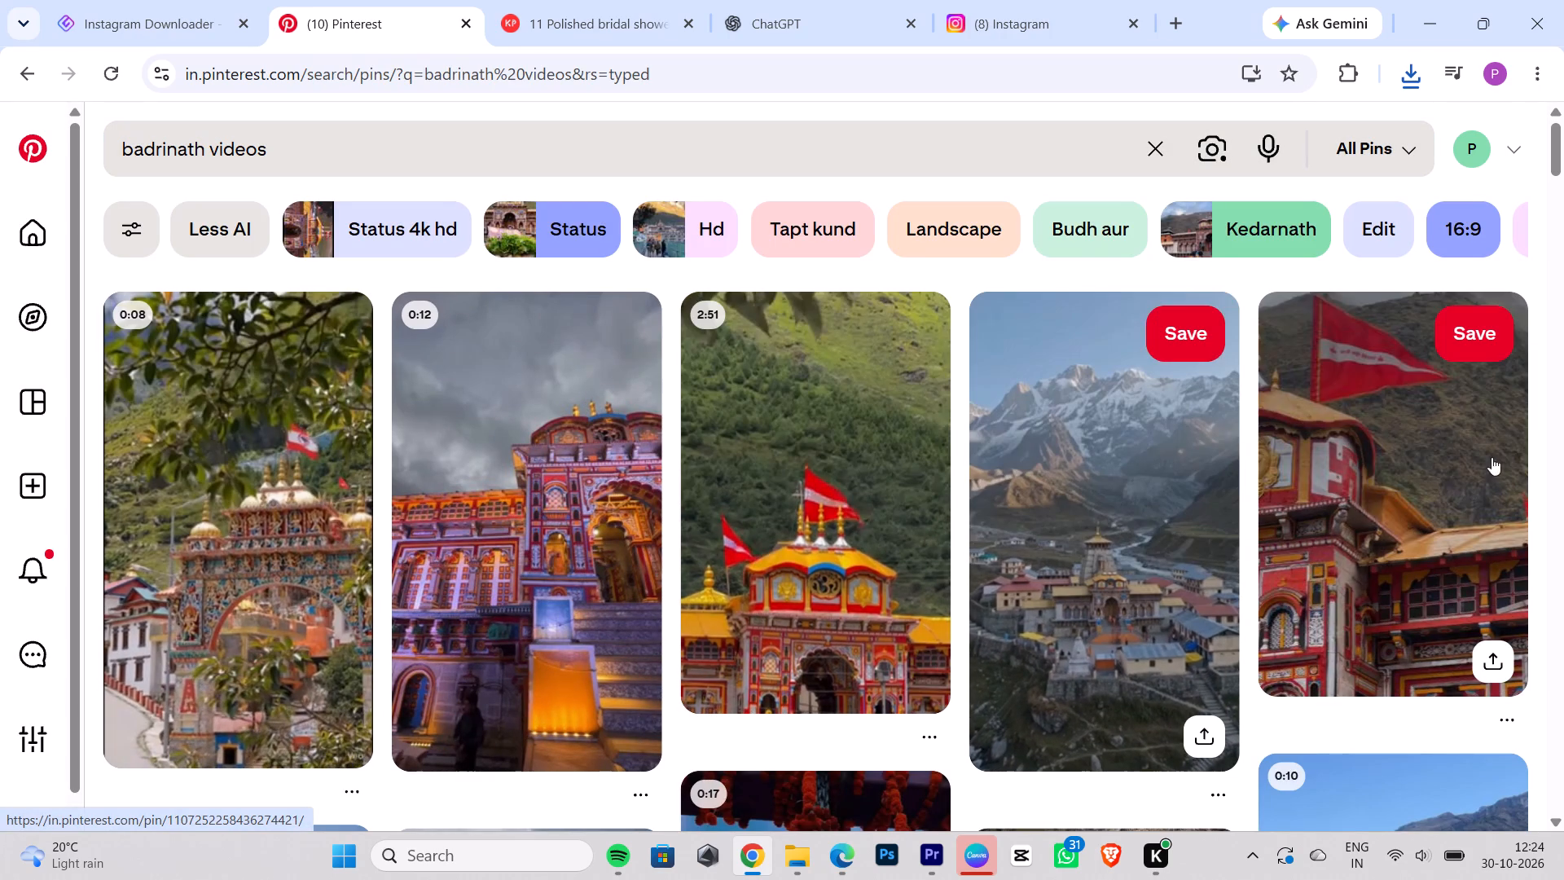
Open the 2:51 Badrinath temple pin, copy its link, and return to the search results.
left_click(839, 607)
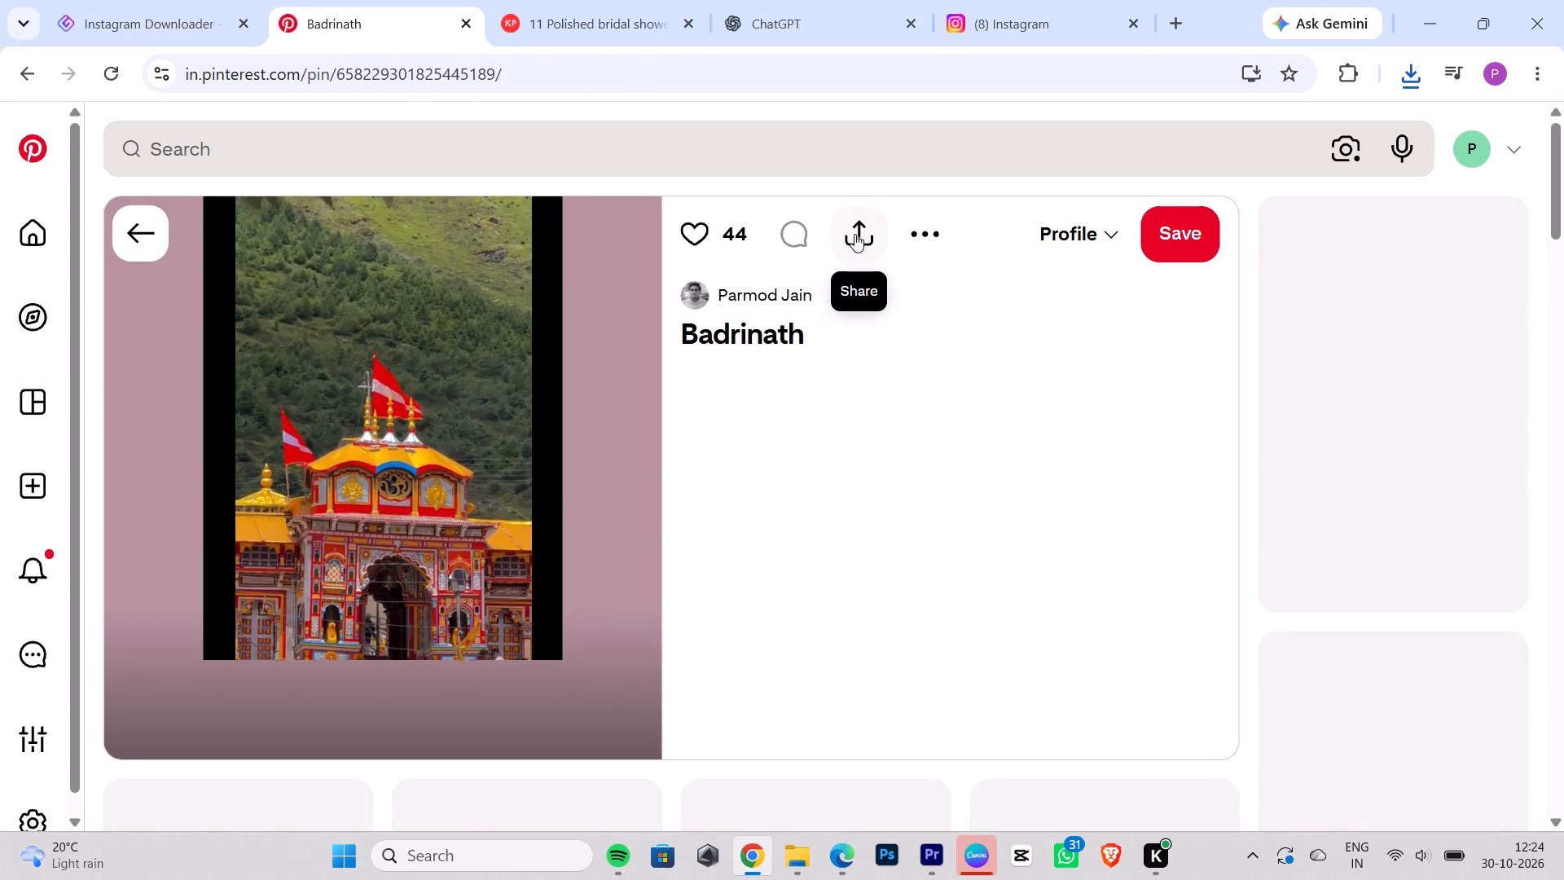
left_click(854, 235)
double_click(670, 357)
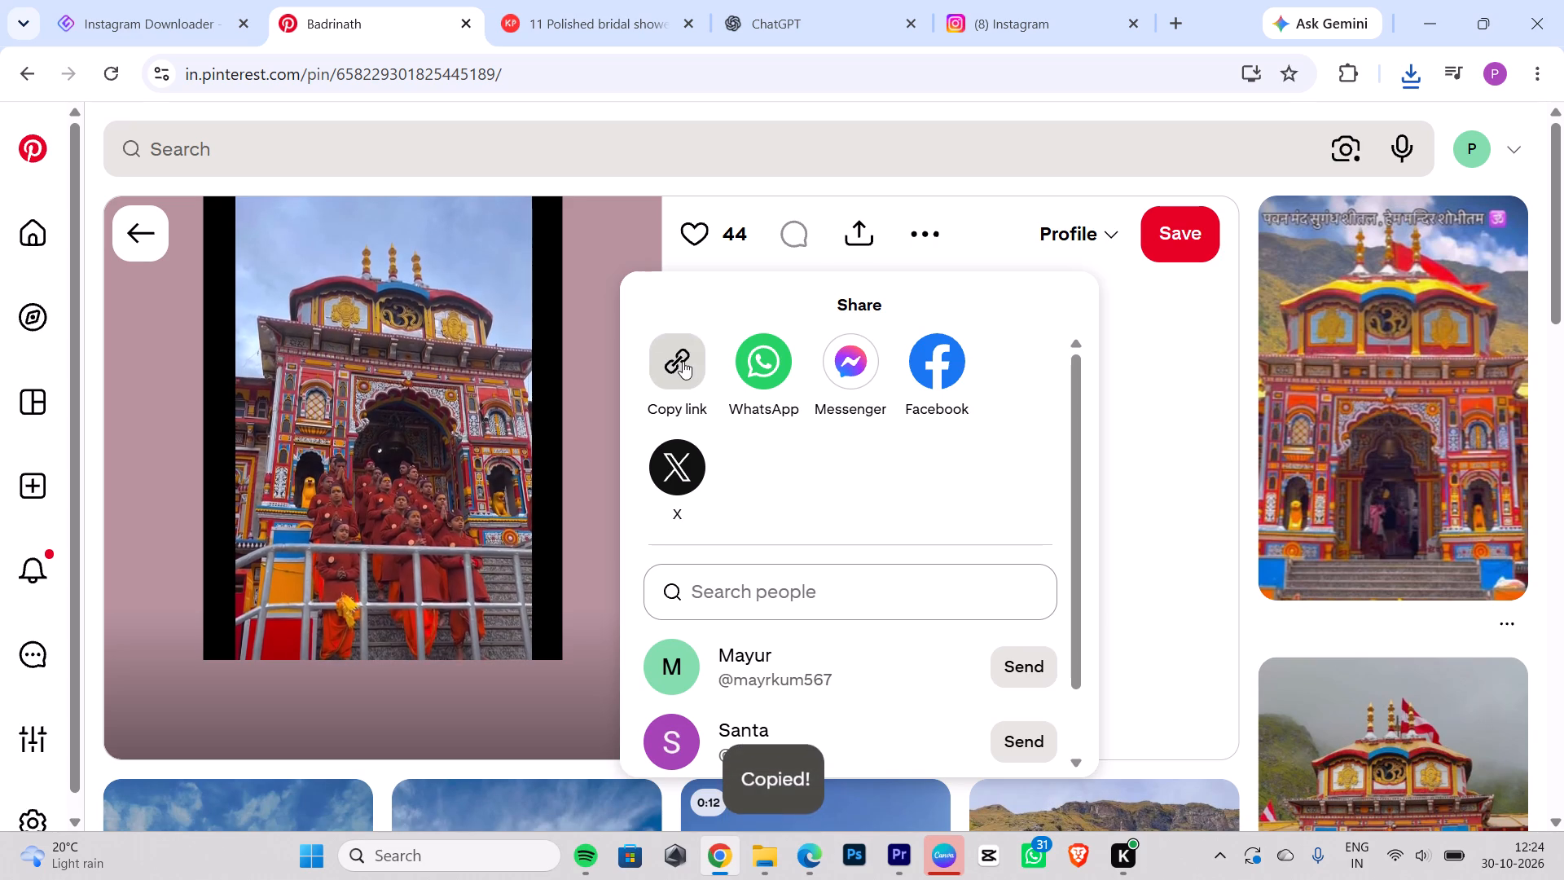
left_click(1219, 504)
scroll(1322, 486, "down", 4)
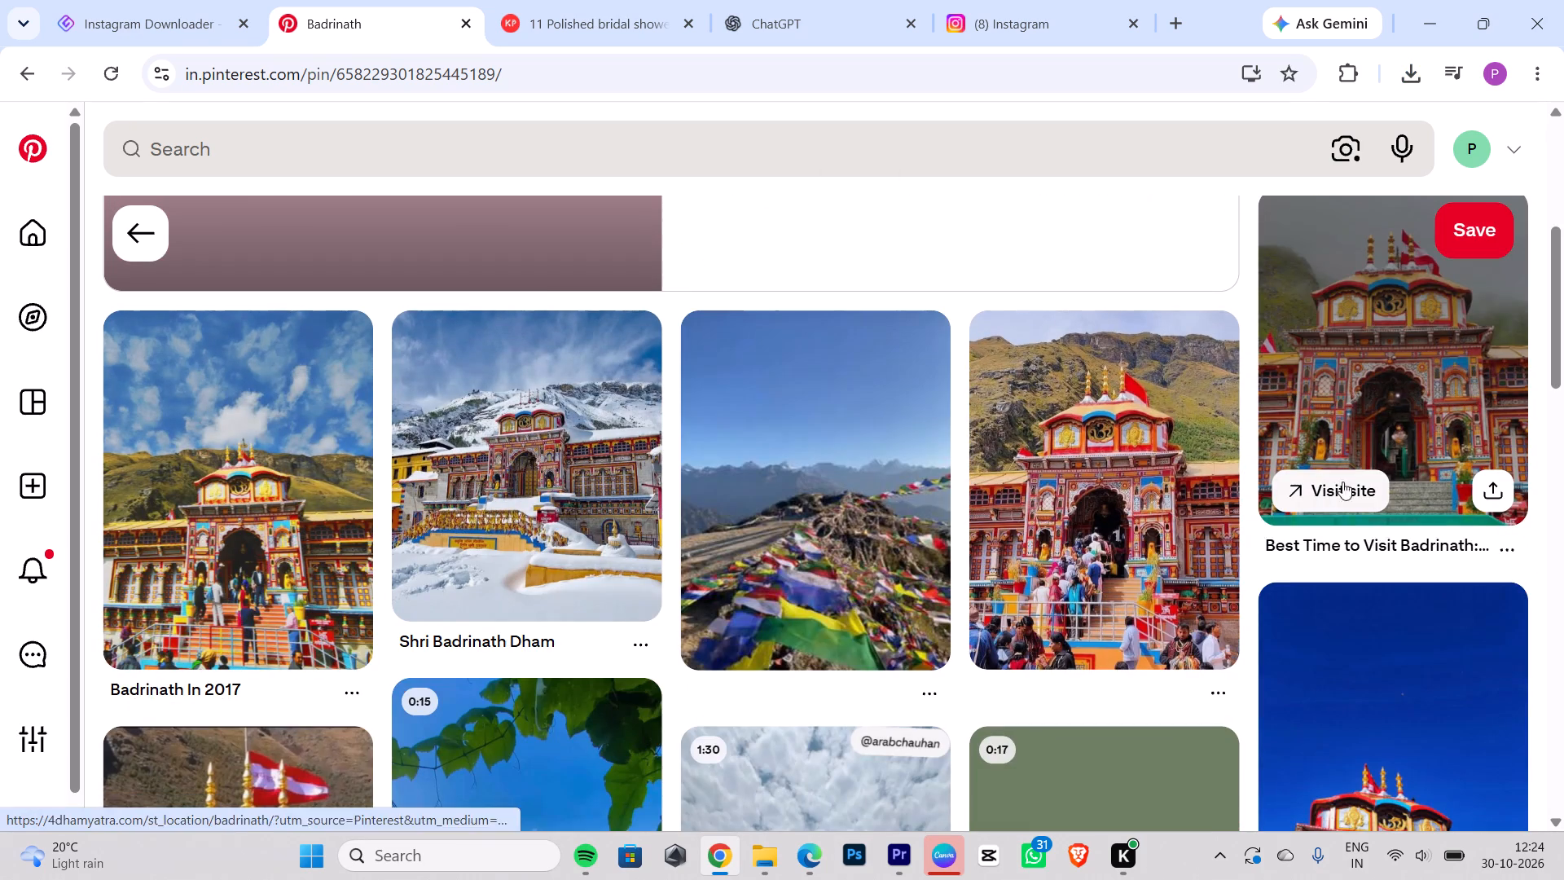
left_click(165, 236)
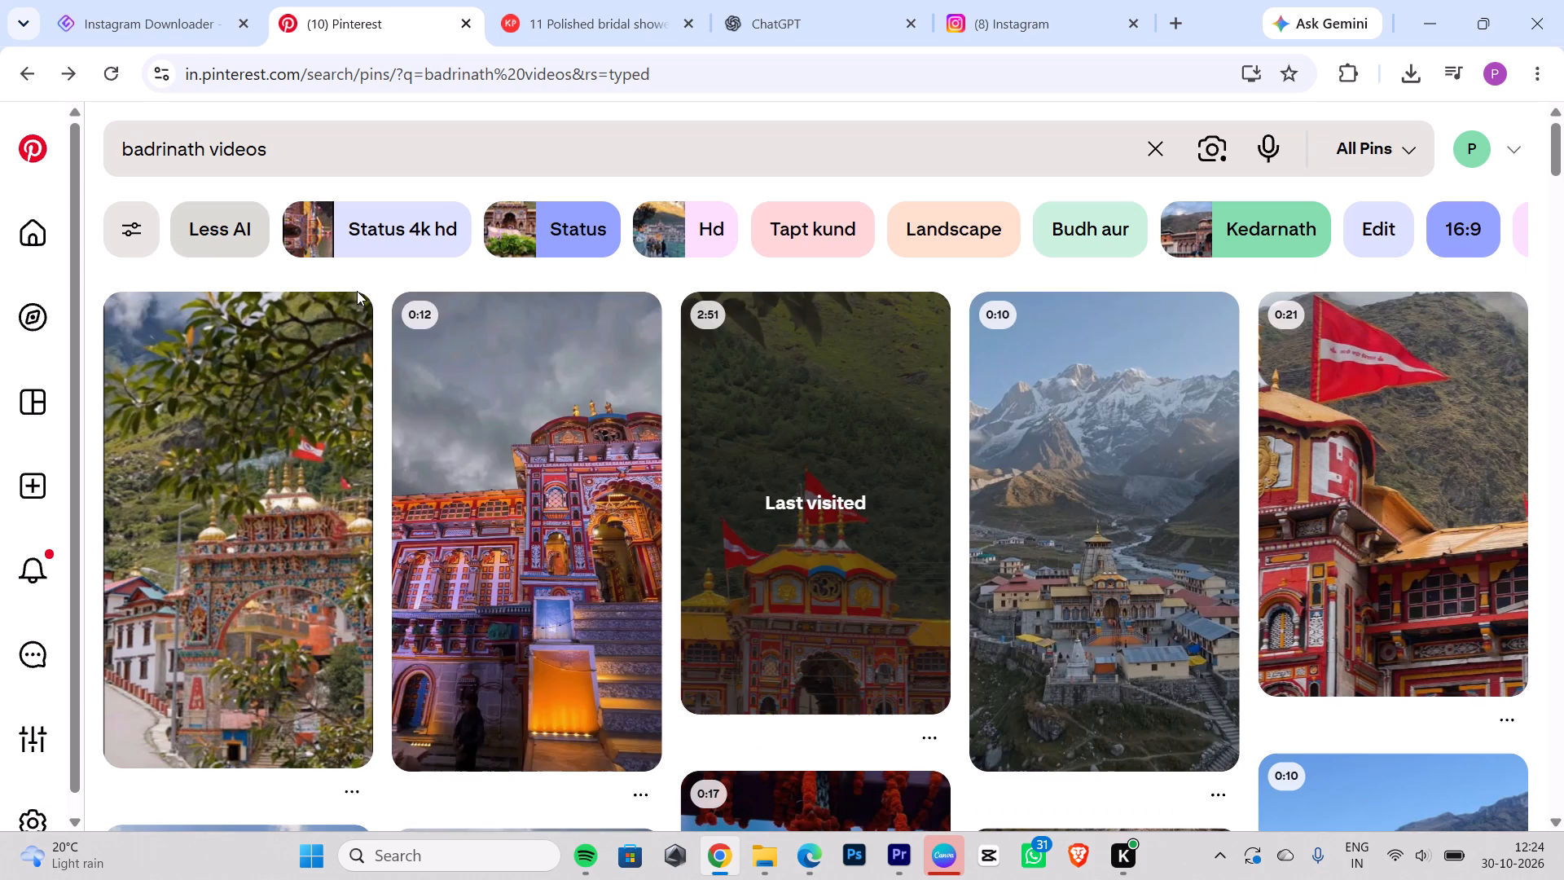
Browse the Badrinath results, open the "Shre Badrinath dham" night temple pin, and copy its link.
scroll(999, 540, "down", 4)
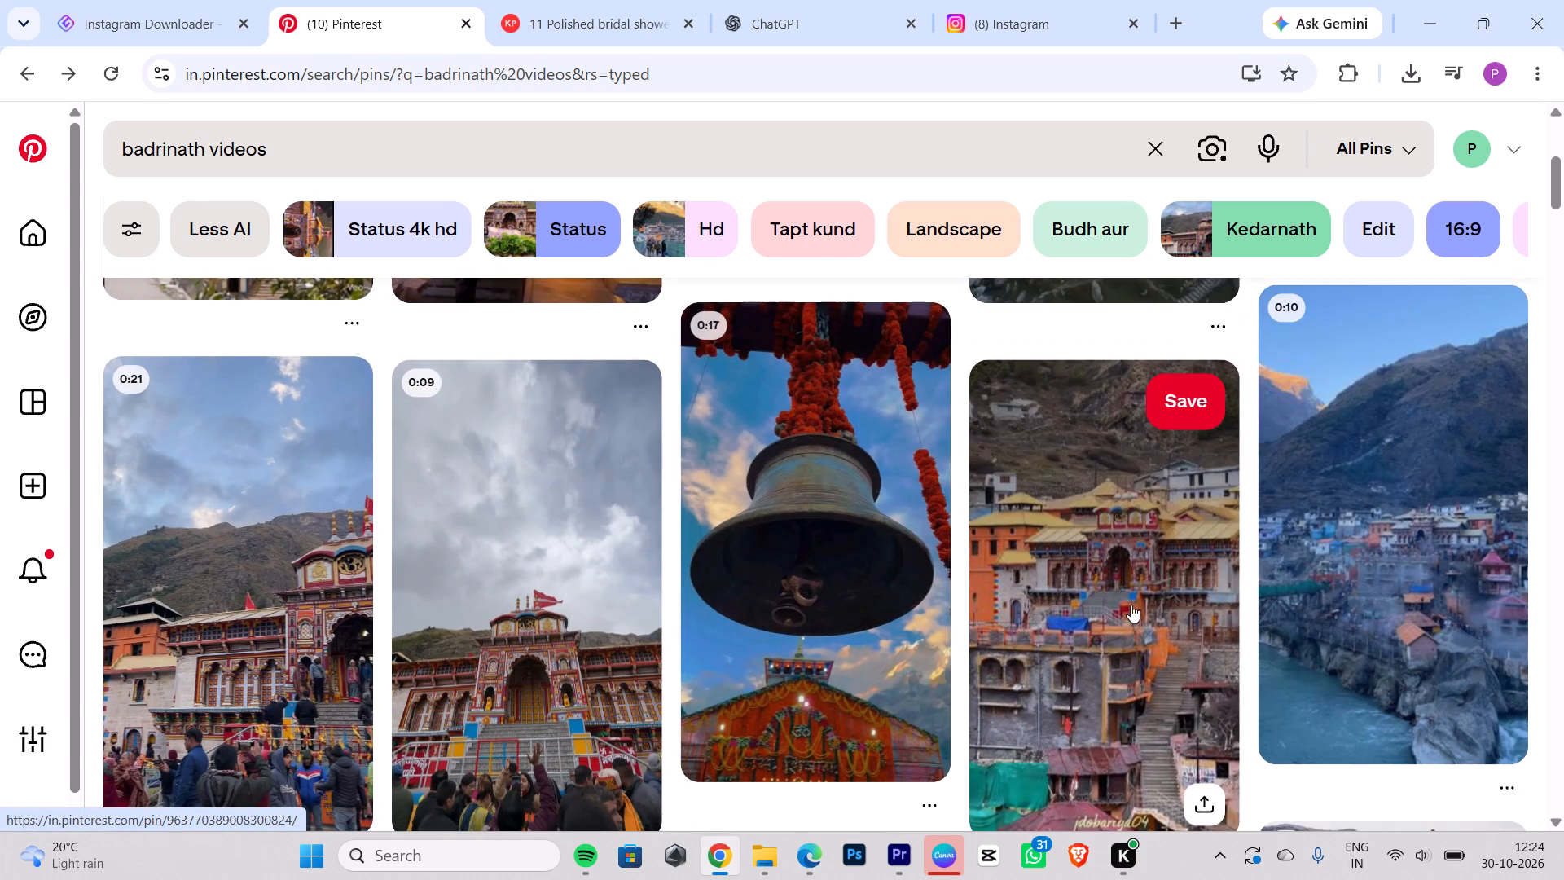
scroll(810, 591, "down", 1)
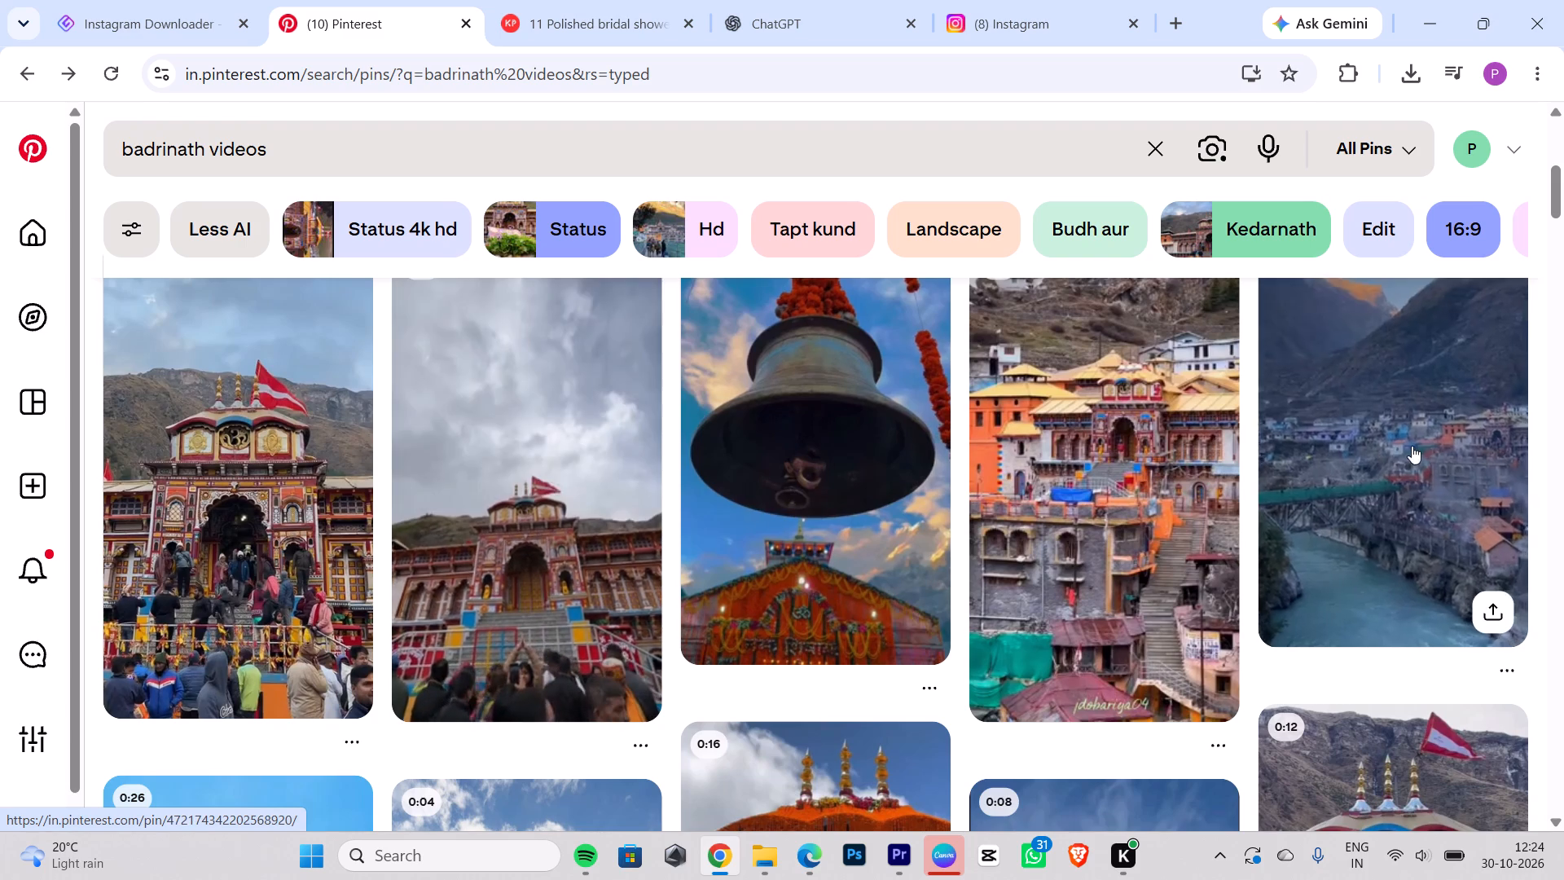
scroll(1412, 446, "down", 3)
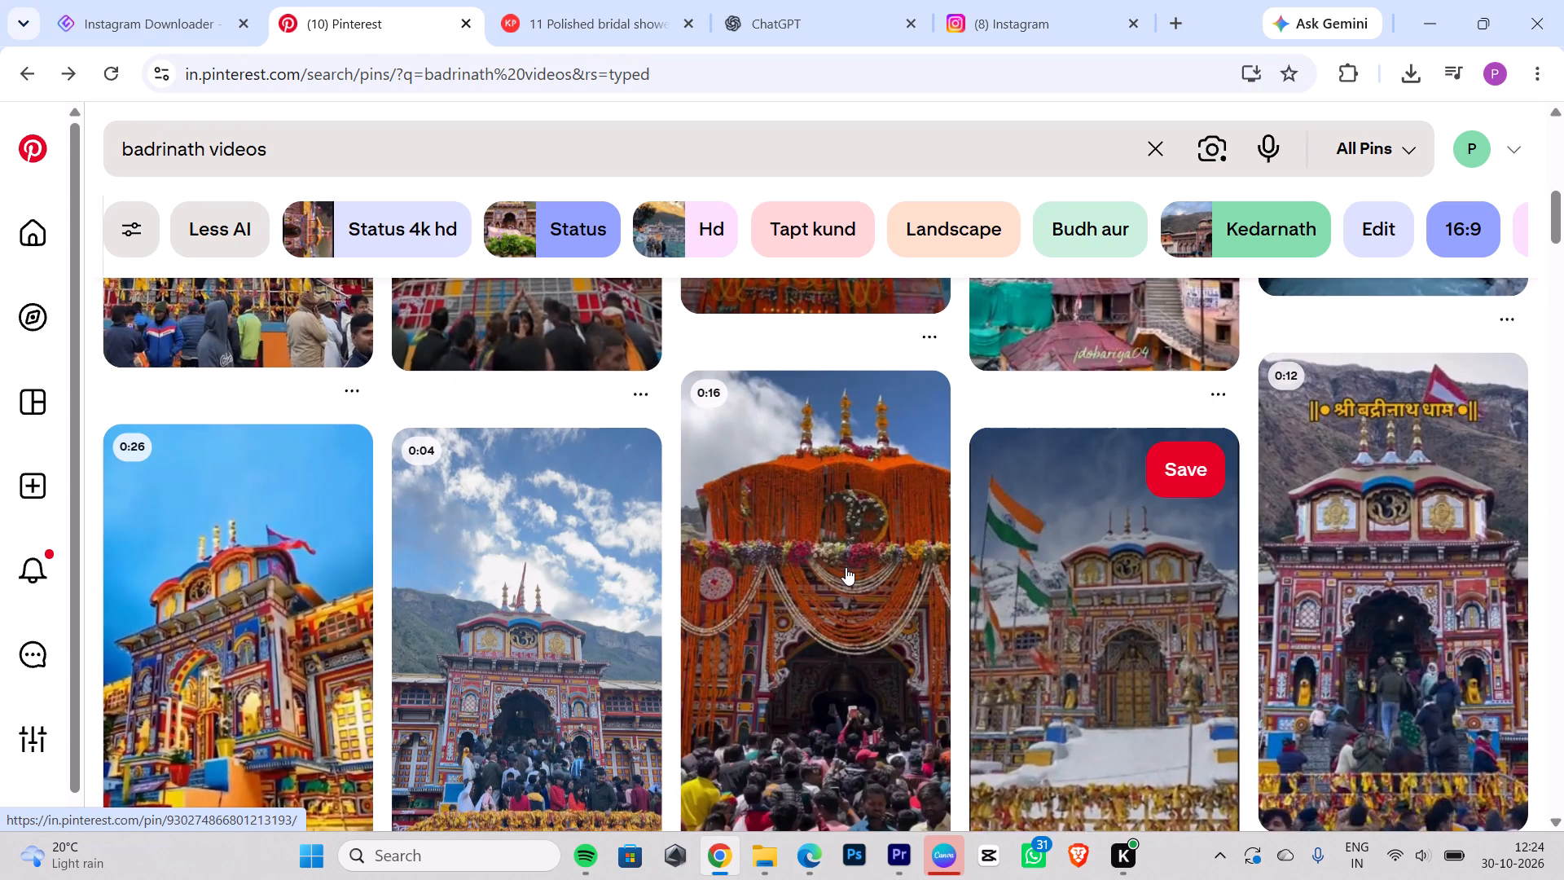
scroll(848, 570, "down", 2)
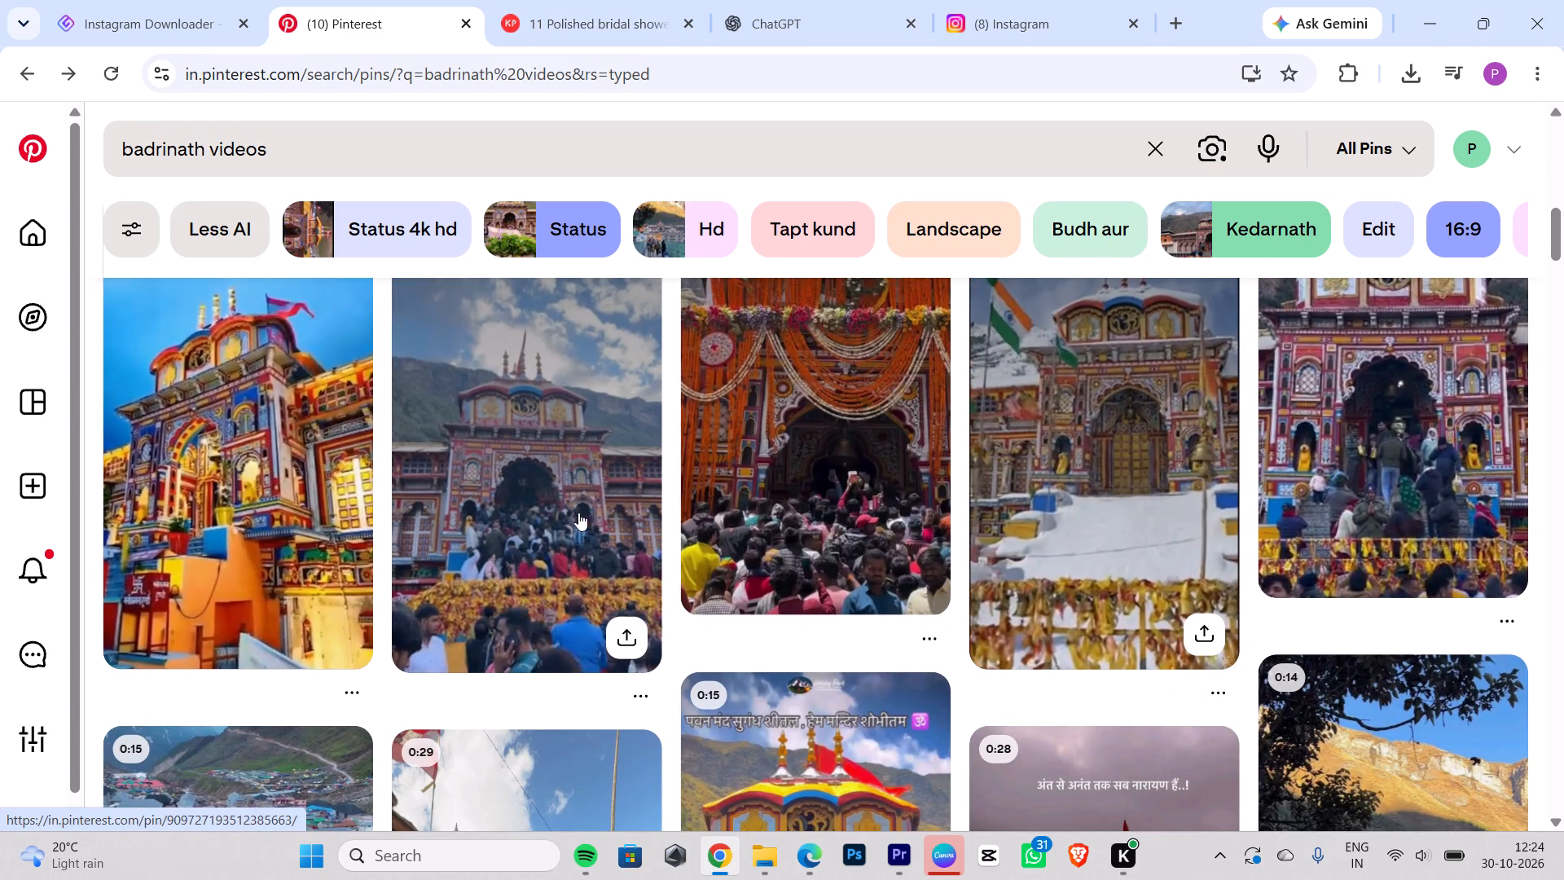
scroll(1186, 483, "down", 5)
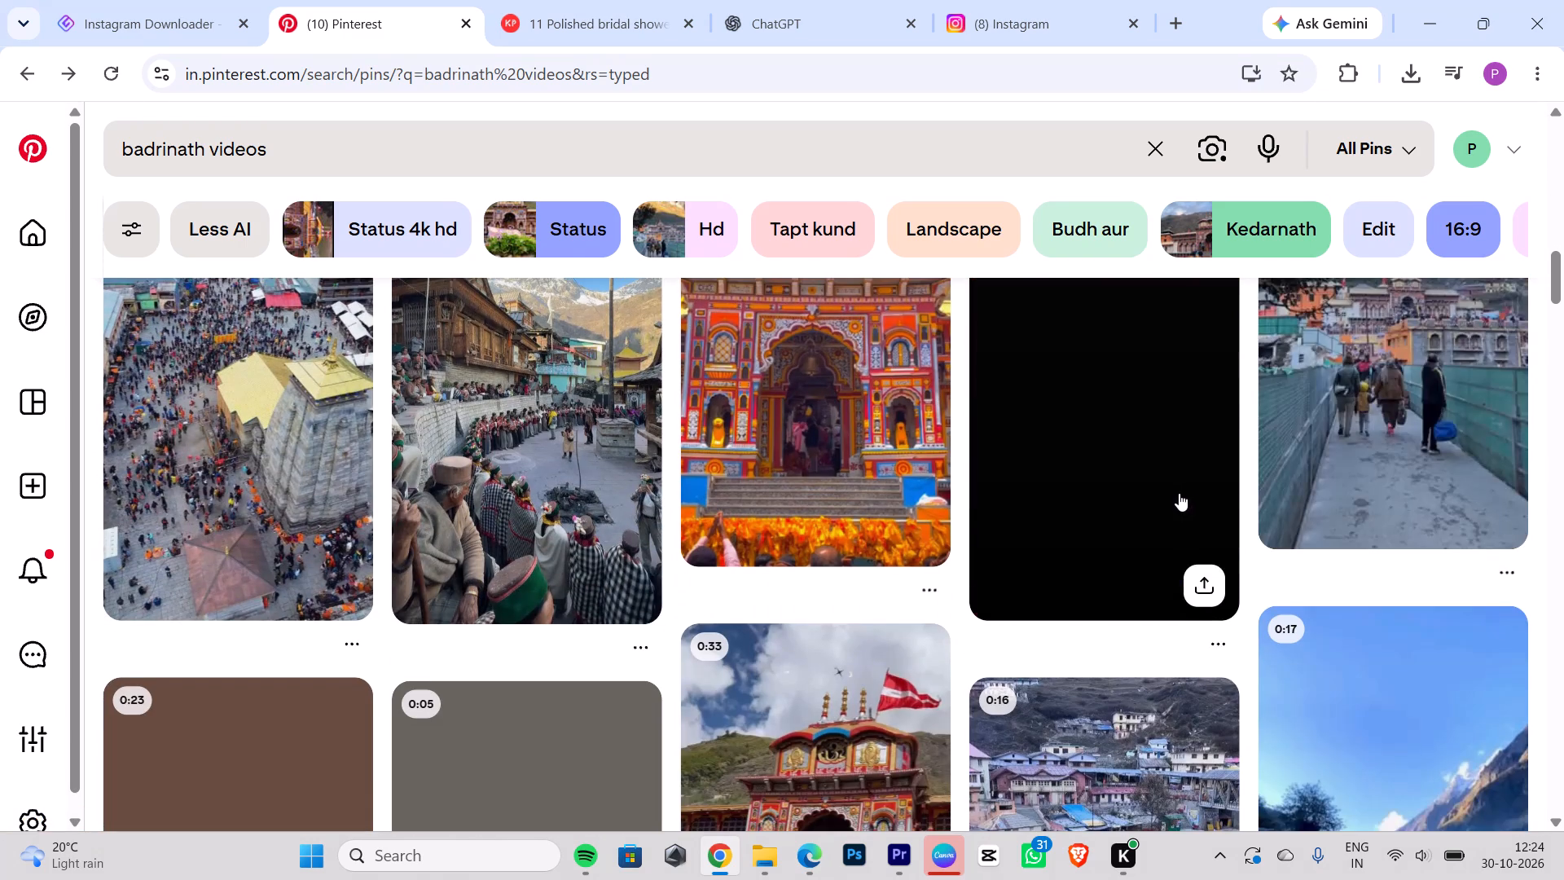
scroll(1147, 513, "up", 1)
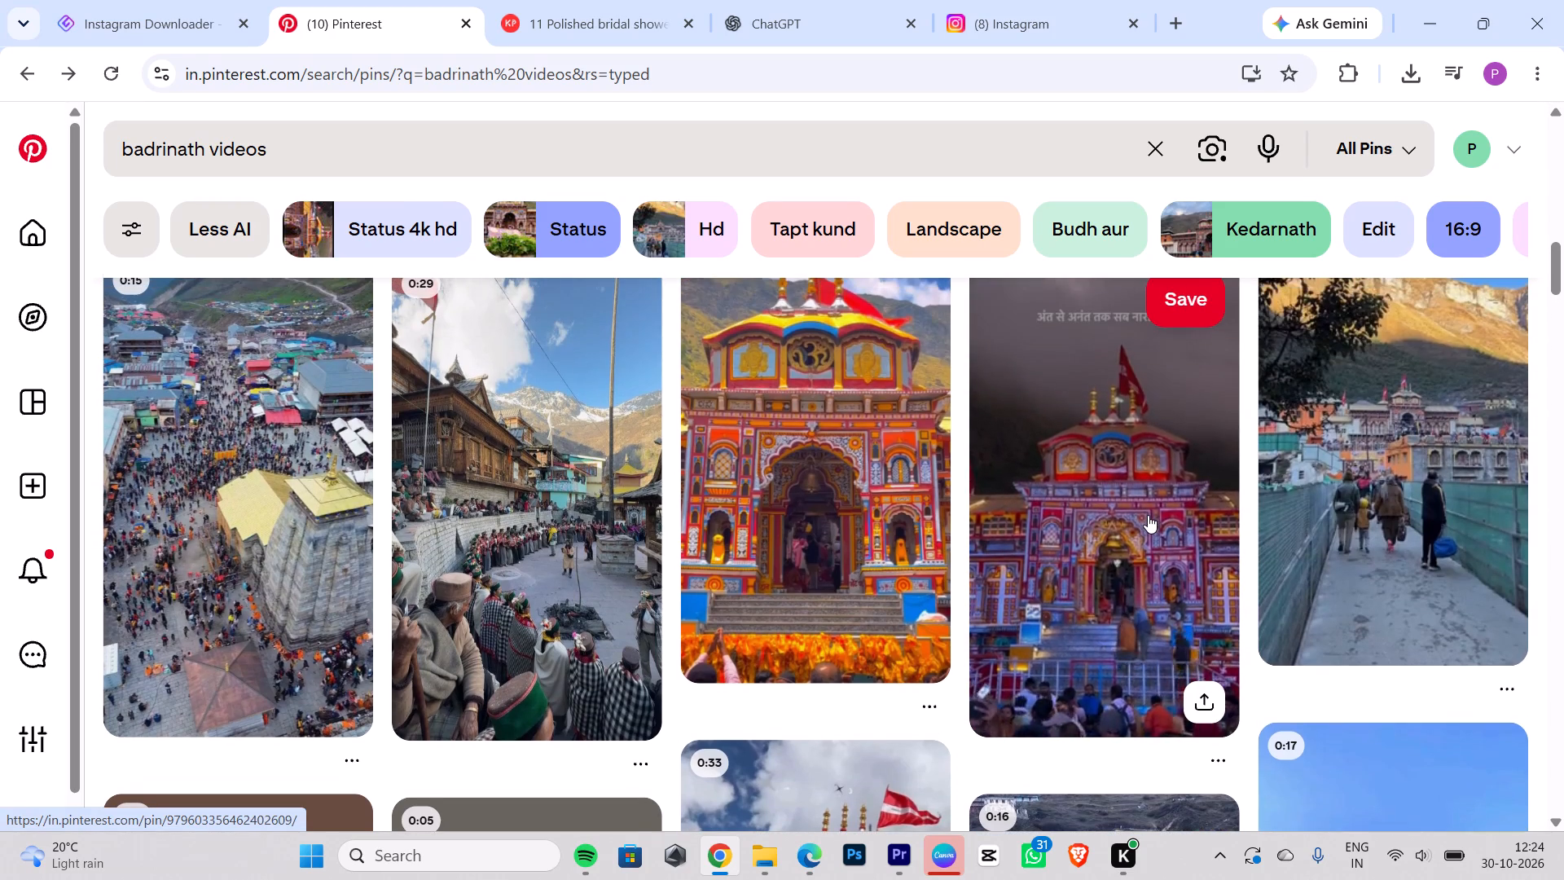
left_click(1149, 516)
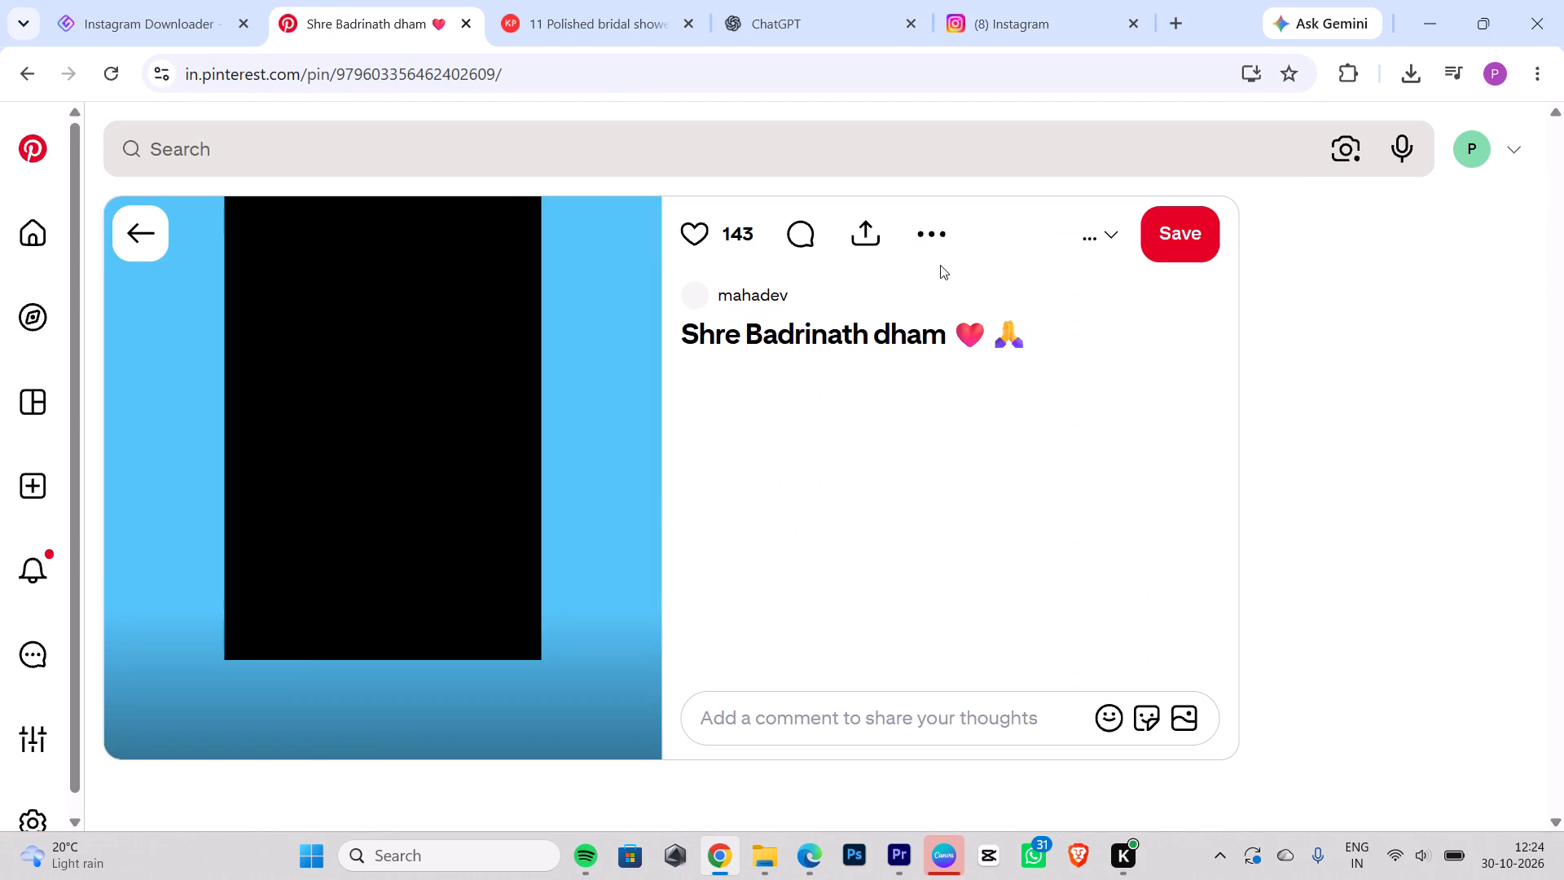
left_click(867, 224)
triple_click(677, 346)
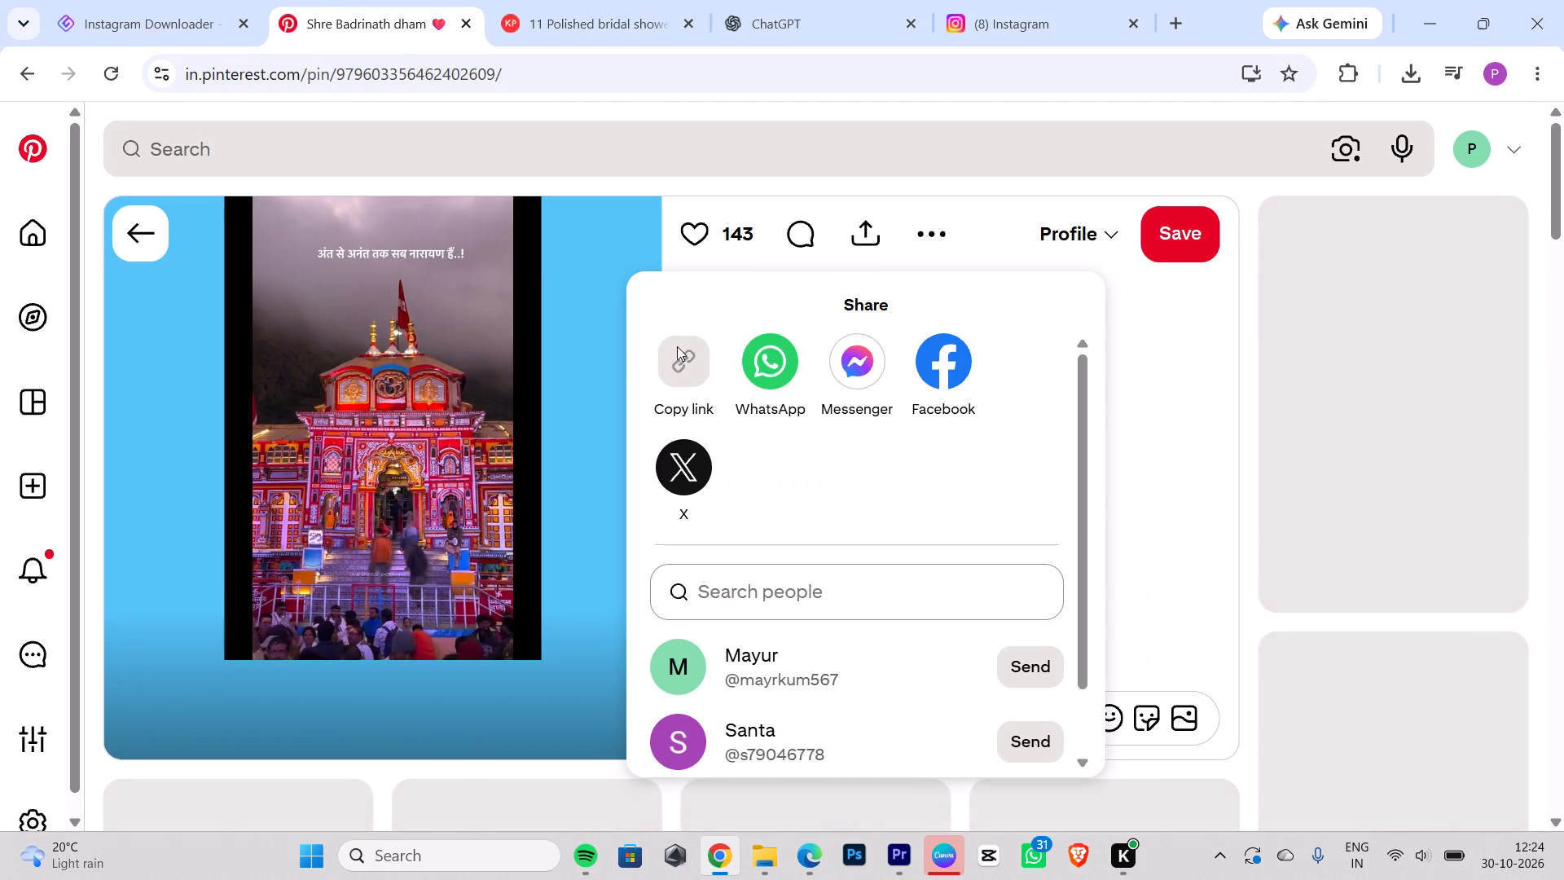
triple_click(677, 346)
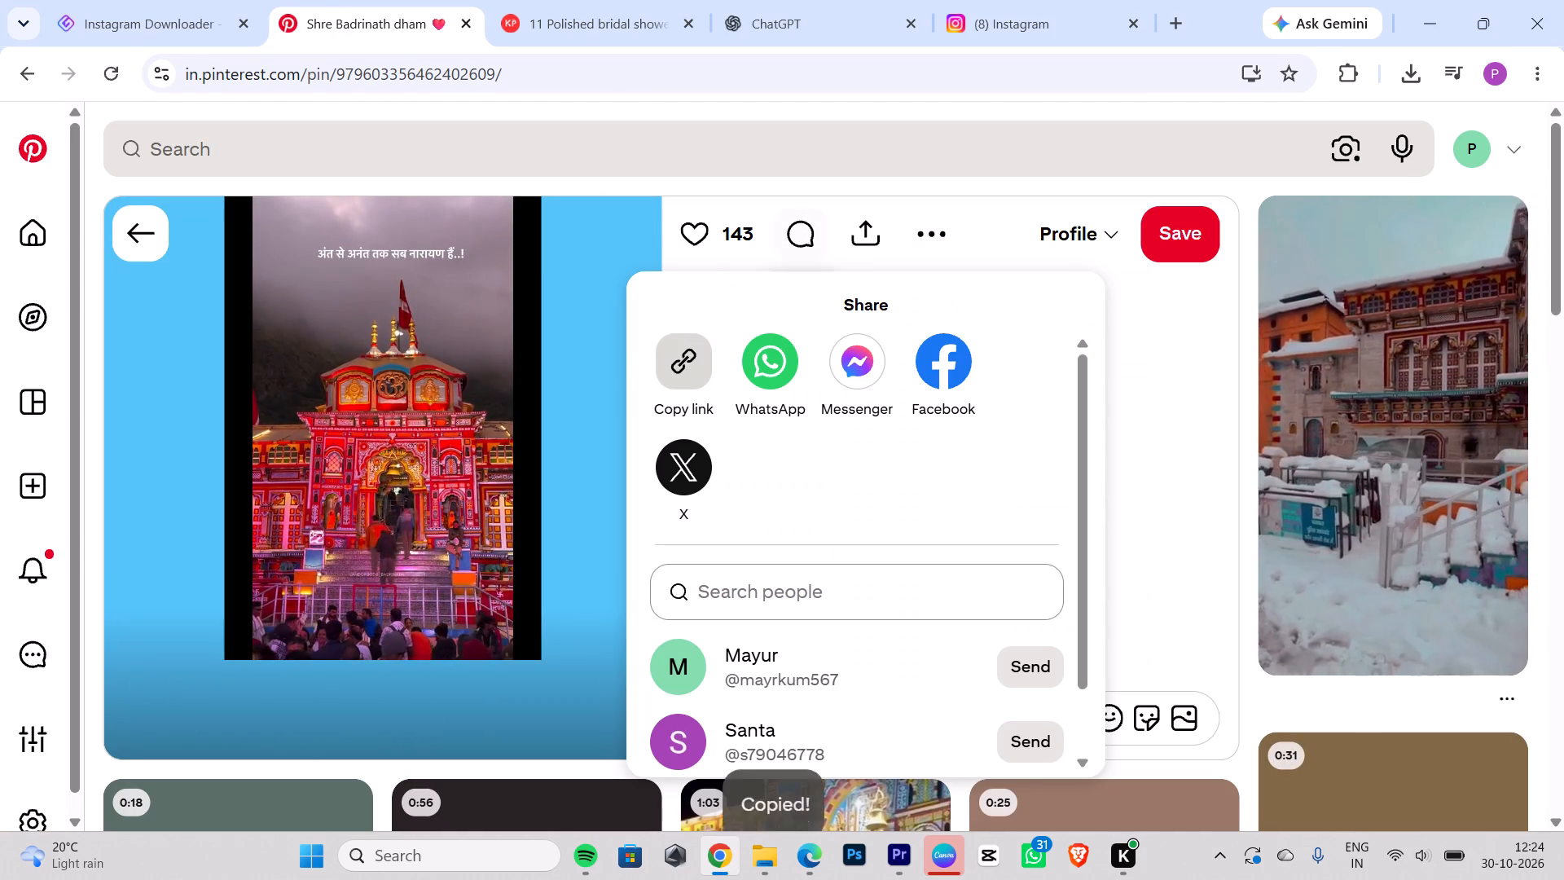
Download the "Shre Badrinath dham" video in KlickPin using the copied pin link.
left_click(614, 30)
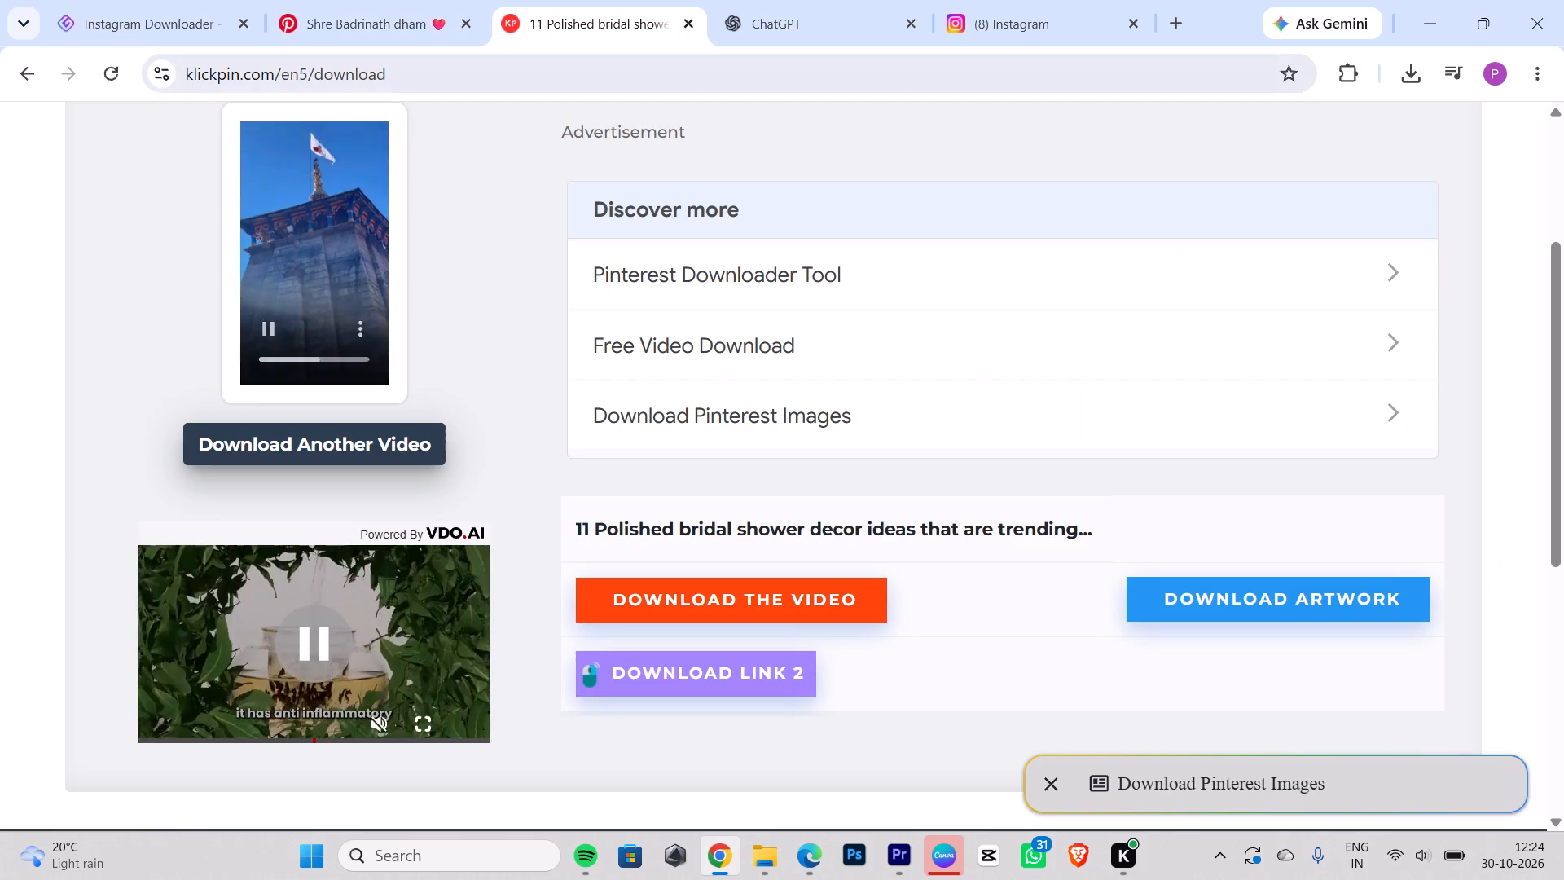
left_click(15, 72)
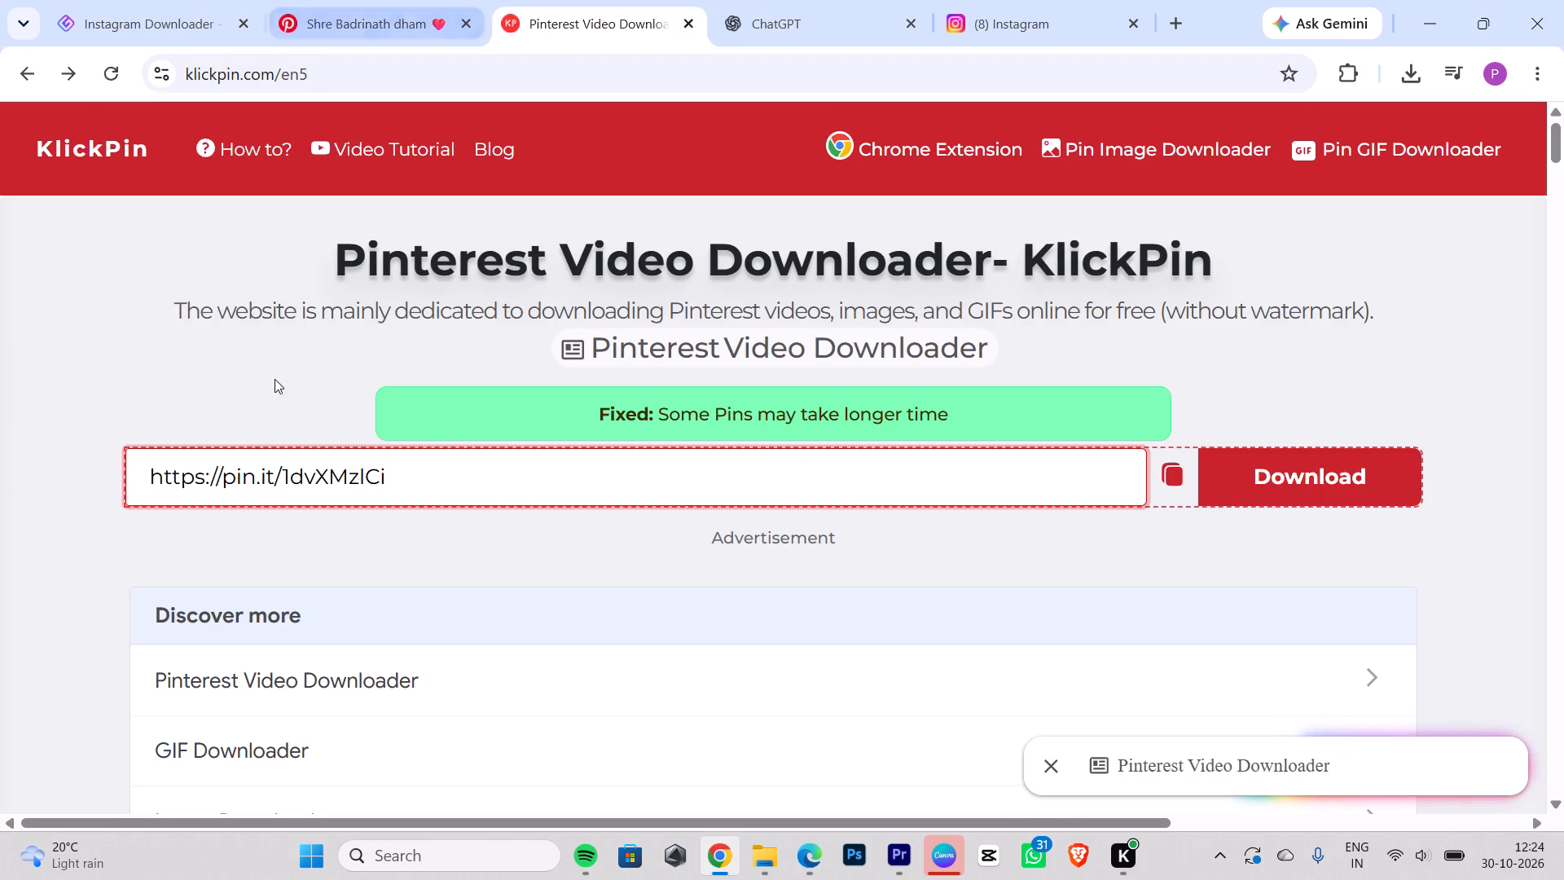
left_click_drag(481, 486, 0, 460)
key("BackSpace")
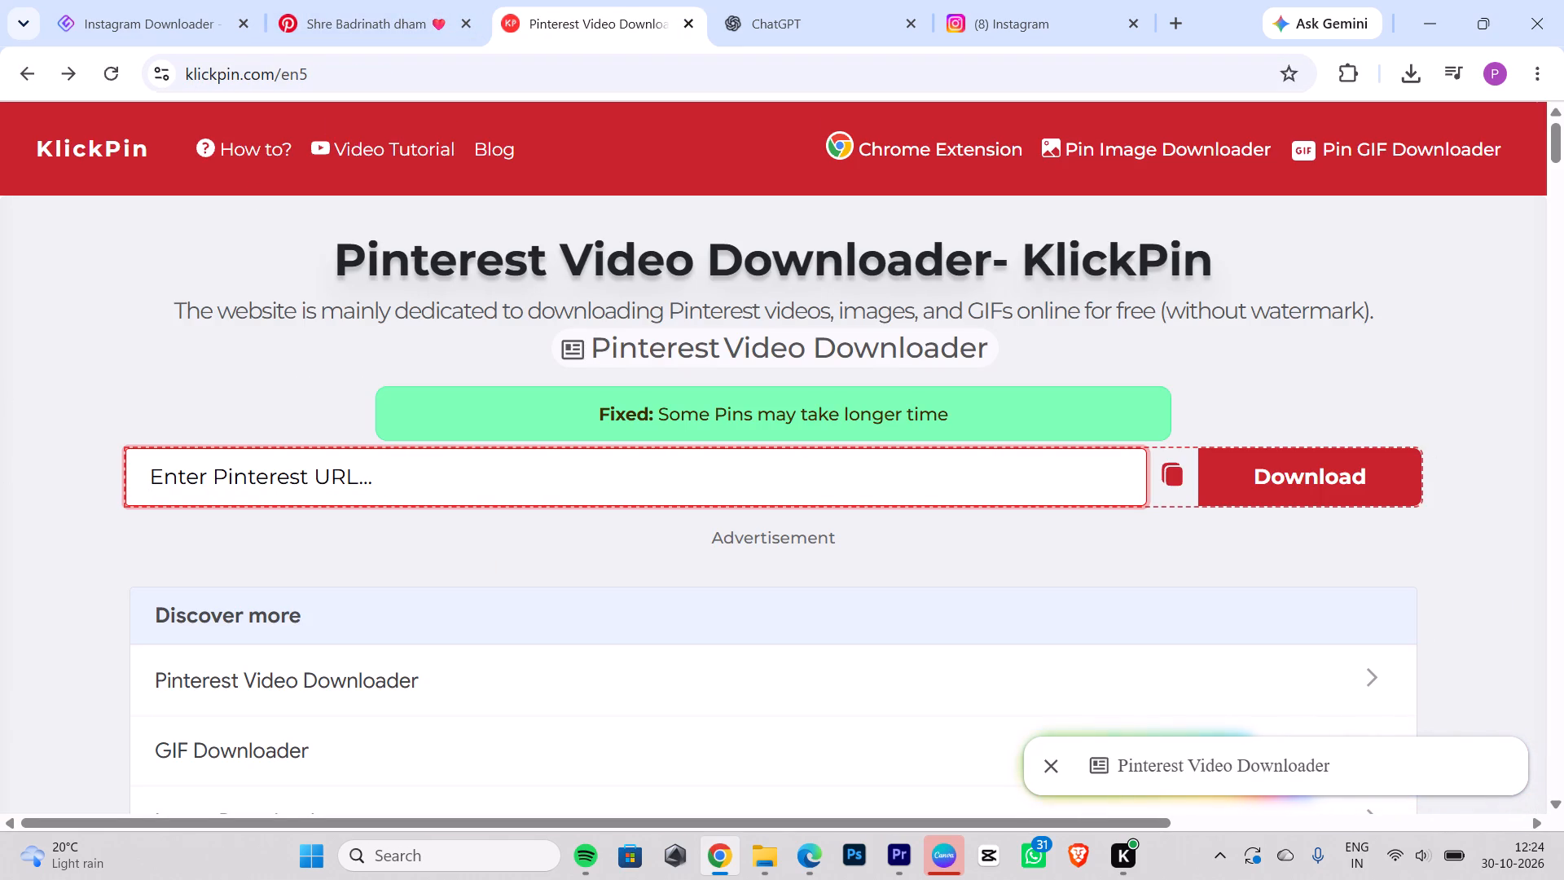
key("ctrl+v")
key("Return")
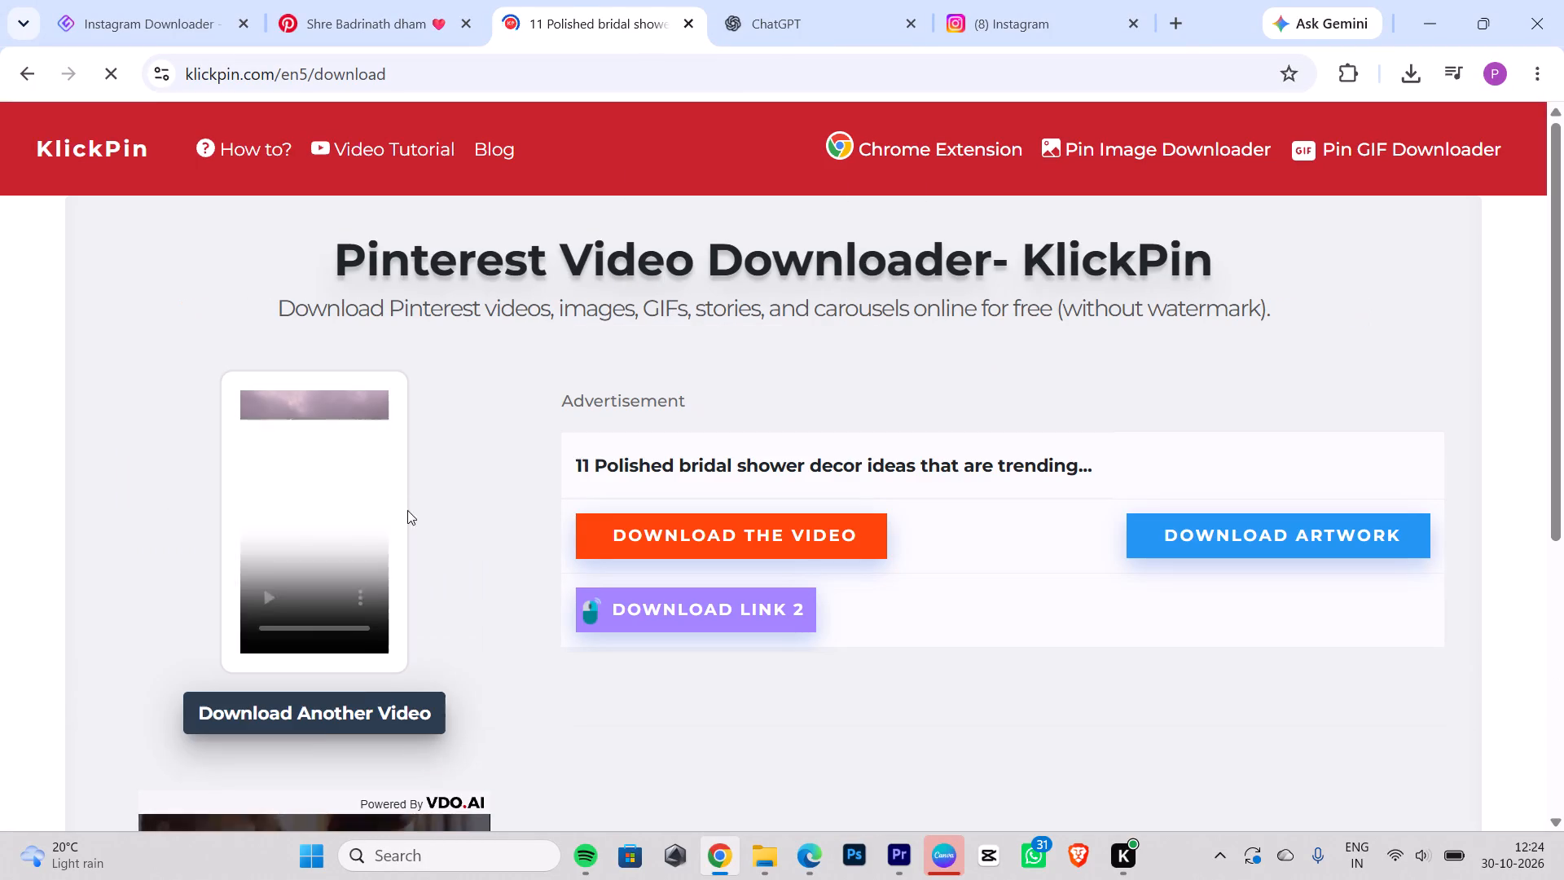
left_click(349, 328)
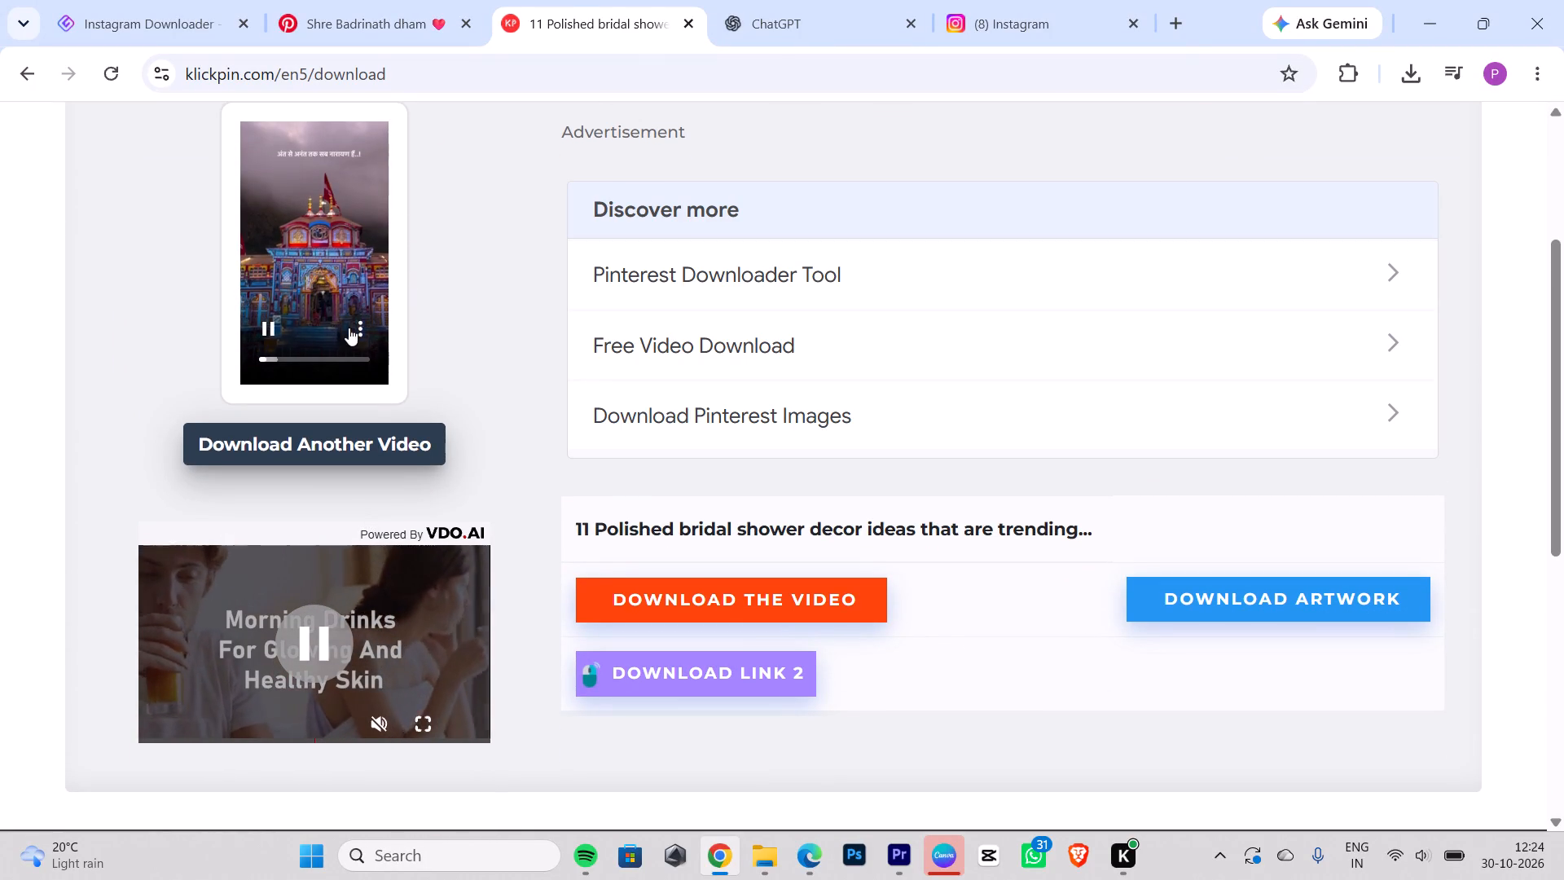
left_click(260, 164)
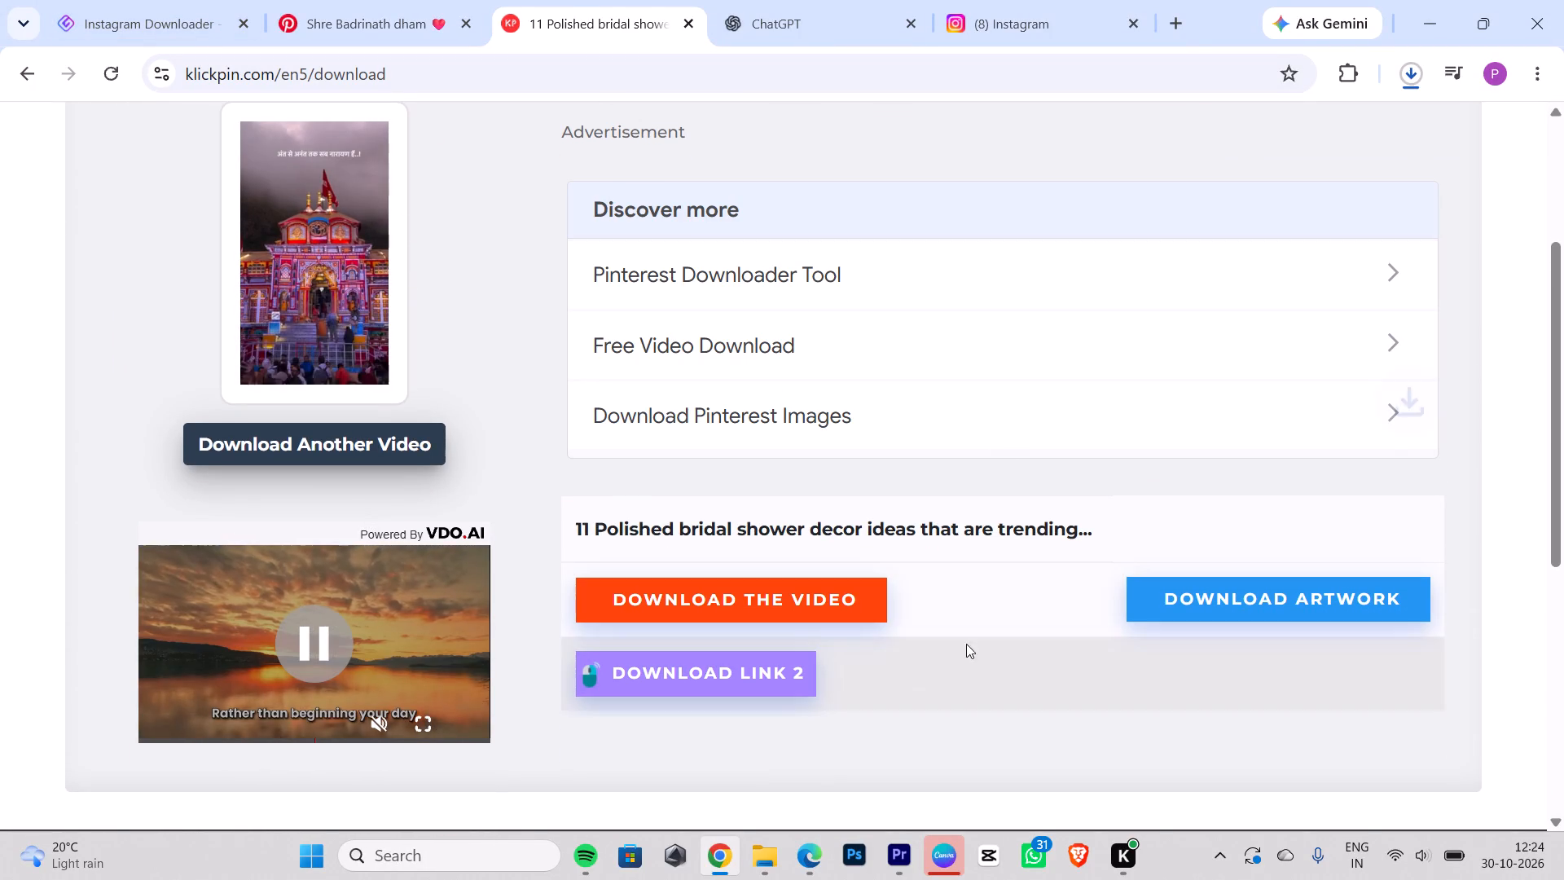
Switch to Premiere Pro and import the newly downloaded Badrinath clip 96544b45fc13073d938e1d15dc06f40e_720w from Downloads.
left_click(891, 846)
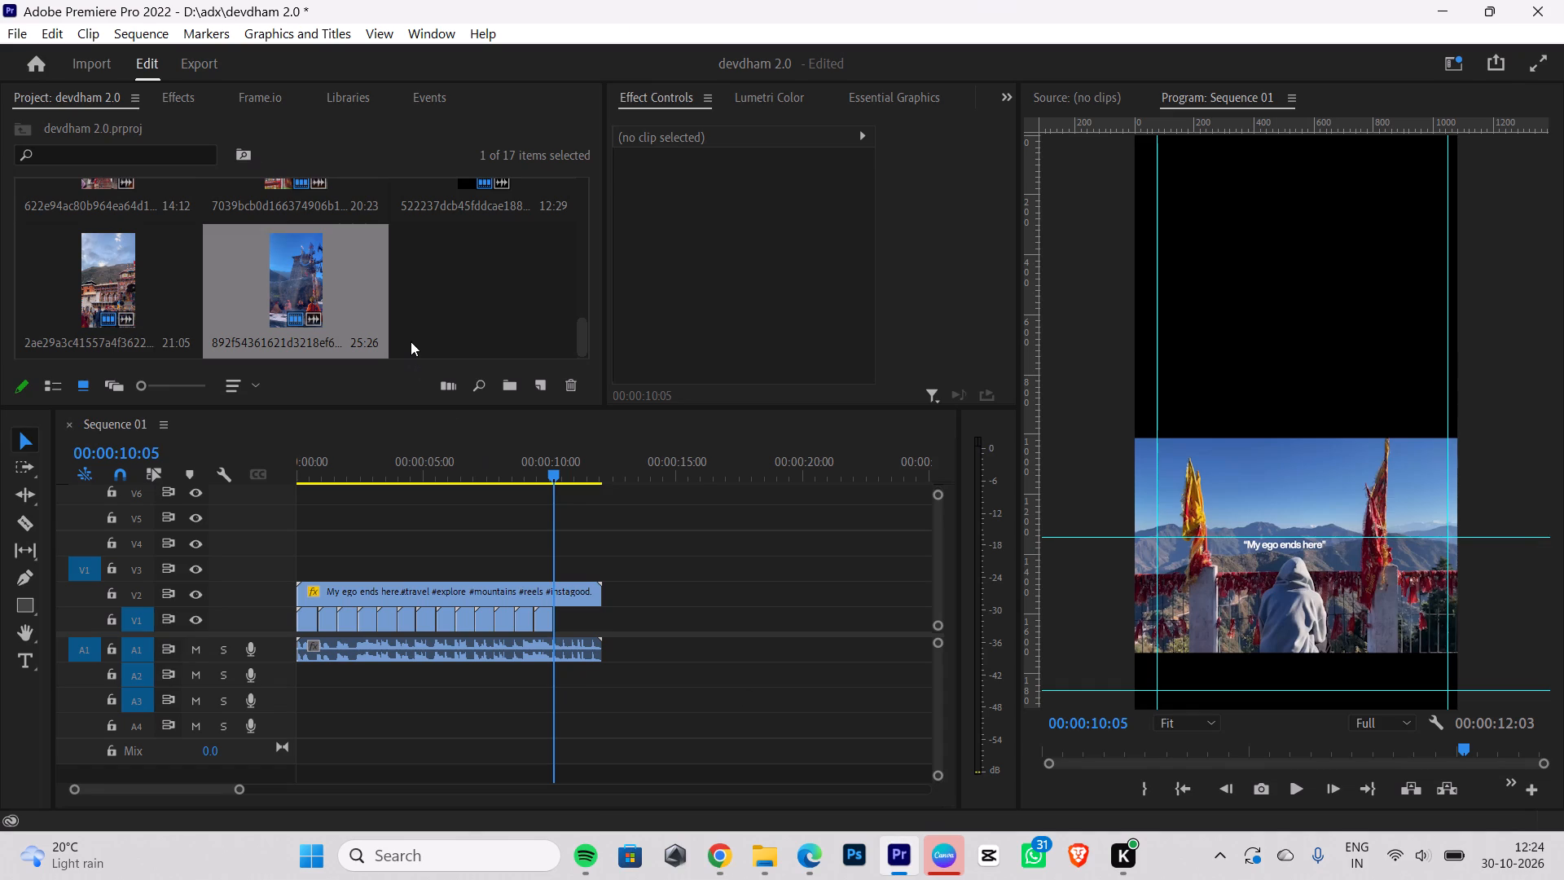
key("ctrl+i")
left_click(247, 240)
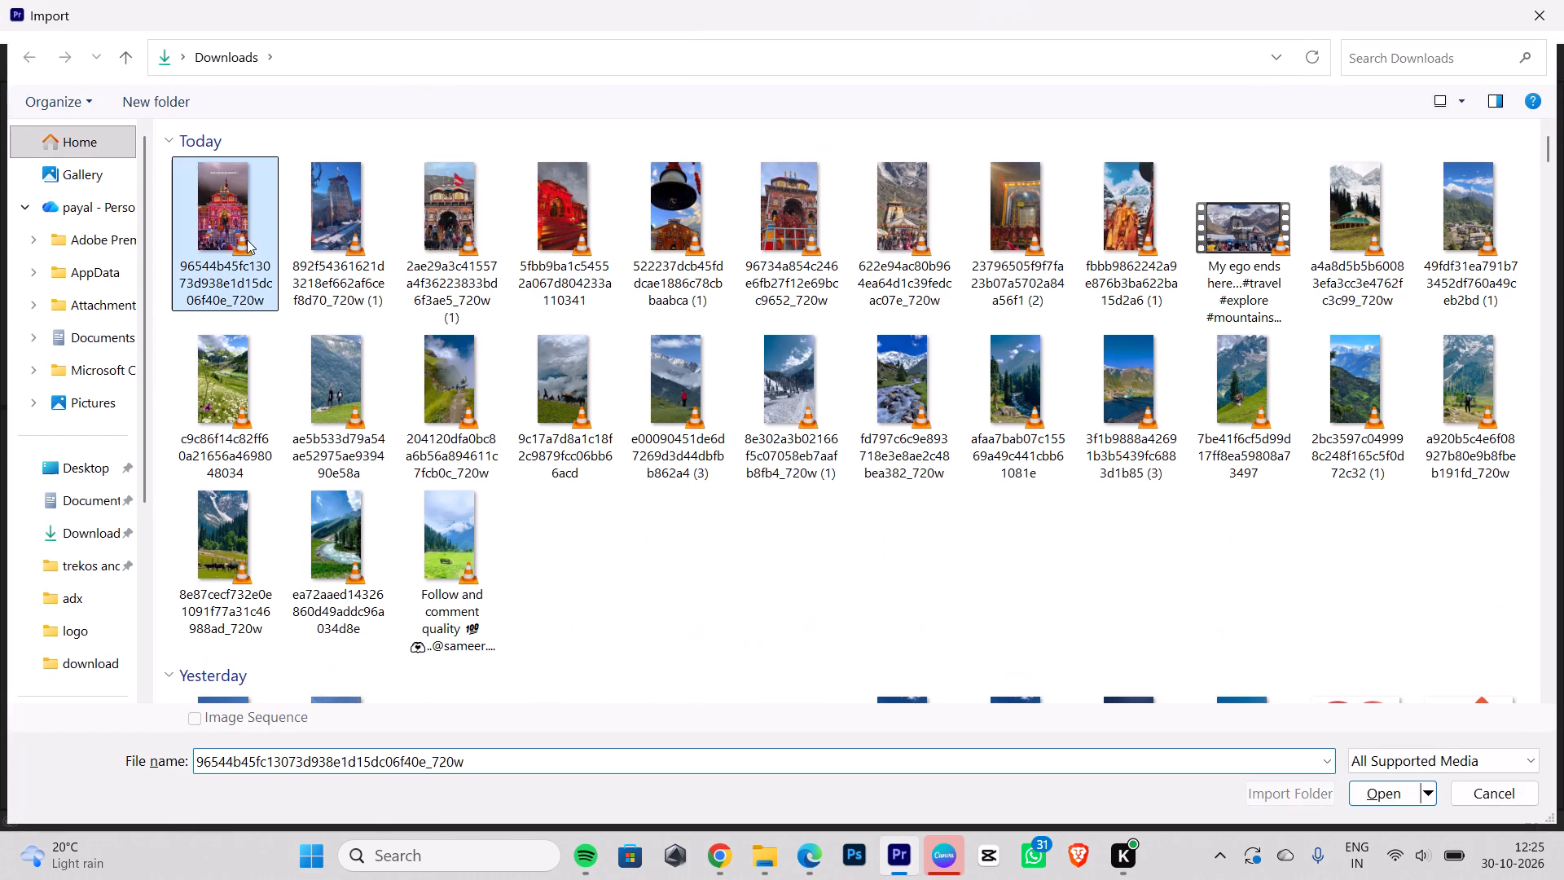
left_click(1385, 783)
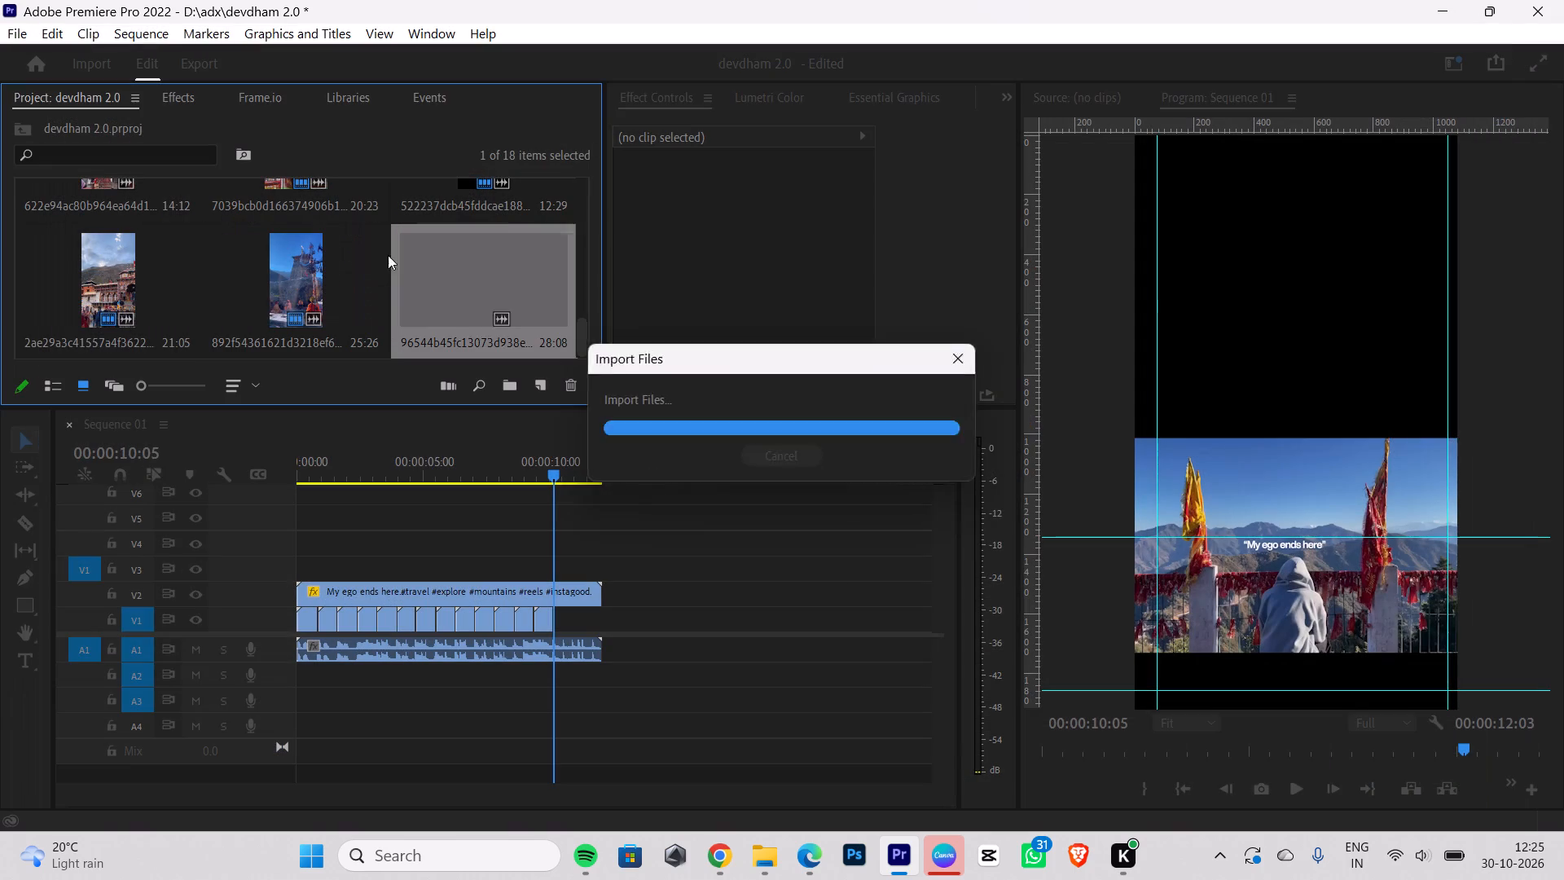
Place the imported Badrinath clip on V1 from 00:00:10:05 without its audio and apply Scale to Frame Size.
left_click_drag(459, 262, 673, 596)
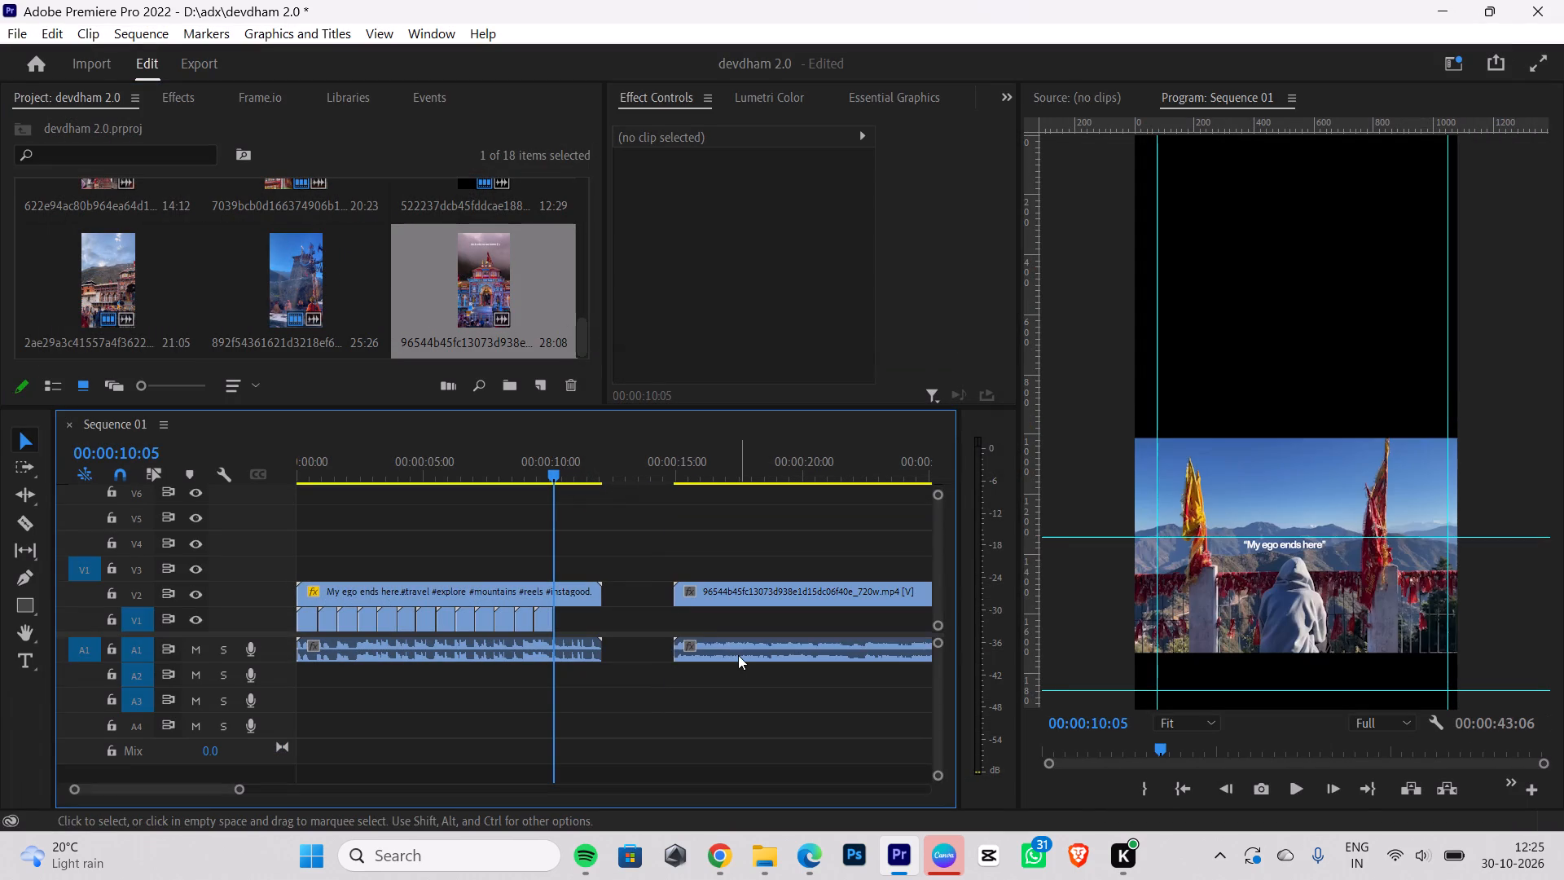
left_click(738, 655)
key("BackSpace")
left_click_drag(767, 589, 700, 621)
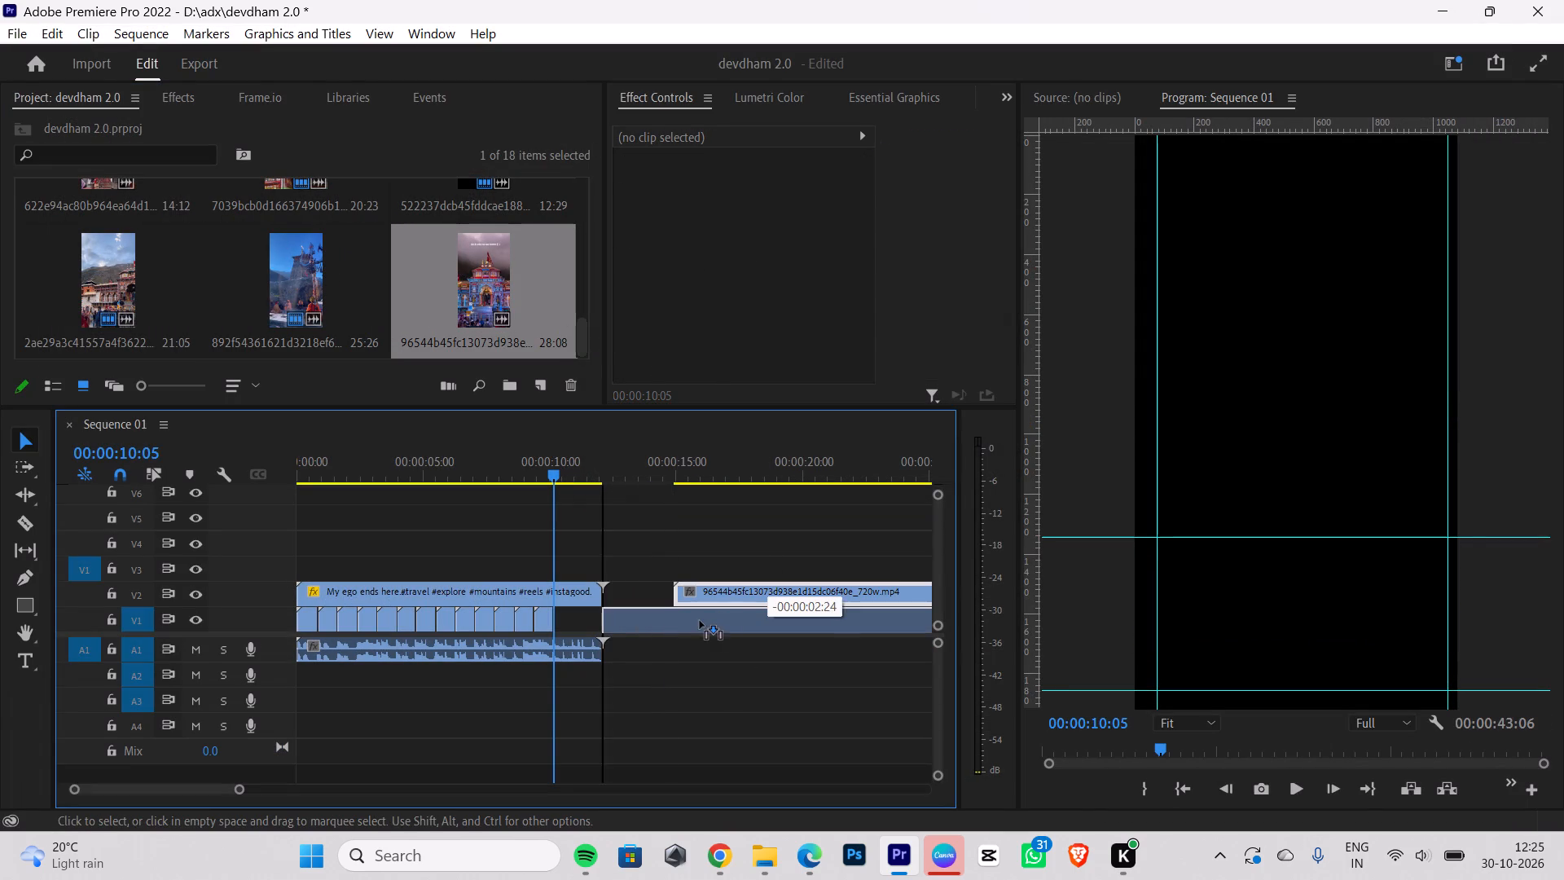
left_click_drag(700, 621, 652, 615)
right_click(651, 615)
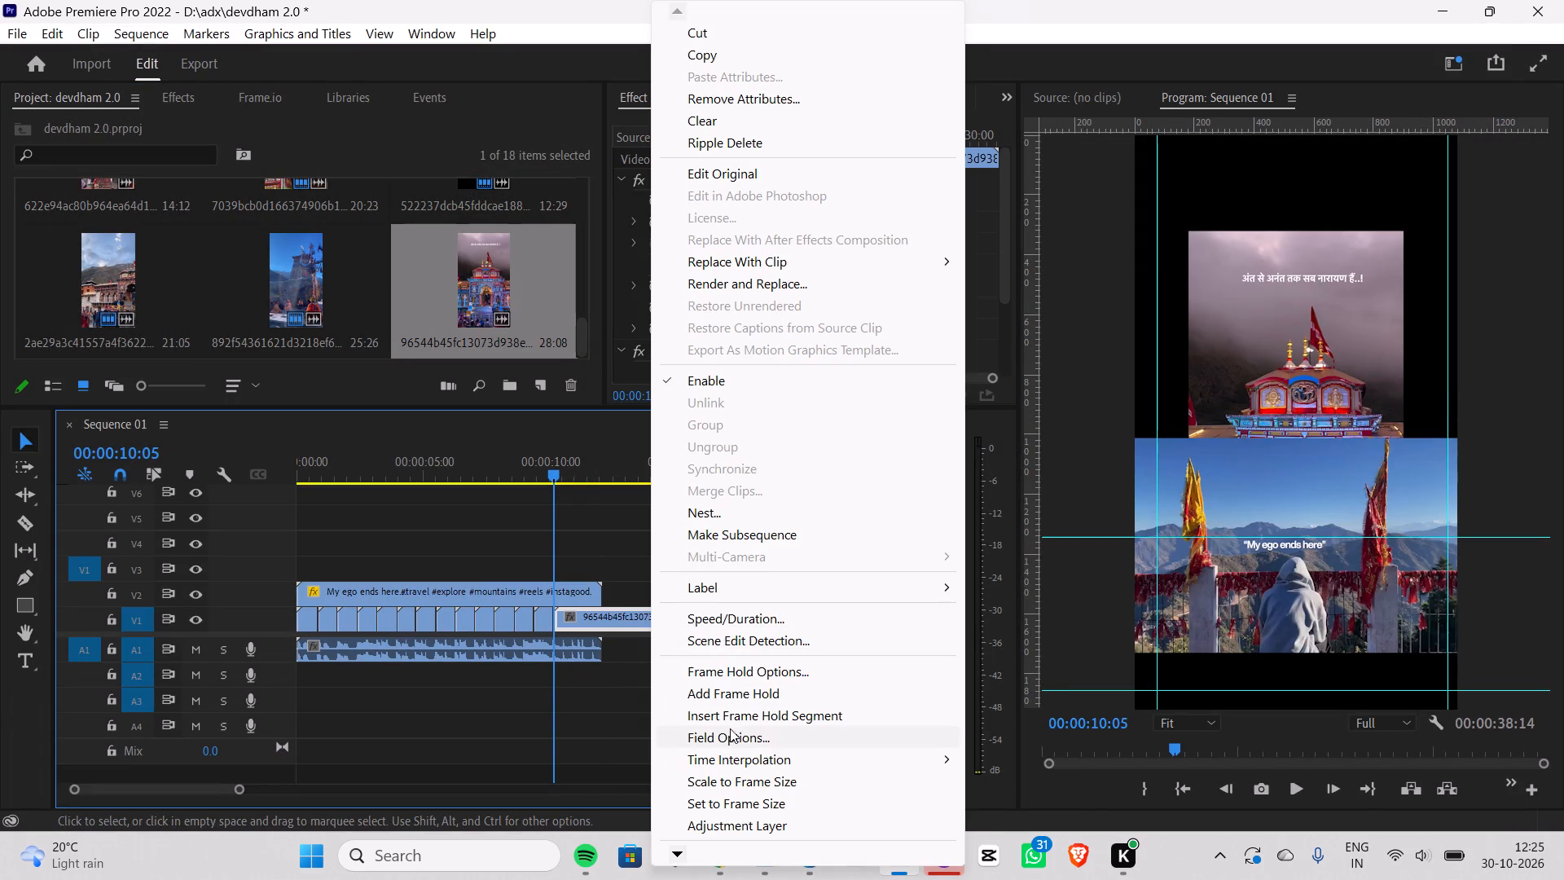
left_click(735, 775)
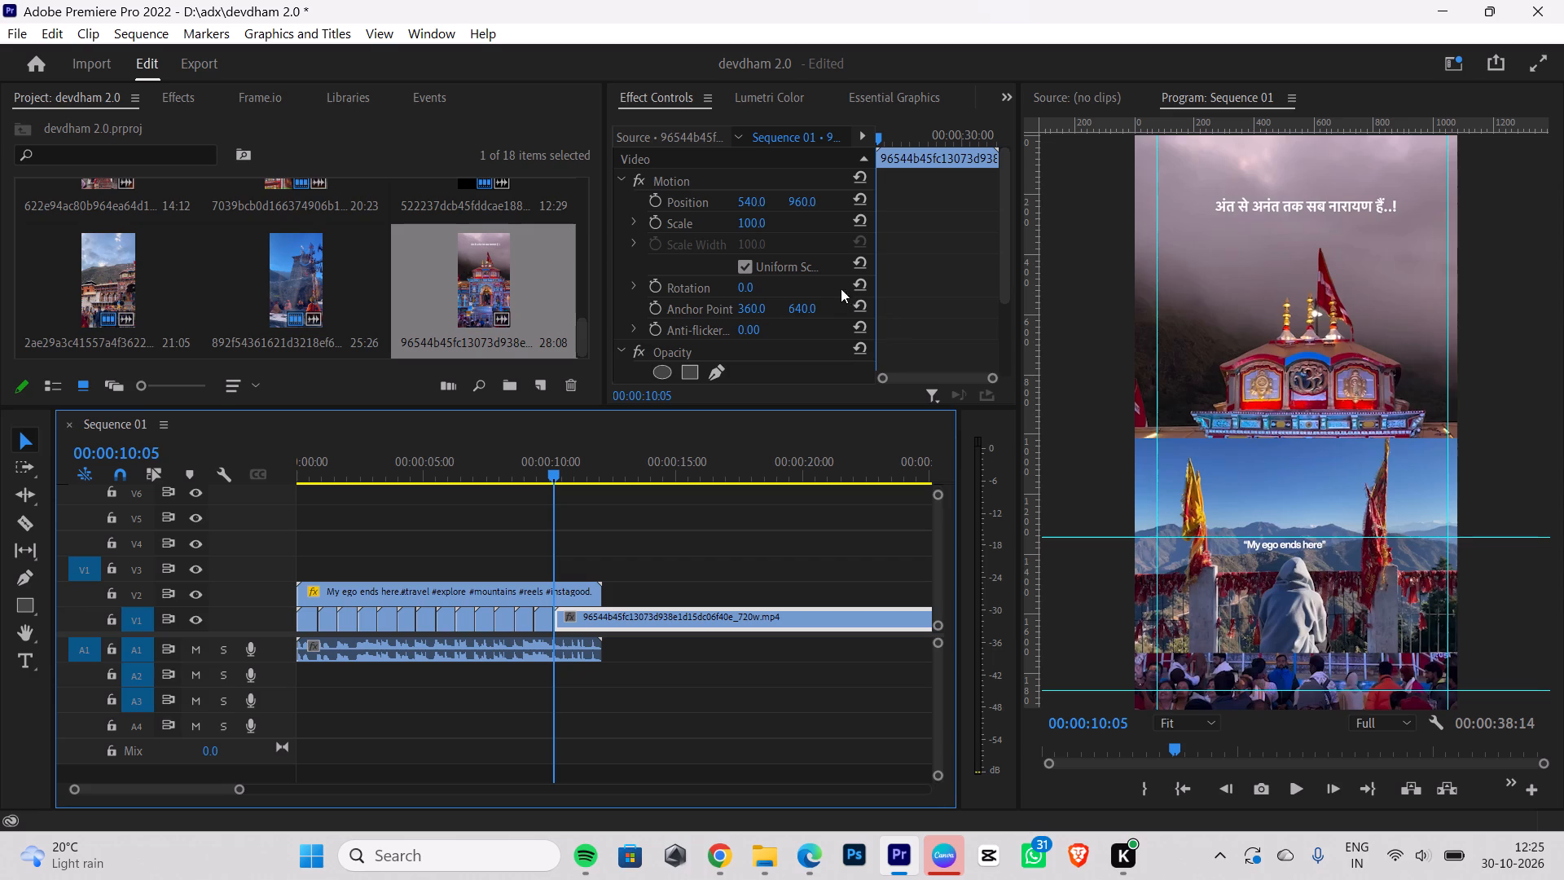
Set the Badrinath clip's Scale to 141 to crop out its overlaid caption.
left_click_drag(749, 225, 784, 224)
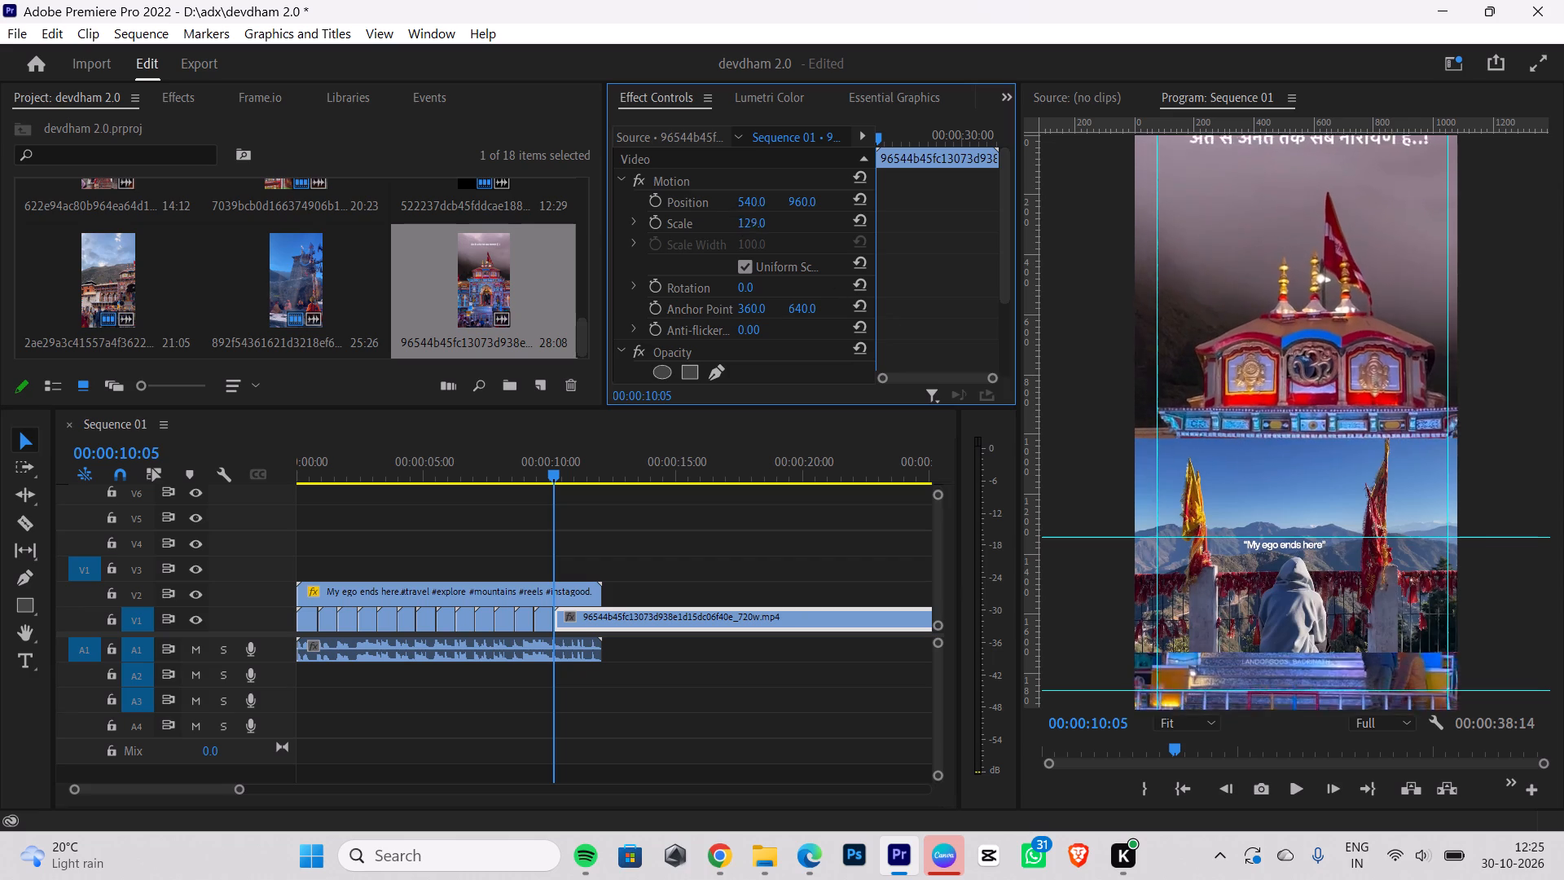
left_click_drag(784, 224, 793, 223)
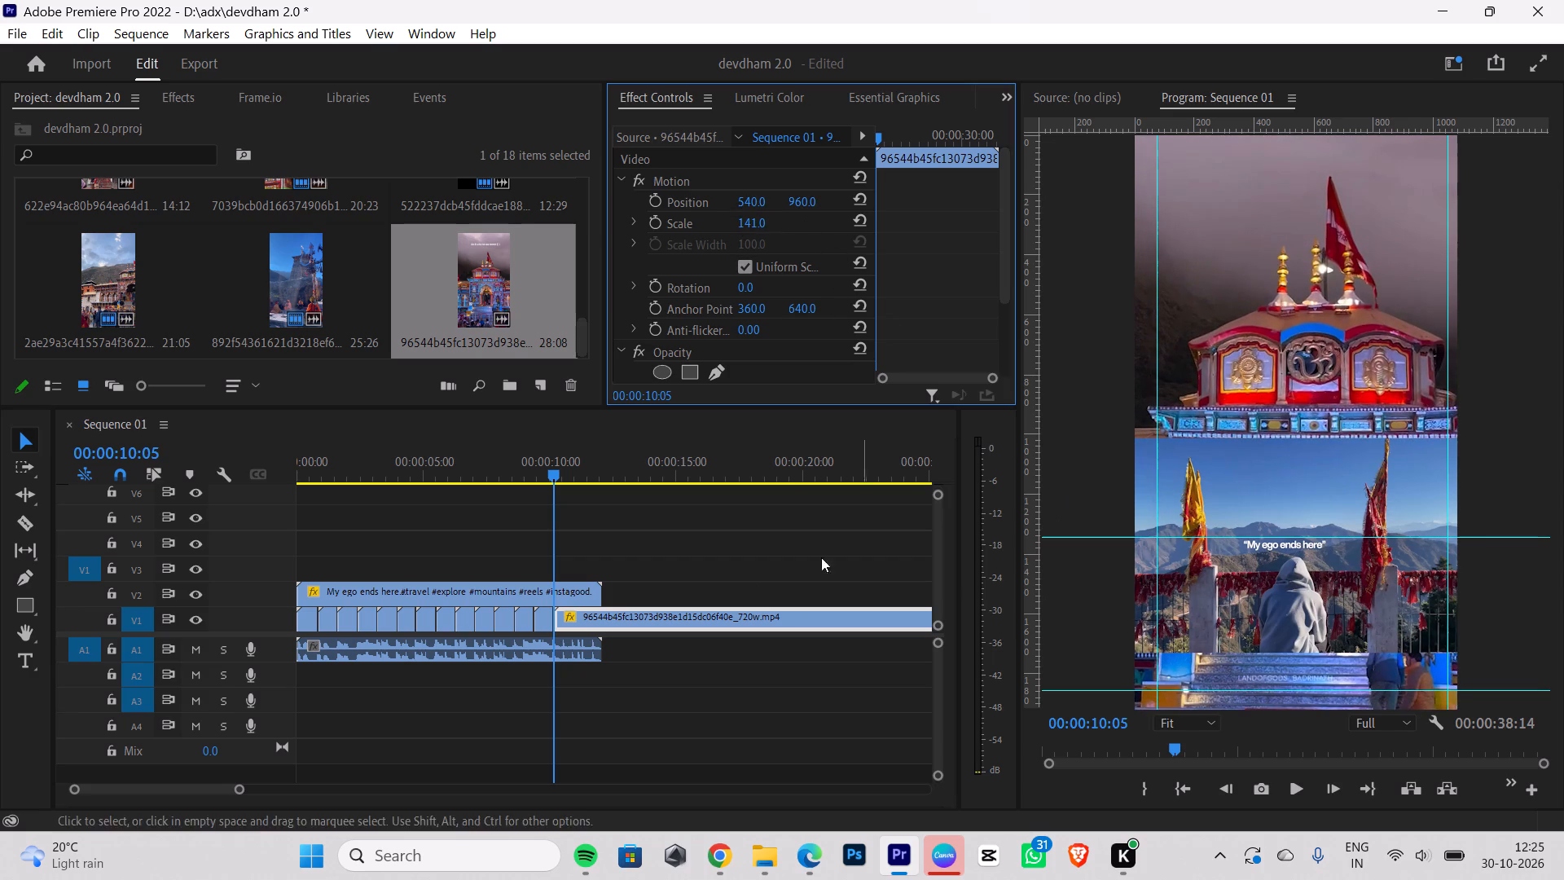
Preview the Badrinath clip from 00:00:10:05 with the V2 reference temporarily hidden, and show V2 again.
left_click(194, 572)
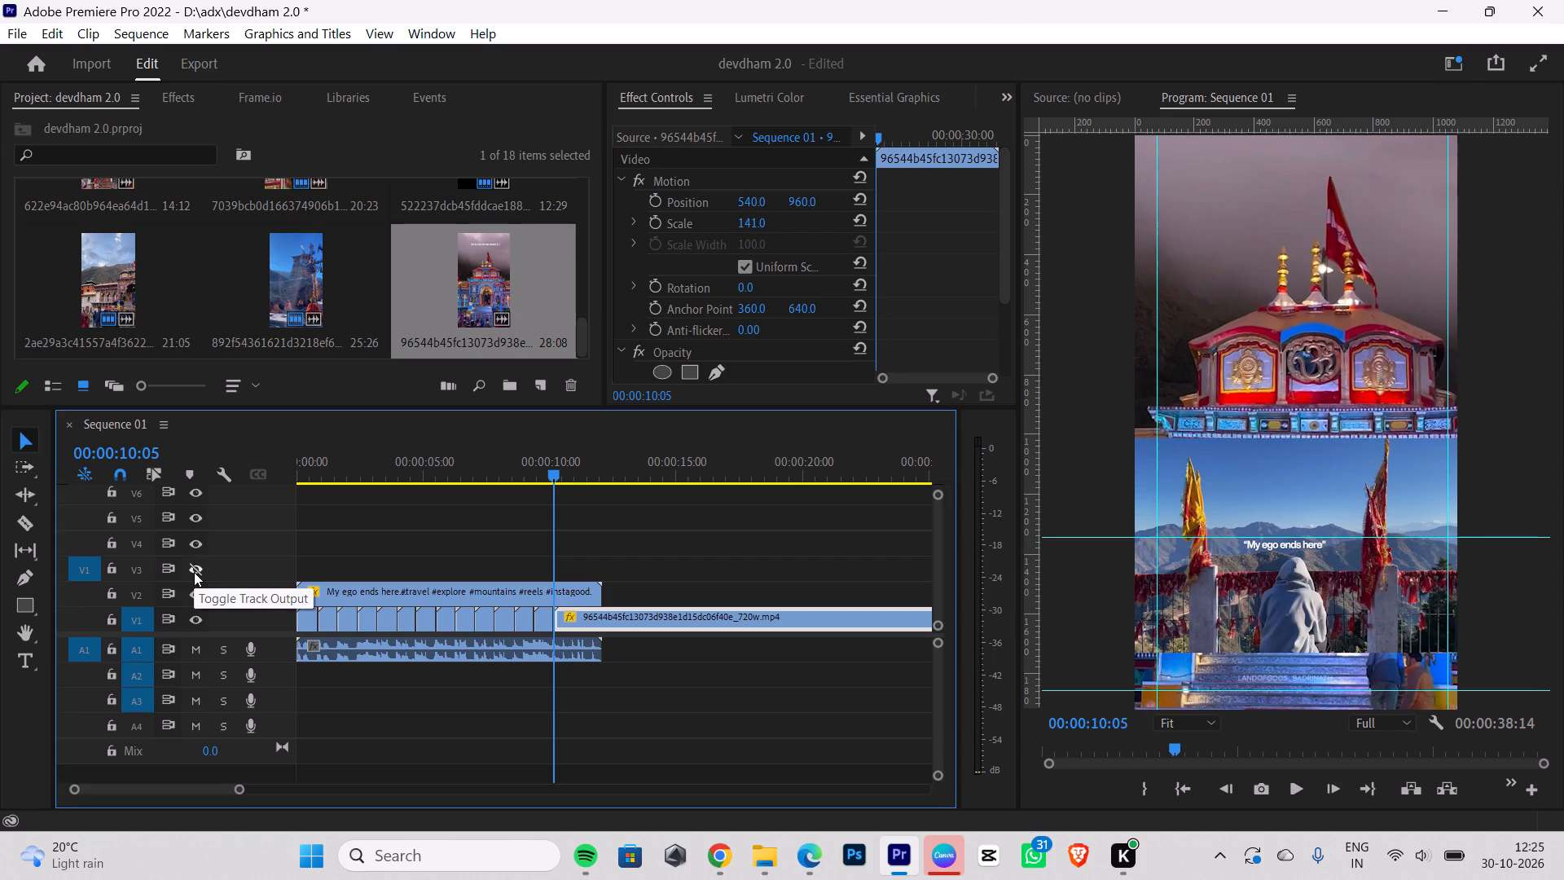
left_click(197, 570)
left_click(194, 596)
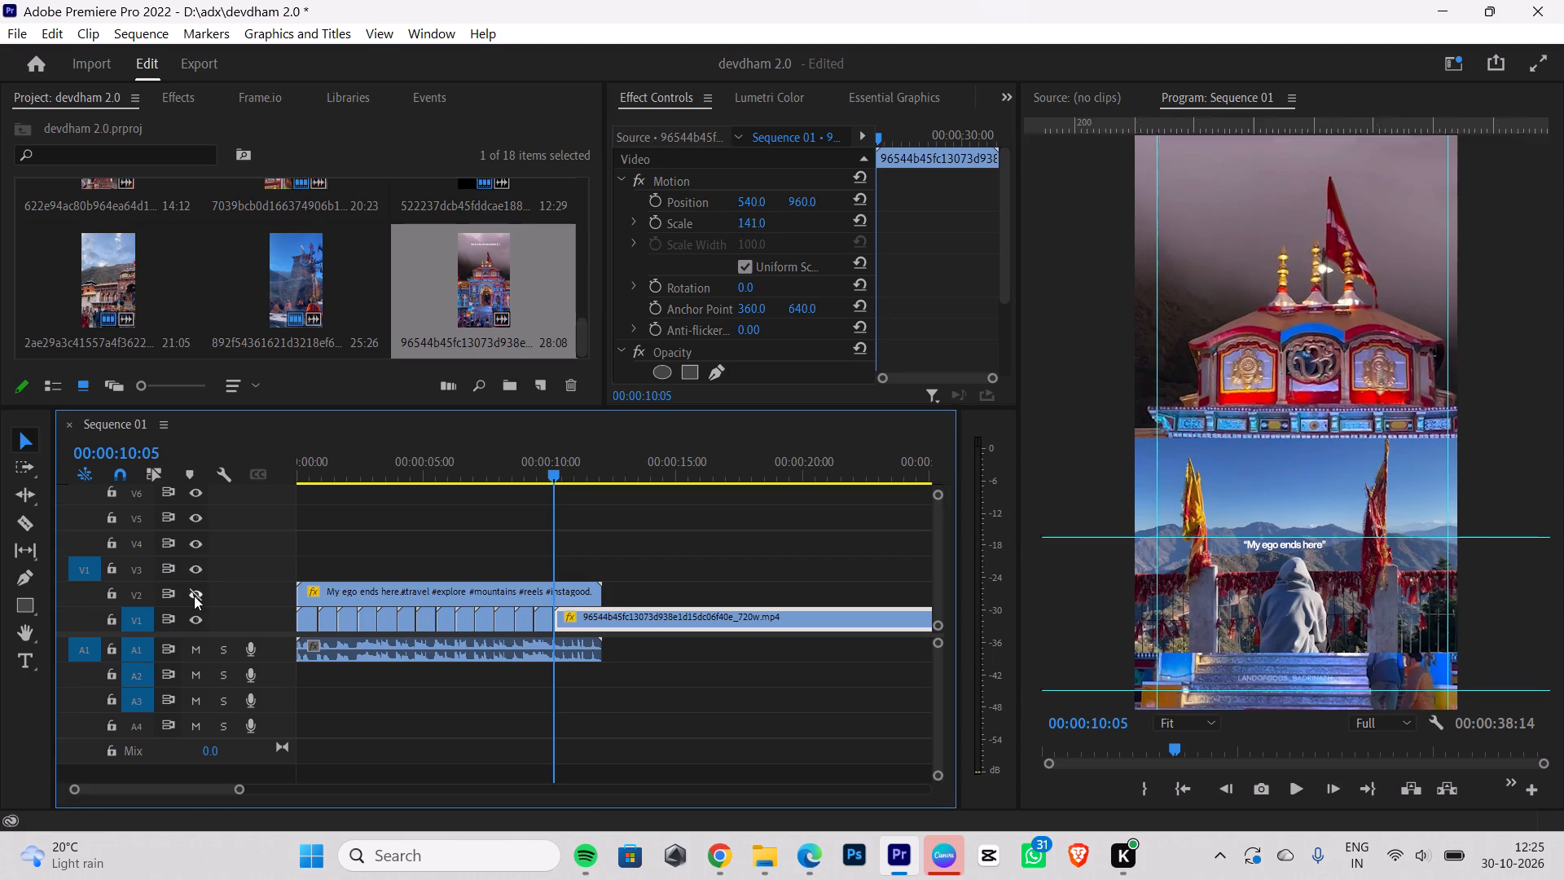
left_click(194, 596)
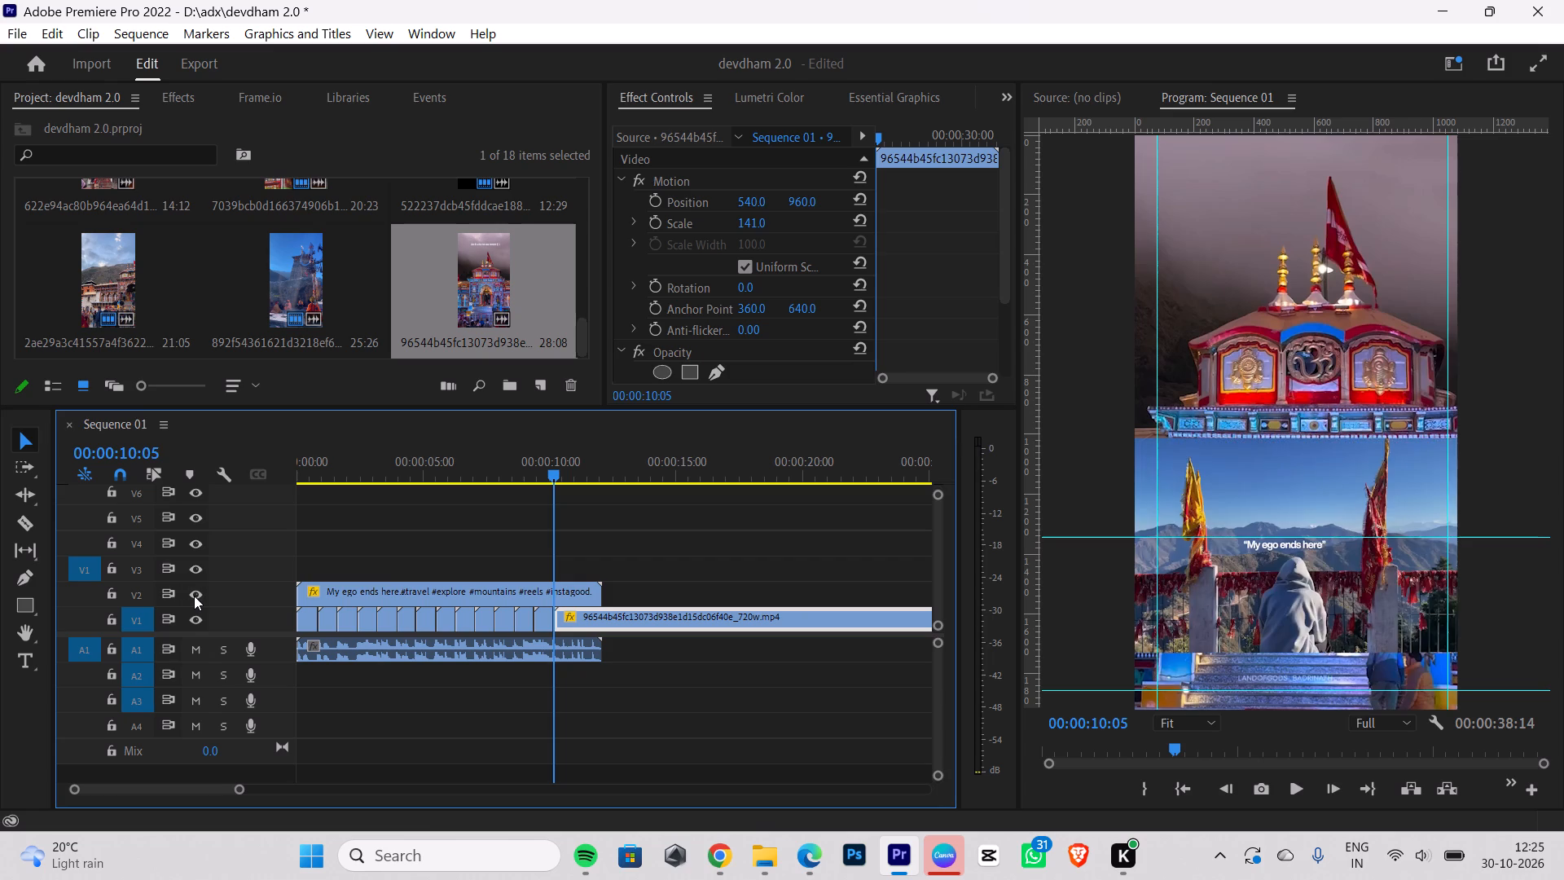
left_click(194, 596)
key("space")
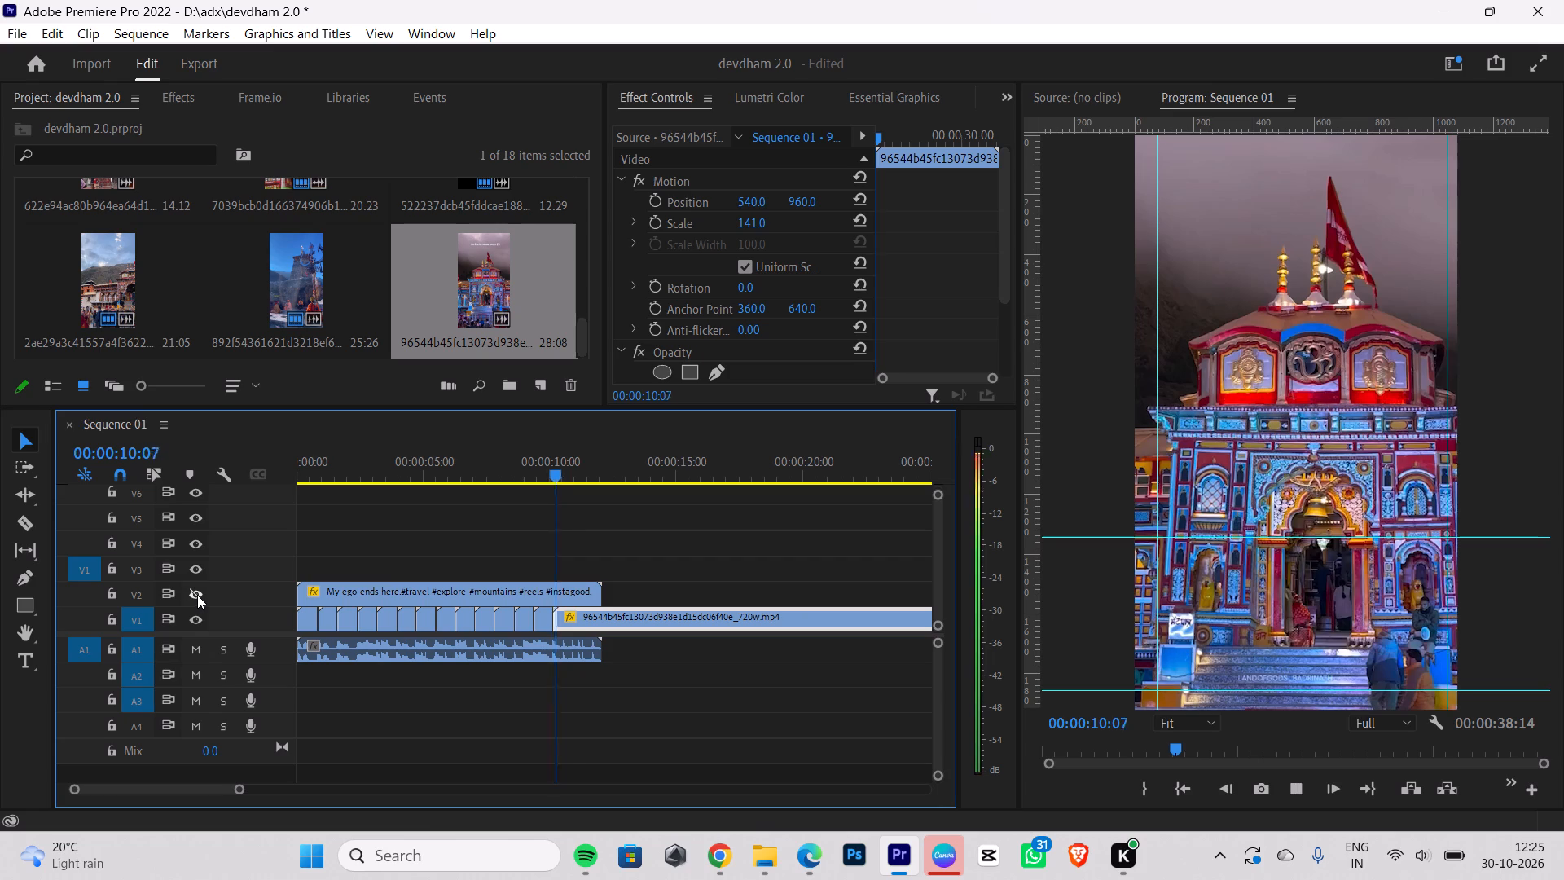
key("space")
left_click(192, 595)
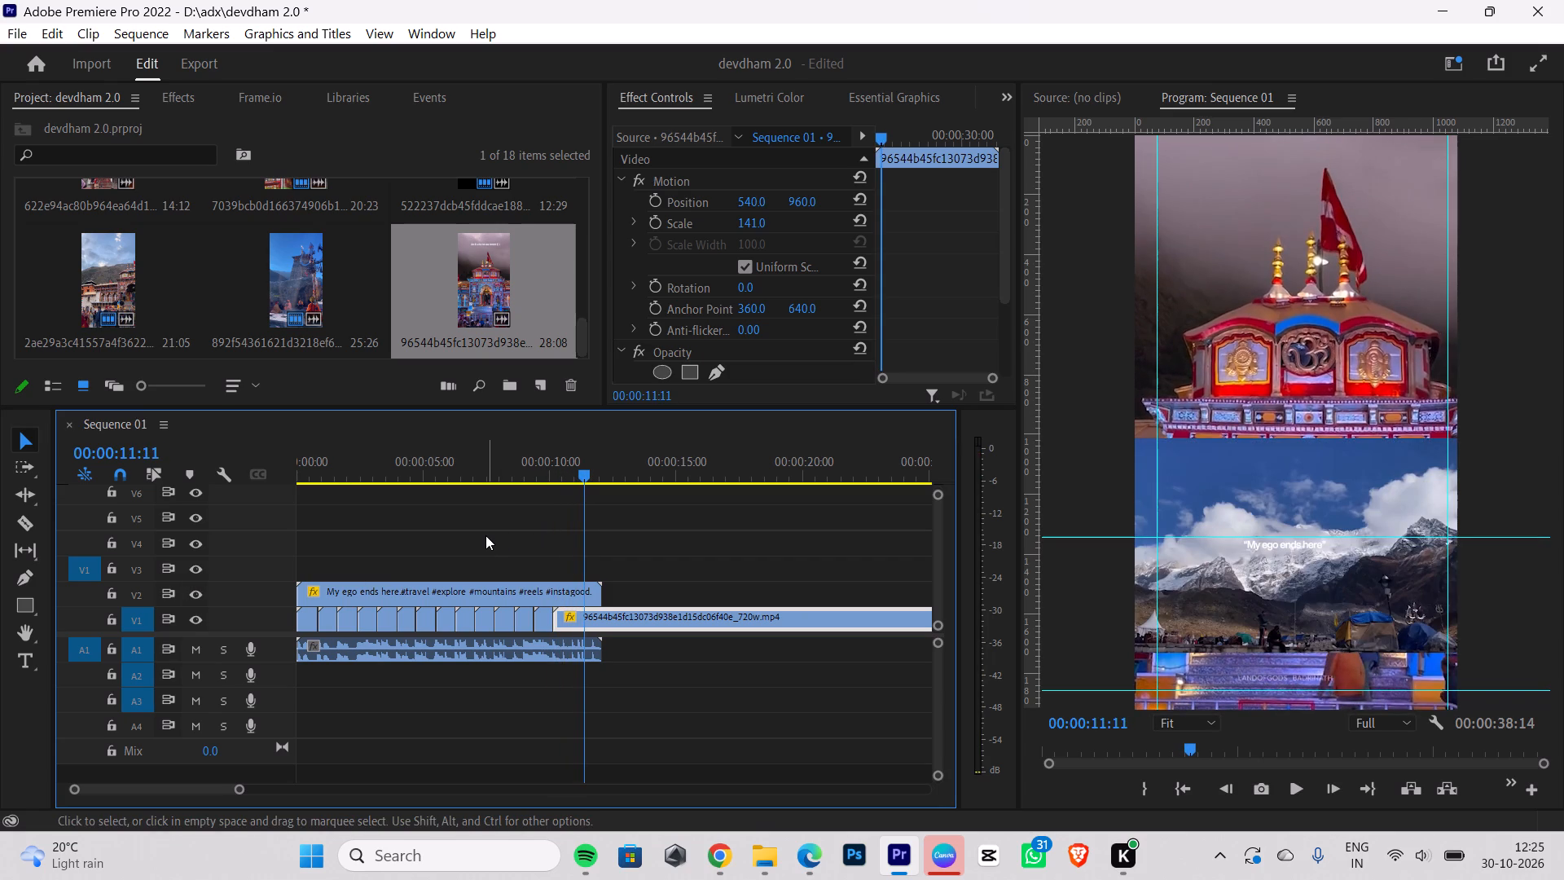
Cut the Badrinath clip on V1 at 00:00:10:28, where the V2 reference changes shot, and delete the remainder after the cut.
key("Left")
key("Left")
key("Left")
key("Left")
key("Left")
key("Left")
key("Left")
key("Left")
key("Left")
key("Left")
key("Left")
key("Left")
key("Left")
key("Left")
key("Left")
key("Left")
key("Left")
key("Left")
key("Left")
key("Left")
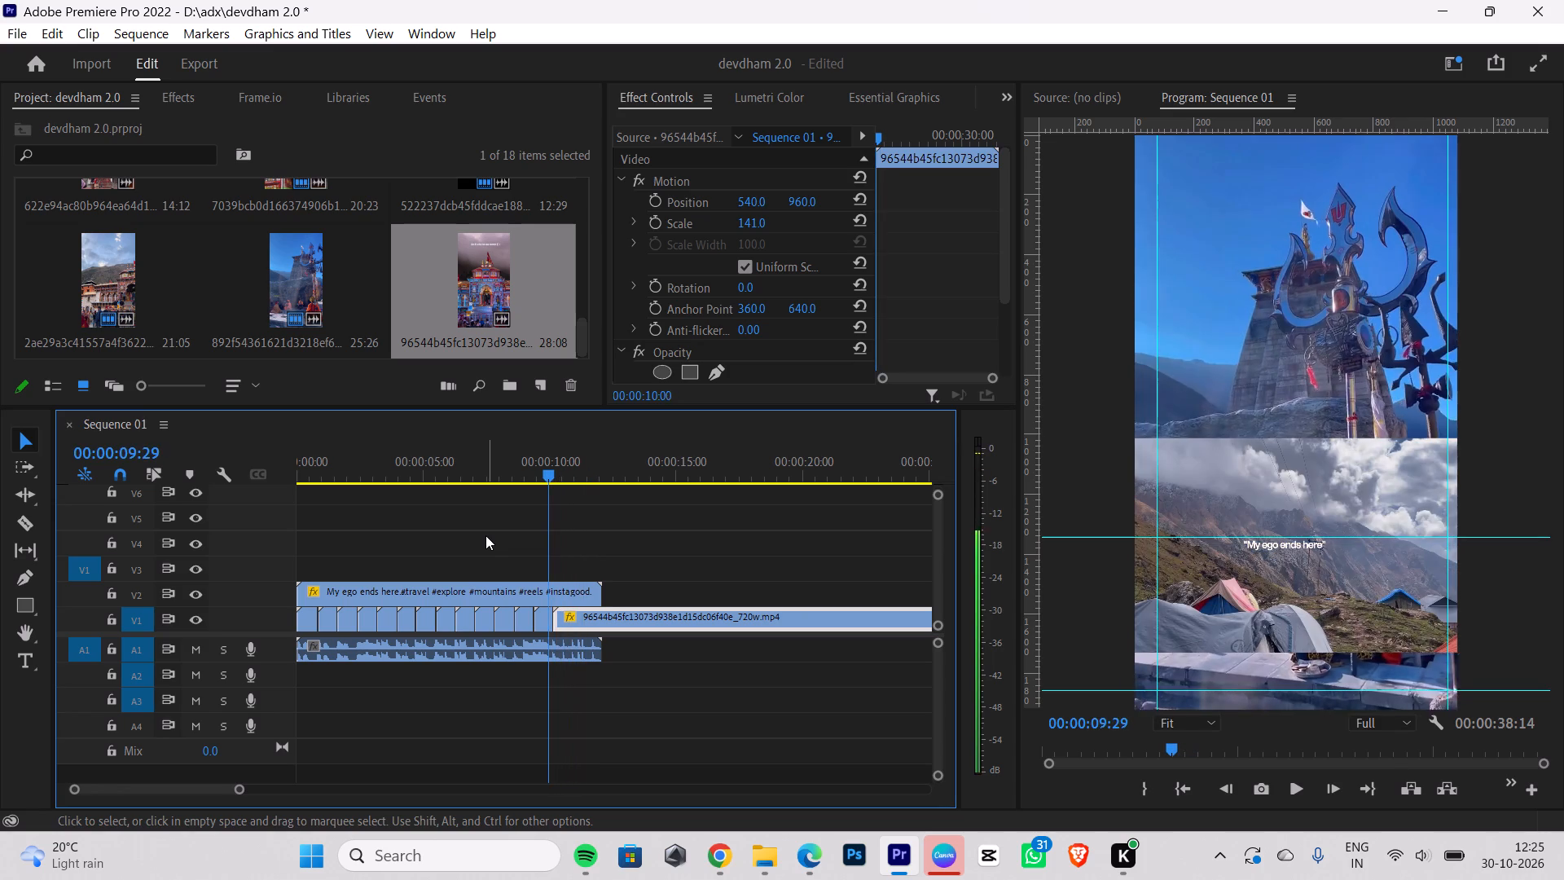
key("Right")
key("Right")
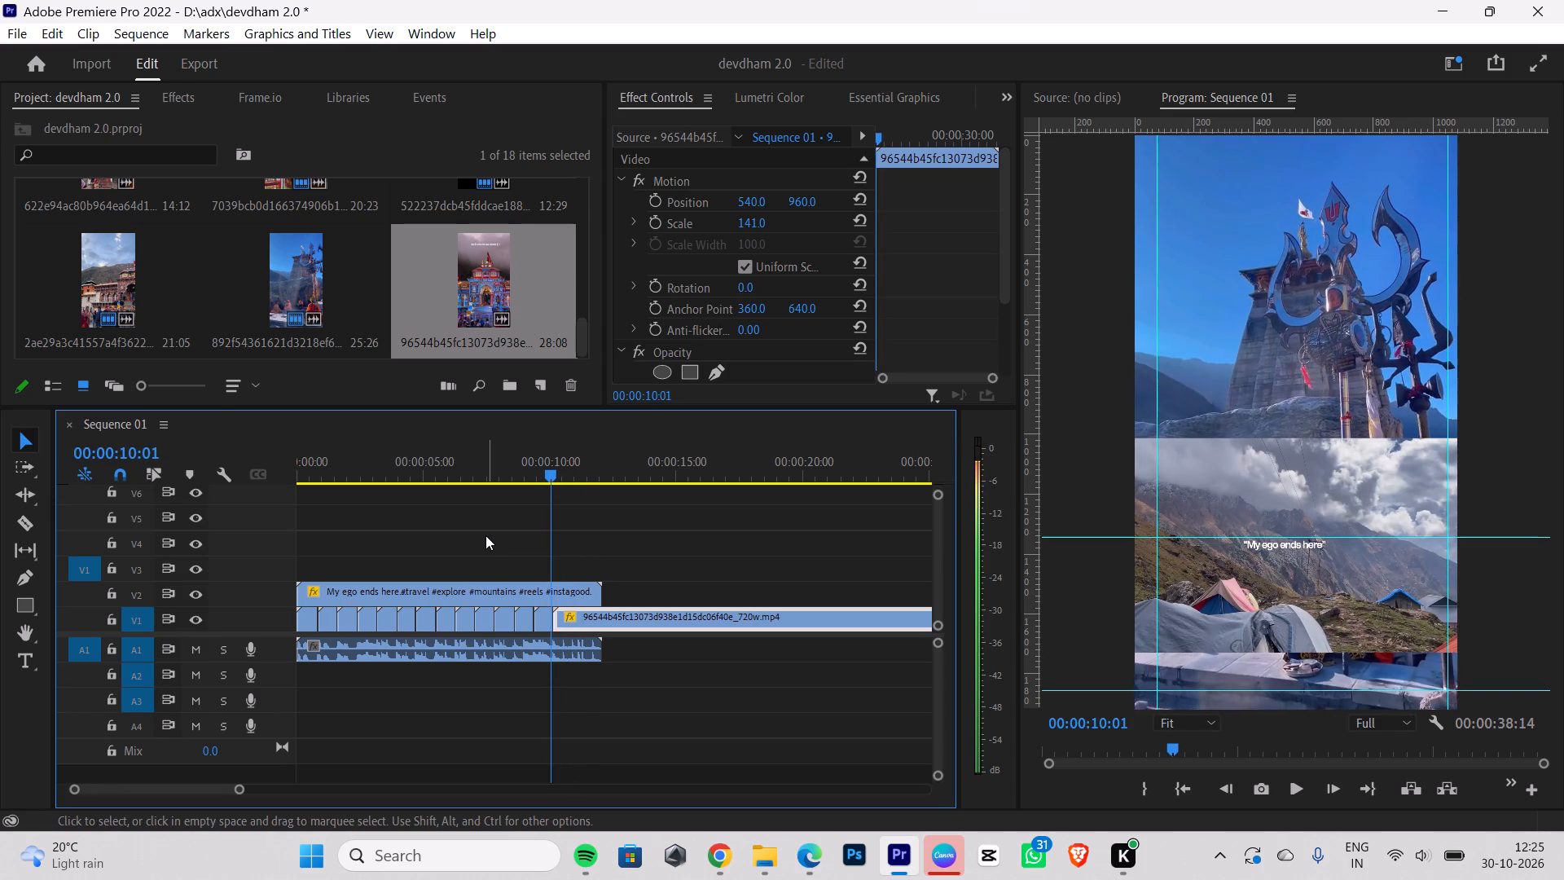
key("Right")
key("Right")
key("Right")
key("Right")
key("Right")
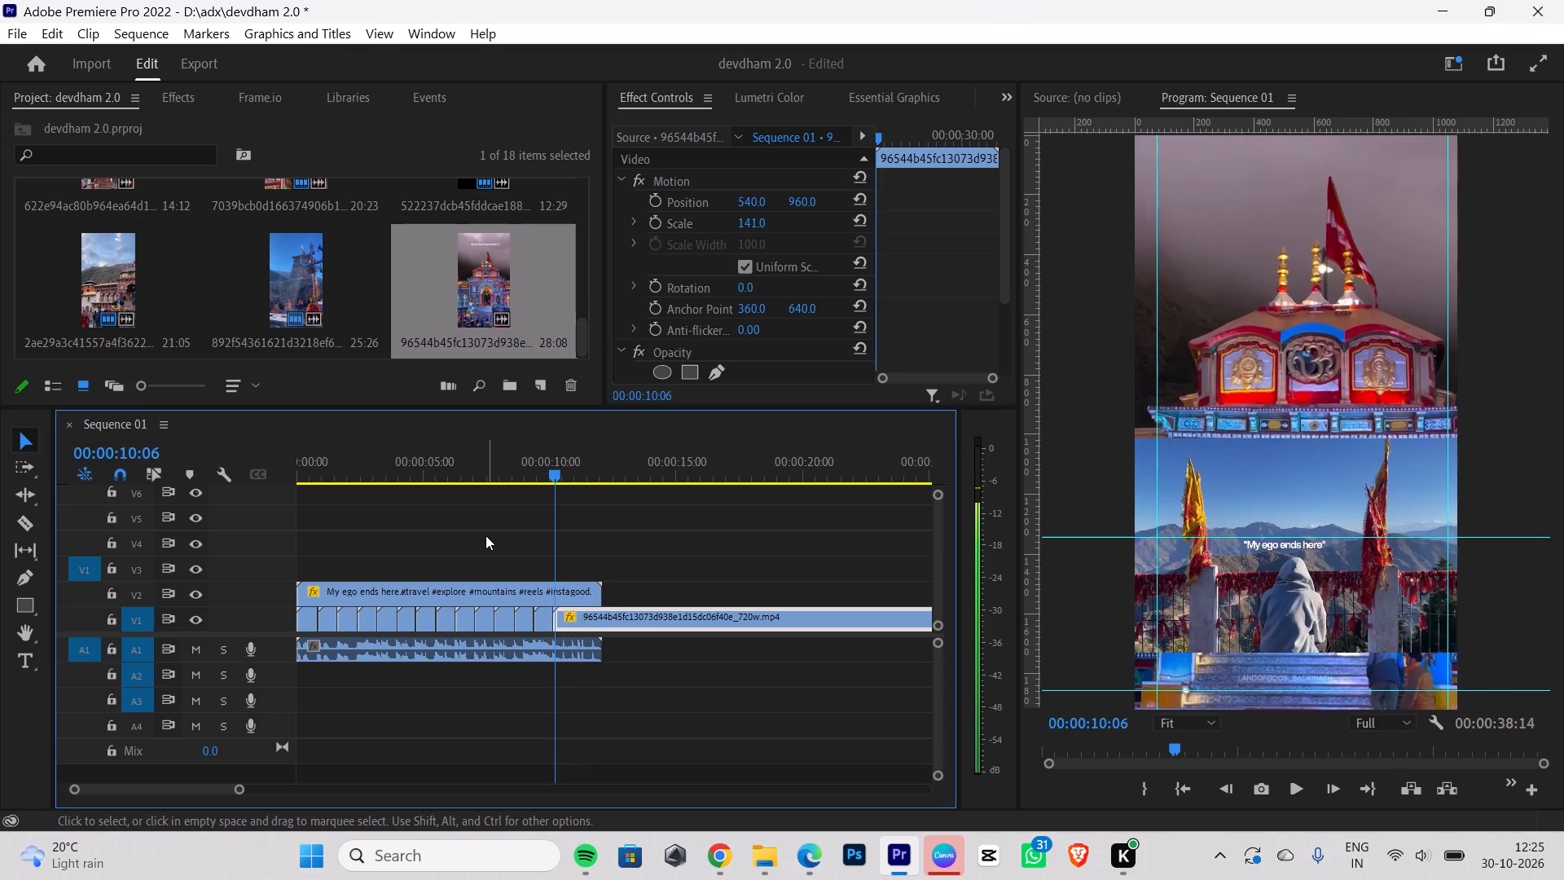
key("Right")
key("Right")
key("Right")
key("Right")
key("Right")
key("Right")
key("Right")
key("Right")
key("Right")
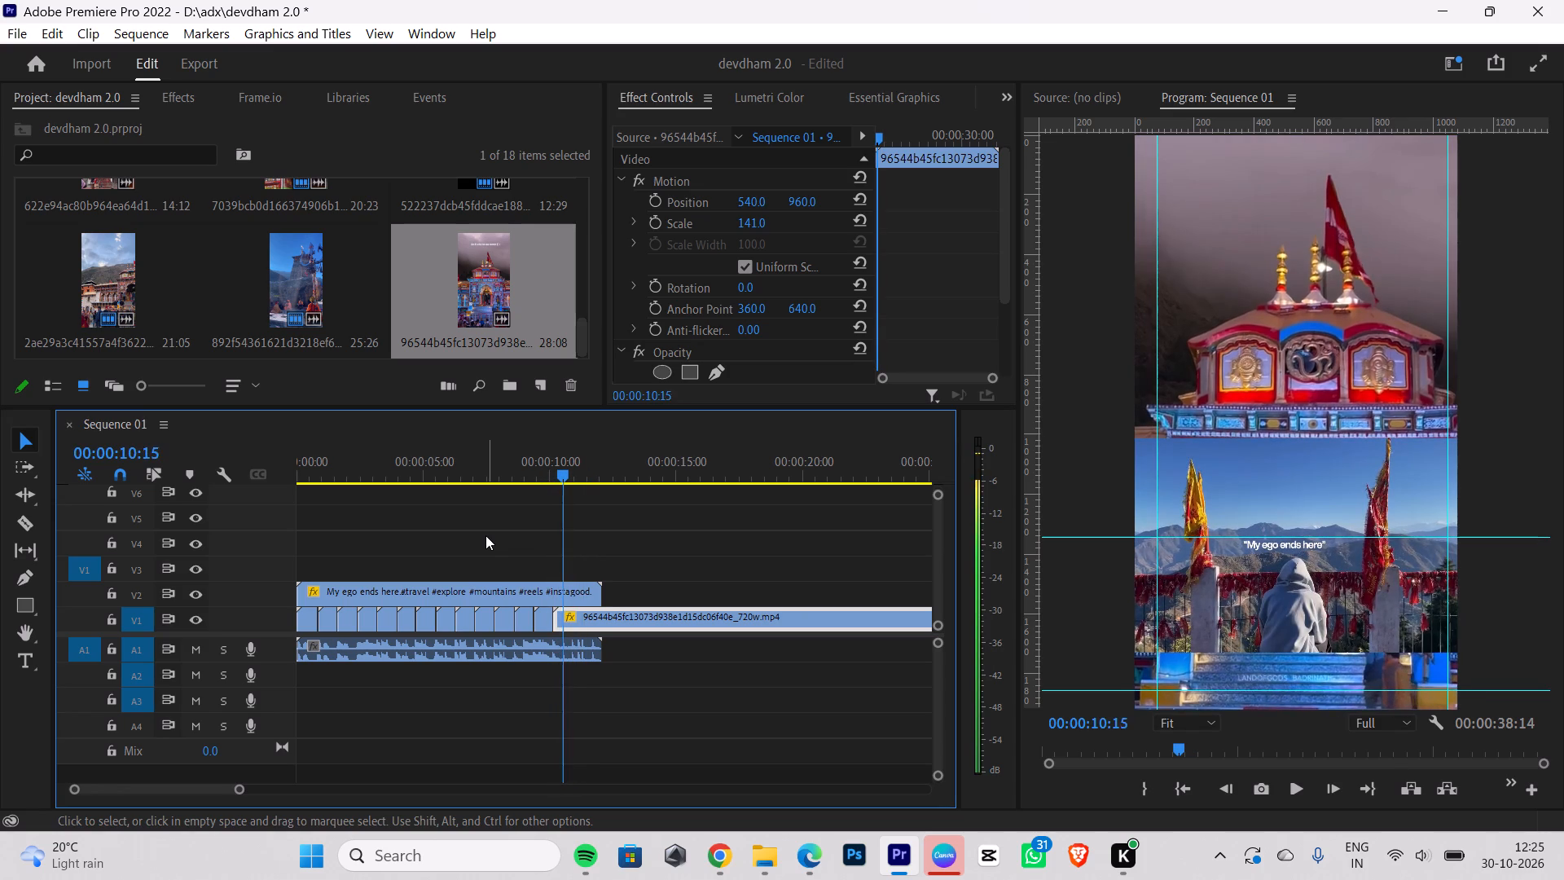
key("Right")
key("Right")
key("Right")
key("Right")
key("Right")
key("Right")
key("Right")
key("Right")
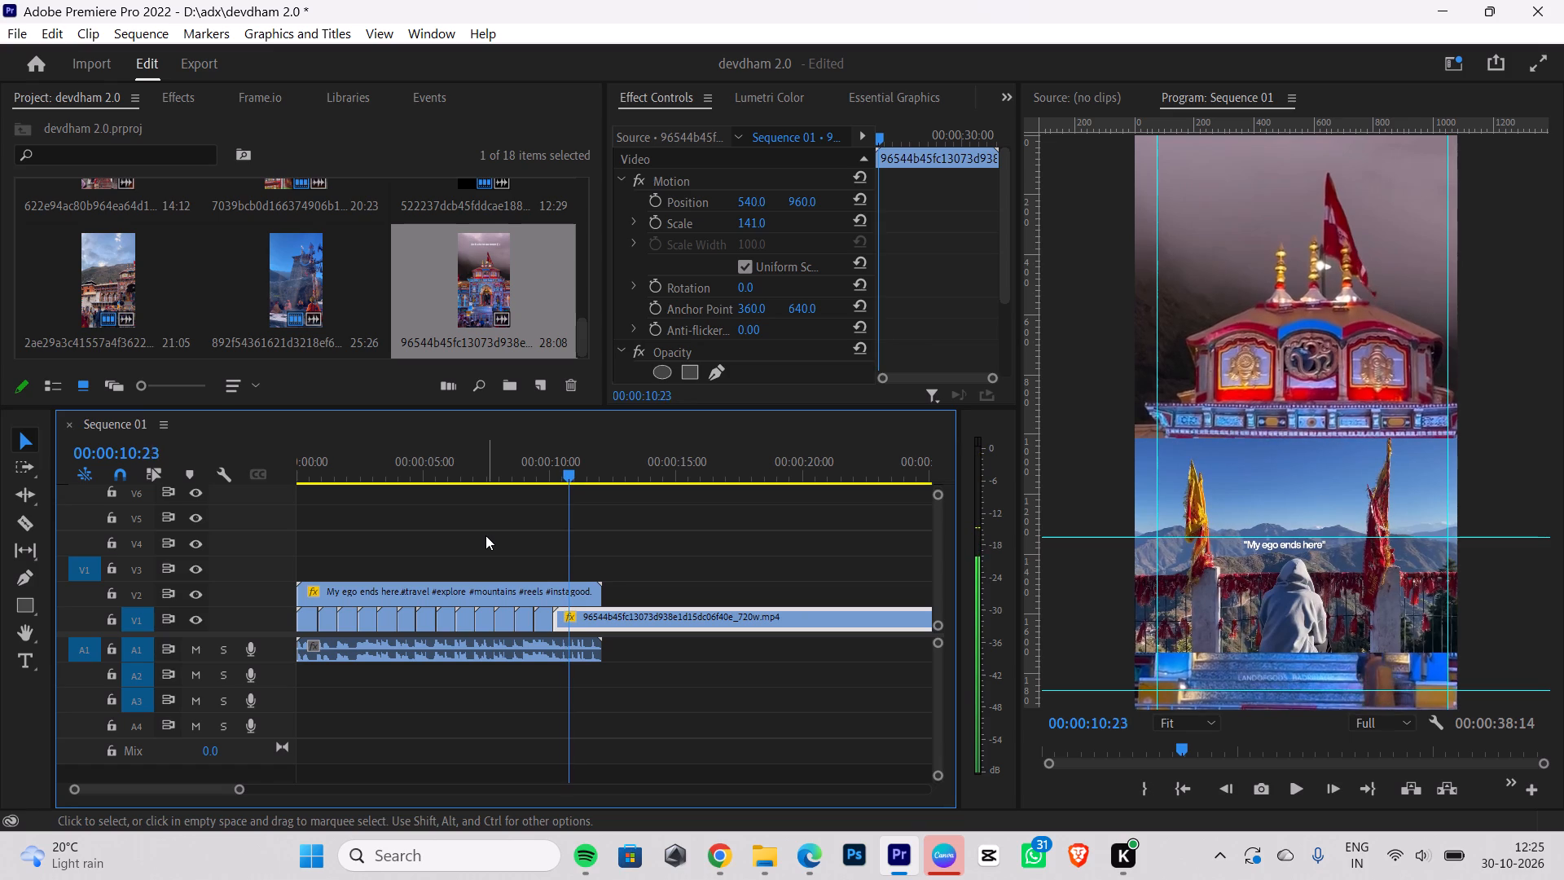
key("Right")
key("Right")
key("Right")
key("Right")
key("Right")
key("Right")
key("Right")
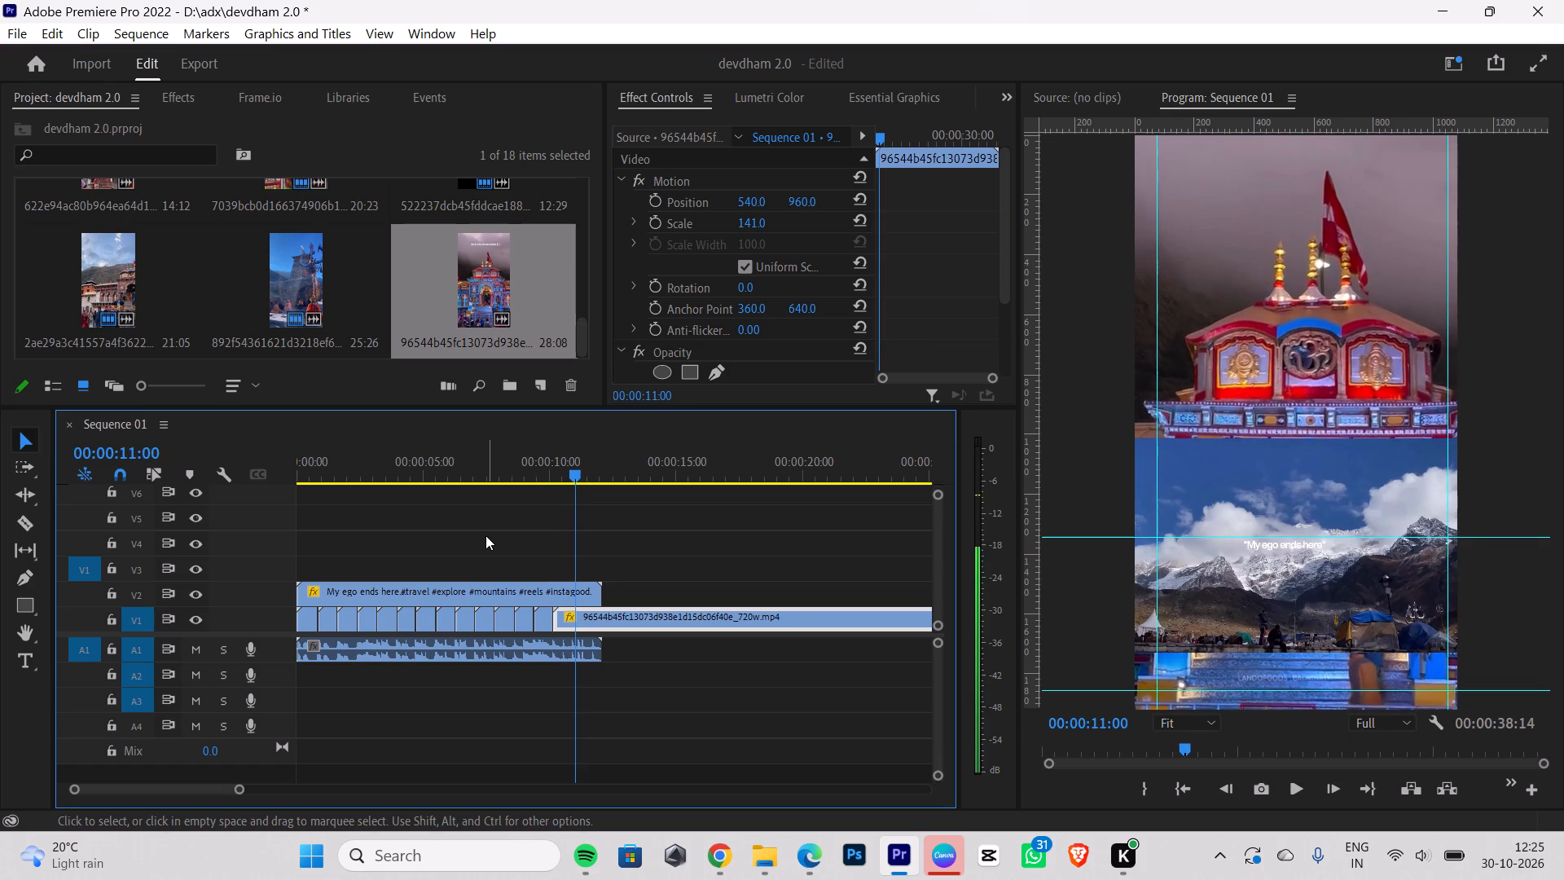
key("Left")
key("Left")
key("Left")
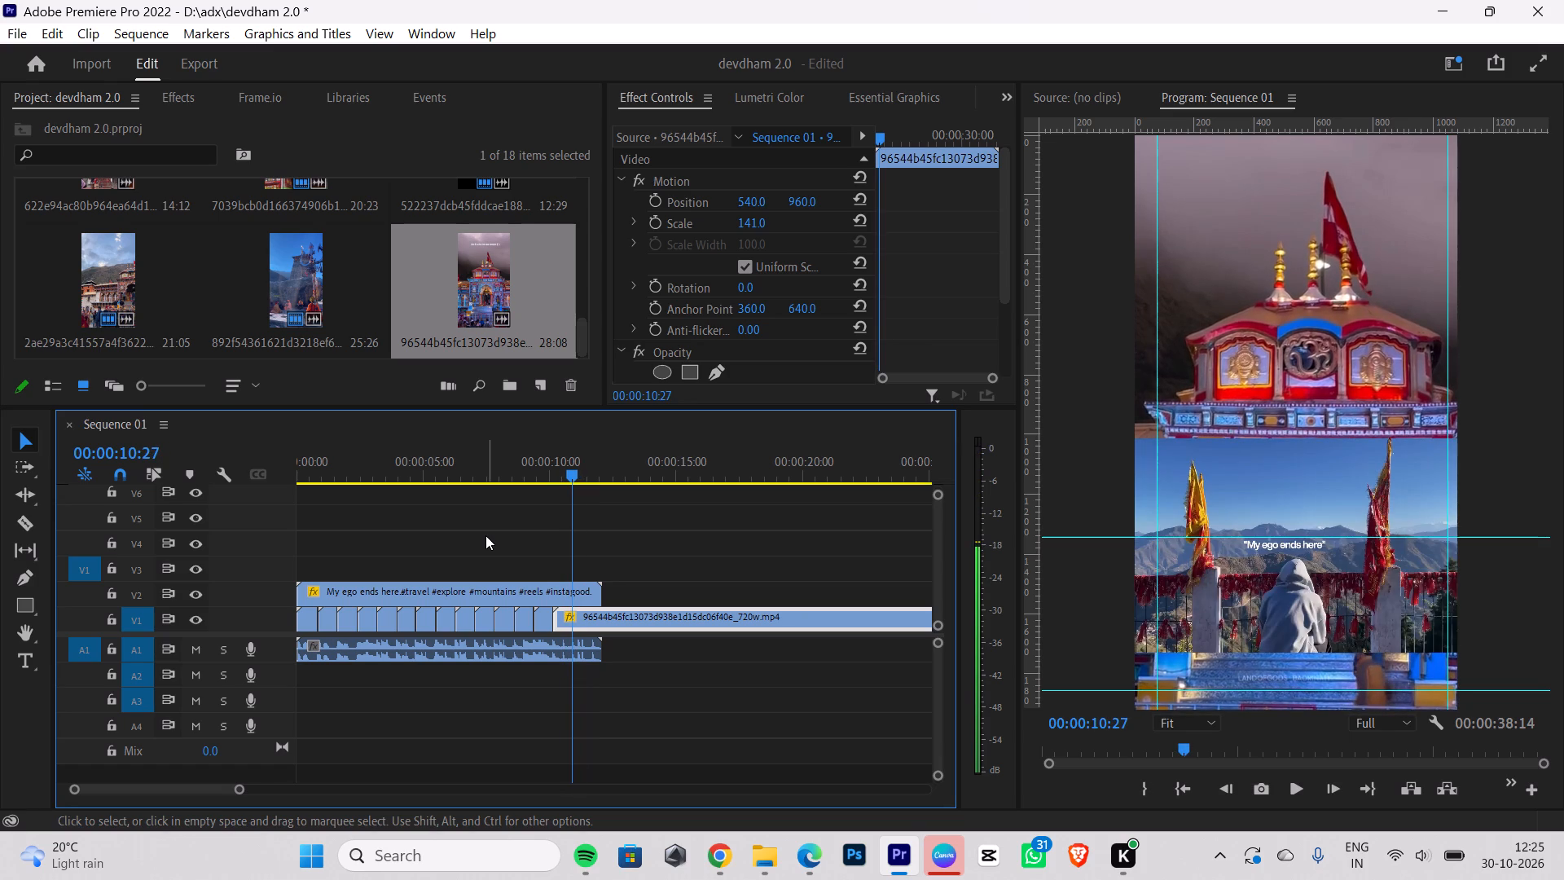
key("Right")
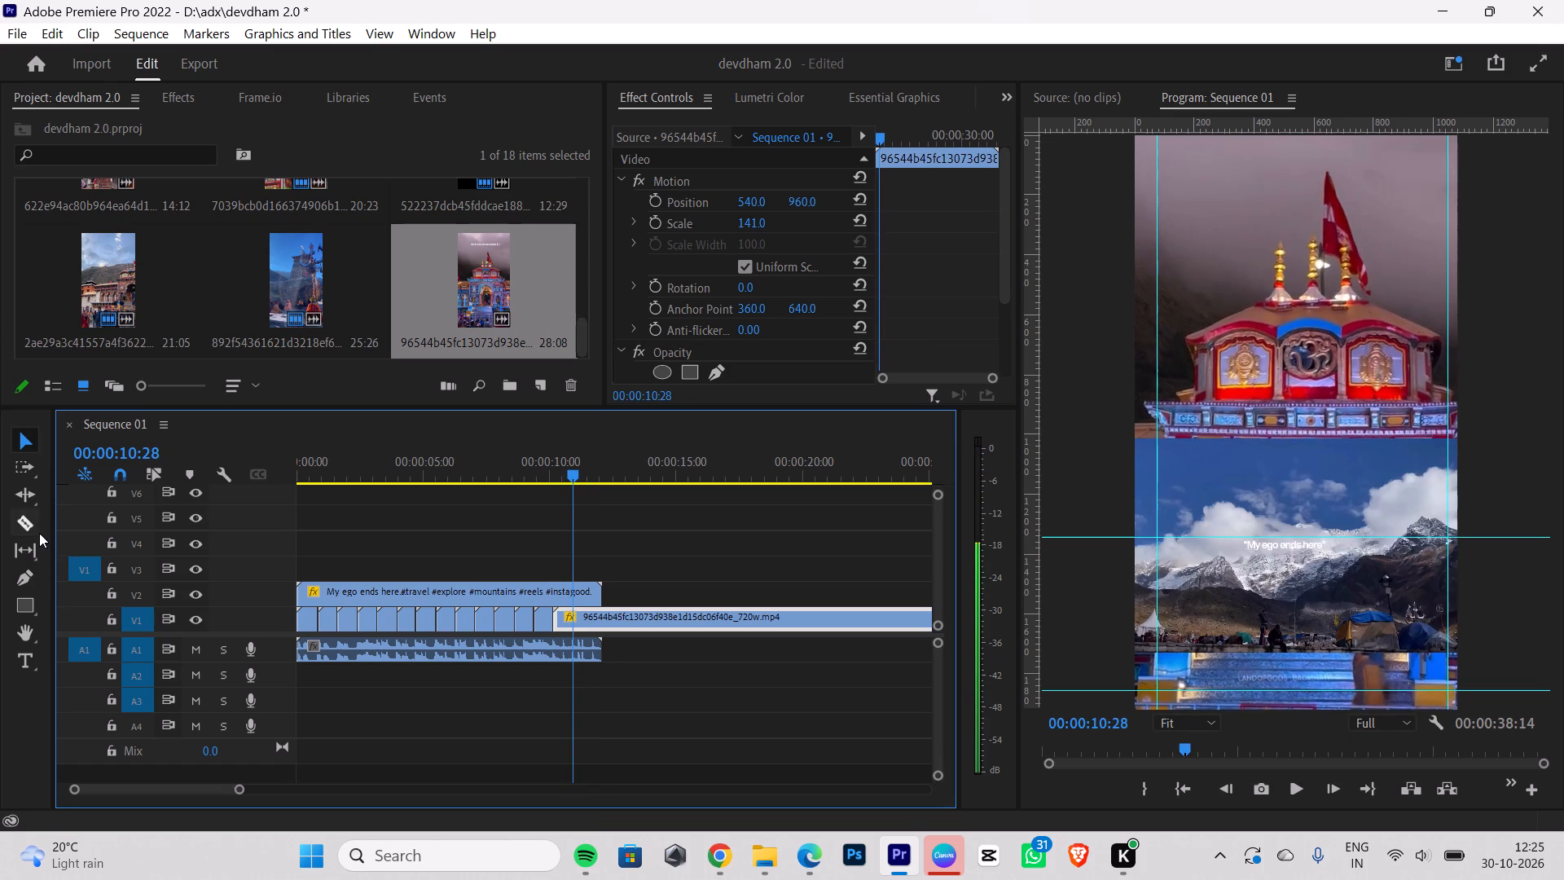
left_click(39, 530)
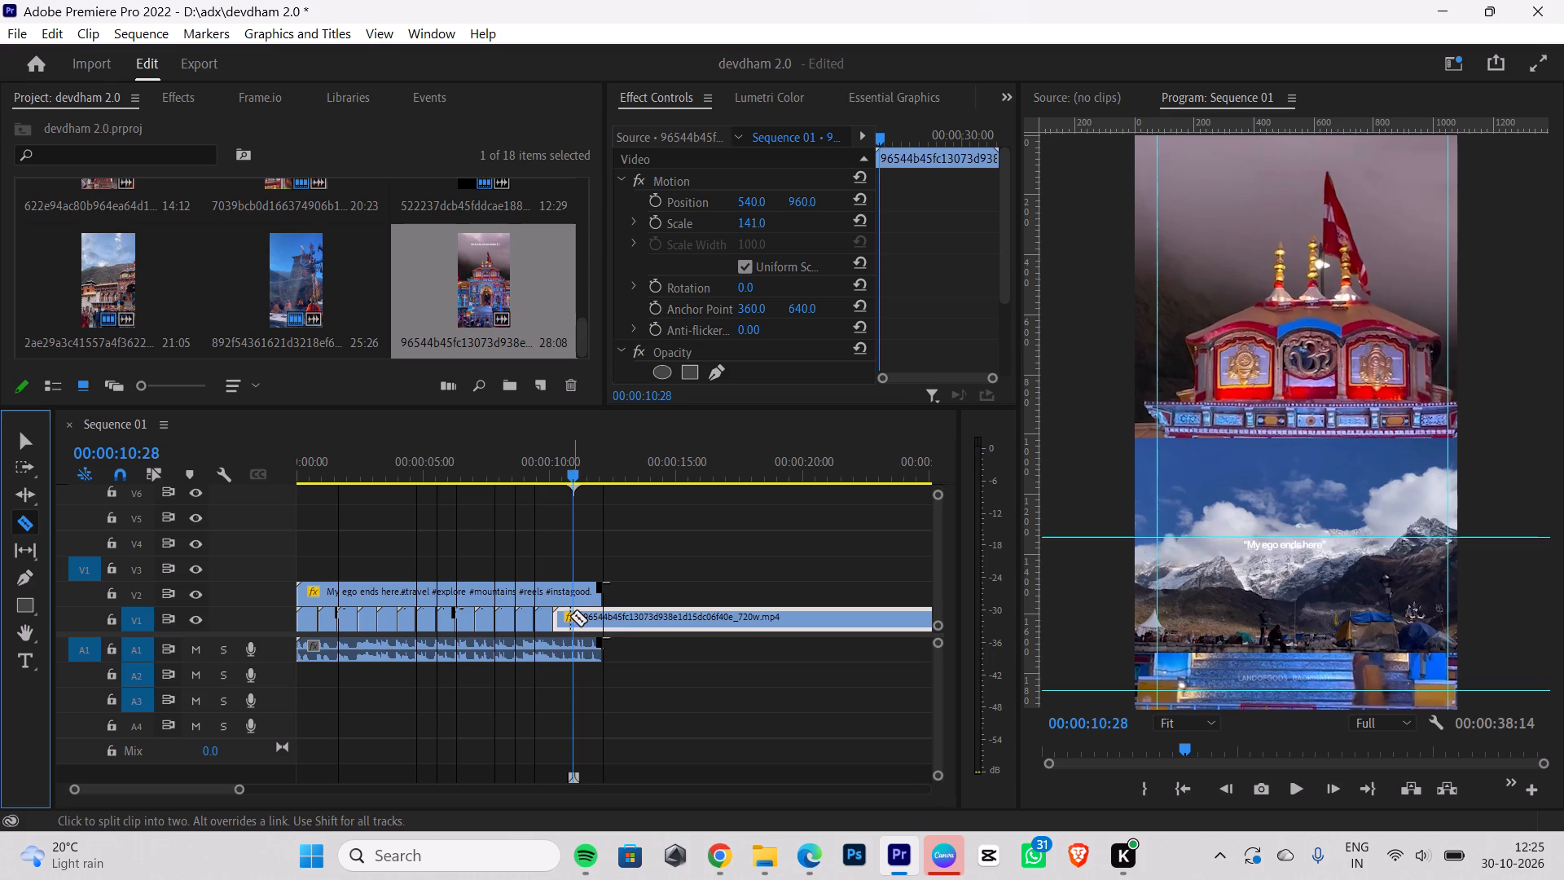
left_click(574, 613)
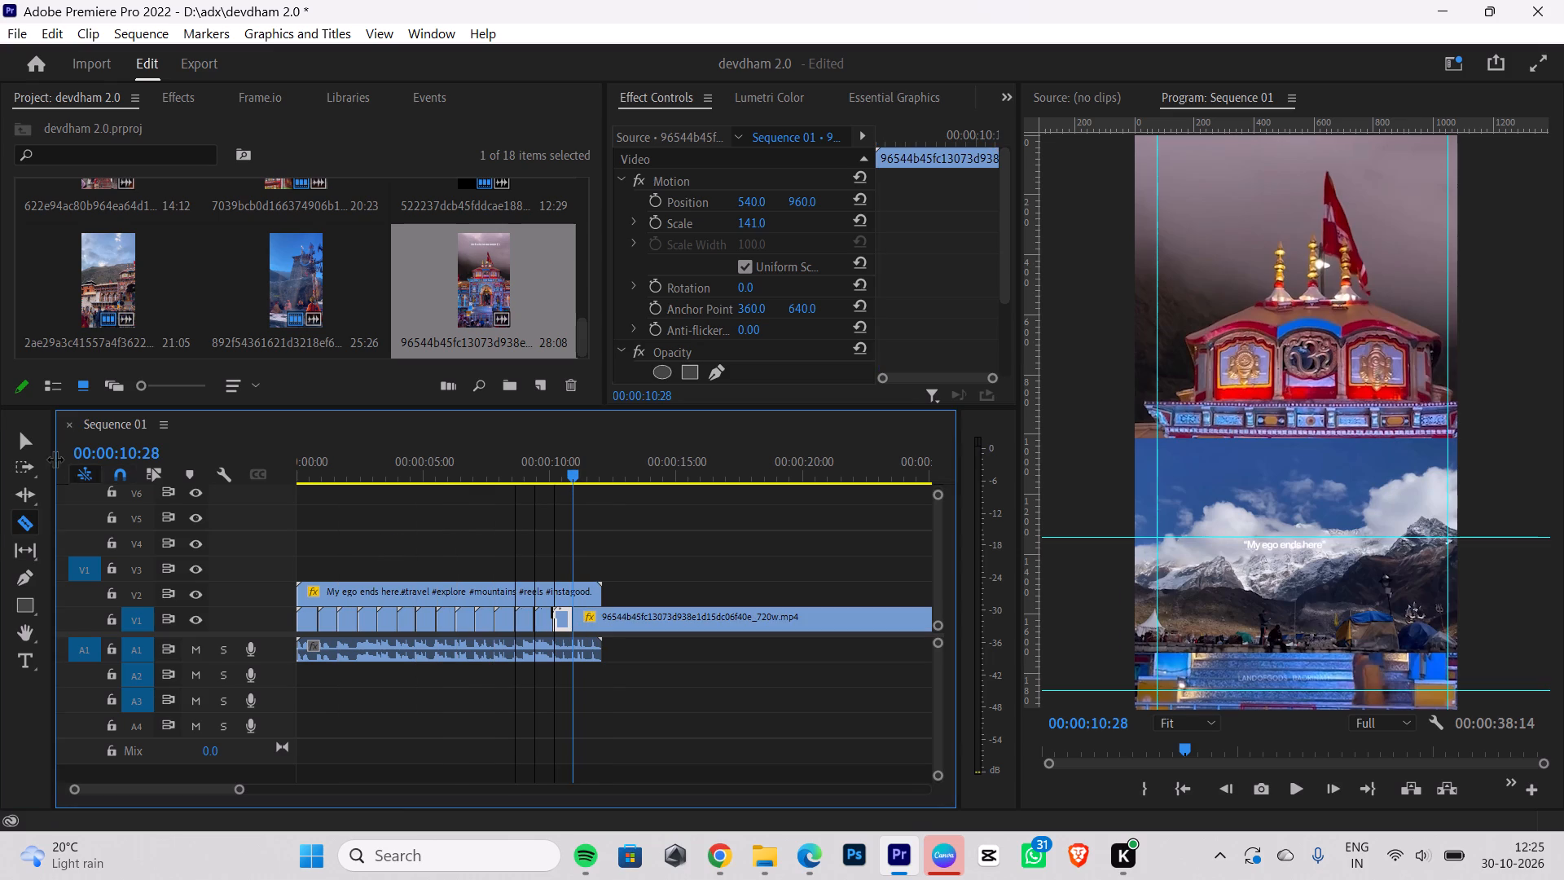
left_click(33, 448)
left_click(643, 618)
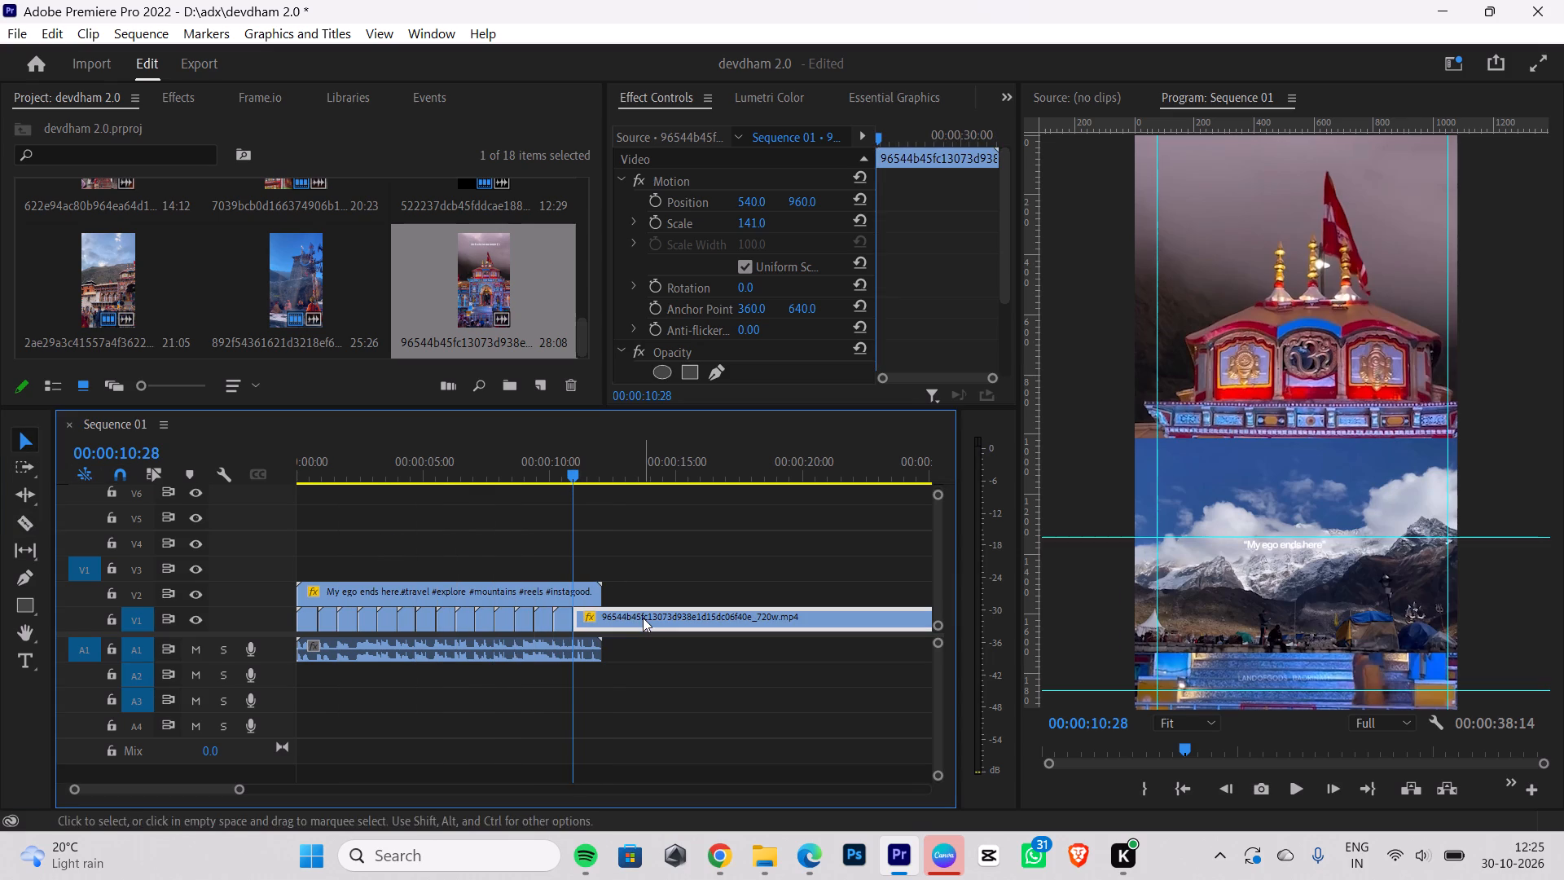
key("BackSpace")
Switch to Pinterest in Chrome and search for "kedarnath mountains vdieo".
left_click(701, 879)
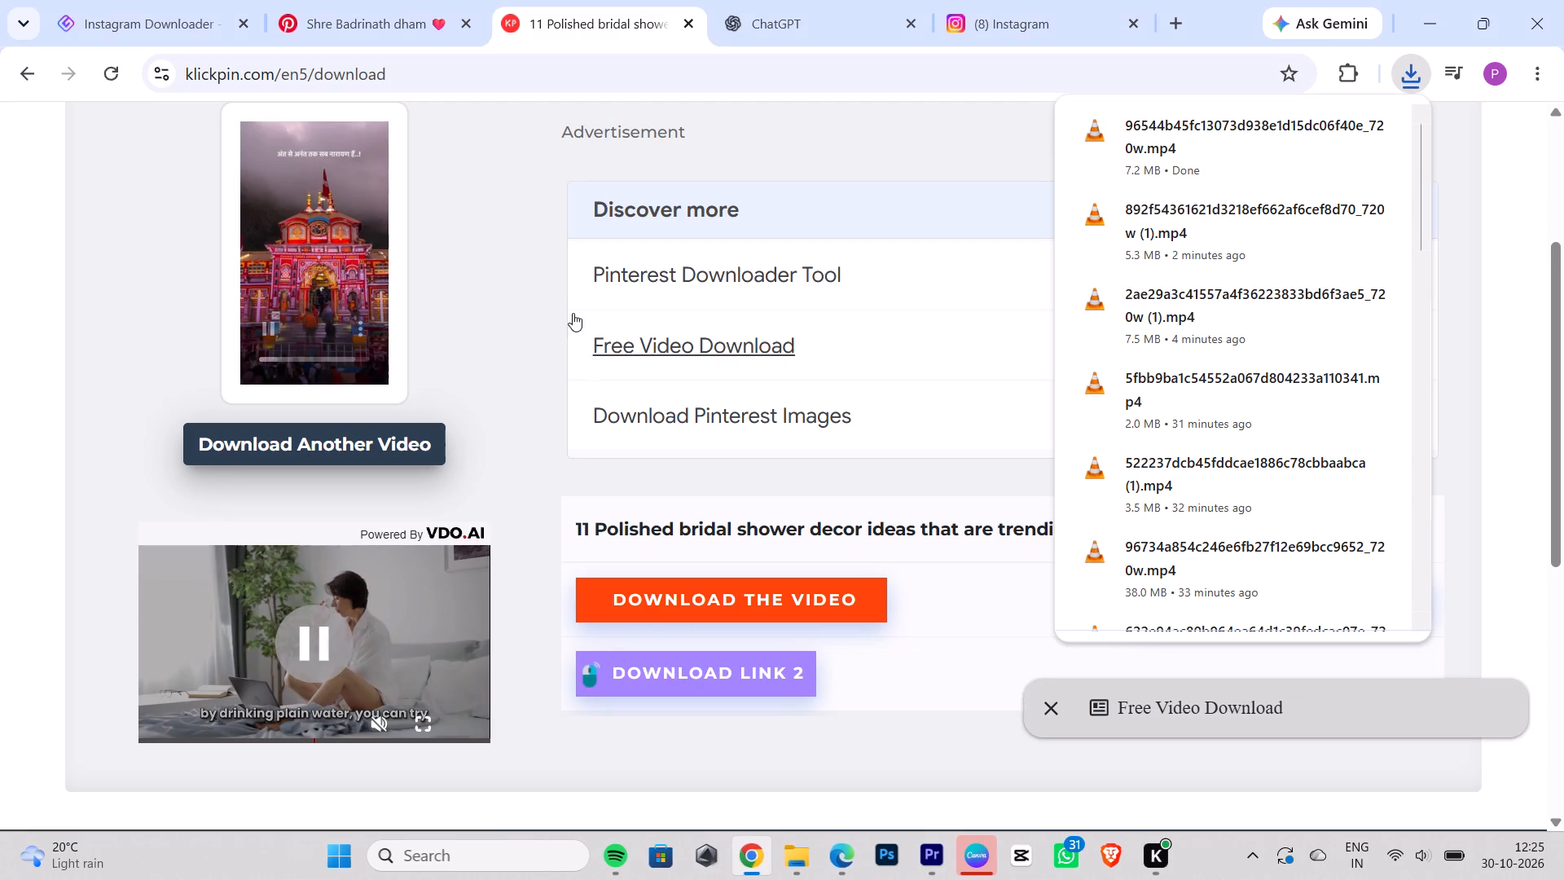
left_click(401, 33)
left_click(472, 190)
left_click(473, 163)
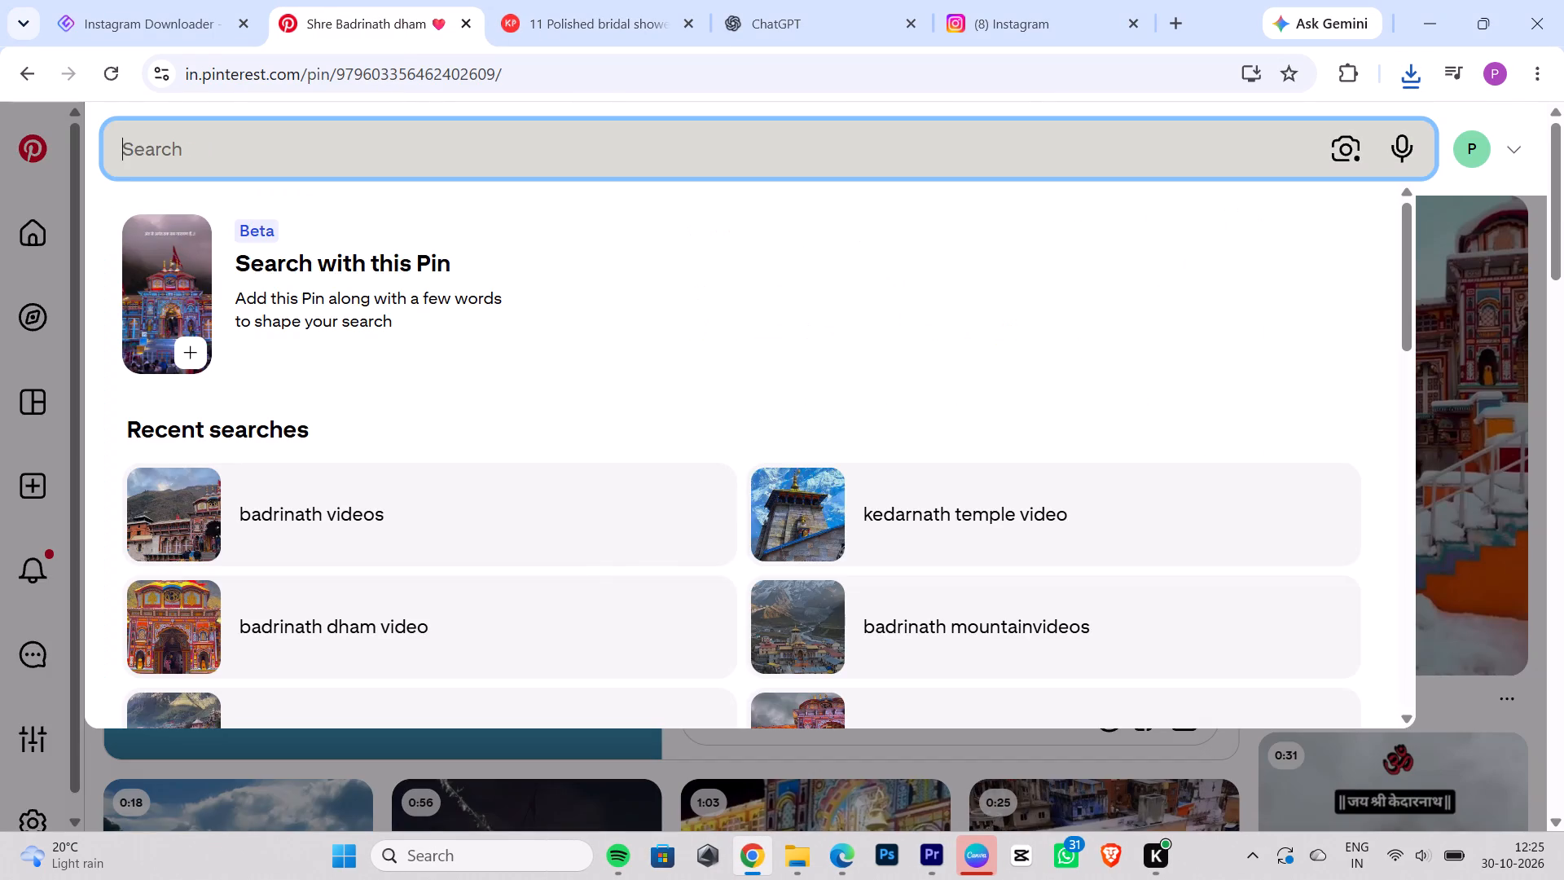
type("kedarnath mountains vdieo")
key("space")
key("Return")
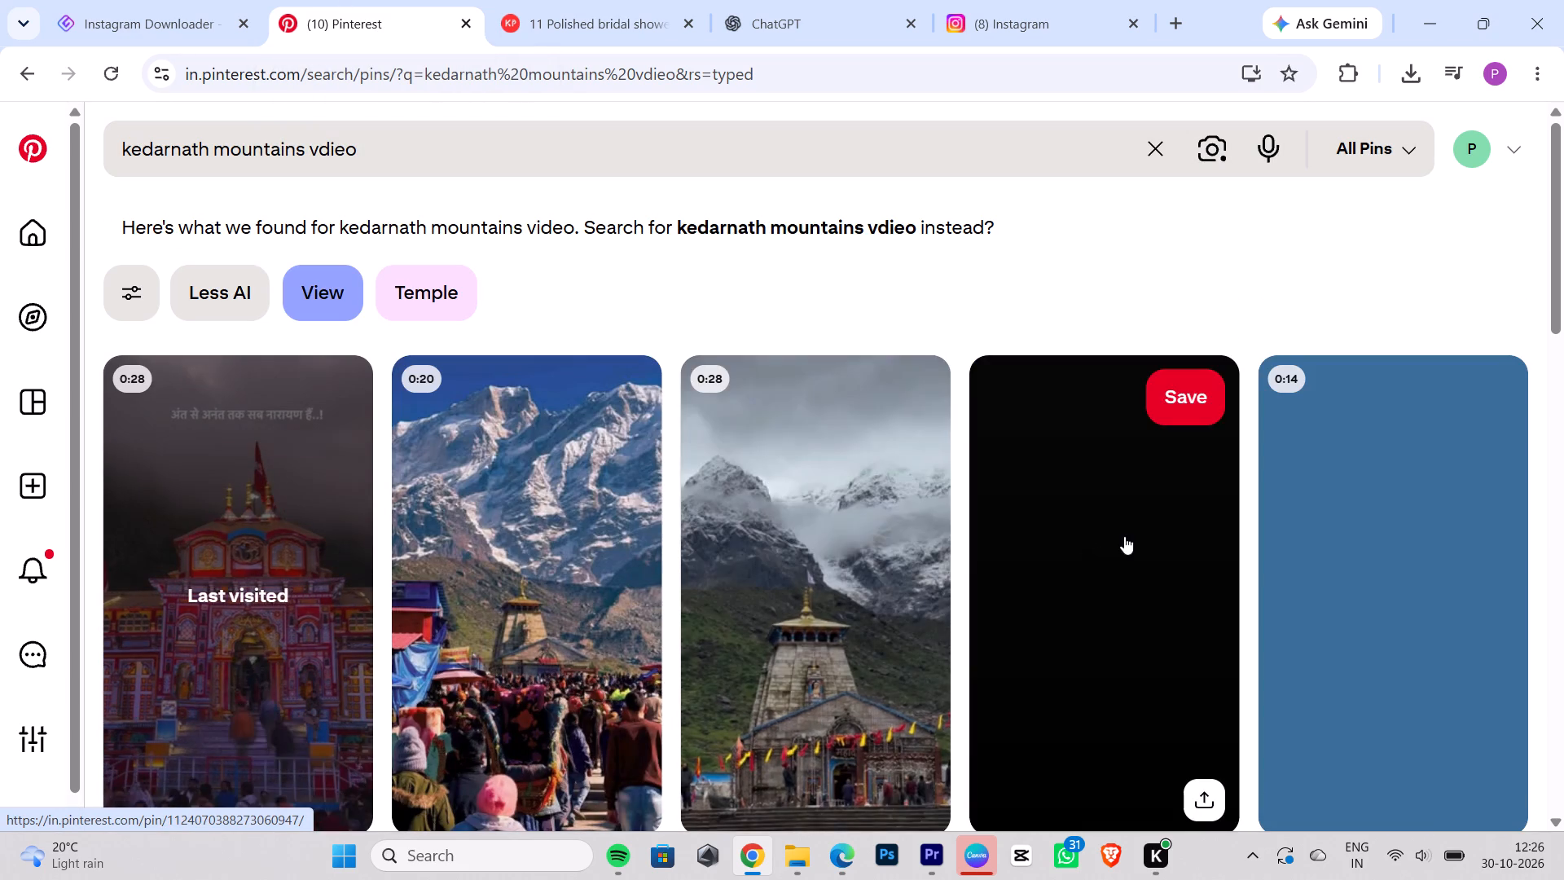
Browse the Kedarnath results, open the "Bholenath Special Video" pin showing snowy mountains behind the temple, and copy its link.
scroll(1127, 535, "down", 5)
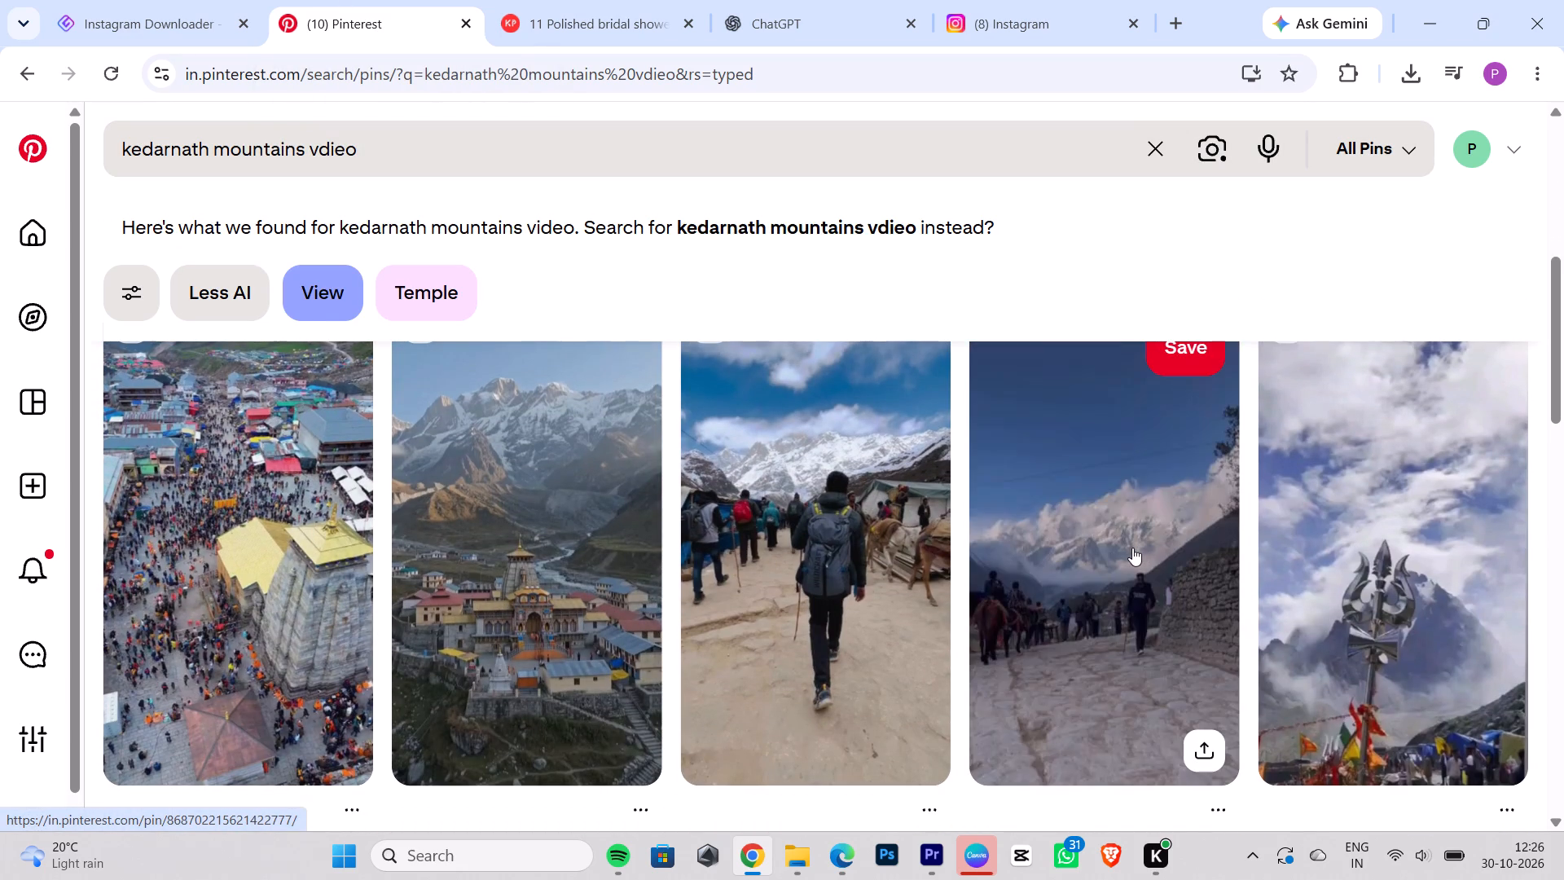
scroll(721, 497, "down", 2)
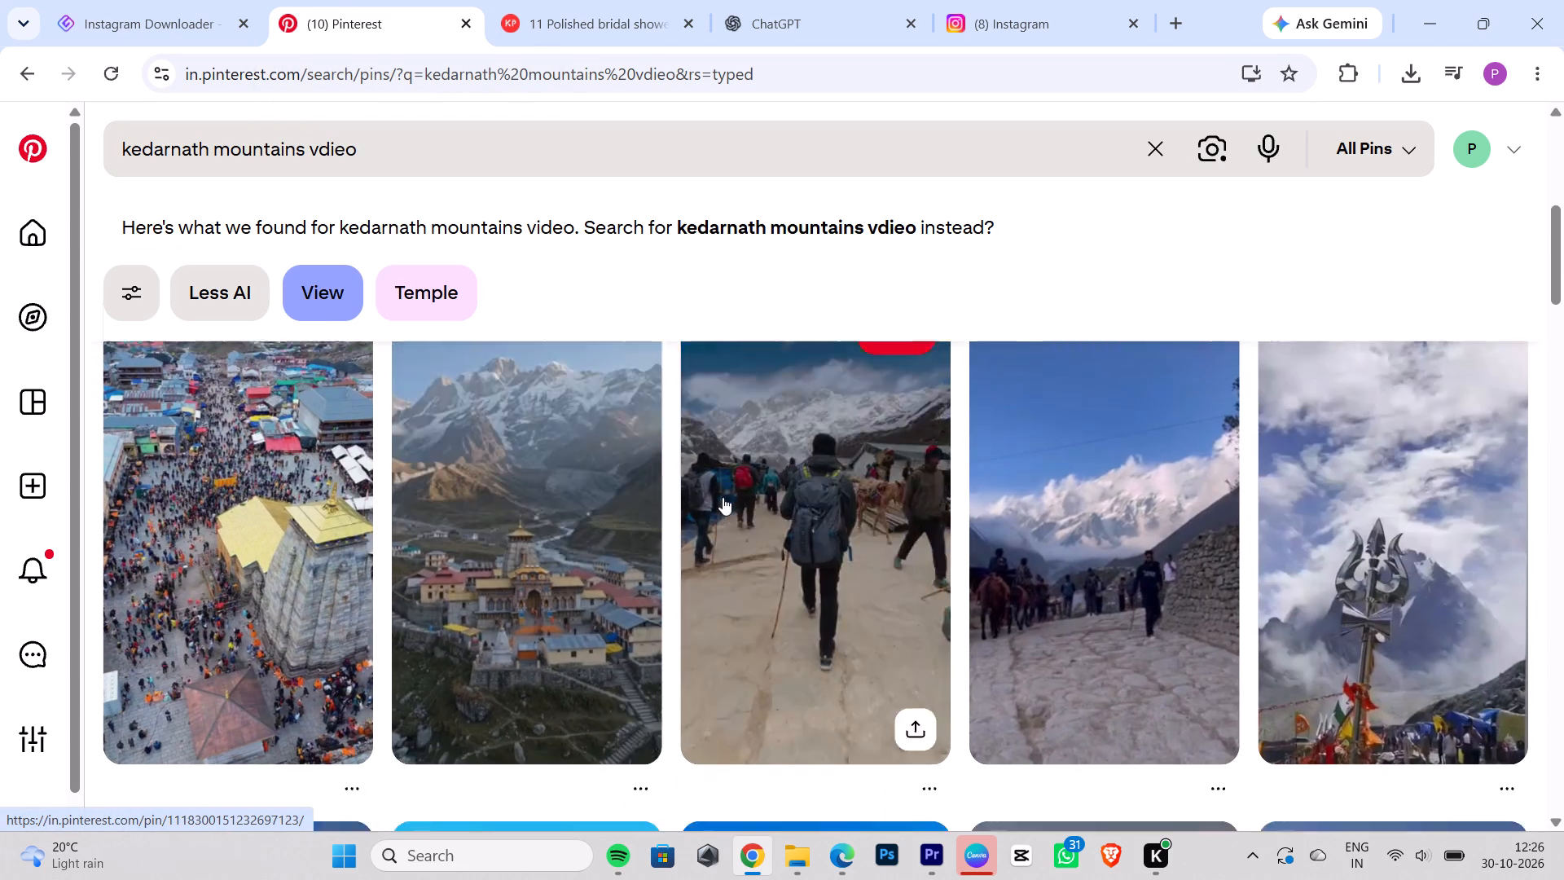
scroll(723, 497, "down", 2)
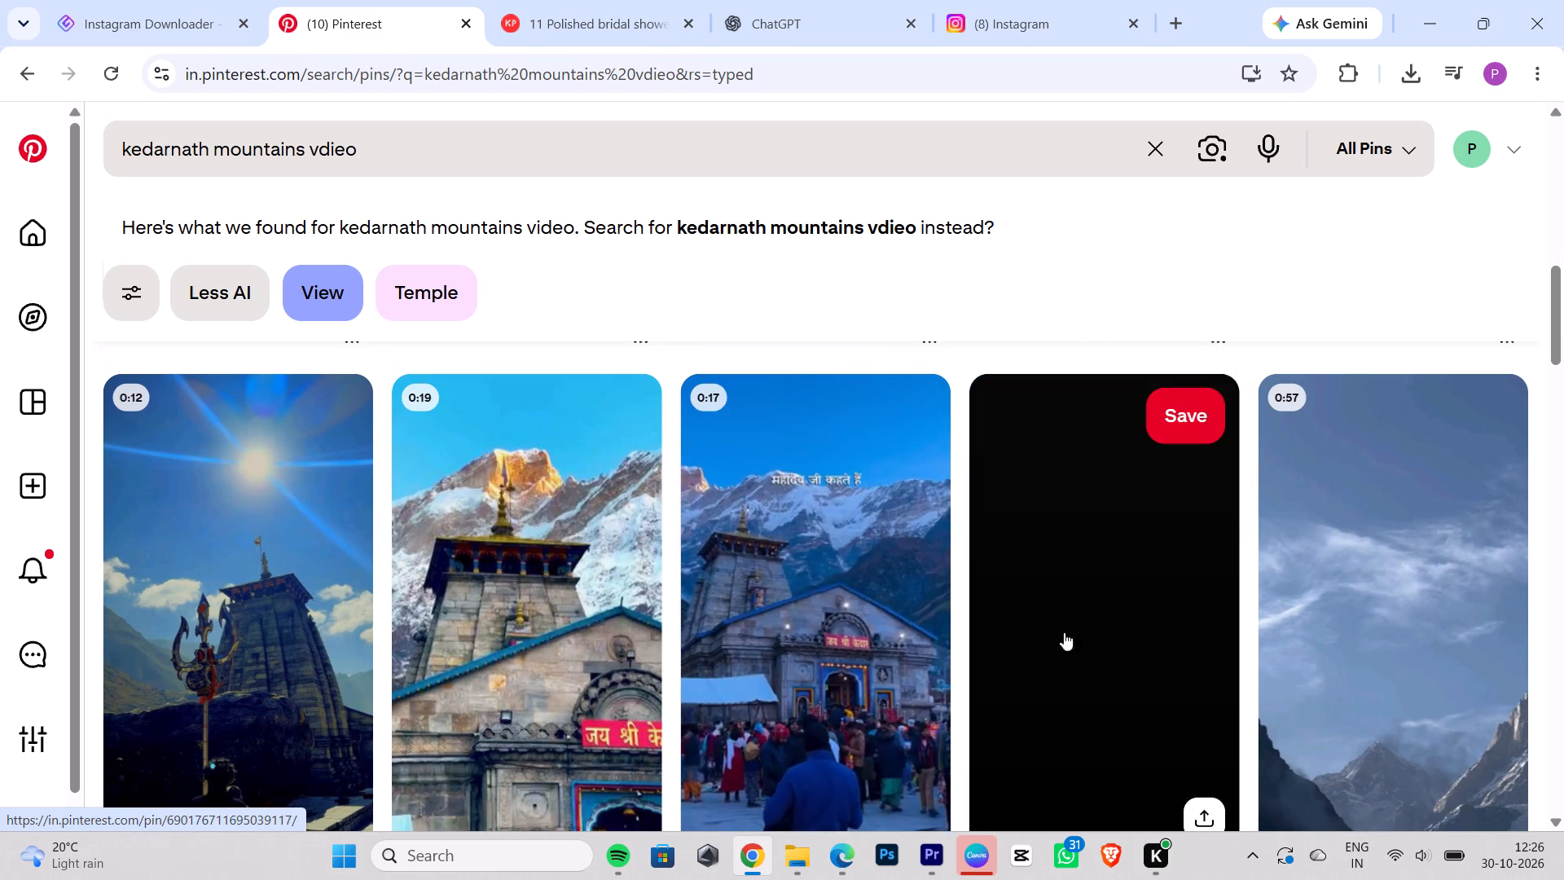
scroll(1031, 645, "up", 12)
left_click(552, 480)
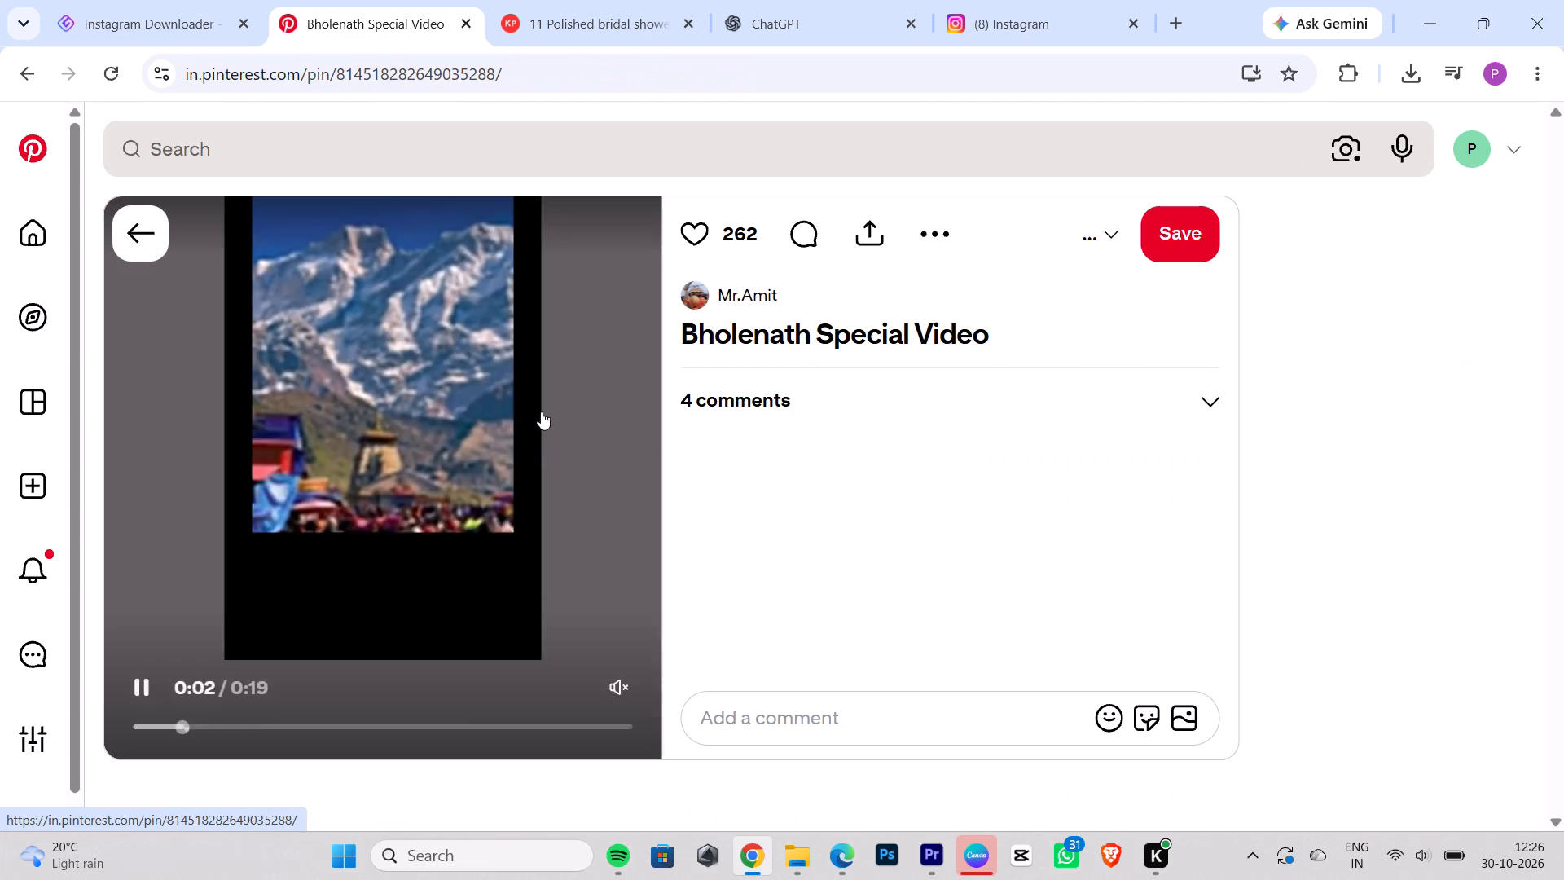
left_click(884, 243)
triple_click(680, 362)
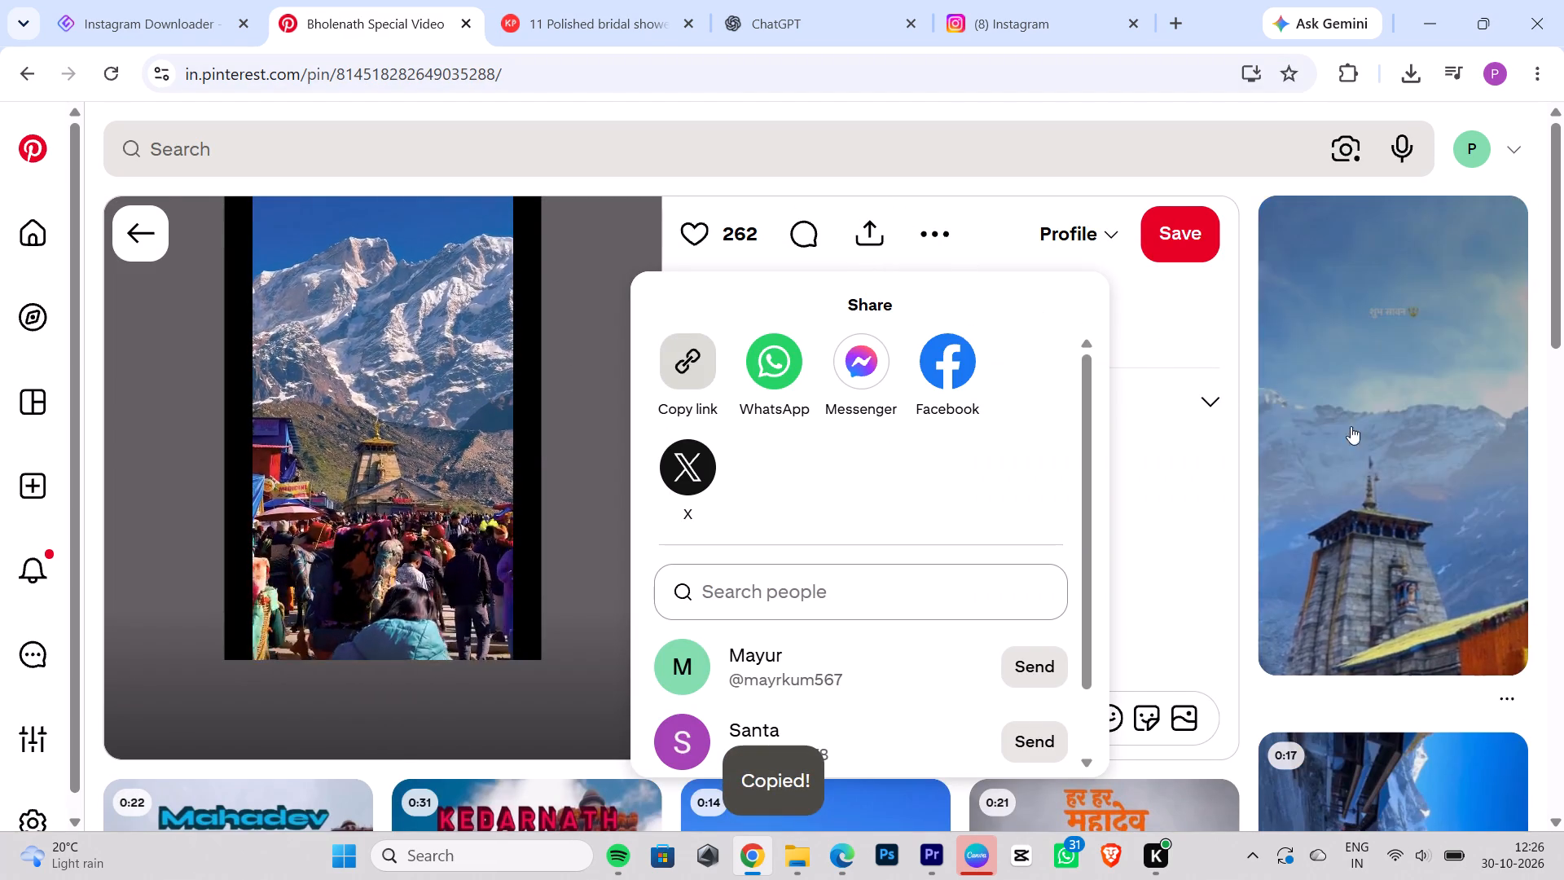
scroll(1369, 491, "down", 4)
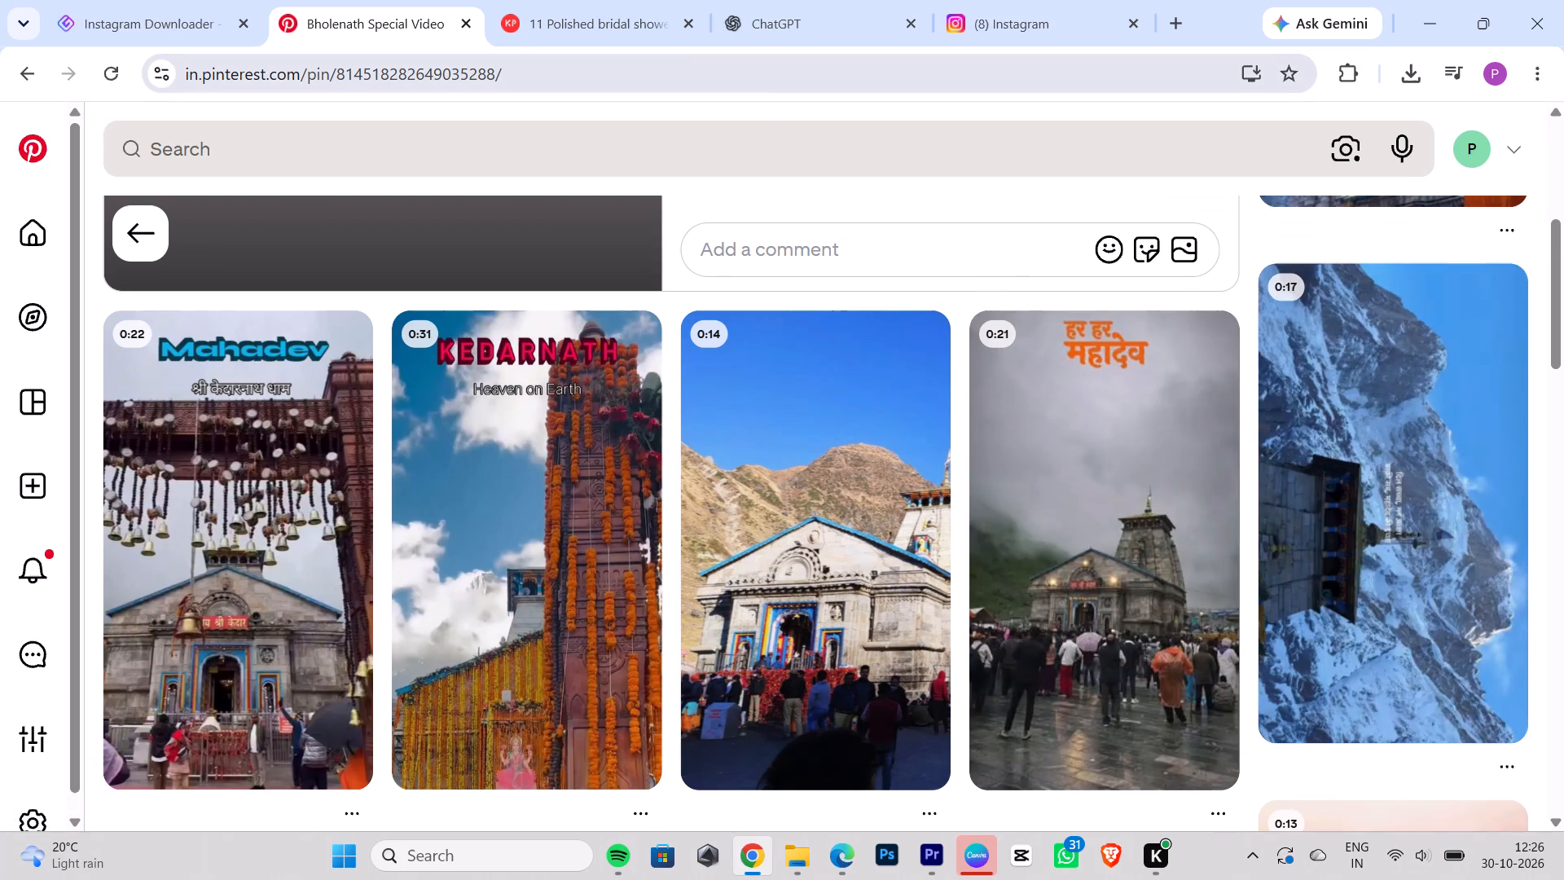
Replace the old URL in KlickPin with the copied pin link and download the Kedarnath mountain video.
left_click(609, 18)
left_click(42, 85)
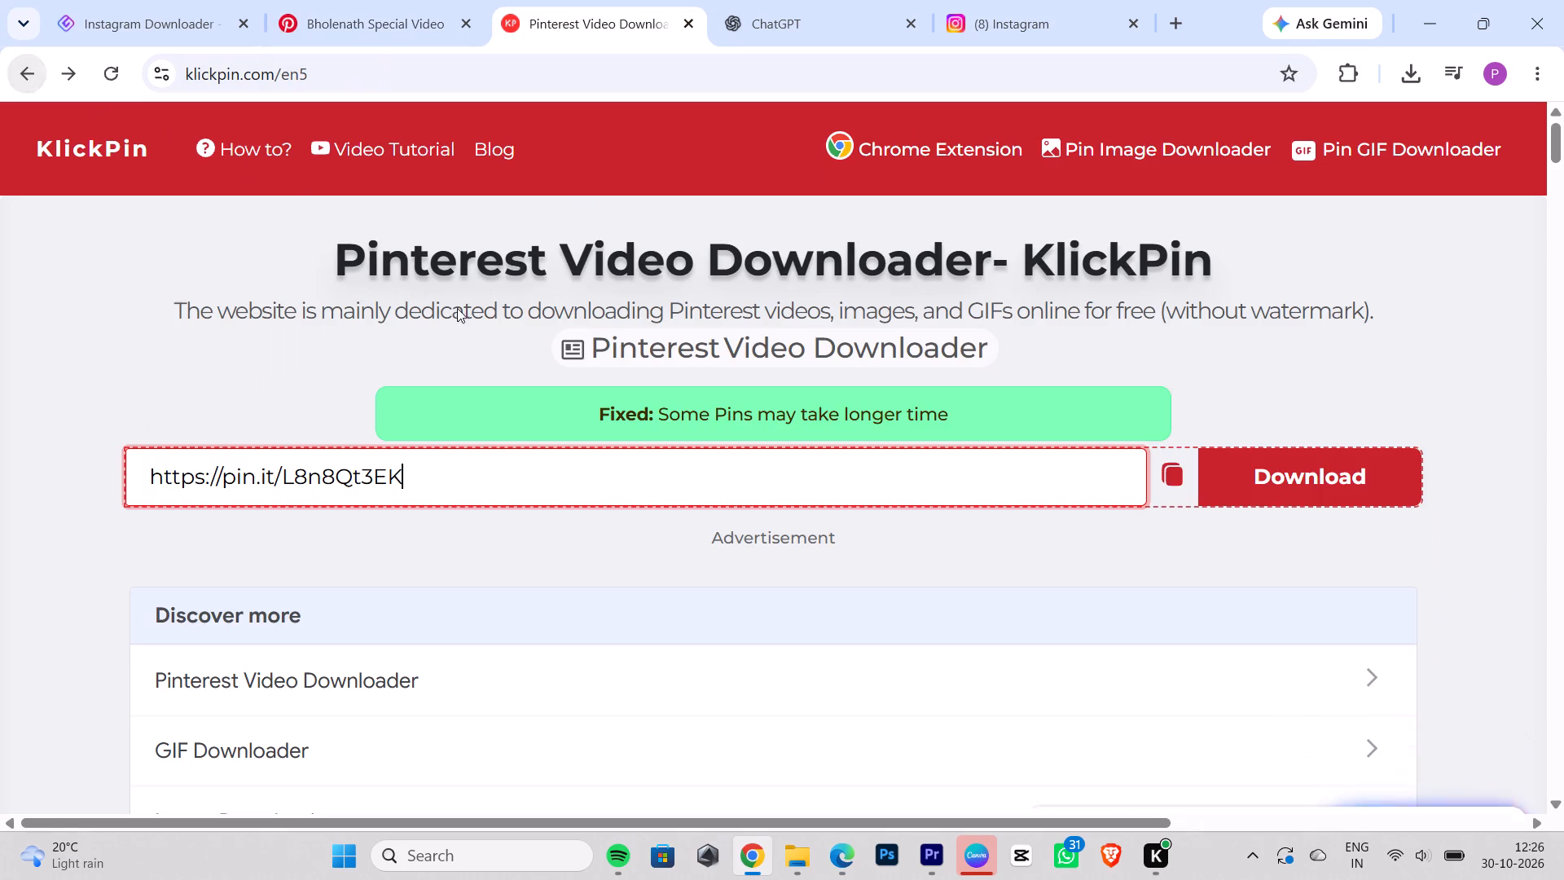
left_click_drag(511, 455, 0, 354)
key("BackSpace")
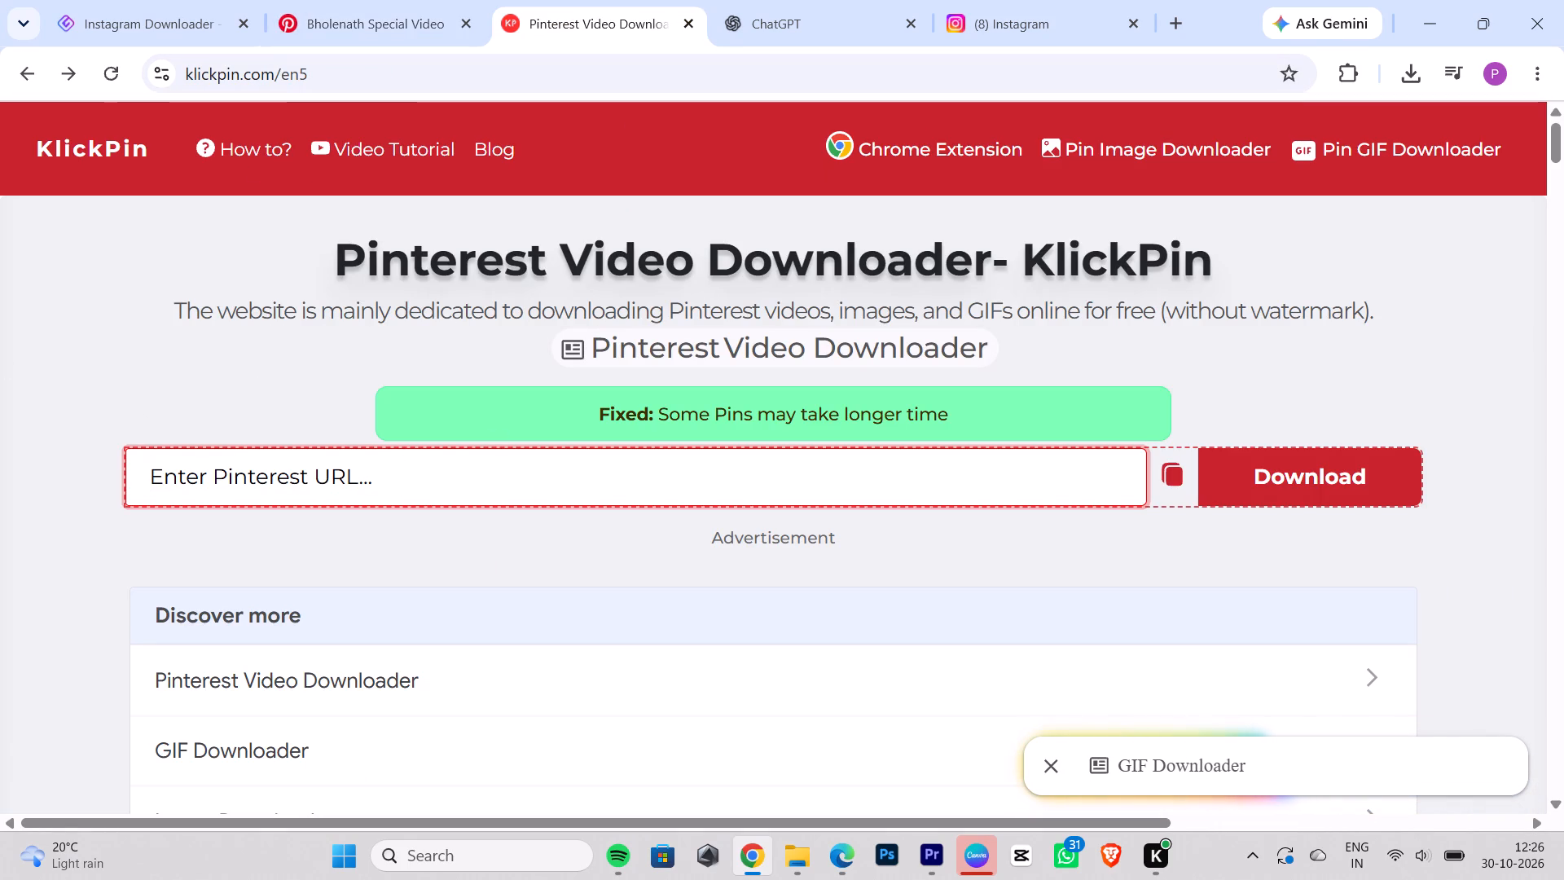
key("ctrl+v")
key("Return")
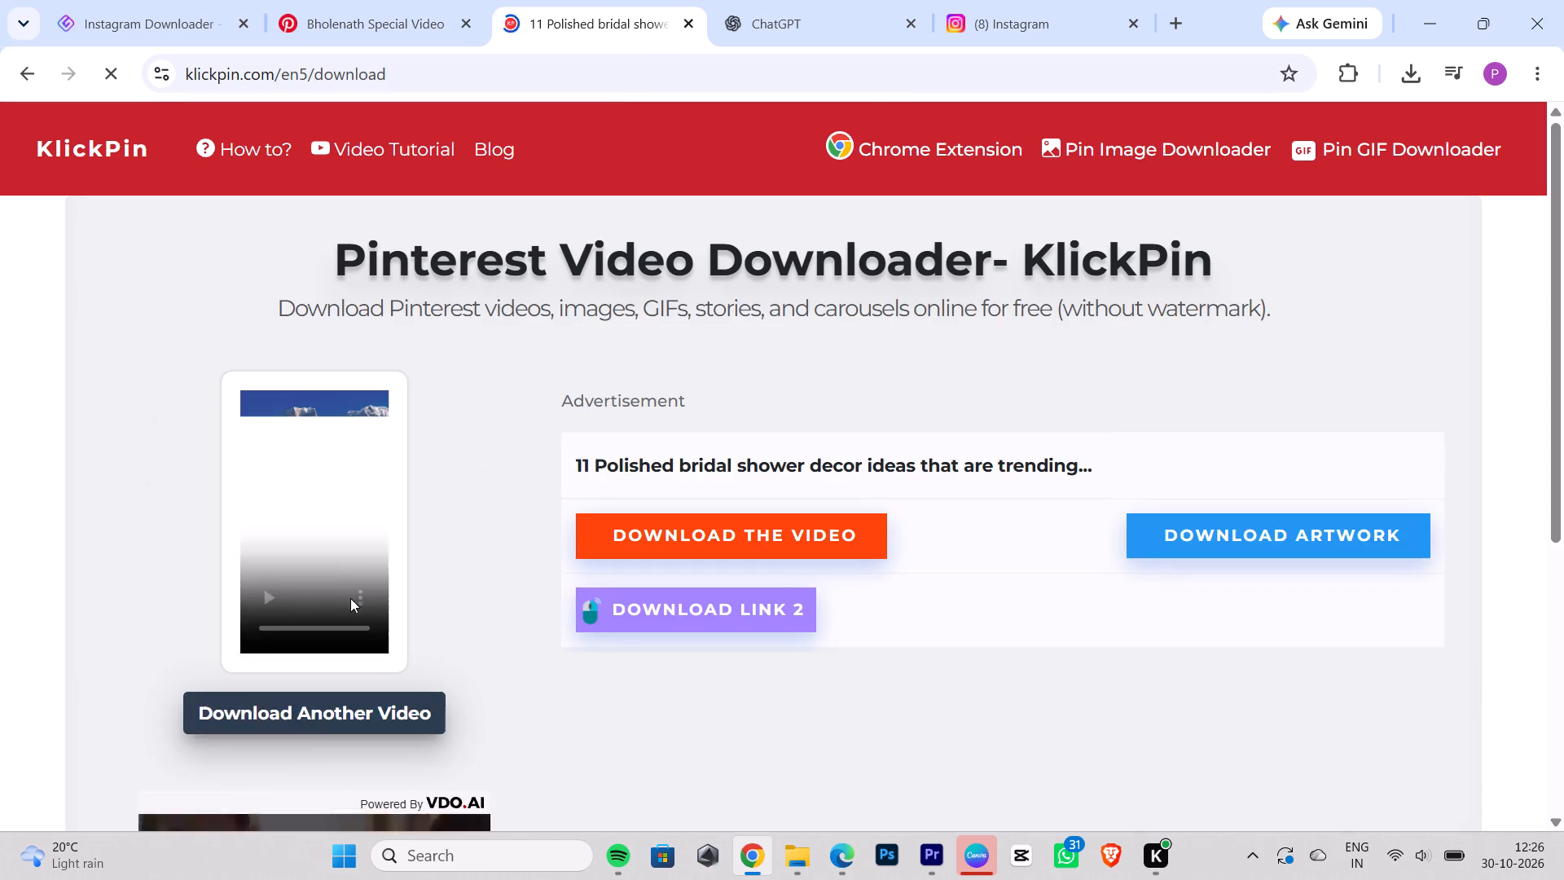
left_click(359, 317)
left_click(256, 163)
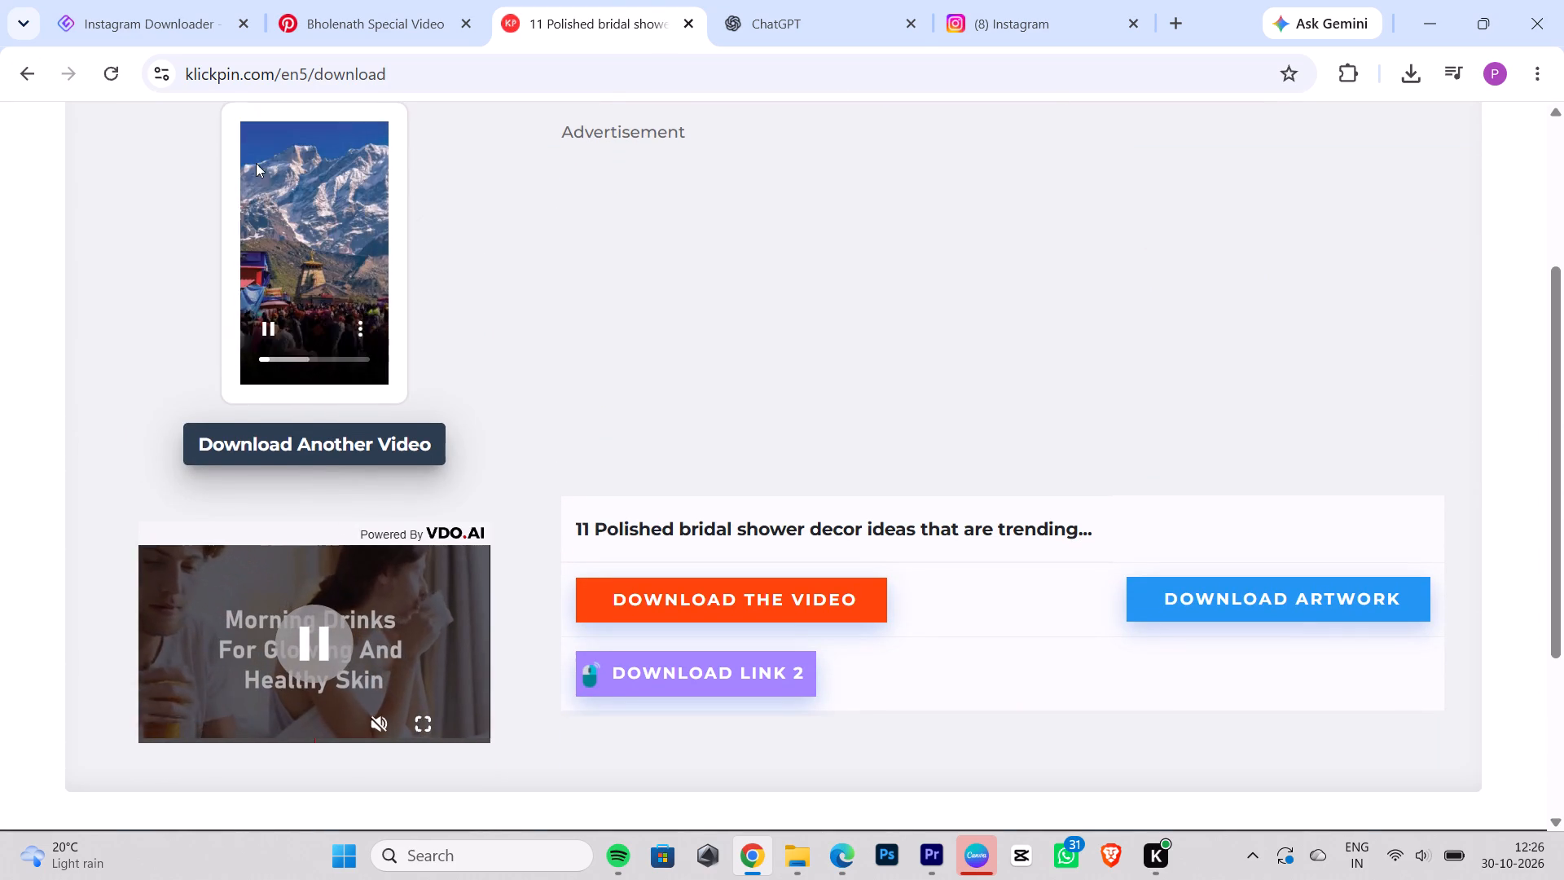
Switch to Premiere Pro and import the new Kedarnath clip cb79693c61eff5dfcd8b6adeb386da24_720w (3) from Downloads.
left_click(925, 861)
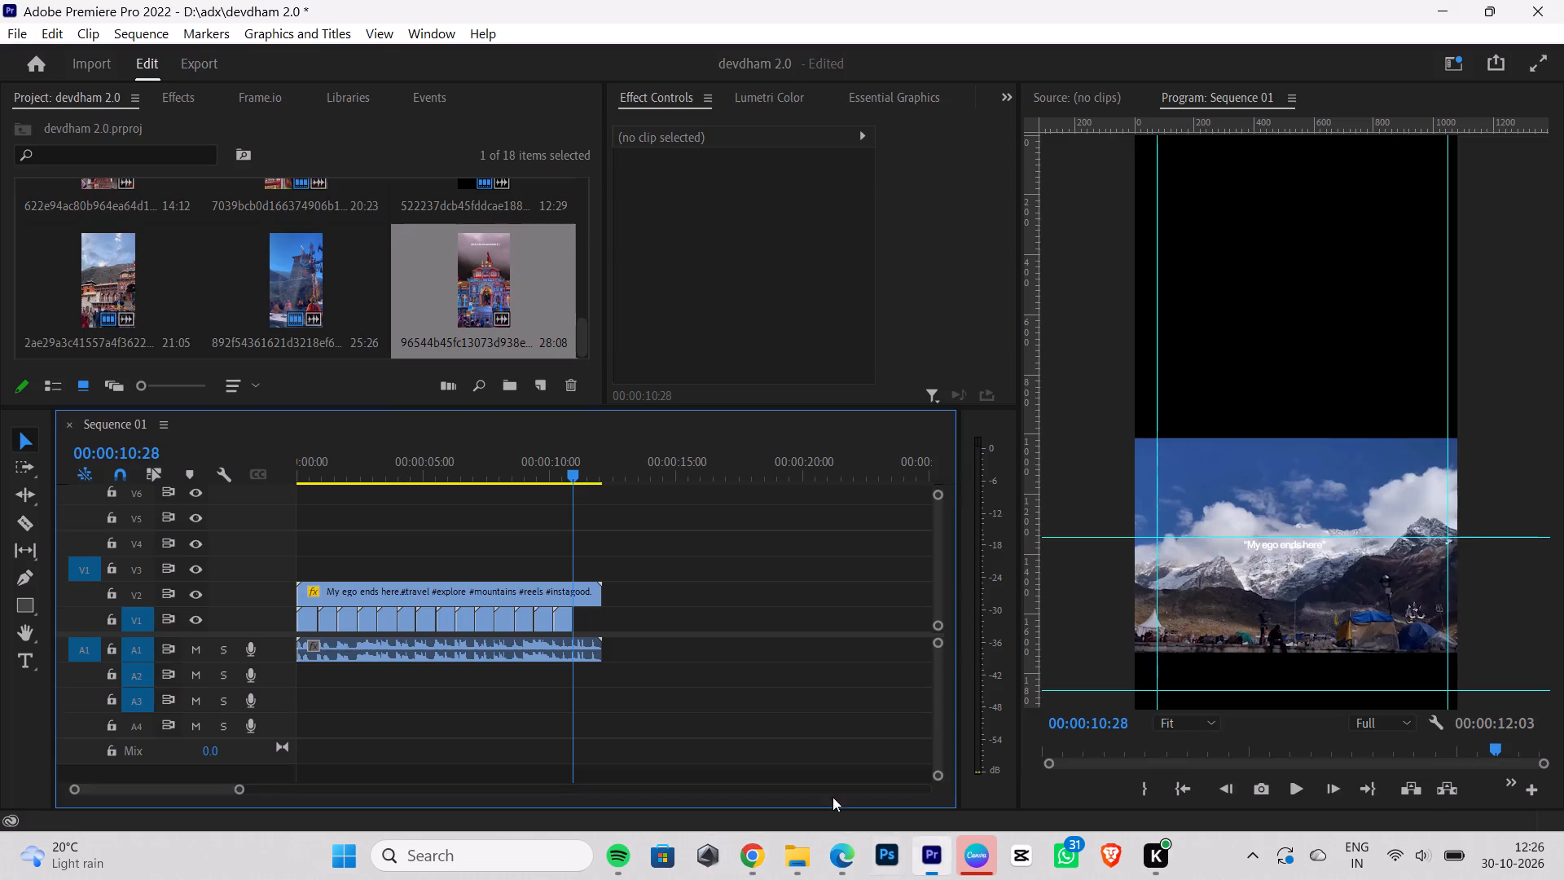
key("ctrl+i")
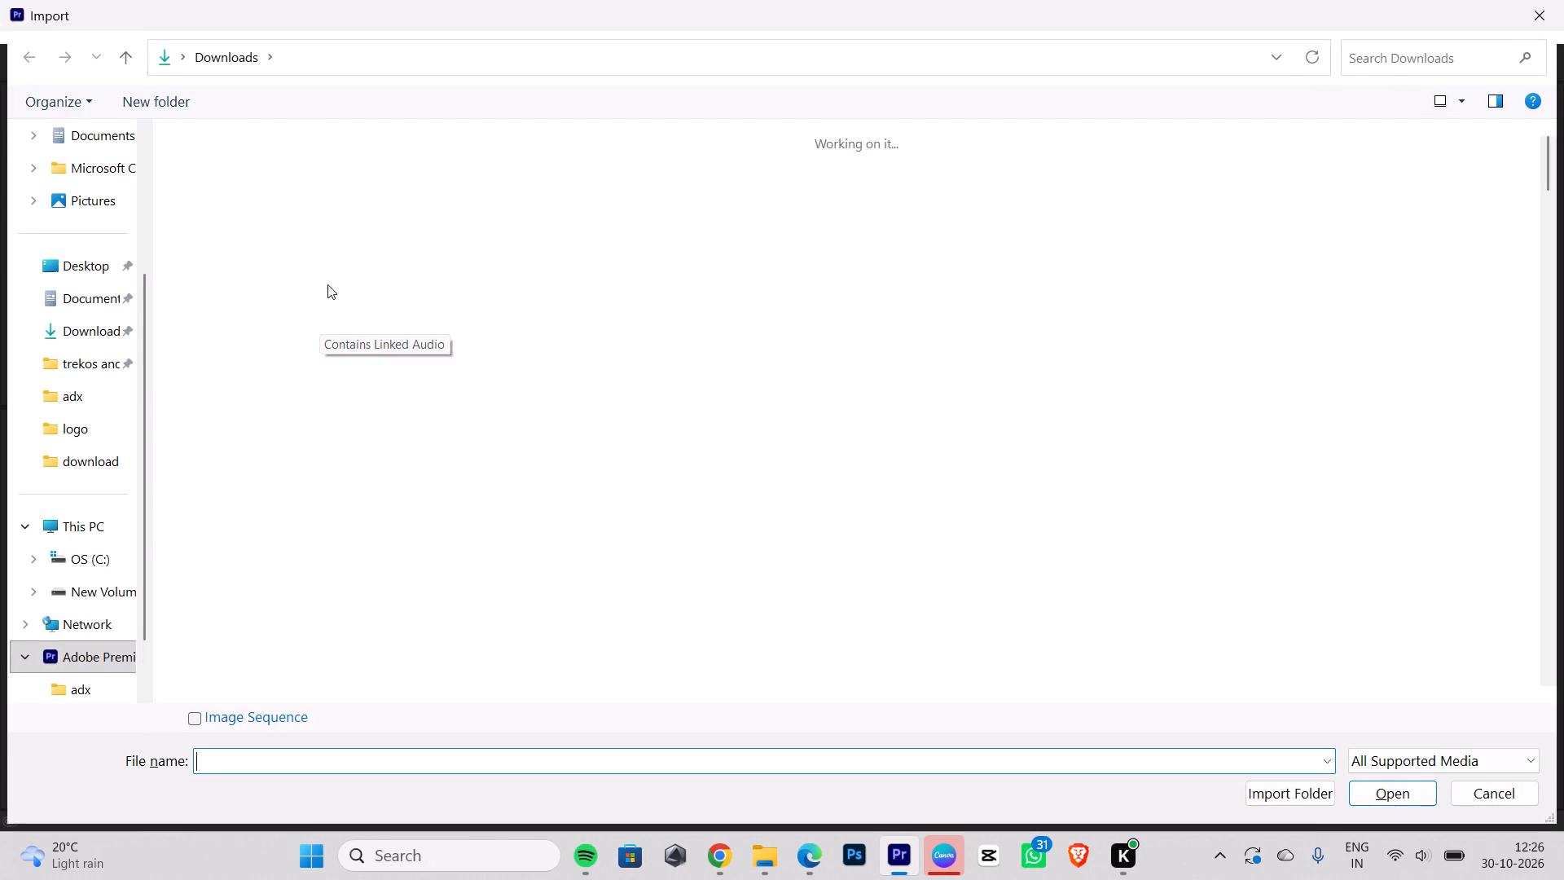
left_click(236, 246)
left_click(1401, 794)
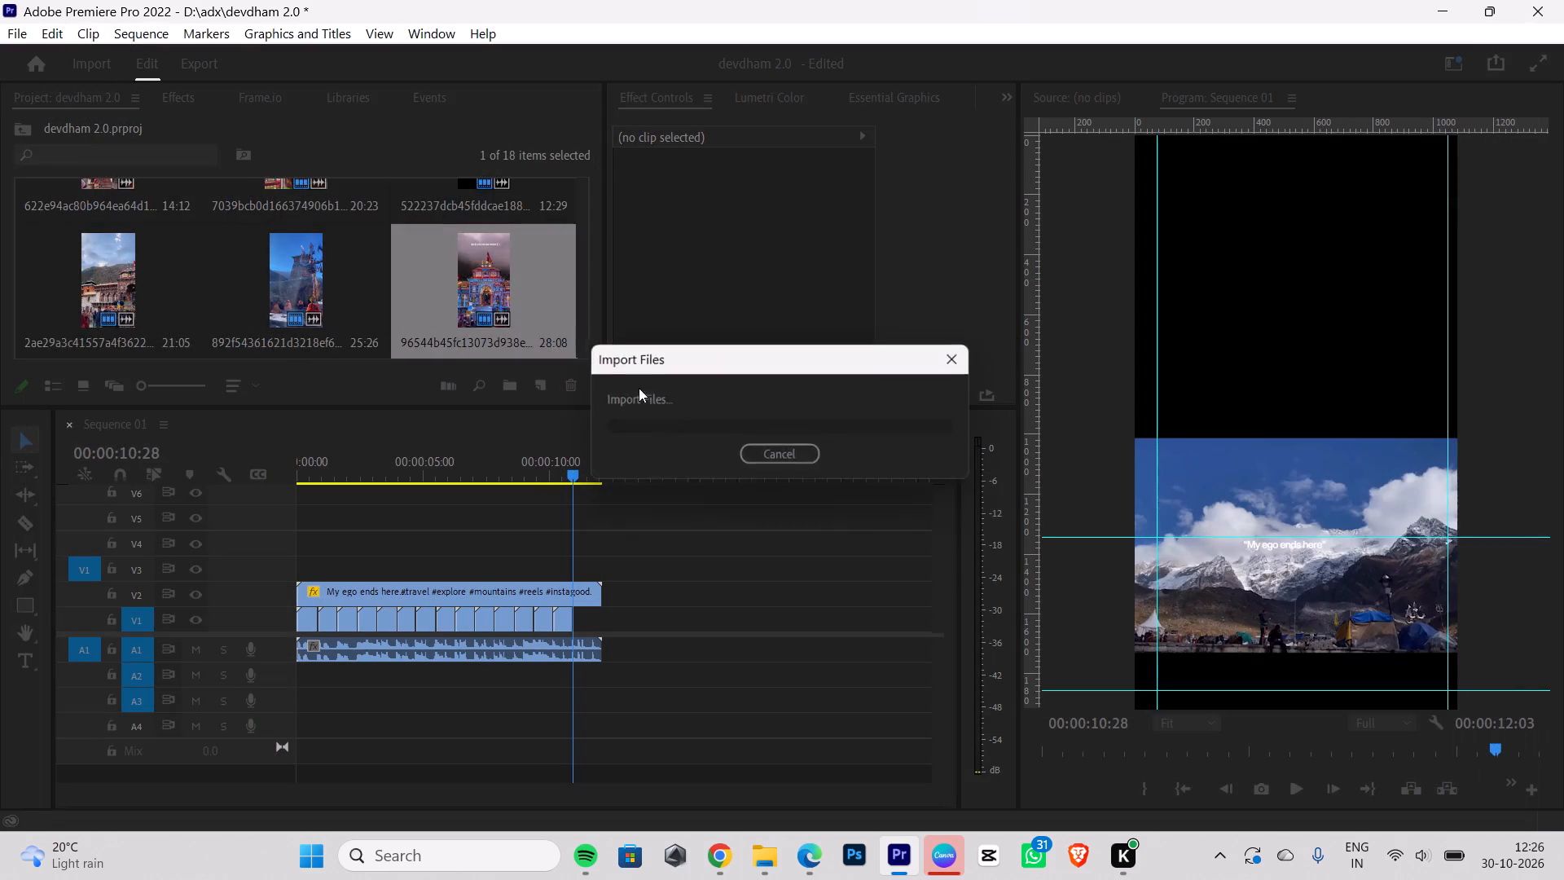
Place the imported Kedarnath mountain clip on V1 from 00:00:10:28 without its audio and apply Scale to Frame Size.
left_click_drag(120, 293, 617, 557)
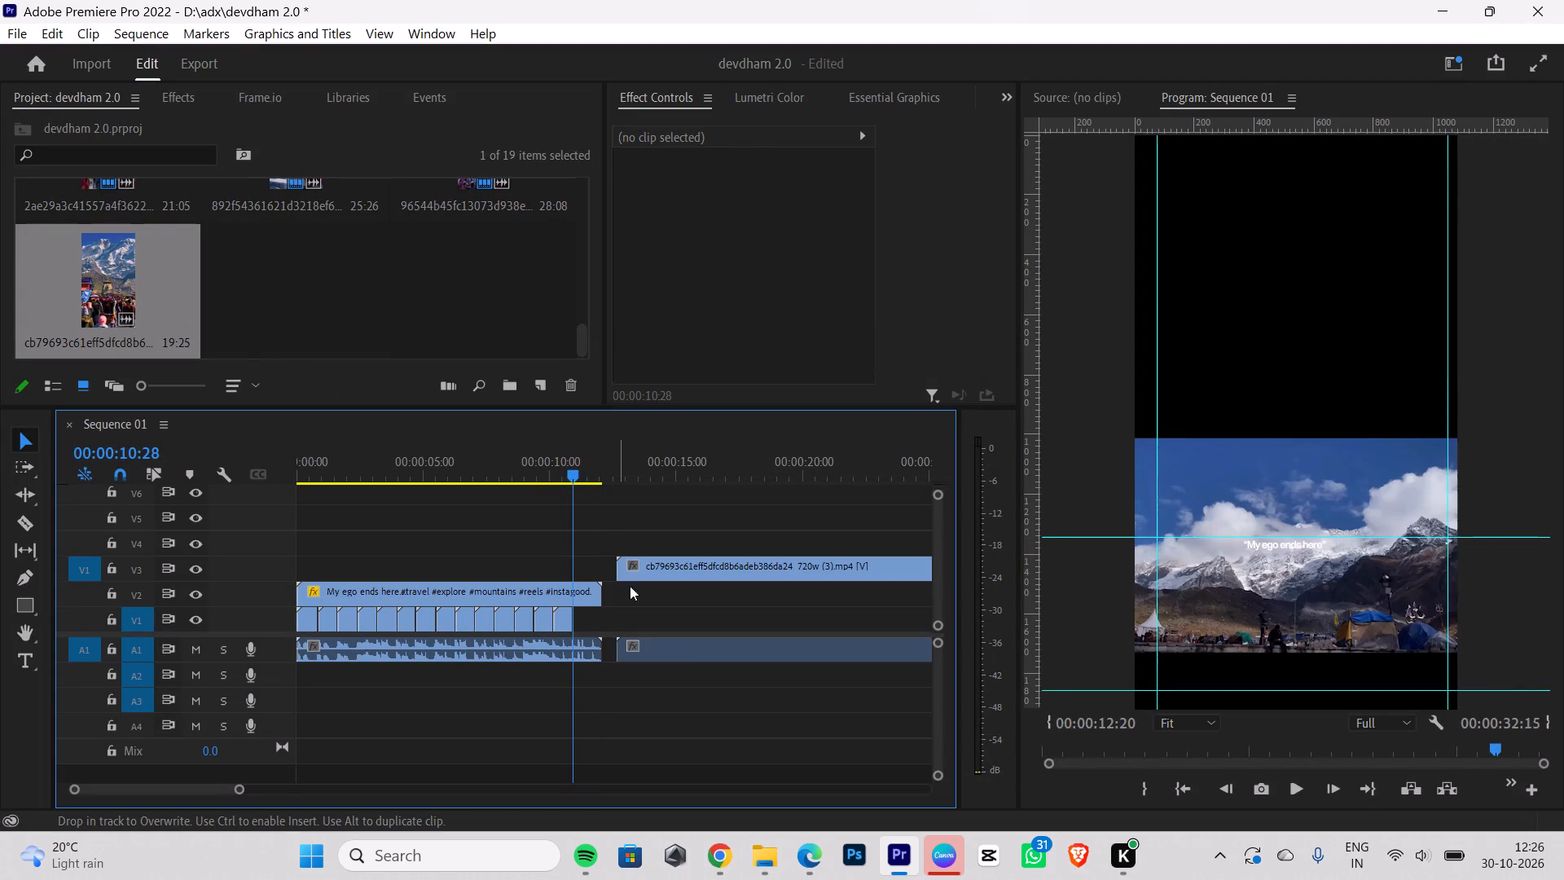
left_click(684, 653)
key("BackSpace")
left_click_drag(666, 565, 646, 602)
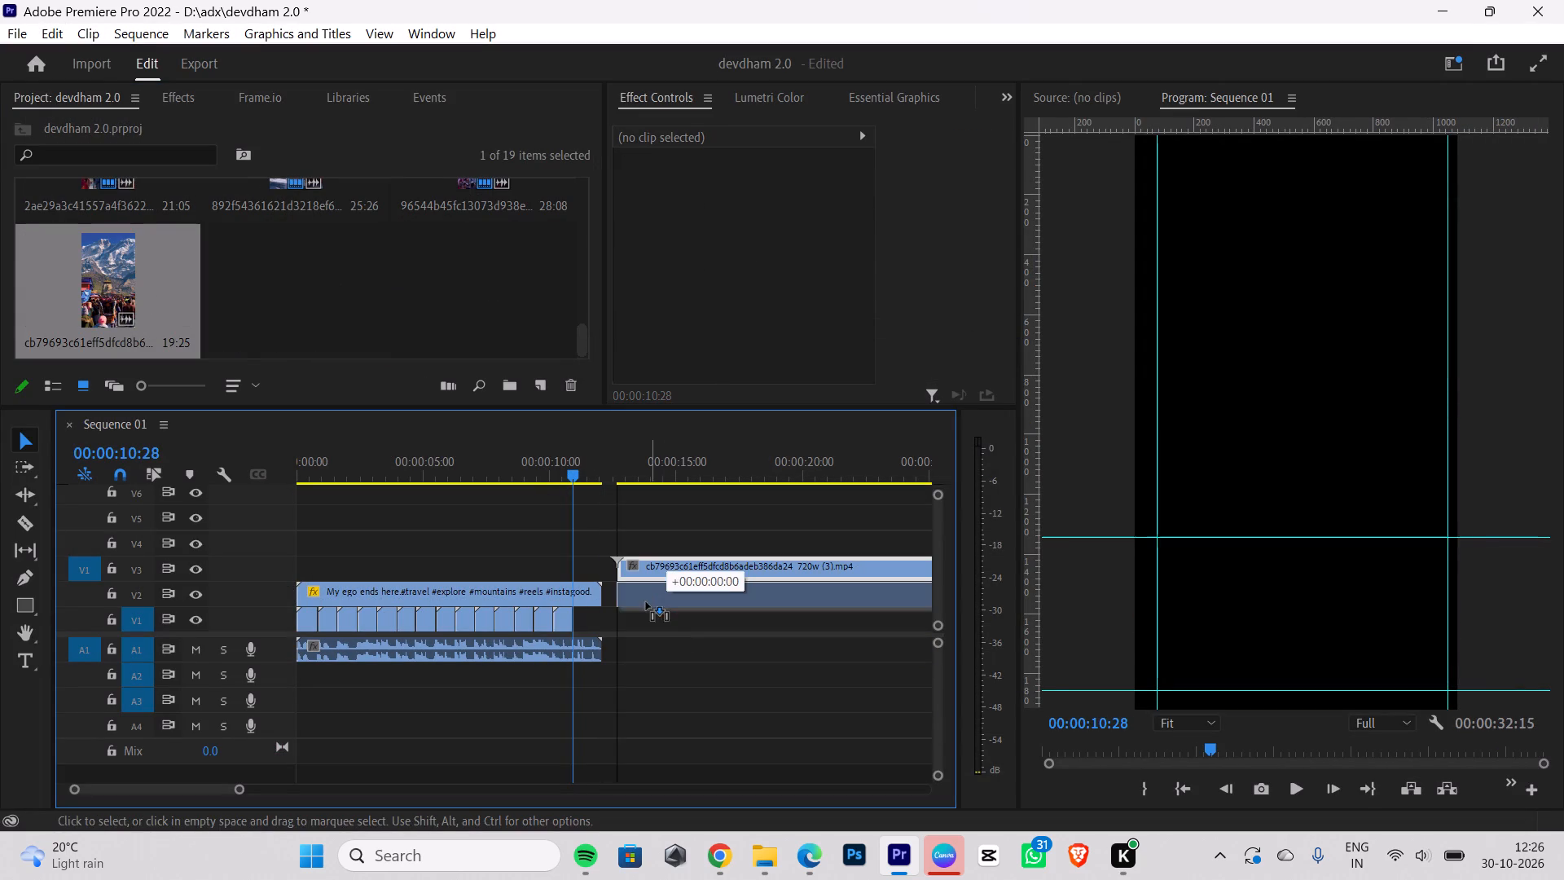
left_click_drag(646, 602, 623, 614)
right_click(623, 614)
left_click(709, 781)
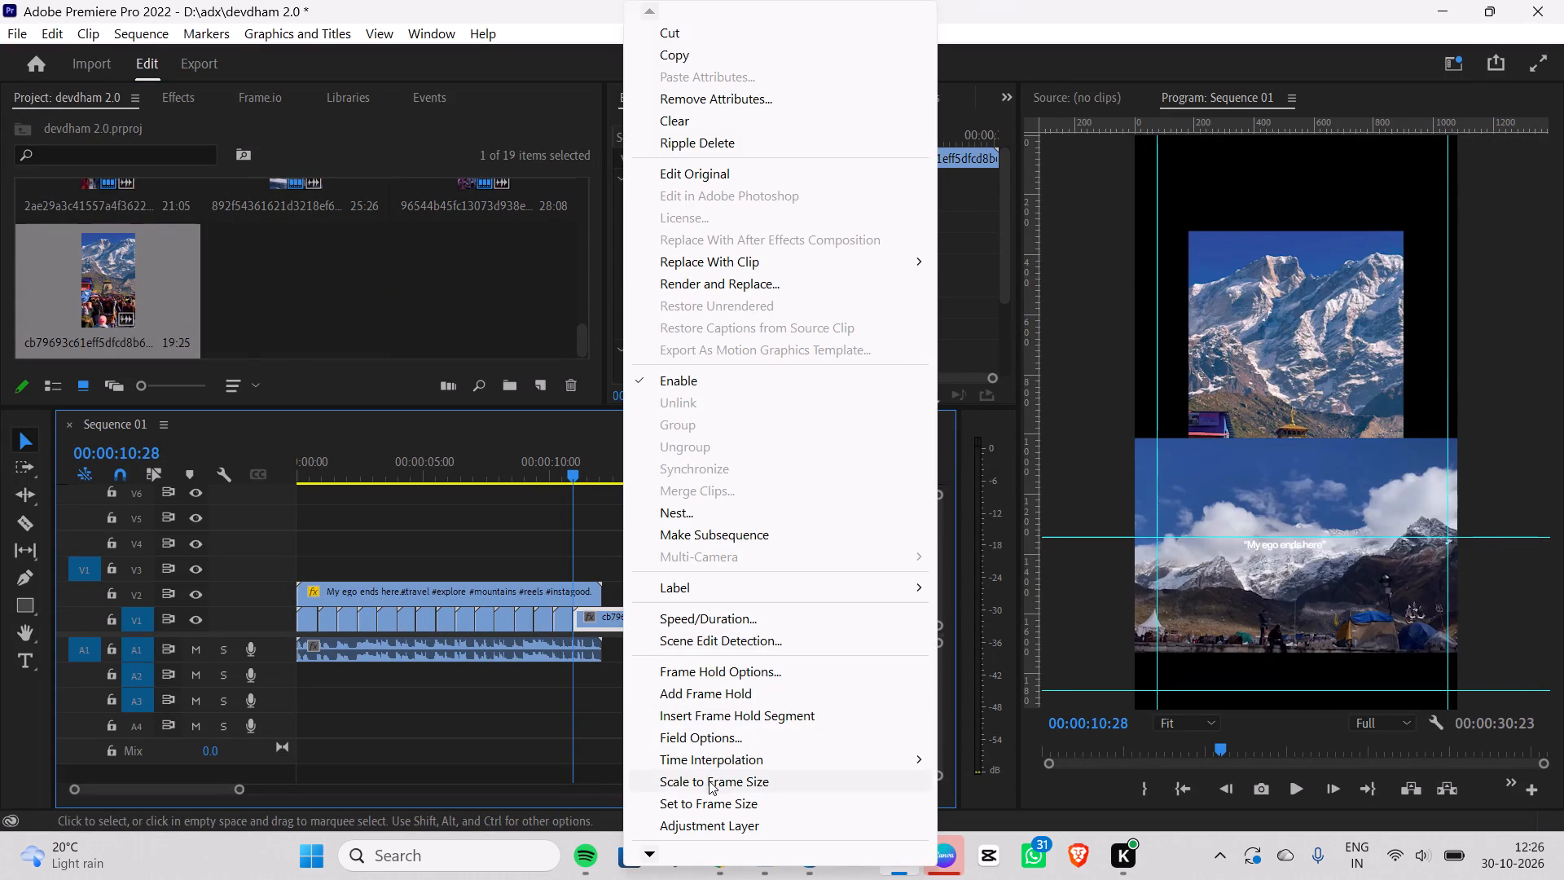
Cut the Kedarnath mountain clip on V1 at 00:00:12:01 and delete the portion after the cut.
key("Right")
key("Right")
key("Right")
key("Right")
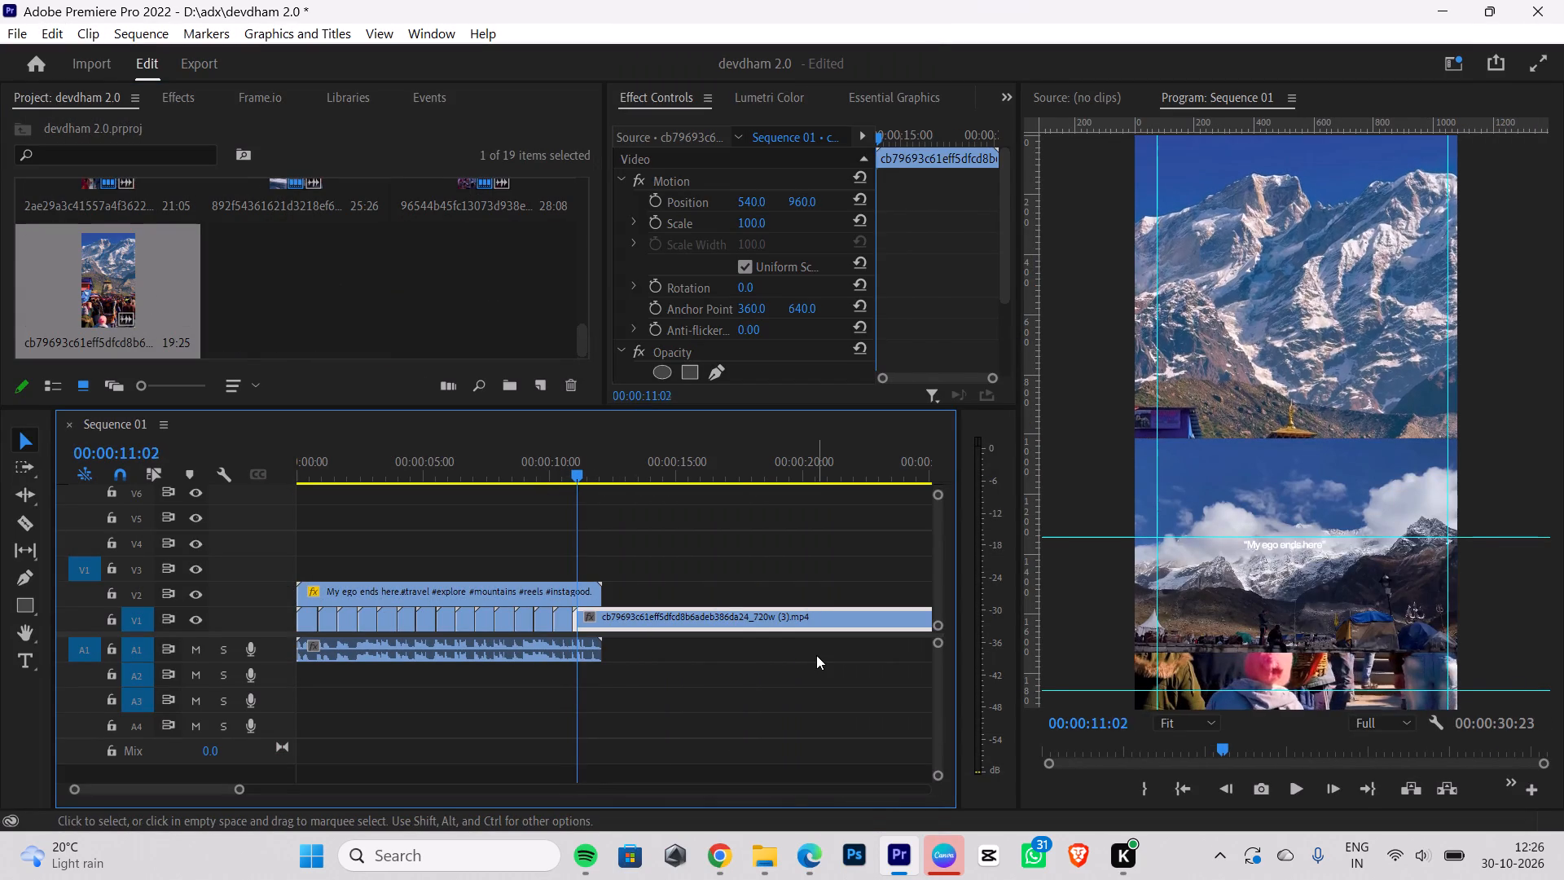
key("Right")
key("Right")
key("Right")
key("Right")
key("Right")
key("Right")
key("Right")
key("Right")
key("Right")
key("Right")
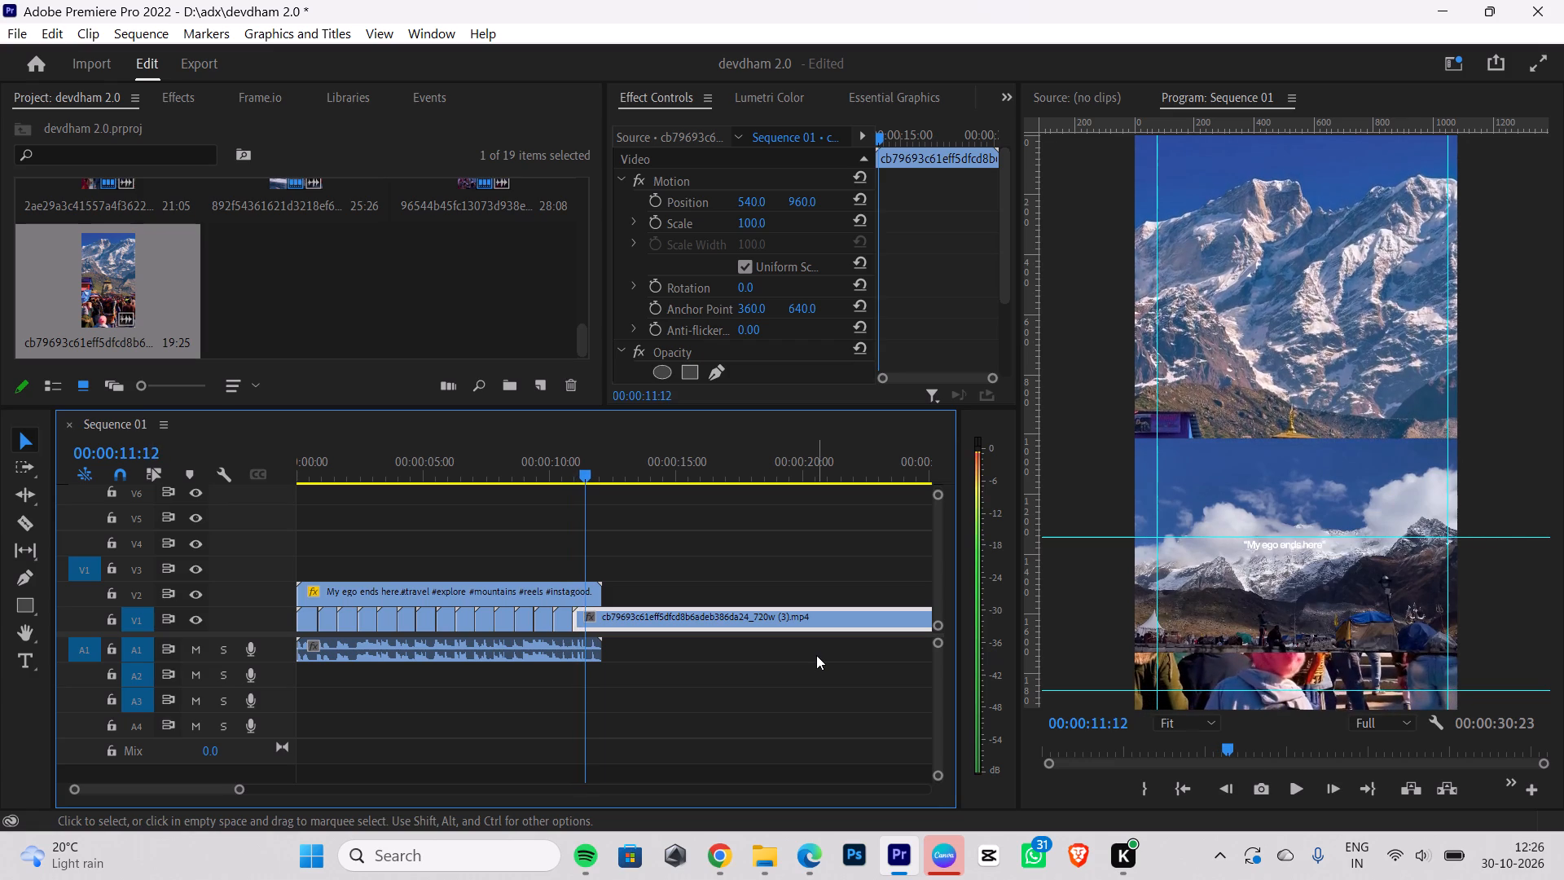
key("Right")
key("Right")
key("Right")
key("Right")
key("Right")
key("Right")
key("Right")
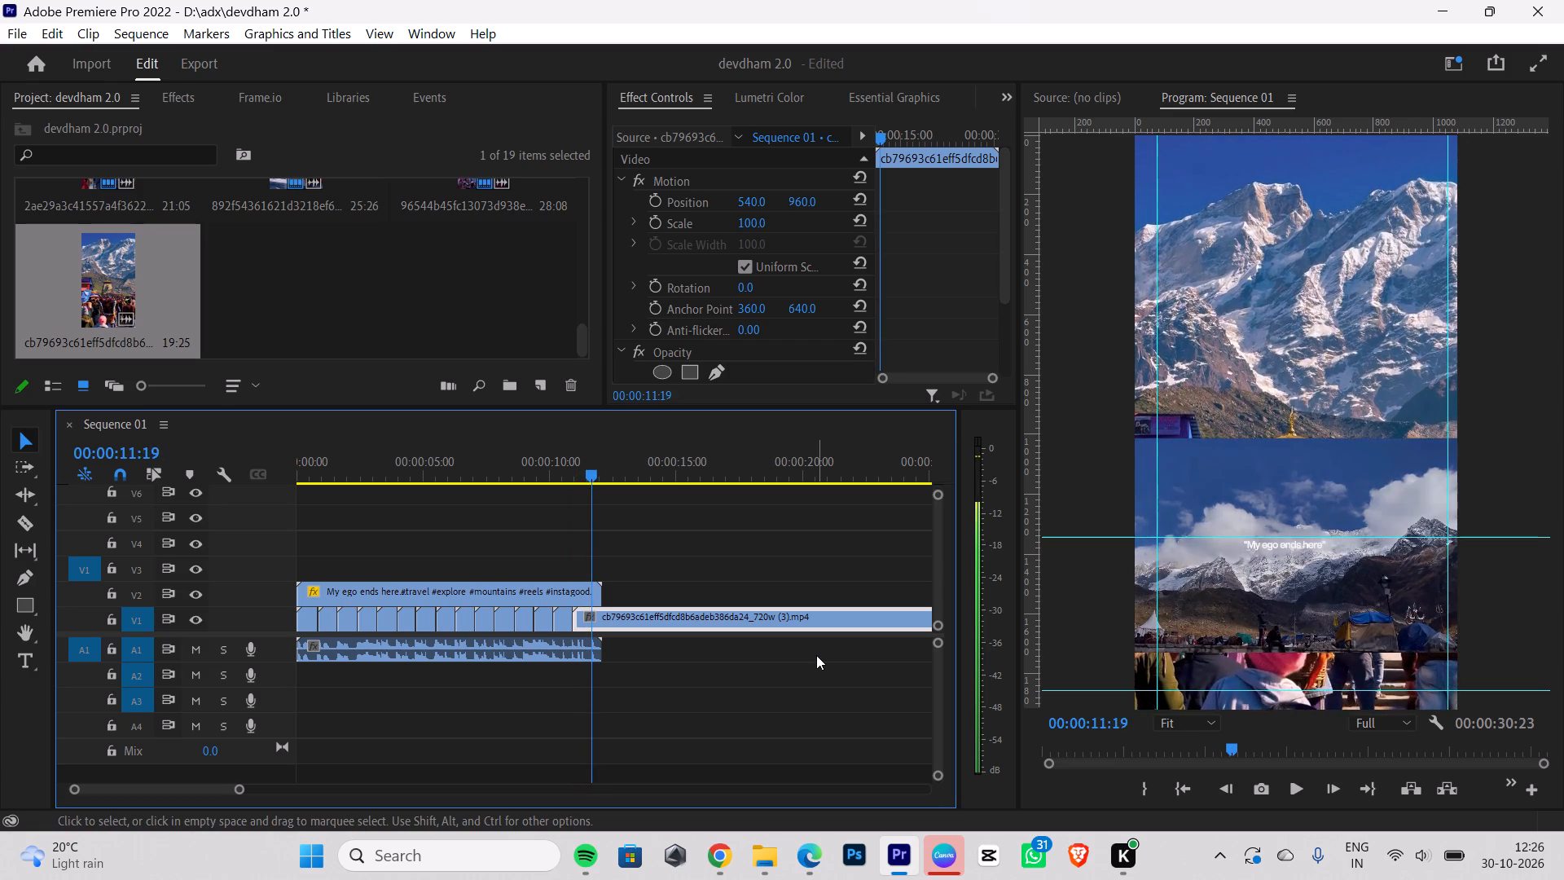
key("Right")
key("Right")
key("Right")
key("Right")
key("Right")
key("Right")
key("Right")
key("Right")
key("Right")
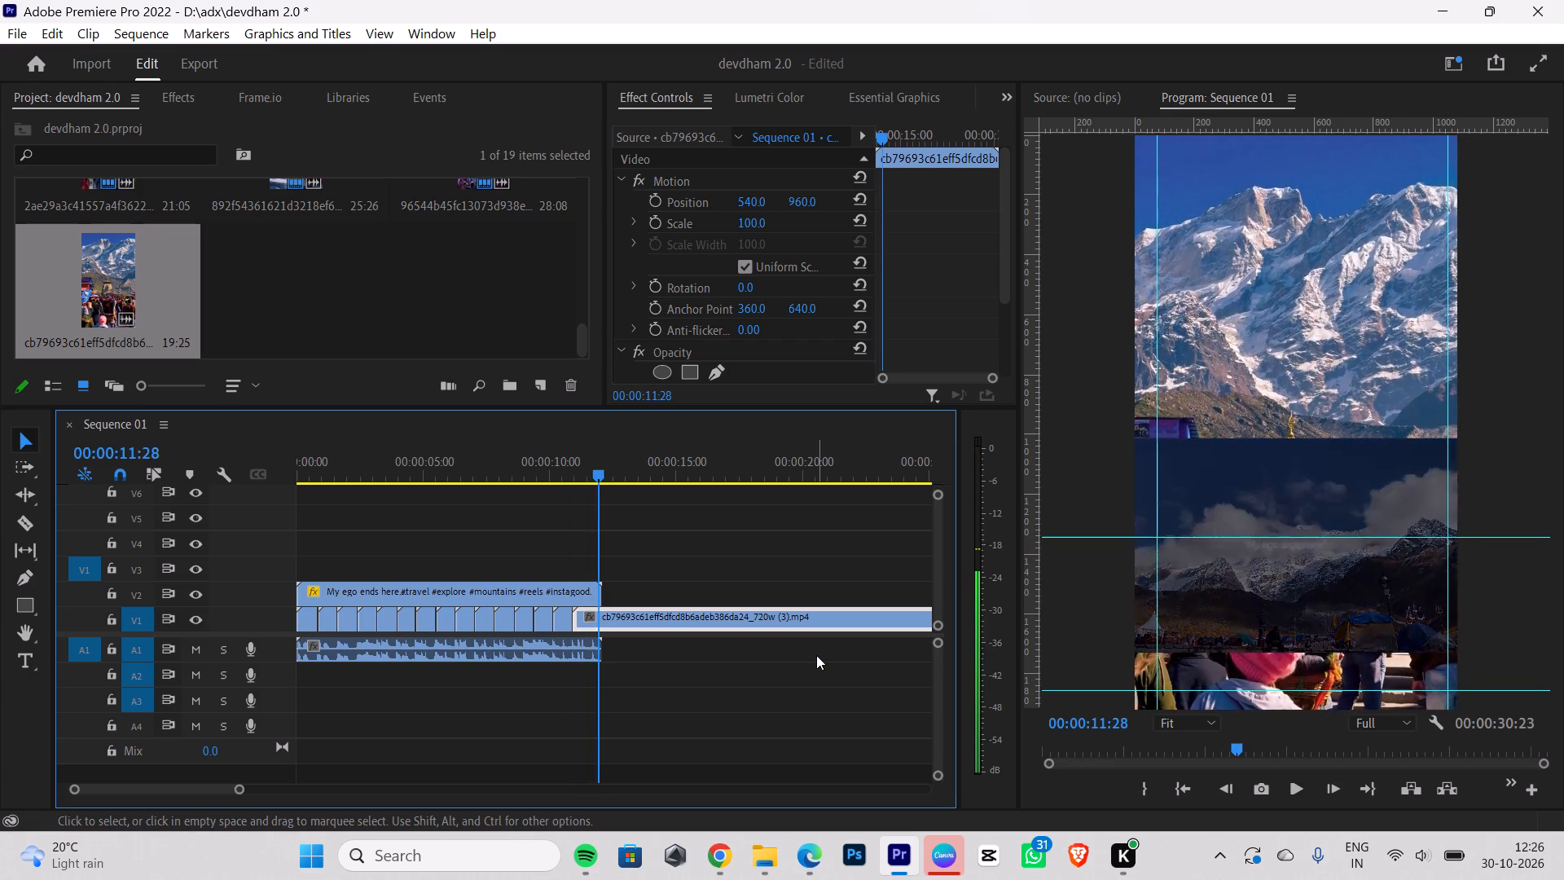
key("Right")
key("Right")
key("Right")
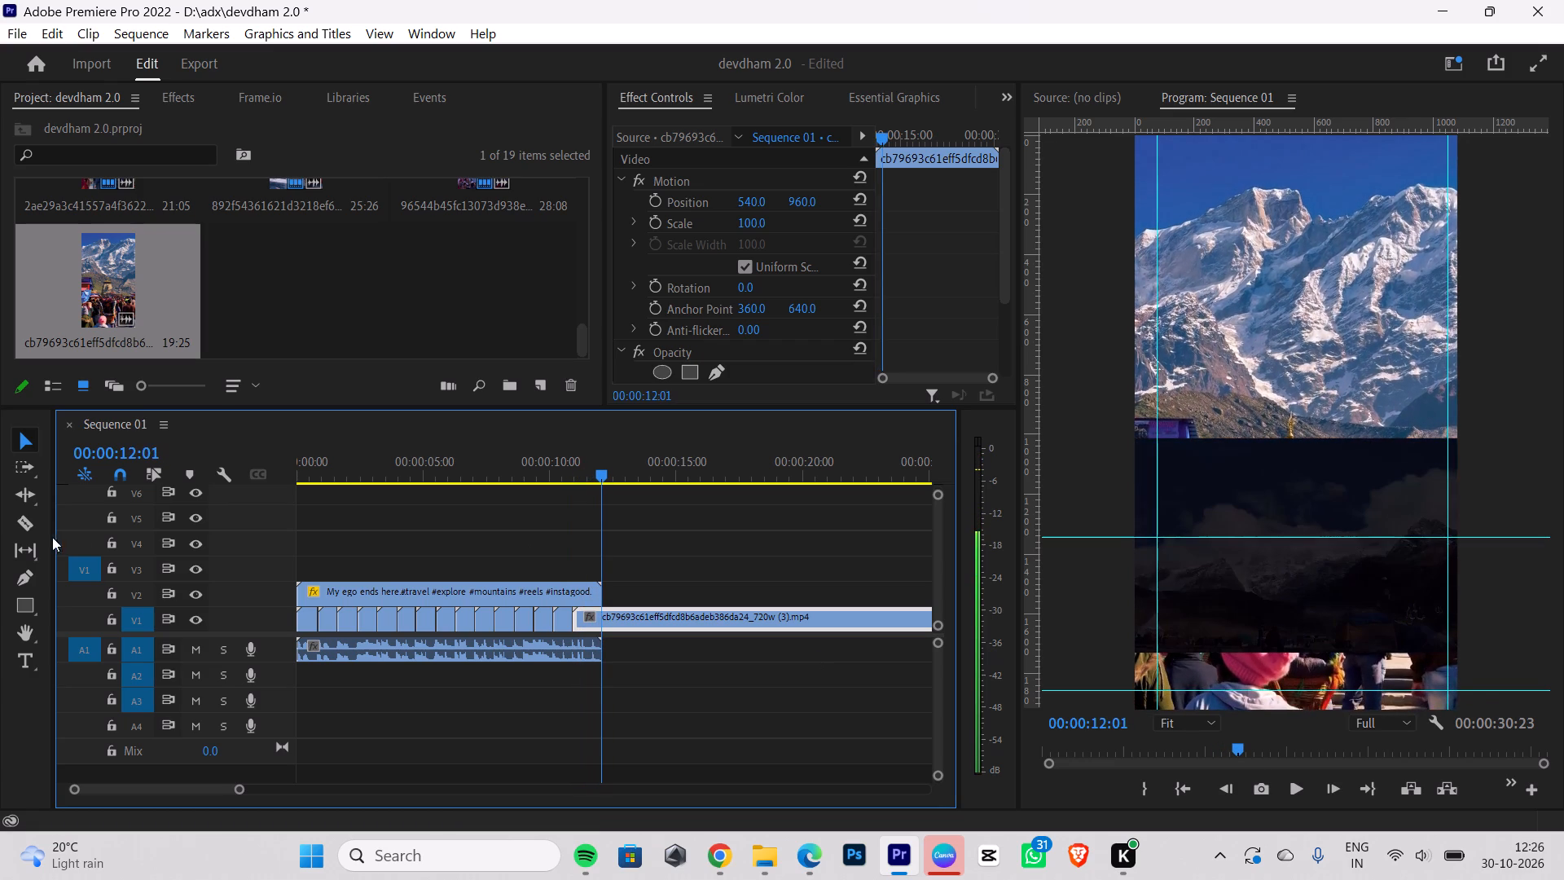
left_click(28, 528)
left_click(605, 616)
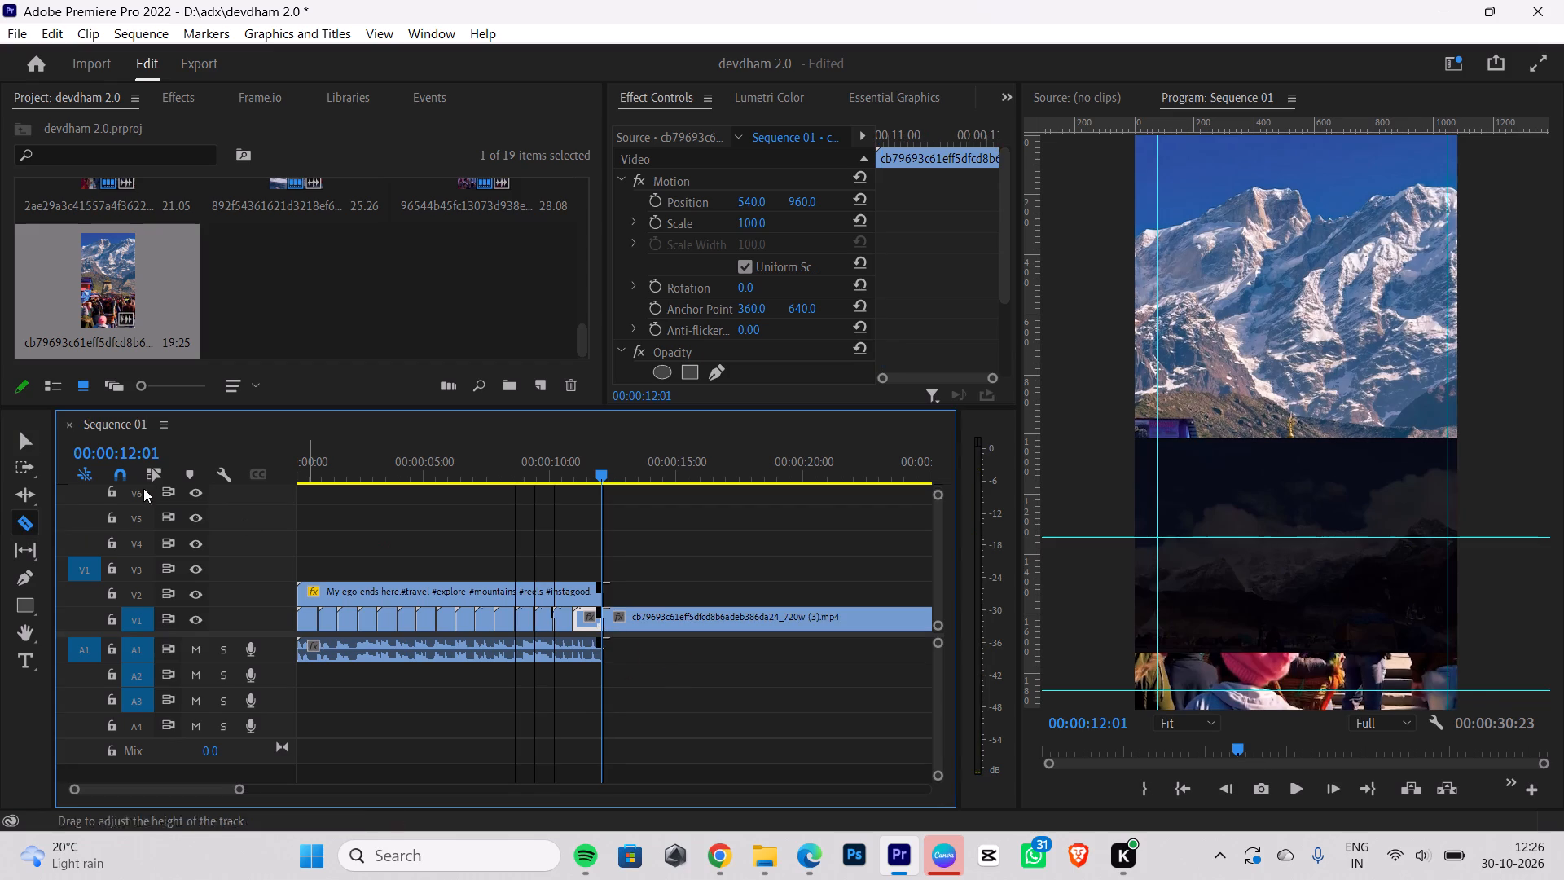
left_click(24, 441)
left_click(773, 629)
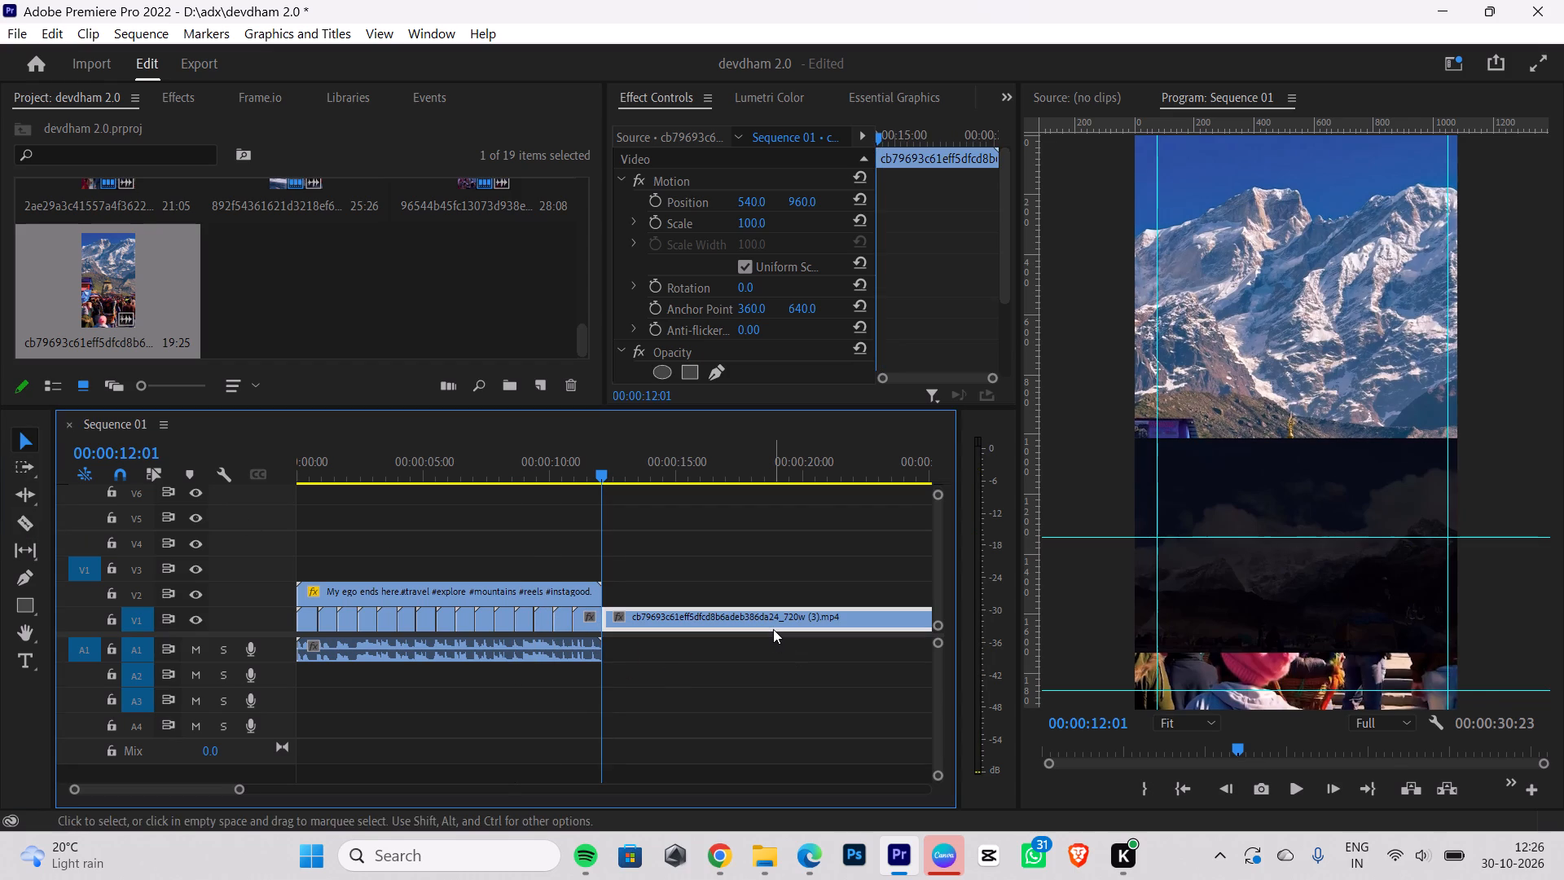
key("BackSpace")
Apply a Dip to Black transition to the end of the last V1 clip and shorten it to 00:00:00:12.
left_click(182, 98)
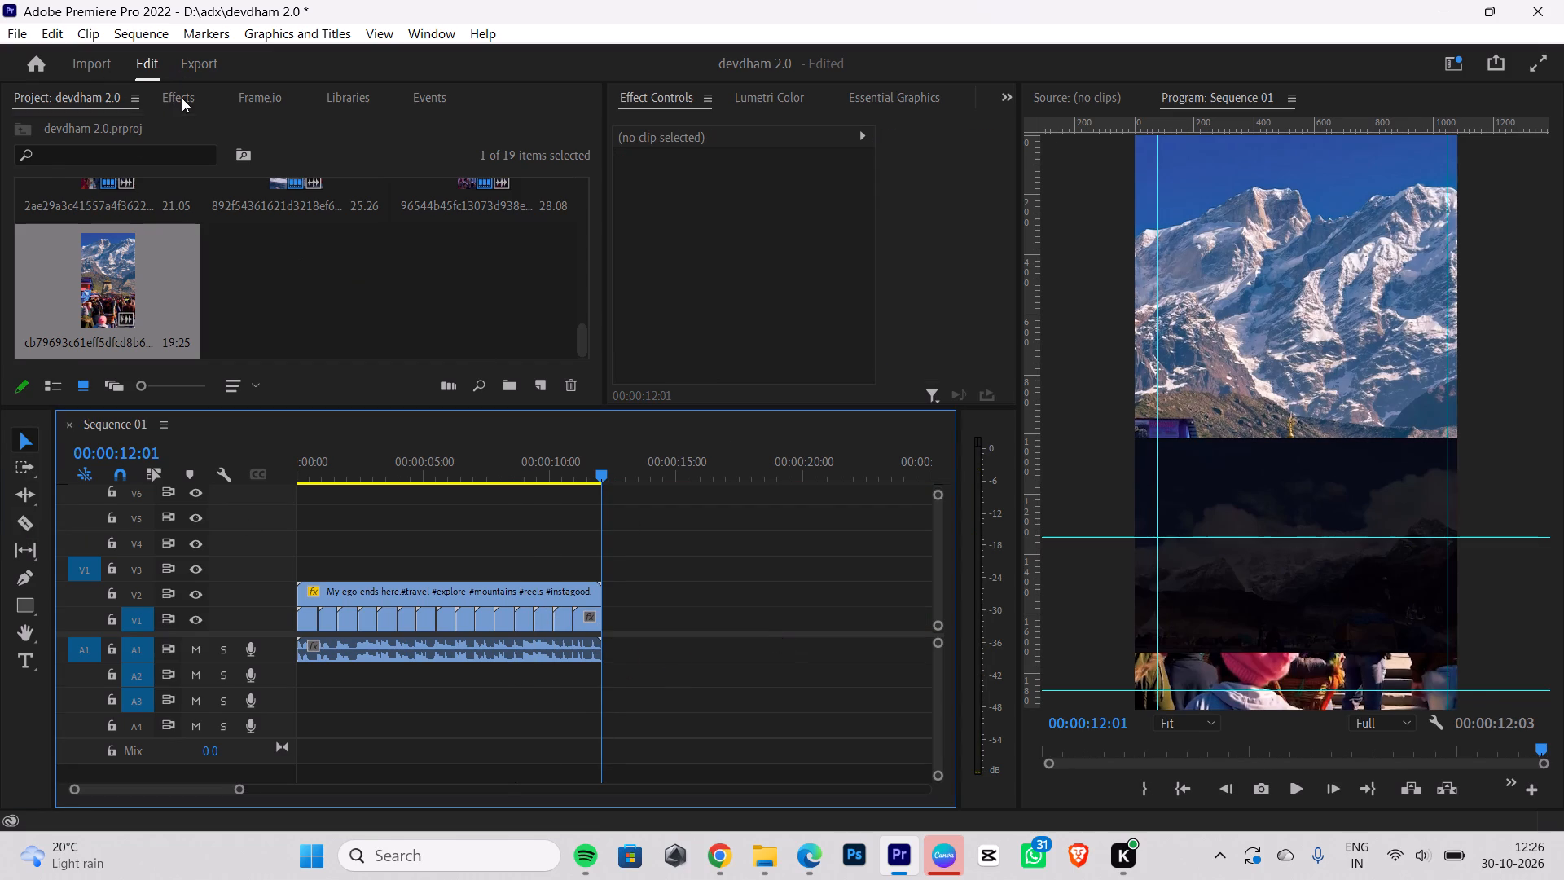
left_click(10, 250)
left_click(20, 273)
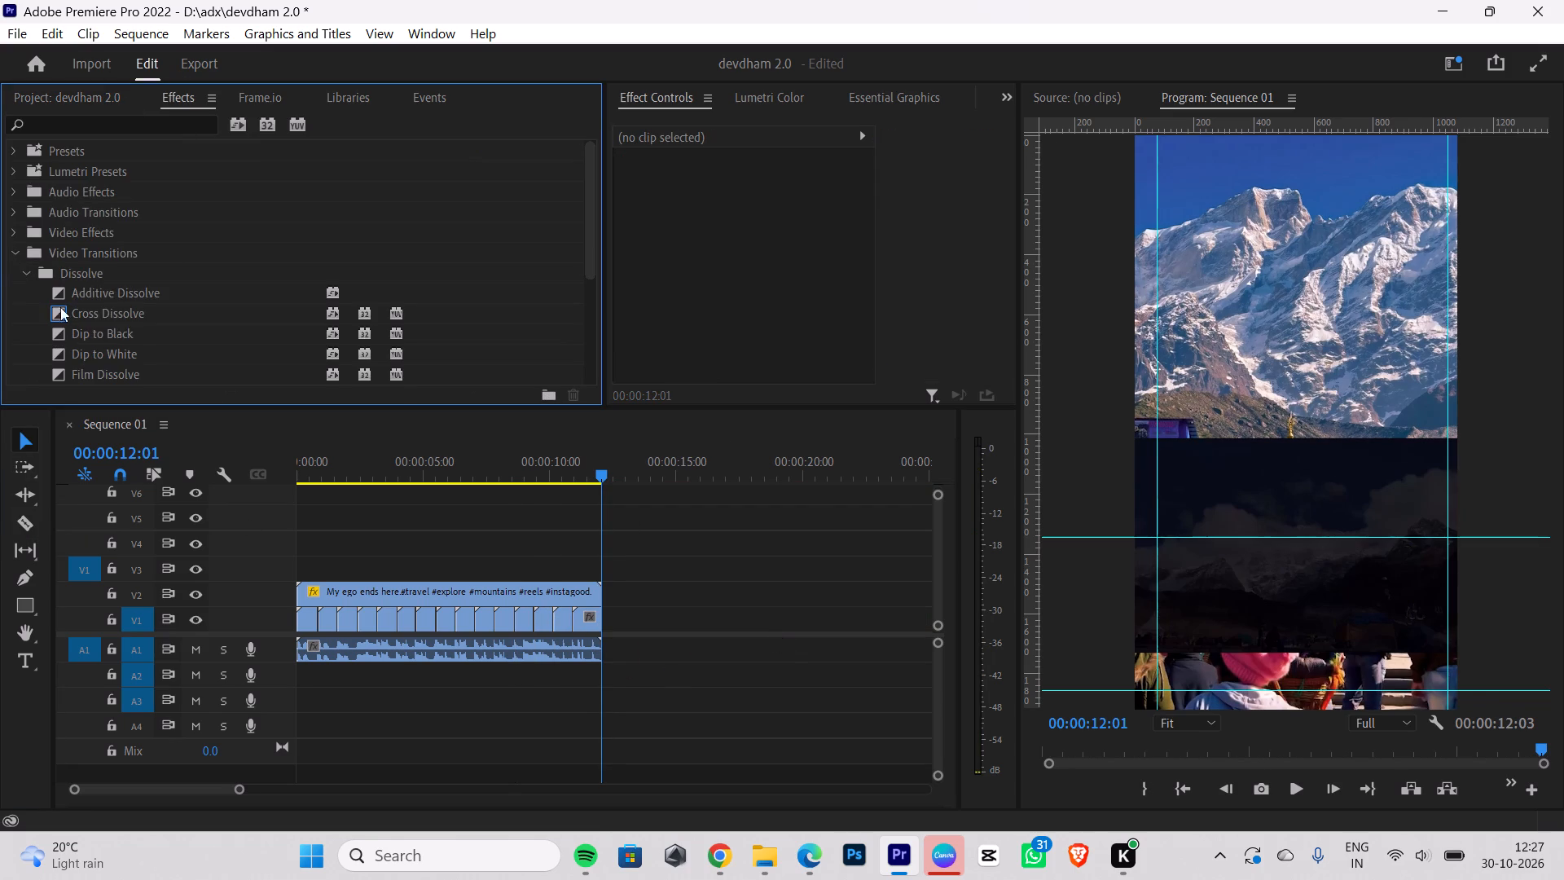
left_click_drag(117, 341, 618, 637)
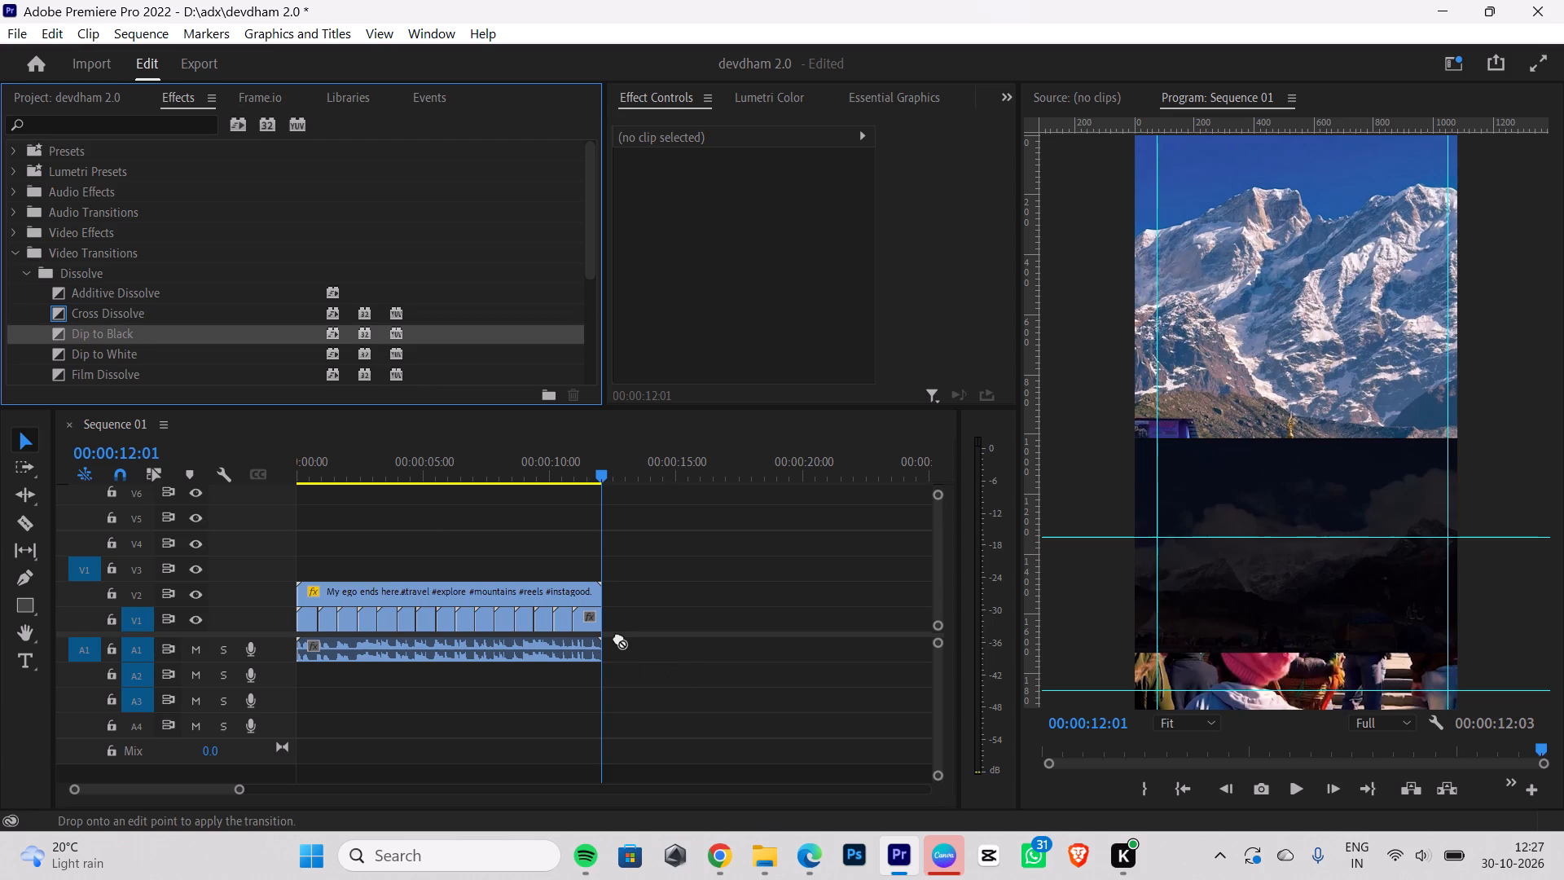
left_click_drag(618, 637, 597, 618)
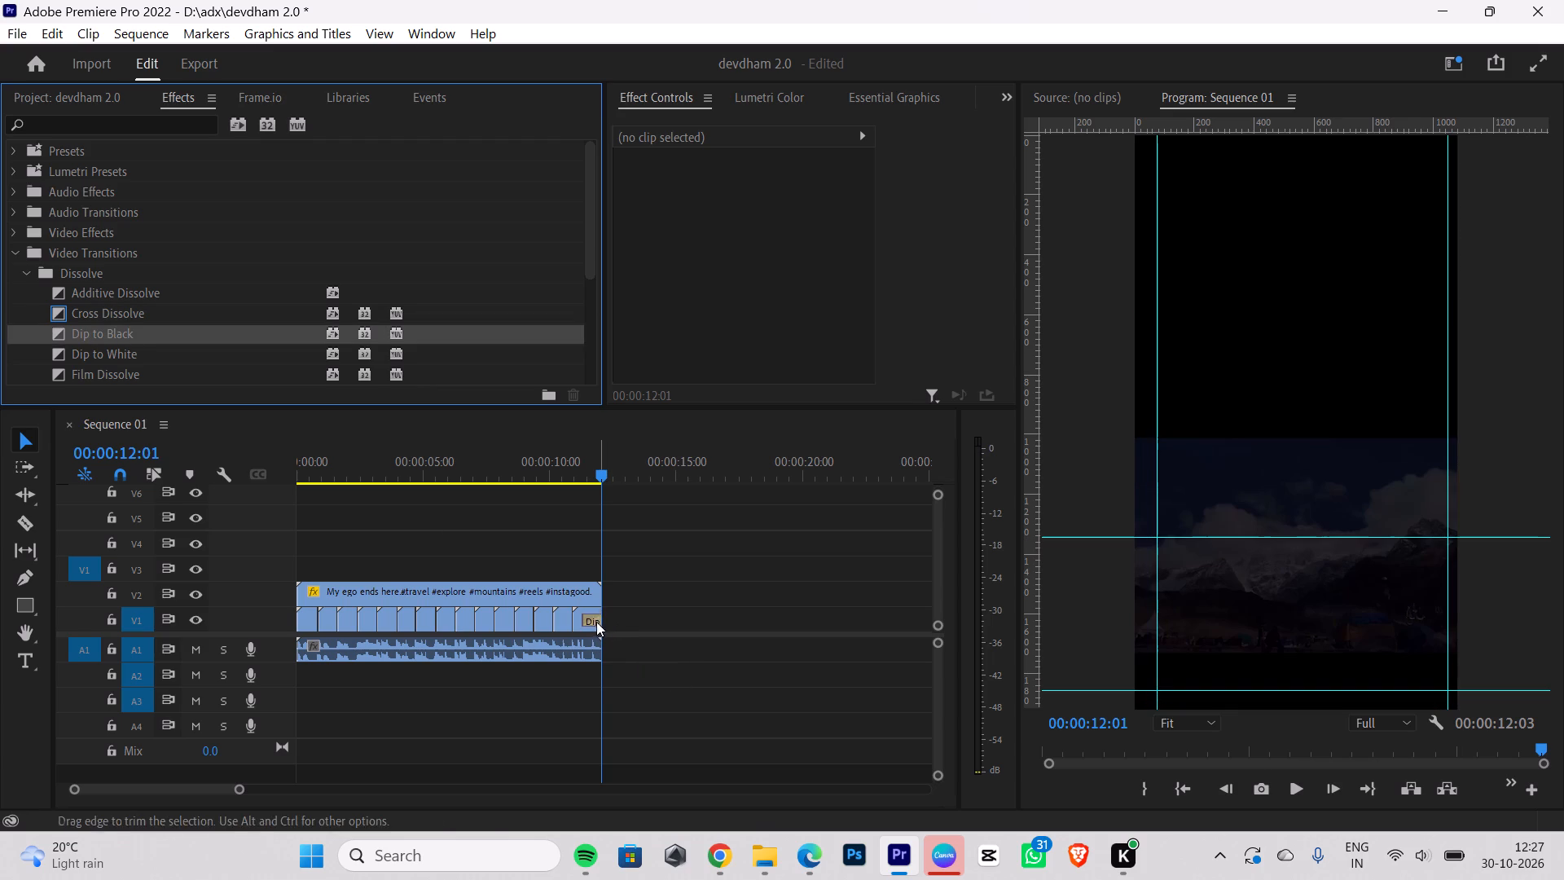
left_click_drag(586, 619, 595, 614)
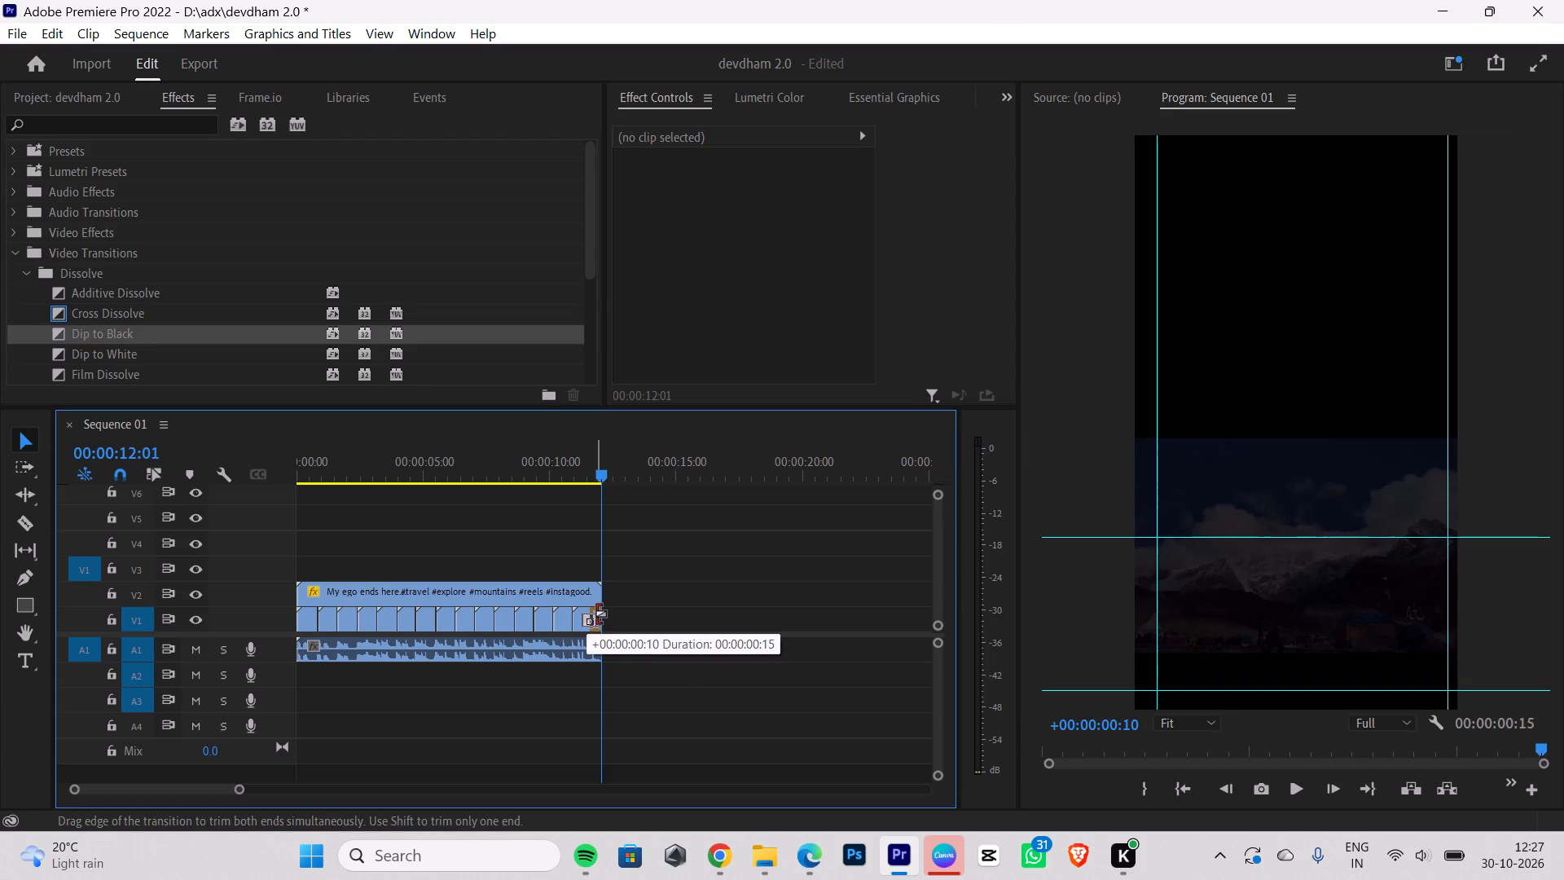
left_click_drag(595, 614, 598, 611)
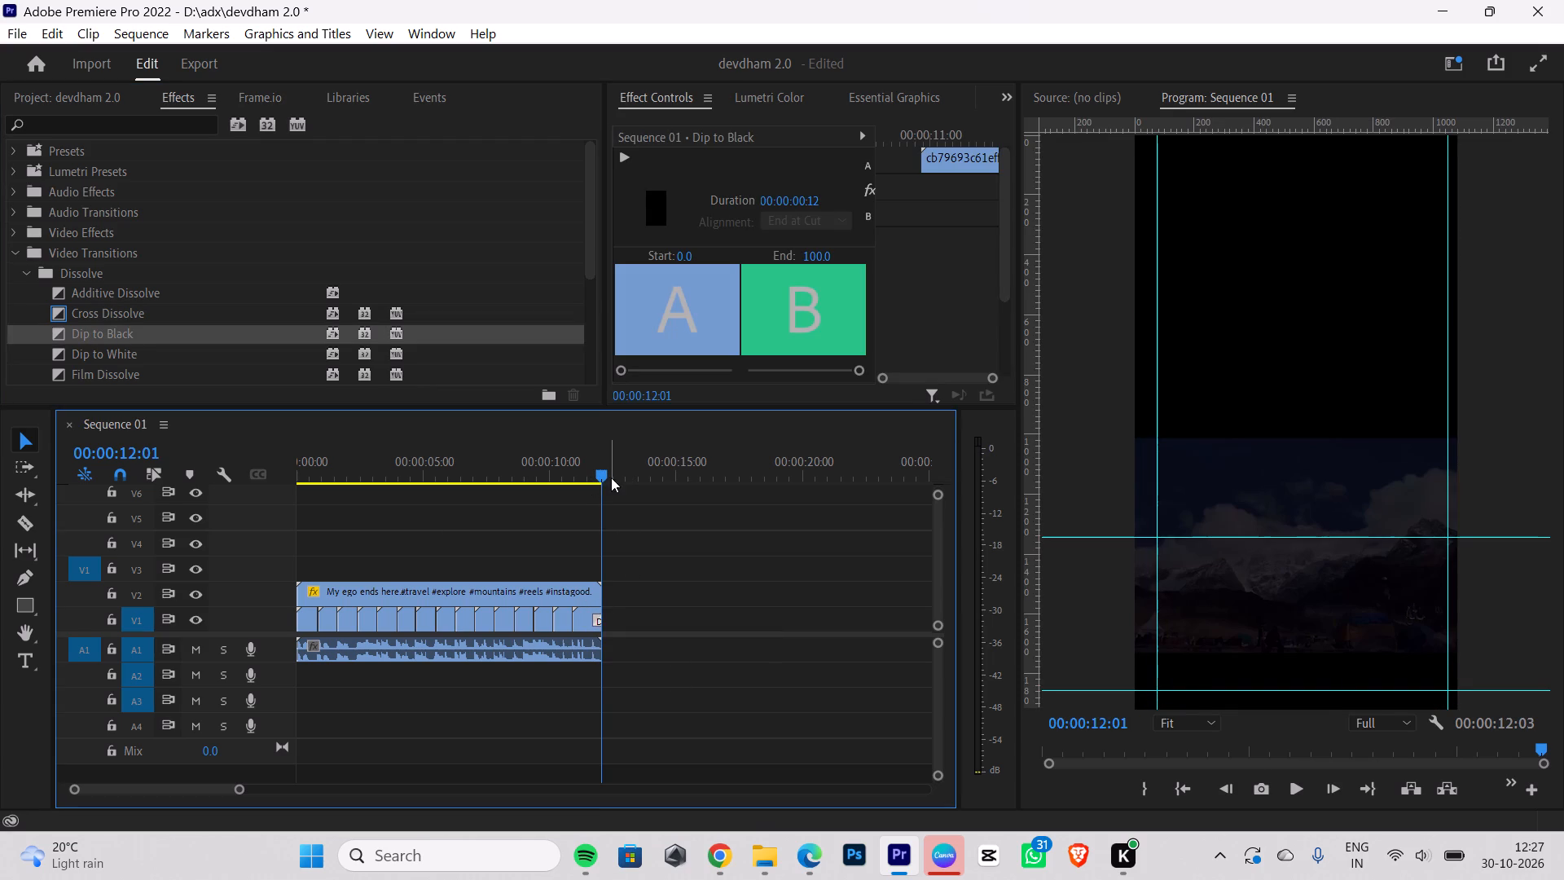
Play the sequence from the start to review the edited shots and ending fade, and return the playhead to 00:00:00:00.
left_click_drag(612, 477, 0, 616)
key("space")
key("F1")
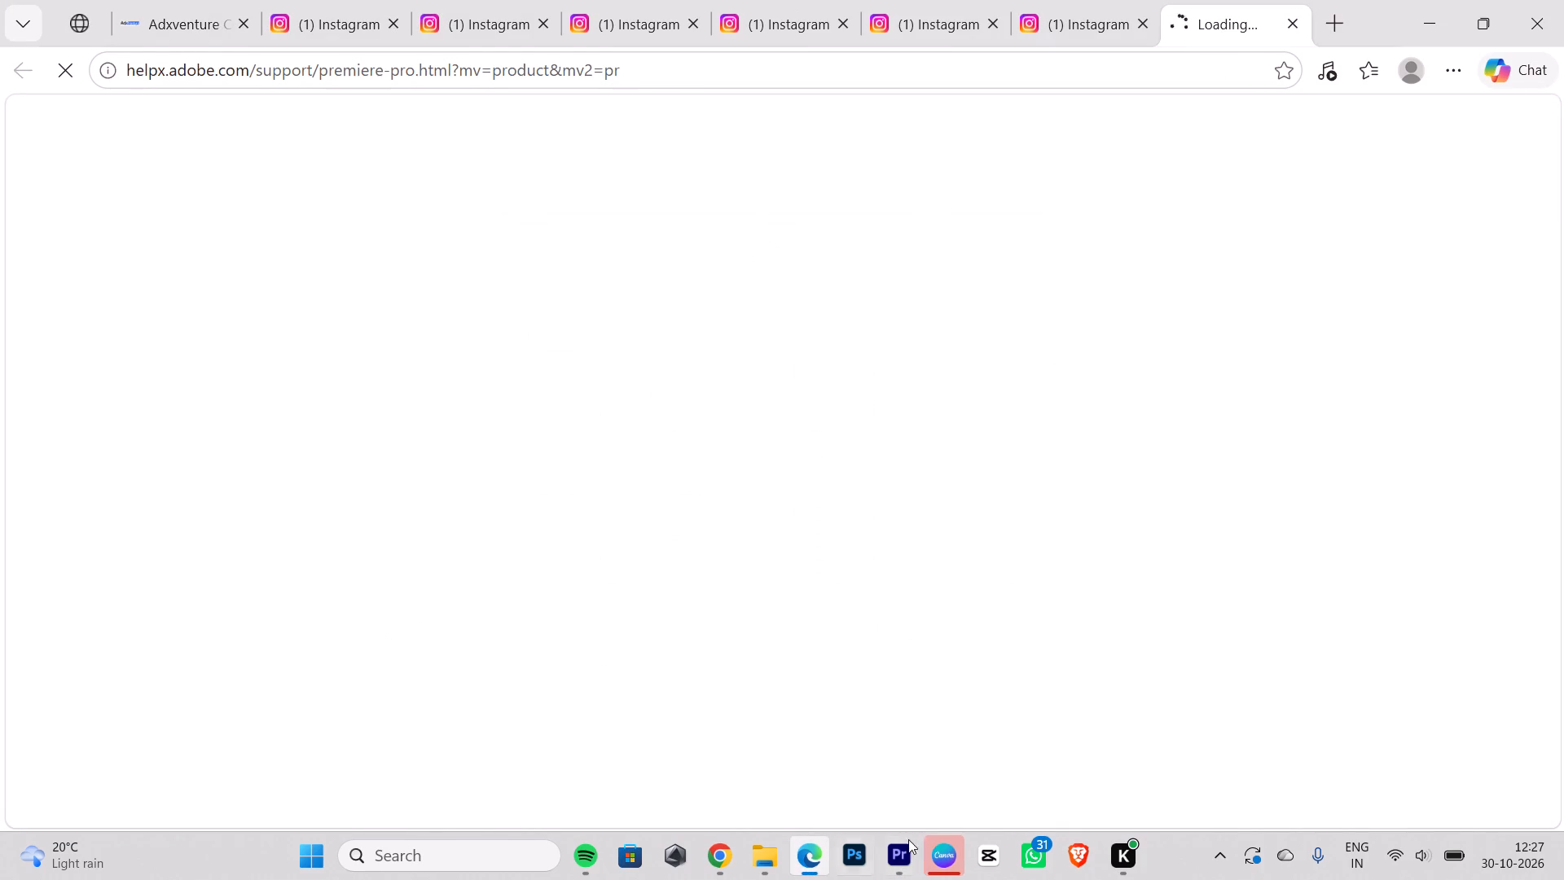
left_click(902, 856)
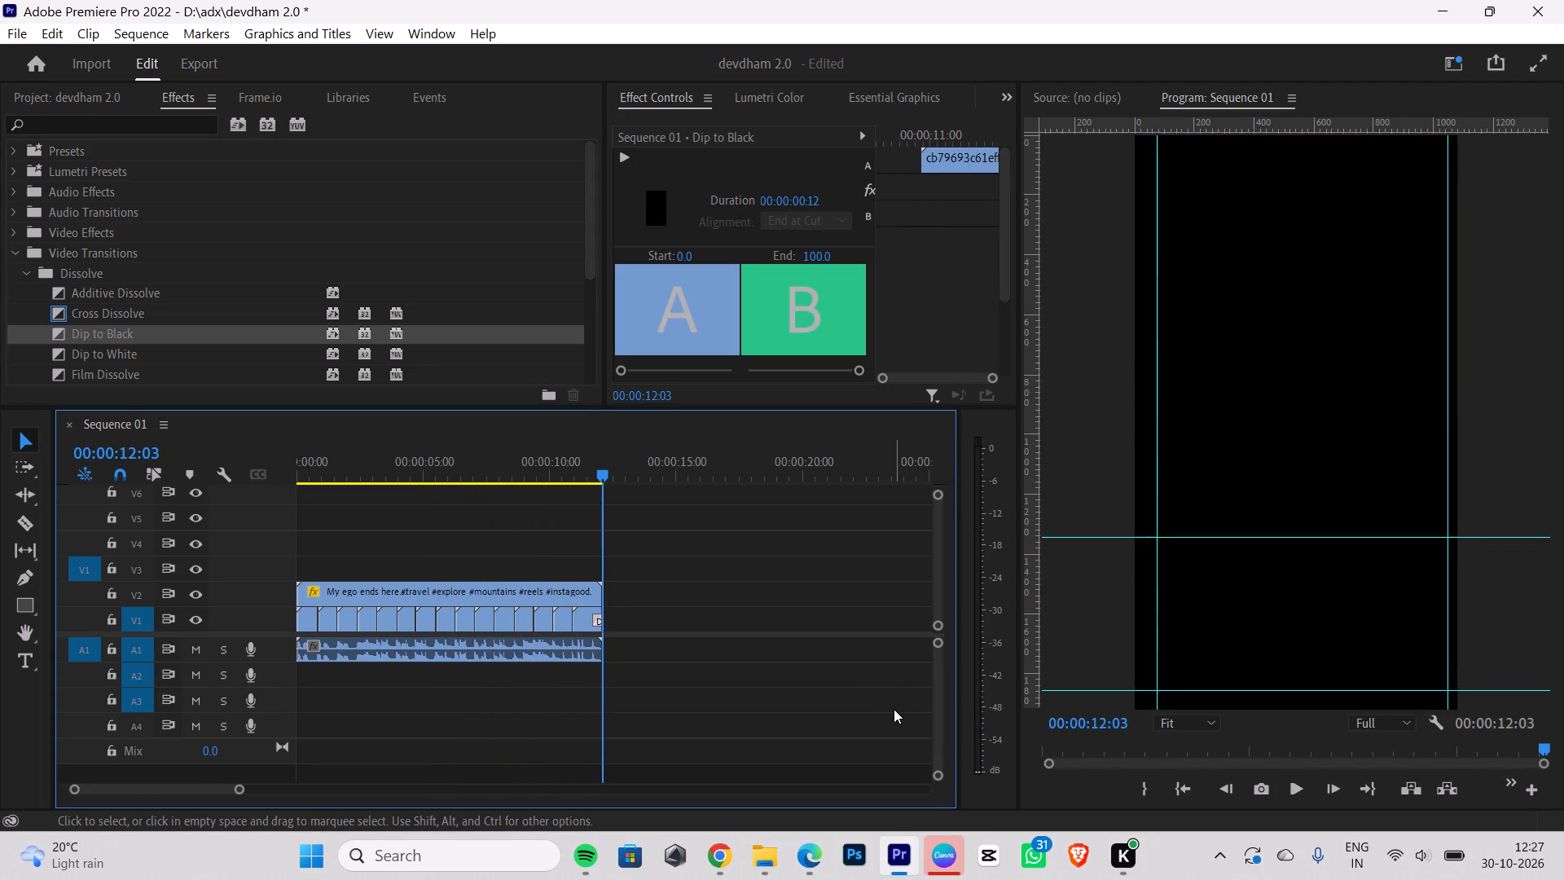
left_click_drag(591, 476, 8, 616)
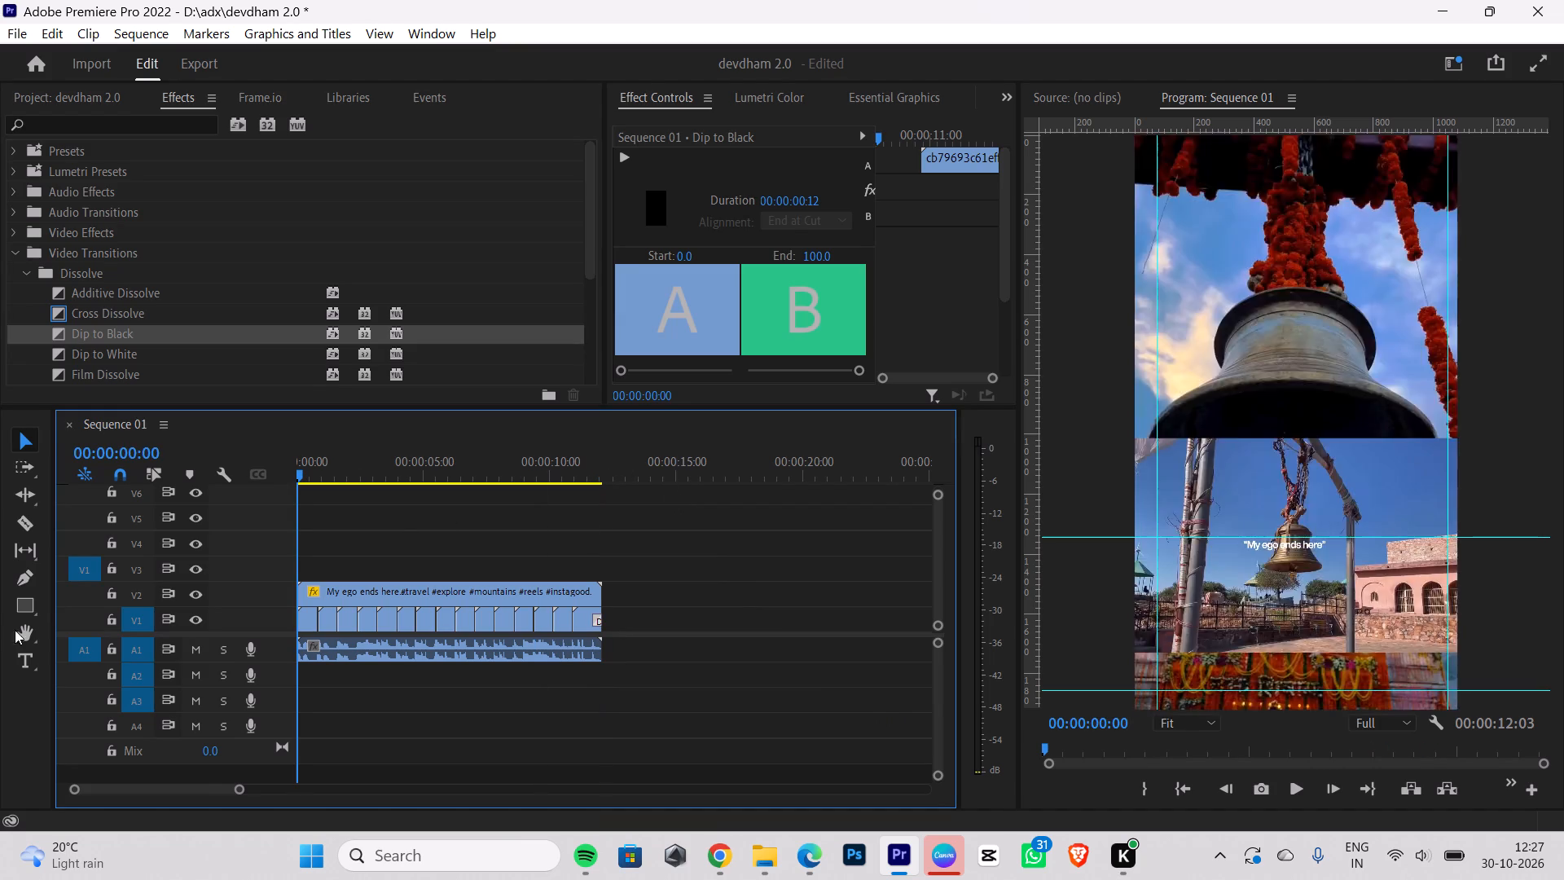
left_click_drag(302, 460, 0, 583)
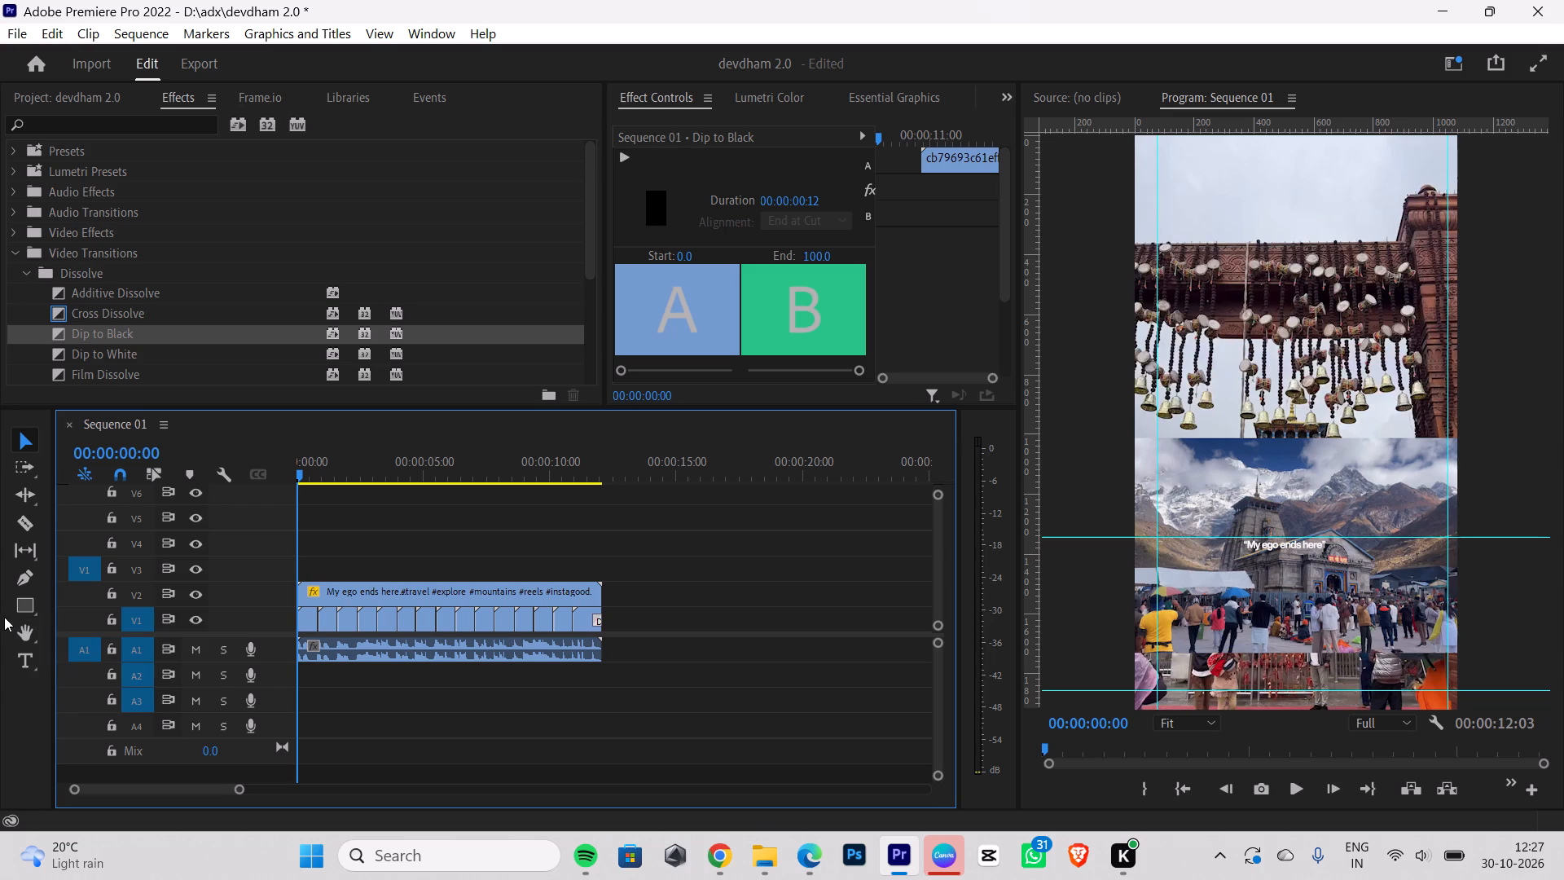
Add a text title at the start of the sequence reading "When ego ends here", enclosed in double quotation marks.
left_click(30, 653)
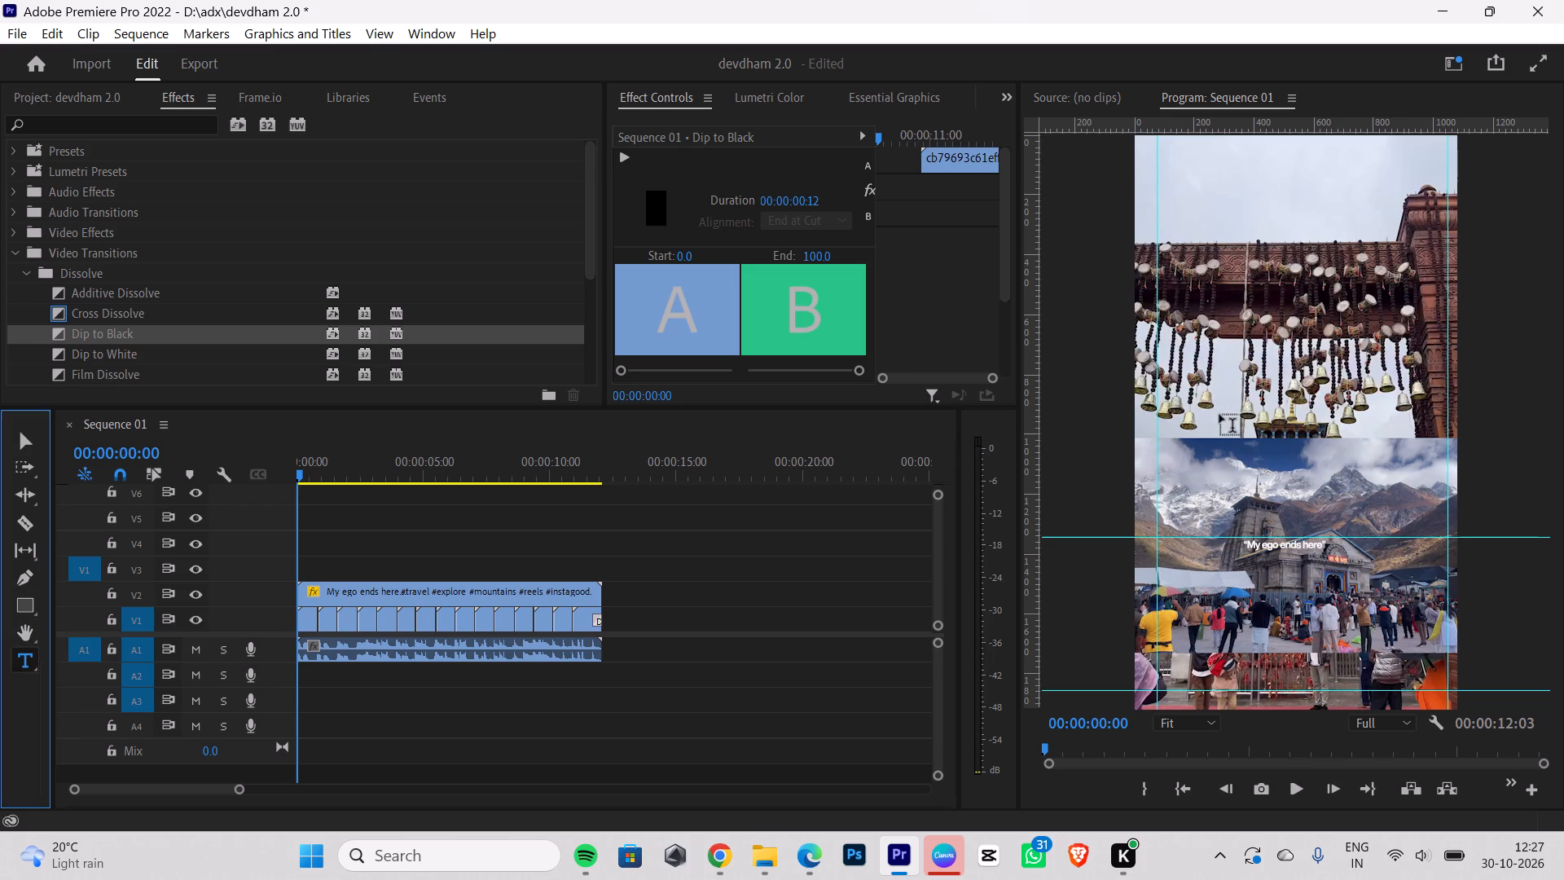
left_click(1202, 475)
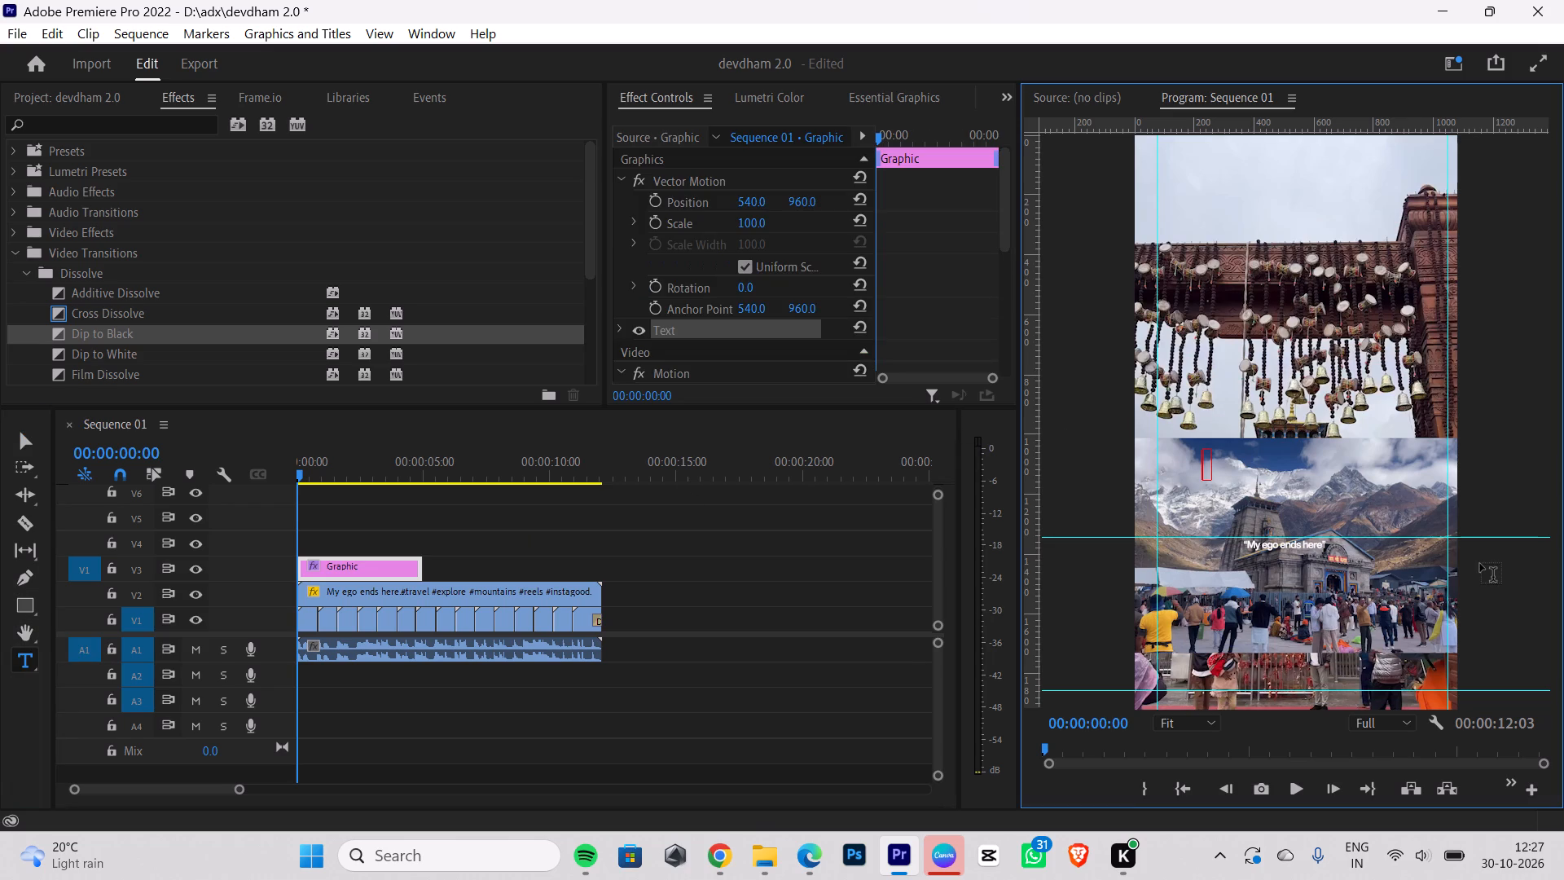
type("WH")
type("hen ego ends")
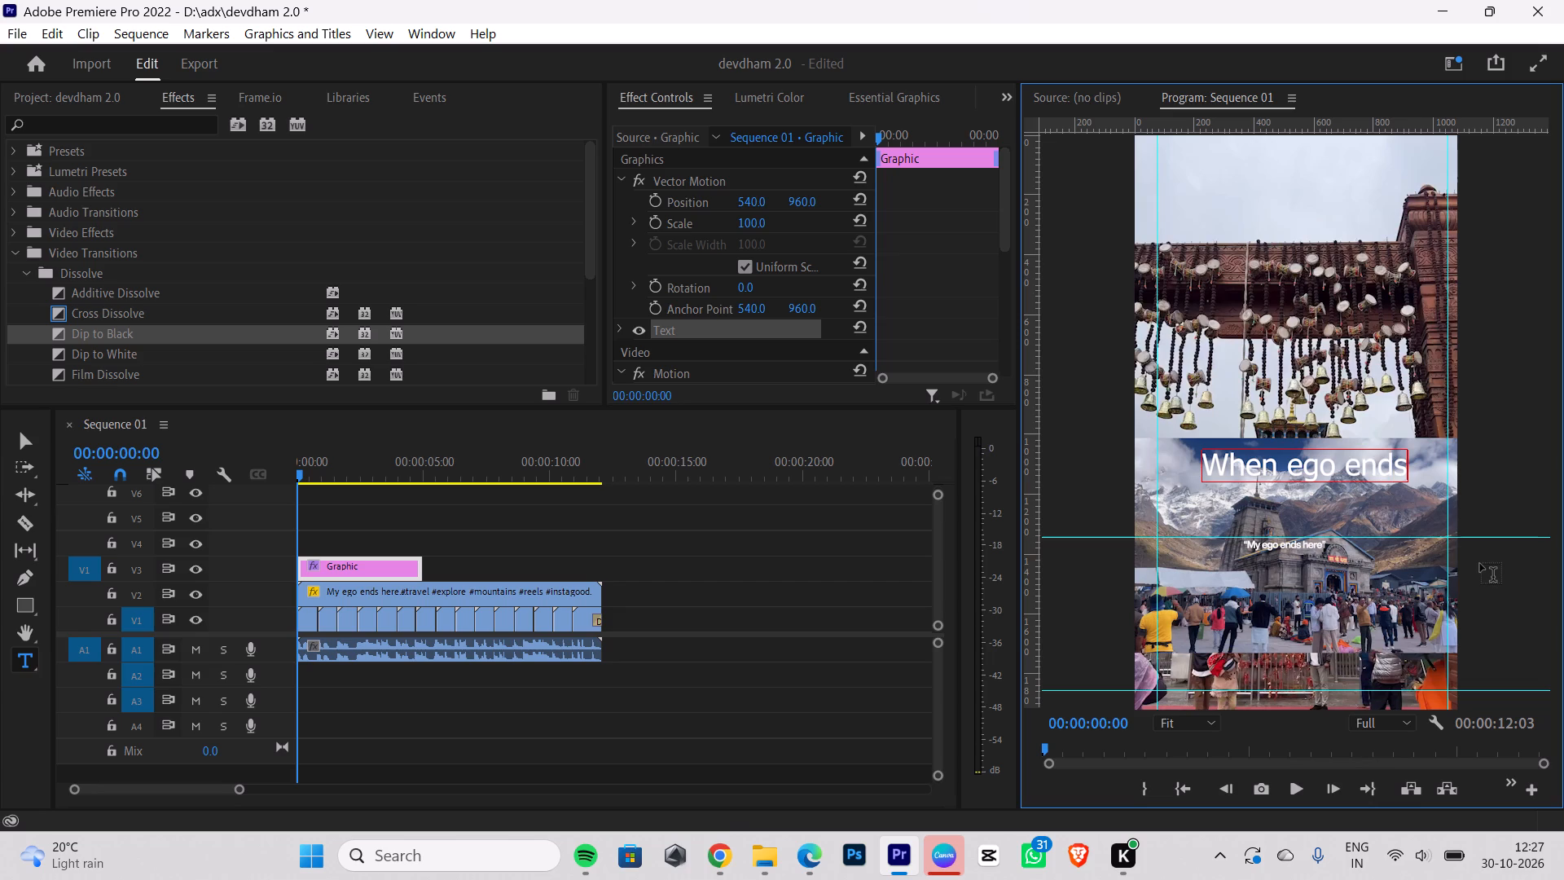
key("space")
type("here")
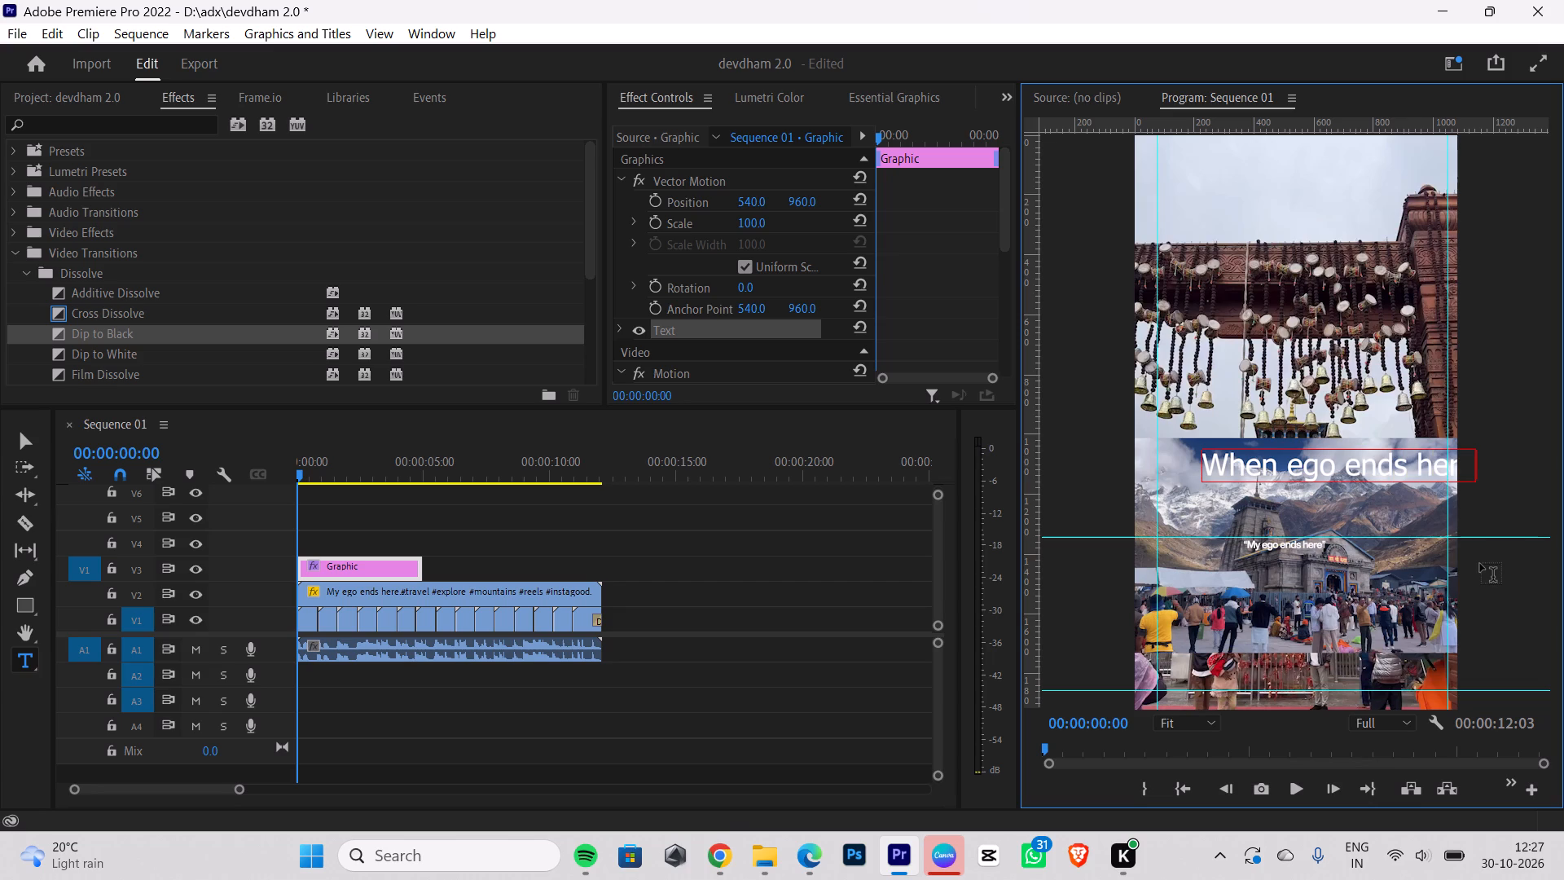
key("shift+quotedbl")
left_click(1203, 466)
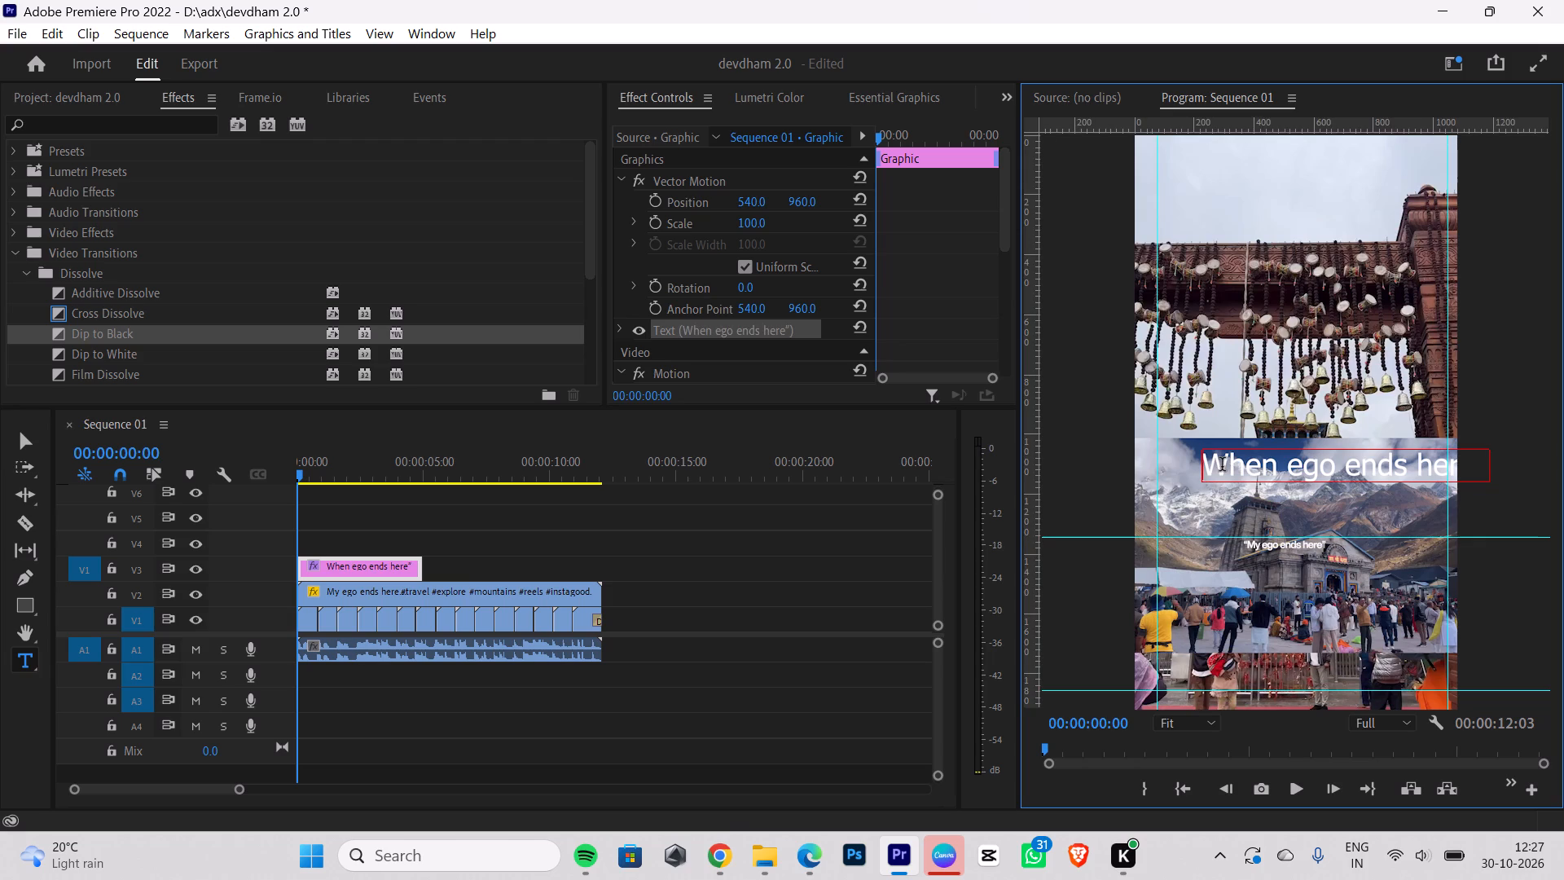
key("shift+quotedbl")
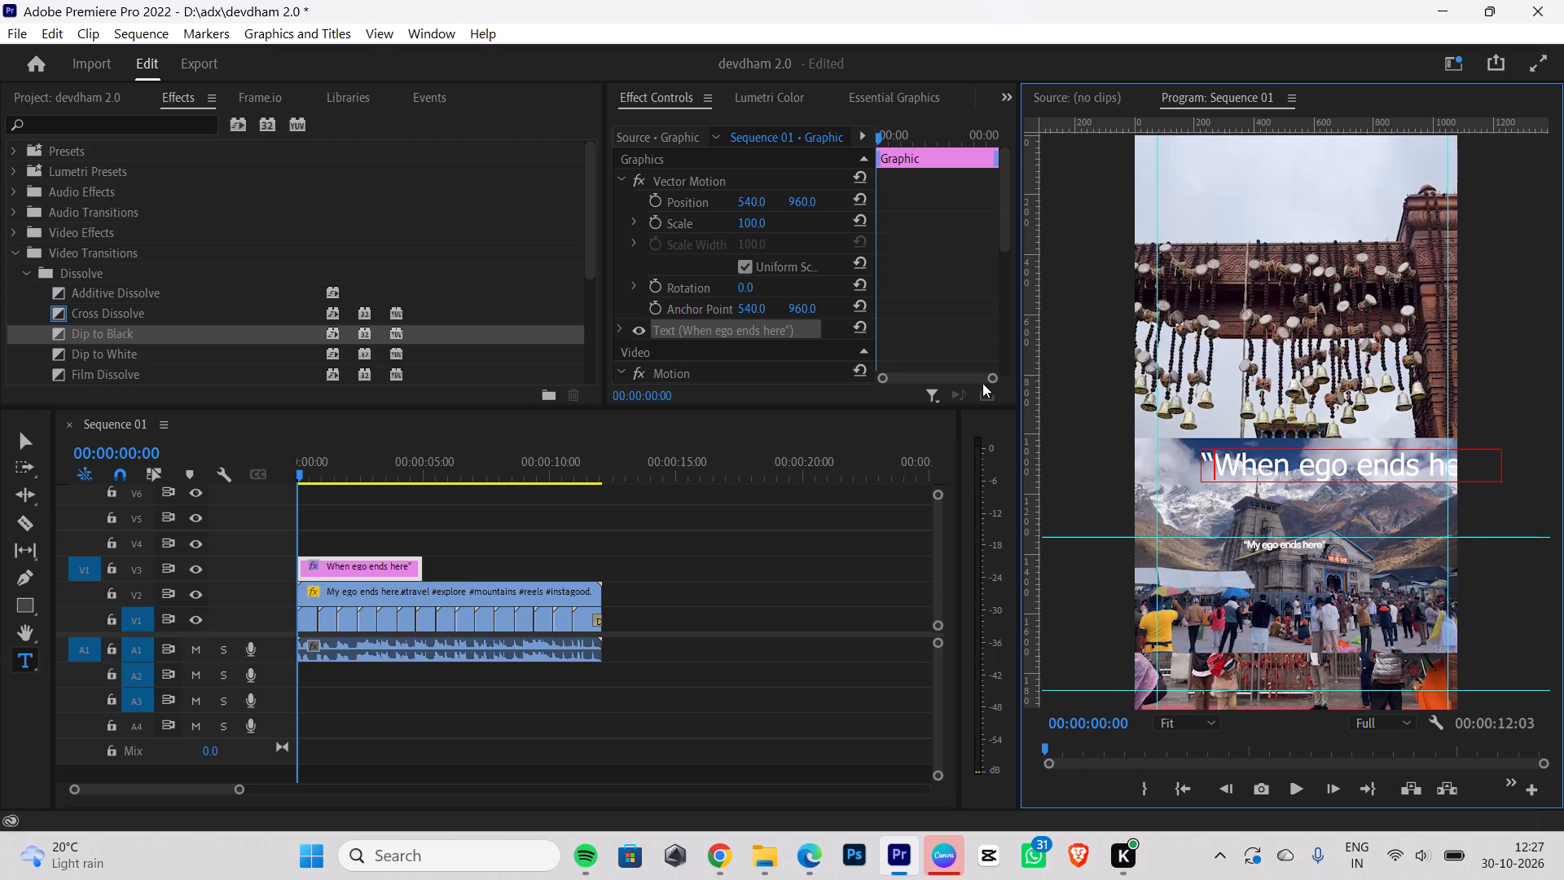
Scale the "When ego ends here" title down so the whole line fits within the frame width, and deselect it.
left_click(15, 441)
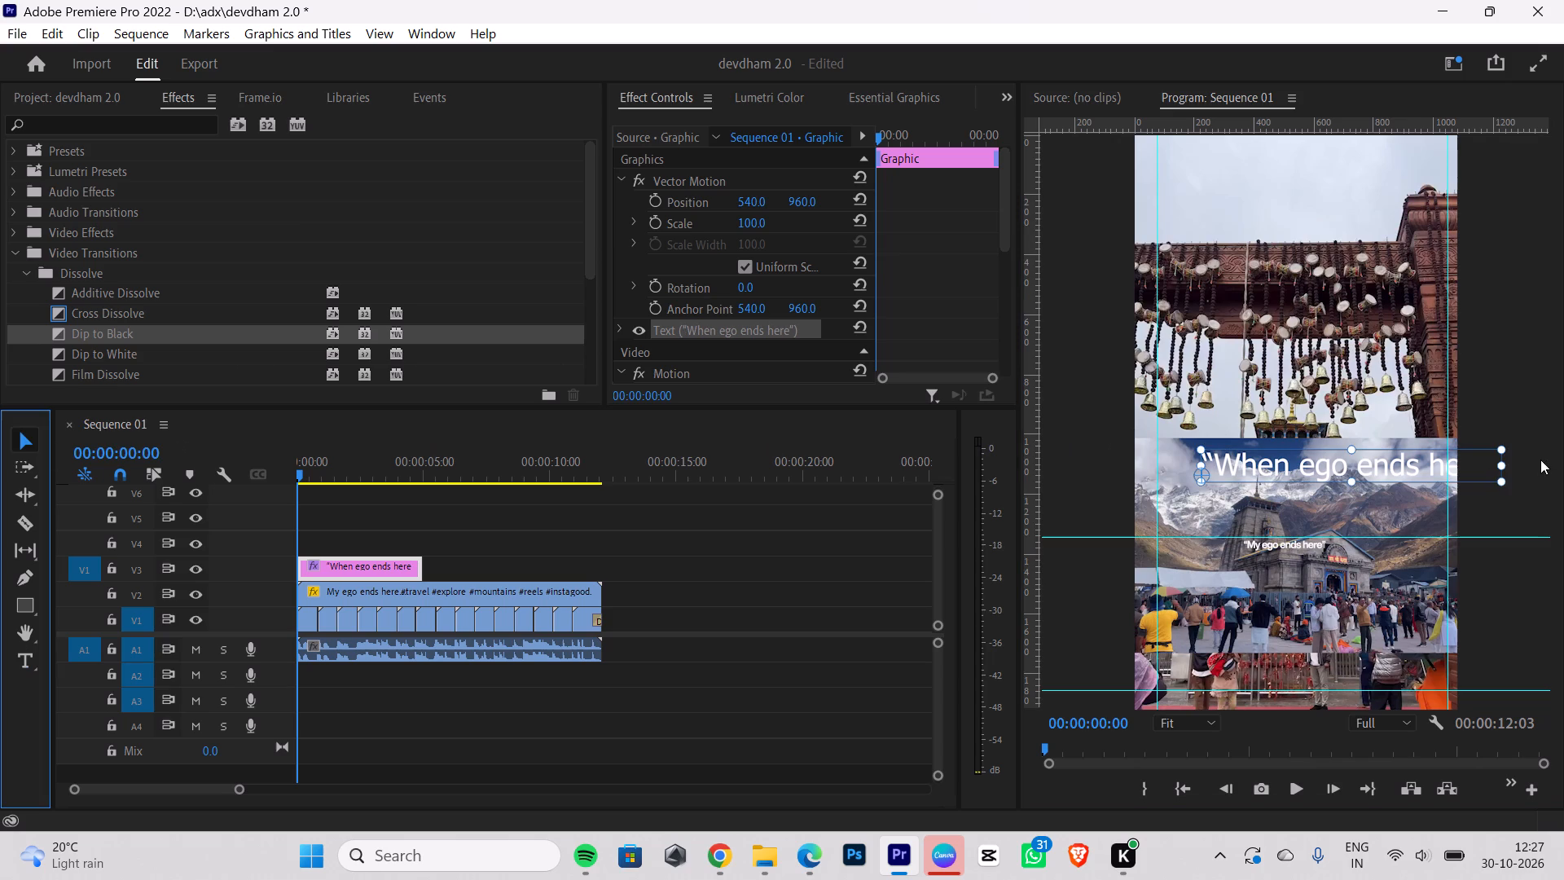
left_click_drag(1508, 467, 1408, 465)
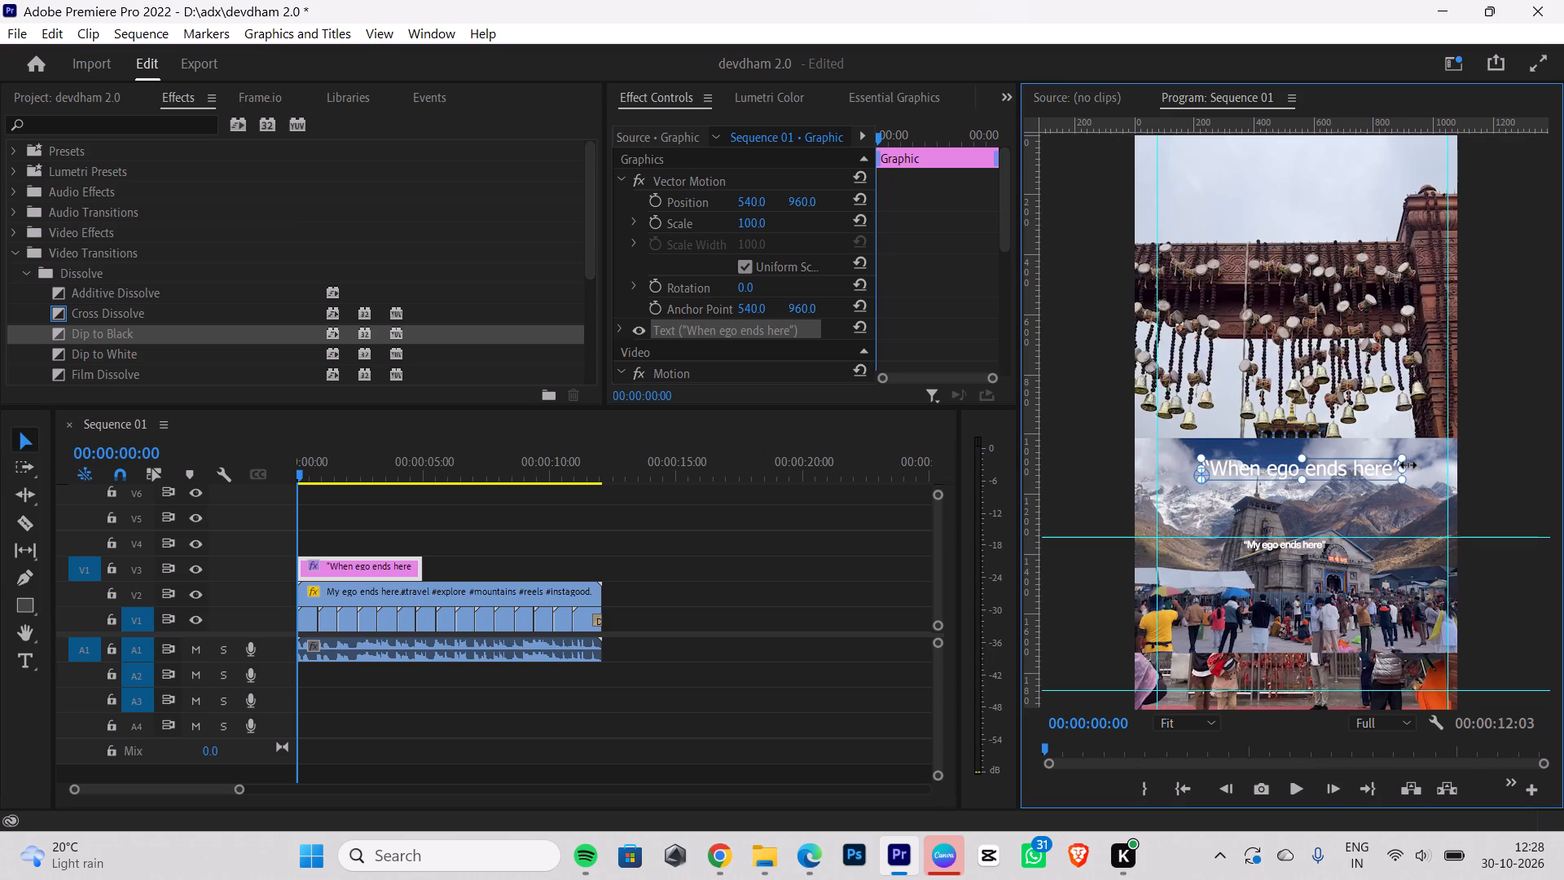
left_click_drag(1408, 465, 1417, 465)
left_click(1404, 526)
left_click(1313, 505)
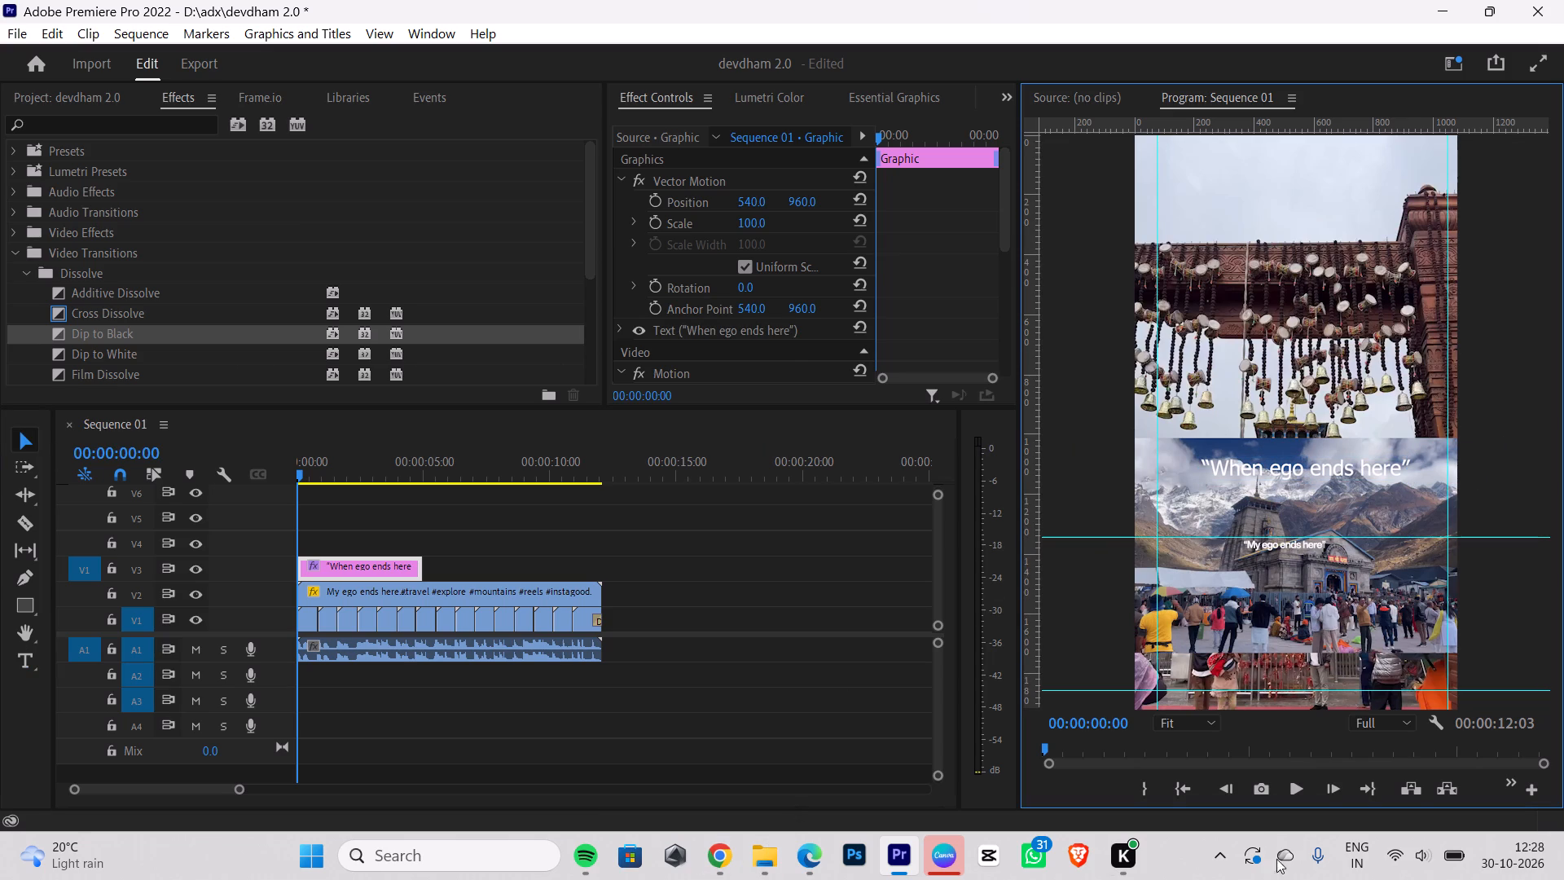
Raise the computer's display brightness slightly in the system quick settings and return to the edit.
left_click(1408, 836)
left_click(1440, 869)
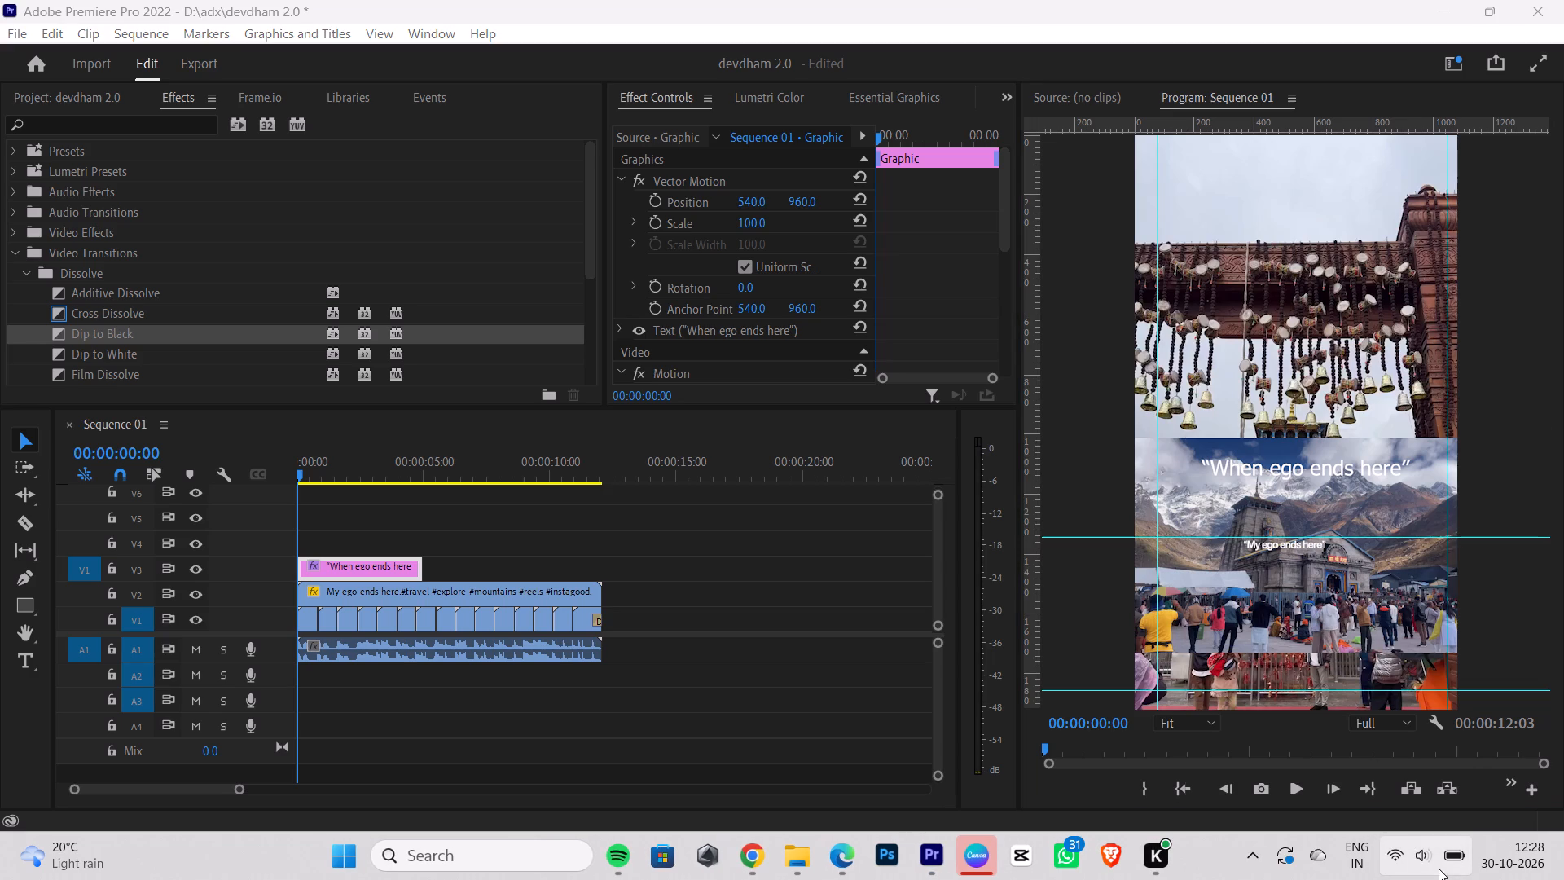
left_click_drag(1291, 699, 1104, 709)
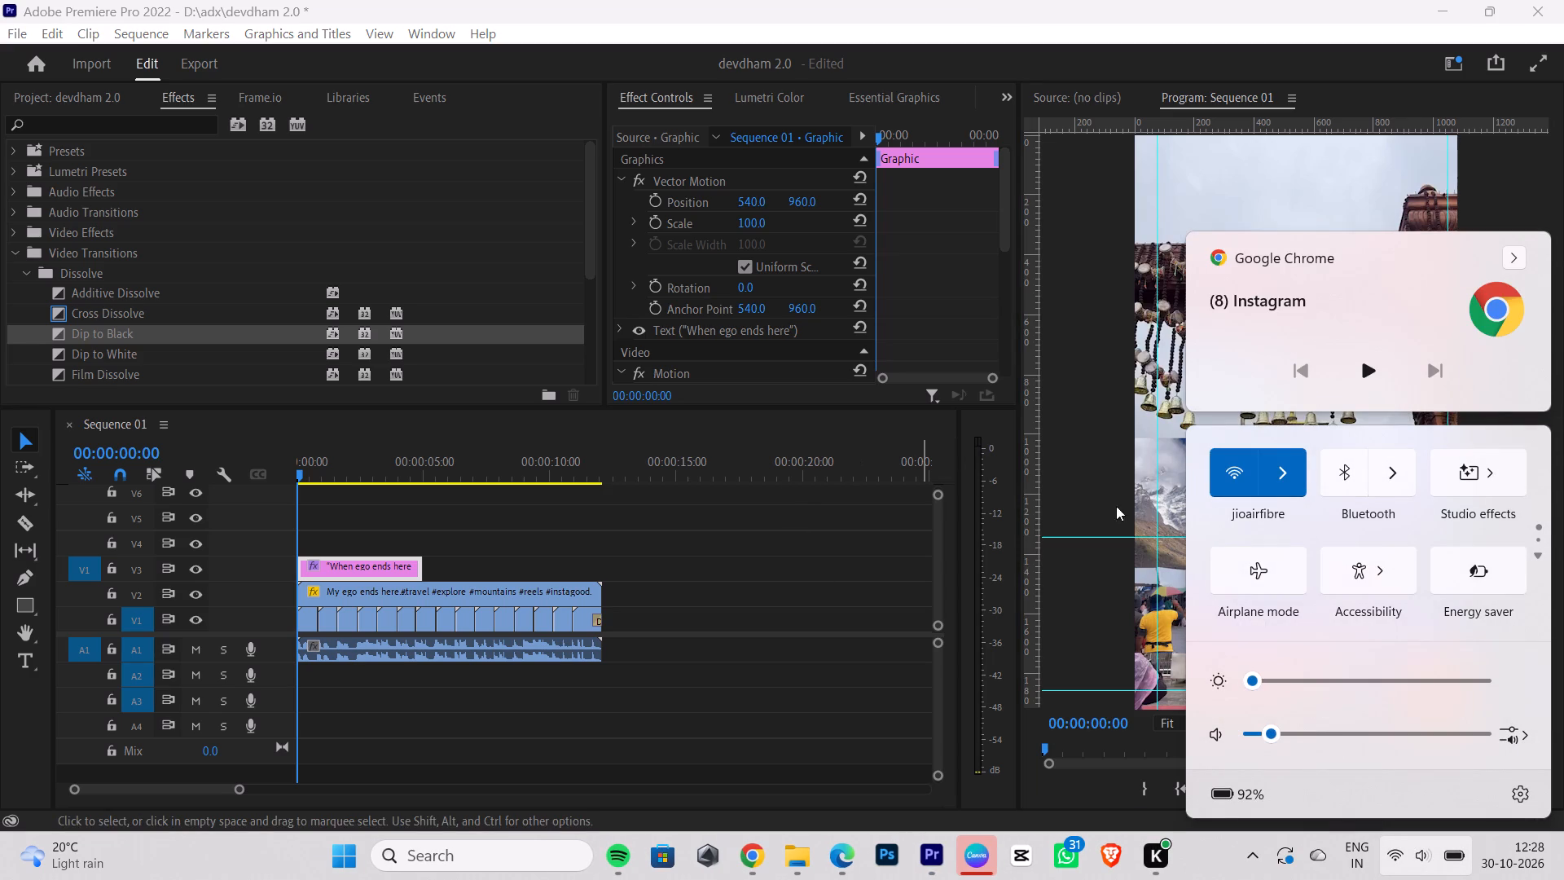
left_click_drag(1283, 672, 1310, 671)
left_click(1097, 404)
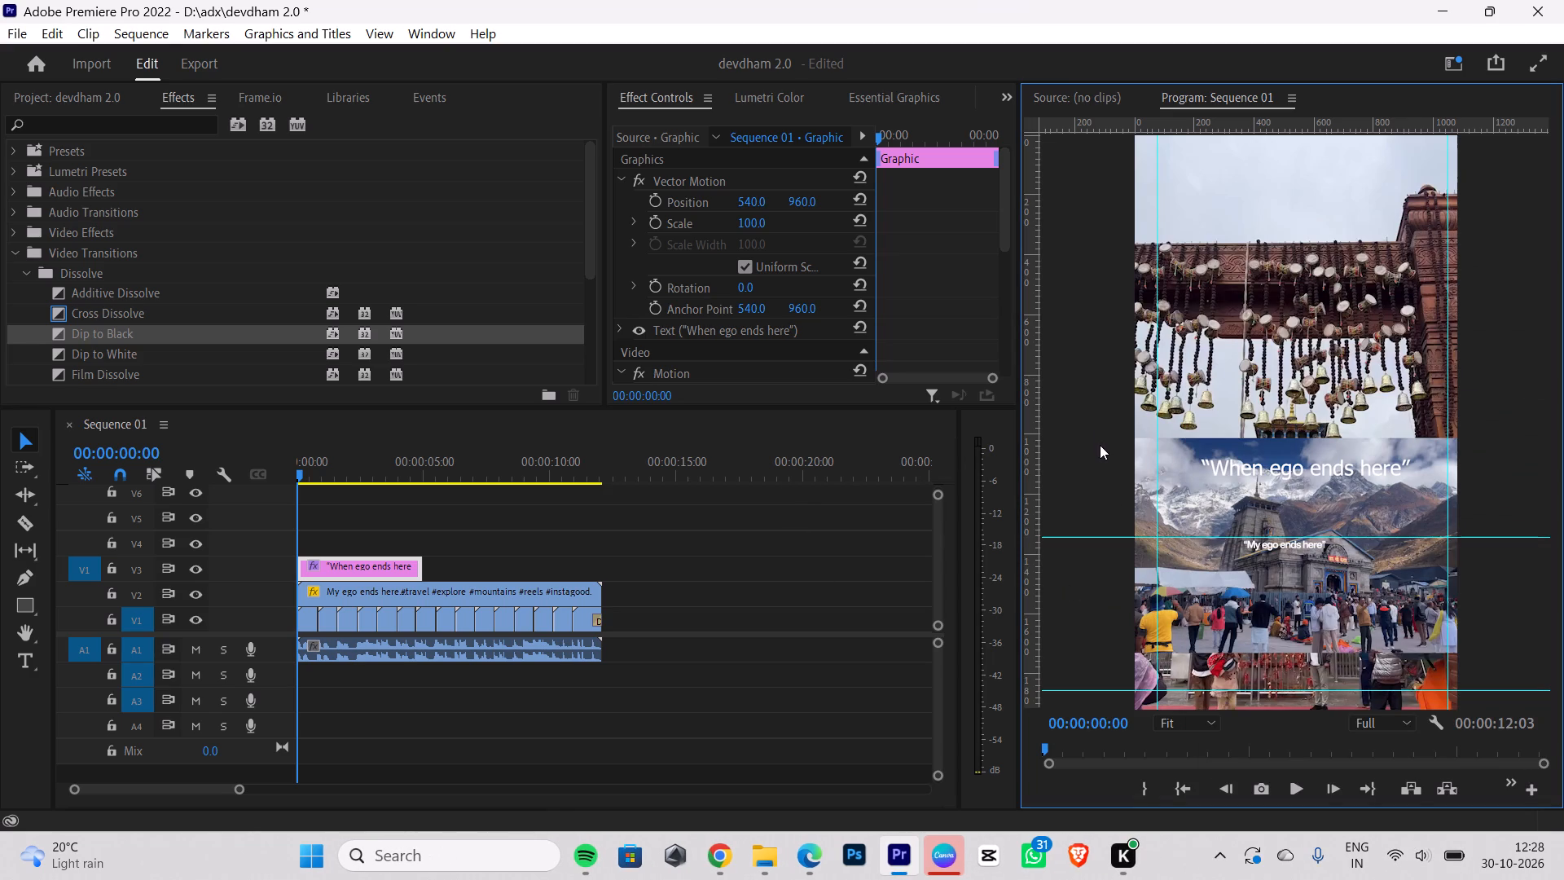
Move the "When ego ends here" title up over the hanging bells in the upper half of the frame, roughly centred horizontally.
left_click(1326, 475)
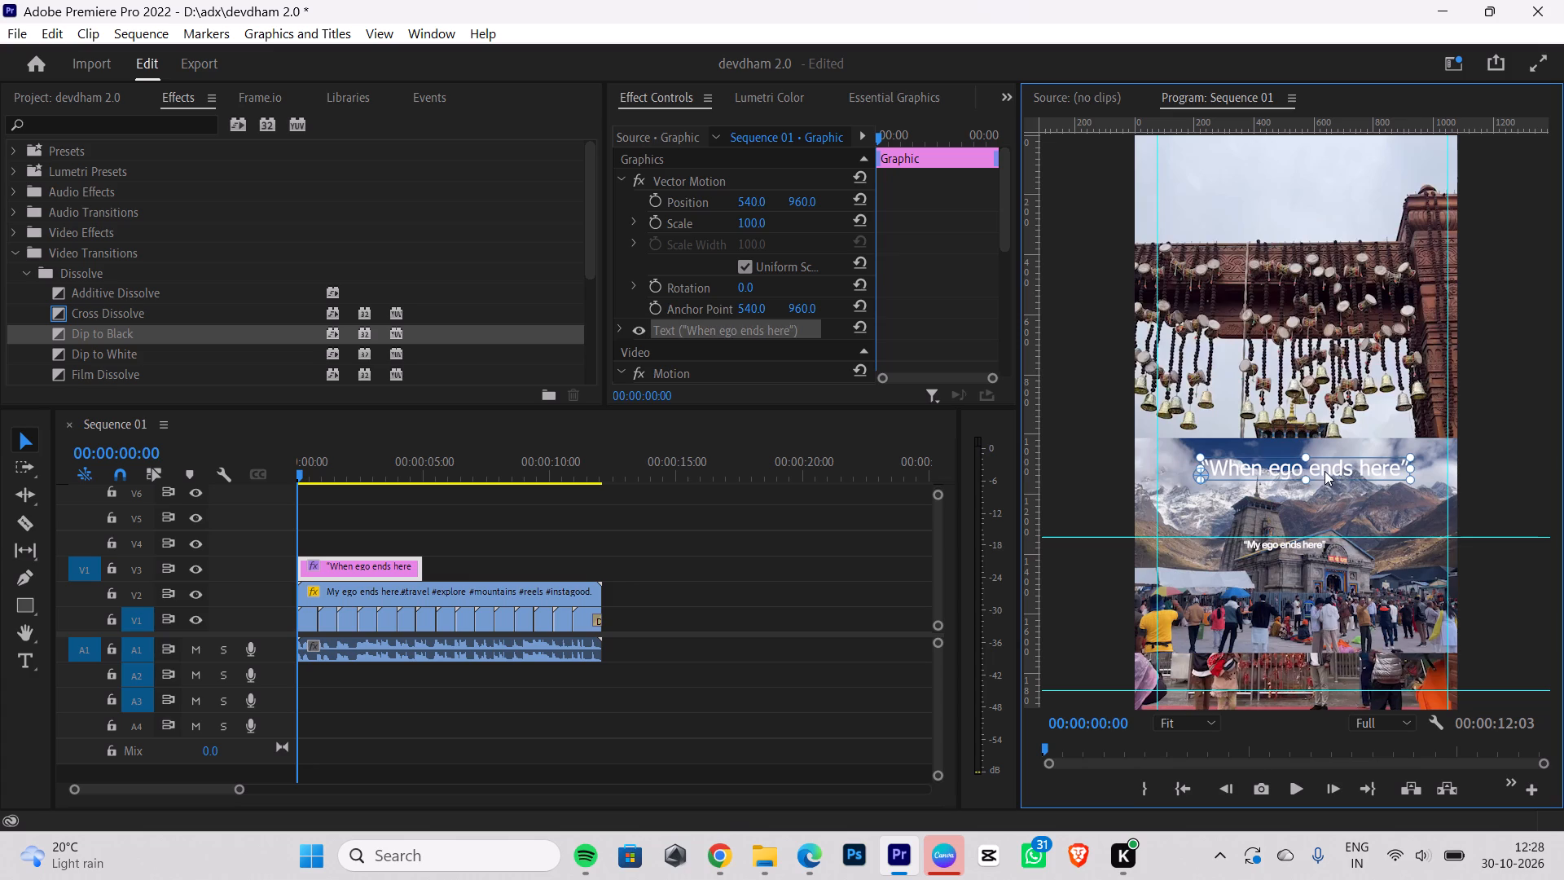
left_click_drag(1325, 470, 1321, 332)
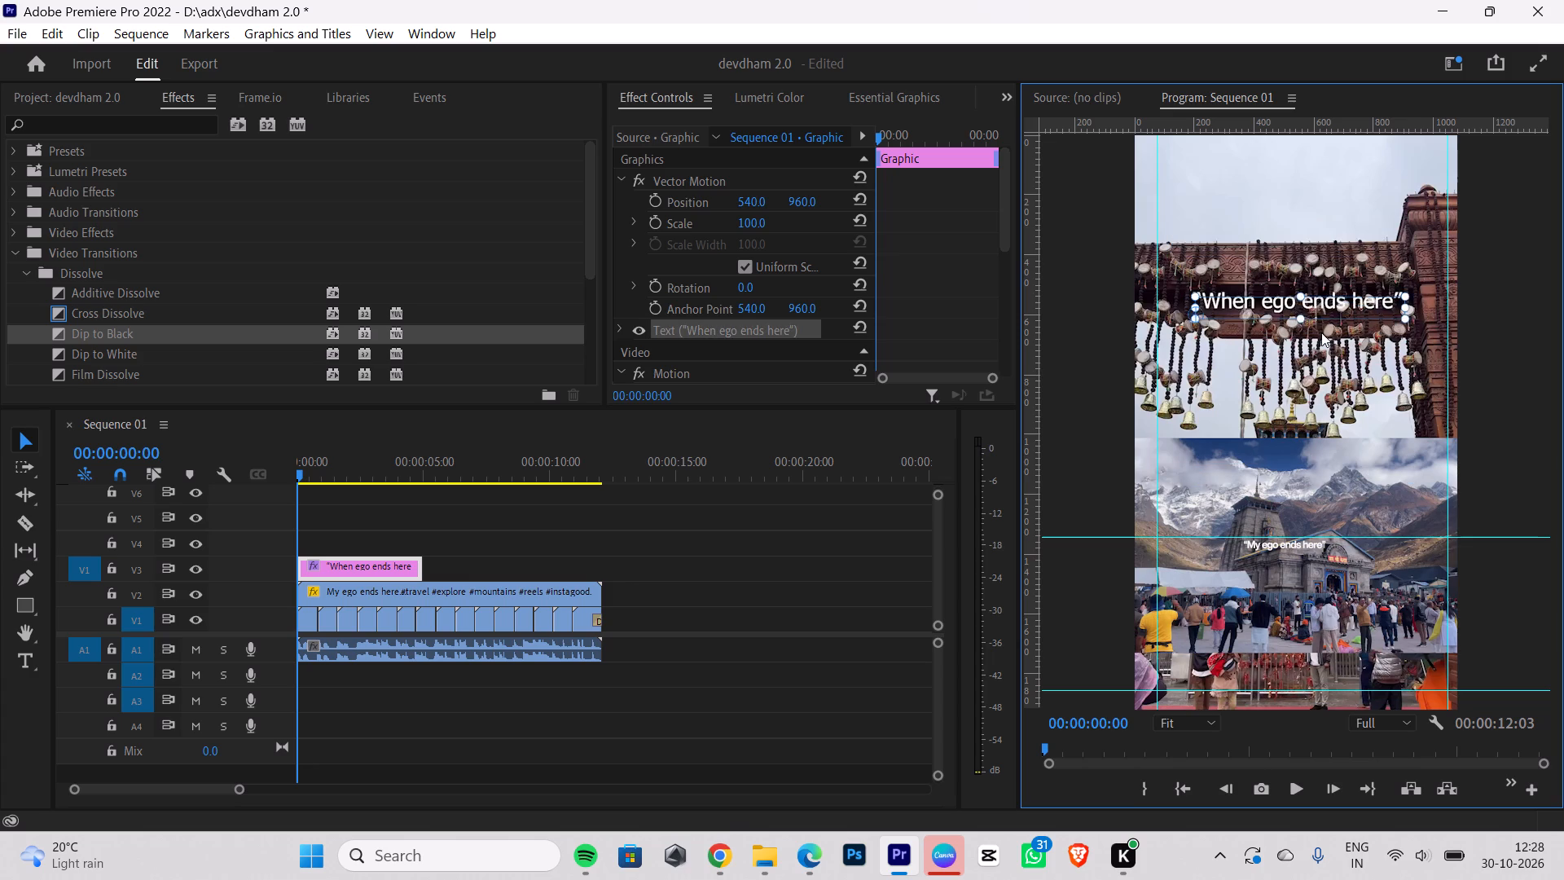
left_click_drag(1321, 332, 1317, 366)
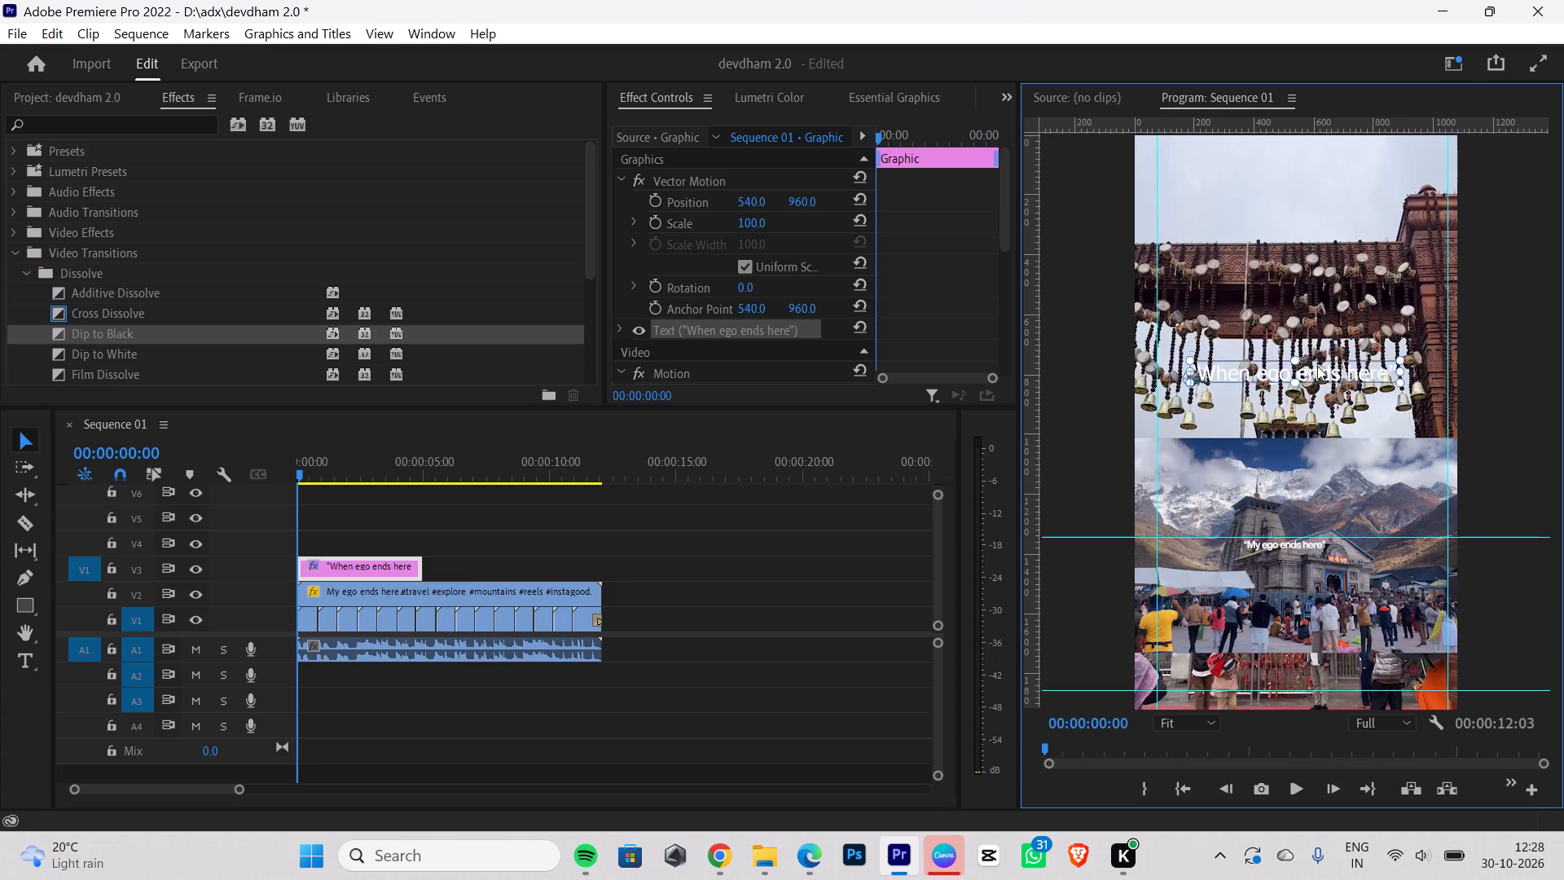
left_click_drag(1317, 366, 1310, 310)
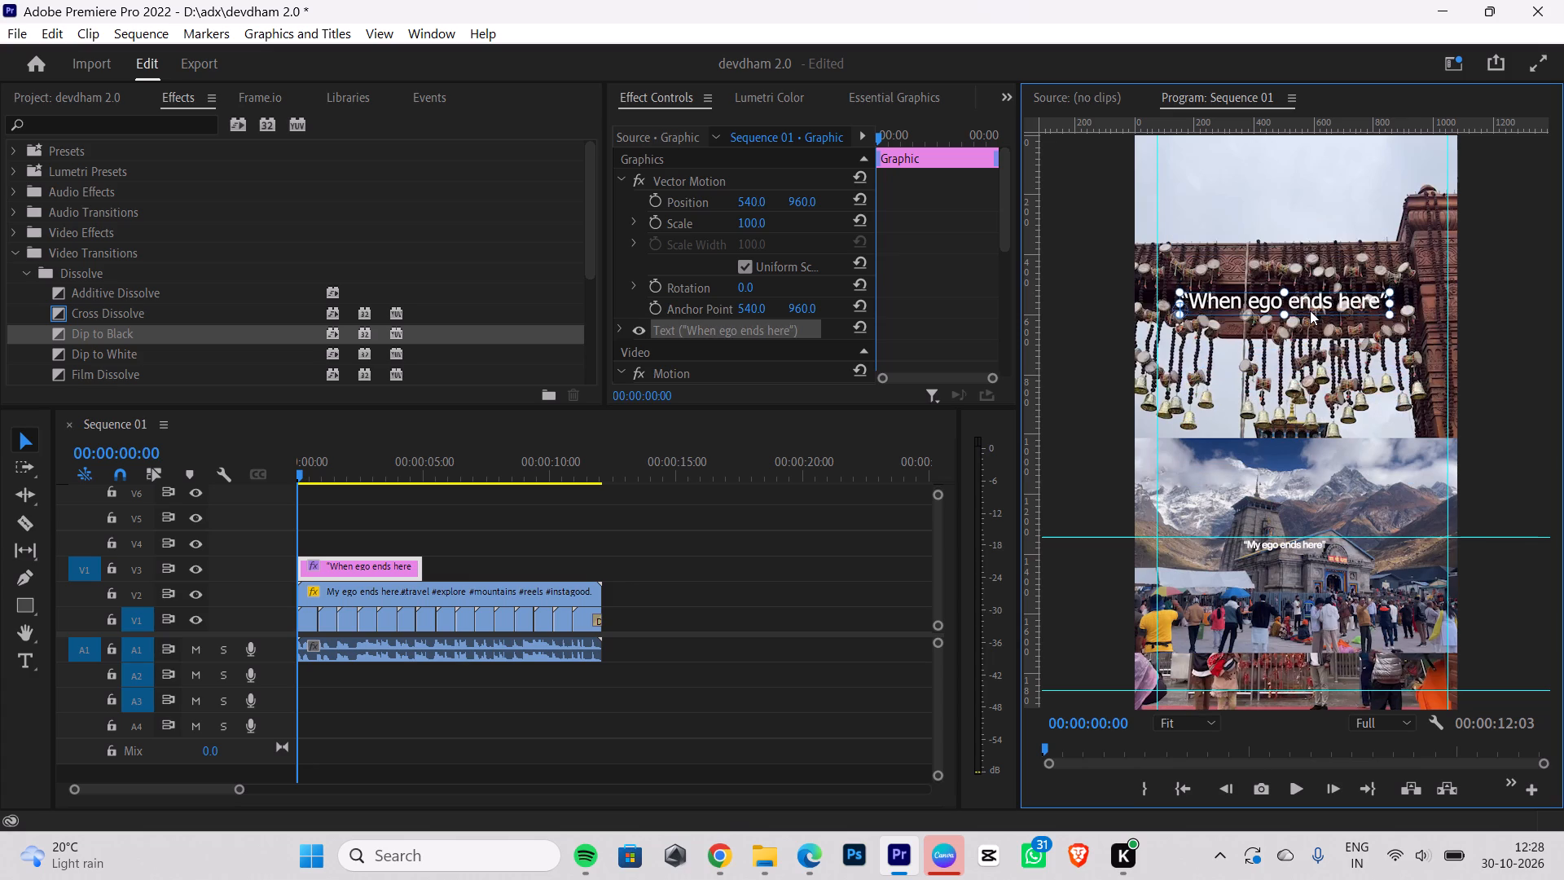
left_click_drag(1310, 310, 1311, 318)
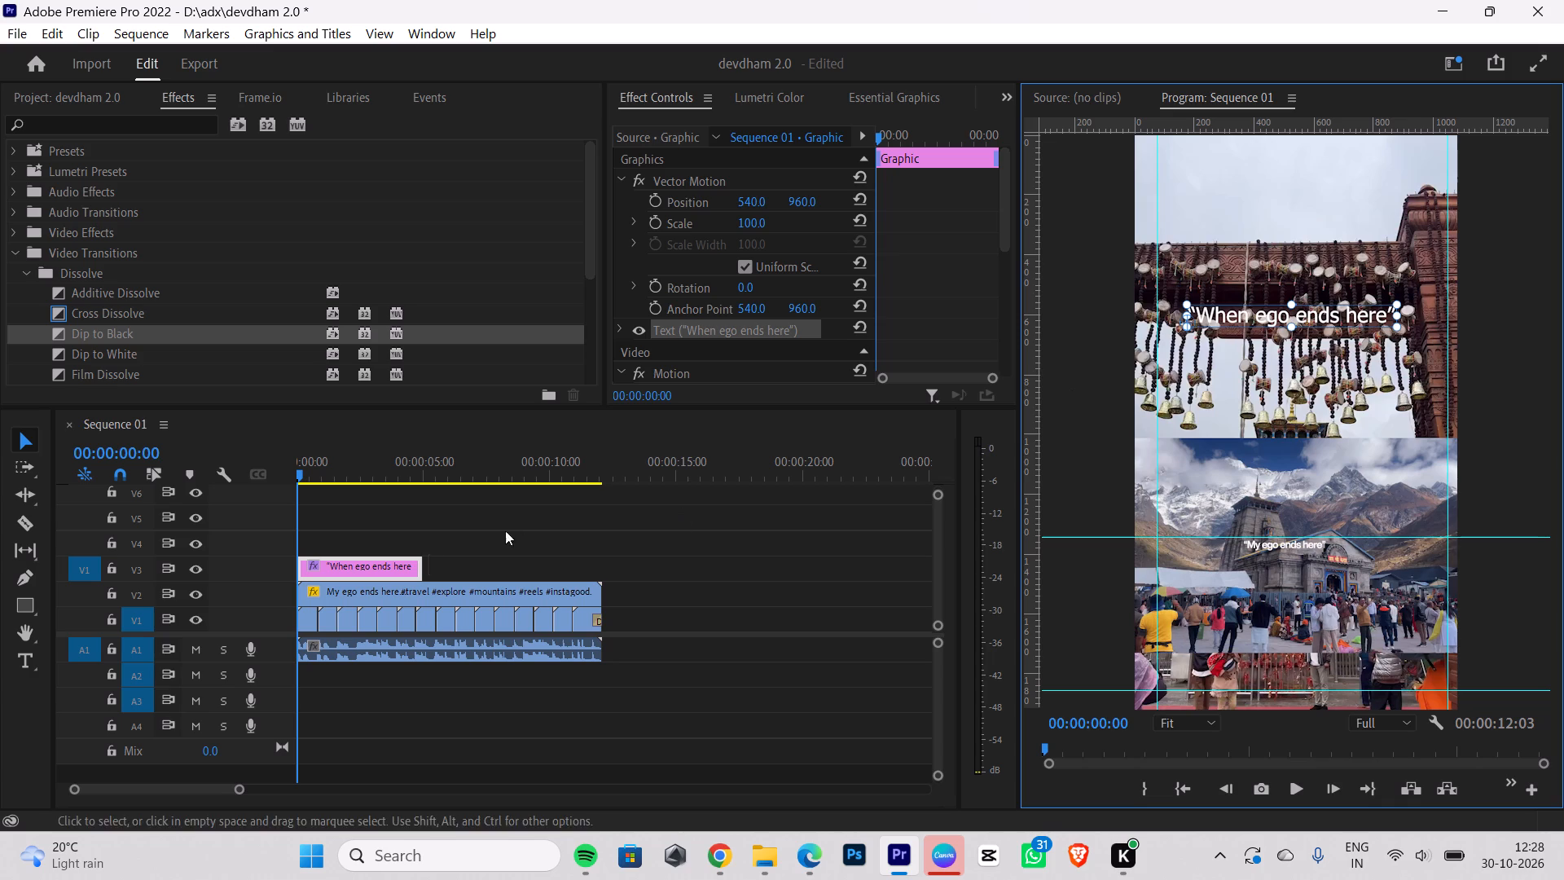
Hide the V2 track containing the "My ego ends here" reference clip.
left_click(205, 593)
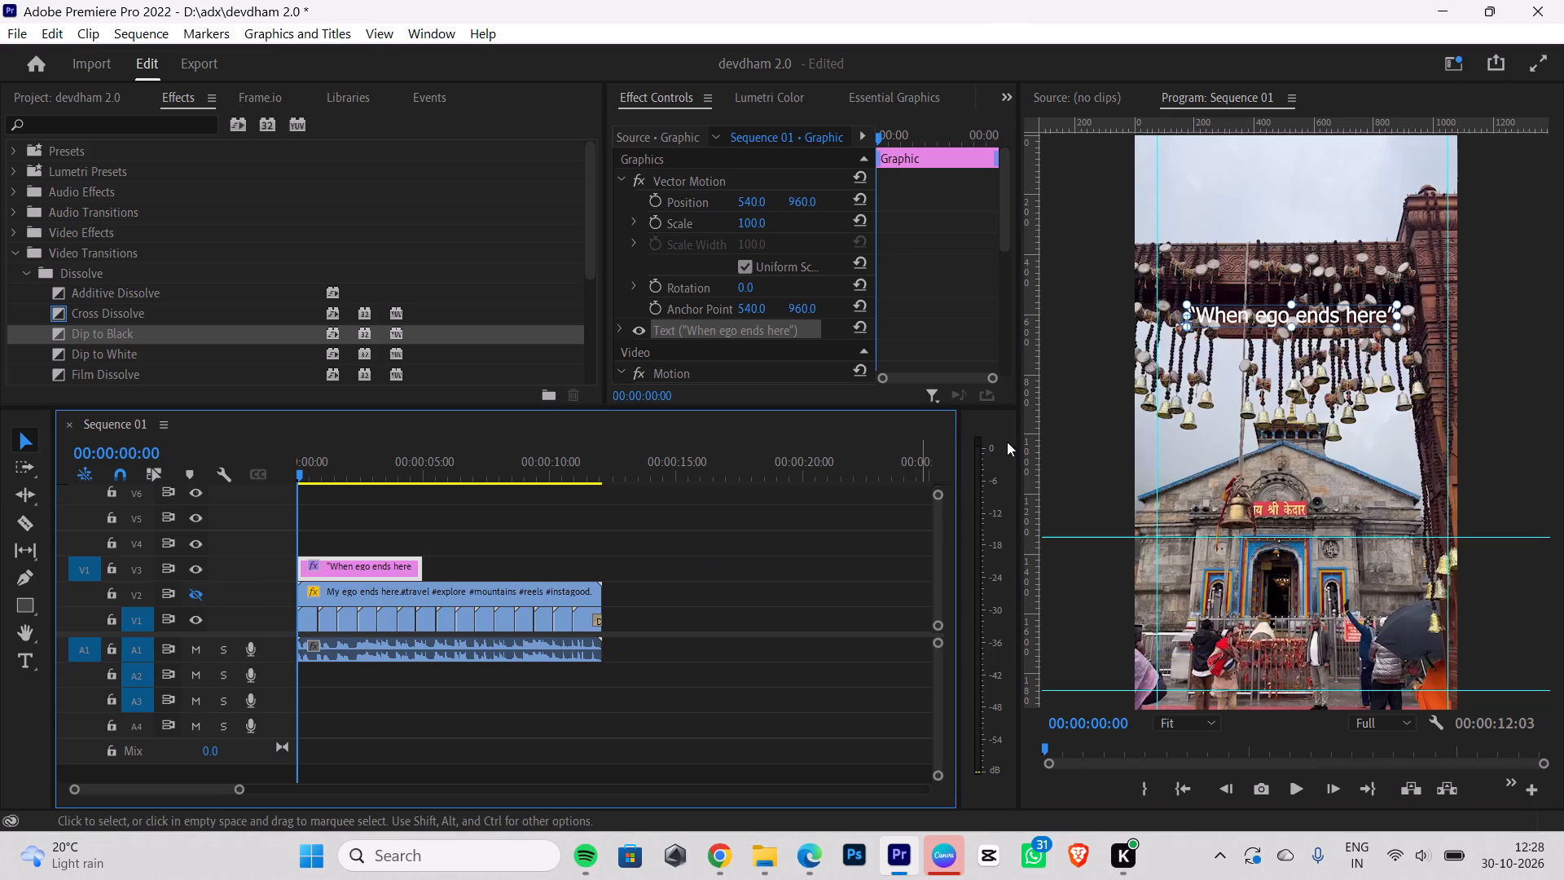
Move the "When ego ends here" title up into the sky area above the temple's hanging bells and beam.
left_click_drag(1323, 311, 1329, 421)
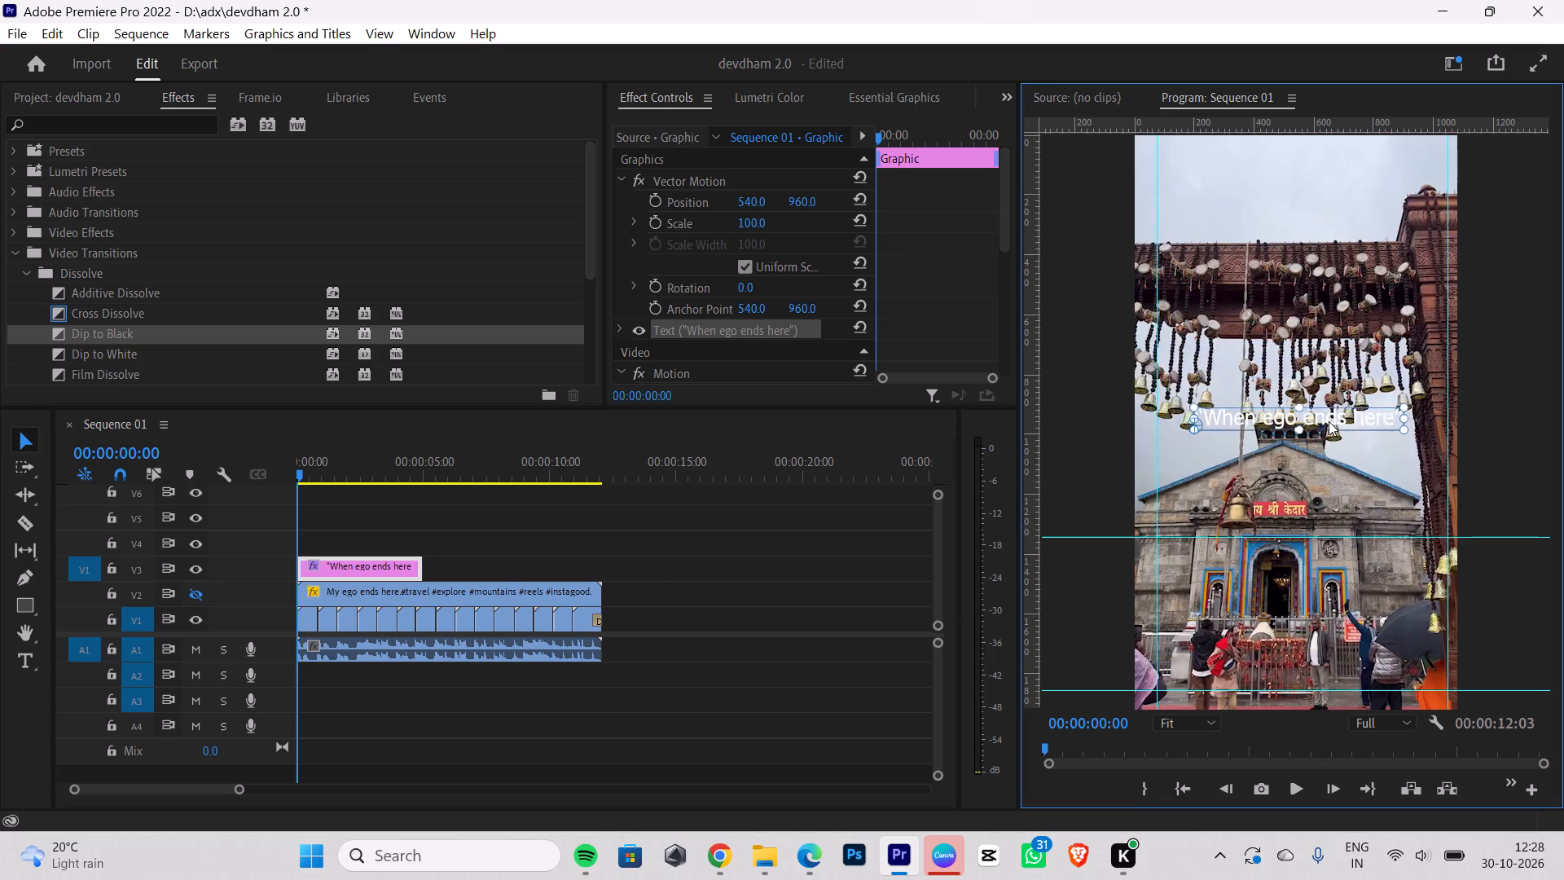
left_click_drag(1329, 421, 1315, 427)
left_click(1333, 473)
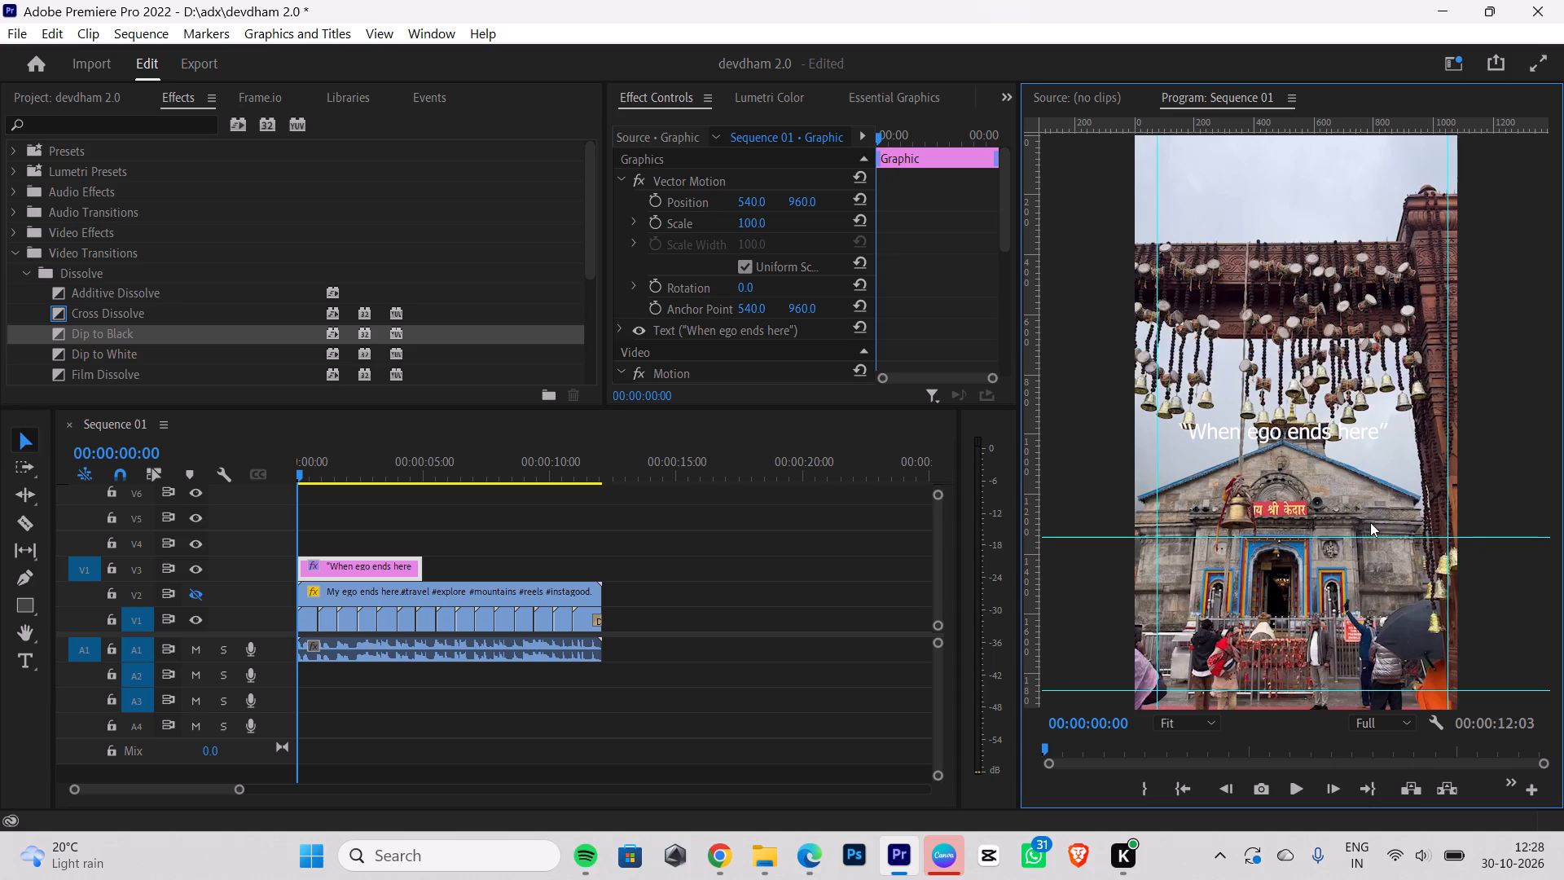
left_click(1245, 433)
left_click_drag(1265, 438, 1266, 359)
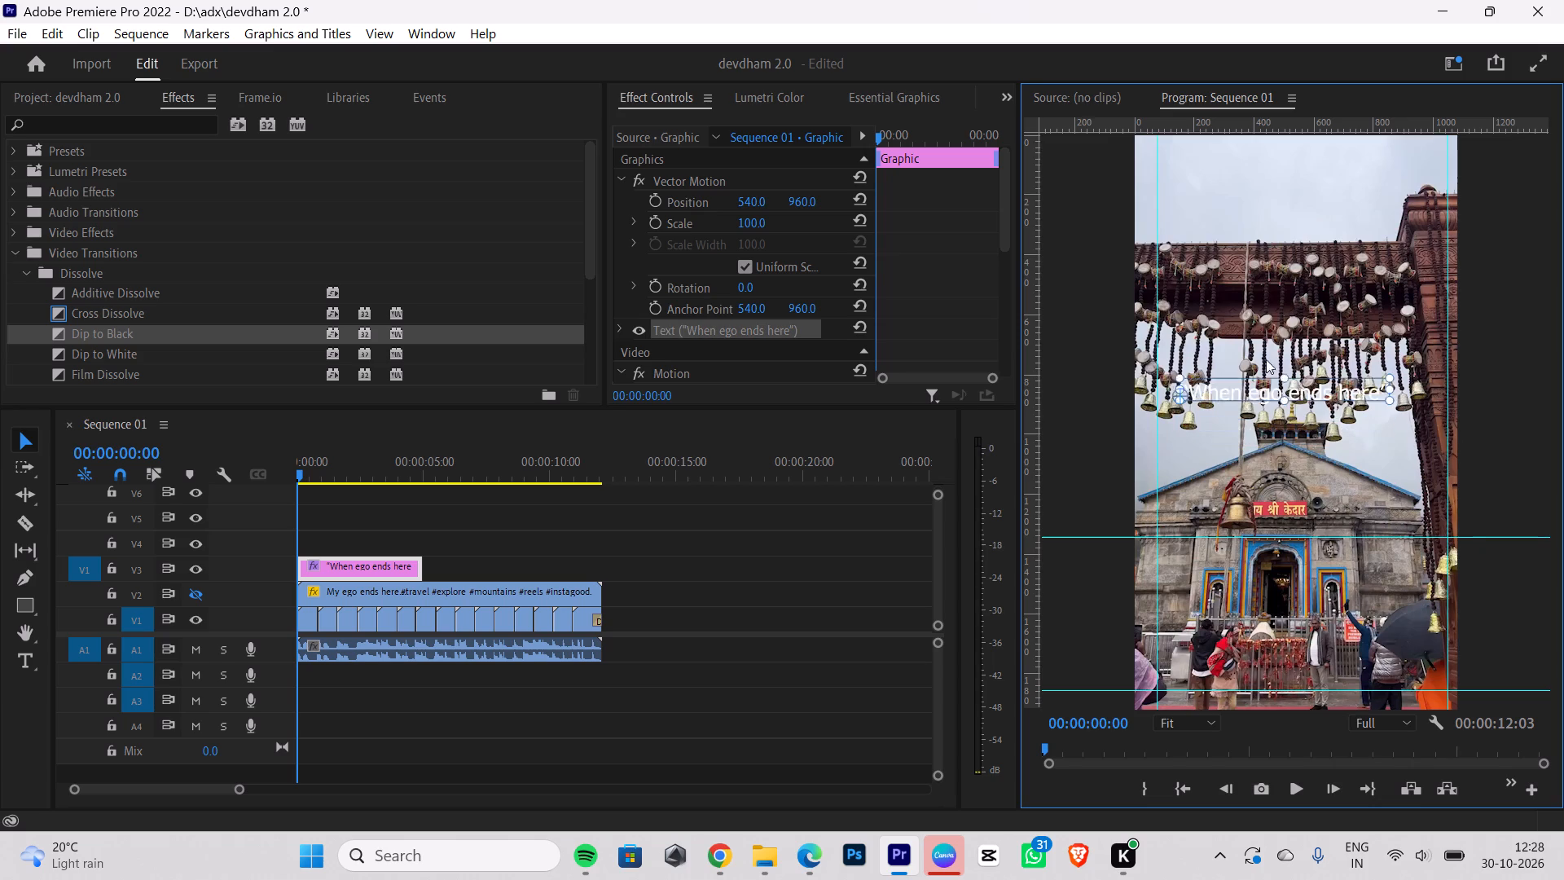
left_click_drag(1266, 359, 1264, 222)
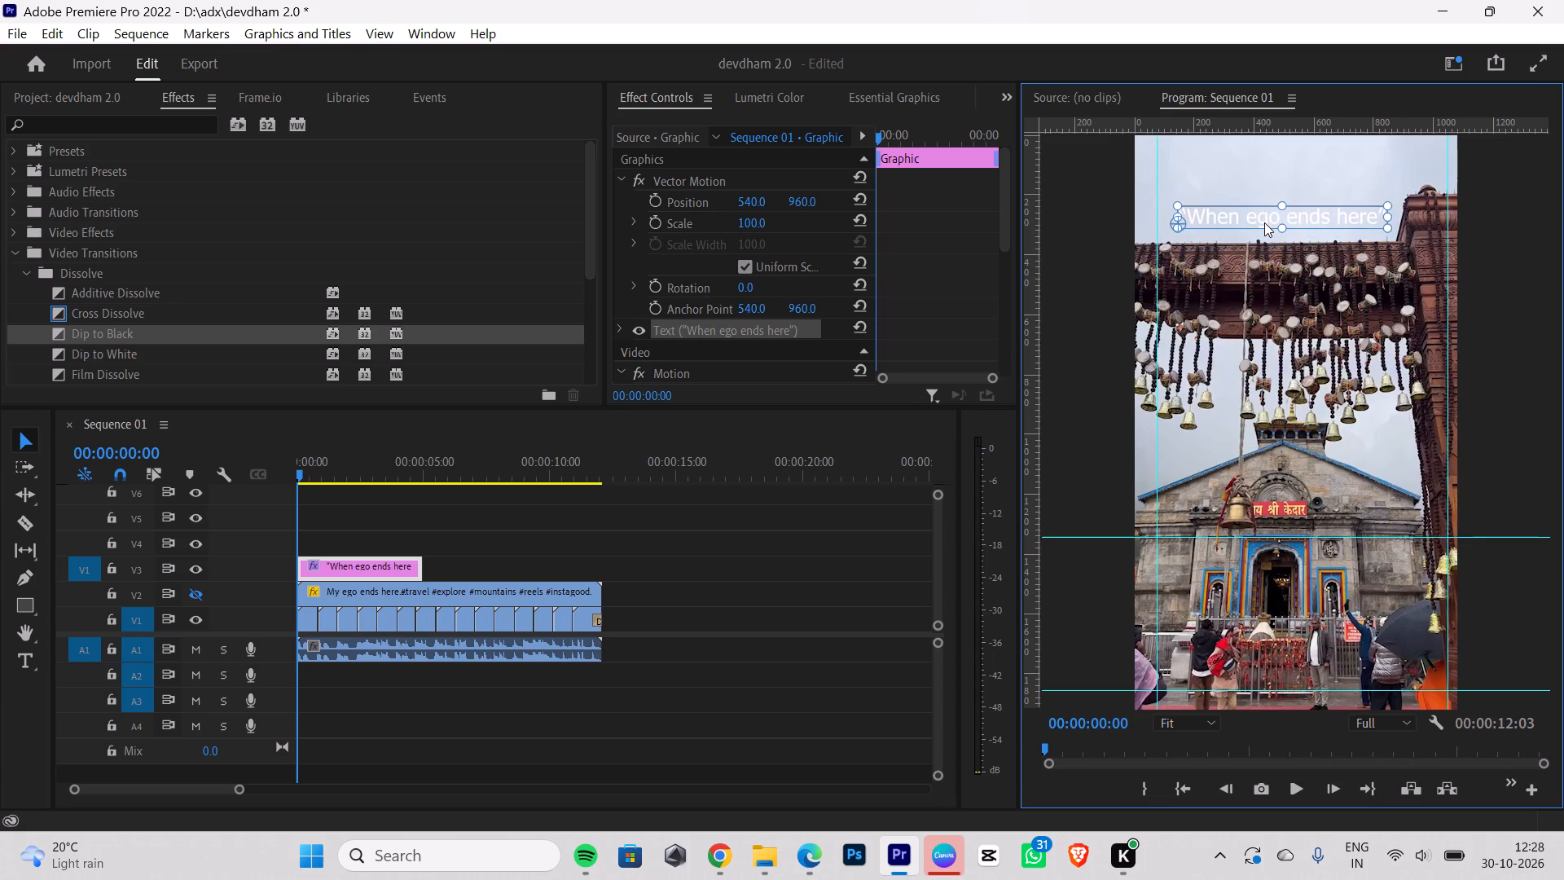
left_click_drag(1264, 222, 1268, 229)
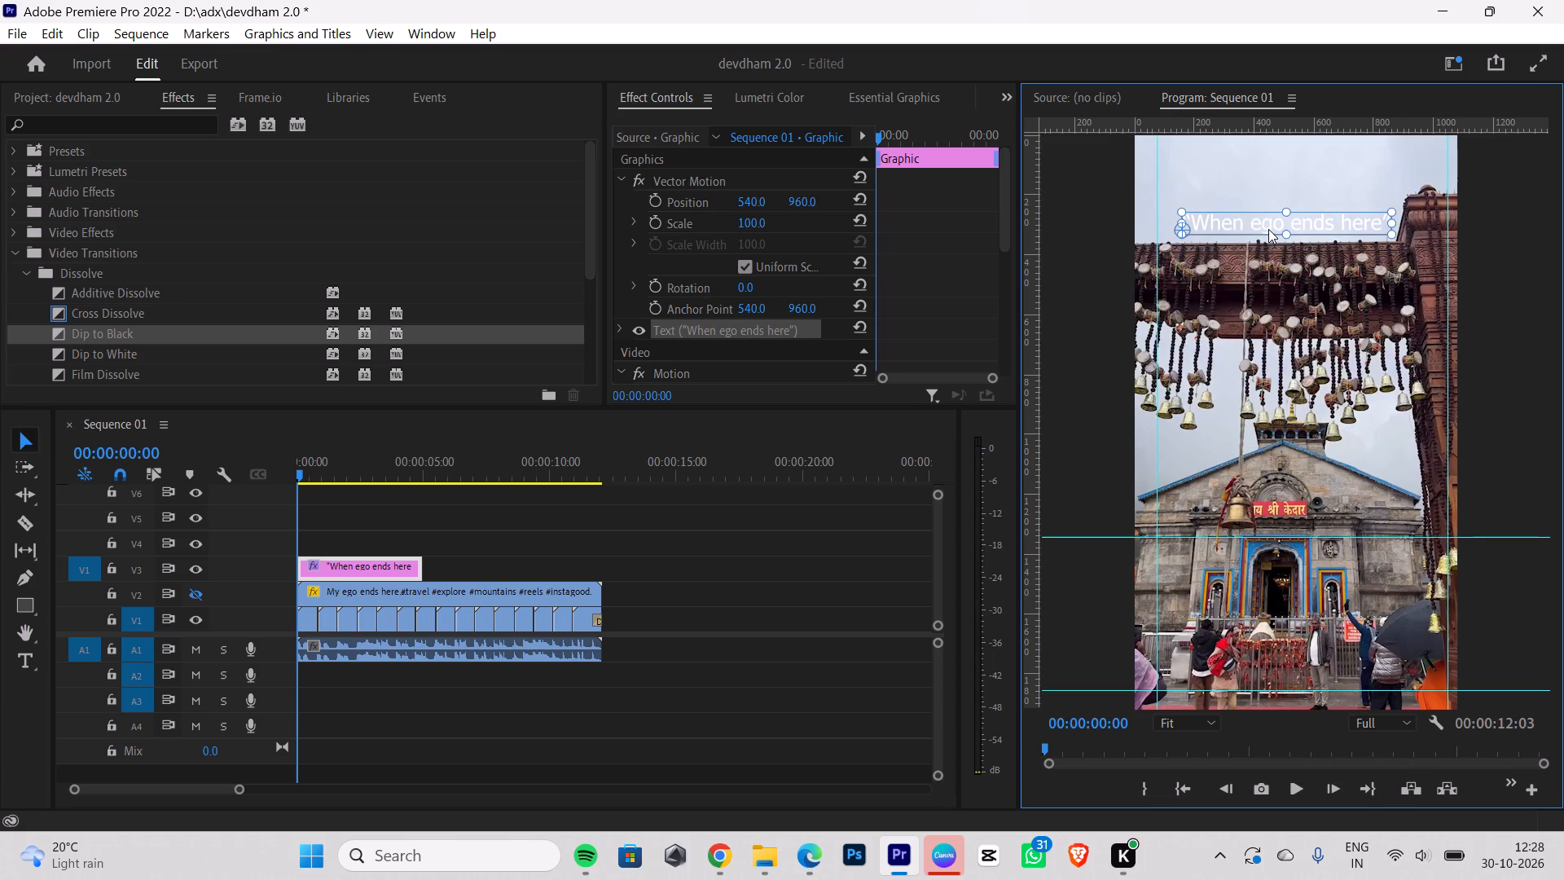
left_click(1228, 325)
Set the font of the "When ego ends here" title to Poppins Medium.
left_click(1265, 233)
left_click(620, 326)
scroll(727, 329, "down", 3)
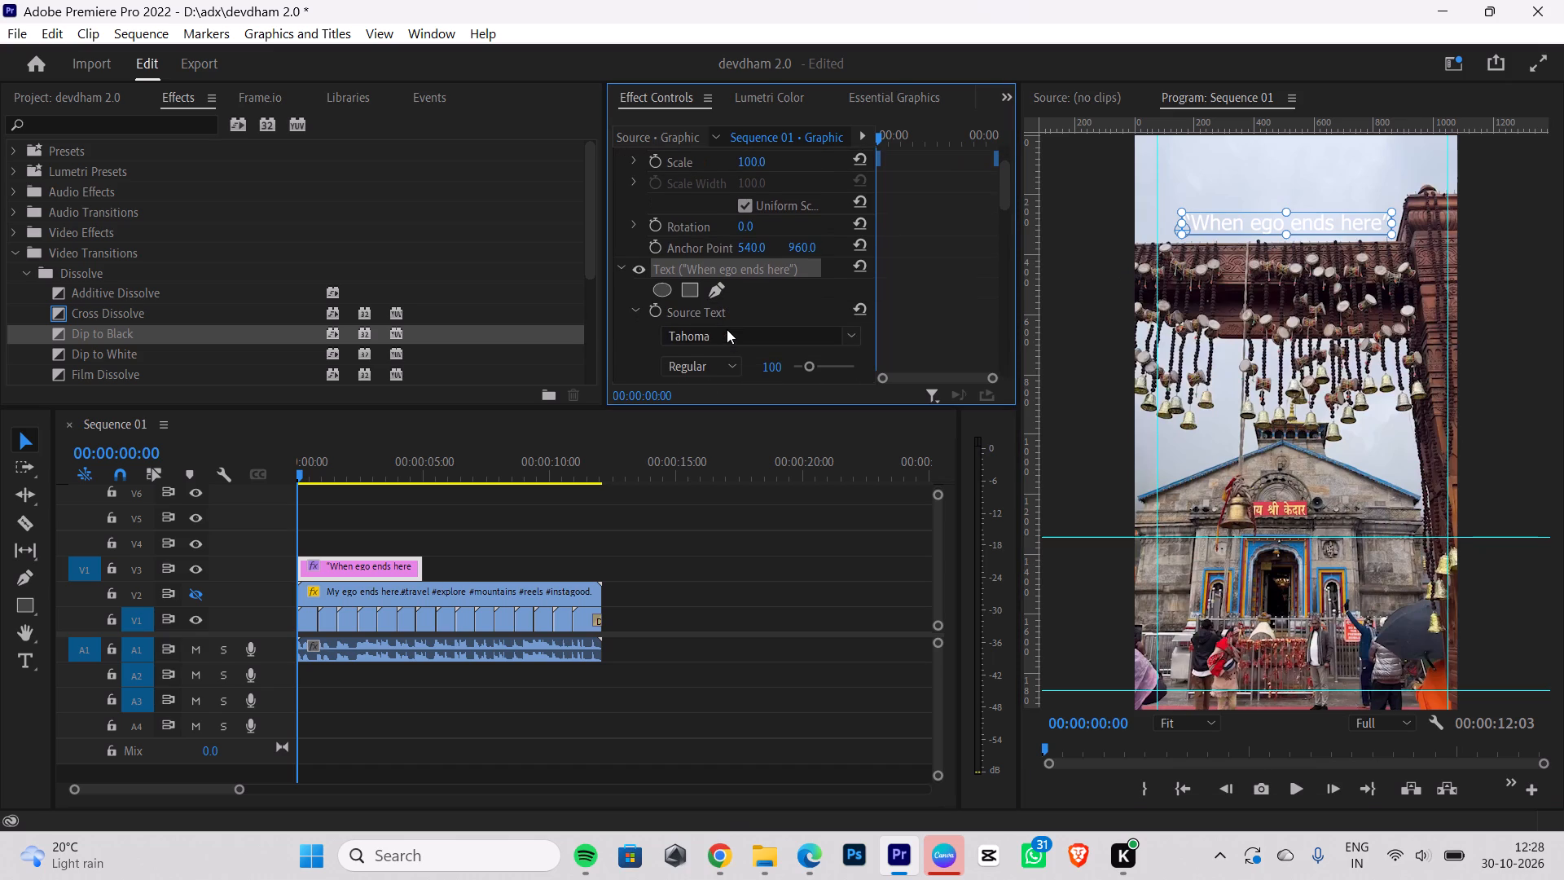
left_click(727, 334)
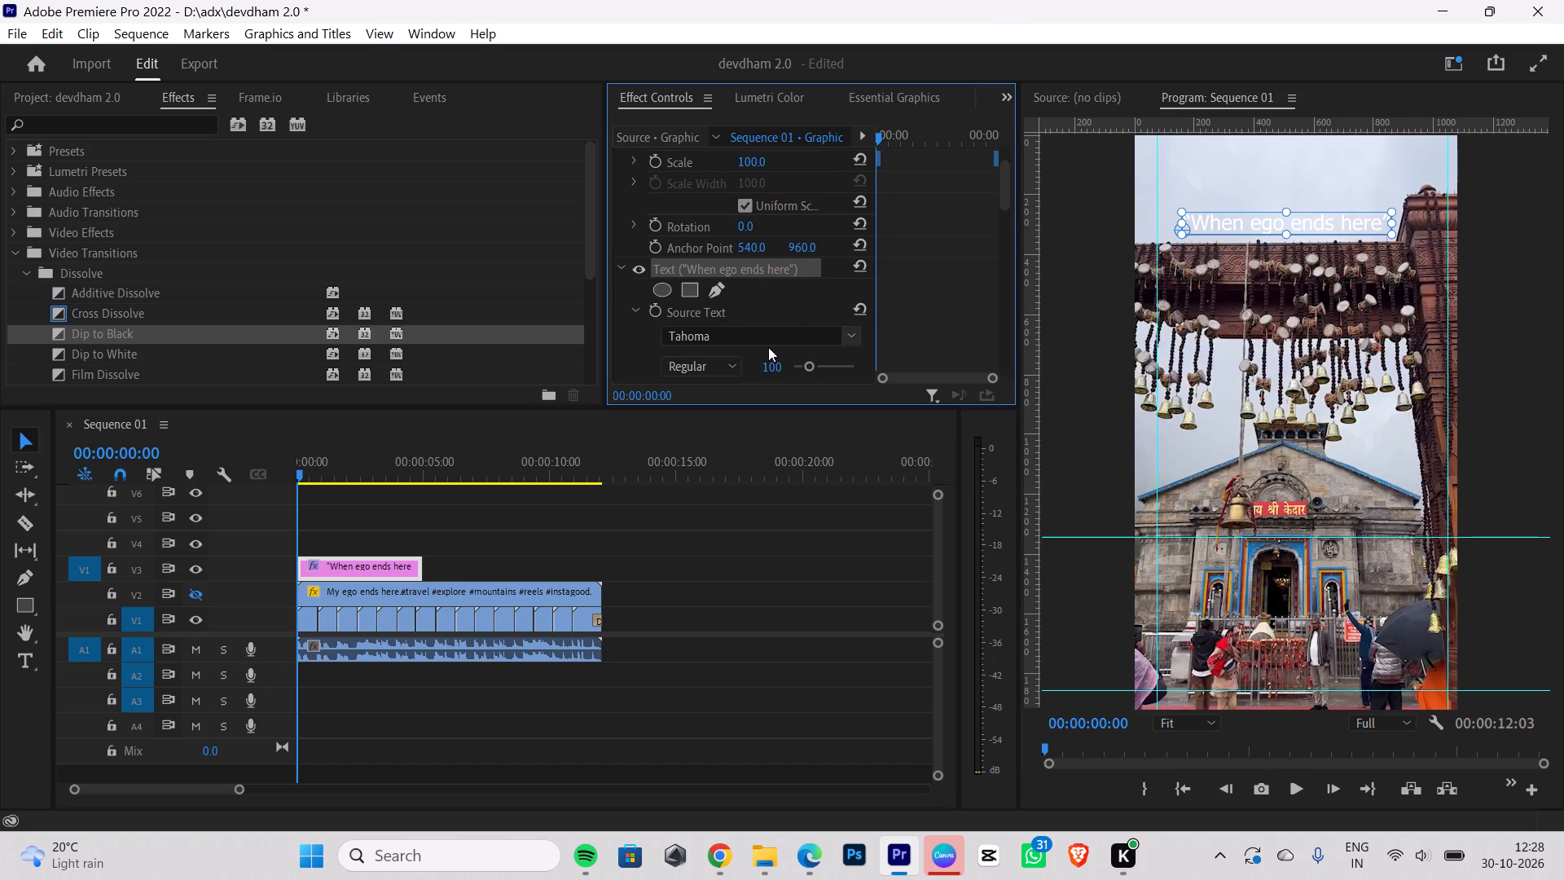
double_click(764, 349)
double_click(758, 345)
key("BackSpace")
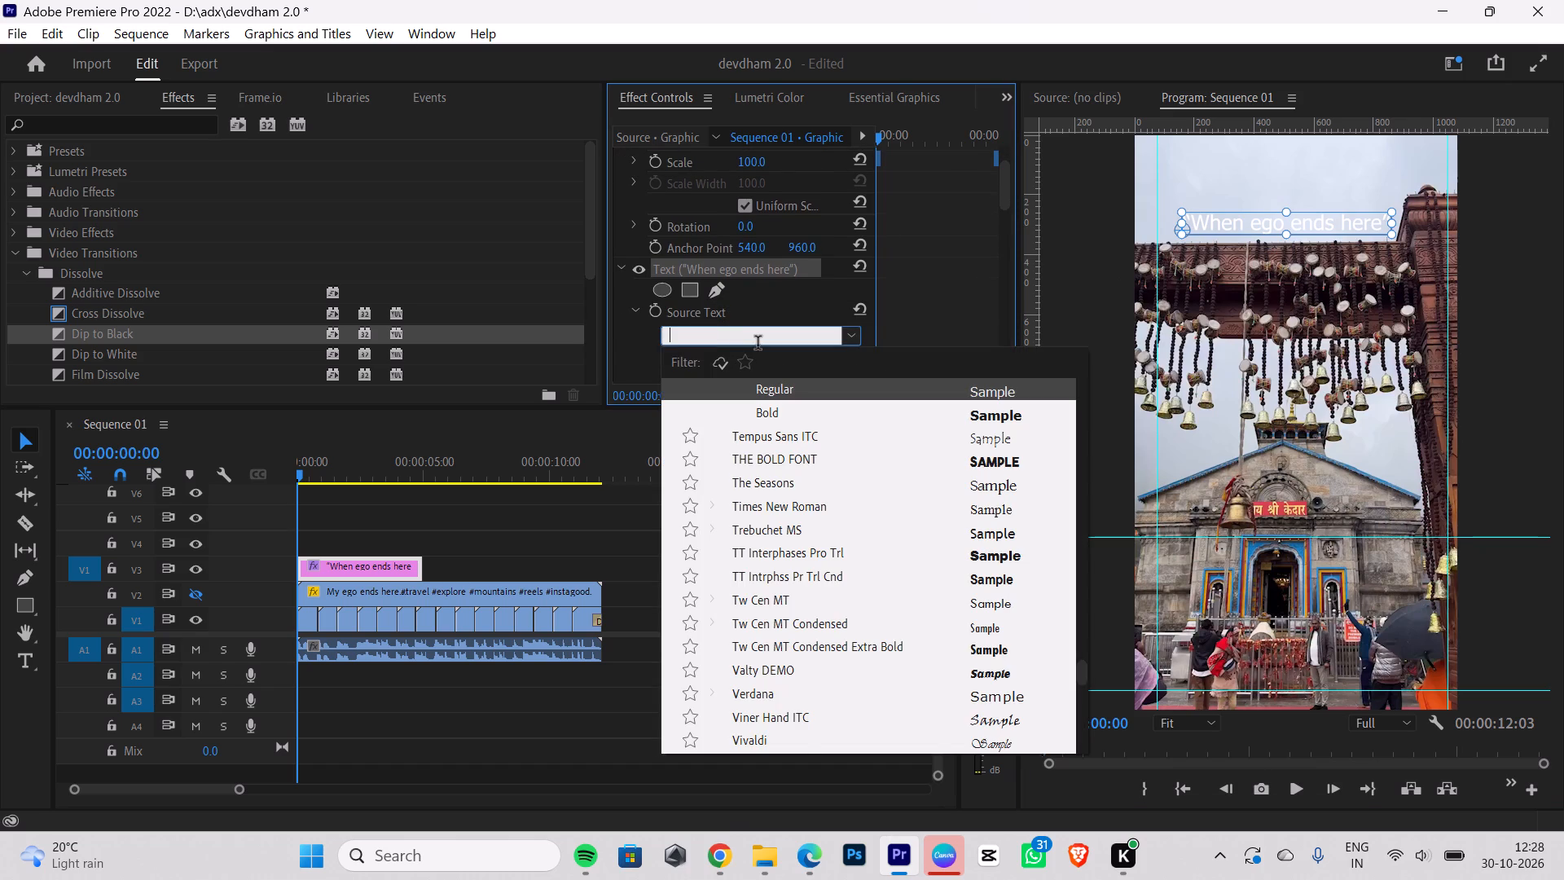
type("pop")
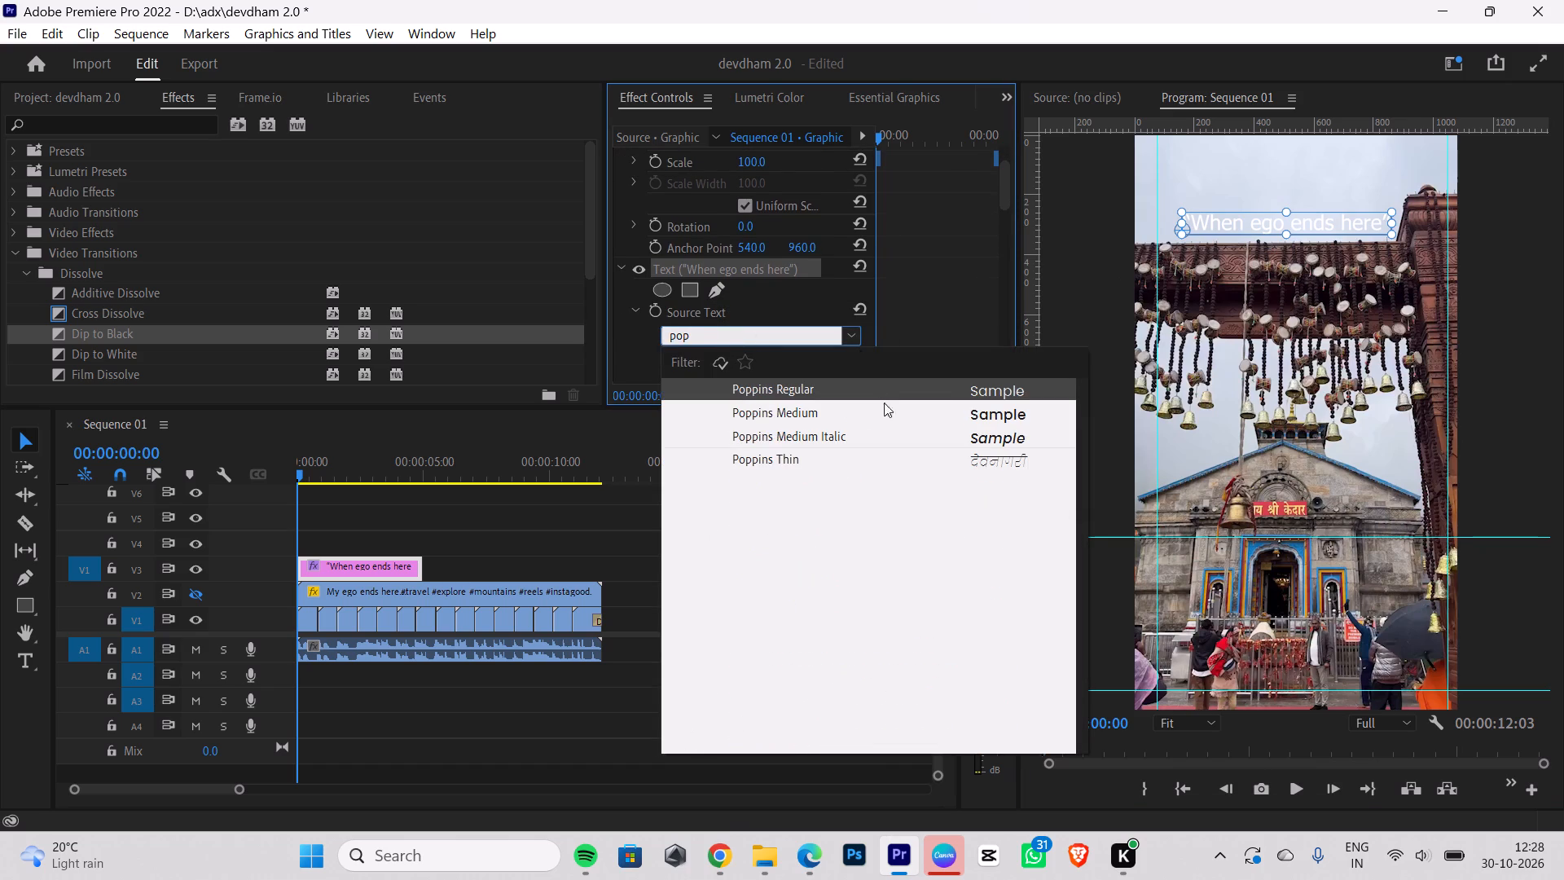
left_click(855, 411)
left_click(1254, 339)
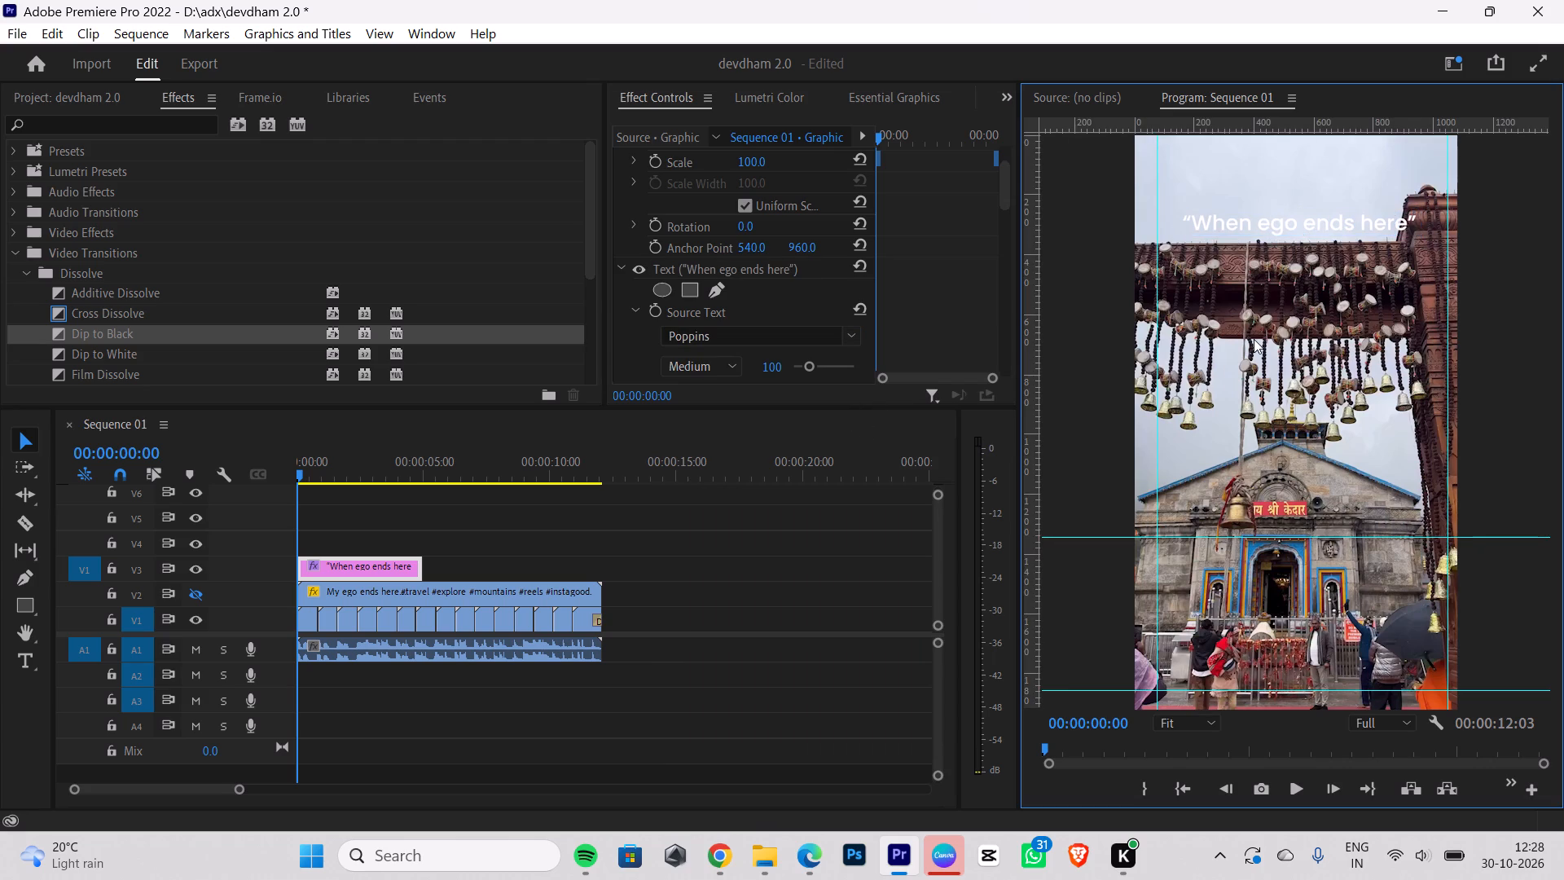
Move the title down to just below the hanging bells, horizontally centred over the peak of the temple roof.
left_click(1241, 231)
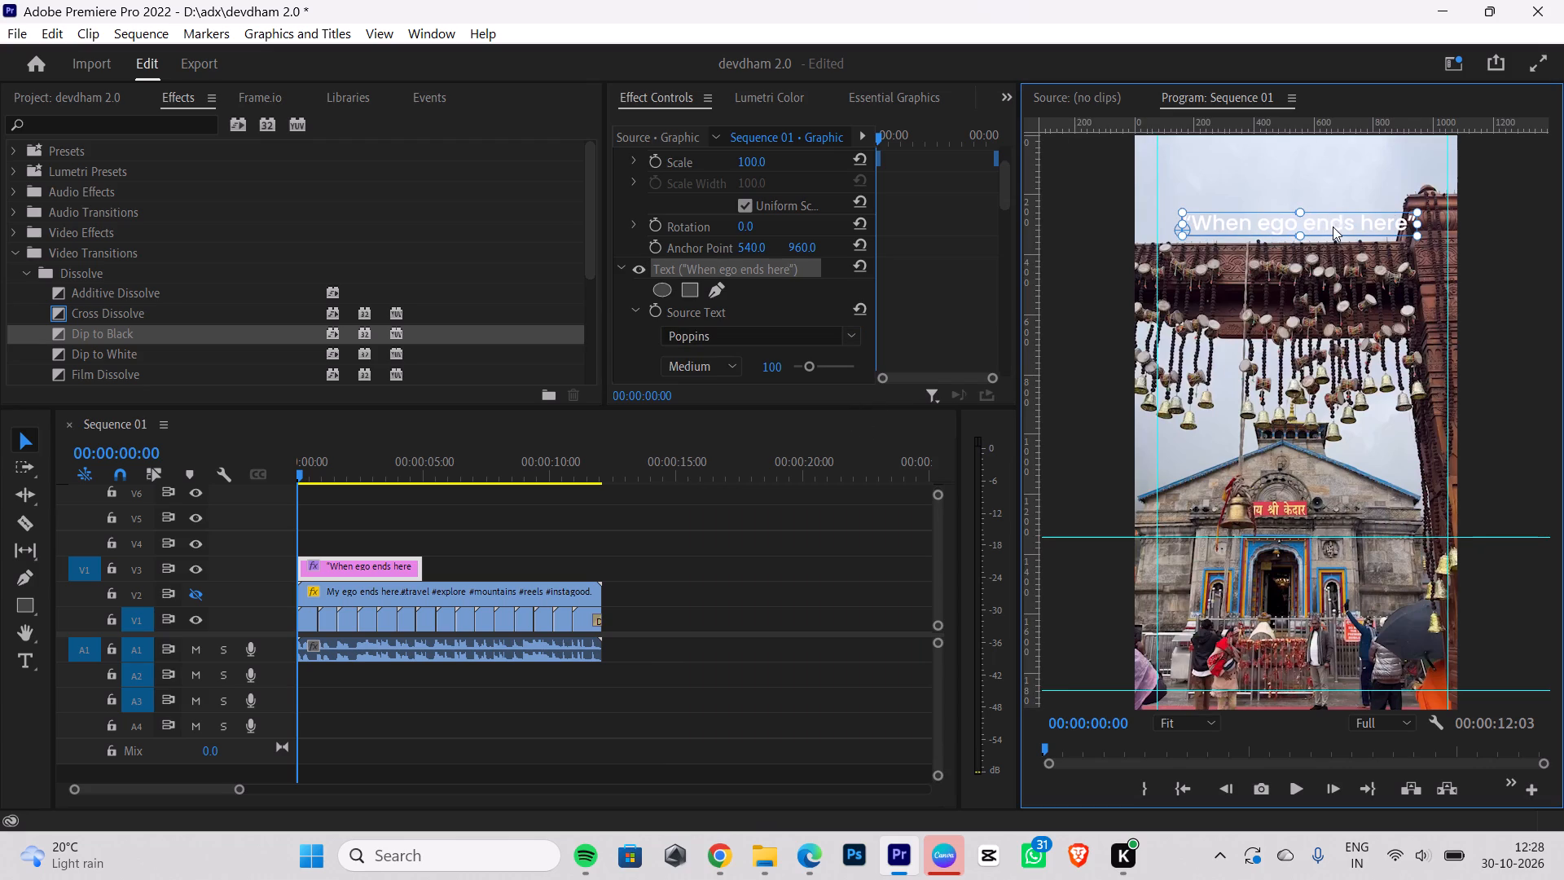
left_click_drag(1330, 227, 1321, 323)
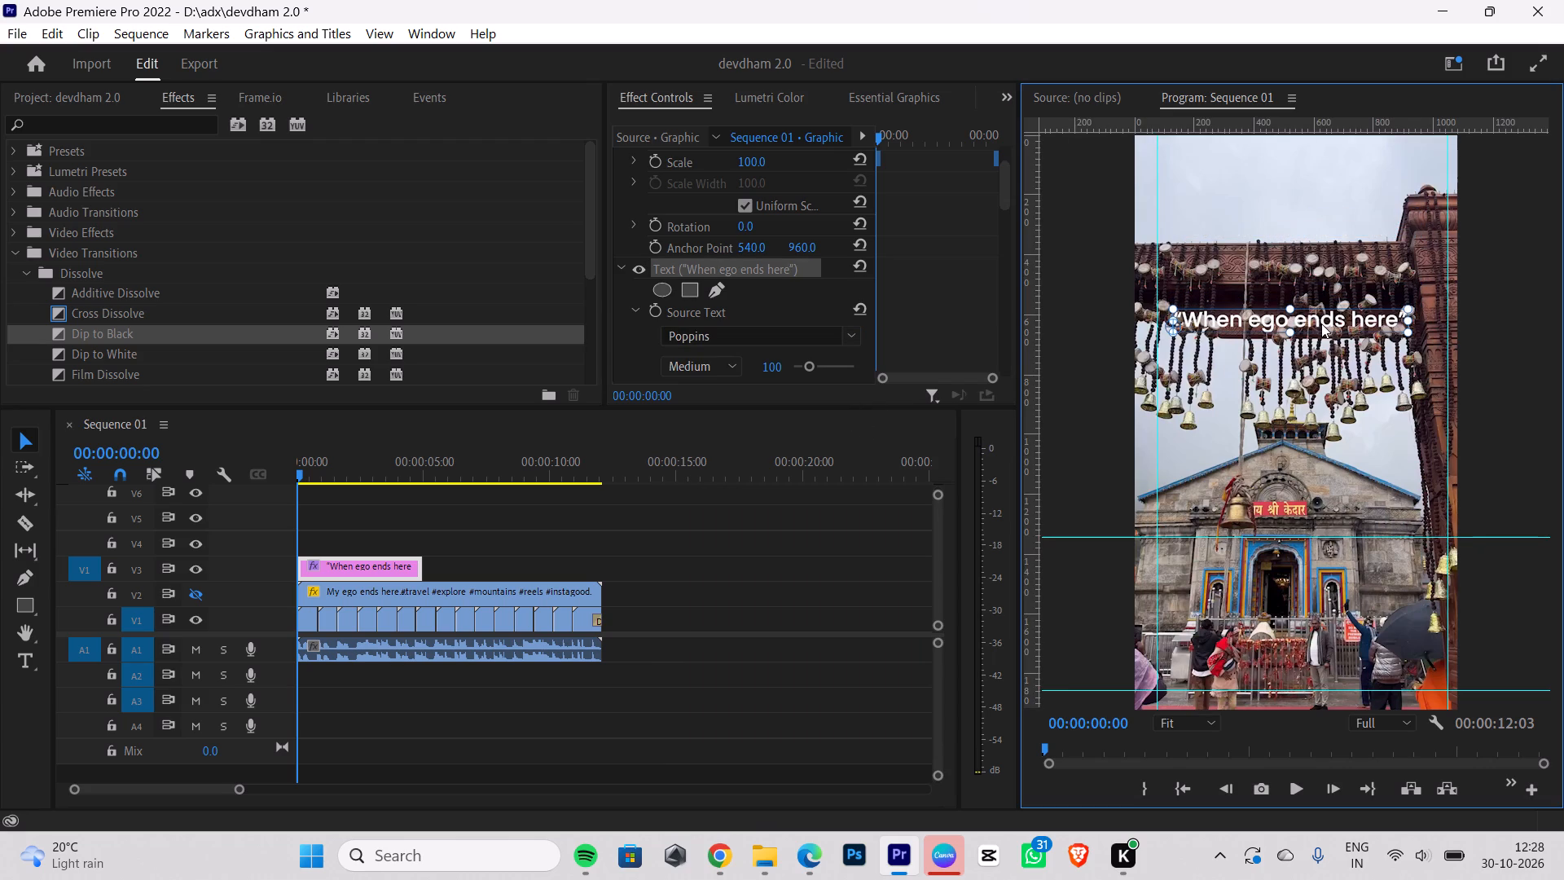
left_click_drag(1321, 323, 1320, 442)
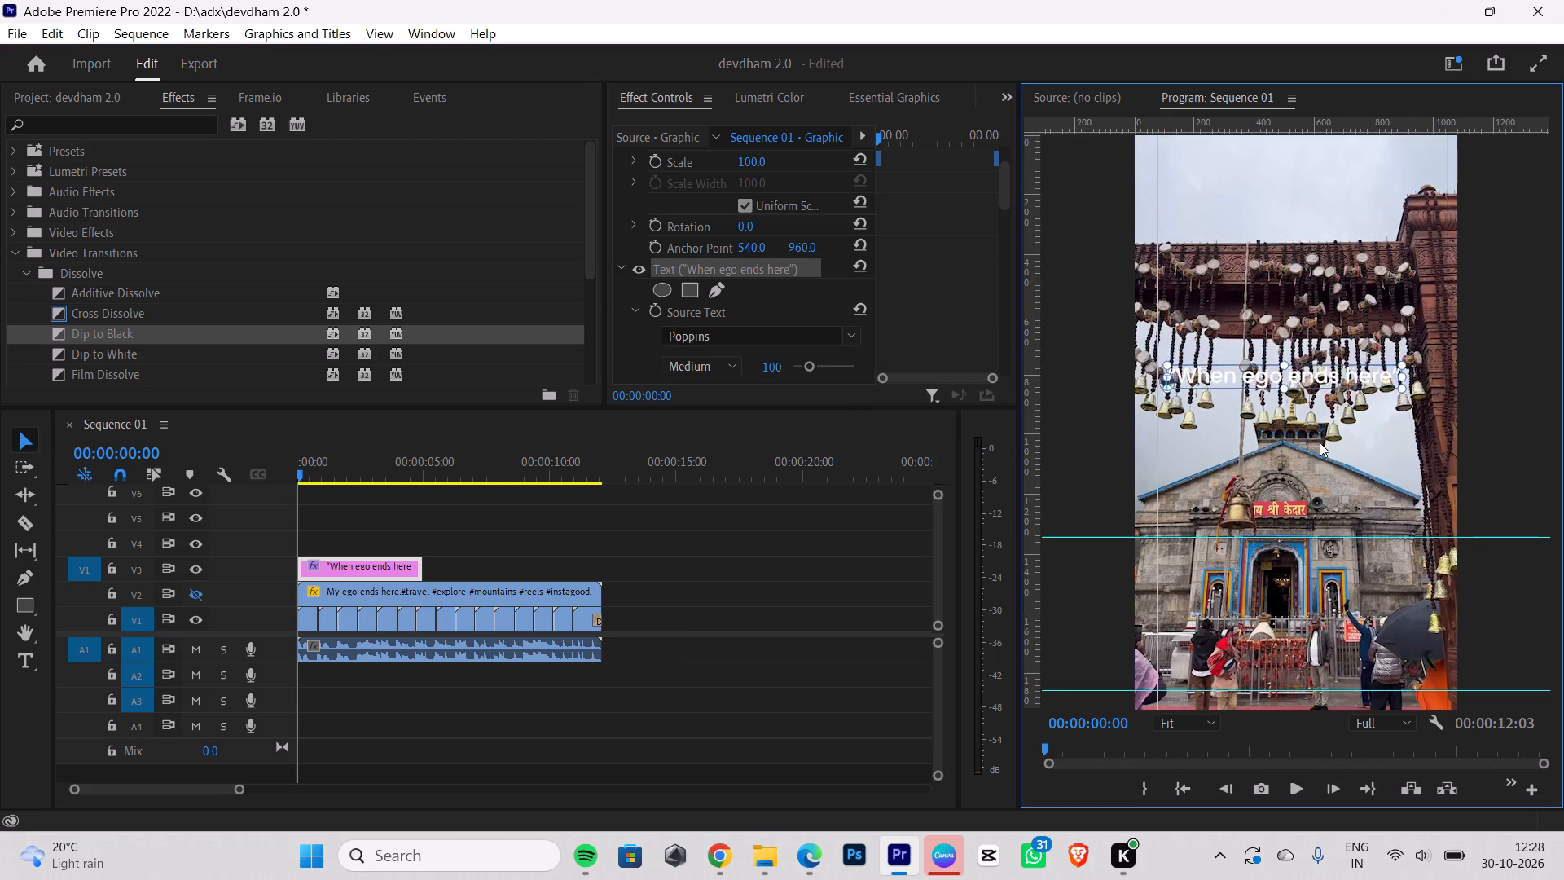
left_click_drag(1320, 442, 1312, 442)
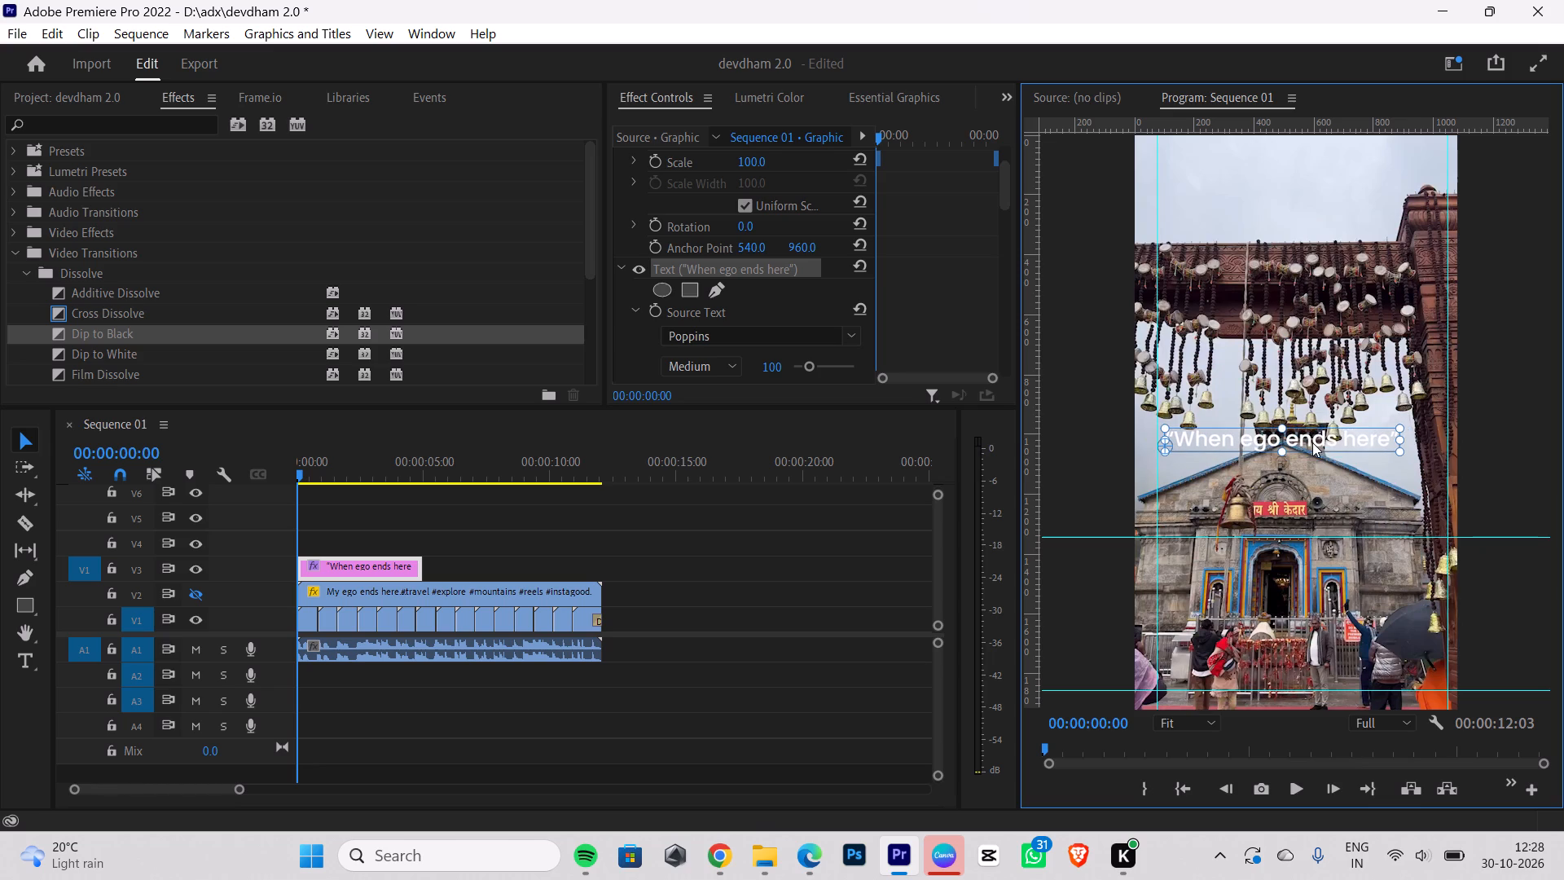
left_click_drag(1312, 442, 1317, 440)
left_click(1328, 468)
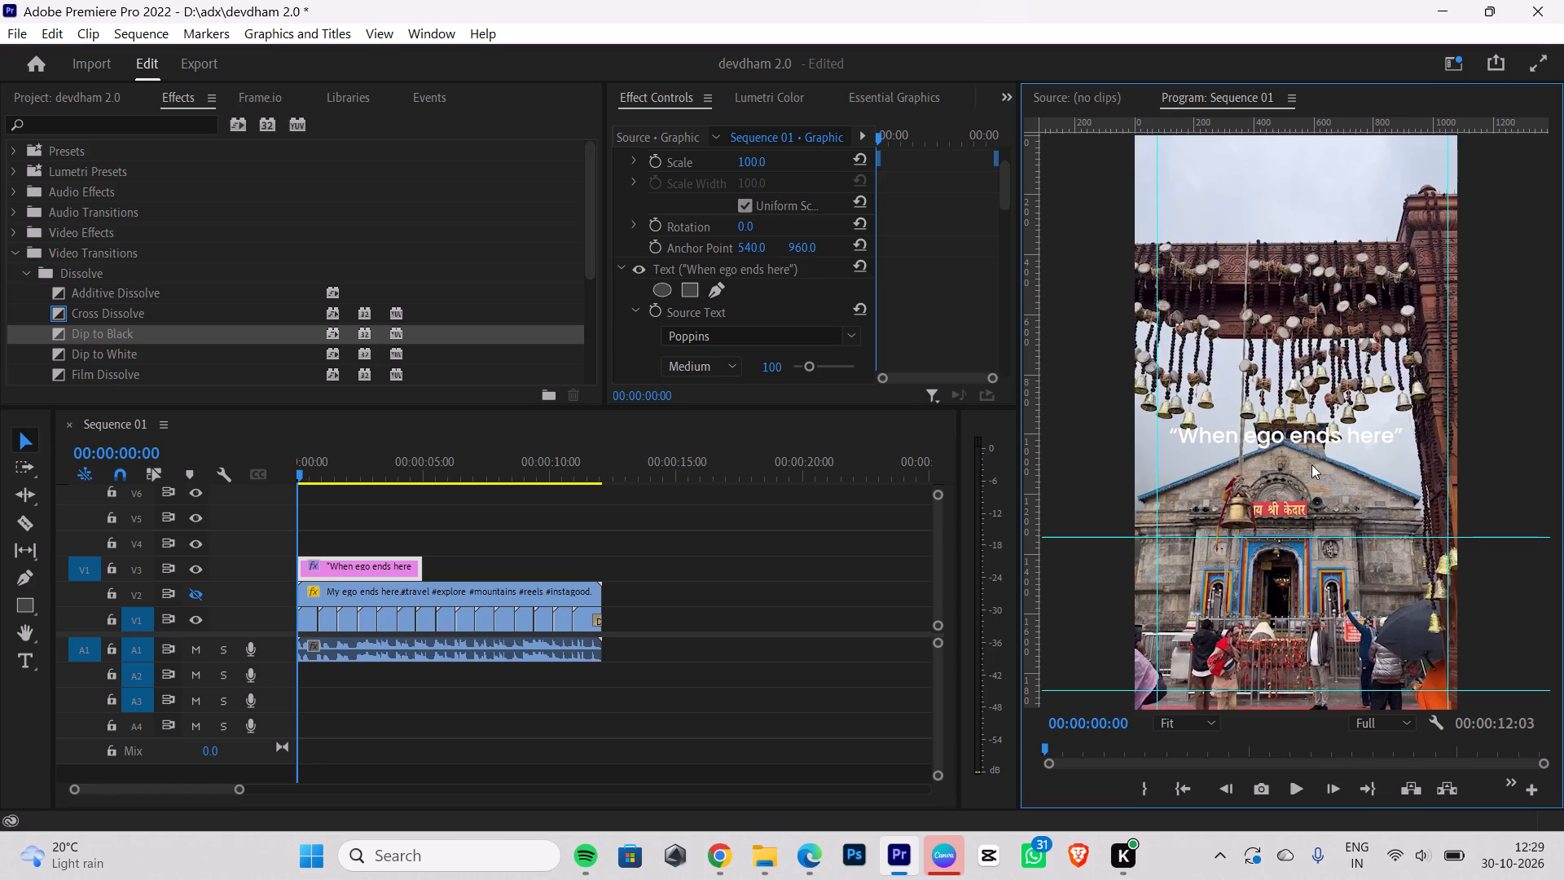
left_click(1180, 721)
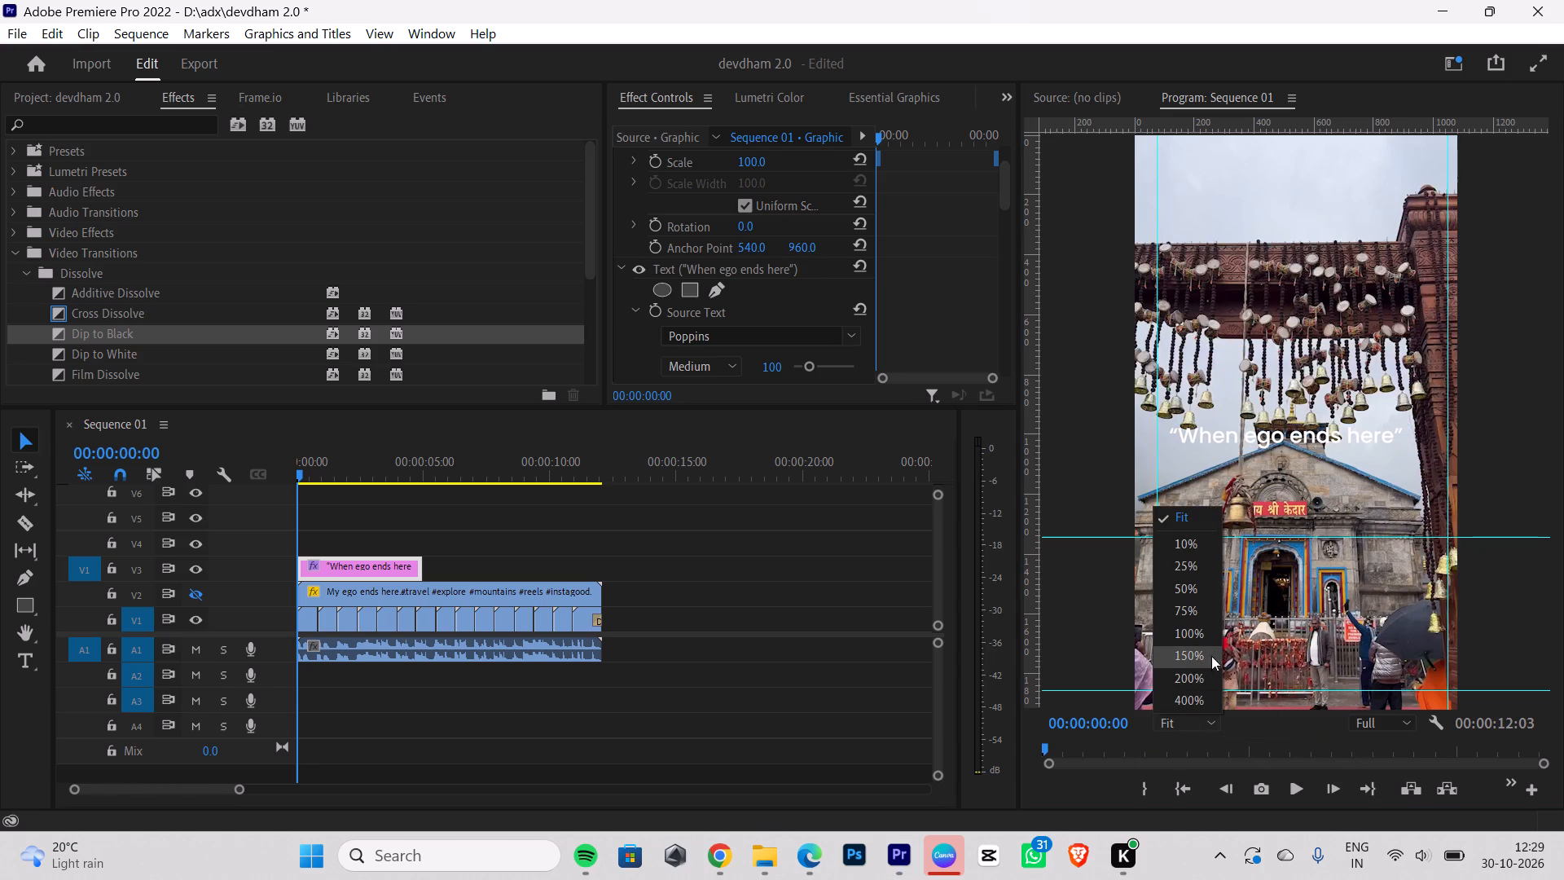
left_click(1210, 619)
left_click(1314, 454)
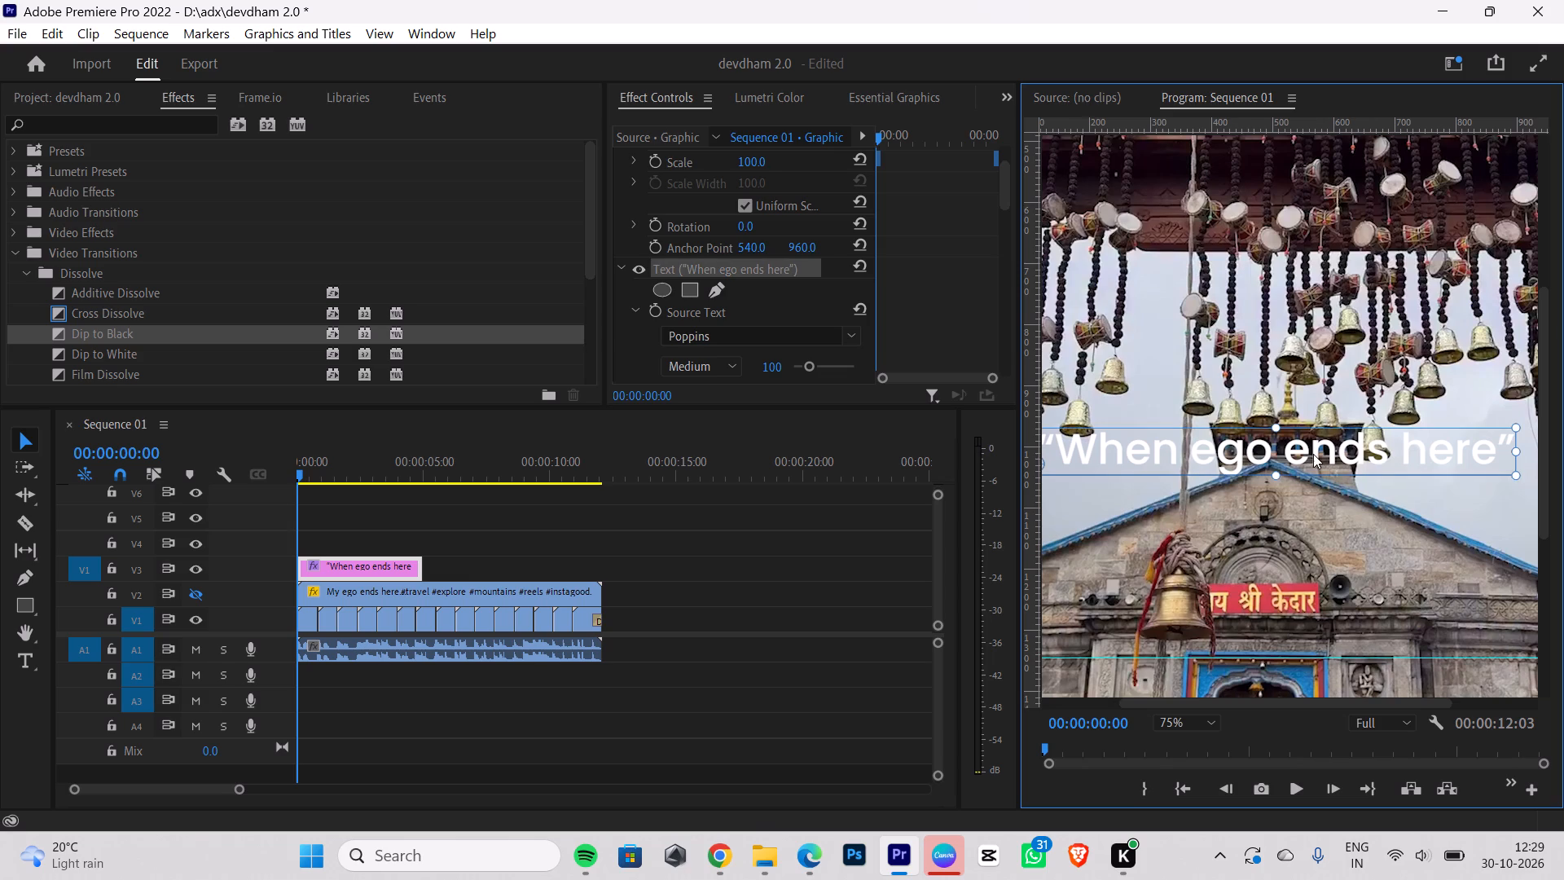
left_click_drag(1308, 455, 1325, 460)
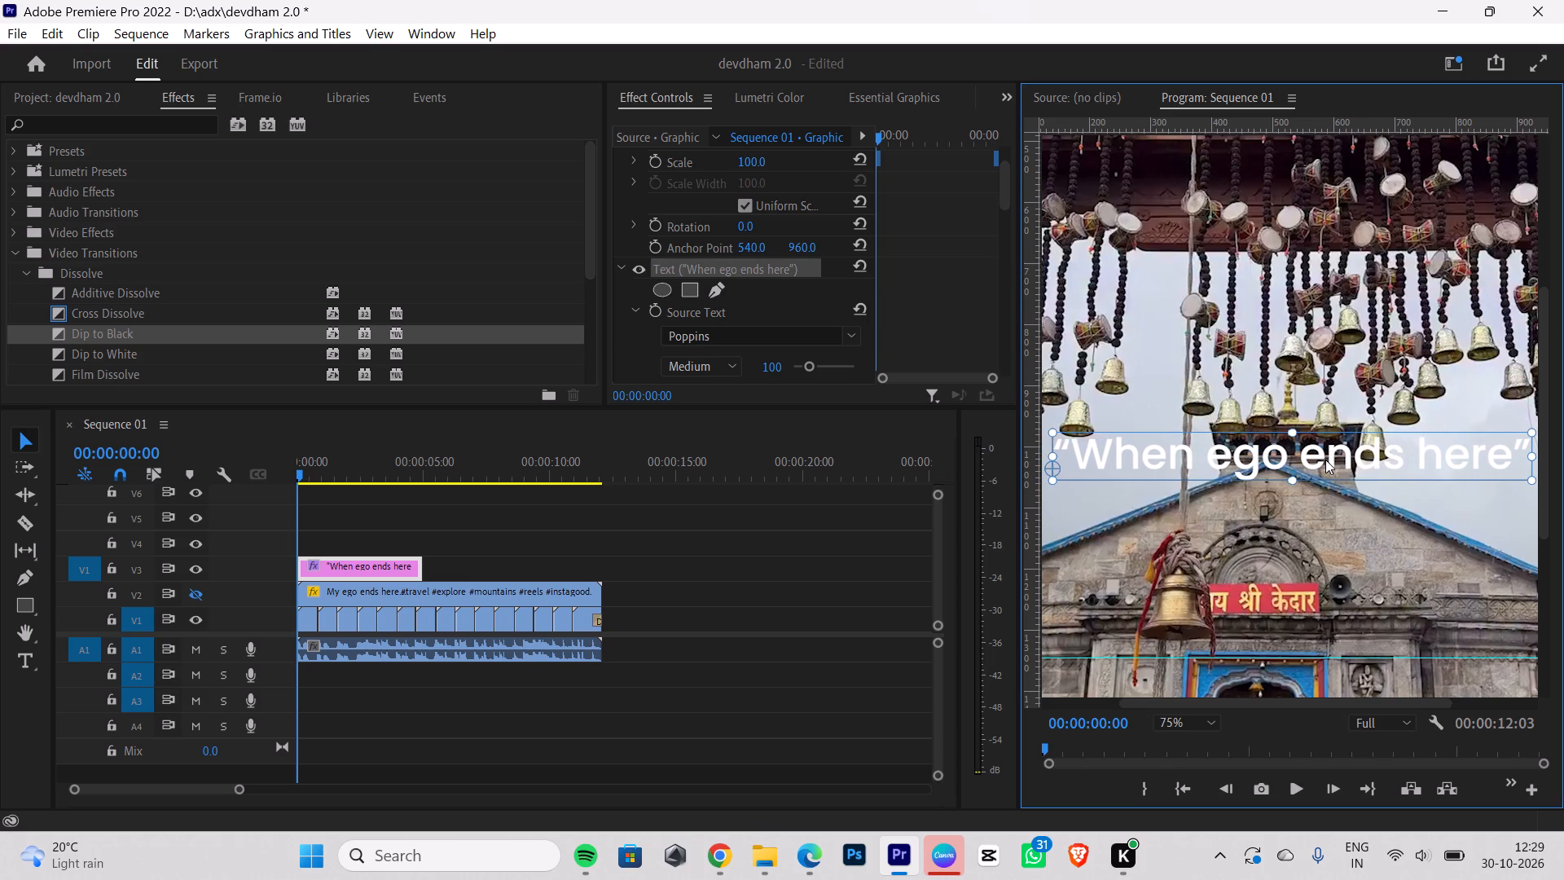
left_click_drag(1325, 460, 1327, 452)
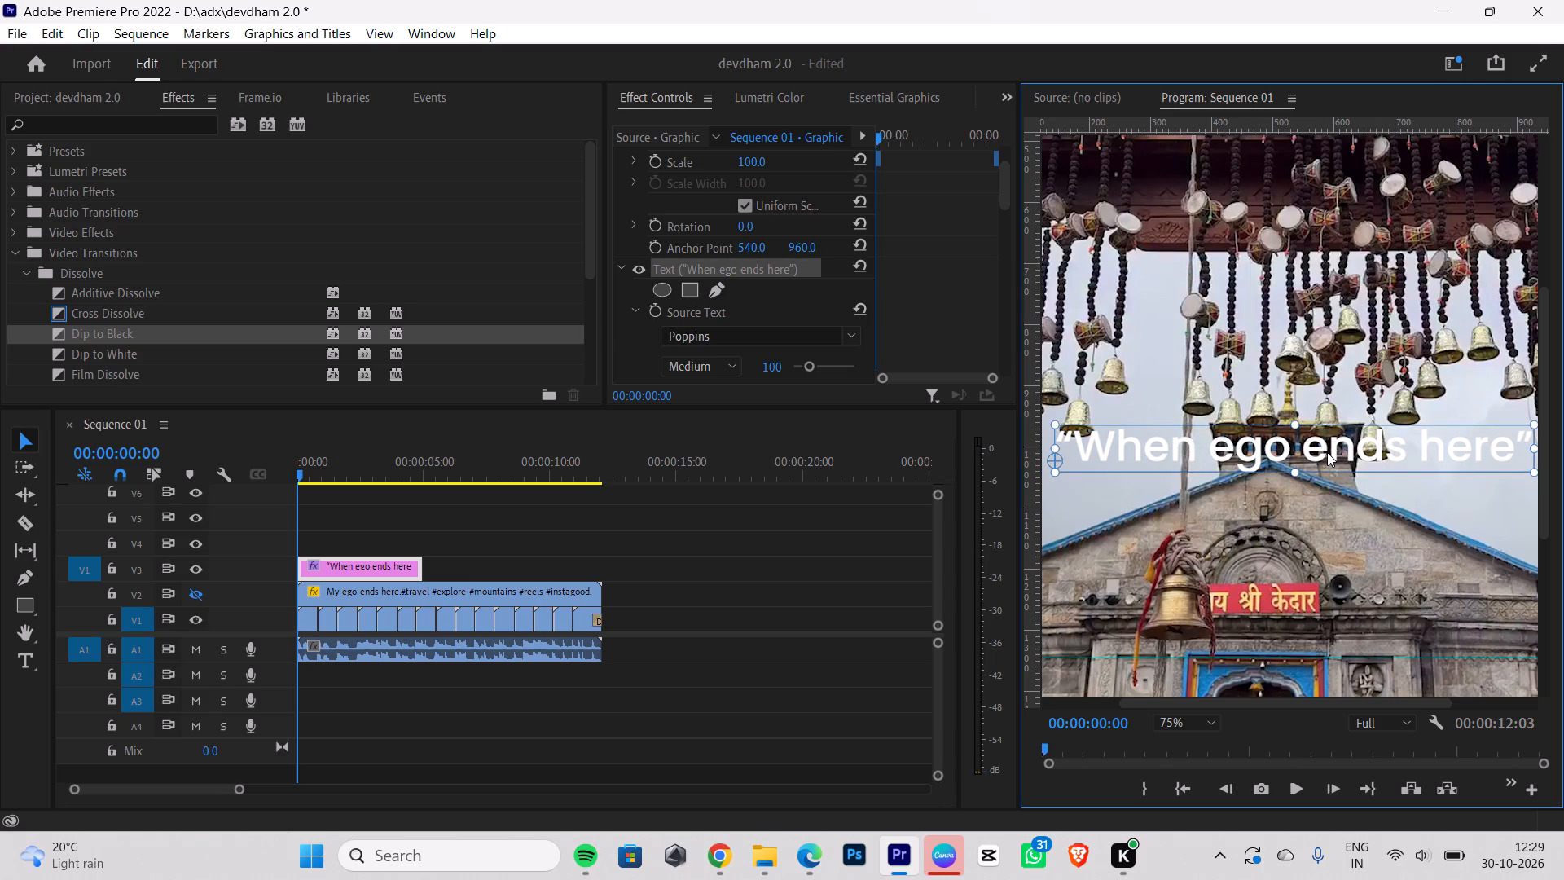
left_click_drag(1327, 452, 1325, 451)
left_click(1364, 551)
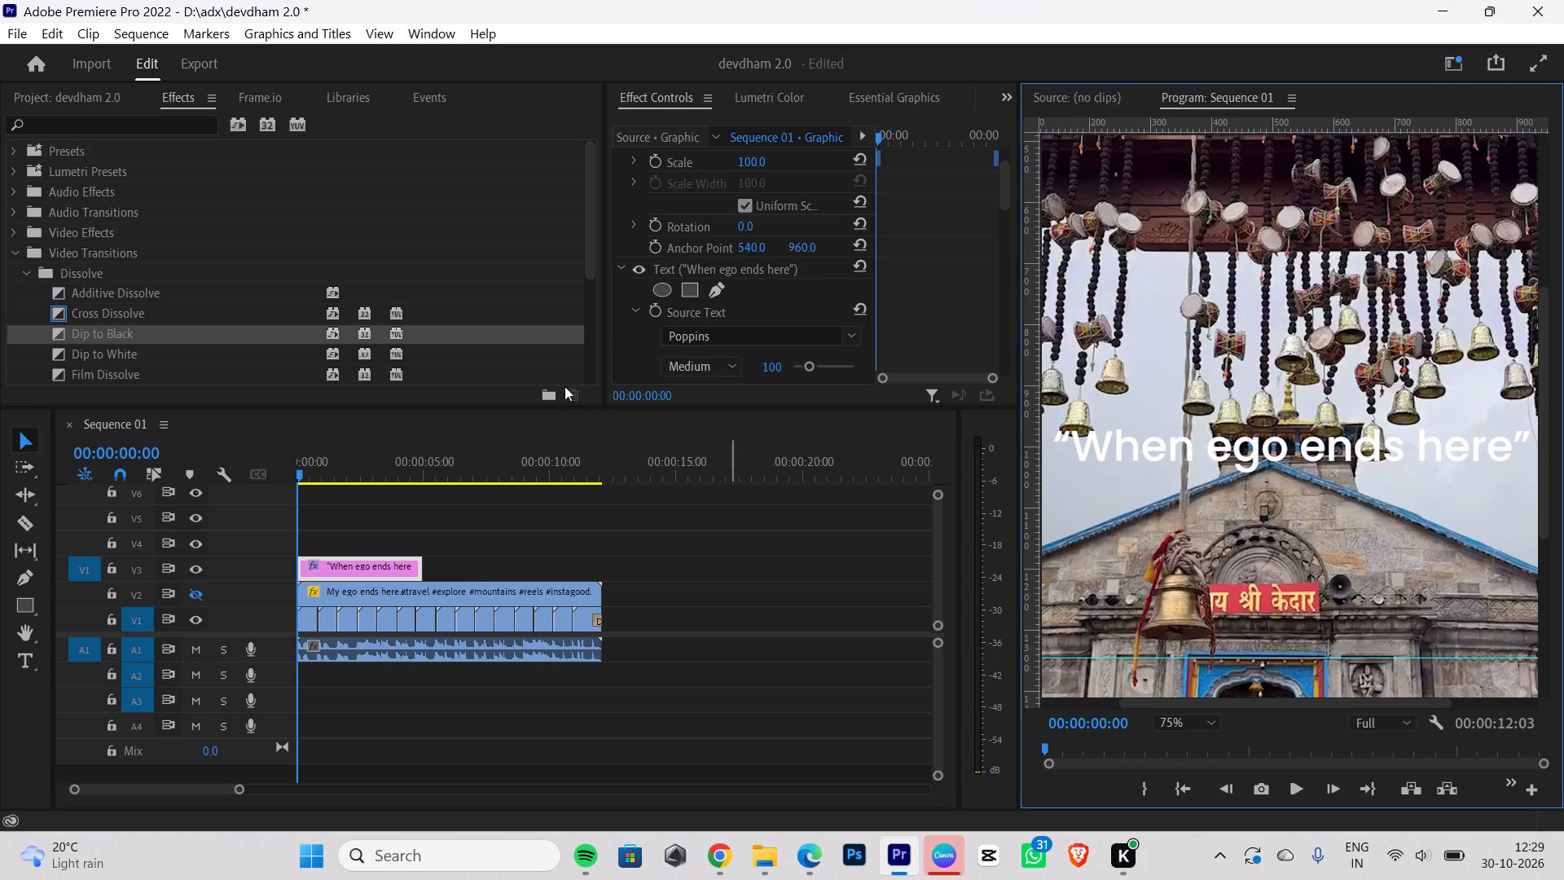
Turn on the shadow for the title text.
scroll(669, 253, "down", 15)
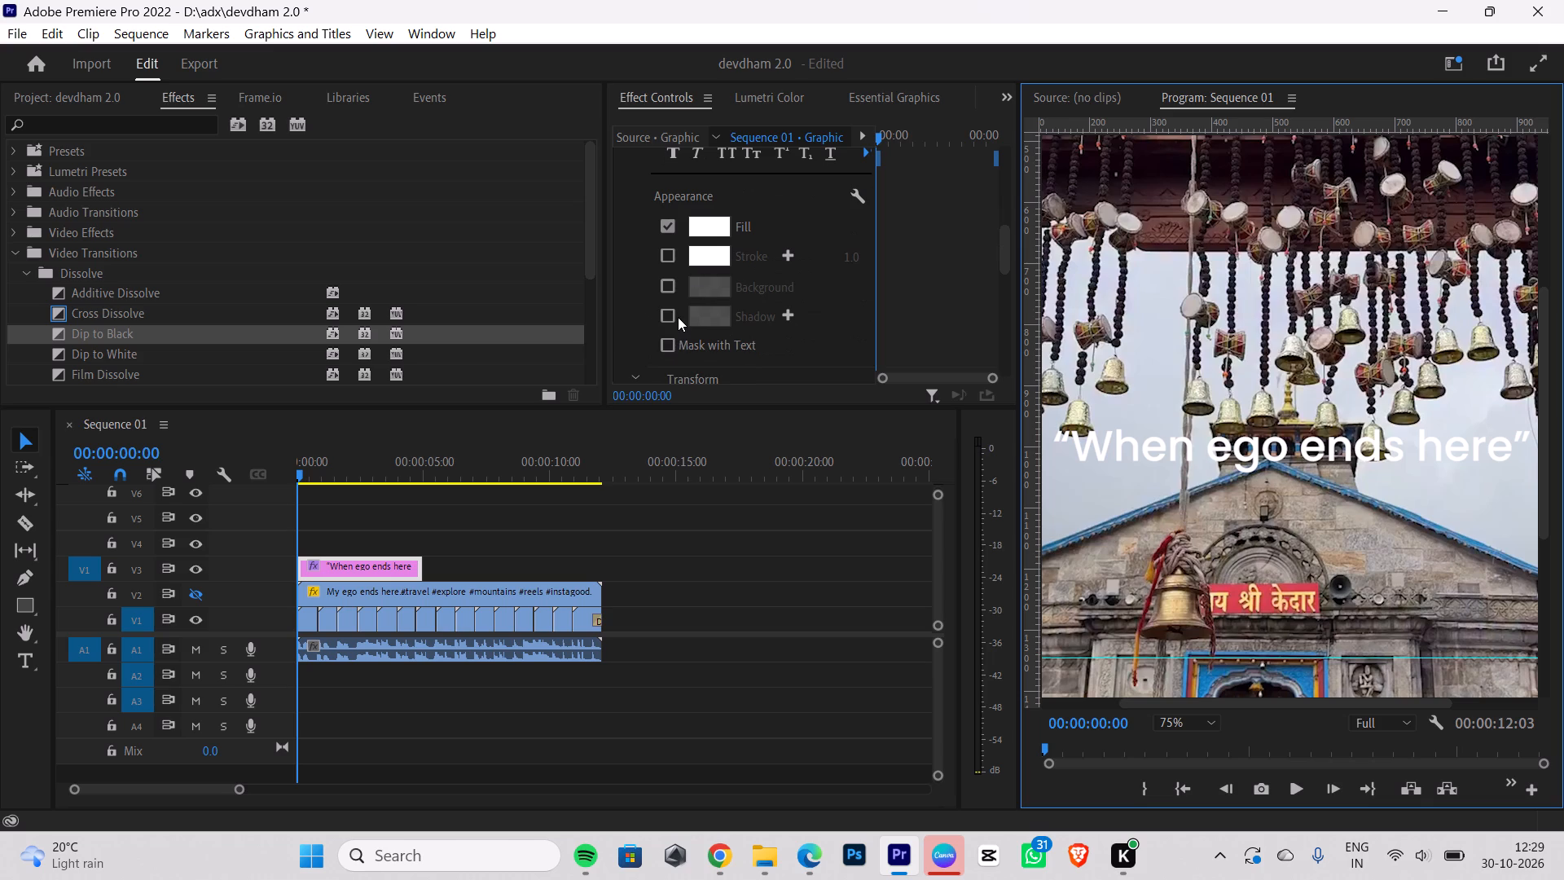
left_click(674, 316)
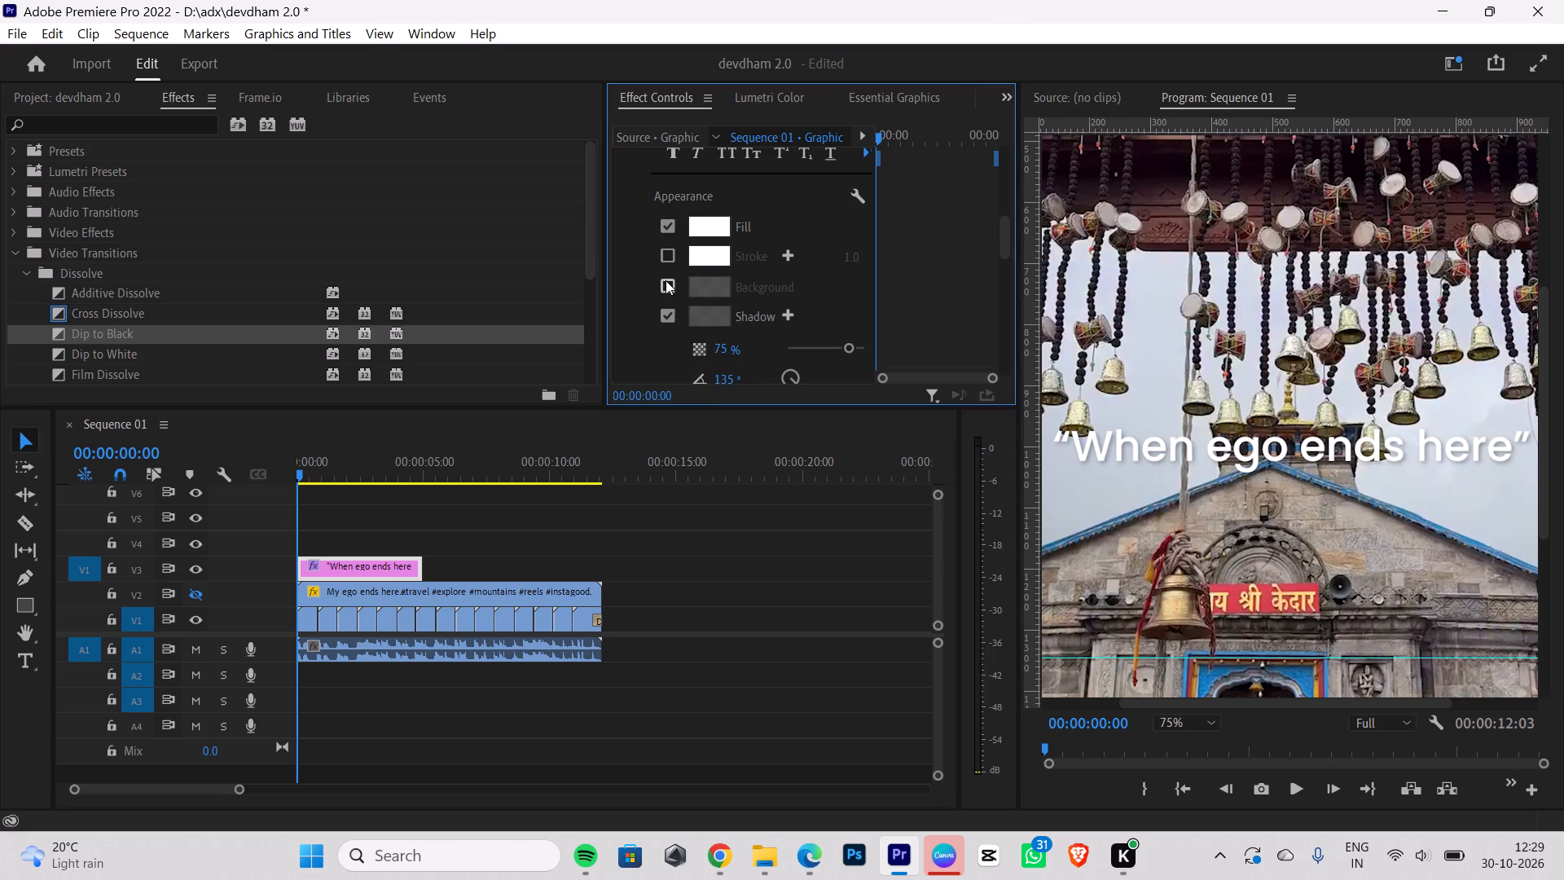
Add a black (000000) stroke with a width of 2.0 to the title text and check it in the preview.
left_click(670, 257)
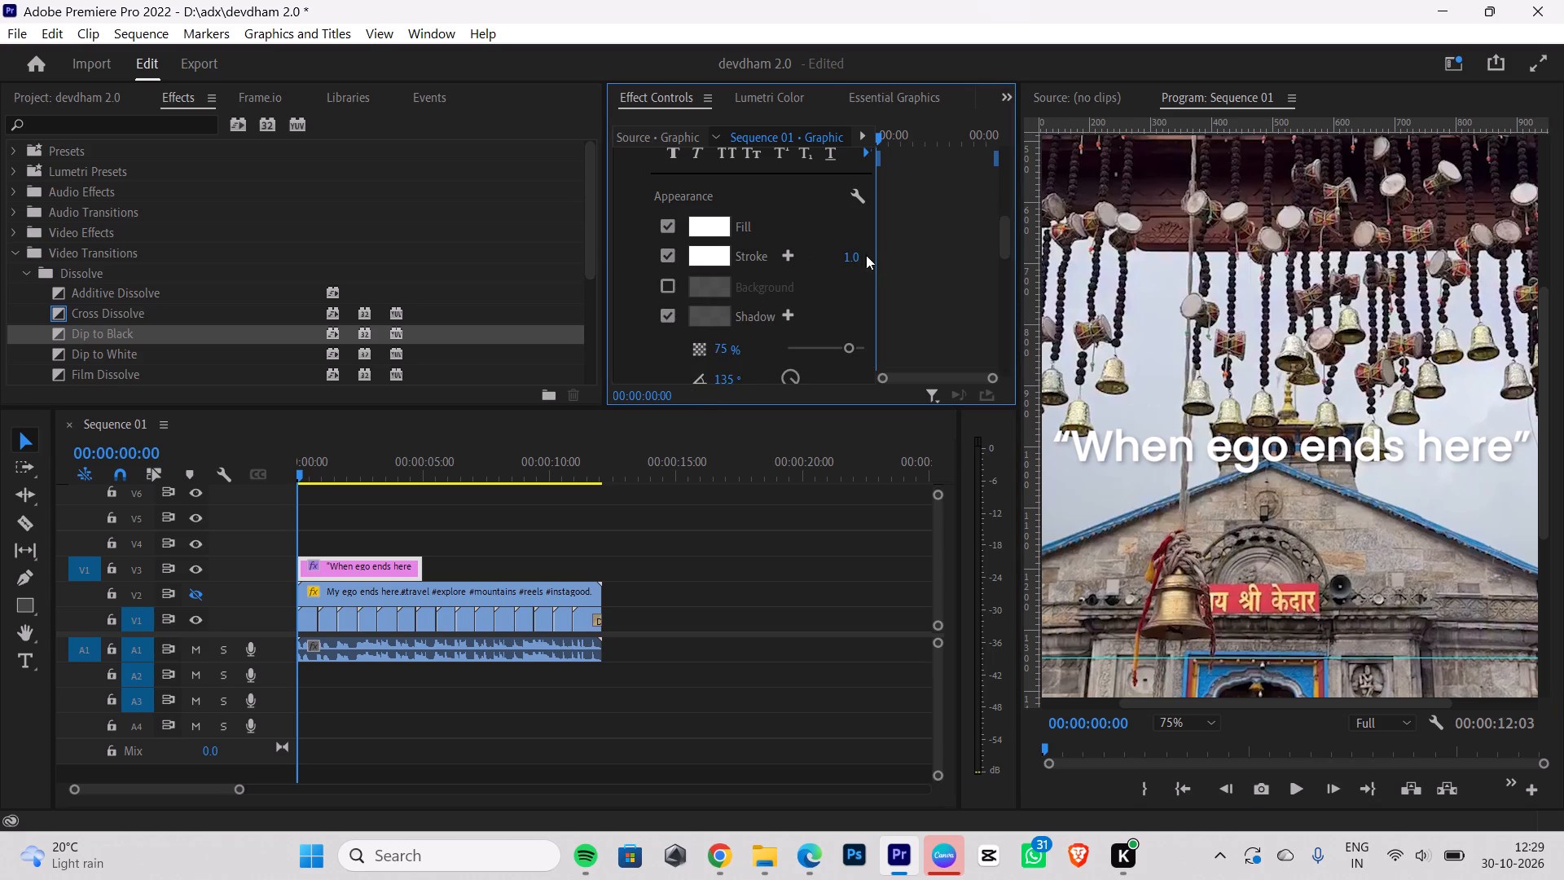
left_click(711, 255)
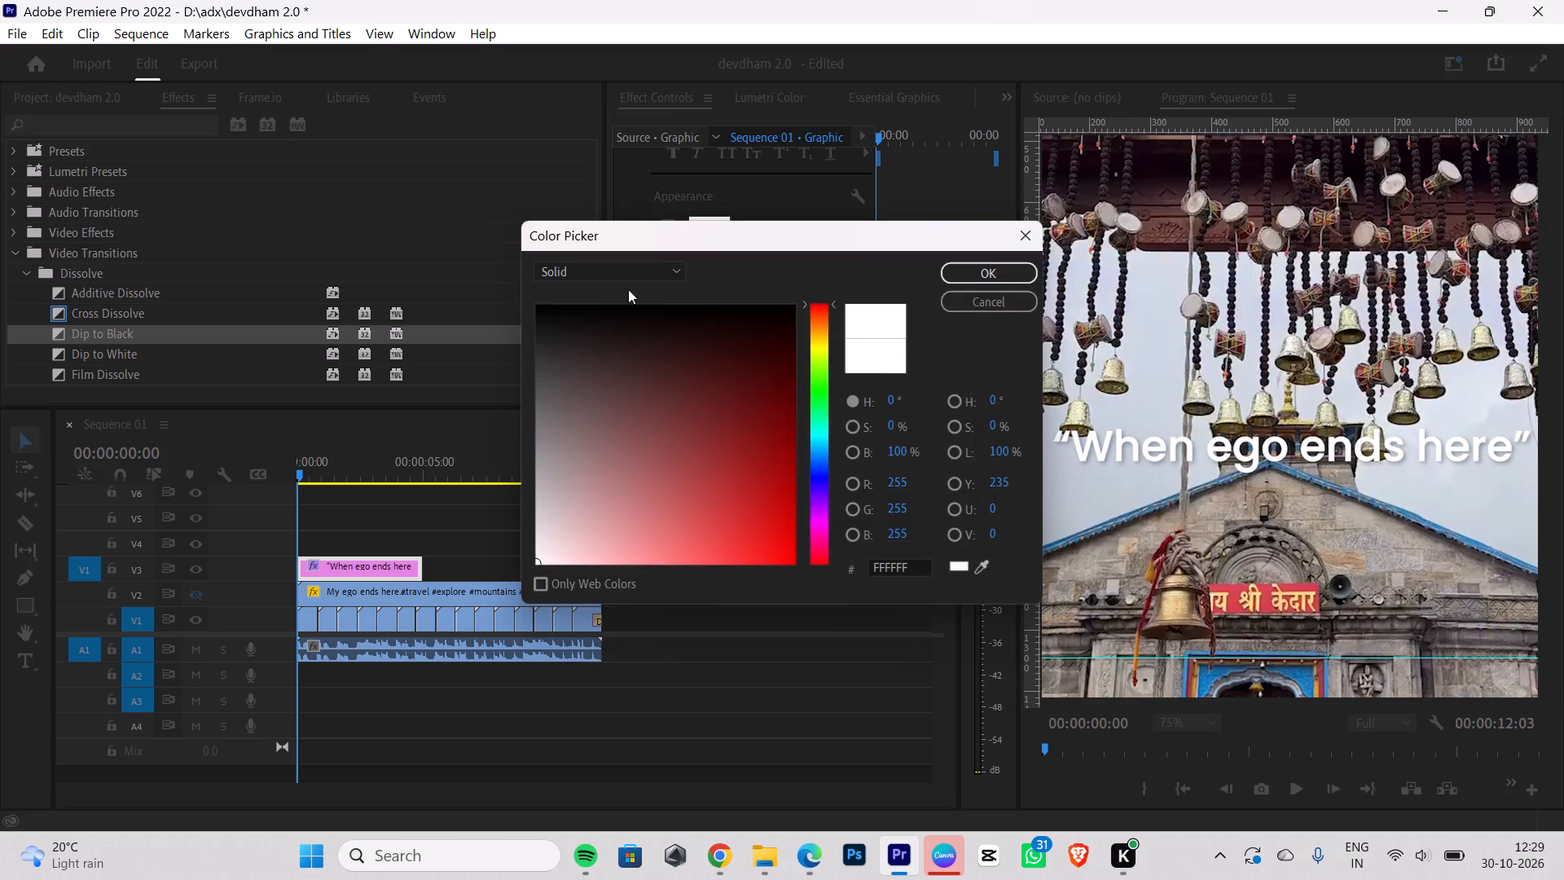
left_click_drag(536, 320, 503, 259)
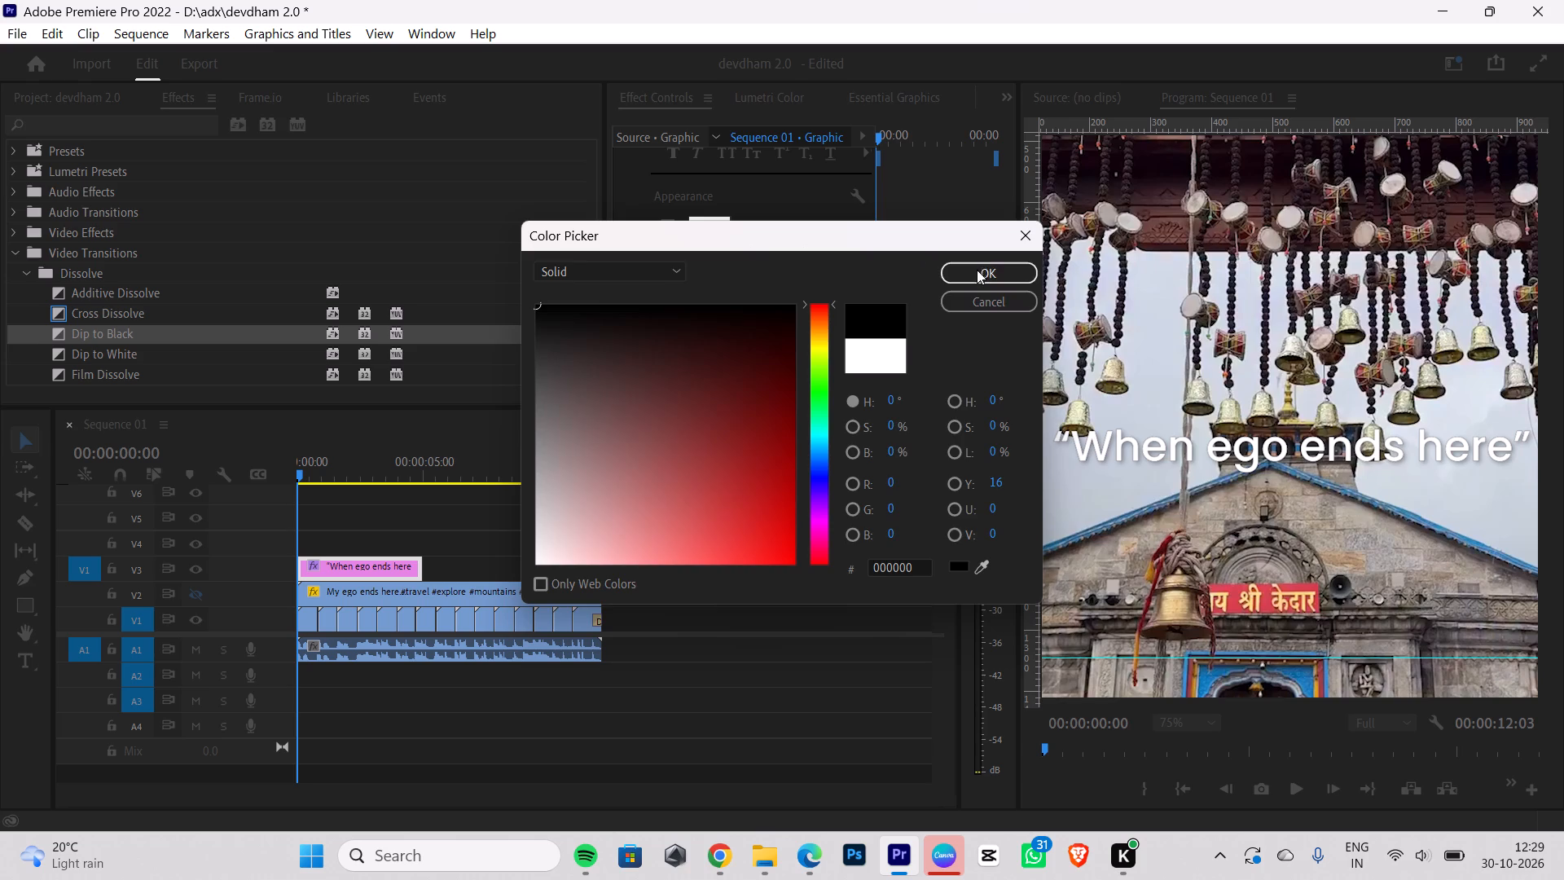
left_click(977, 270)
left_click(1206, 495)
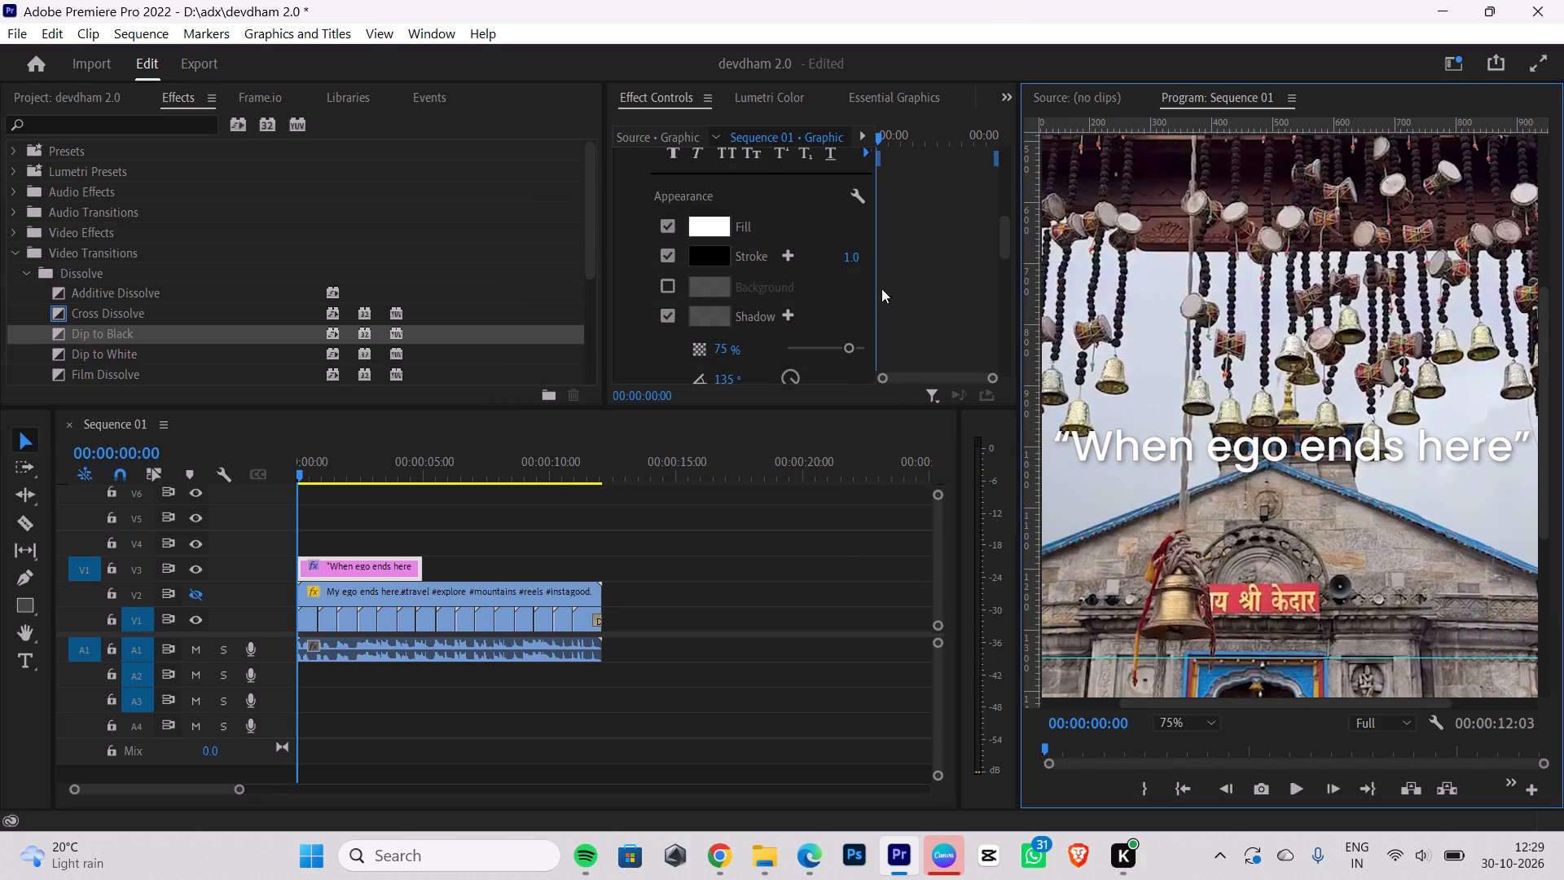
left_click(857, 262)
key("BackSpace")
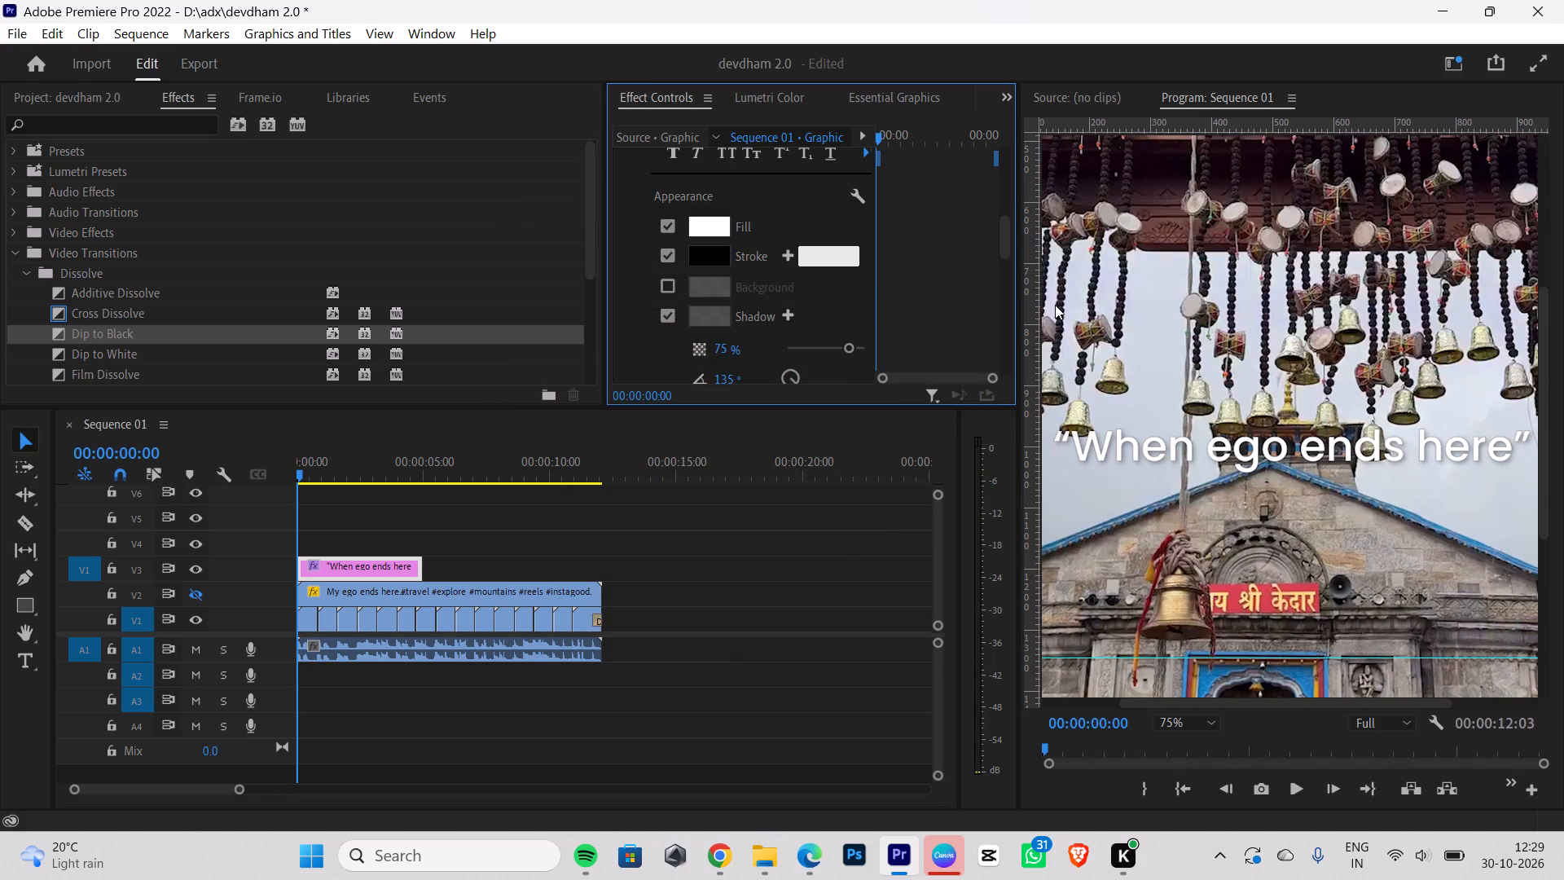
key("2")
key("Return")
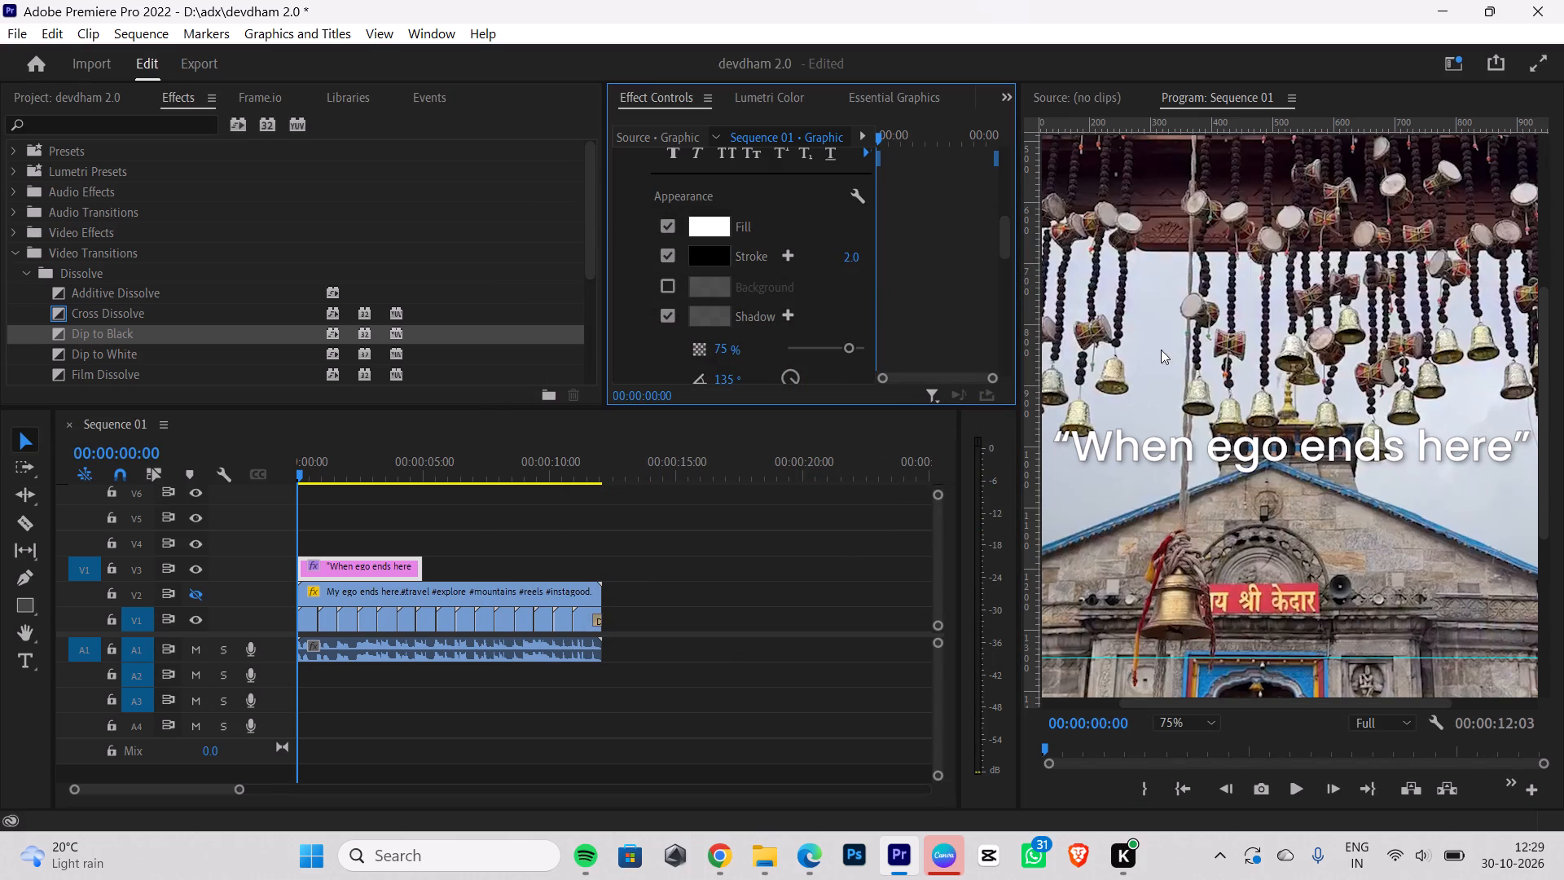
left_click(1288, 574)
left_click(1194, 727)
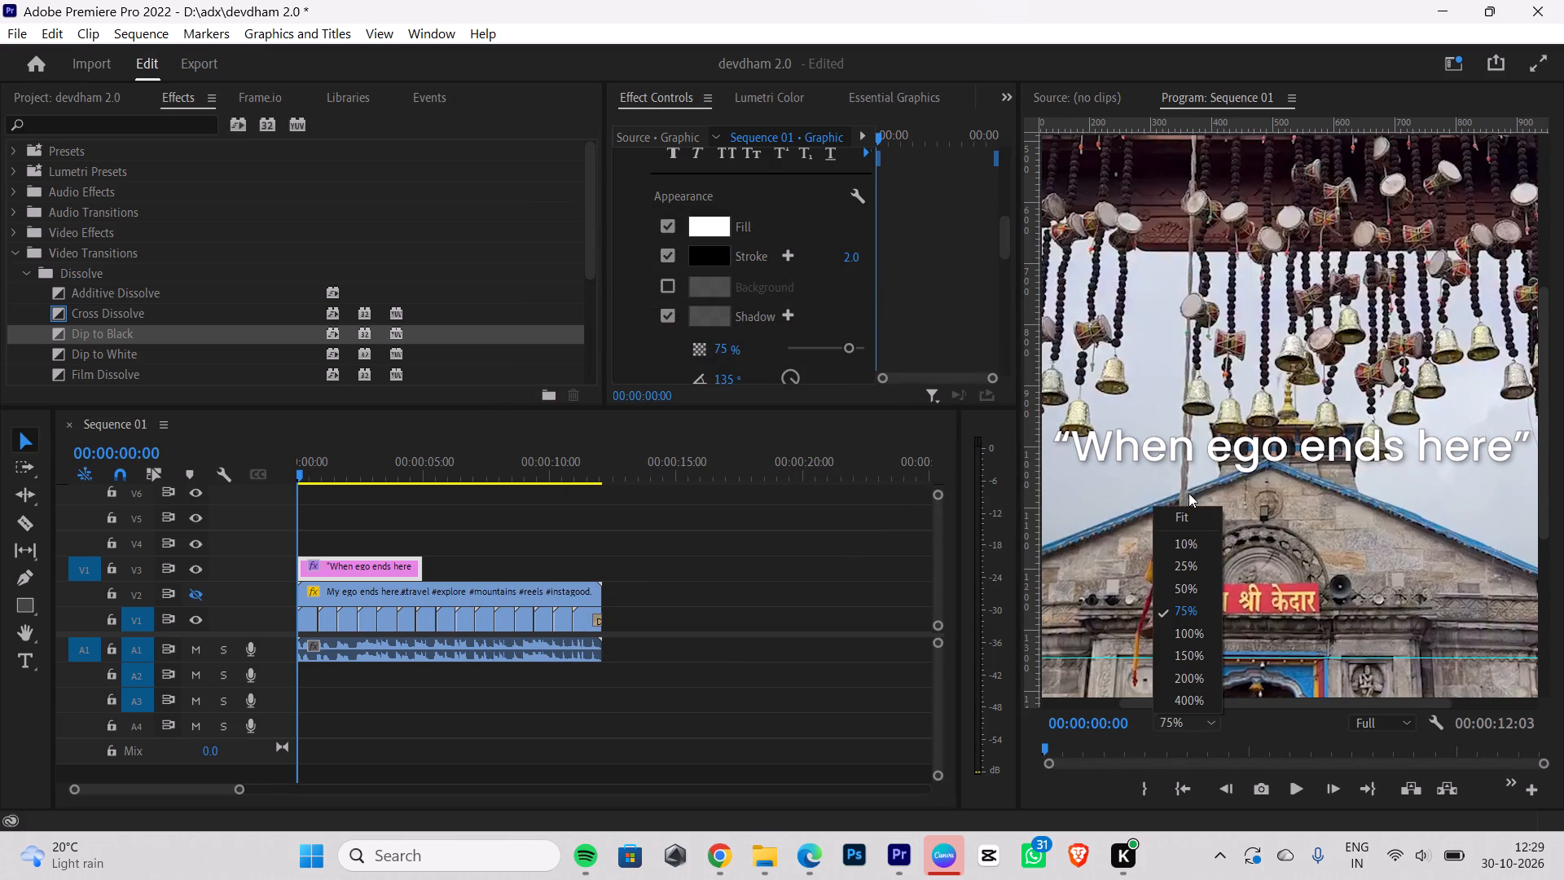
left_click(1294, 447)
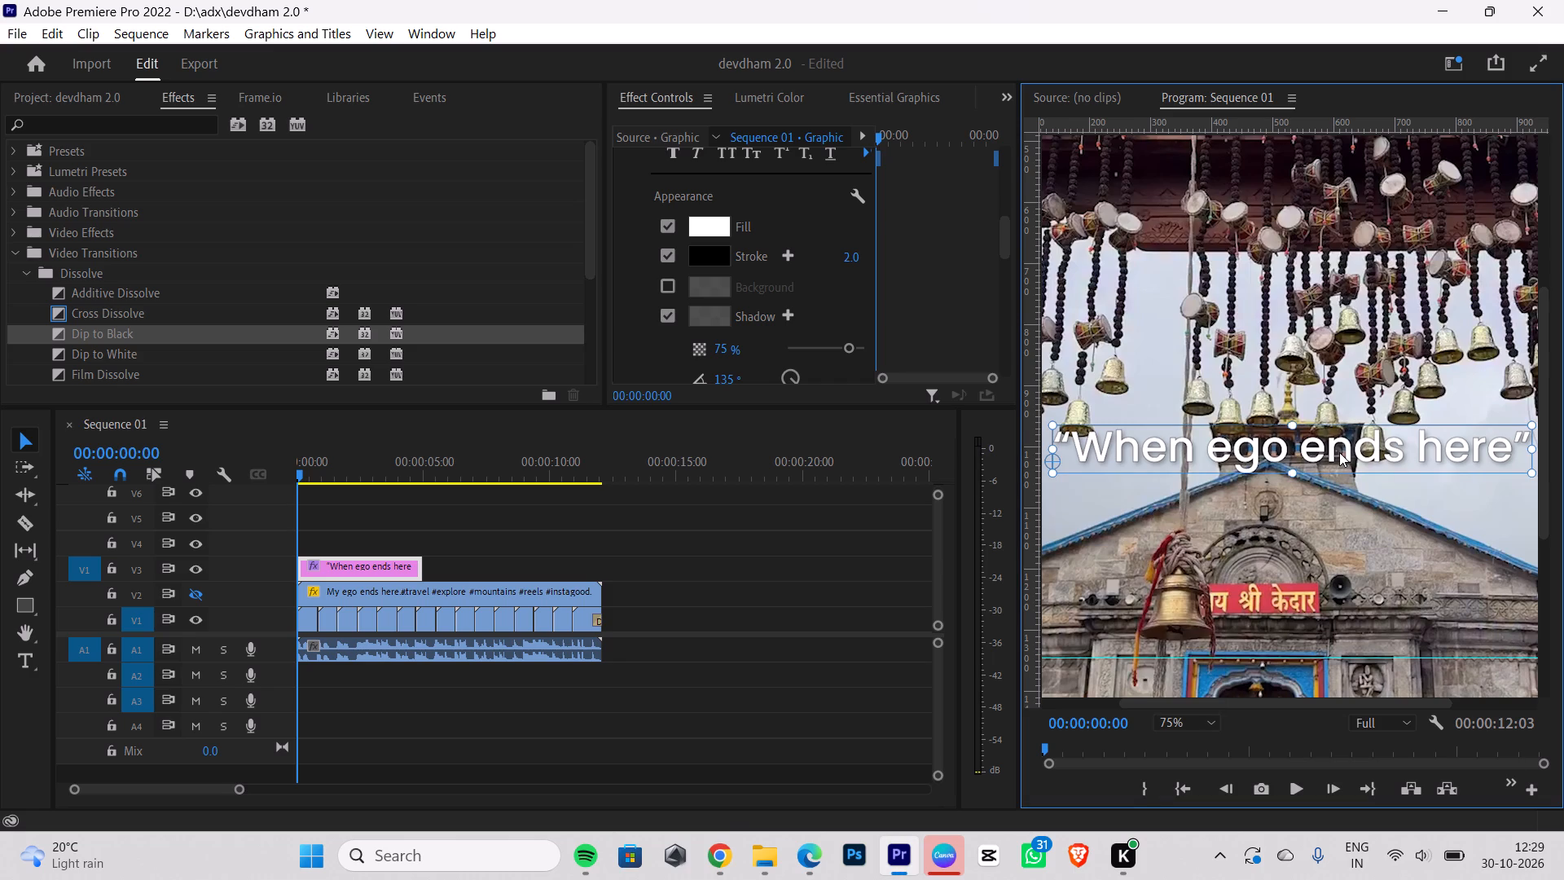
left_click(1177, 722)
left_click(1202, 517)
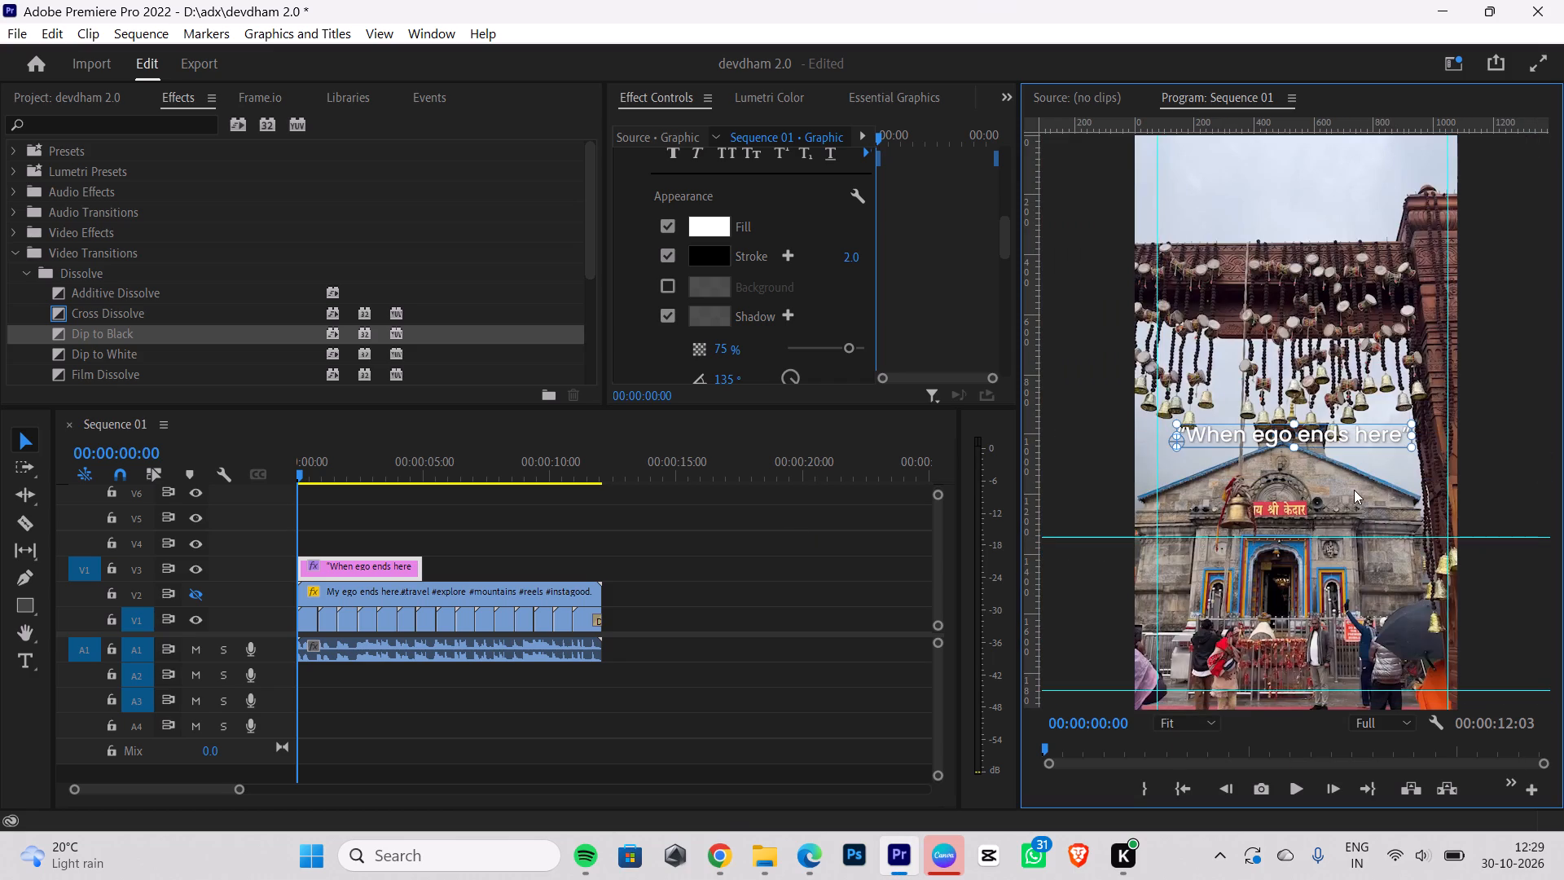
left_click(1354, 490)
Import the om and heart images from the Downloads folder into the project.
left_click(85, 106)
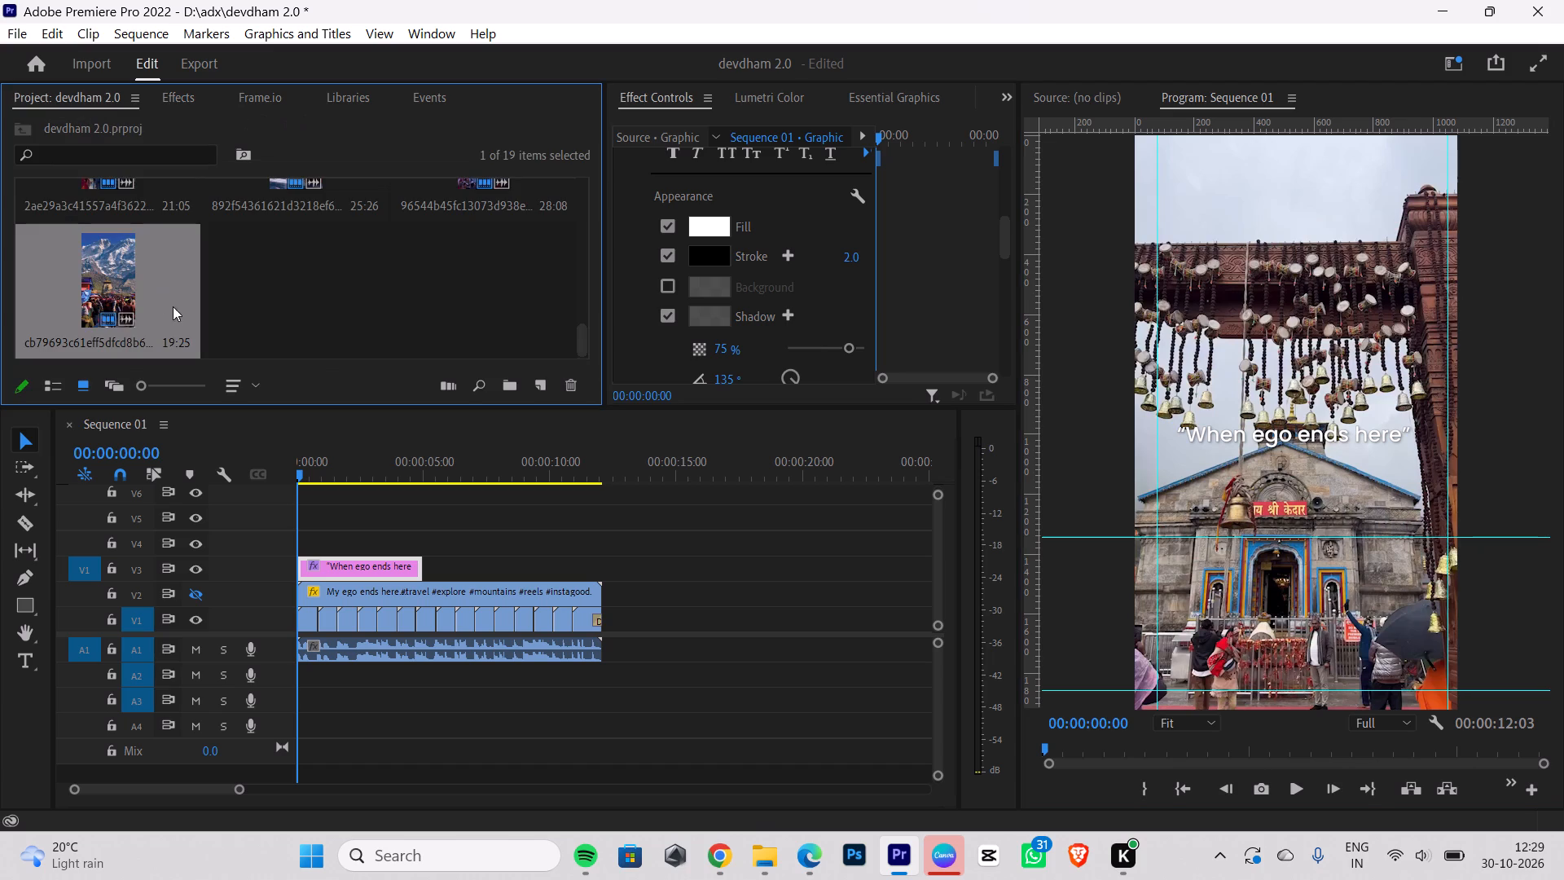
key("ctrl+i")
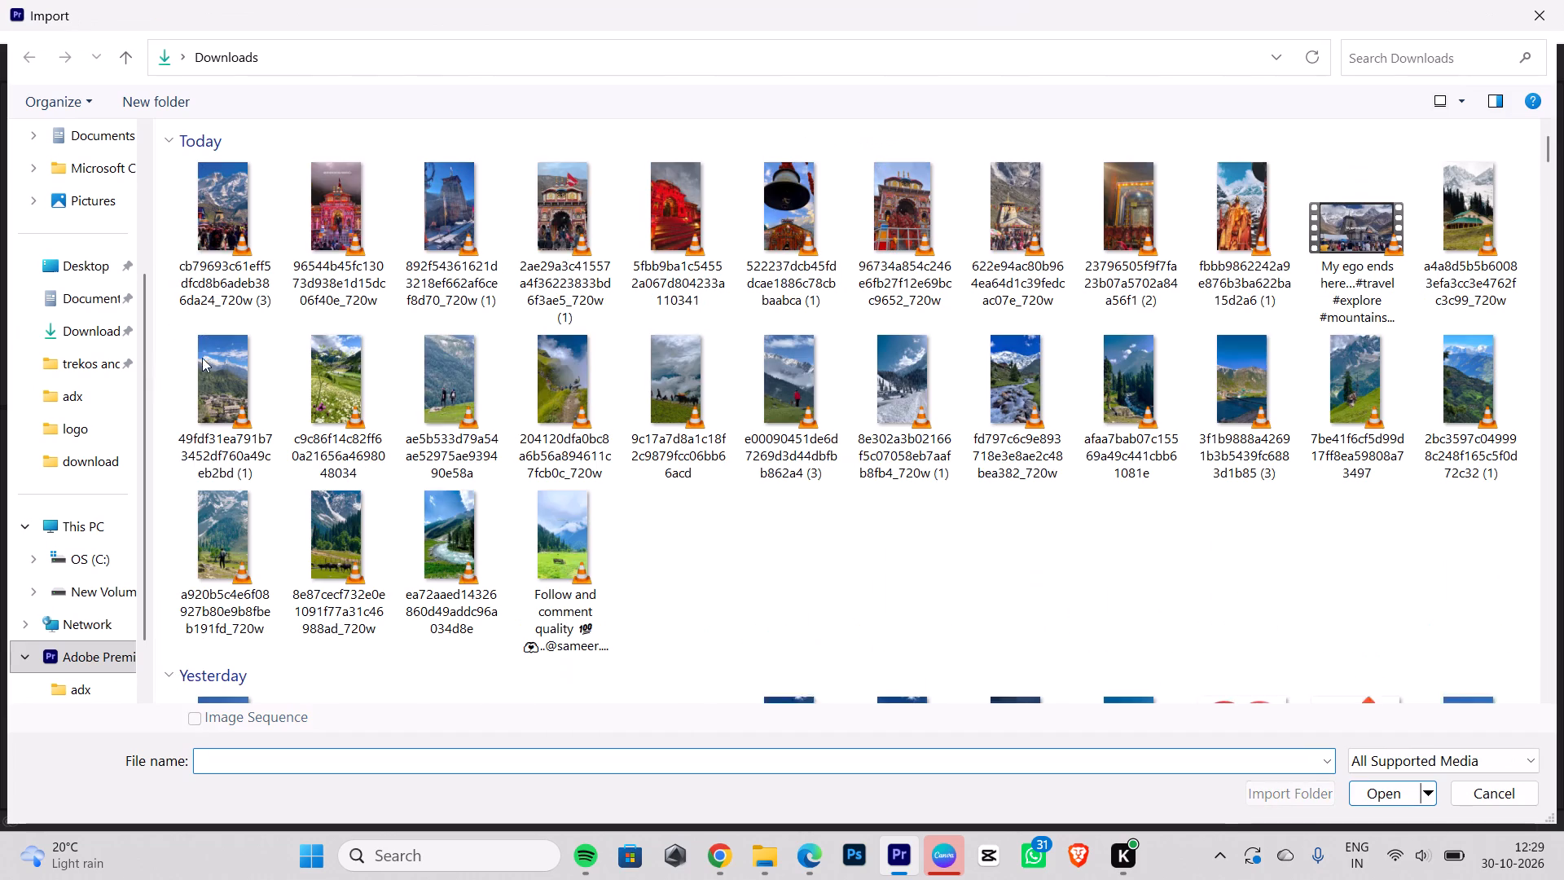
scroll(807, 522, "down", 2)
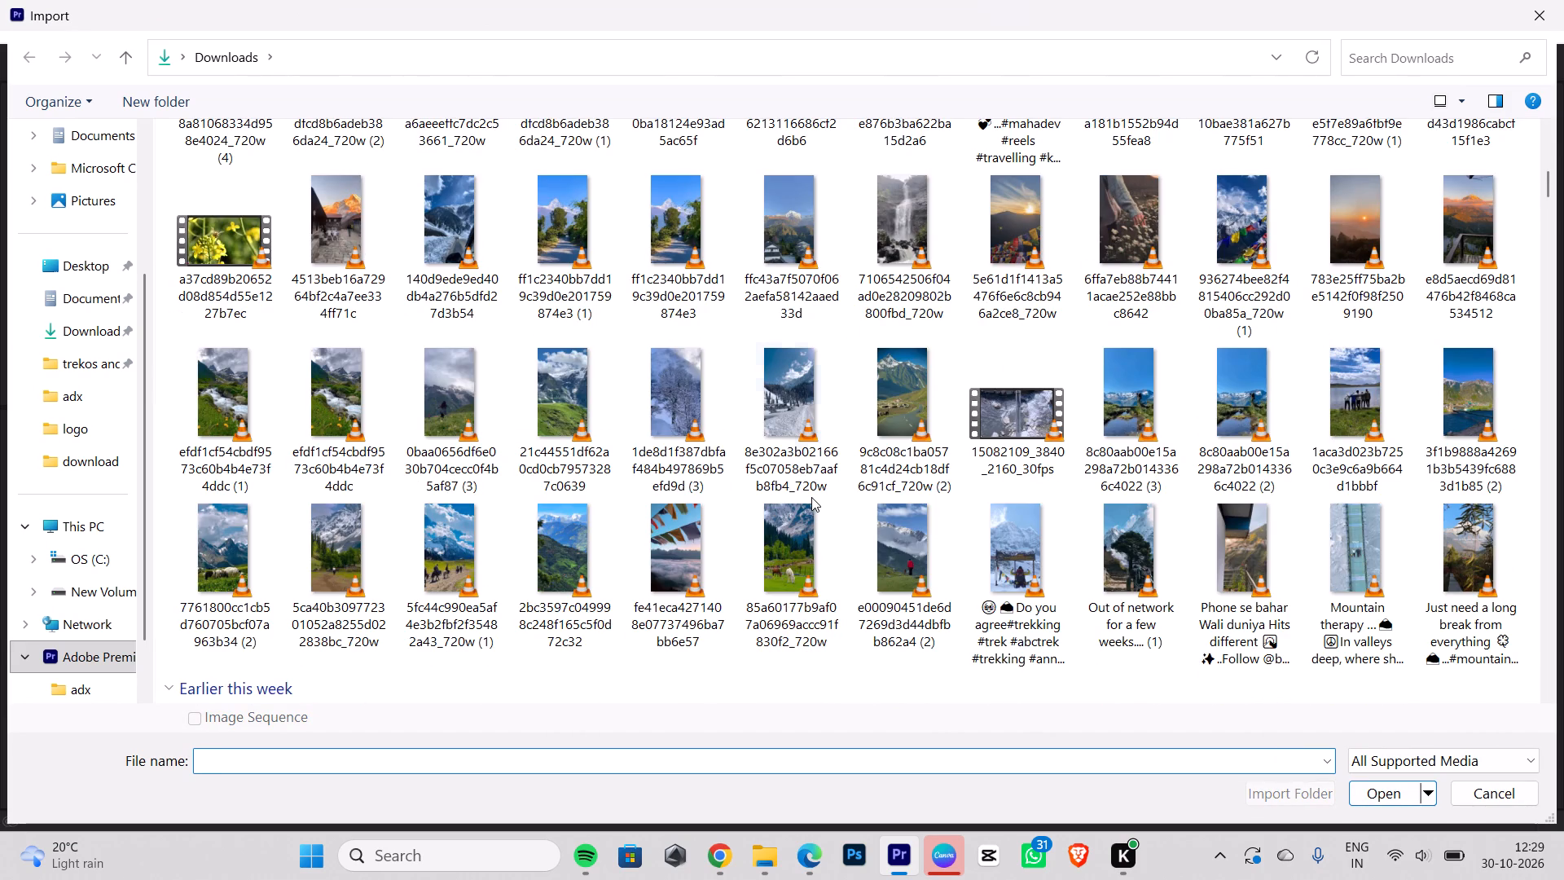
scroll(919, 435, "up", 2)
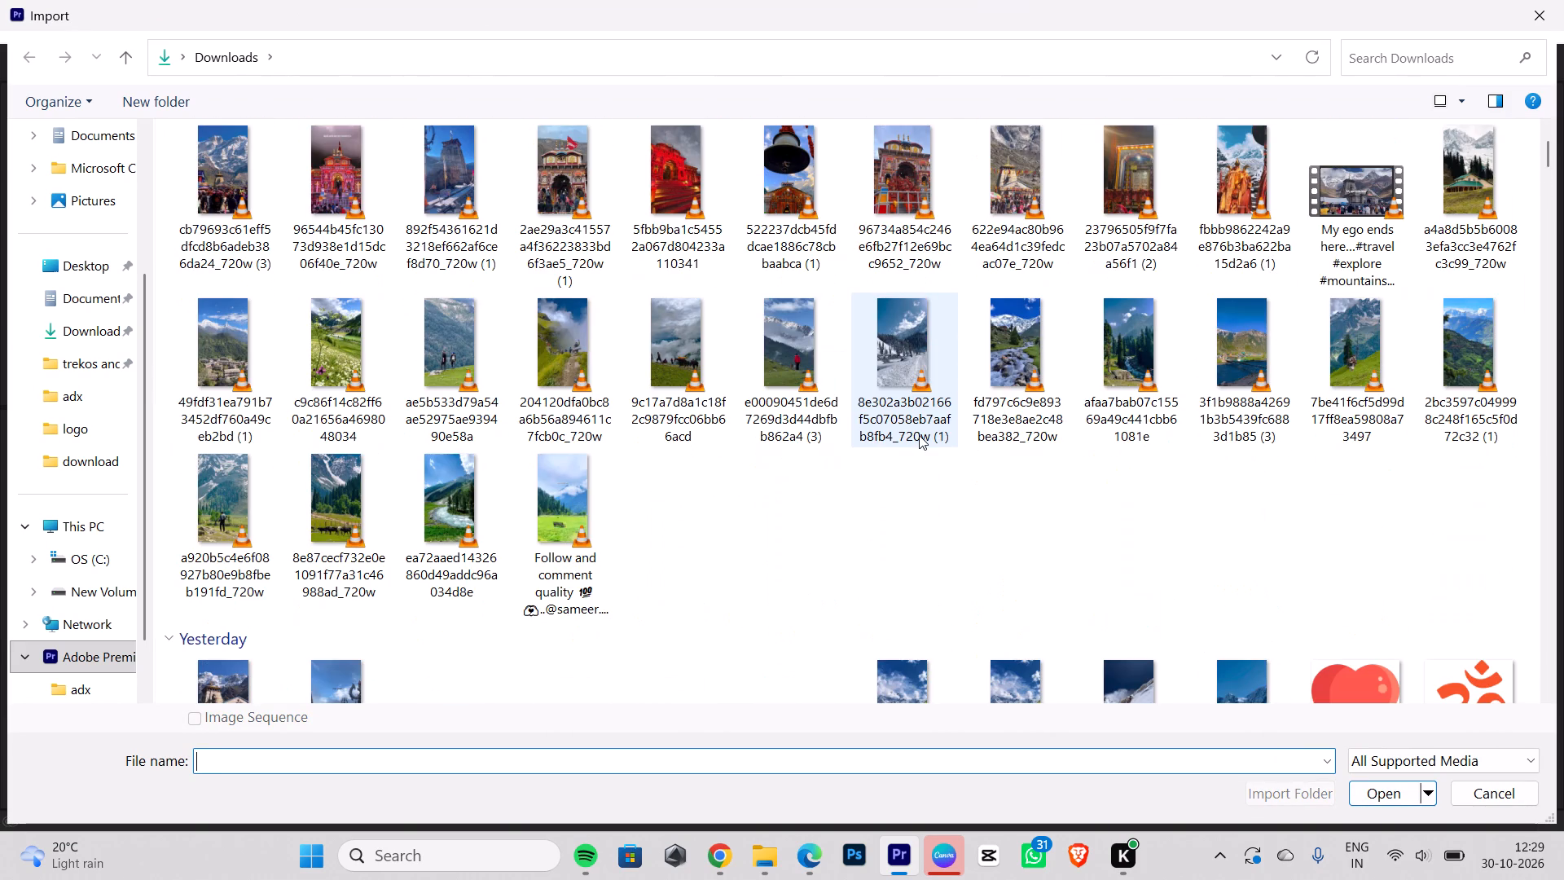
left_click(1457, 671)
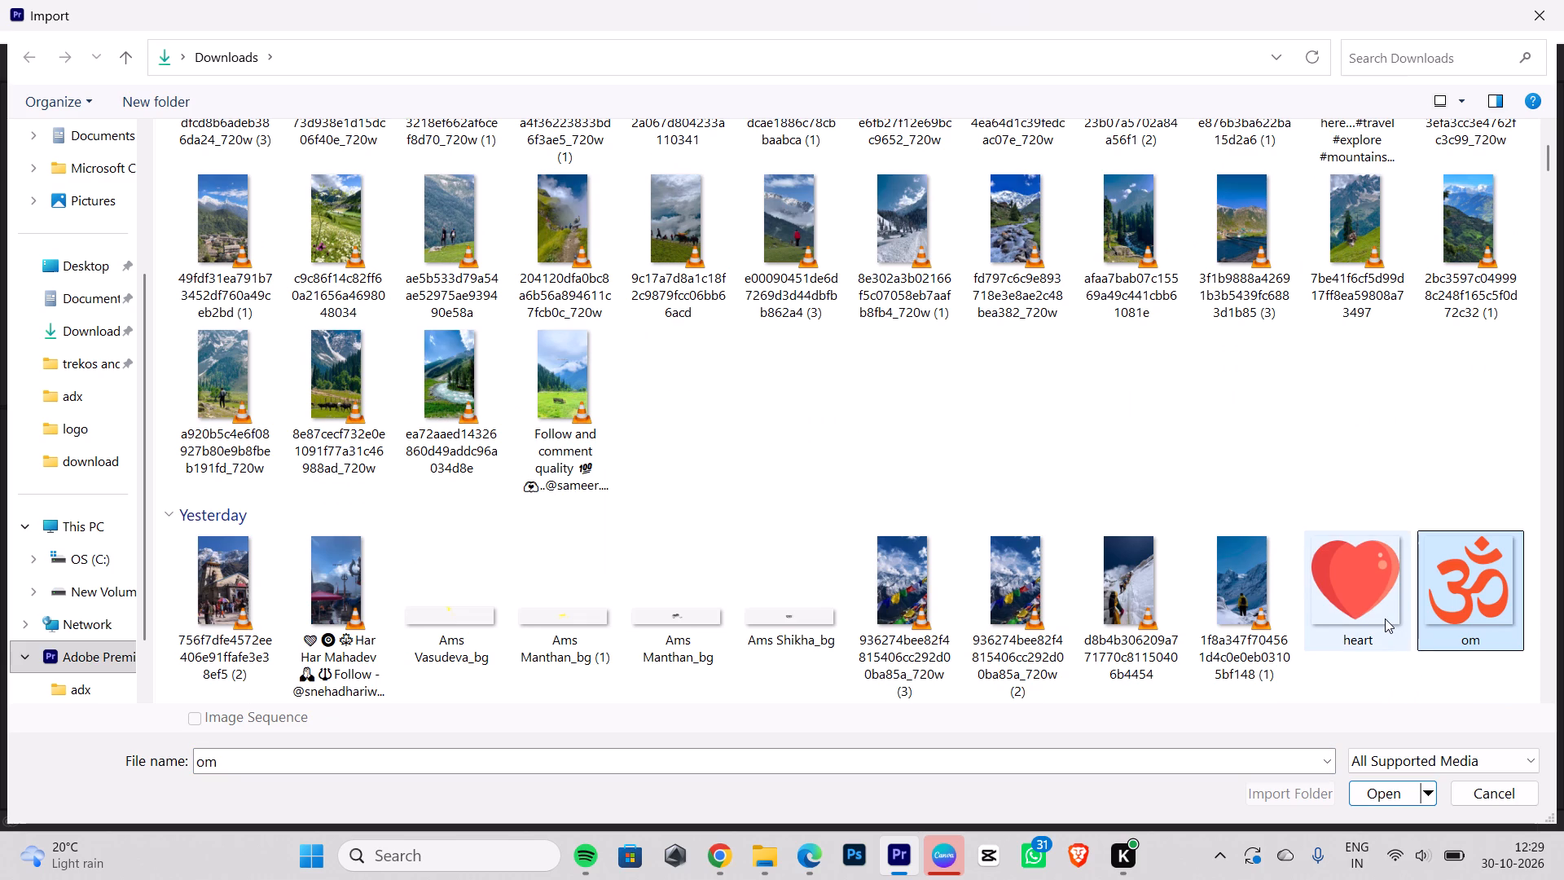
left_click(1385, 618, "shift")
left_click(1410, 800, "shift")
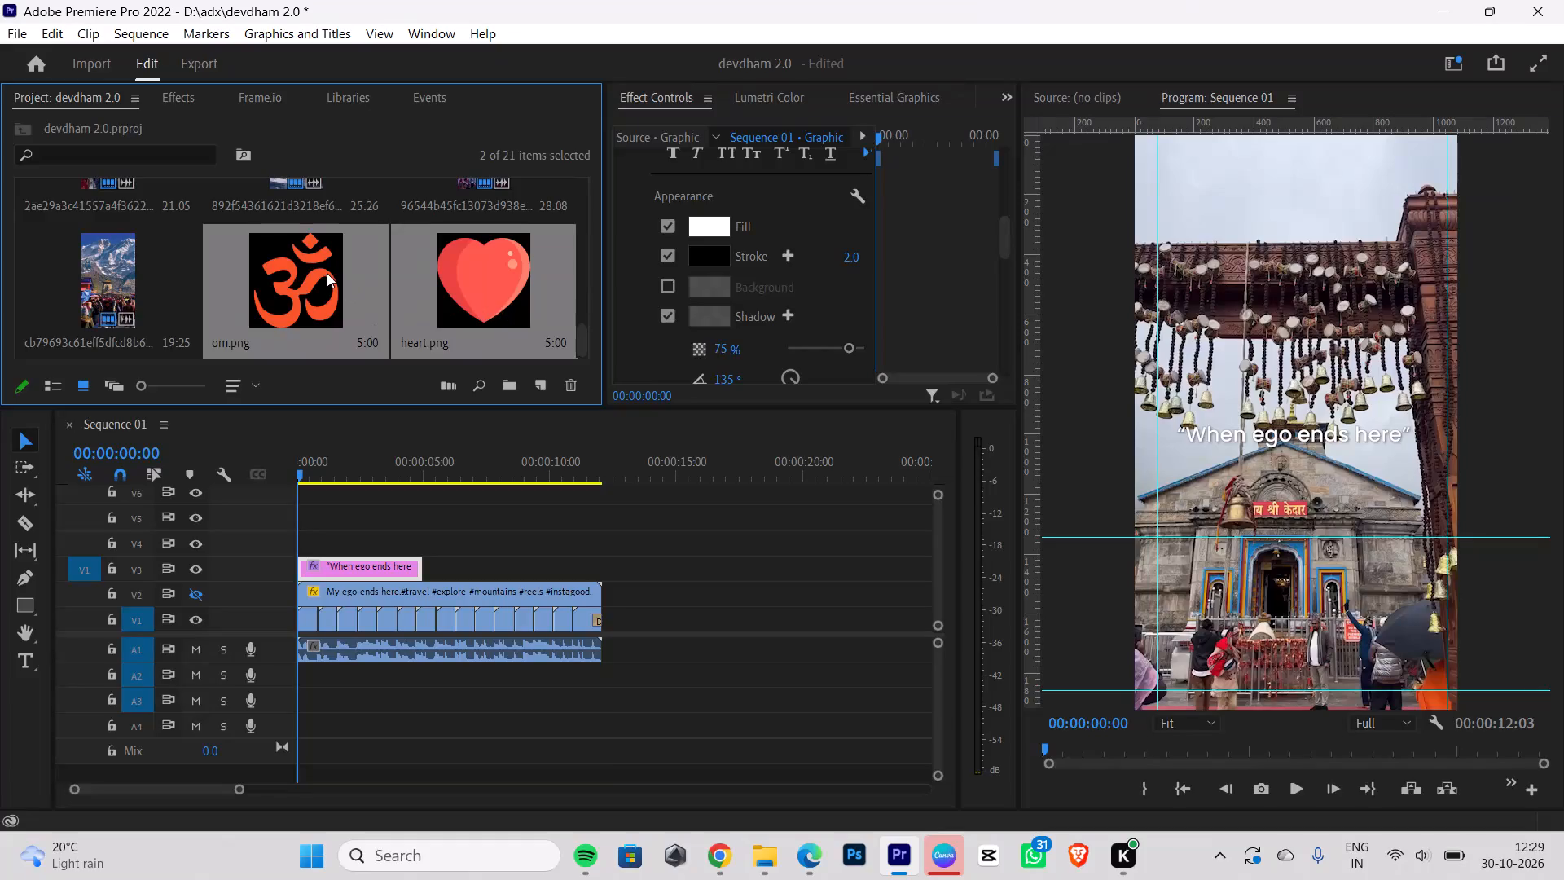
Place om.png on V4 and heart.png on V5, both starting at the beginning of the sequence above the title.
left_click_drag(327, 273, 437, 540)
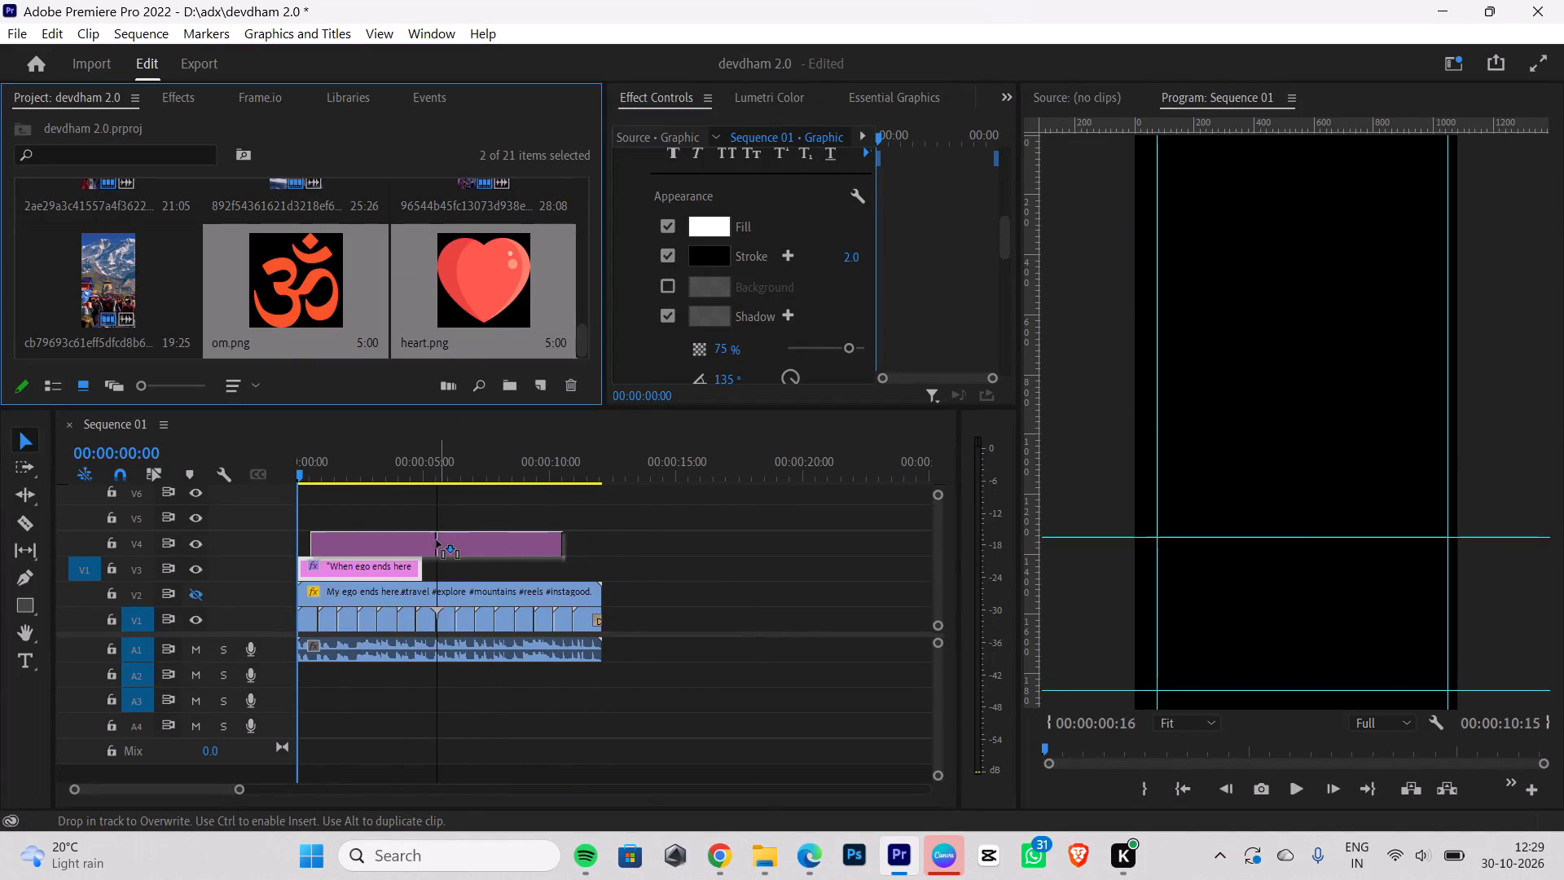
left_click_drag(437, 540, 414, 540)
left_click(674, 581)
left_click_drag(488, 541, 363, 519)
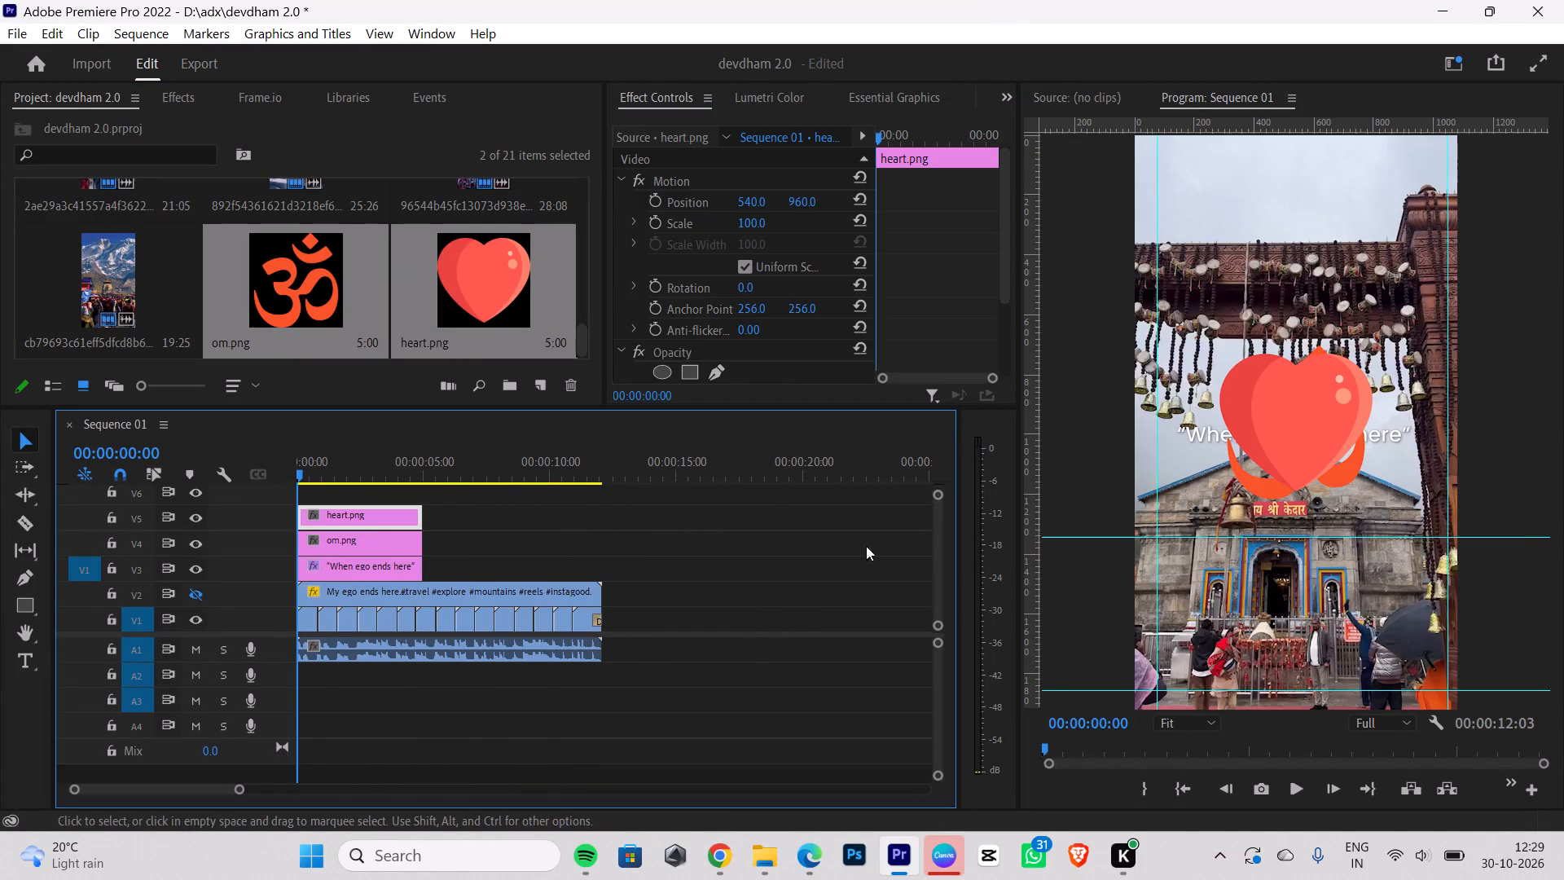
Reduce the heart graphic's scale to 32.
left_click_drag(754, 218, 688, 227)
Scale the om graphic down to 19 and place it just below the title at position 475, 1076.
left_click(397, 544)
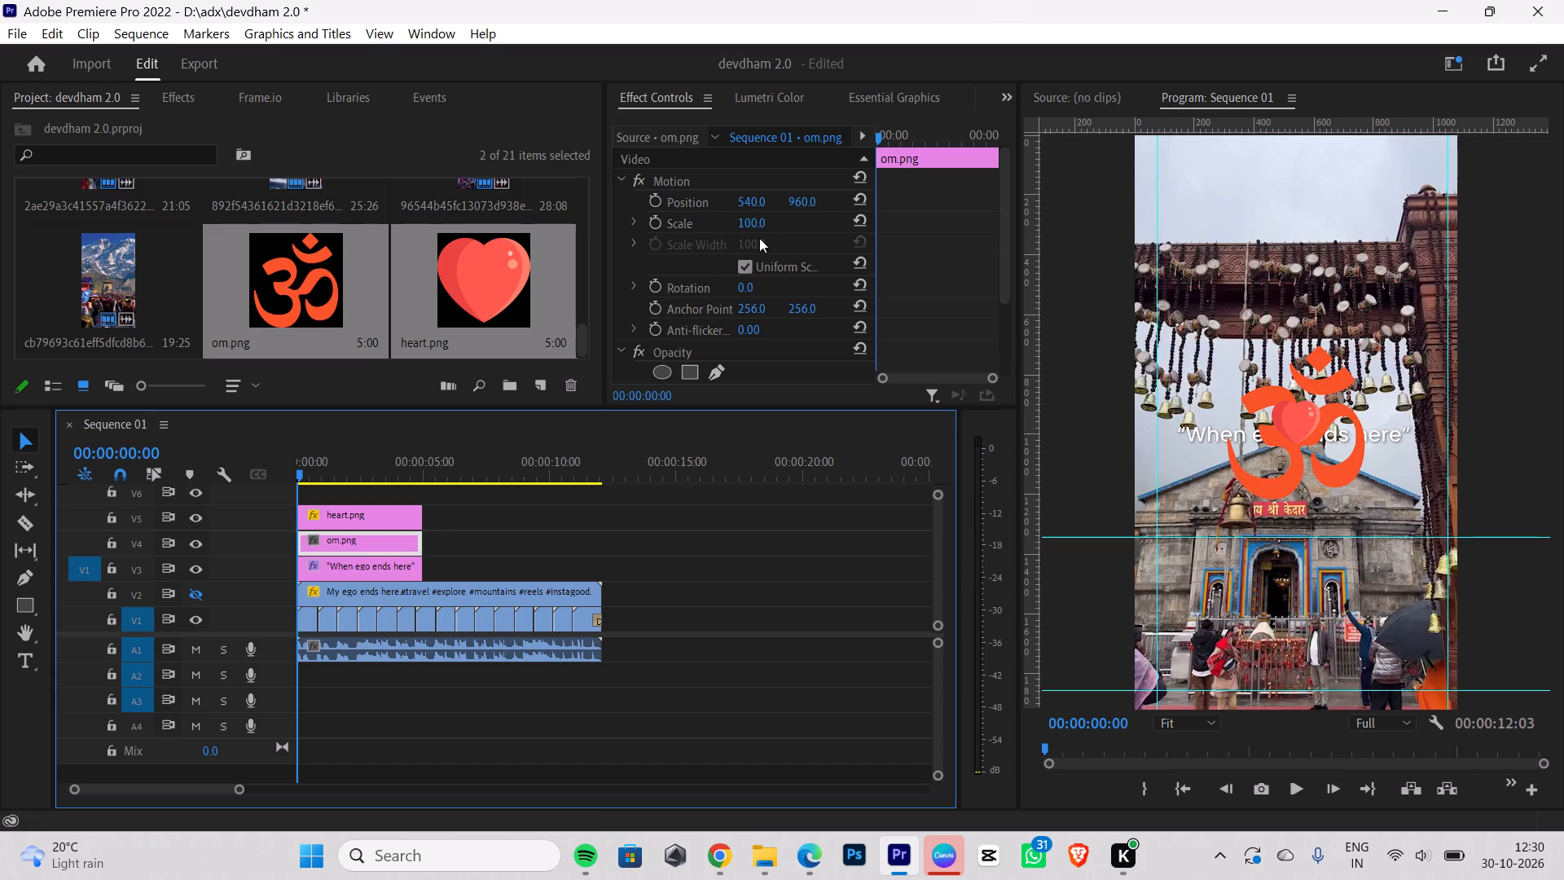
left_click_drag(760, 222, 703, 236)
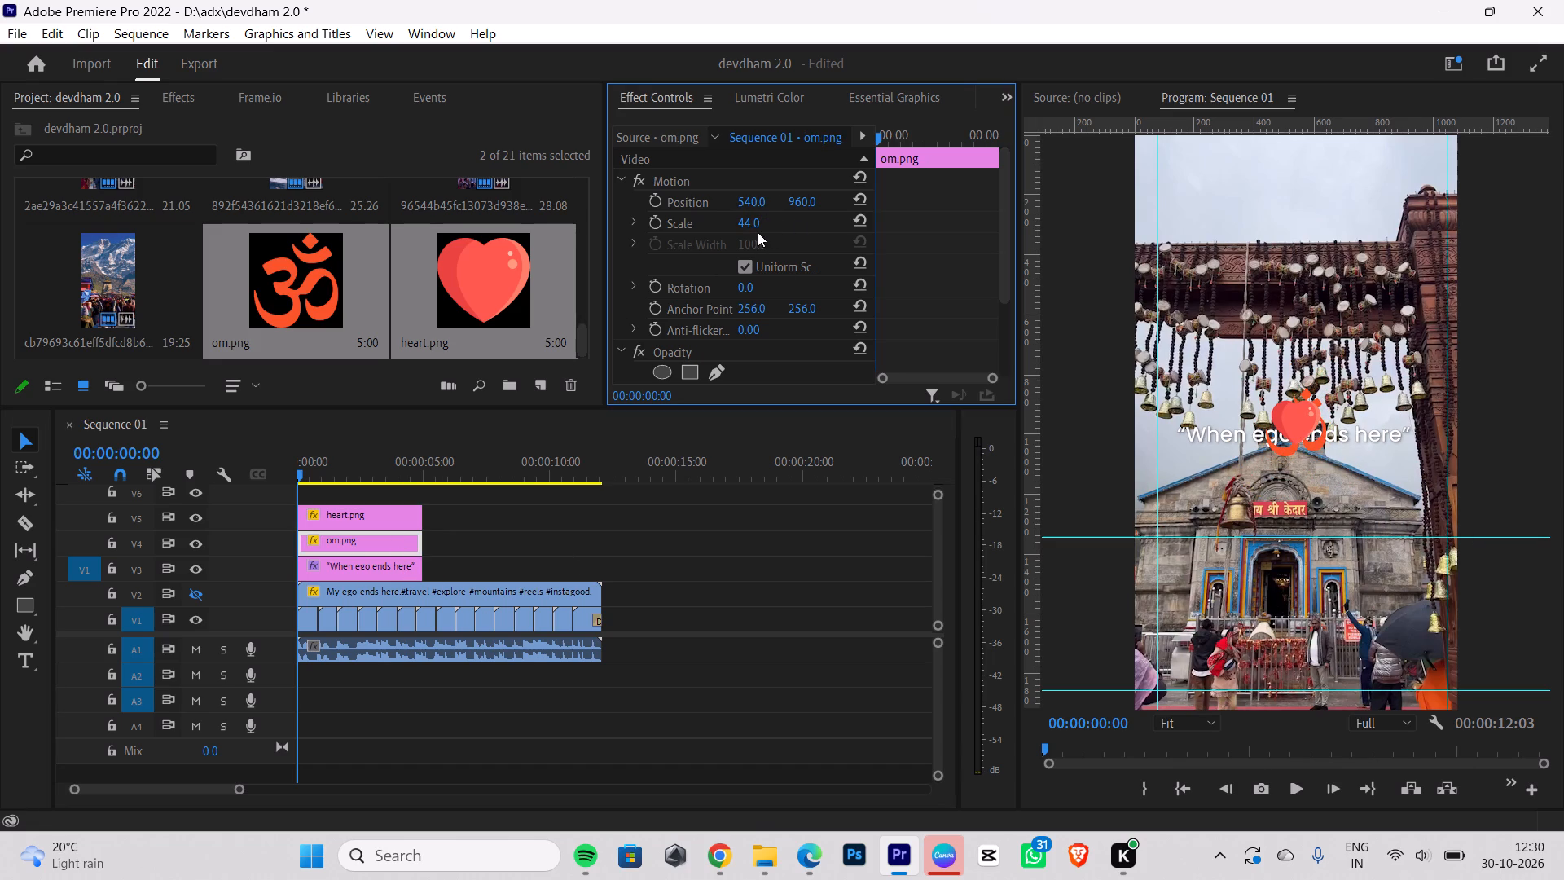
left_click_drag(755, 199, 758, 184)
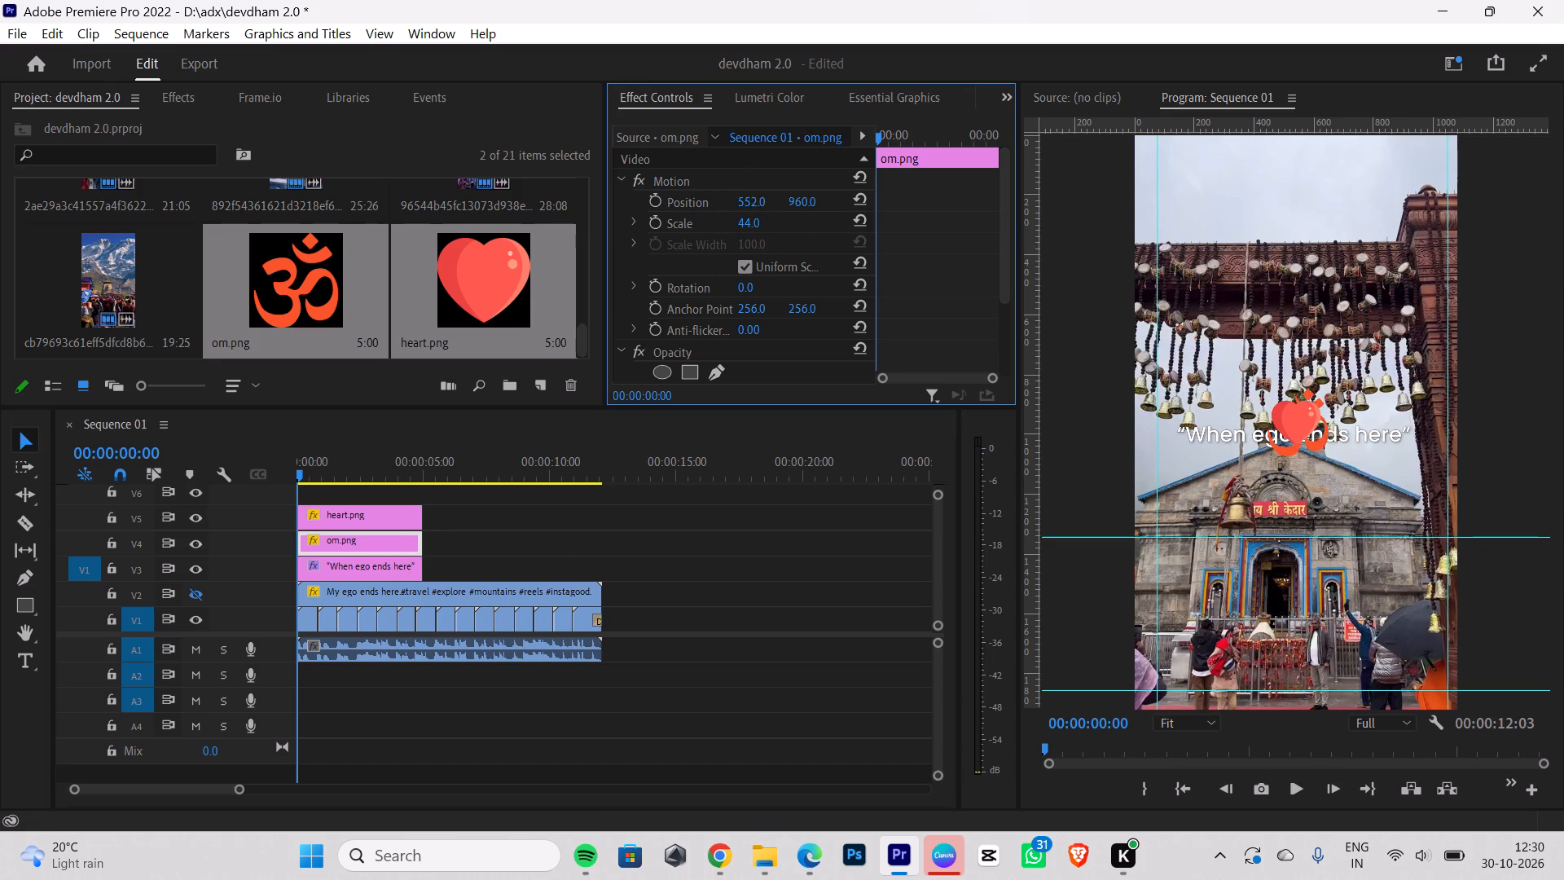
left_click_drag(758, 184, 806, 104)
left_click_drag(807, 207, 810, 166)
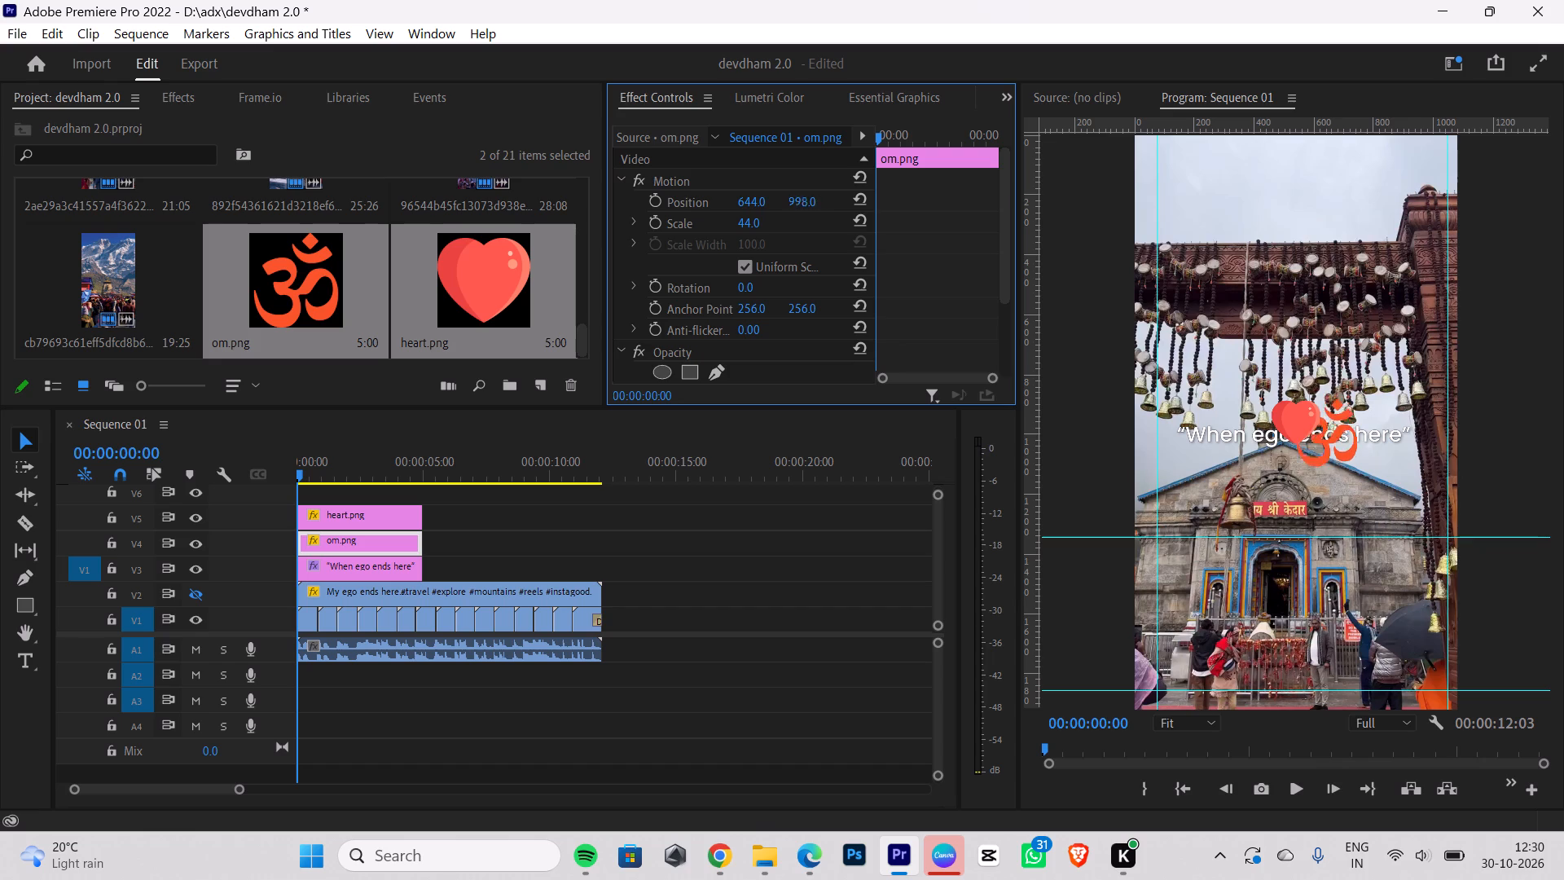
left_click_drag(810, 166, 859, 64)
left_click_drag(760, 206, 681, 206)
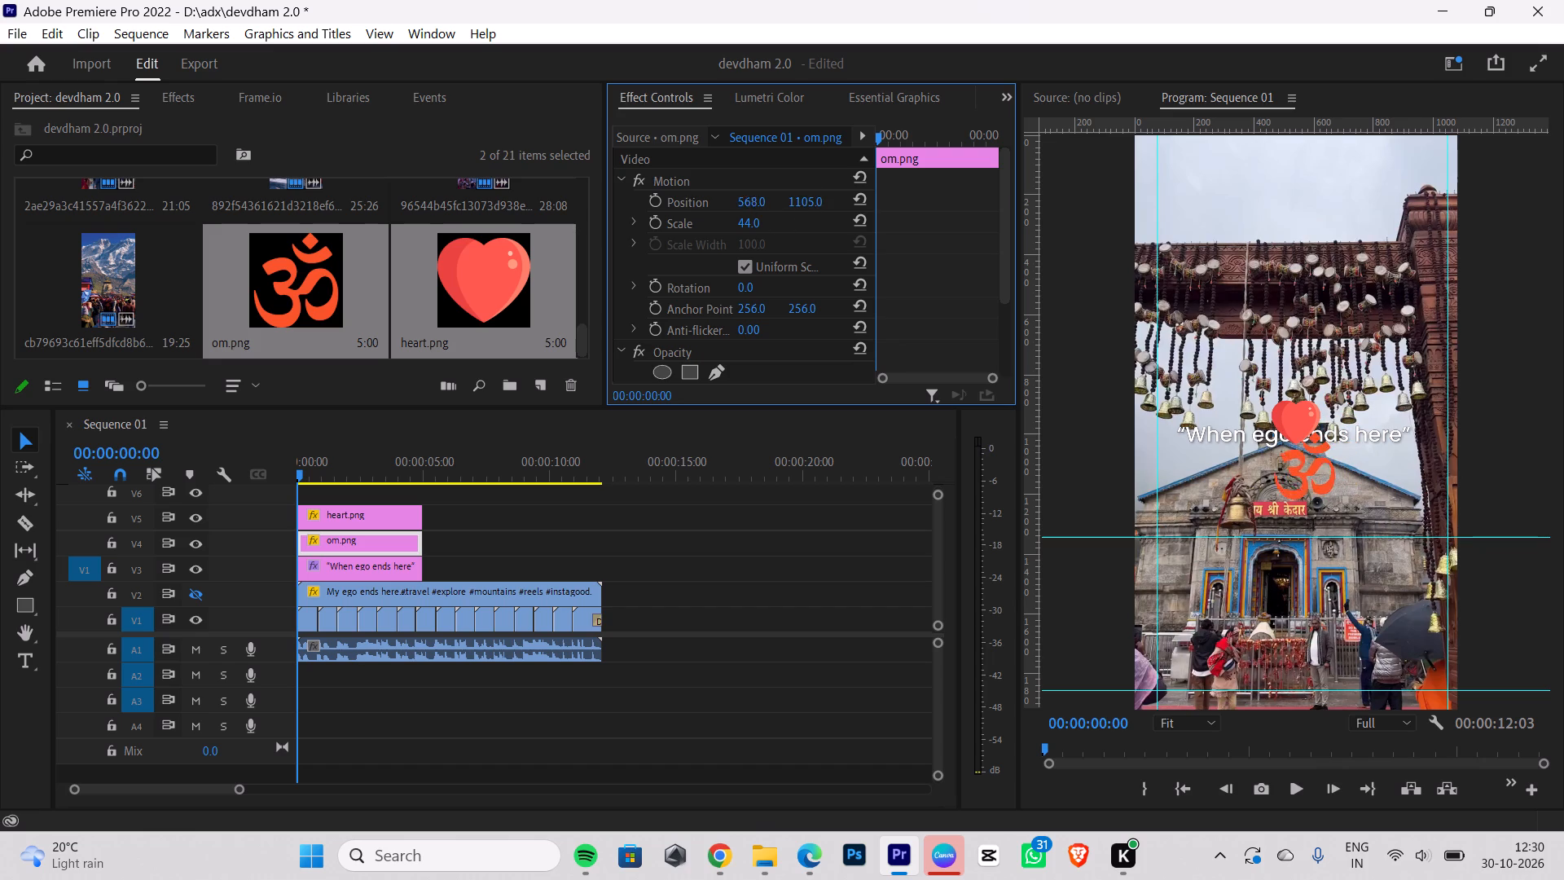
left_click_drag(681, 206, 536, 206)
left_click_drag(758, 228, 739, 223)
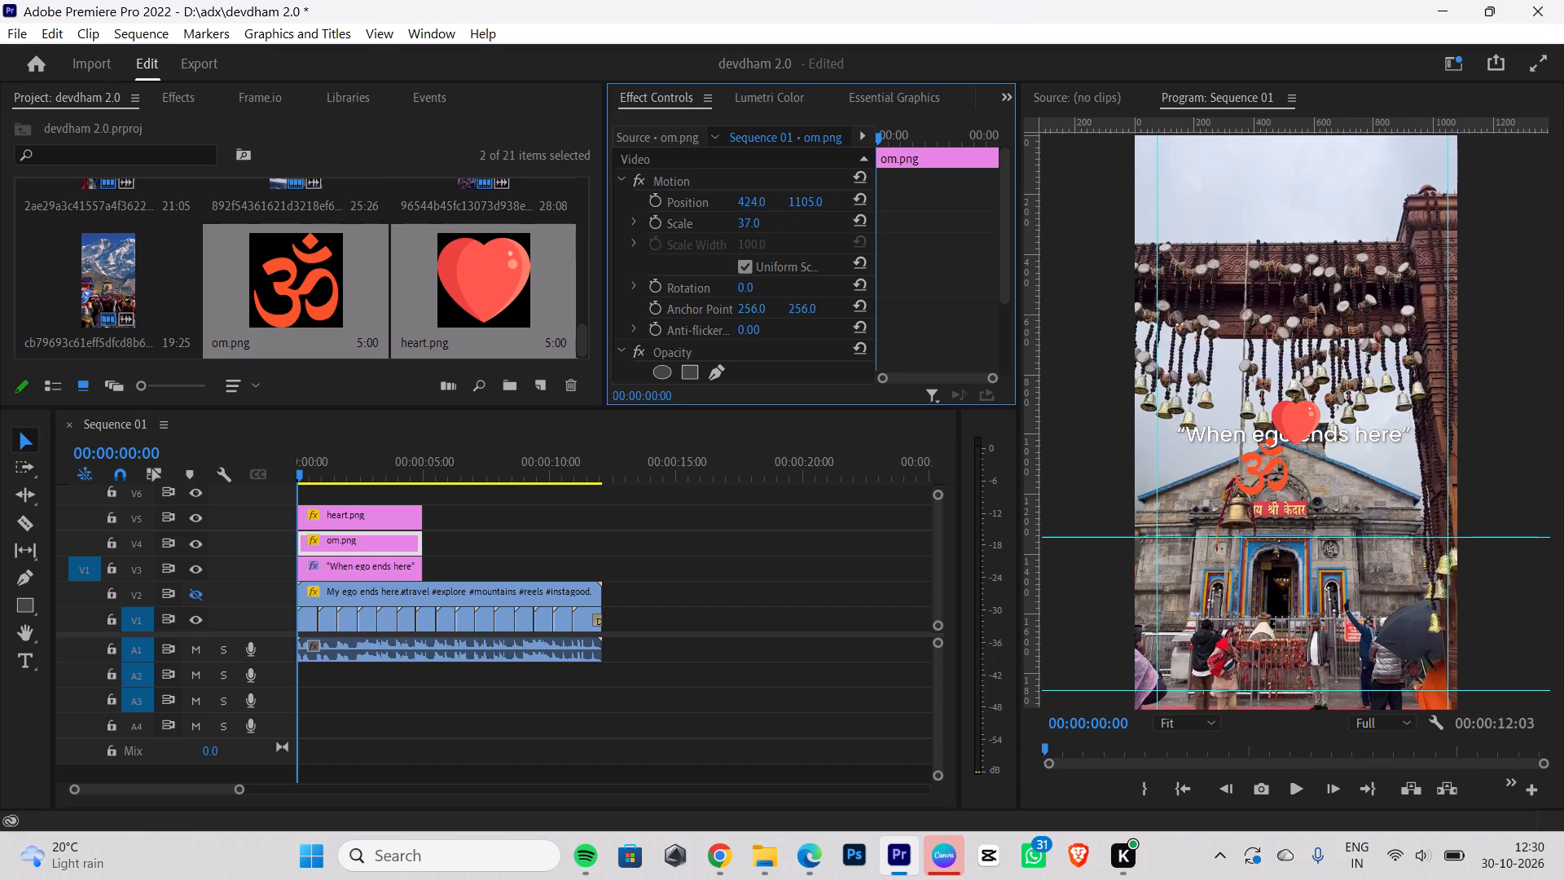
left_click_drag(739, 223, 722, 224)
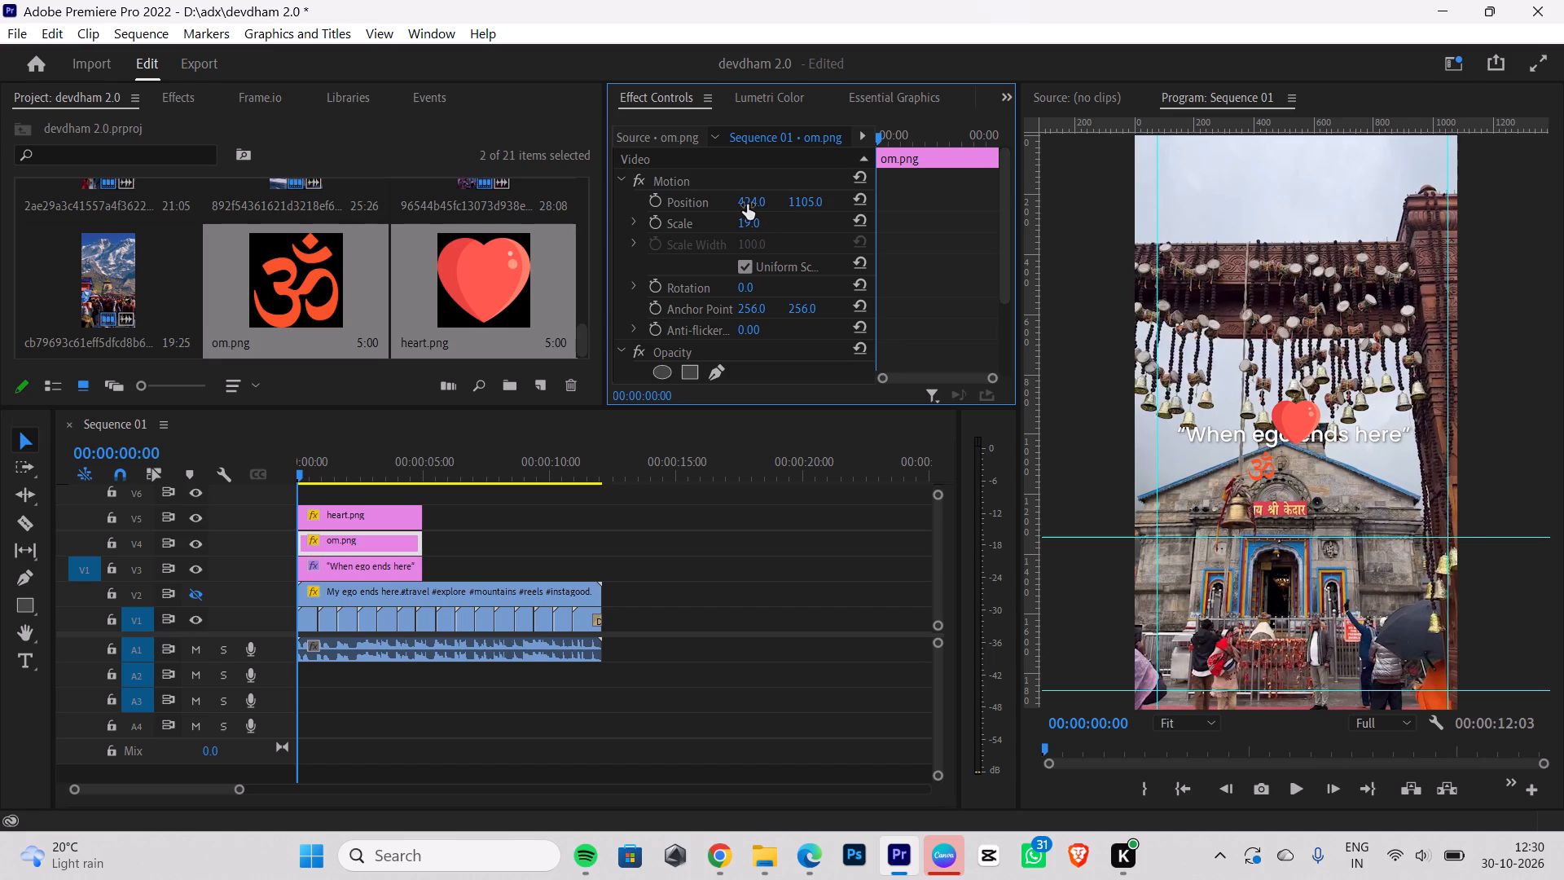
left_click_drag(747, 205, 801, 203)
left_click_drag(802, 198, 802, 218)
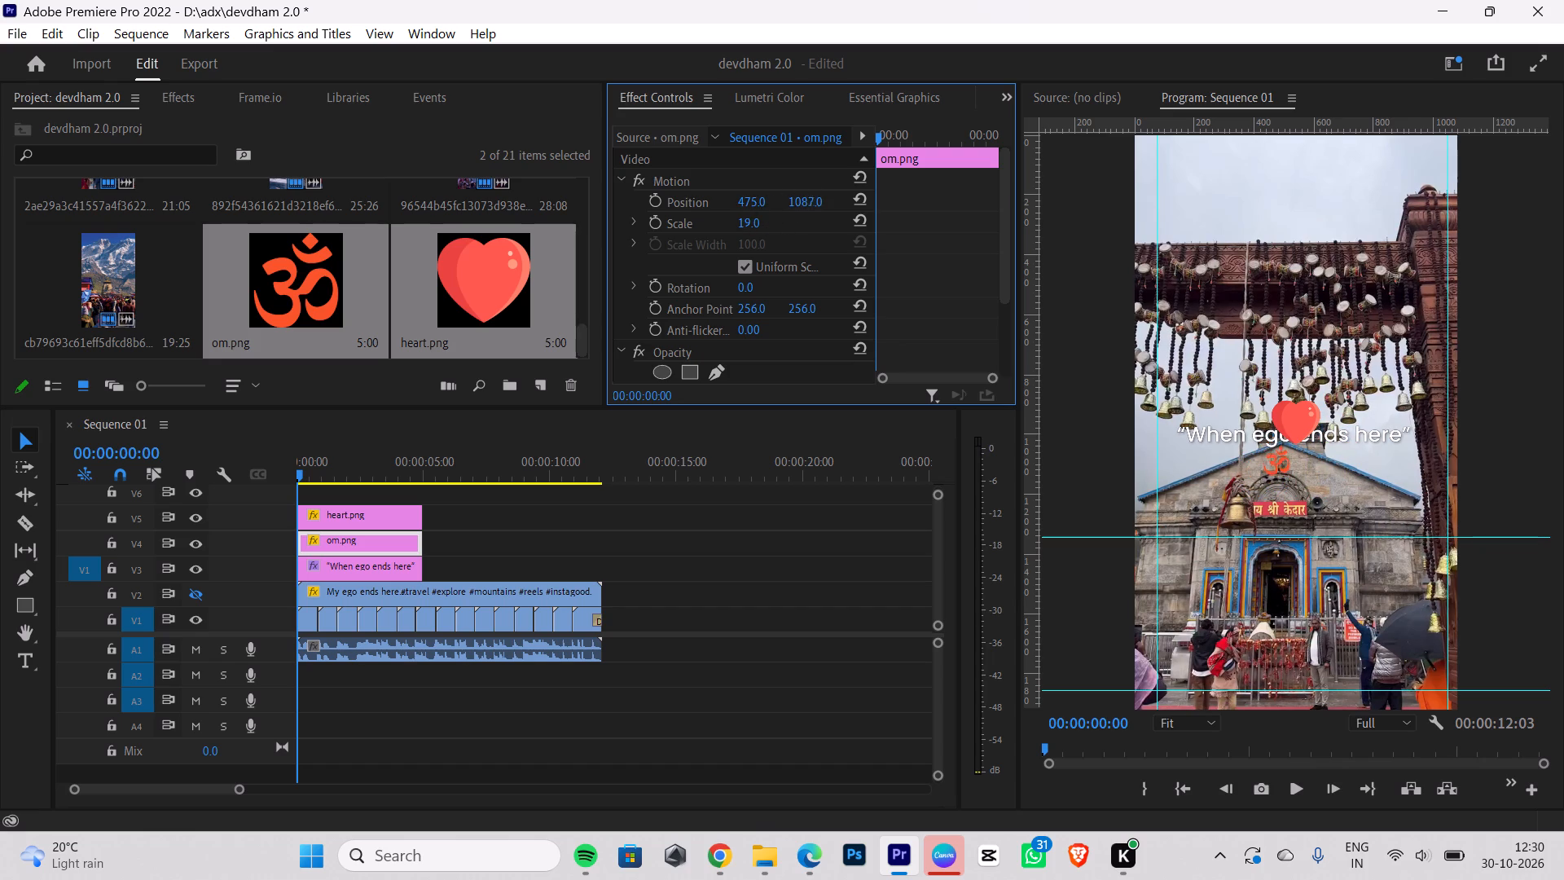
left_click_drag(802, 218, 803, 229)
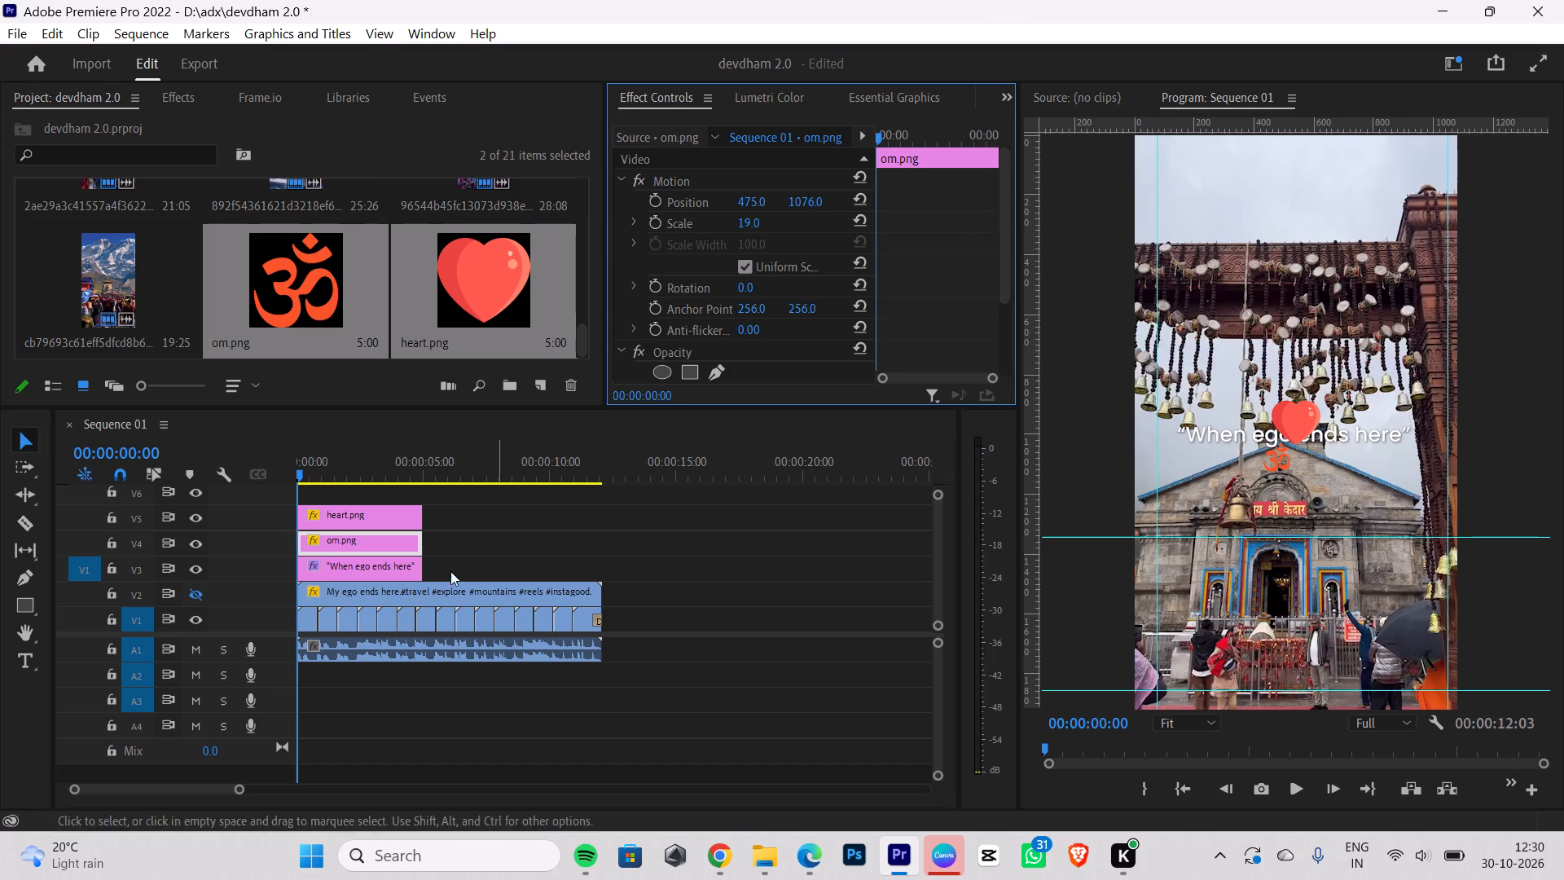
Move the heart graphic beside the om at position 572, 1095 and reduce its scale to 15.
left_click(393, 522)
left_click_drag(760, 201, 821, 209)
left_click_drag(798, 204, 821, 120)
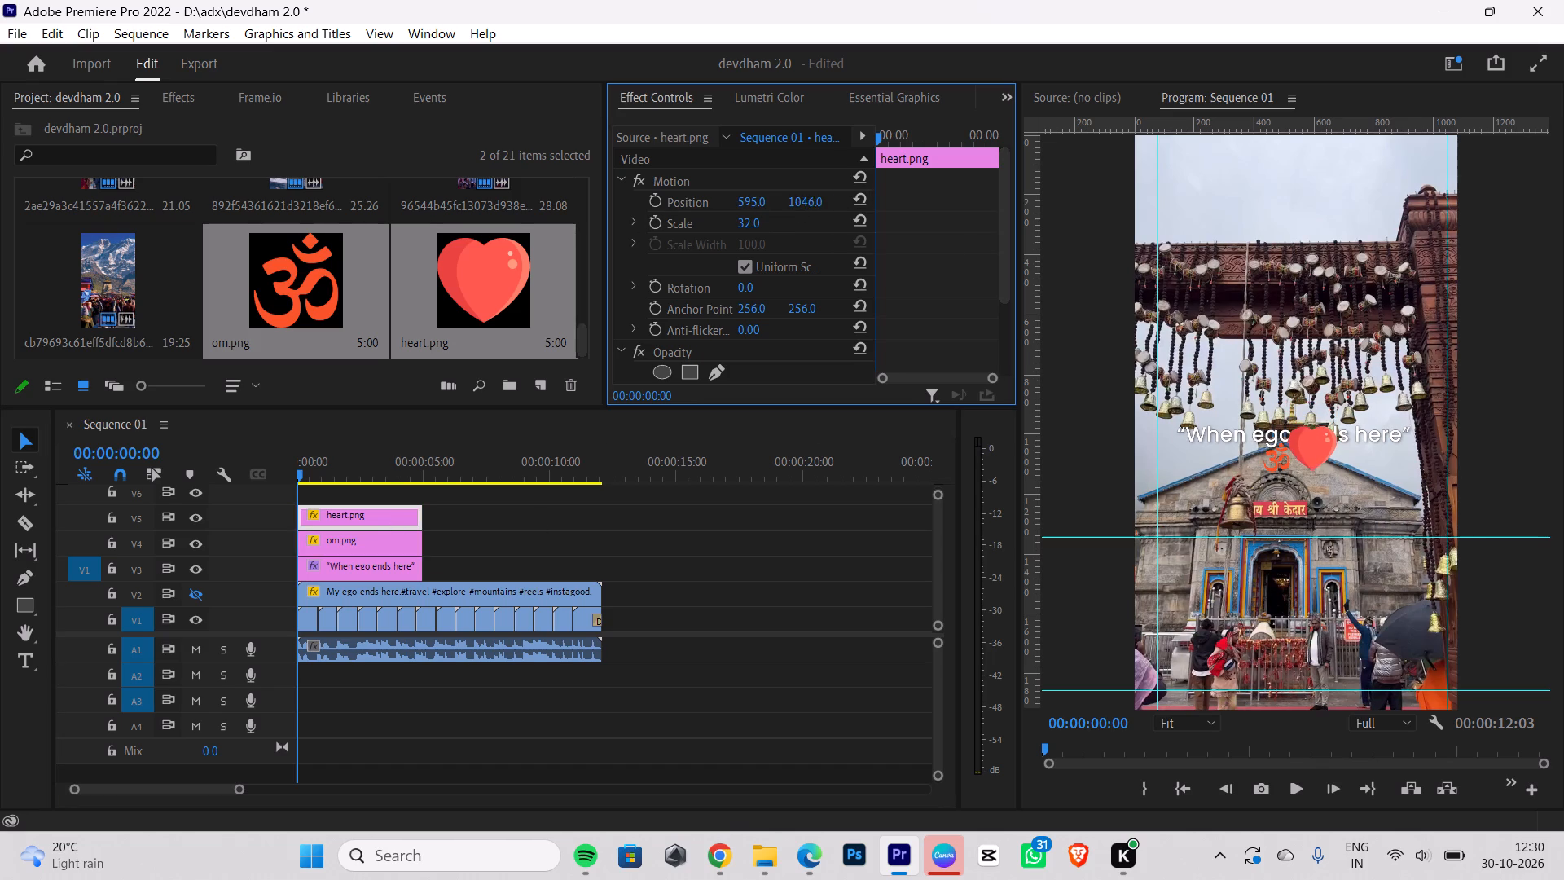
left_click_drag(821, 120, 843, 106)
left_click_drag(753, 226, 741, 226)
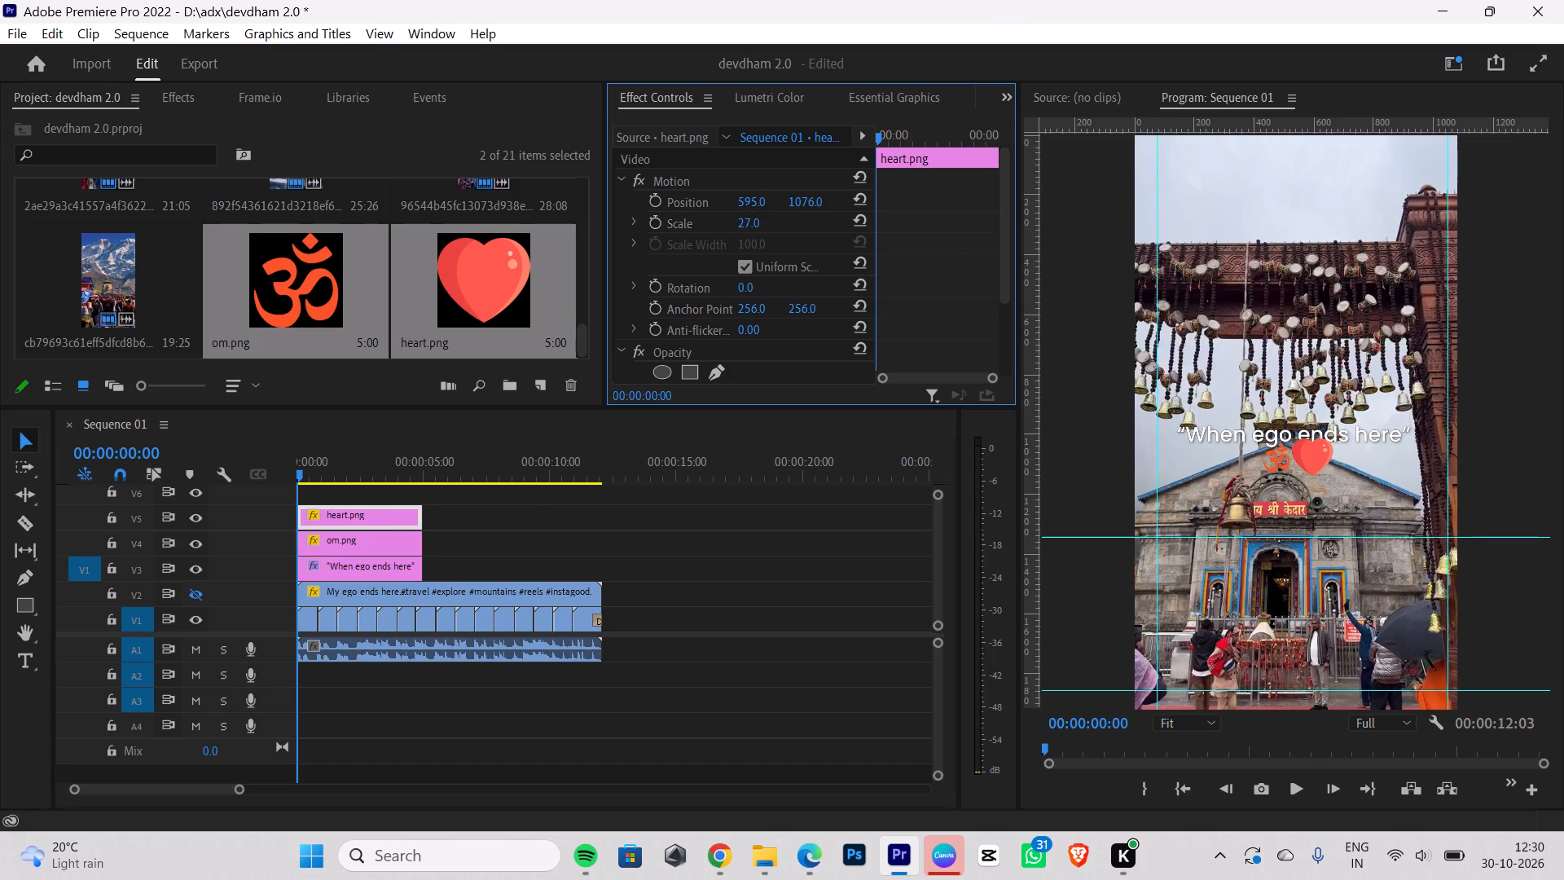
left_click_drag(741, 226, 732, 231)
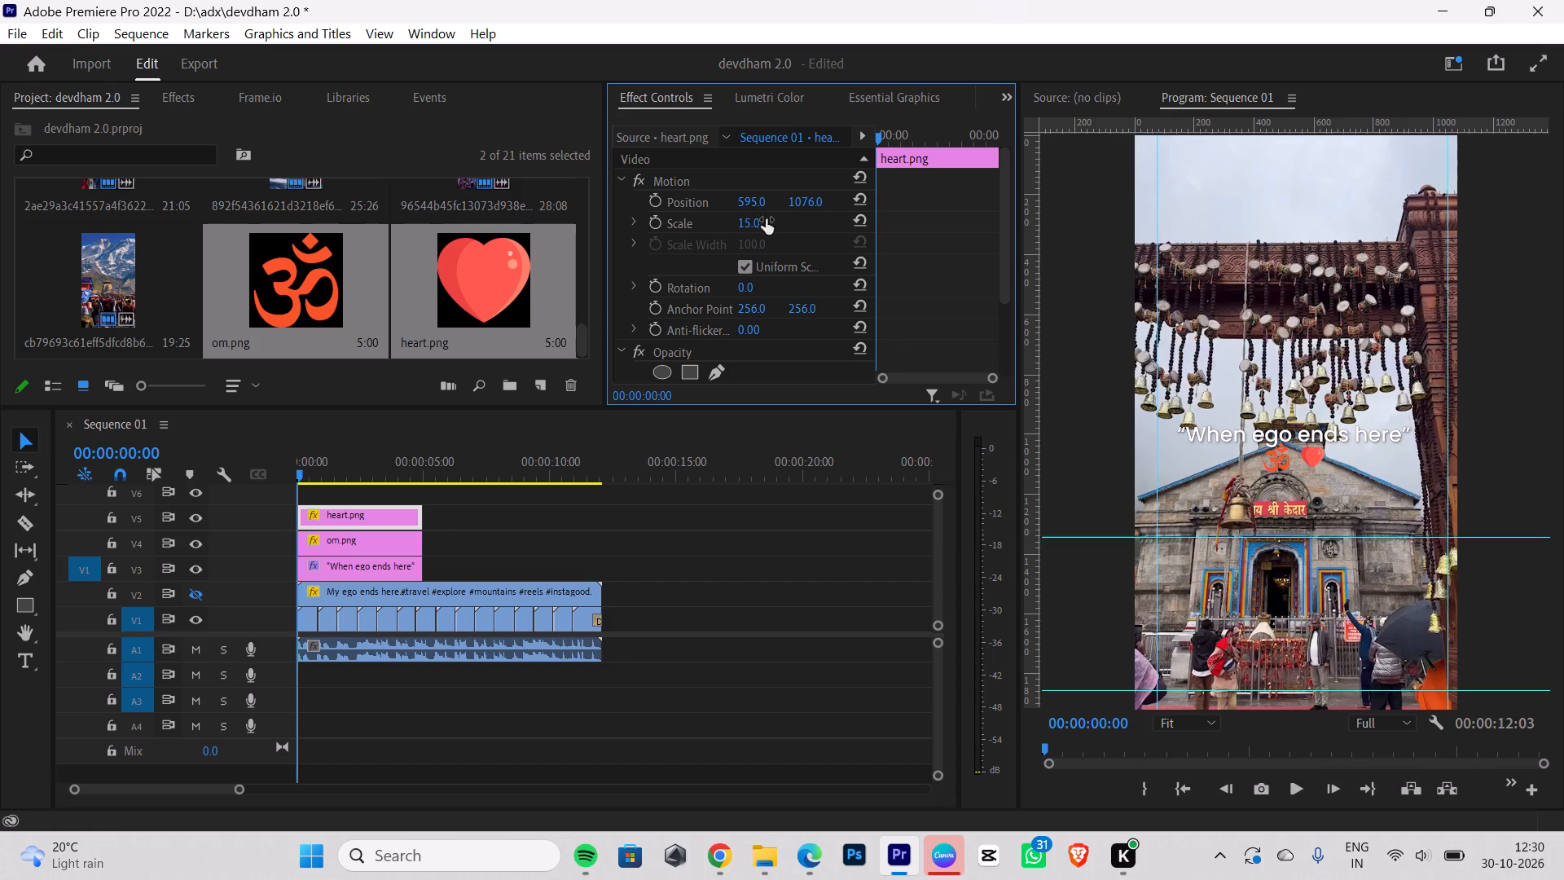
left_click_drag(802, 203, 823, 171)
left_click_drag(811, 197, 816, 225)
left_click_drag(758, 205, 731, 204)
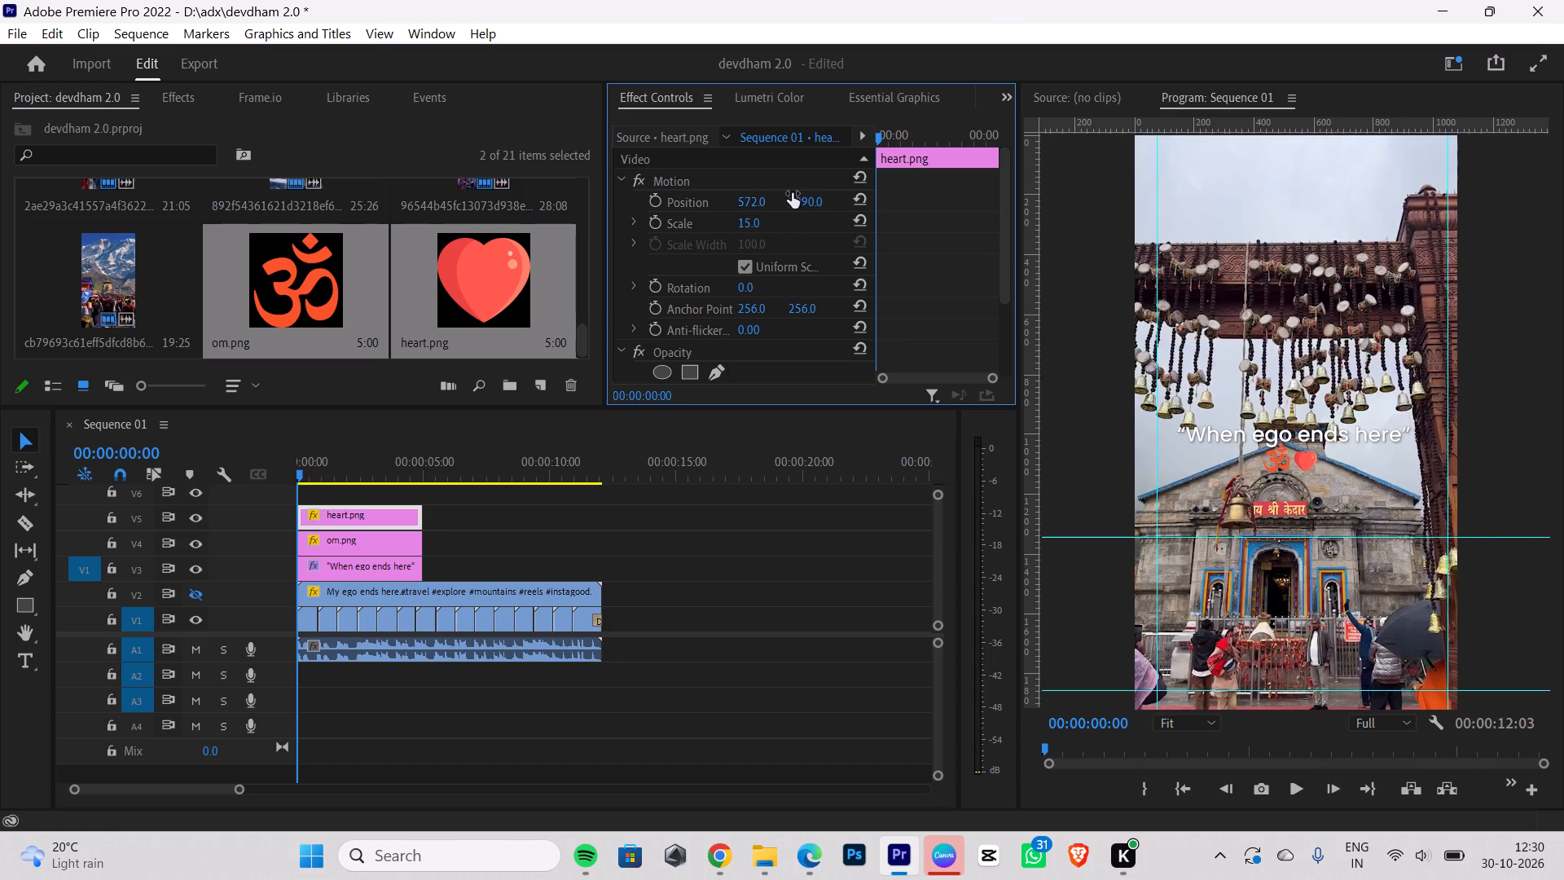
left_click(799, 196)
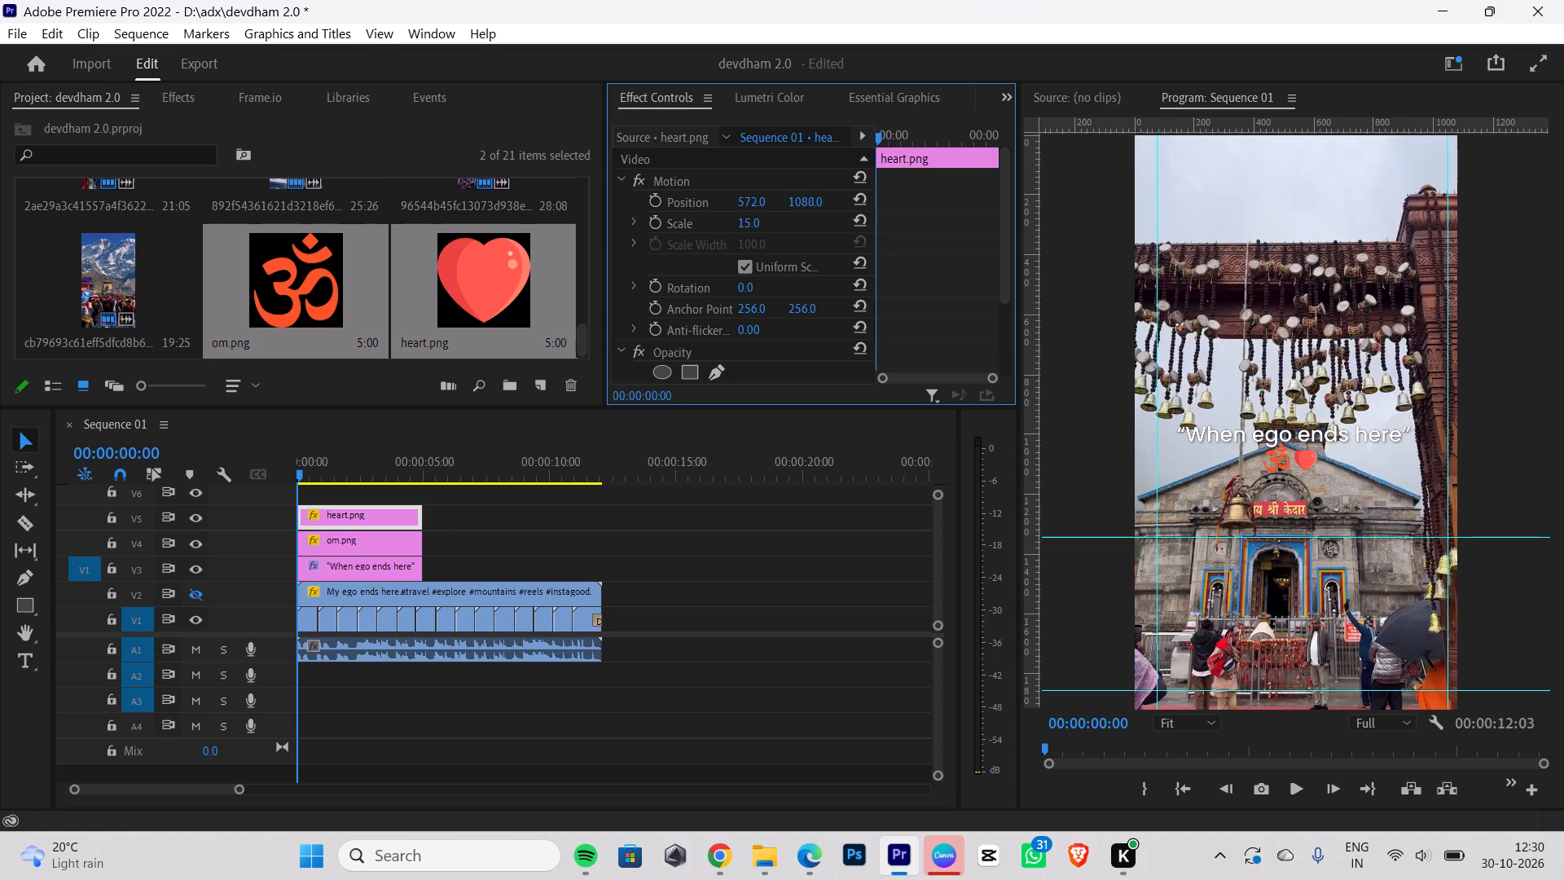
Match the heart to the om by setting its scale to 19, and set its vertical position to 1090.
left_click(389, 545)
left_click(368, 511)
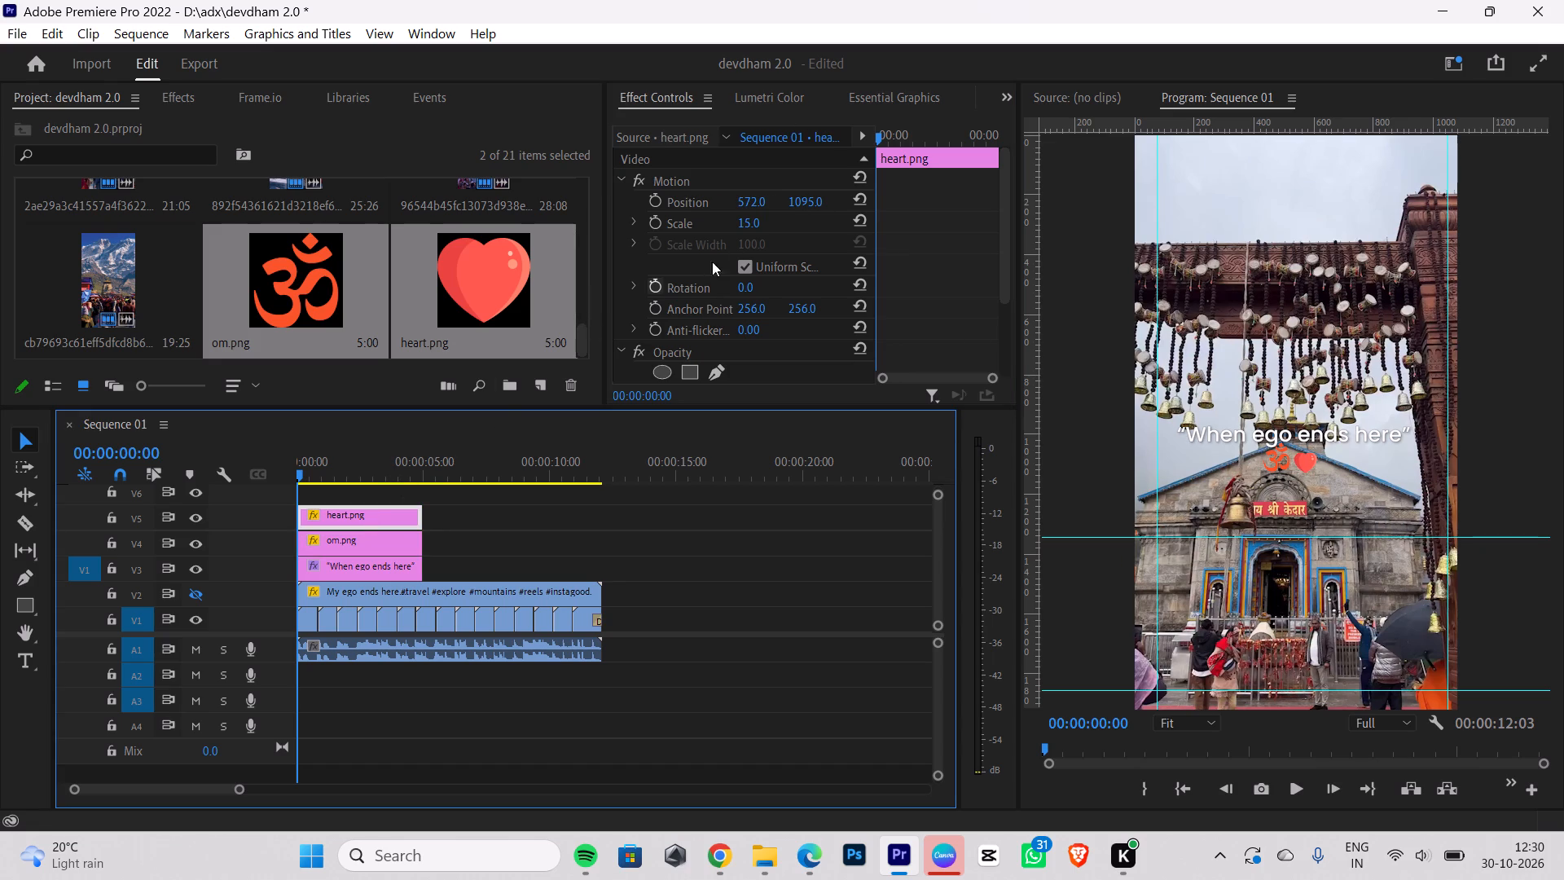
left_click(758, 226)
key("BackSpace")
type("19")
key("Return")
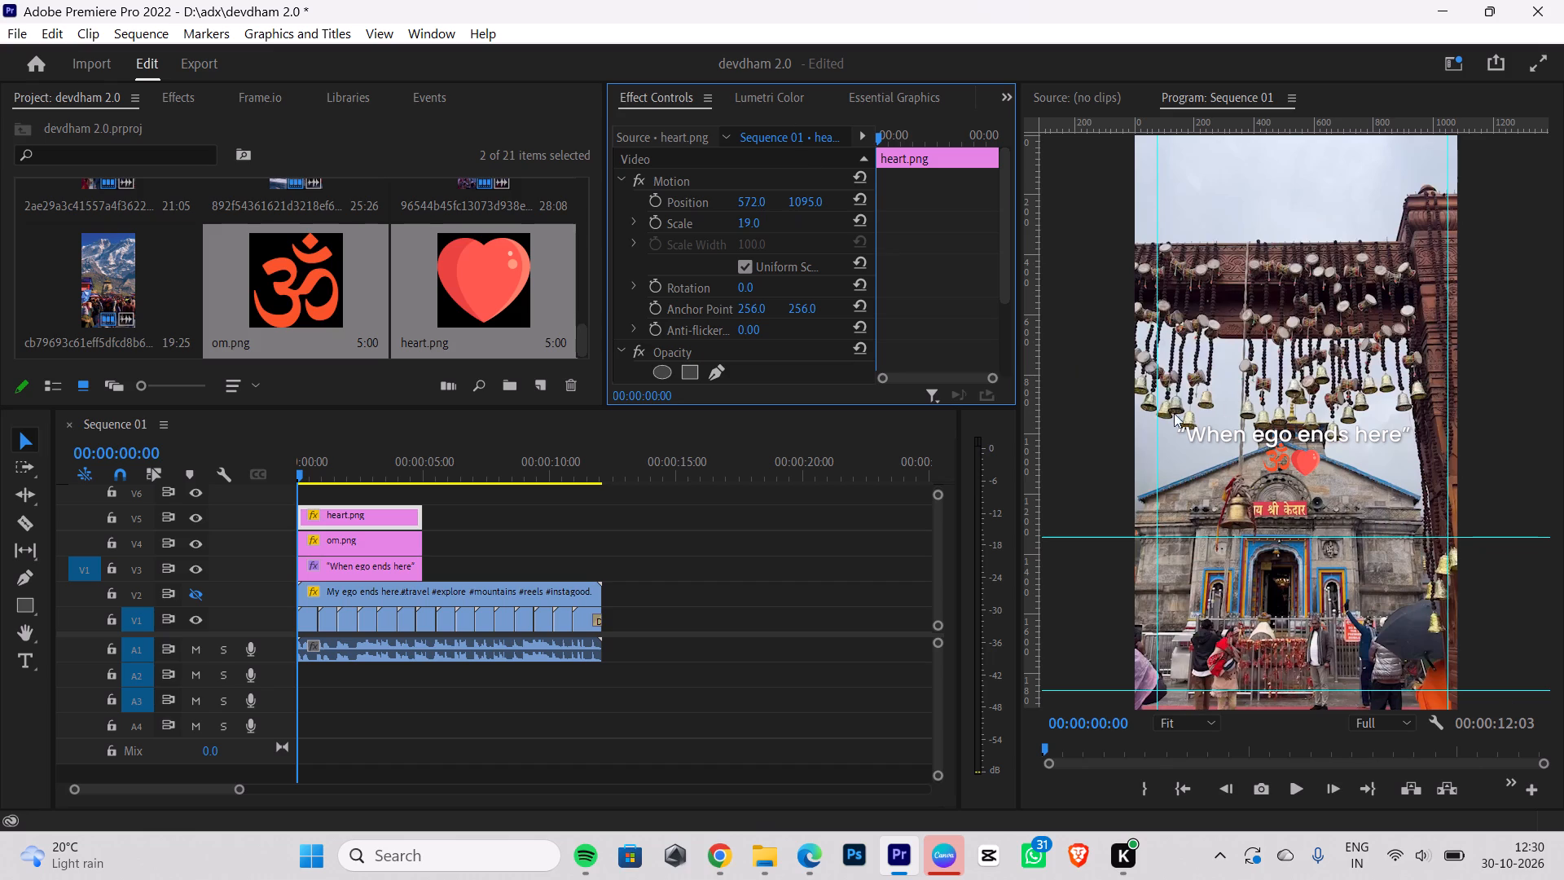
left_click(804, 197)
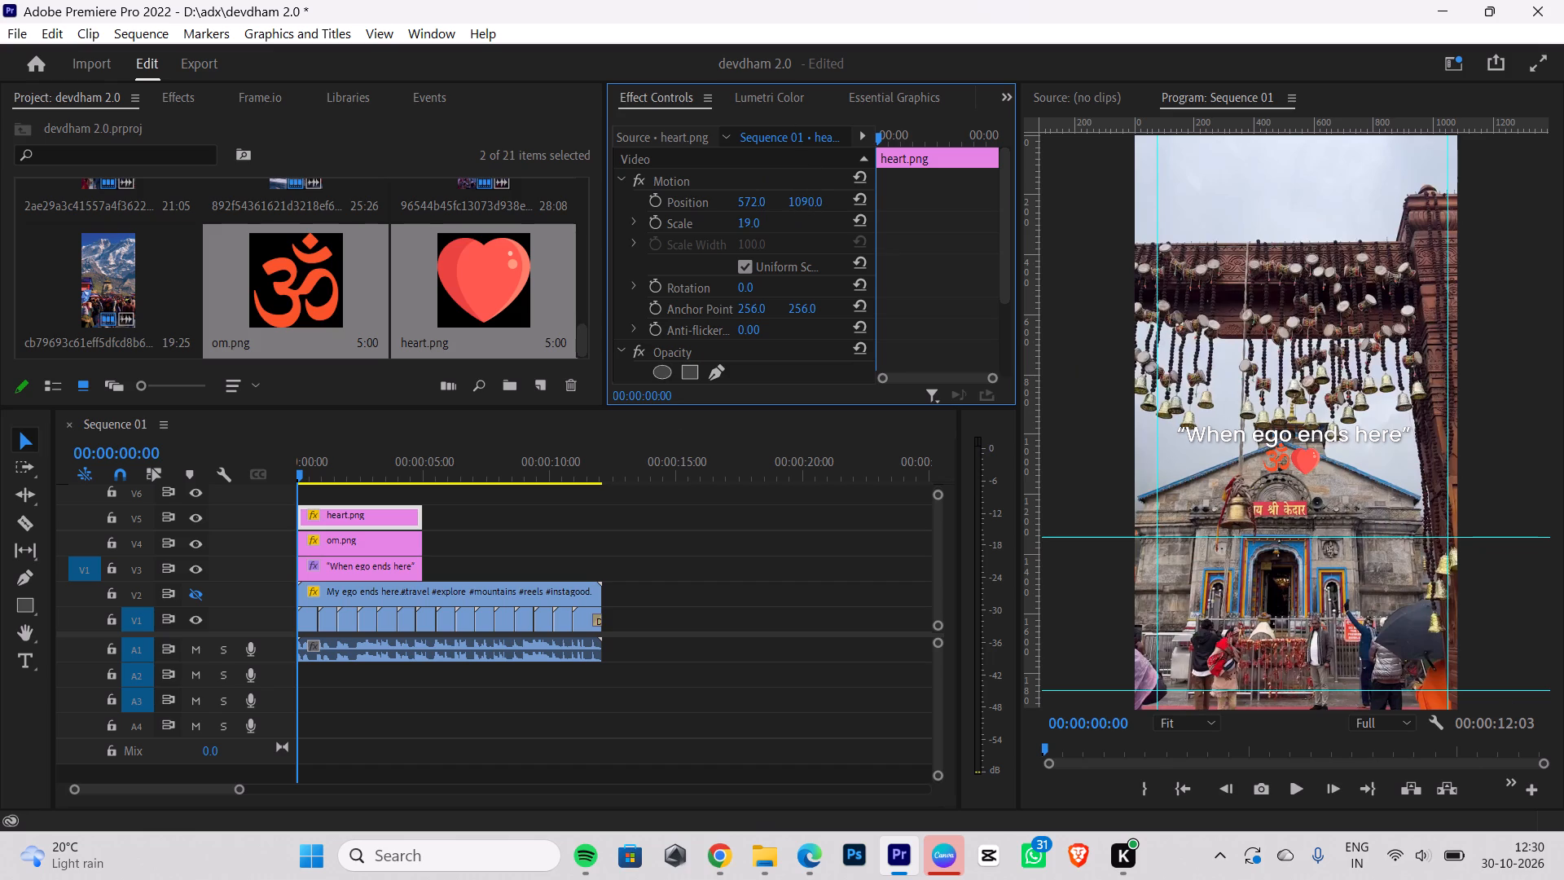
left_click(1309, 548)
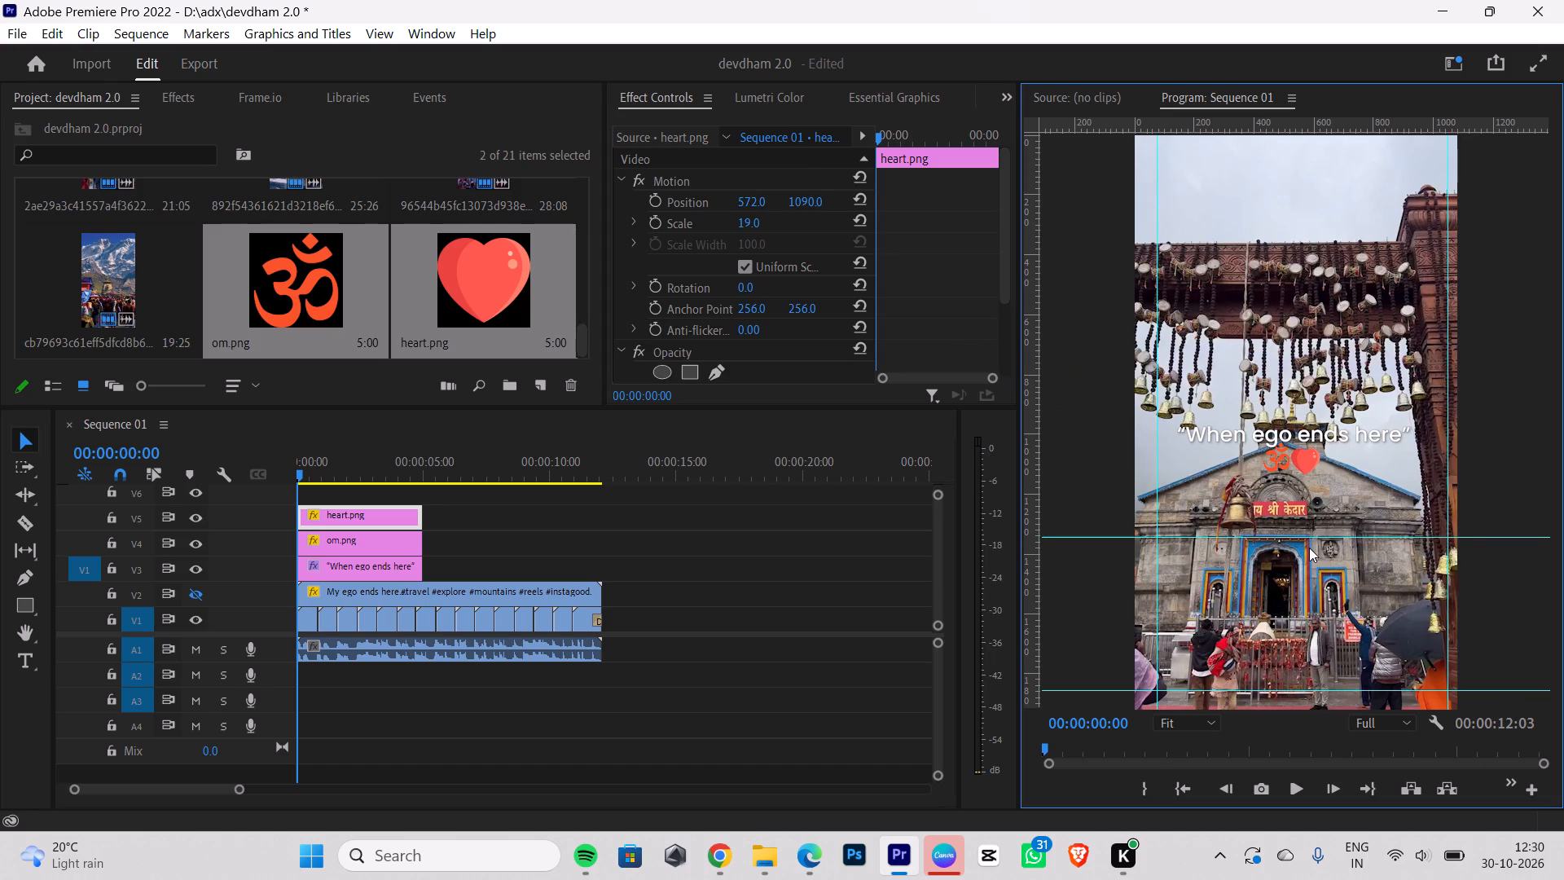
Draw a small rectangle over the om and heart below the title and nudge it slightly down.
left_click(16, 604)
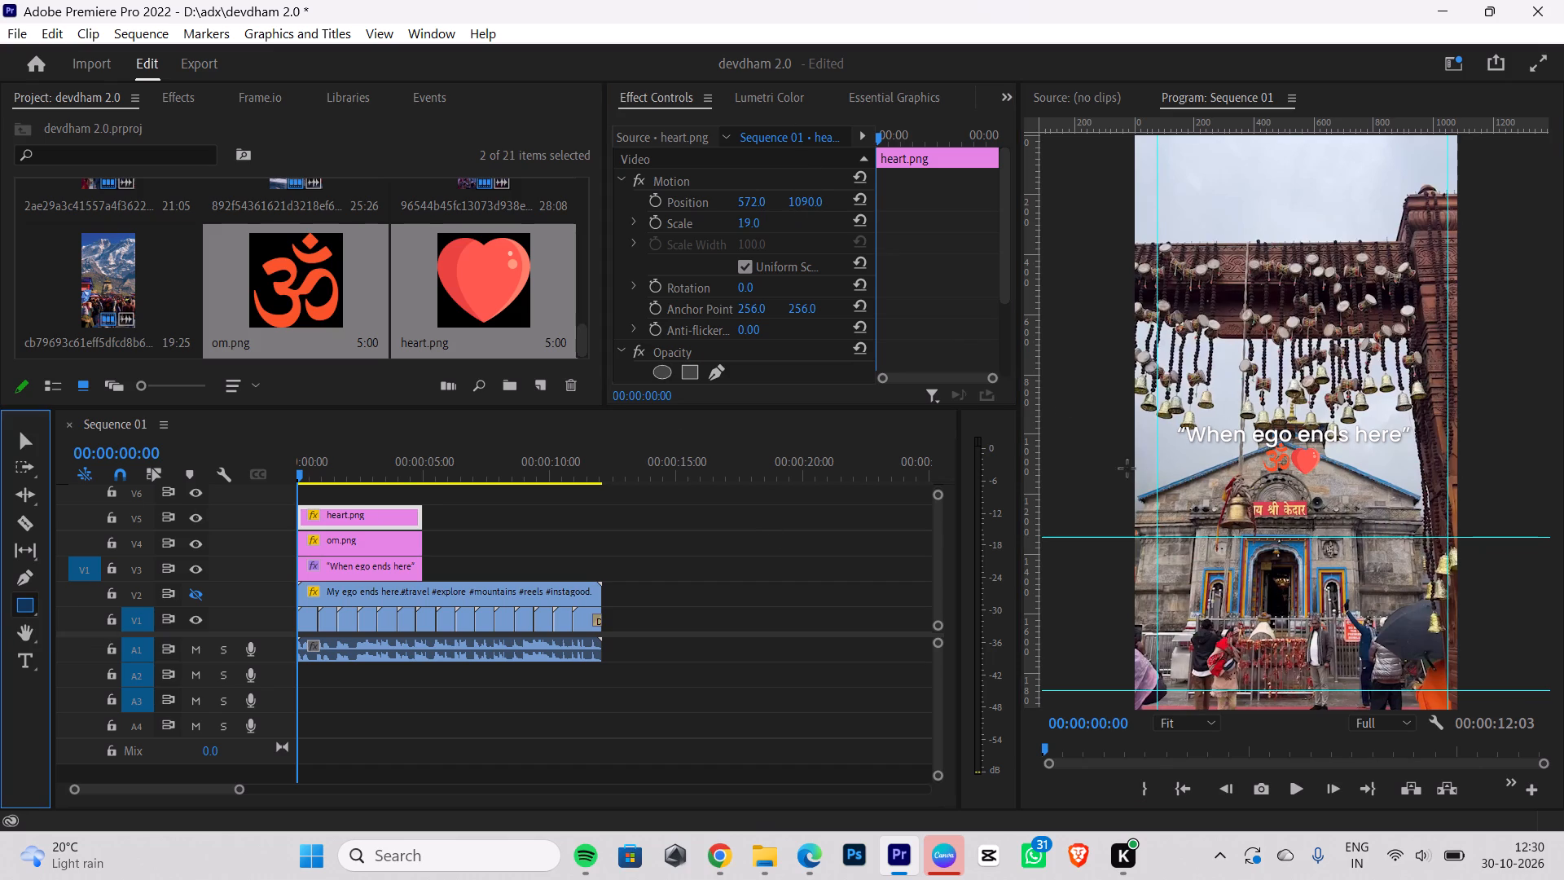
left_click_drag(1250, 448, 1303, 474)
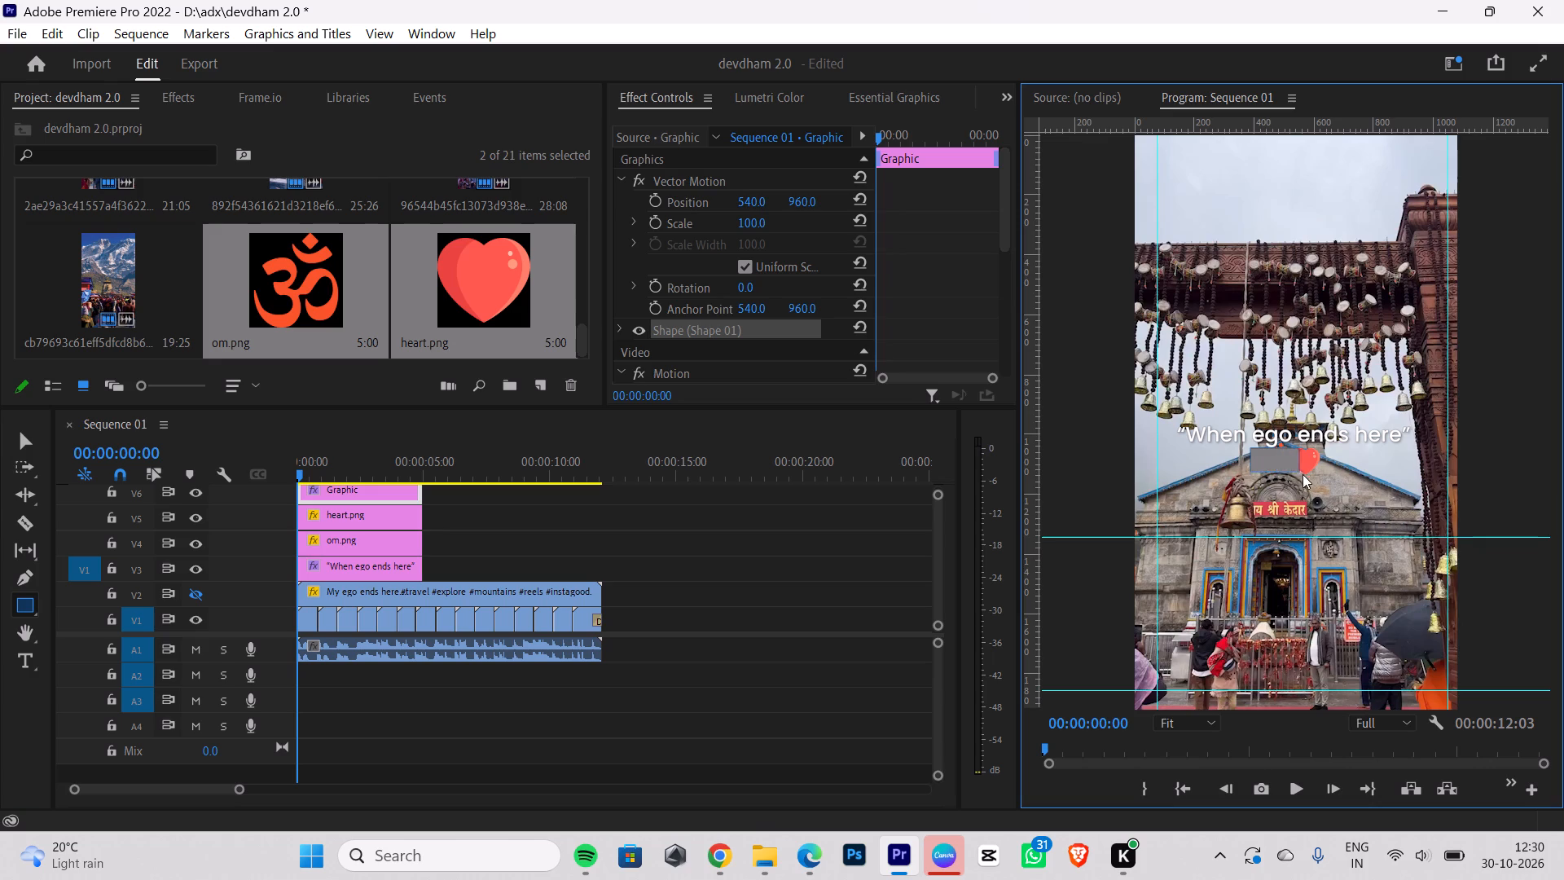
left_click_drag(1303, 474, 1322, 469)
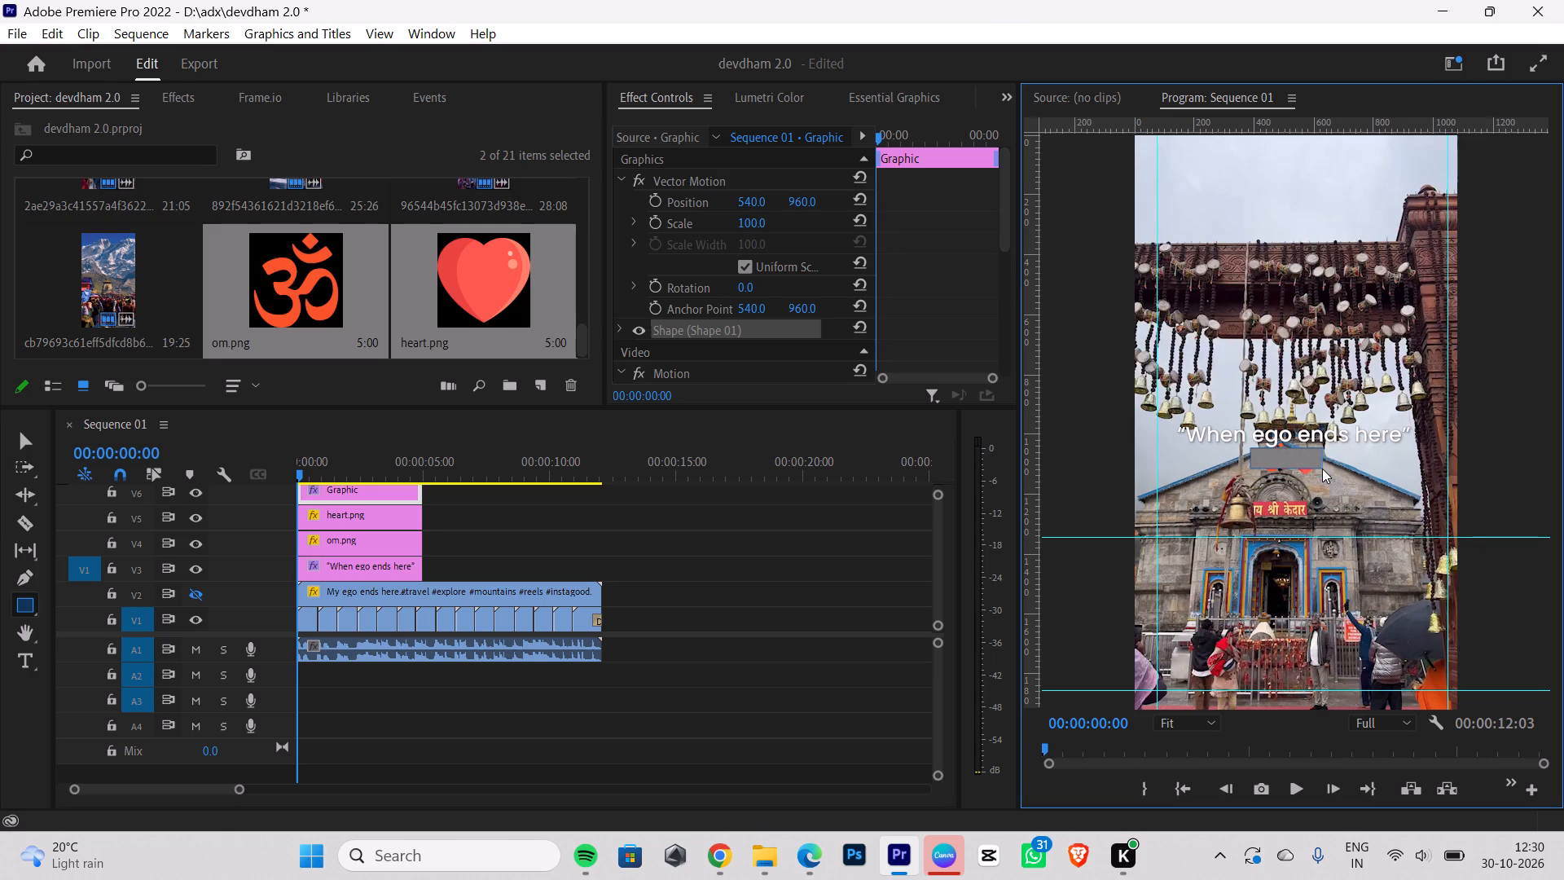
left_click(28, 437)
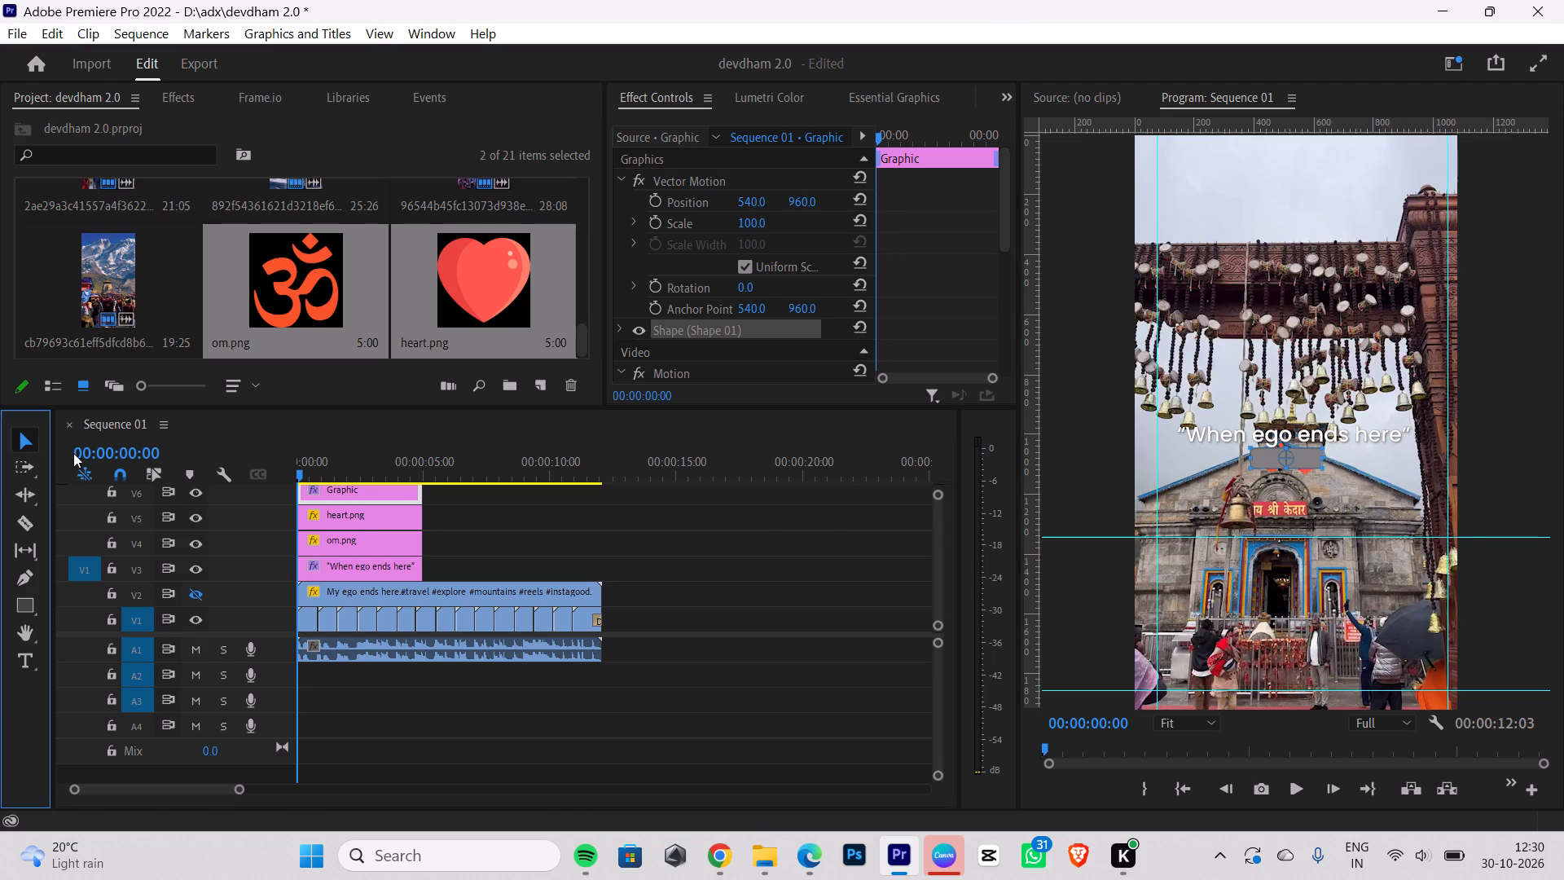
left_click_drag(1288, 473, 1285, 486)
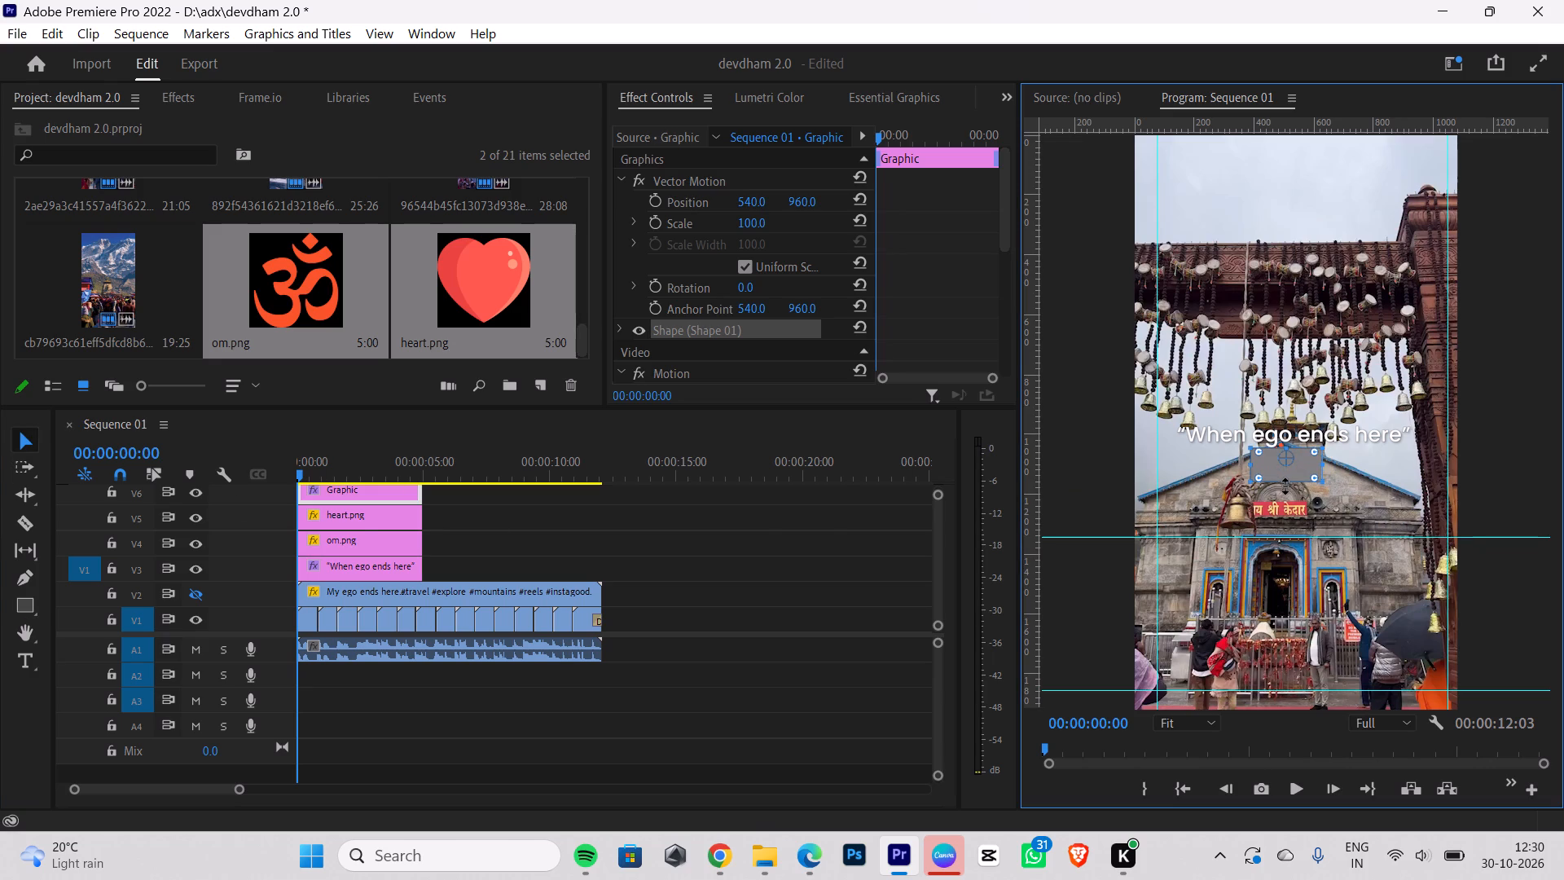
left_click_drag(1285, 486, 1284, 482)
Set the rectangle's fill colour to white (FFFFFF).
scroll(735, 283, "down", 3)
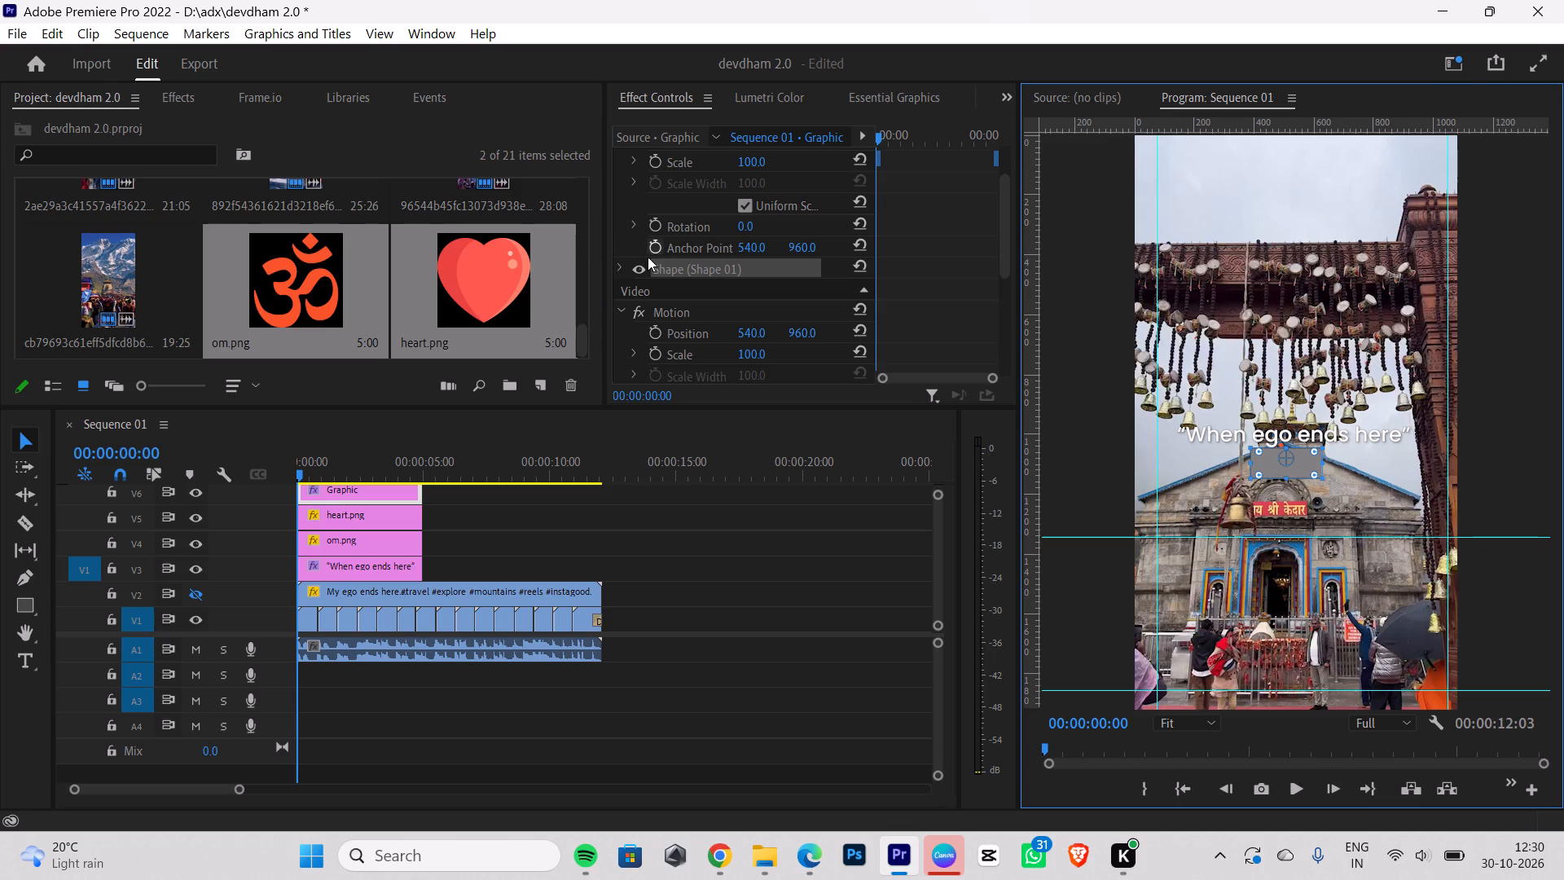
left_click(624, 261)
left_click(719, 365)
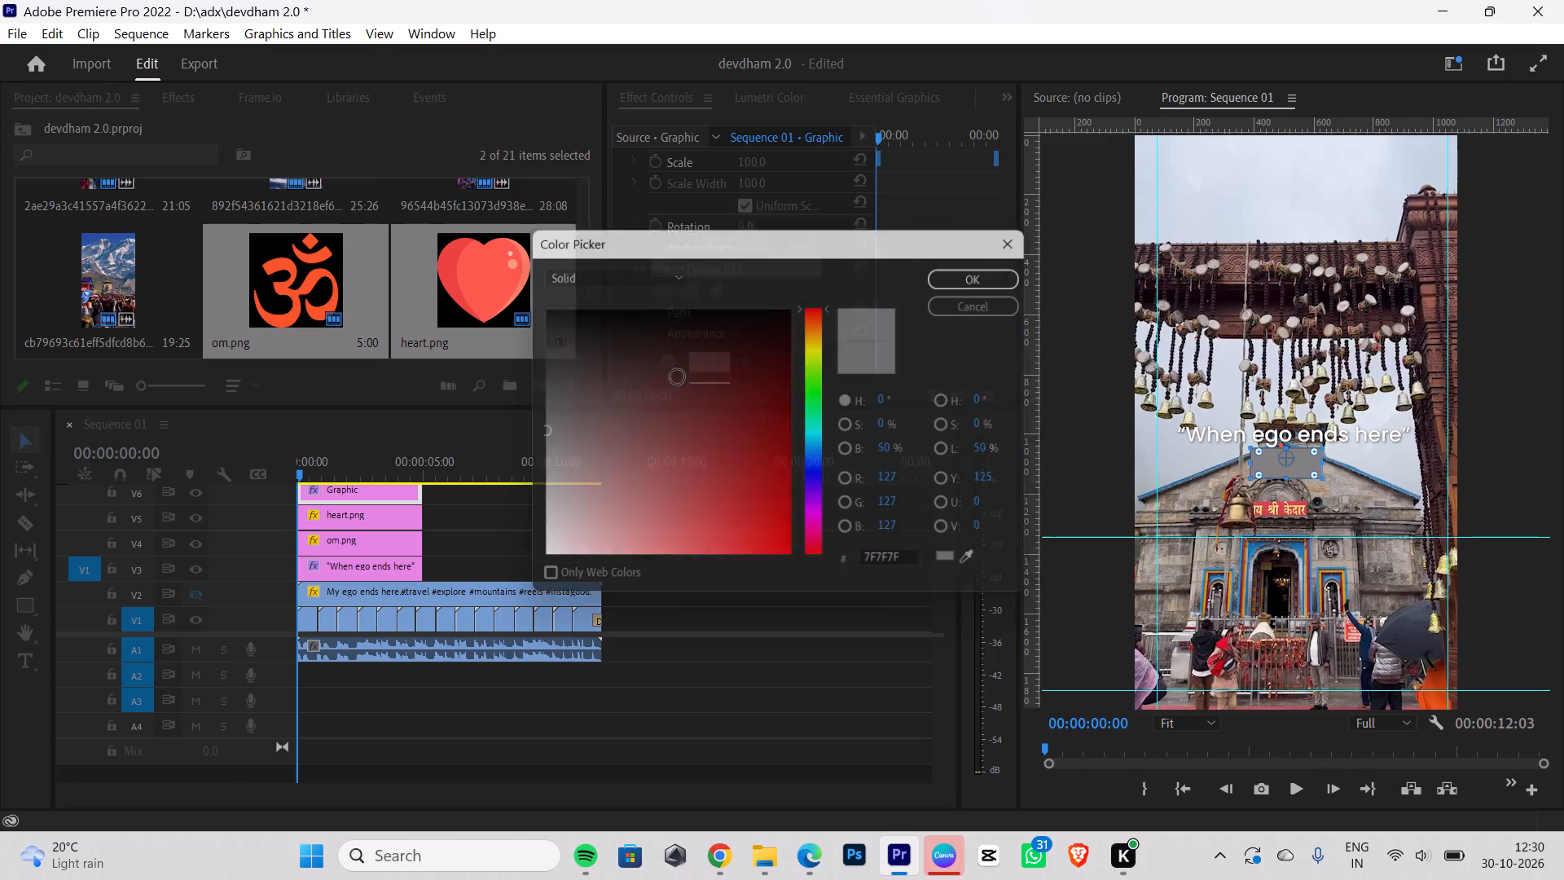
left_click_drag(552, 451, 458, 677)
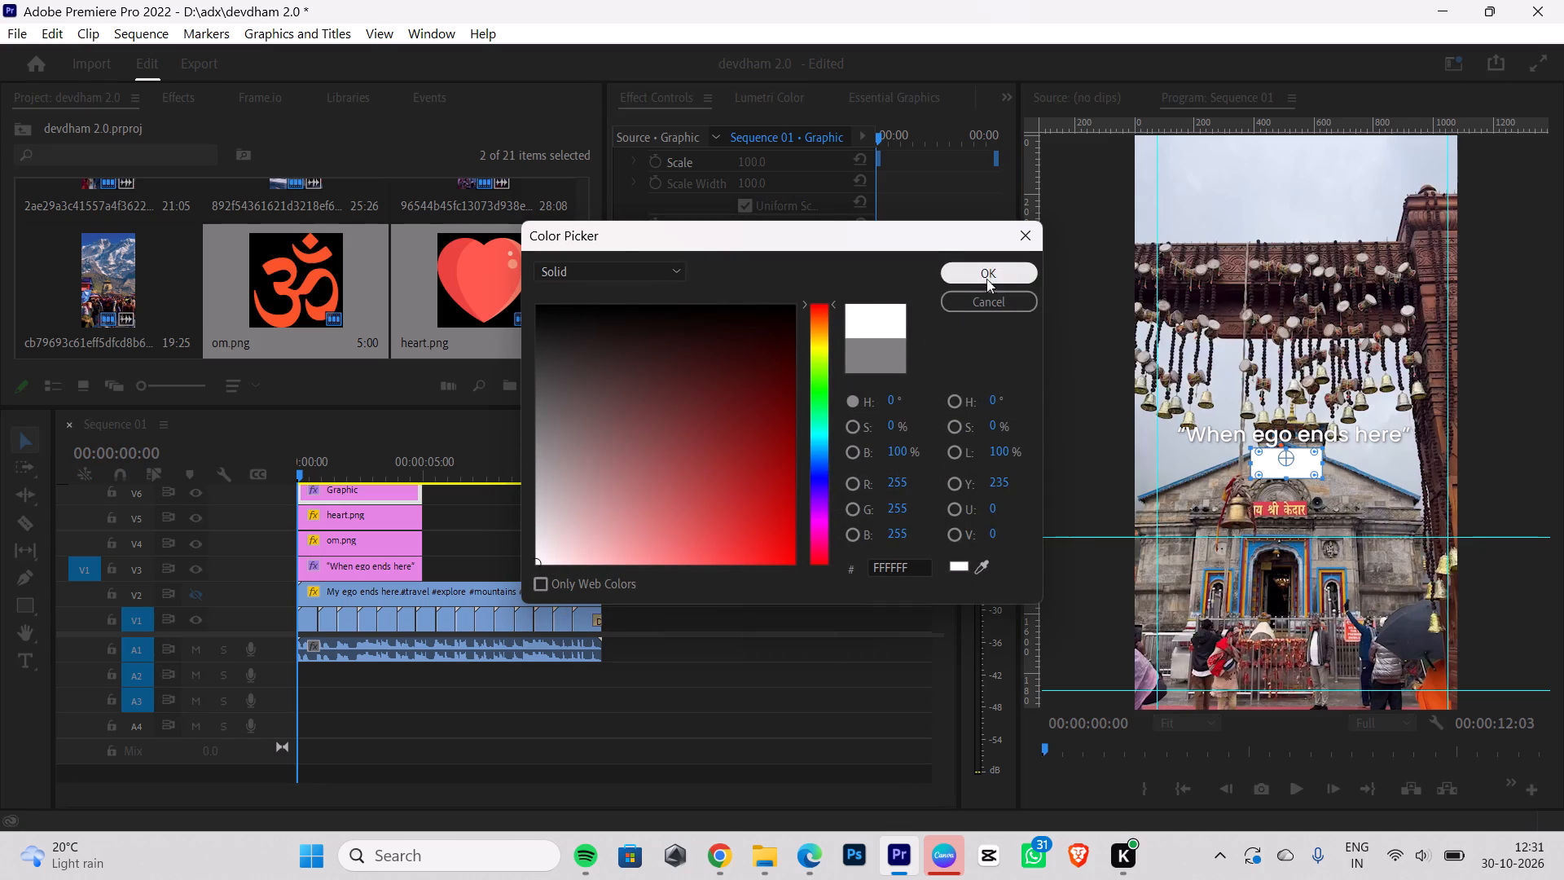
left_click(986, 263)
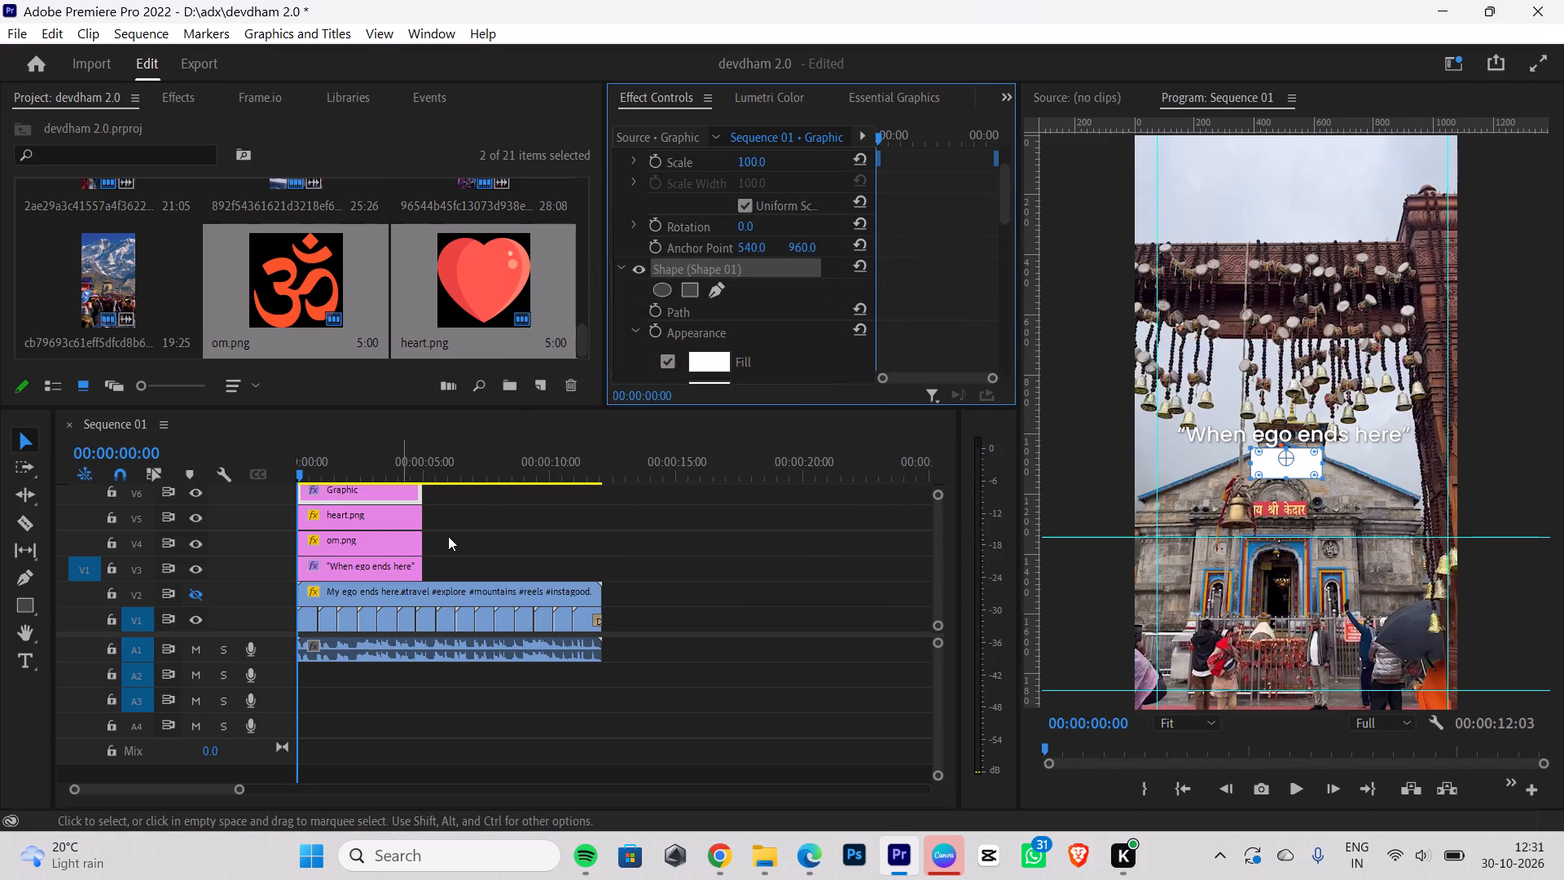
Restack the timeline clips so the white rectangle sits on V4, beneath om.png on V5 and heart.png on V6.
left_click_drag(582, 521, 398, 540)
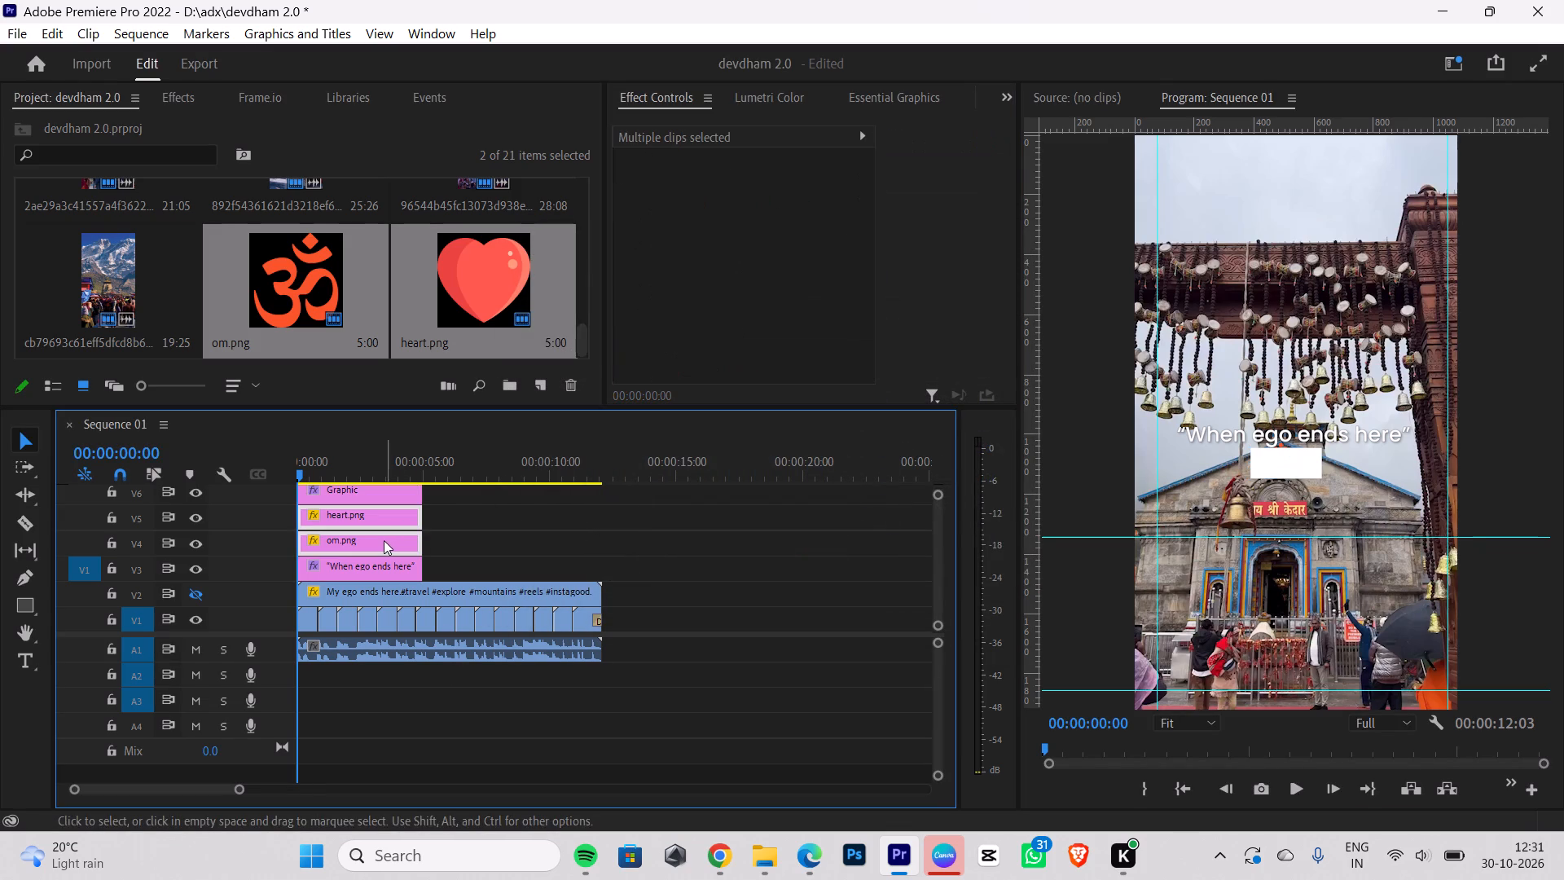
left_click_drag(384, 540, 525, 509)
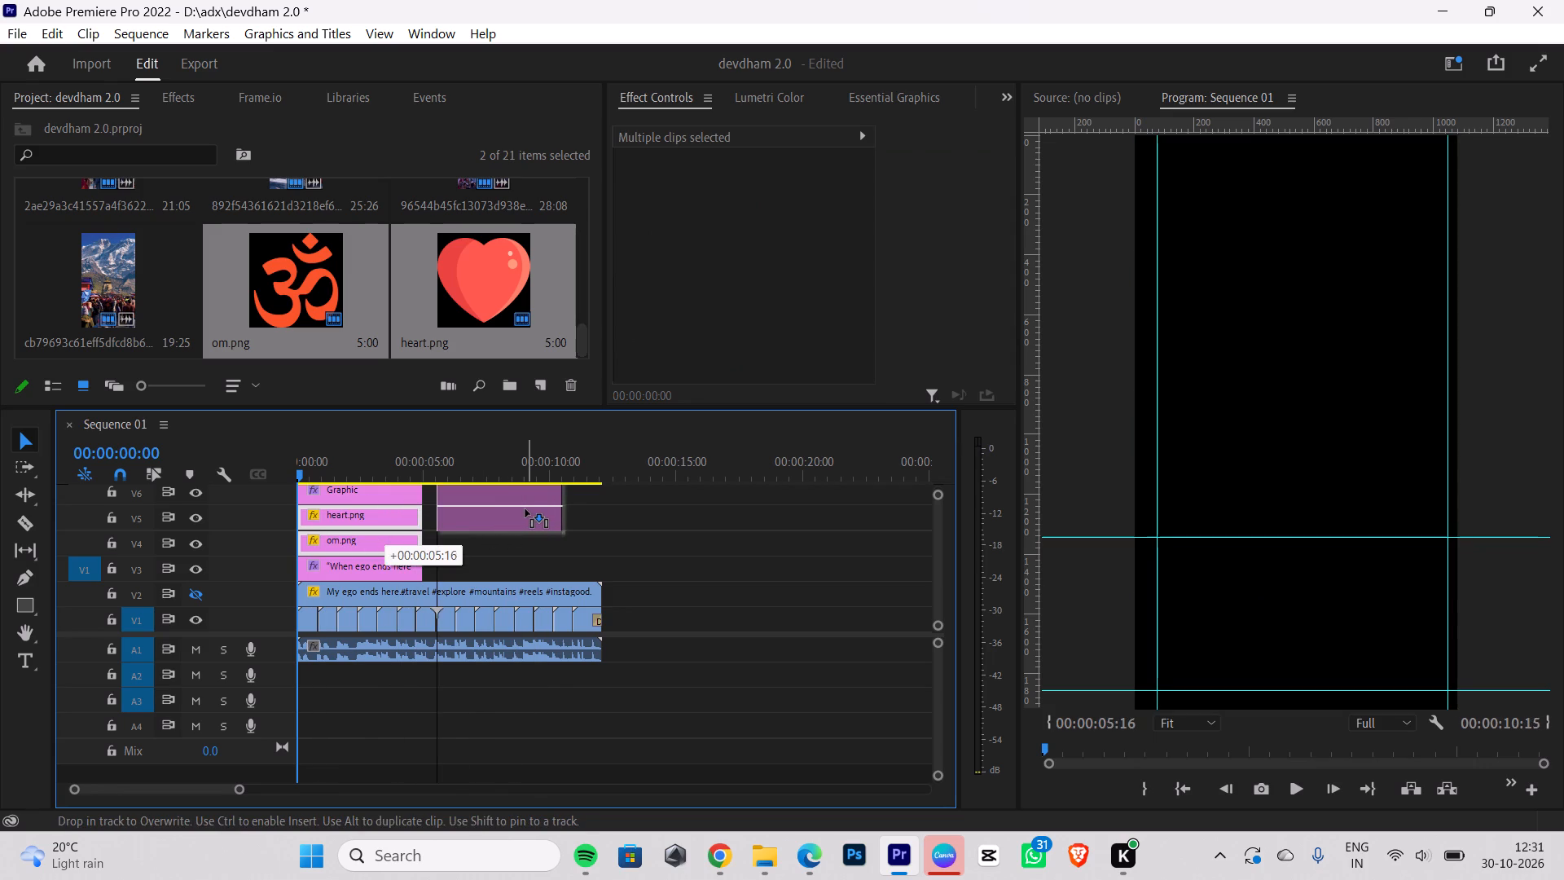
left_click_drag(525, 509, 516, 509)
left_click_drag(345, 490, 346, 526)
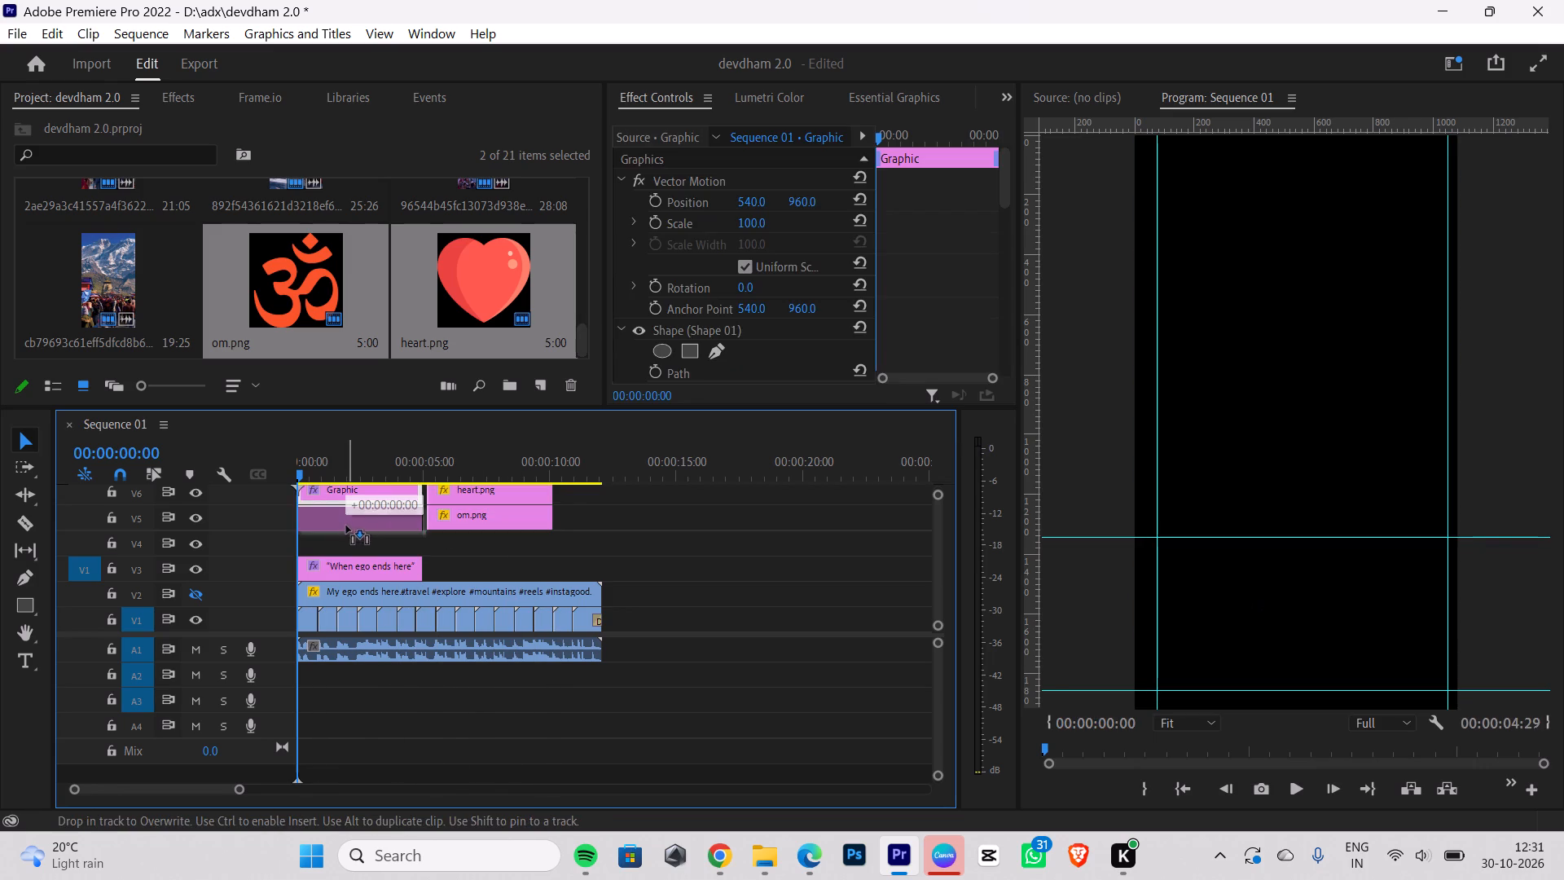
left_click_drag(346, 526, 345, 538)
left_click_drag(632, 520, 464, 506)
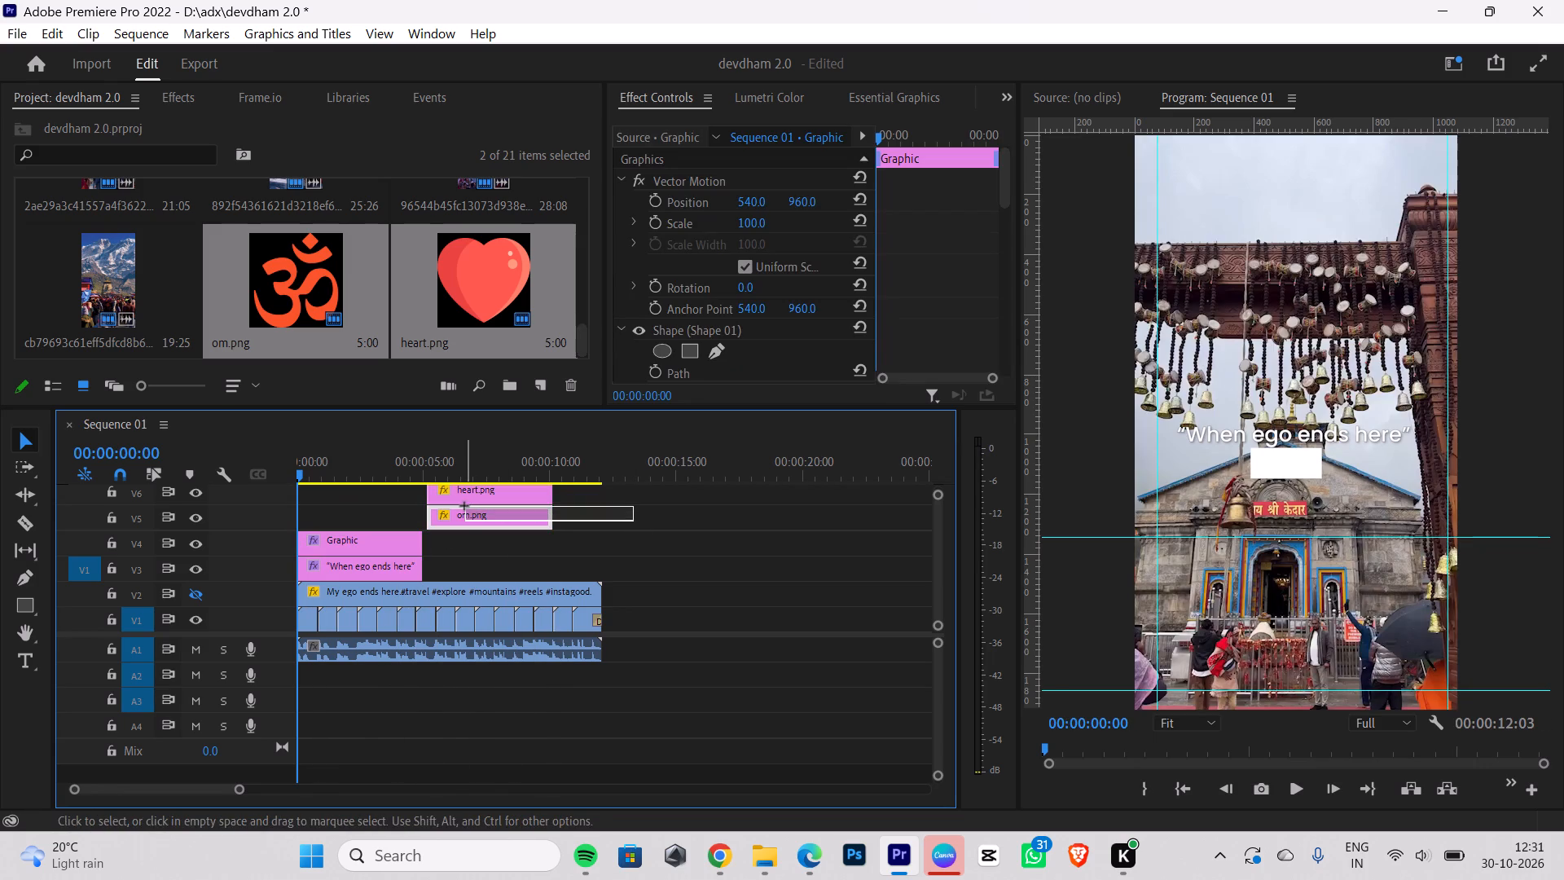
left_click_drag(464, 506, 459, 491)
left_click_drag(494, 494, 360, 492)
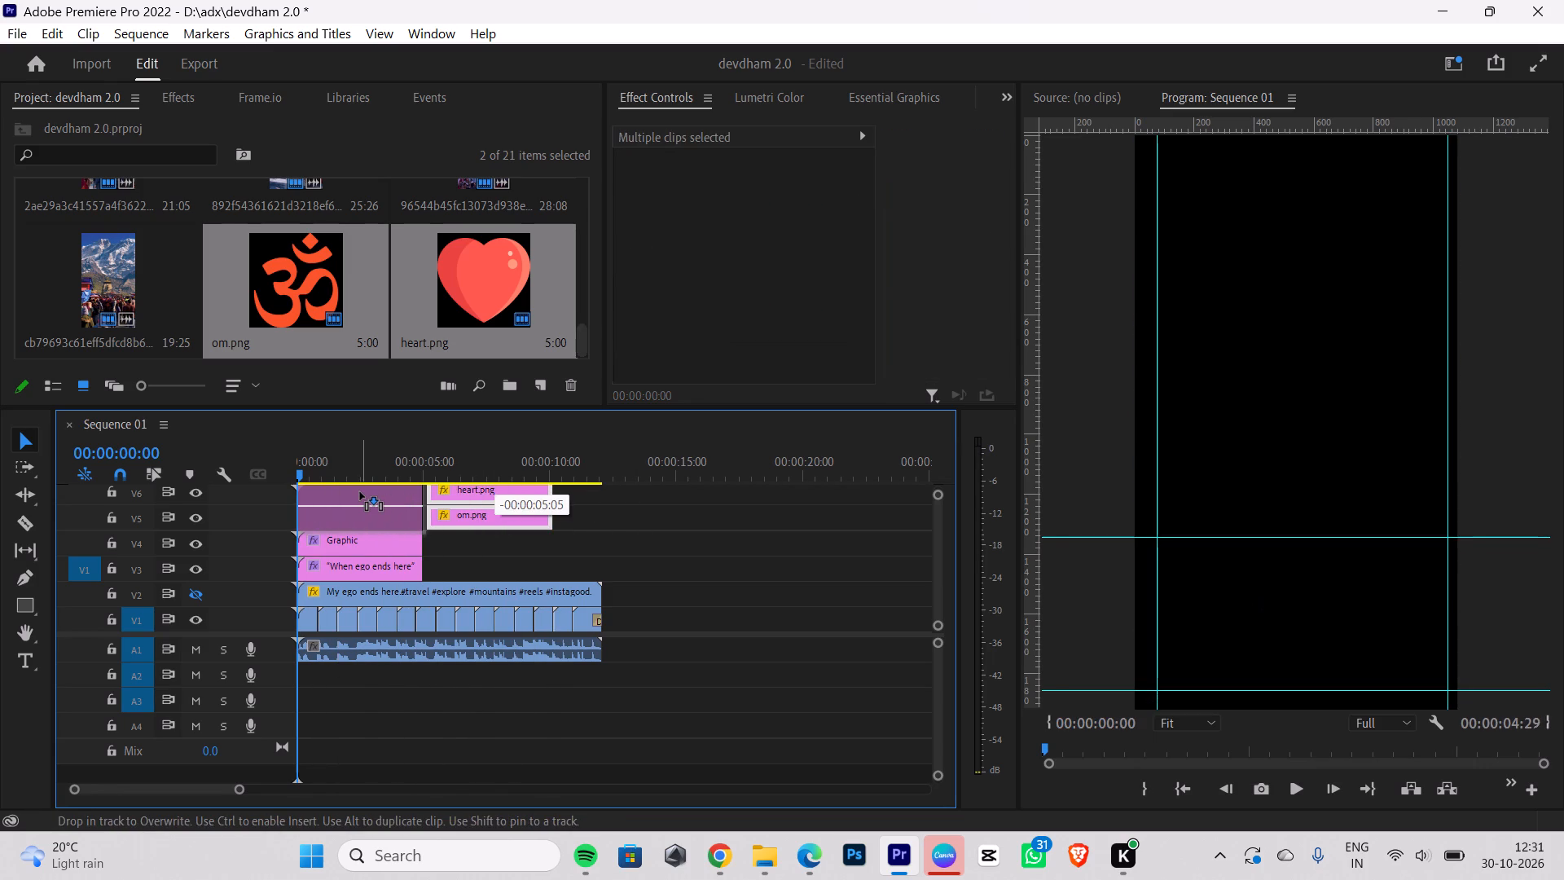
left_click_drag(360, 492, 358, 492)
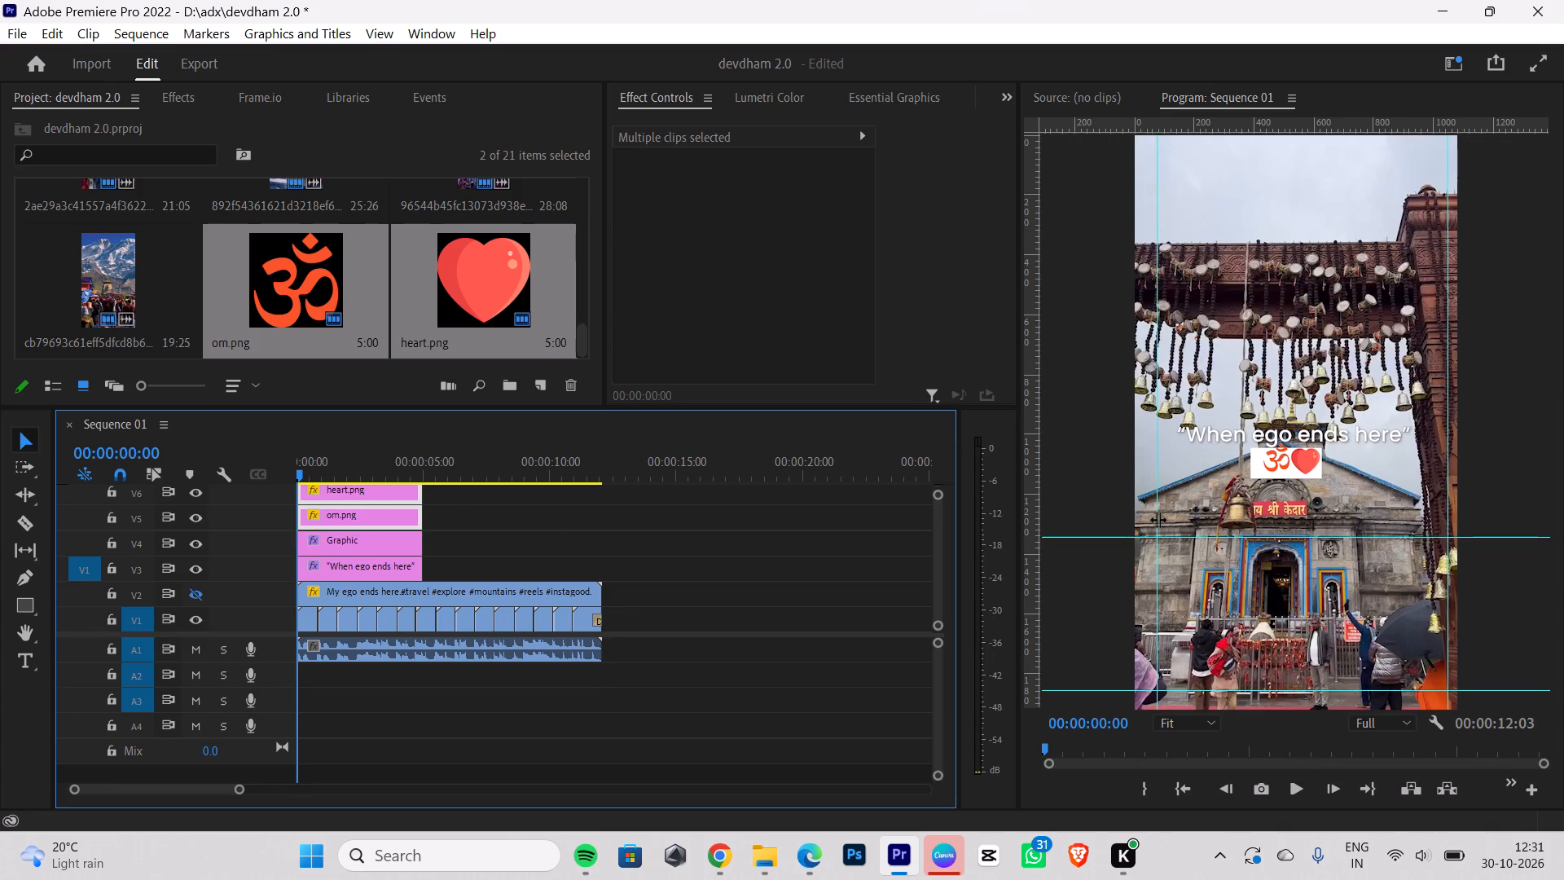
Narrow the white rectangle slightly by pulling its left edge in toward the om graphic.
left_click(1268, 477)
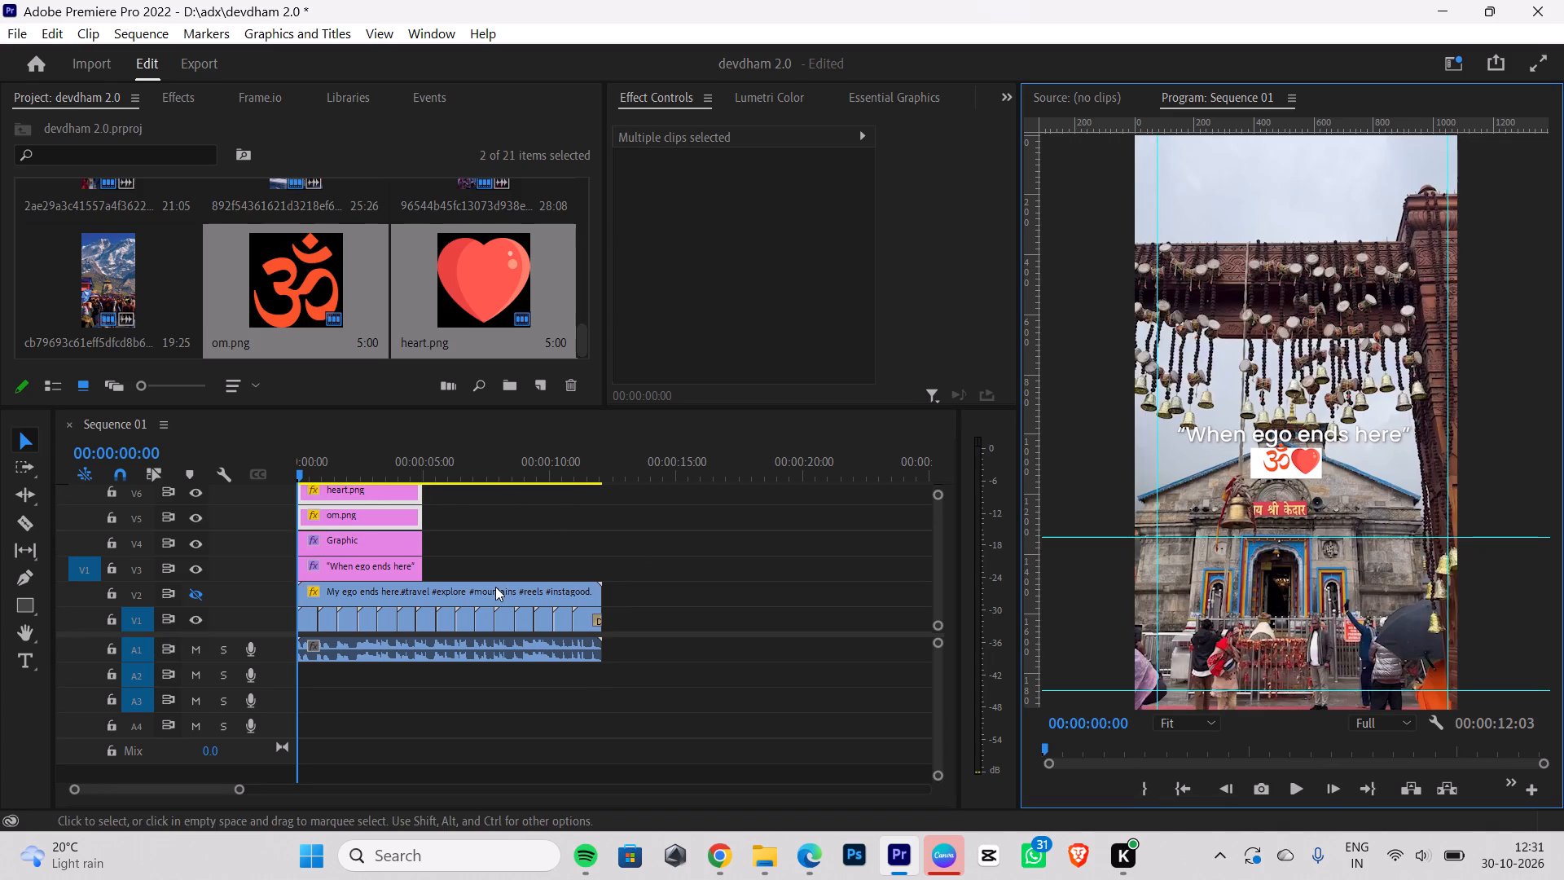
left_click(358, 544)
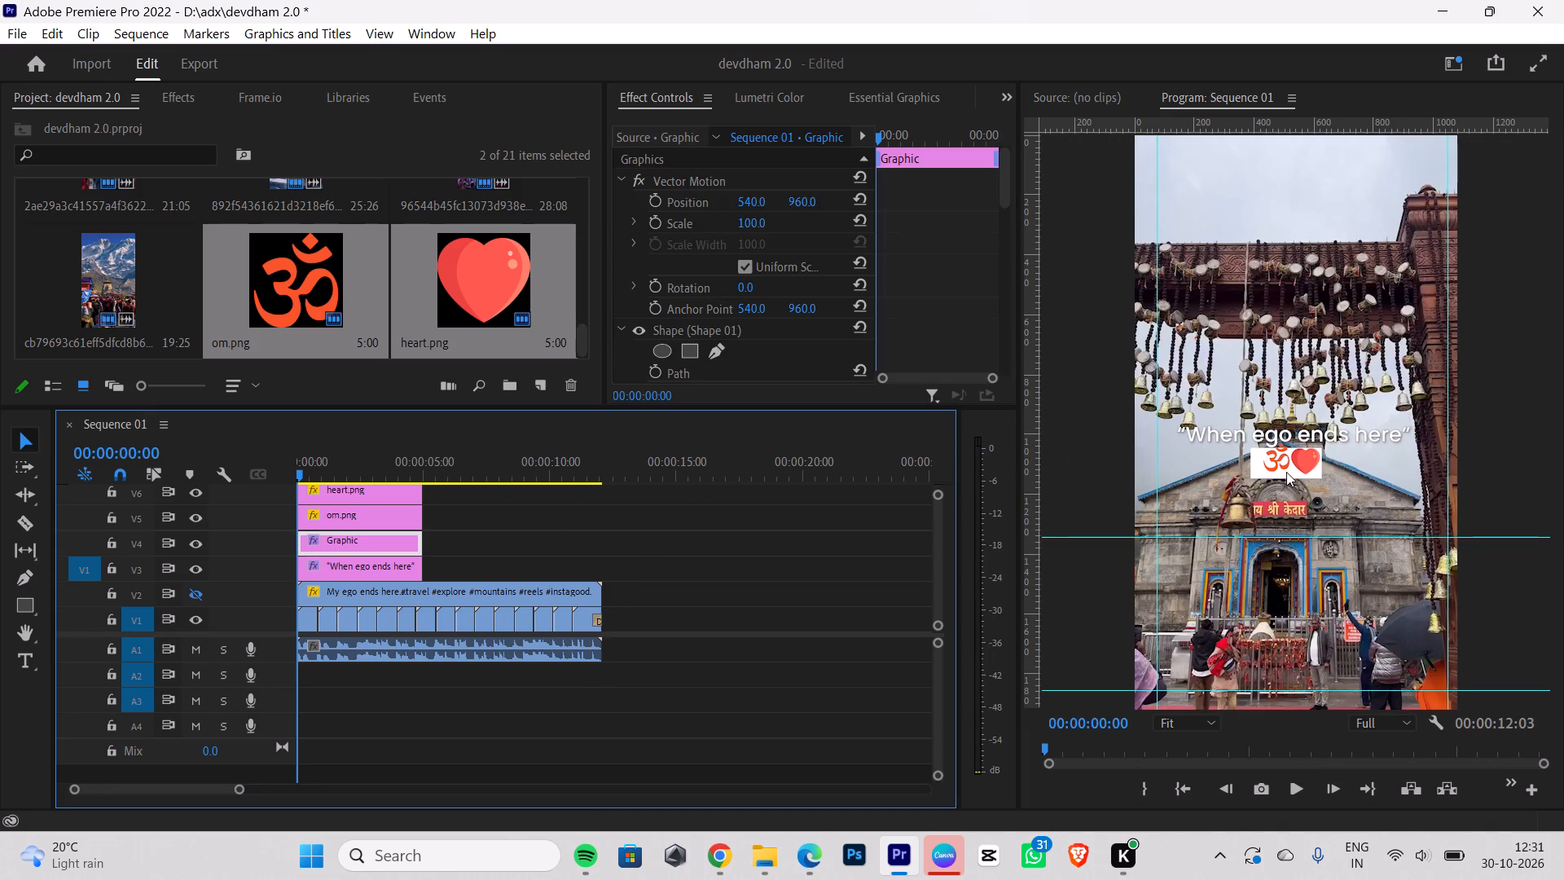
left_click(1289, 472)
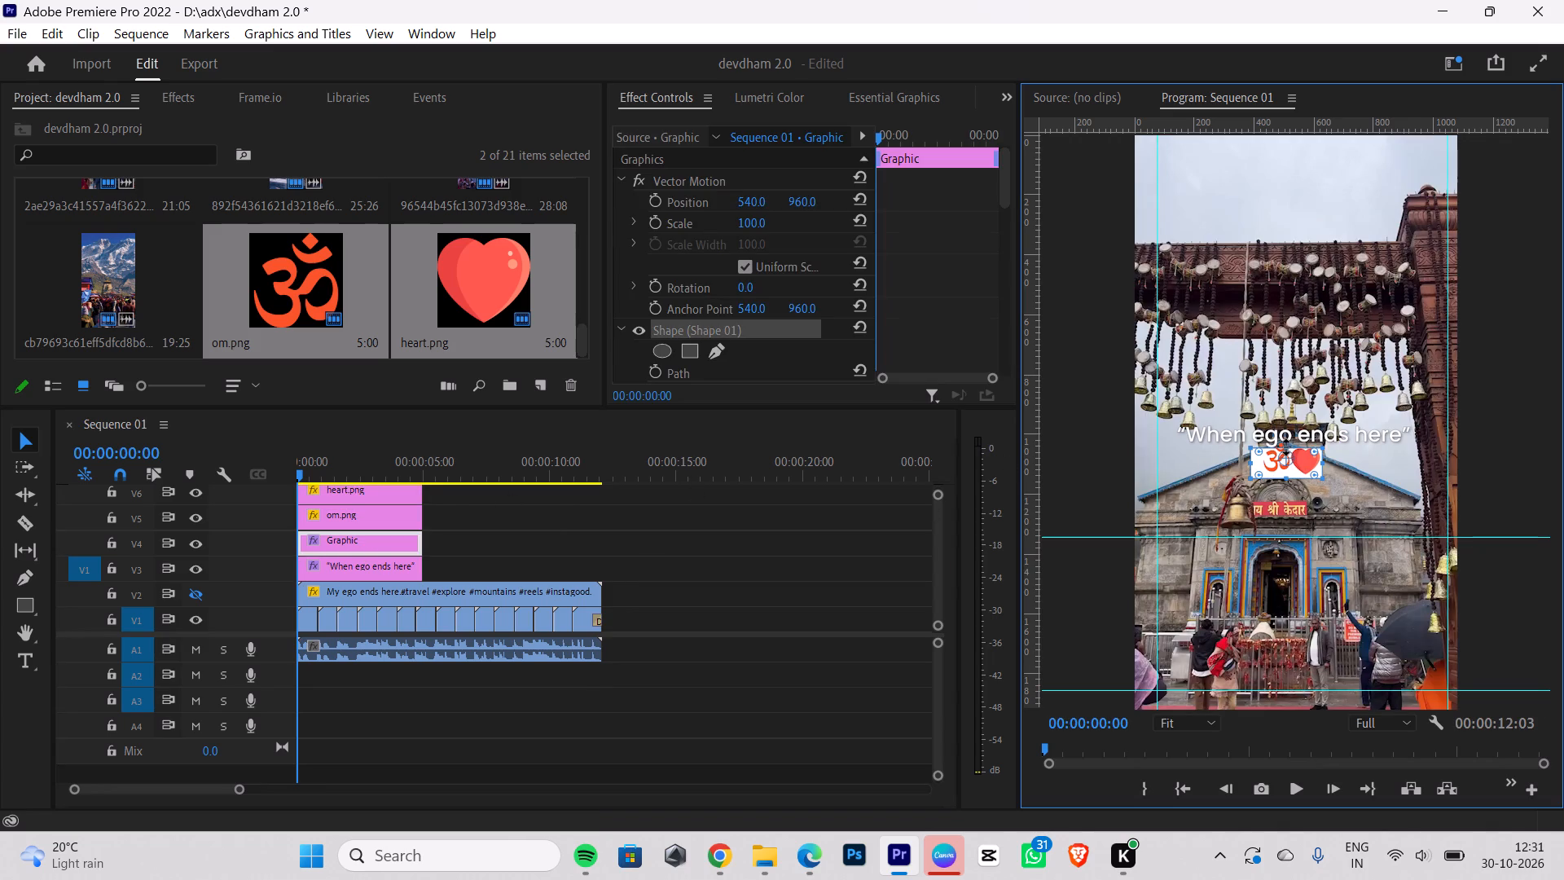
left_click(1286, 447)
left_click_drag(1253, 458, 1261, 456)
left_click_drag(1261, 456, 1262, 455)
left_click(1306, 578)
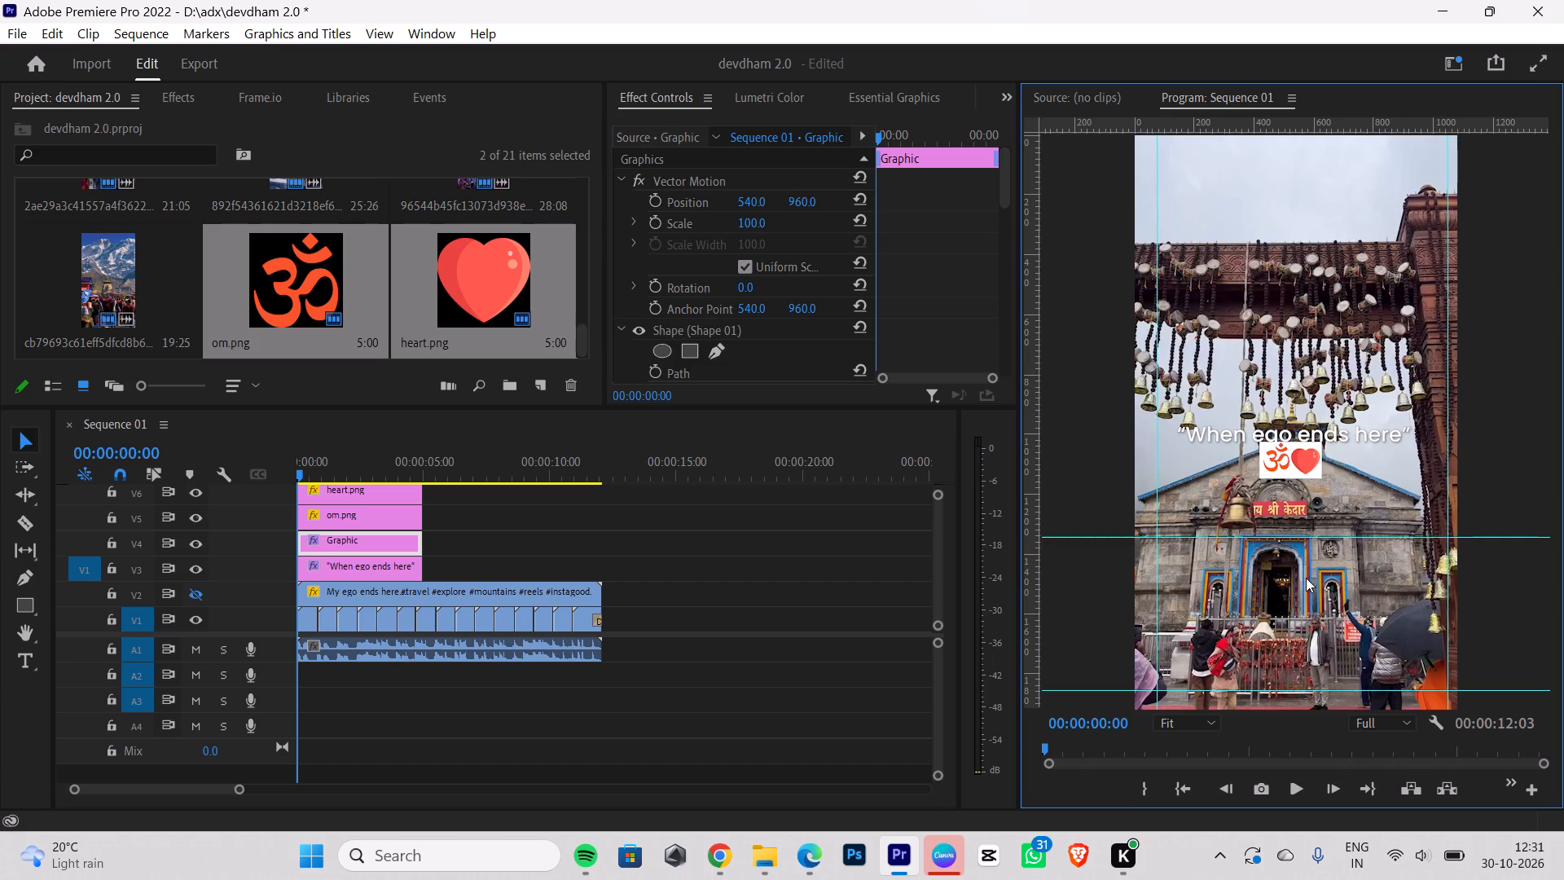
Move the "When ego ends here" title up from the temple roof to among the hanging bells.
left_click(1277, 437)
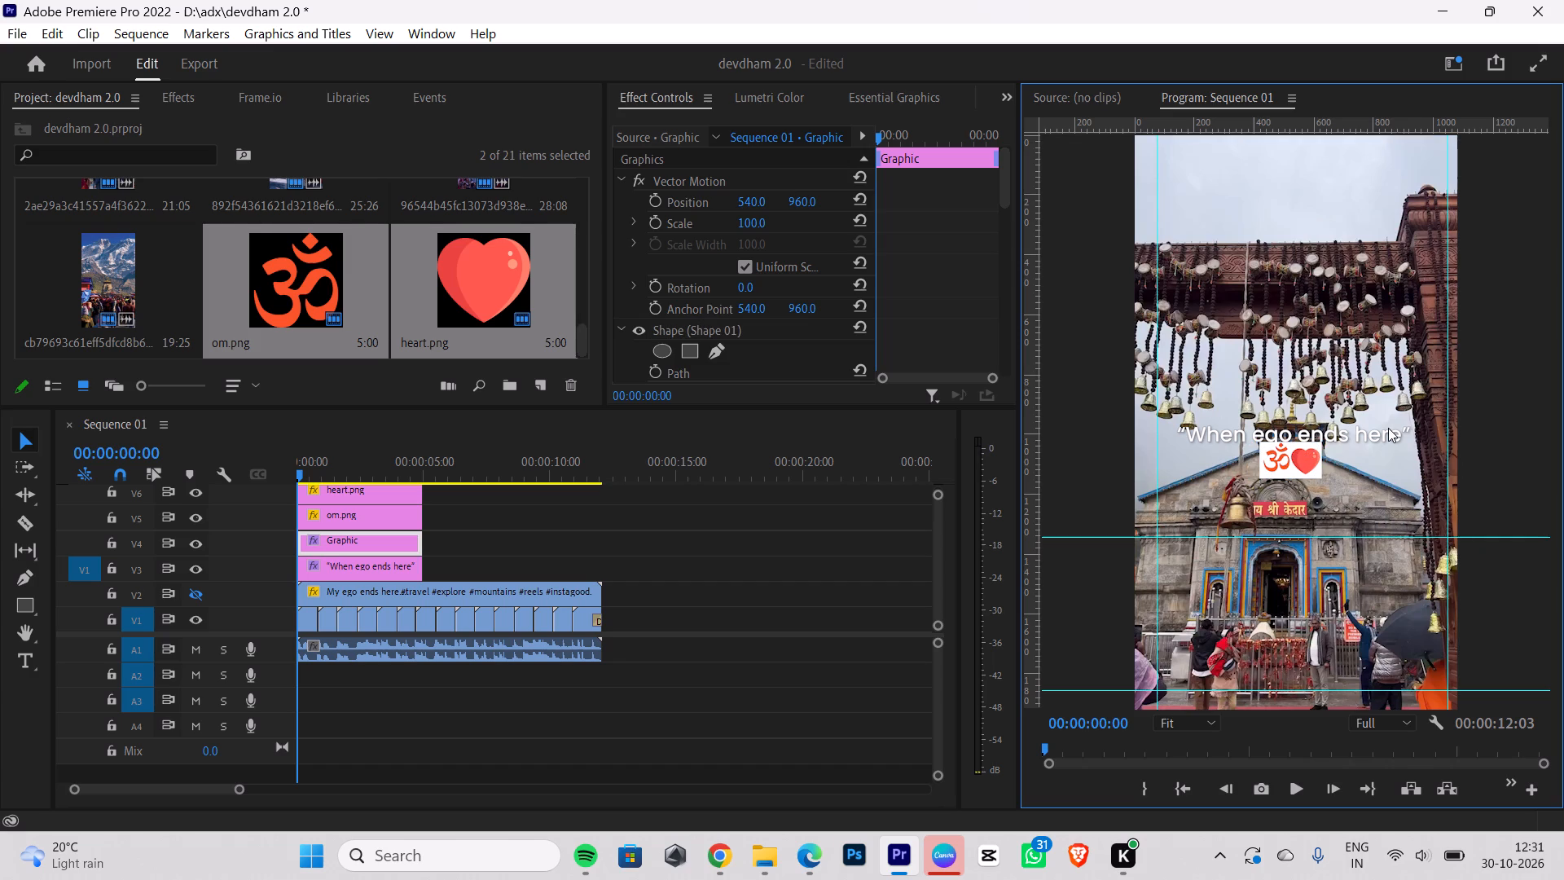
left_click(1388, 428)
left_click(1375, 430)
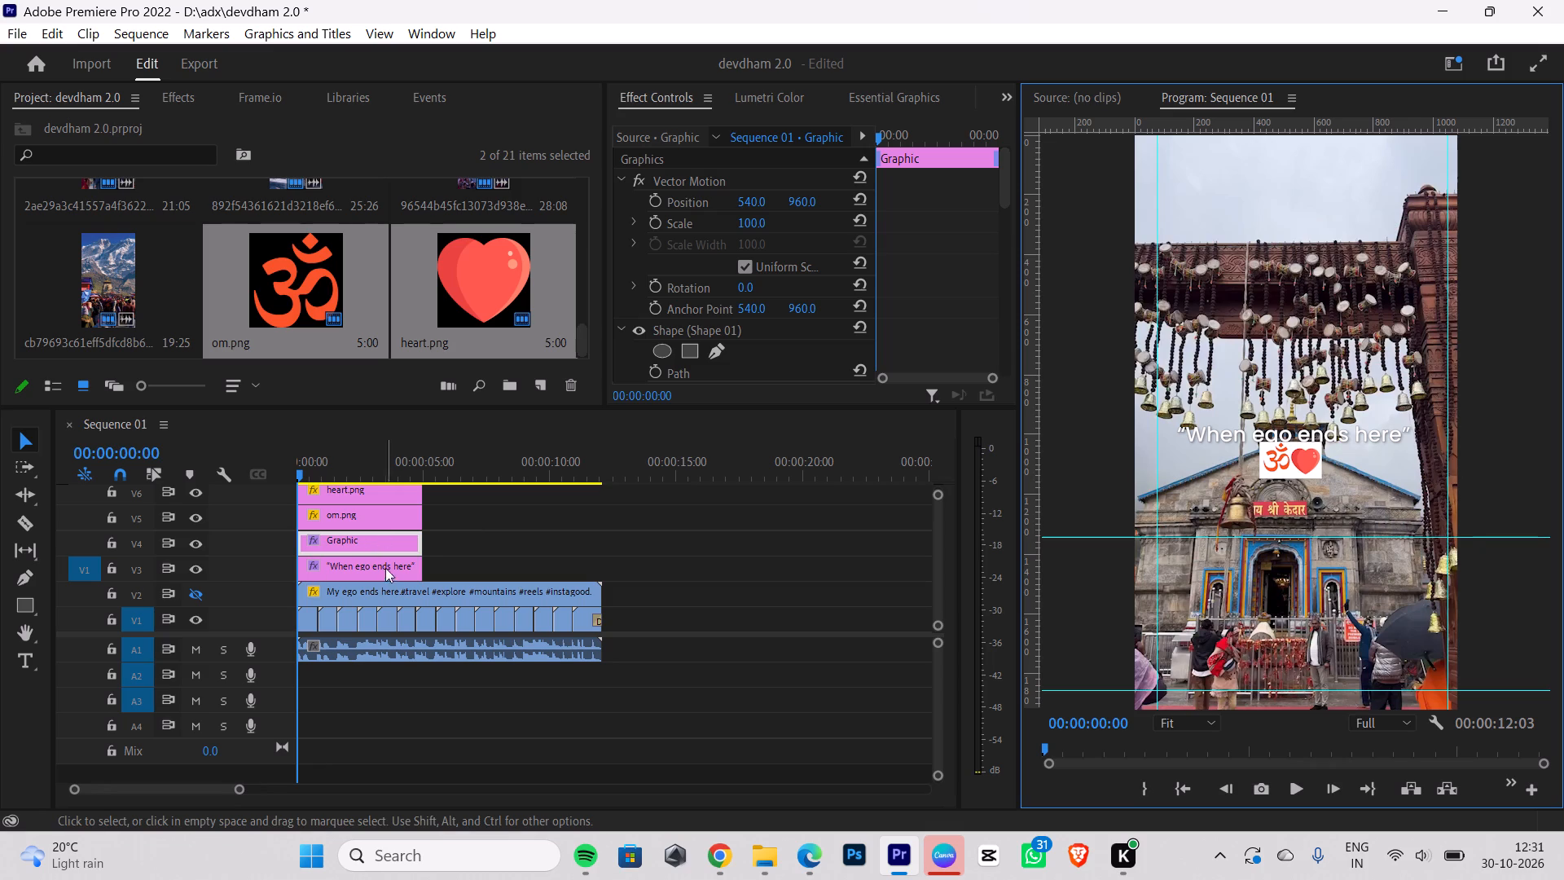
left_click(389, 574)
left_click(1361, 429)
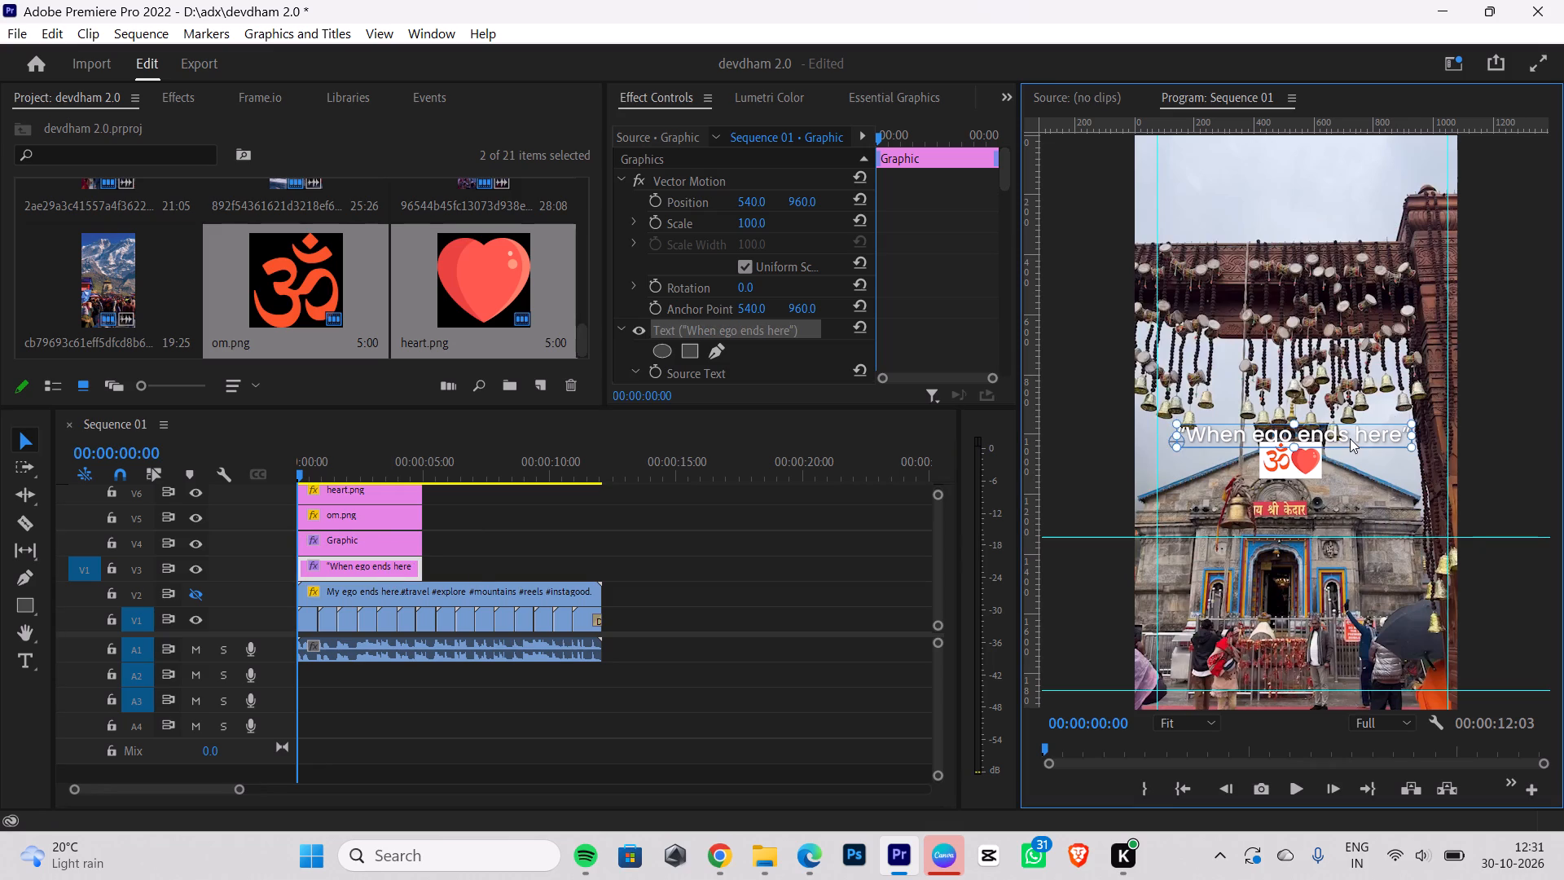
left_click_drag(1350, 438, 1343, 363)
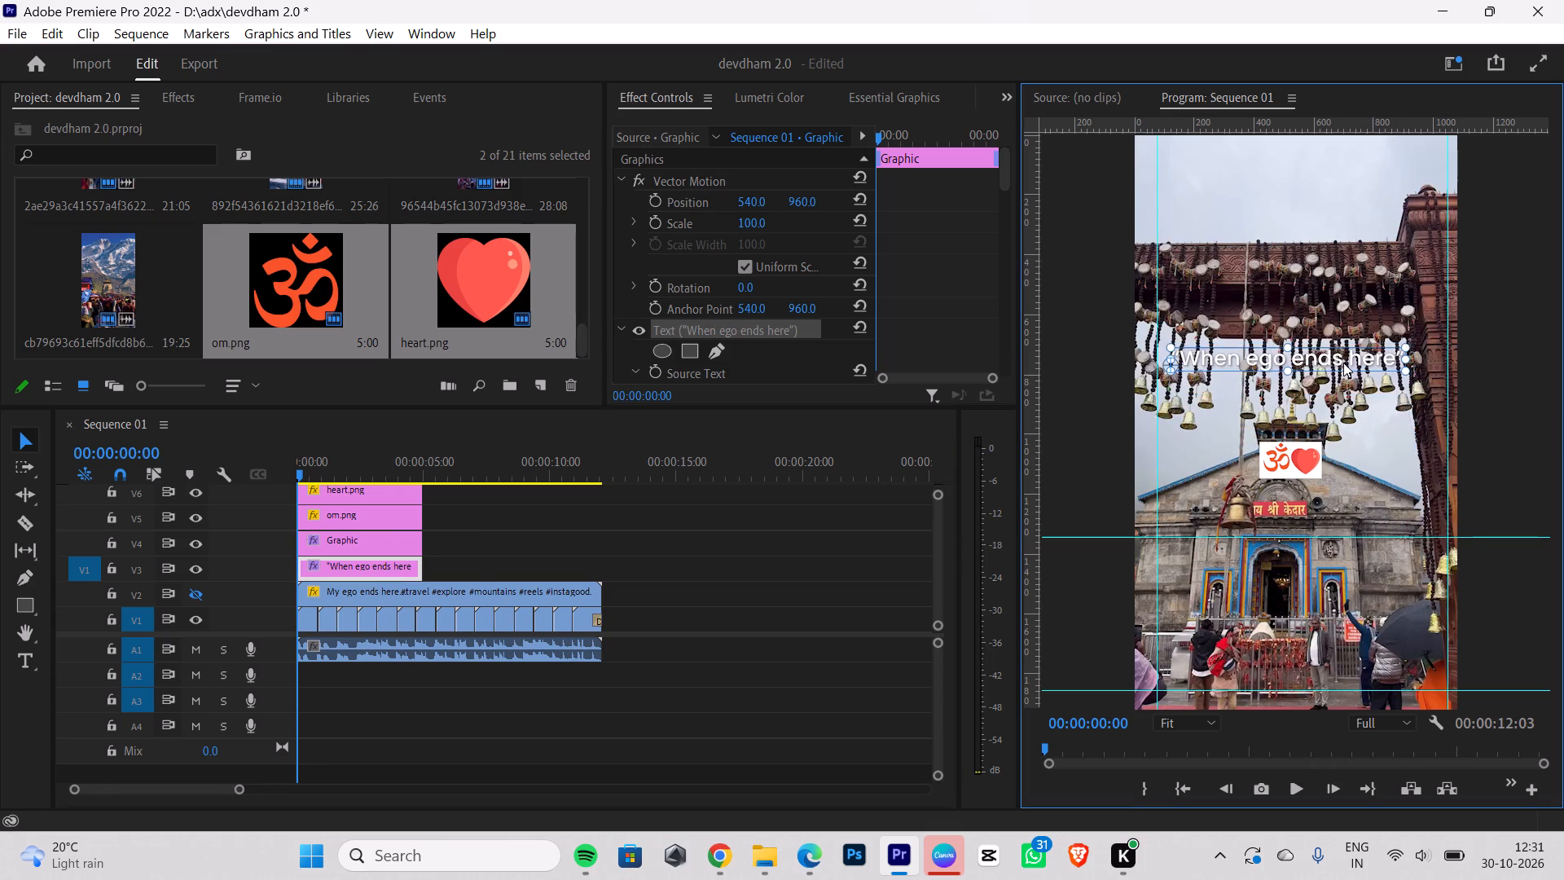
left_click_drag(1343, 363, 1342, 363)
left_click(1395, 474)
Move the om graphic up just below the title, to position 446, 840.
left_click_drag(1391, 439, 1128, 497)
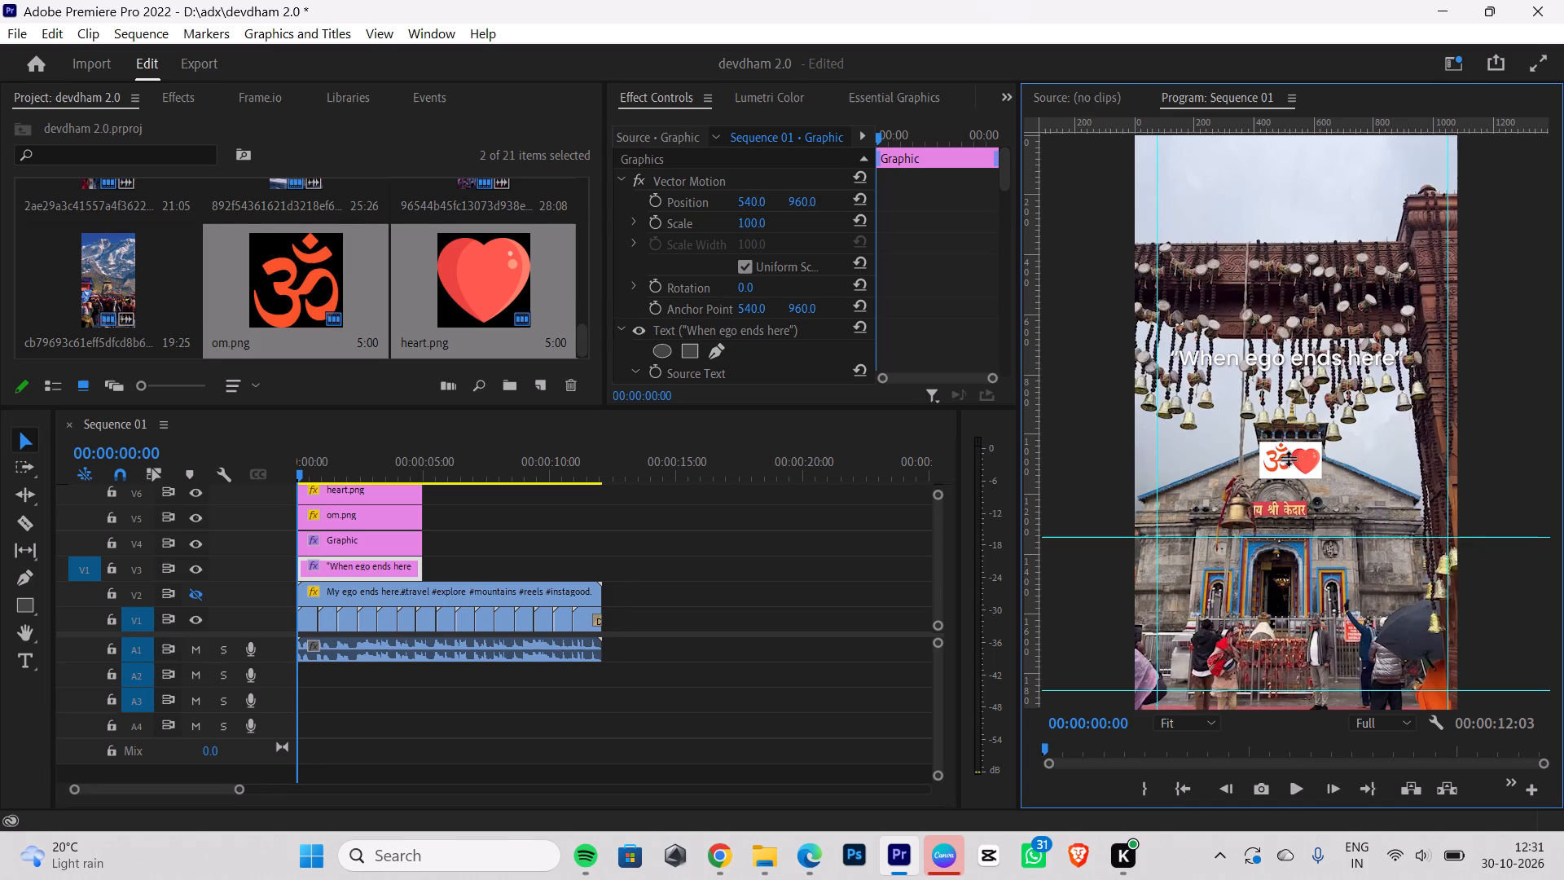
left_click(344, 513)
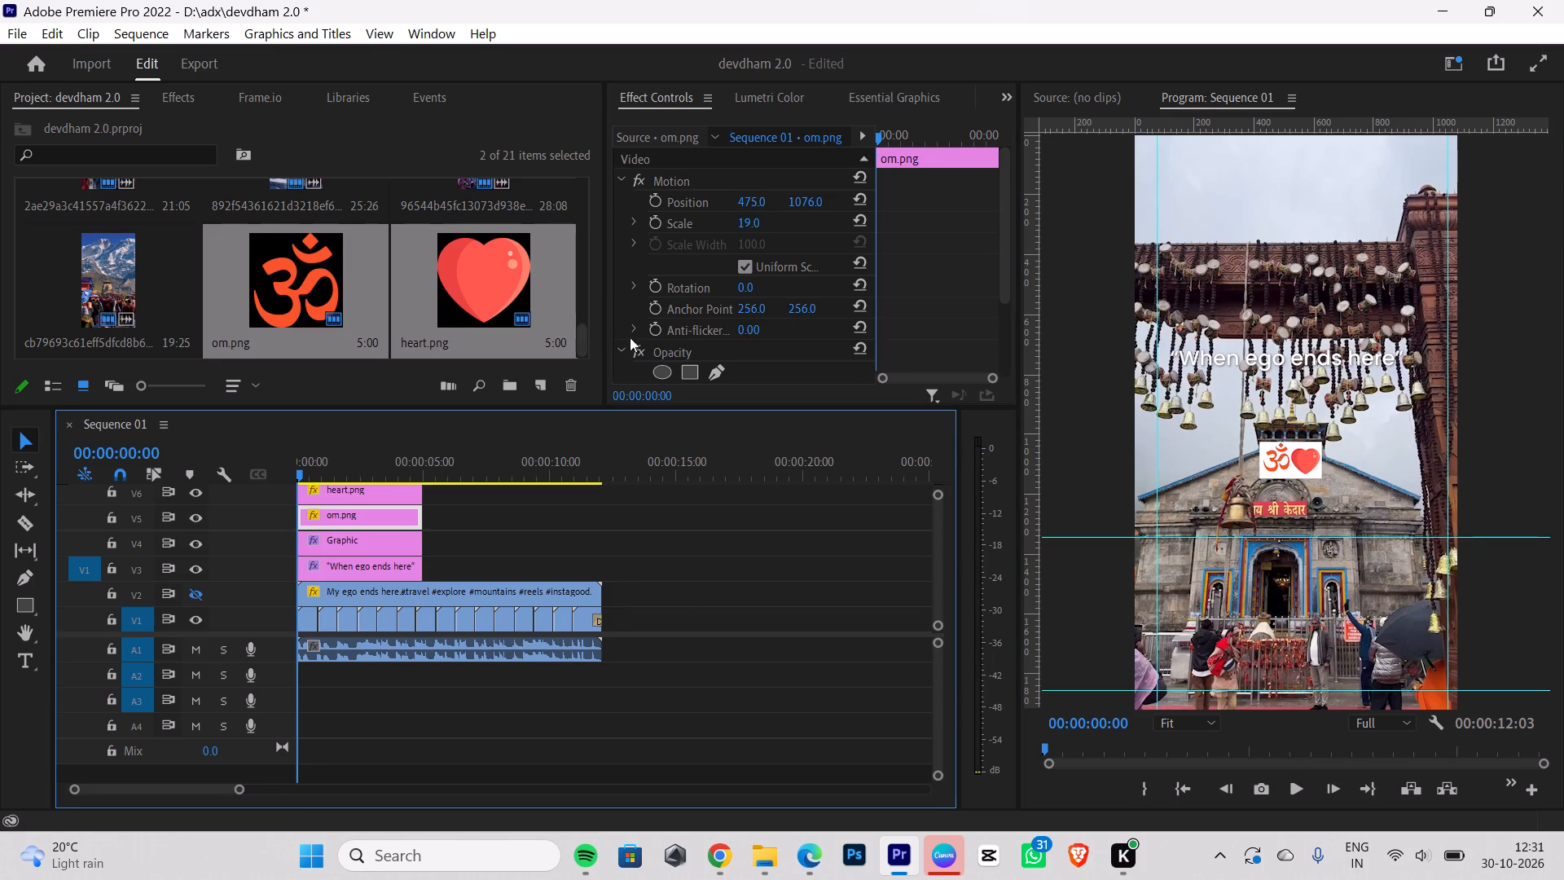
left_click_drag(810, 199, 828, 399)
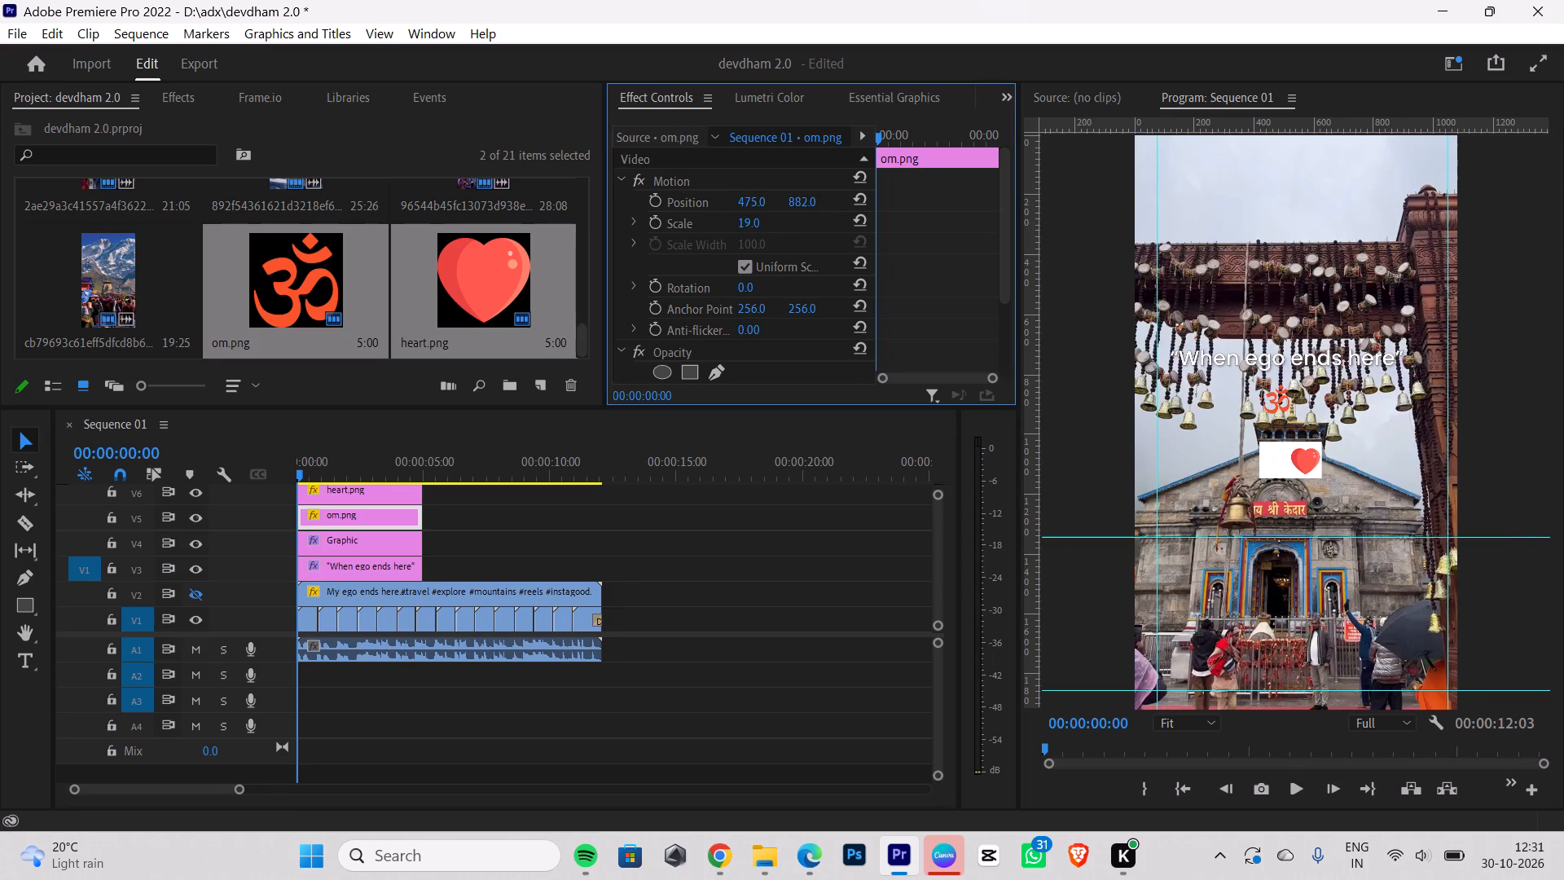
left_click_drag(828, 399, 834, 411)
left_click_drag(750, 195, 719, 191)
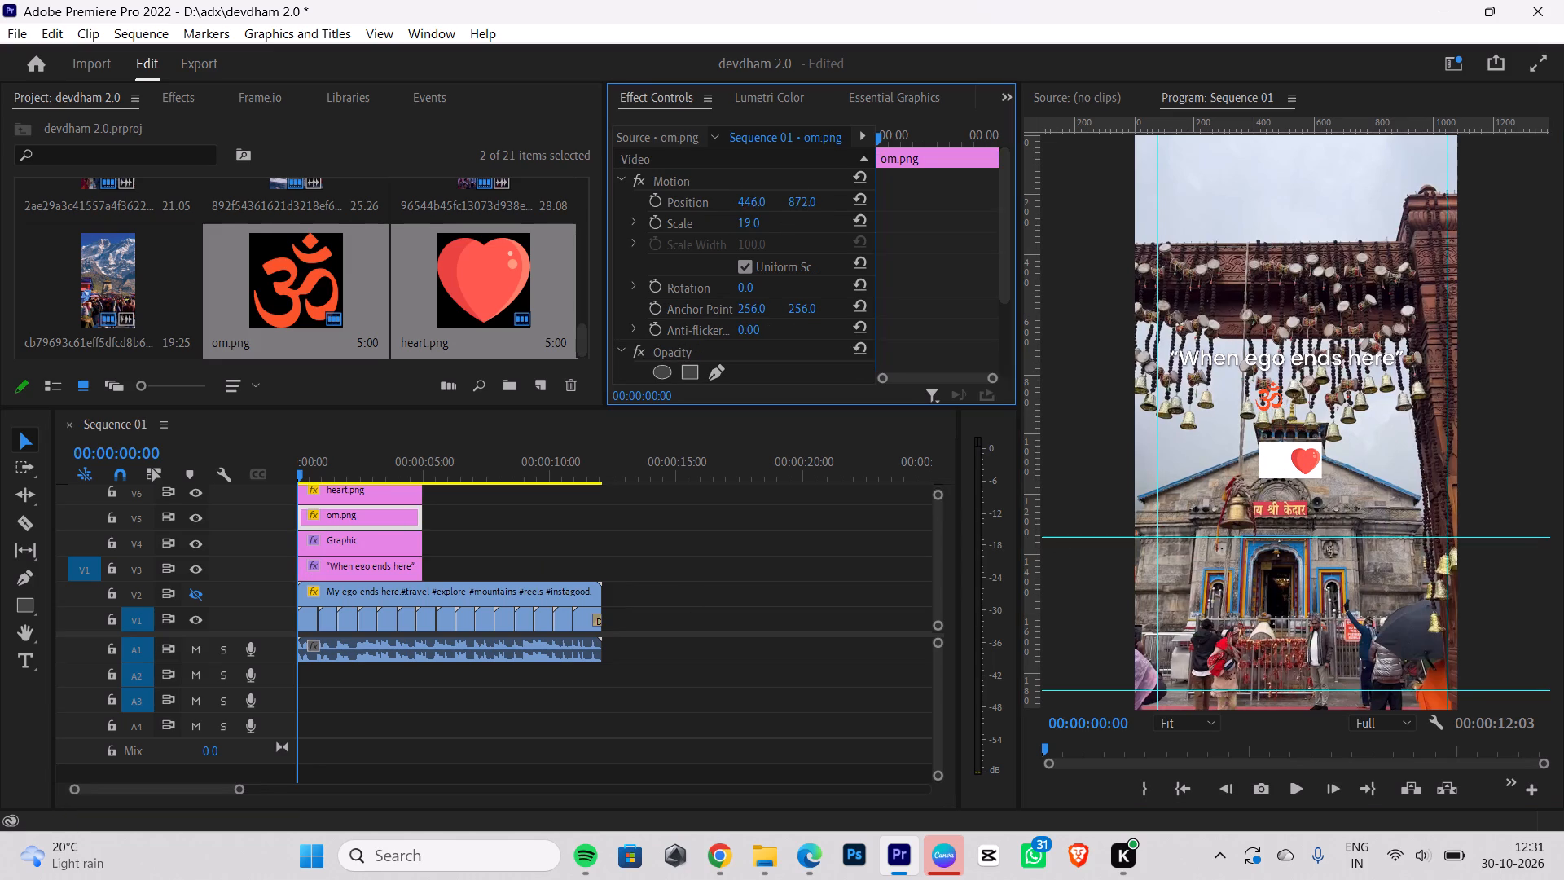
left_click_drag(719, 191, 718, 191)
left_click_drag(812, 200, 815, 233)
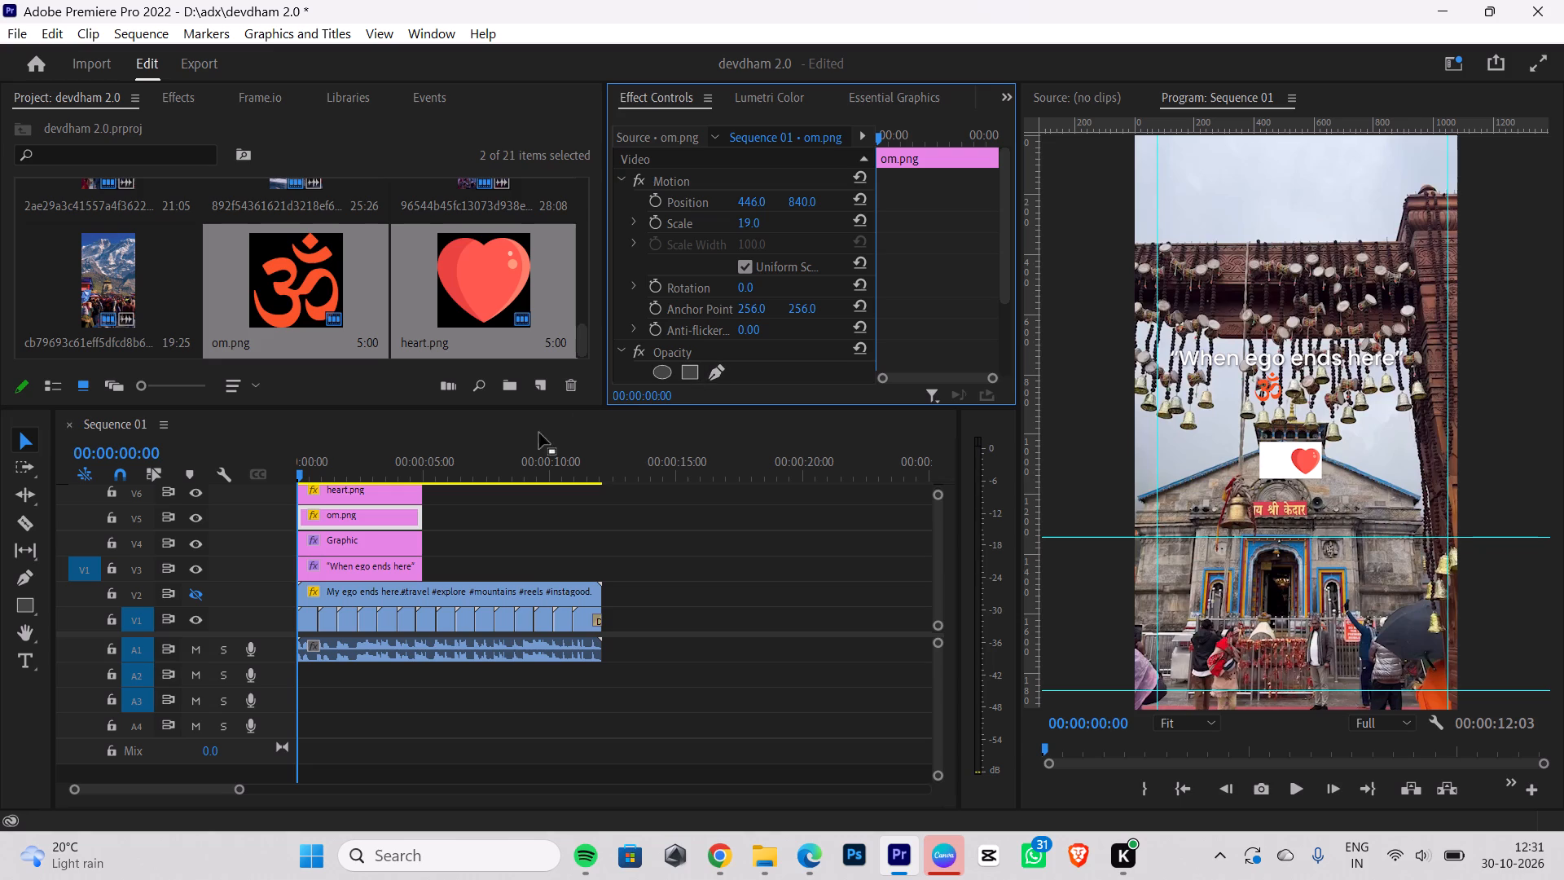
Move the heart graphic up beside the om, to position 555, 847.
left_click(340, 495)
left_click_drag(745, 205, 813, 208)
left_click_drag(814, 201, 814, 205)
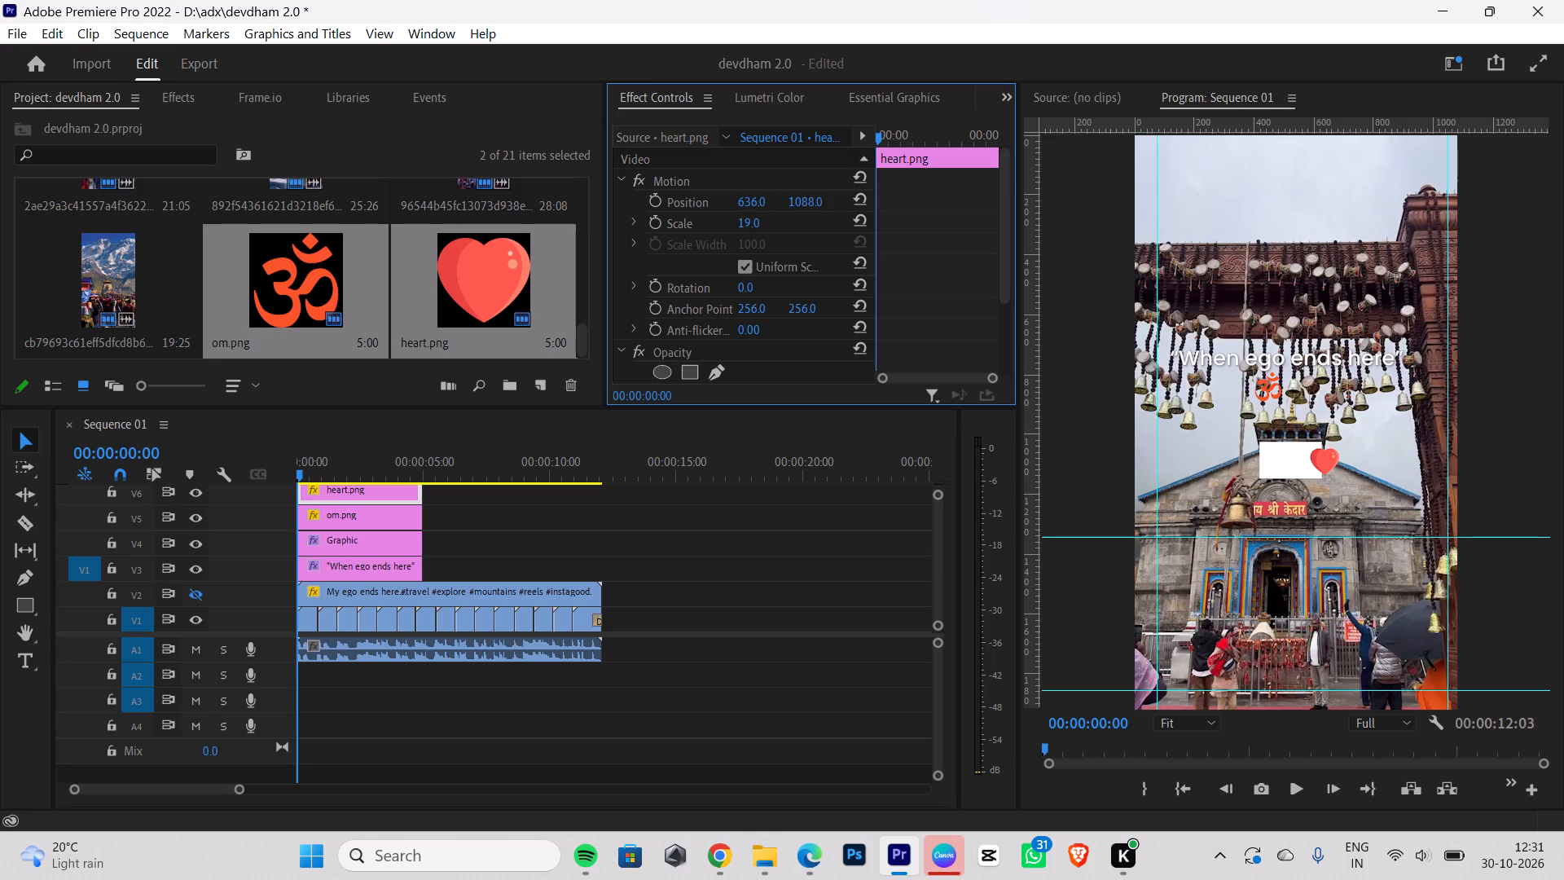
left_click_drag(814, 205, 807, 489)
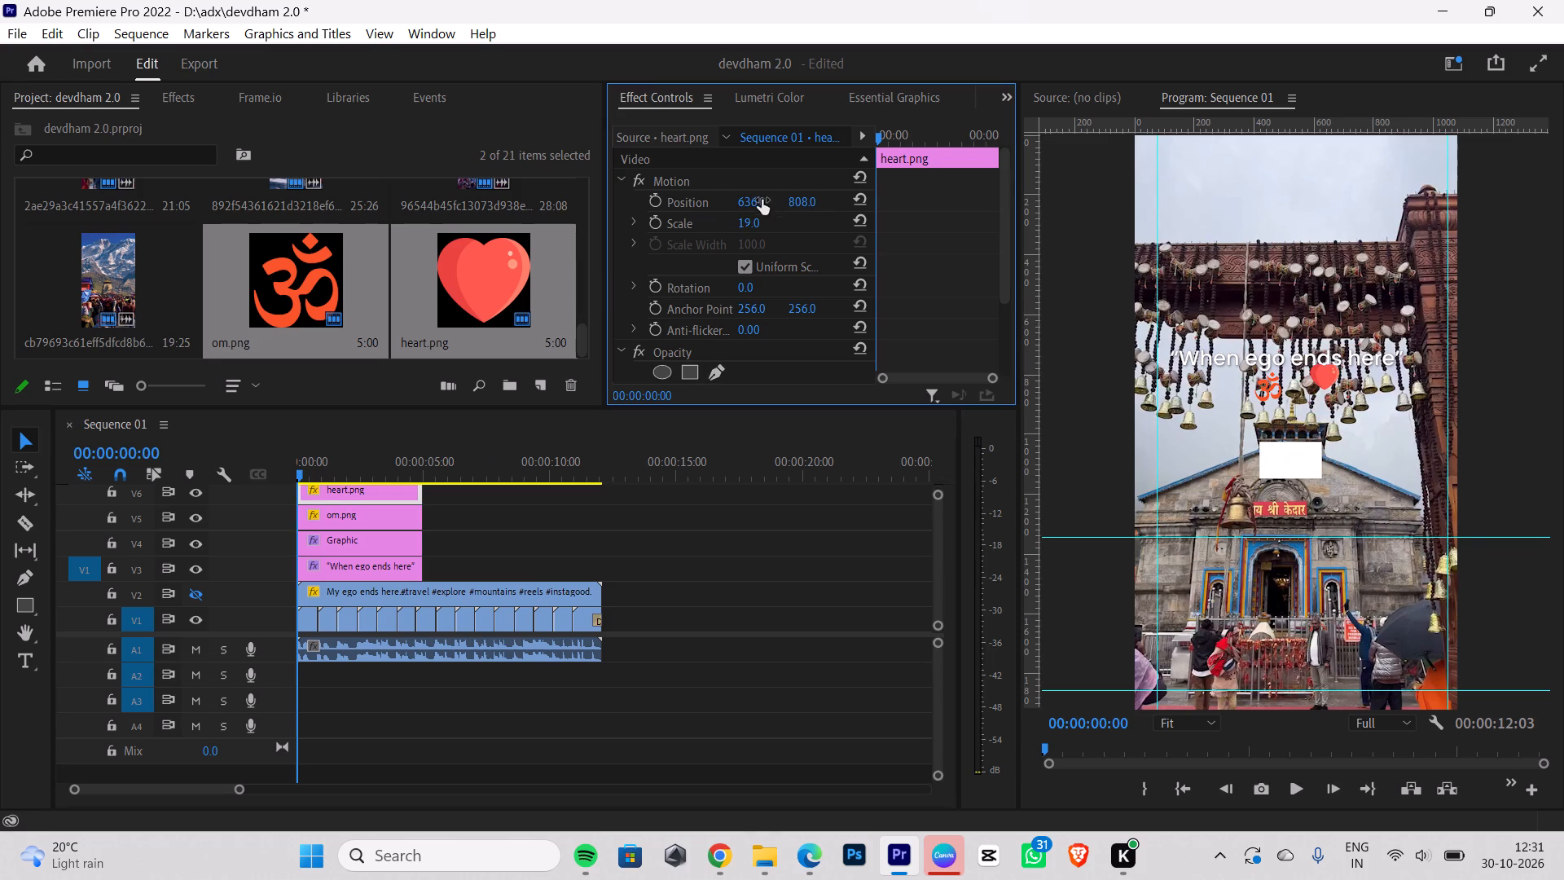
left_click_drag(759, 200, 674, 202)
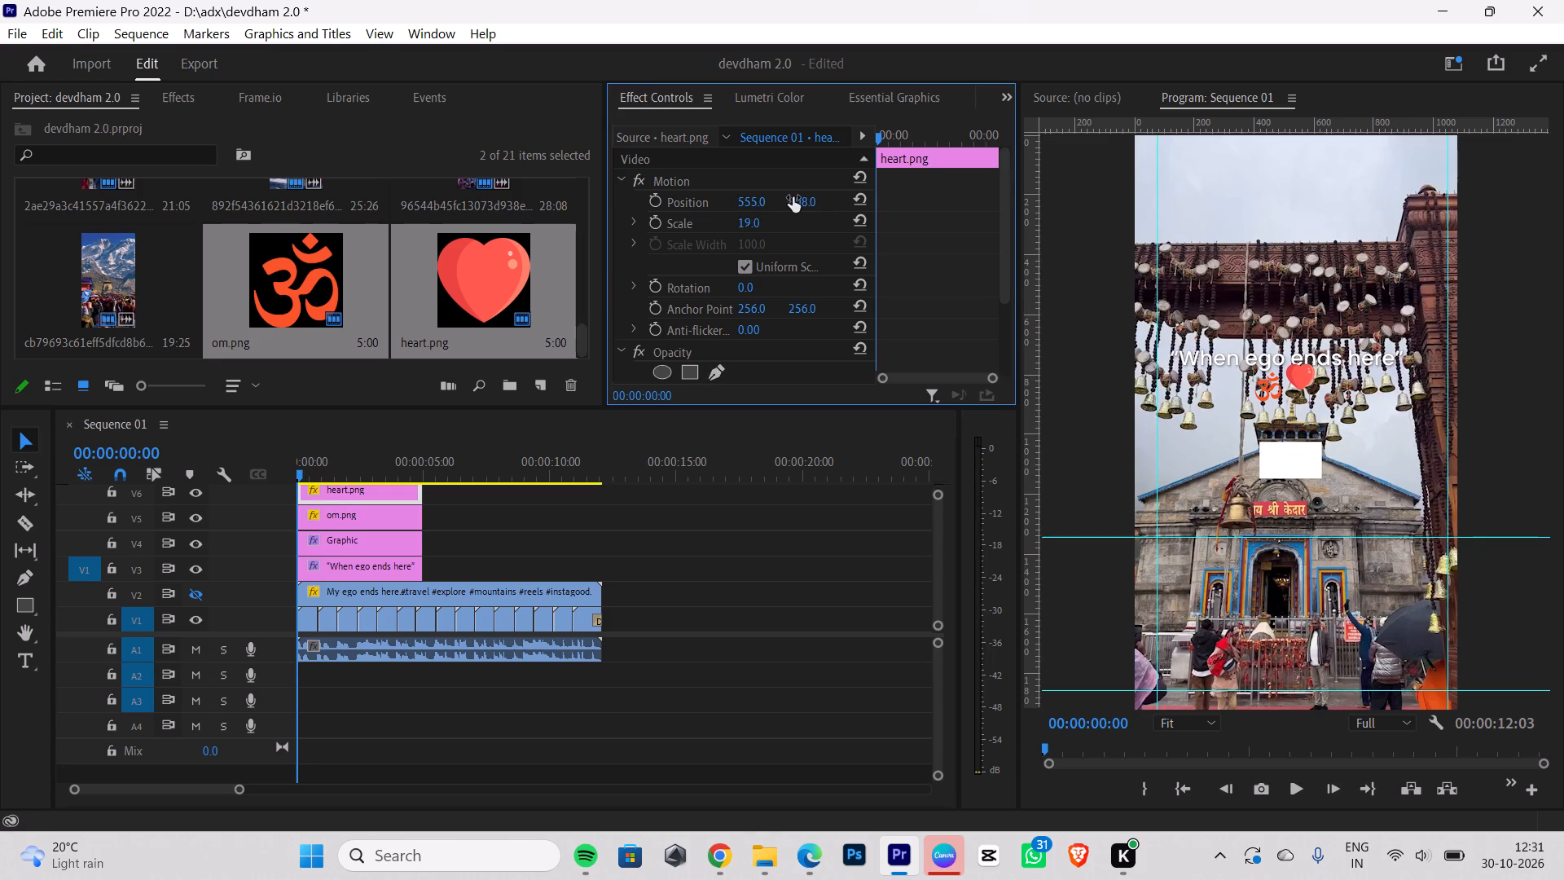
left_click_drag(793, 197, 797, 158)
Move the white rectangle up behind the om and heart, directly below the title.
left_click(1289, 468)
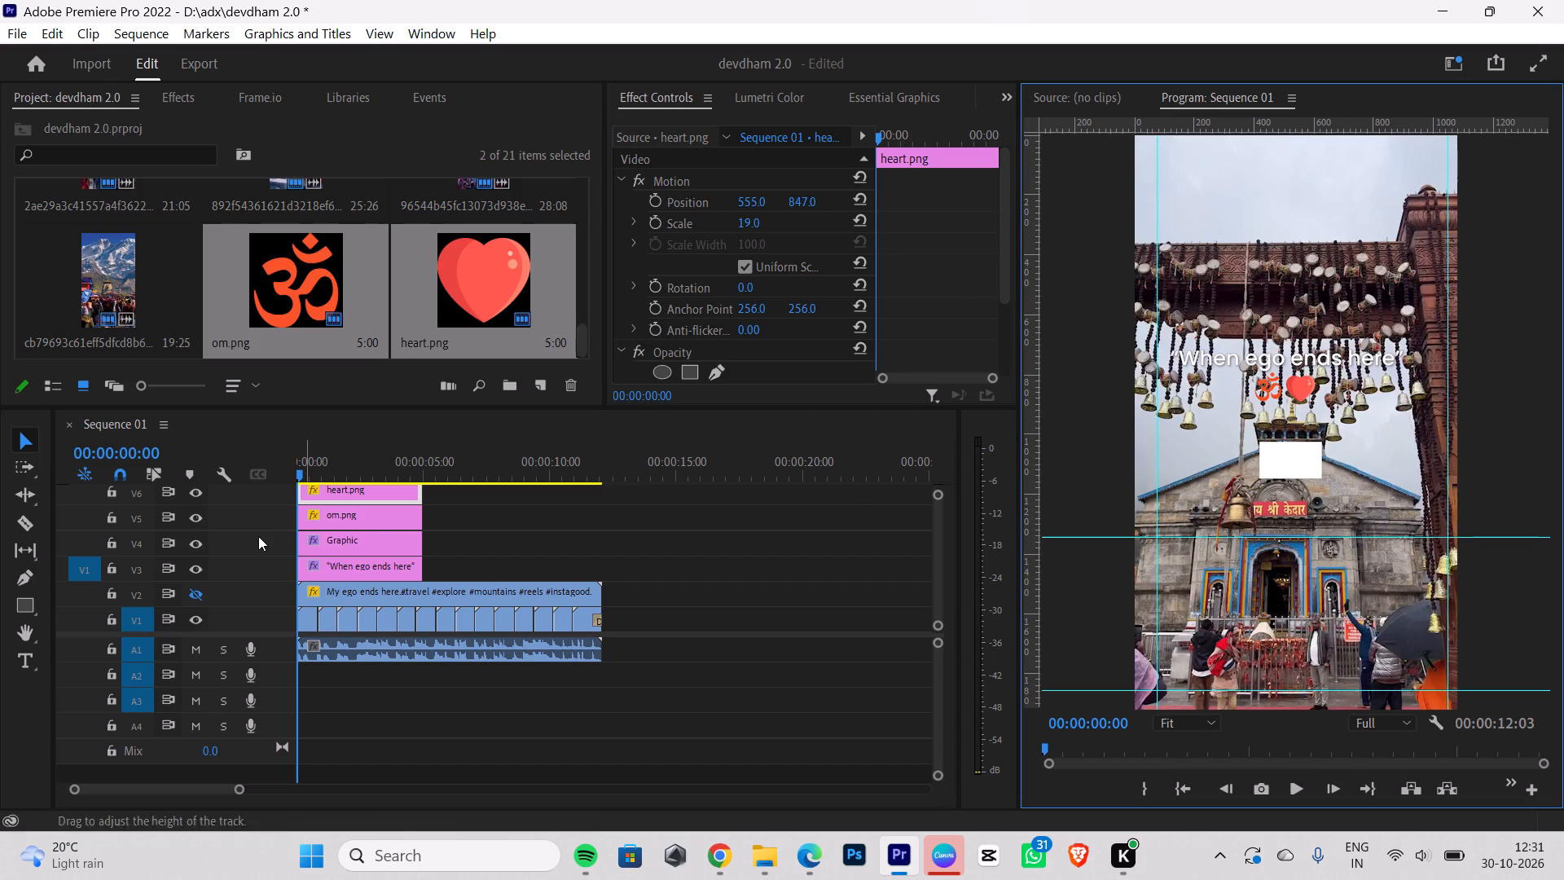
left_click(334, 536)
left_click(1306, 464)
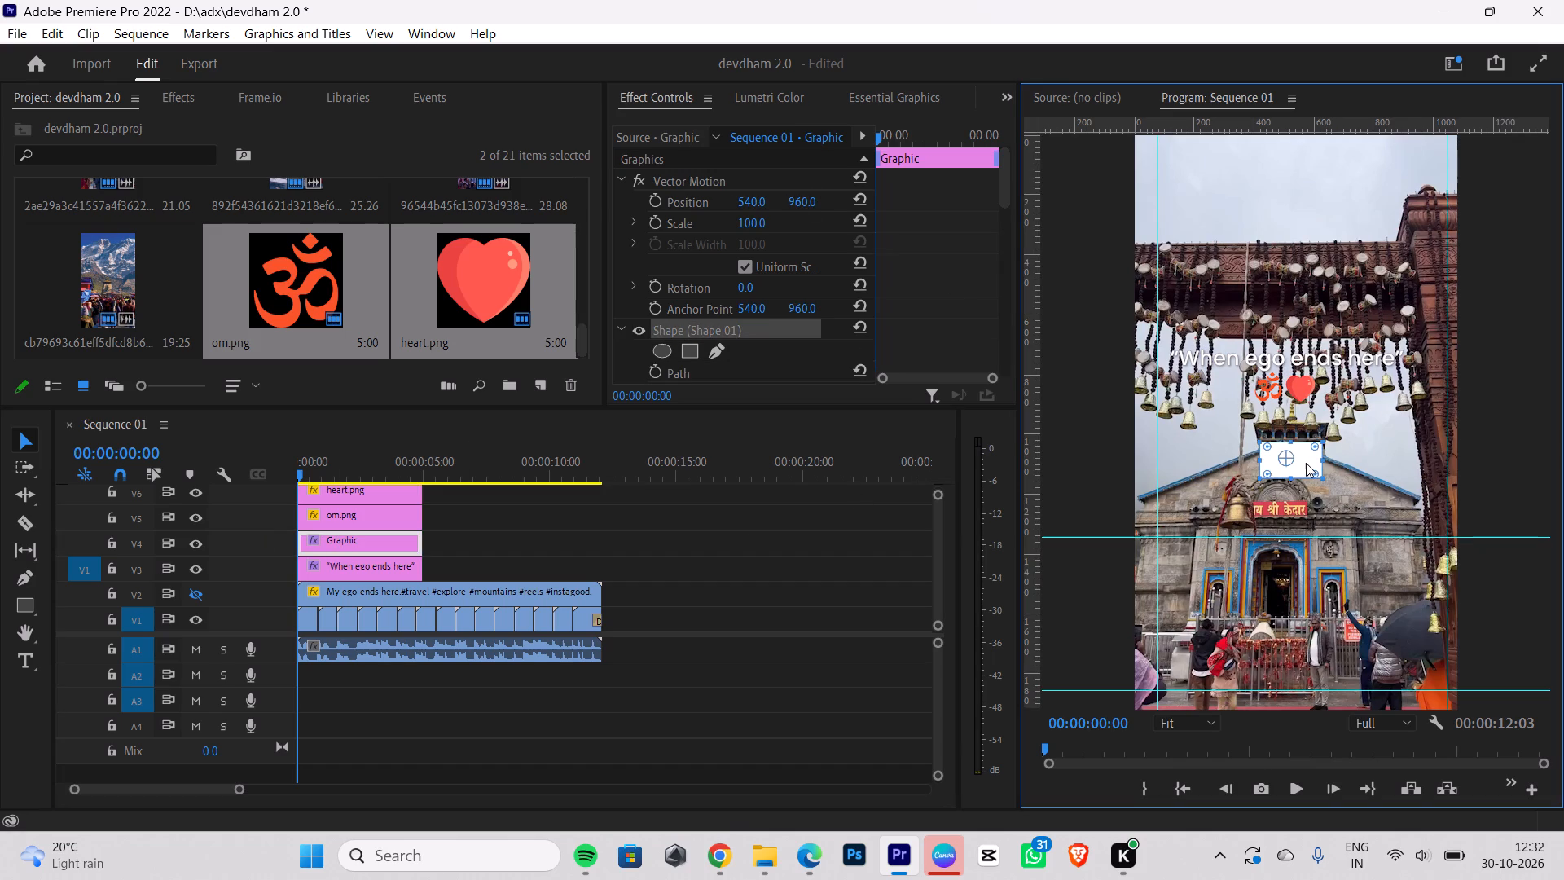
left_click_drag(1306, 463, 1300, 390)
left_click(1298, 437)
left_click(1294, 455)
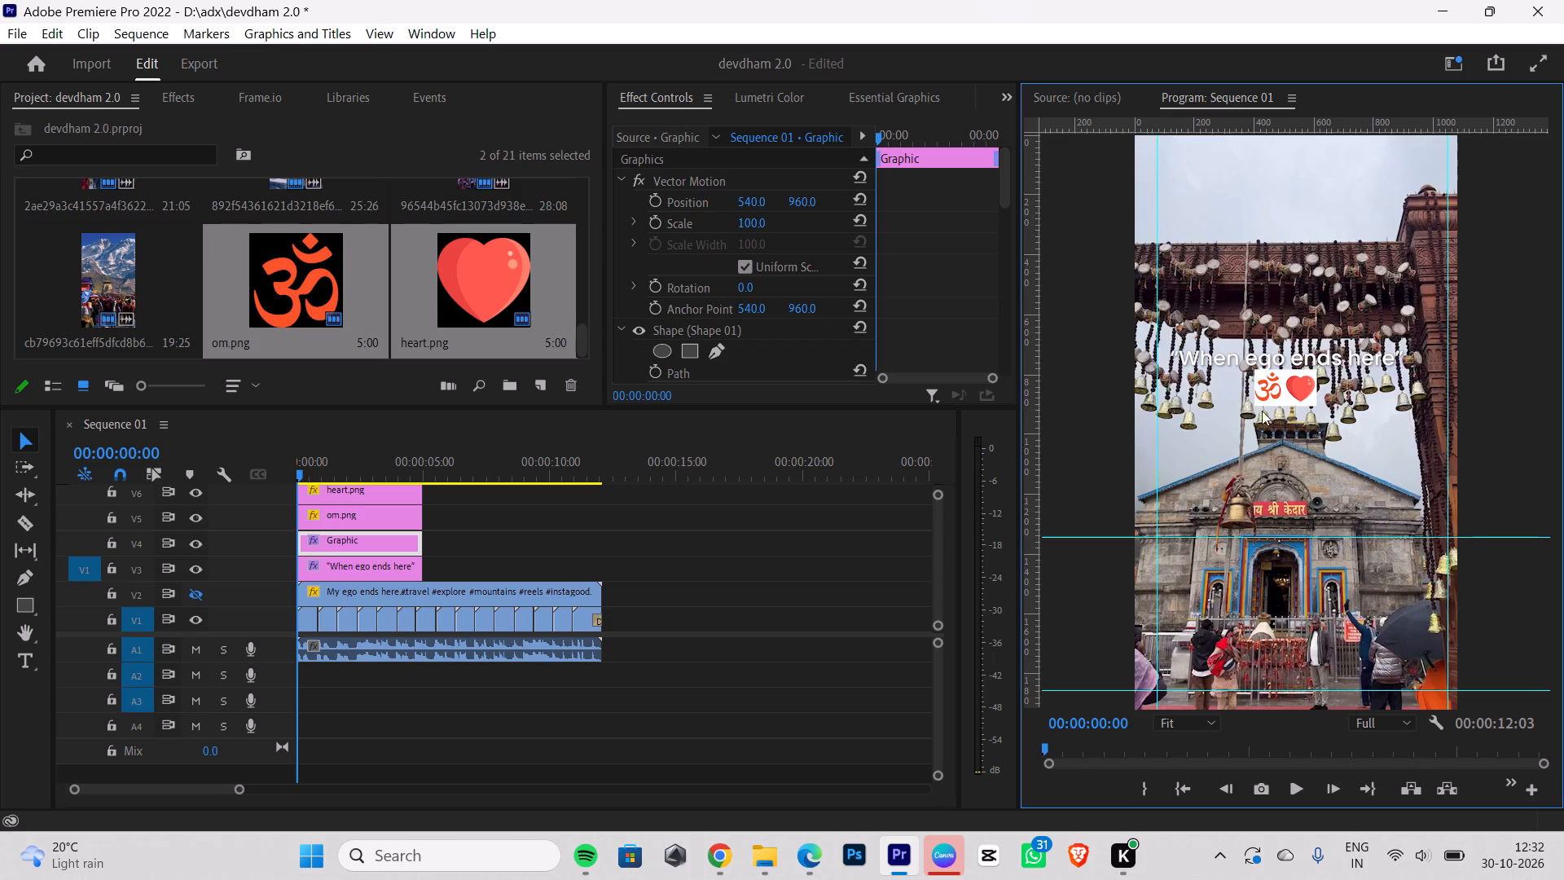
Adjust the white rectangle's left edge and nudge the rectangle to centre it behind the om and heart.
left_click(1283, 389)
left_click(1255, 388)
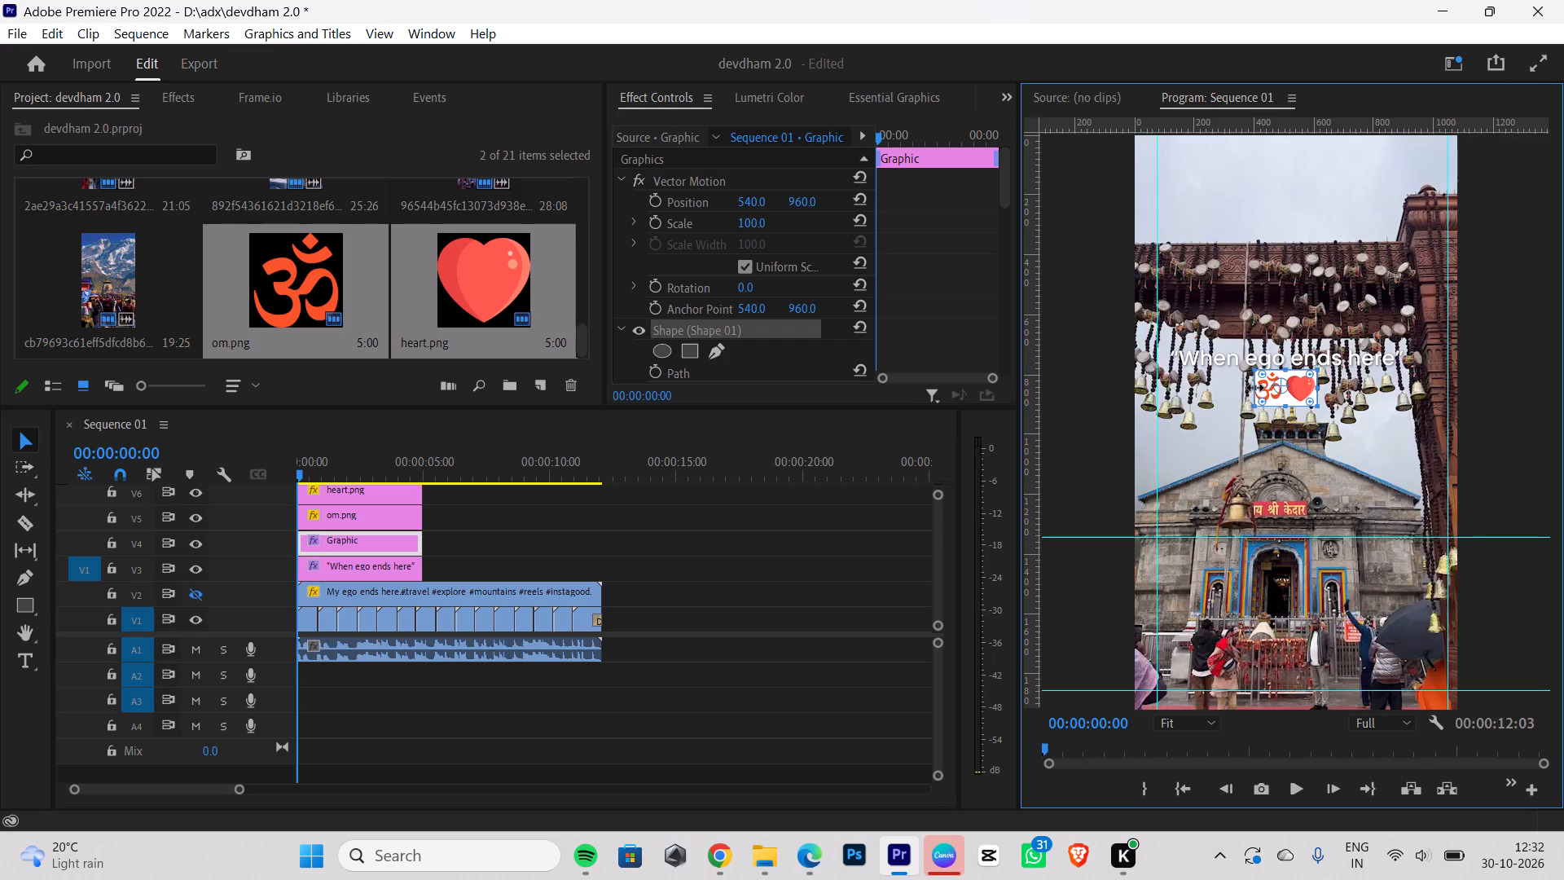
left_click(1337, 448)
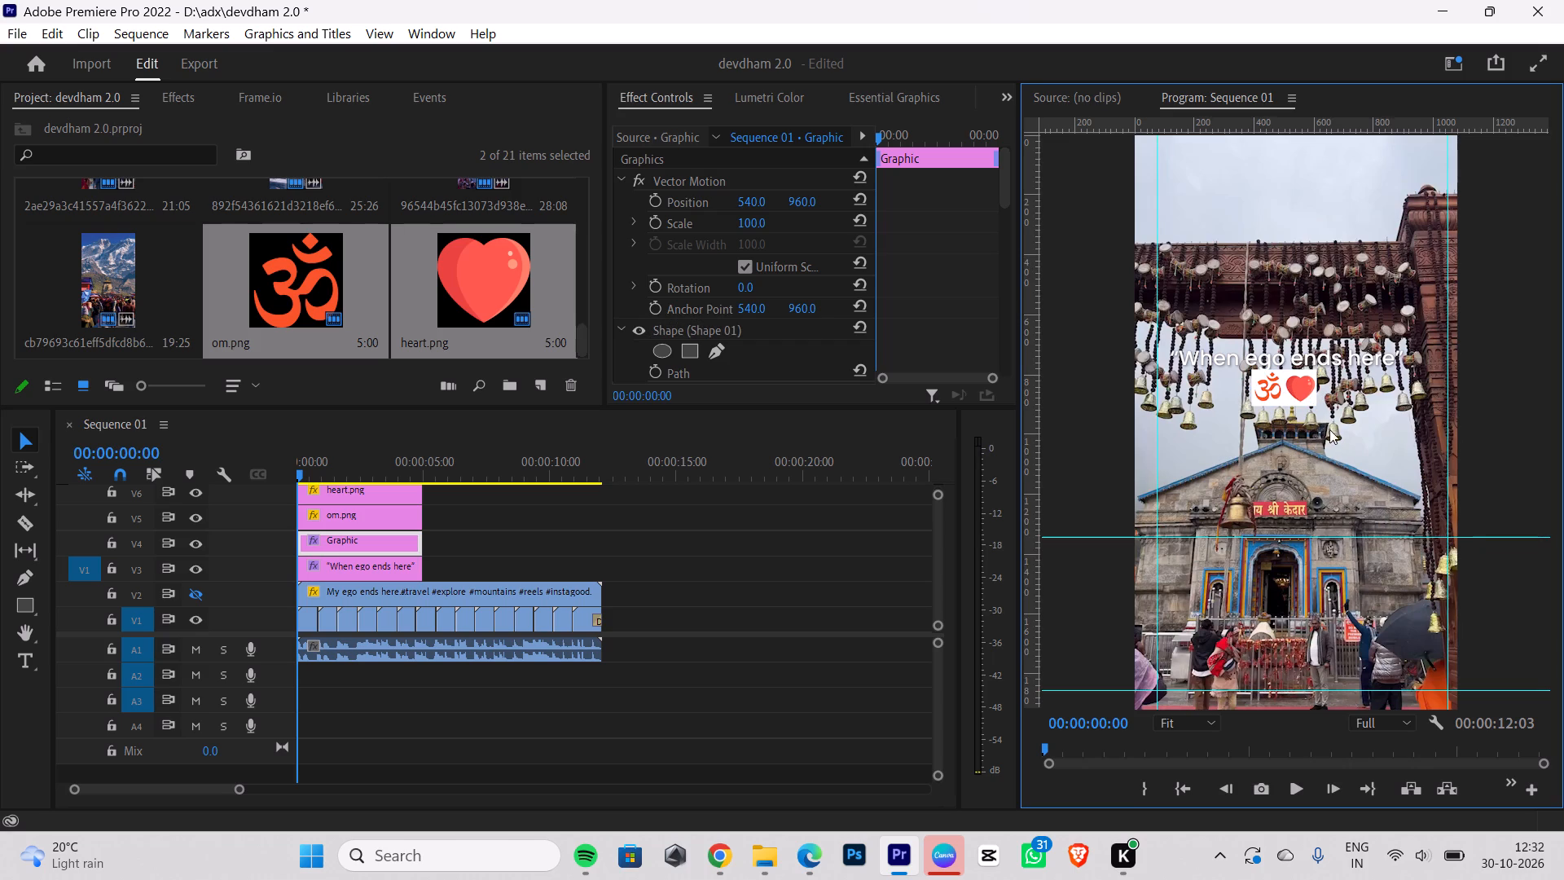
left_click(1289, 397)
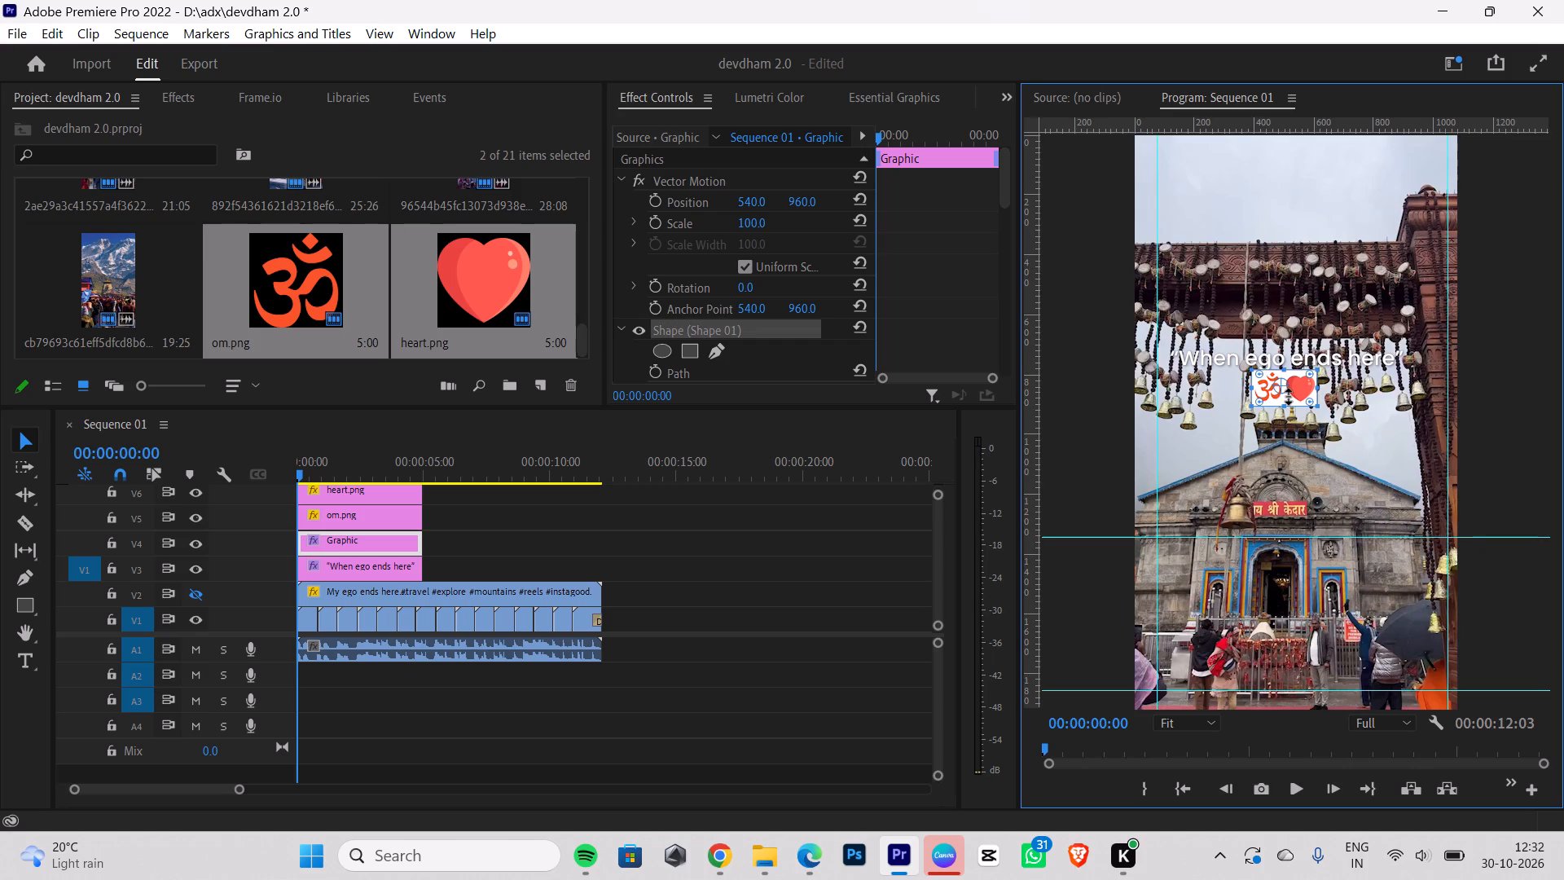
left_click(1297, 398)
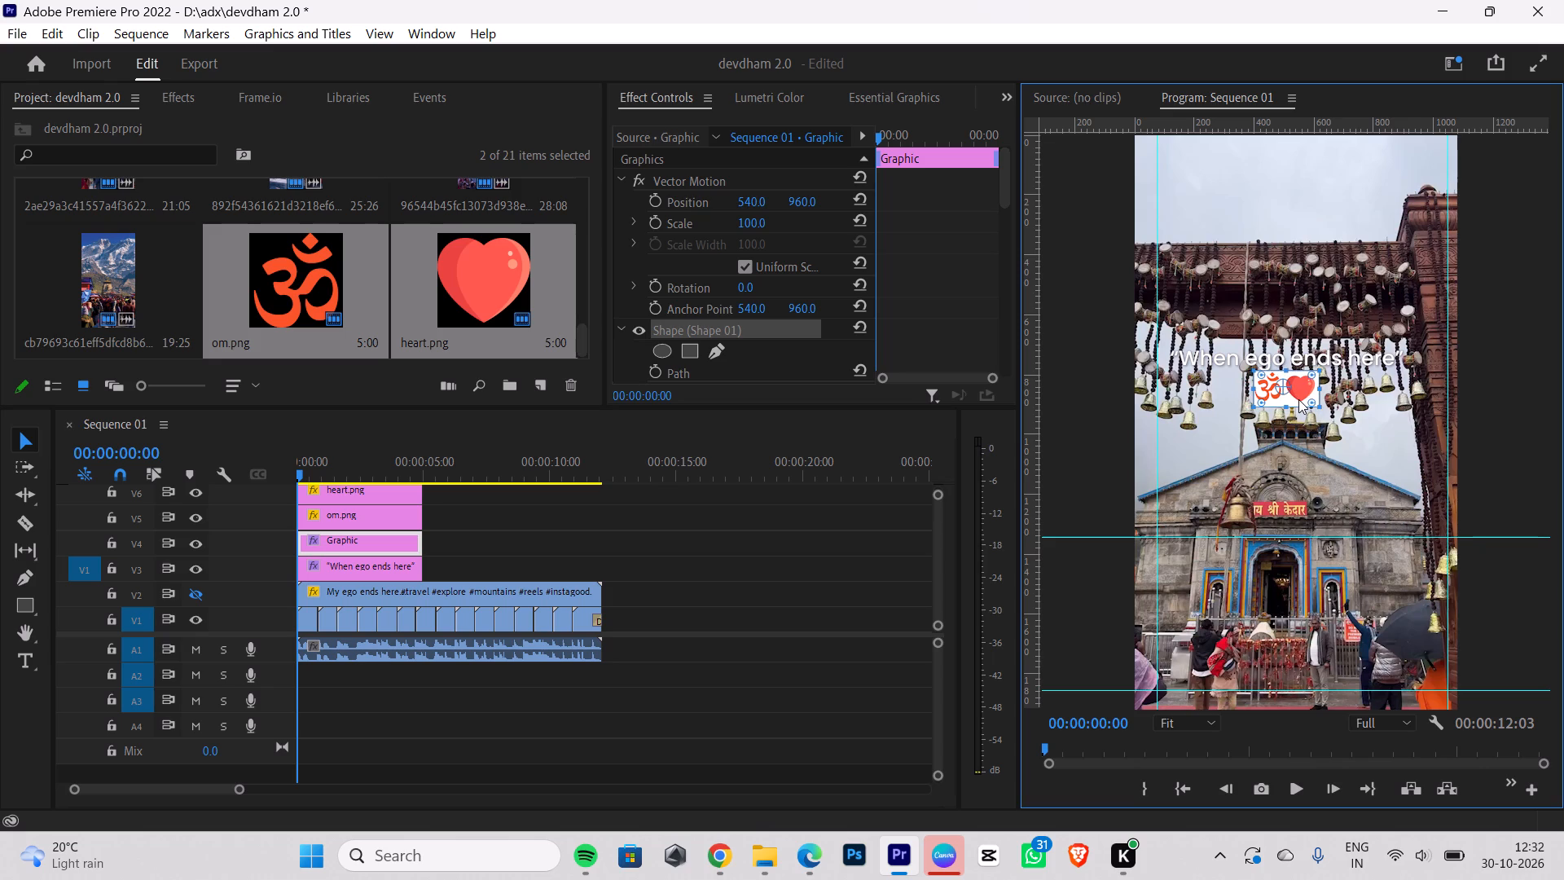
left_click(1302, 431)
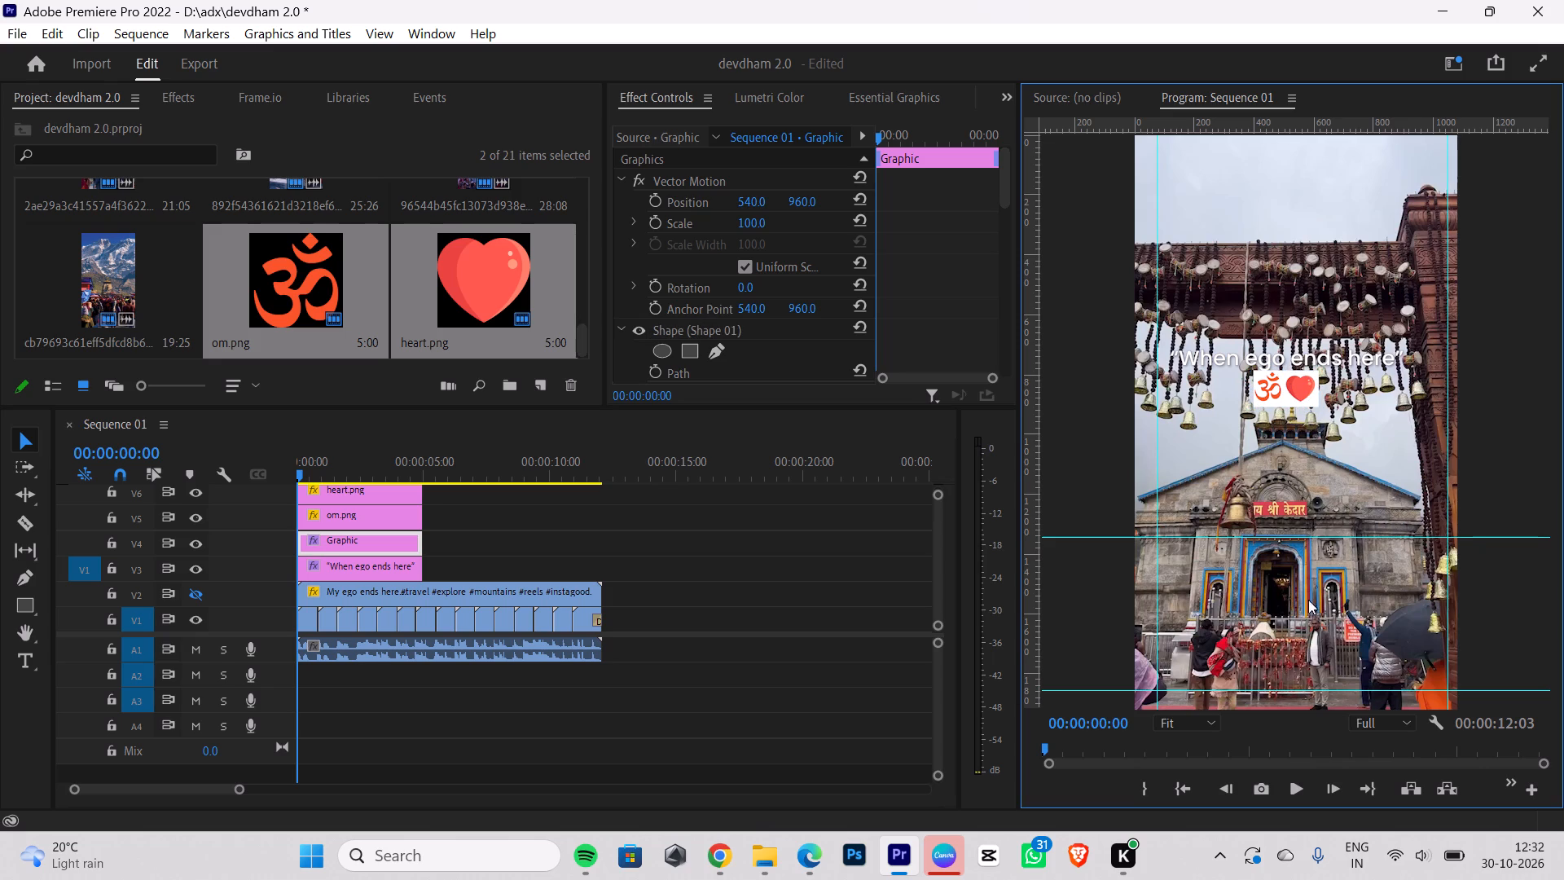
Tighten the white rectangle's edges so it fits closely around the om and heart graphics.
left_click(1193, 717)
left_click(1206, 612)
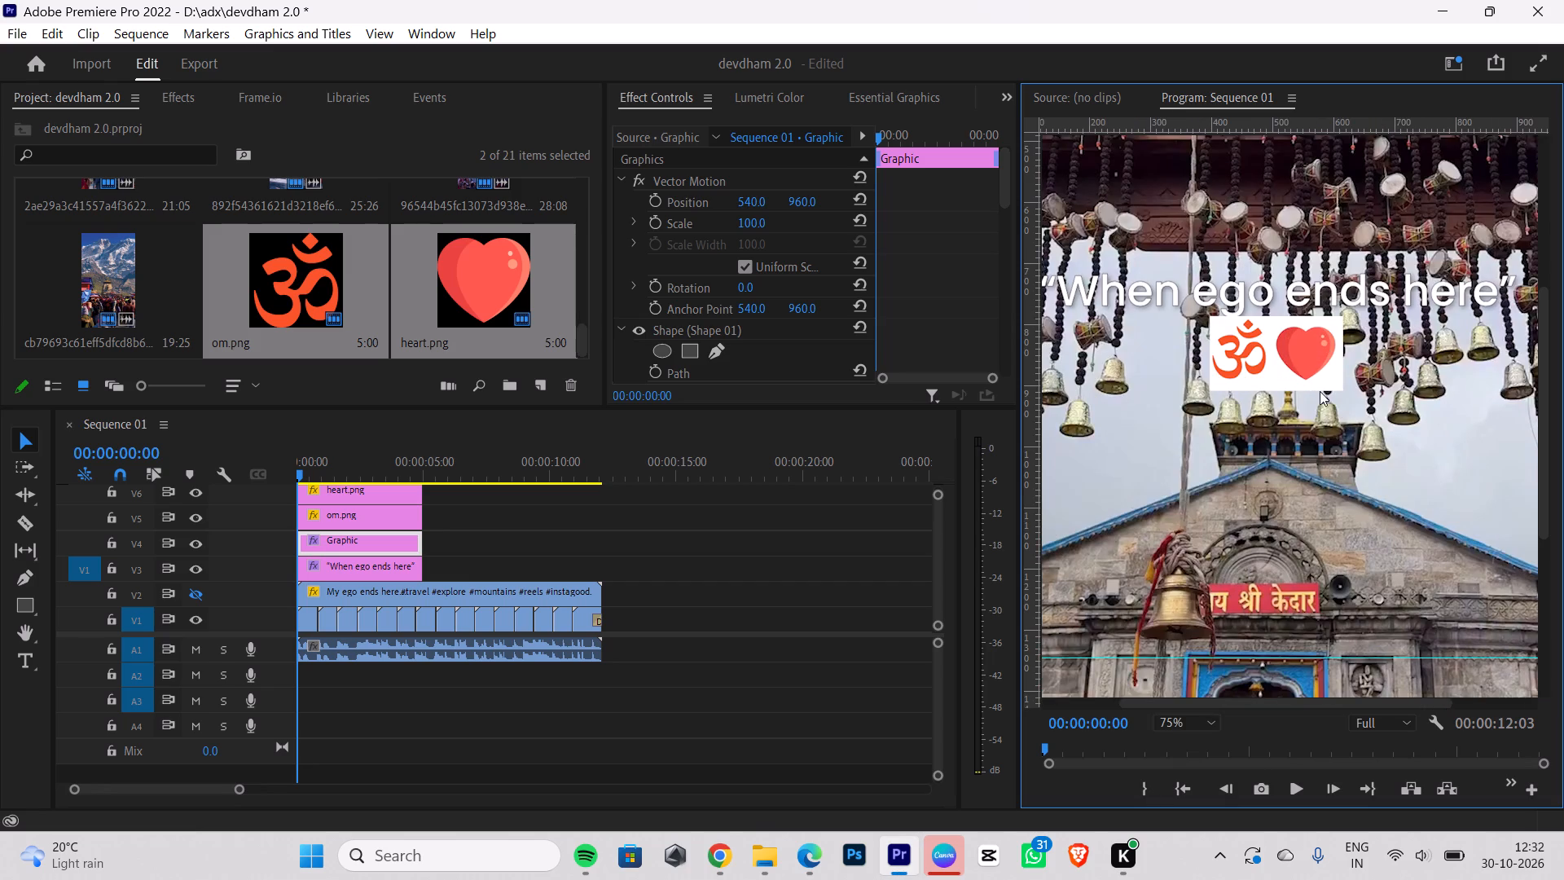
left_click(1341, 383)
left_click(1347, 350)
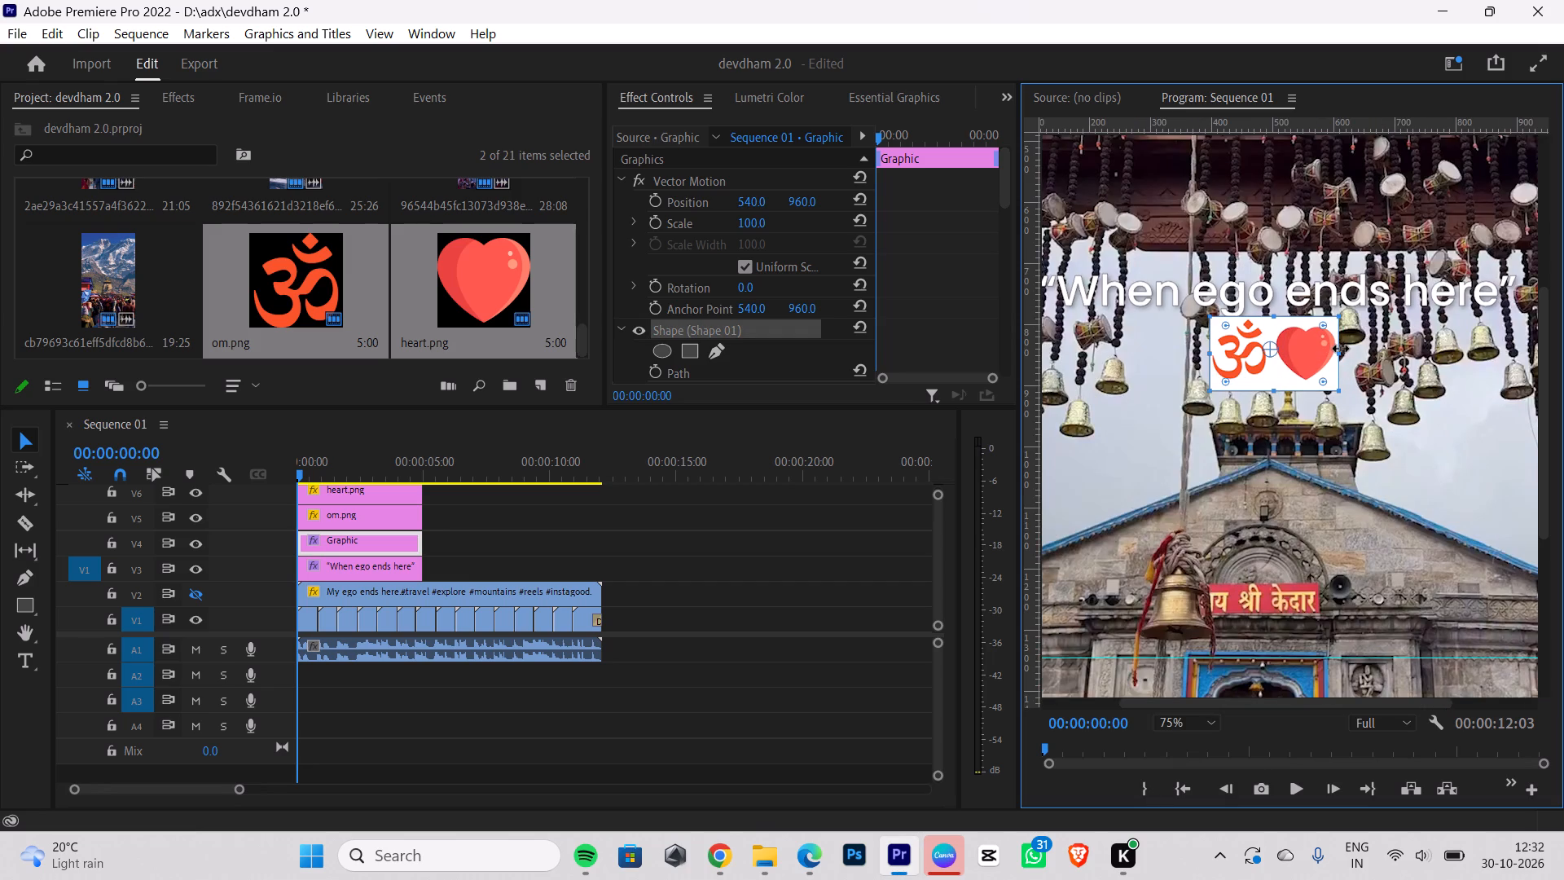
left_click(1443, 362)
left_click(1279, 378)
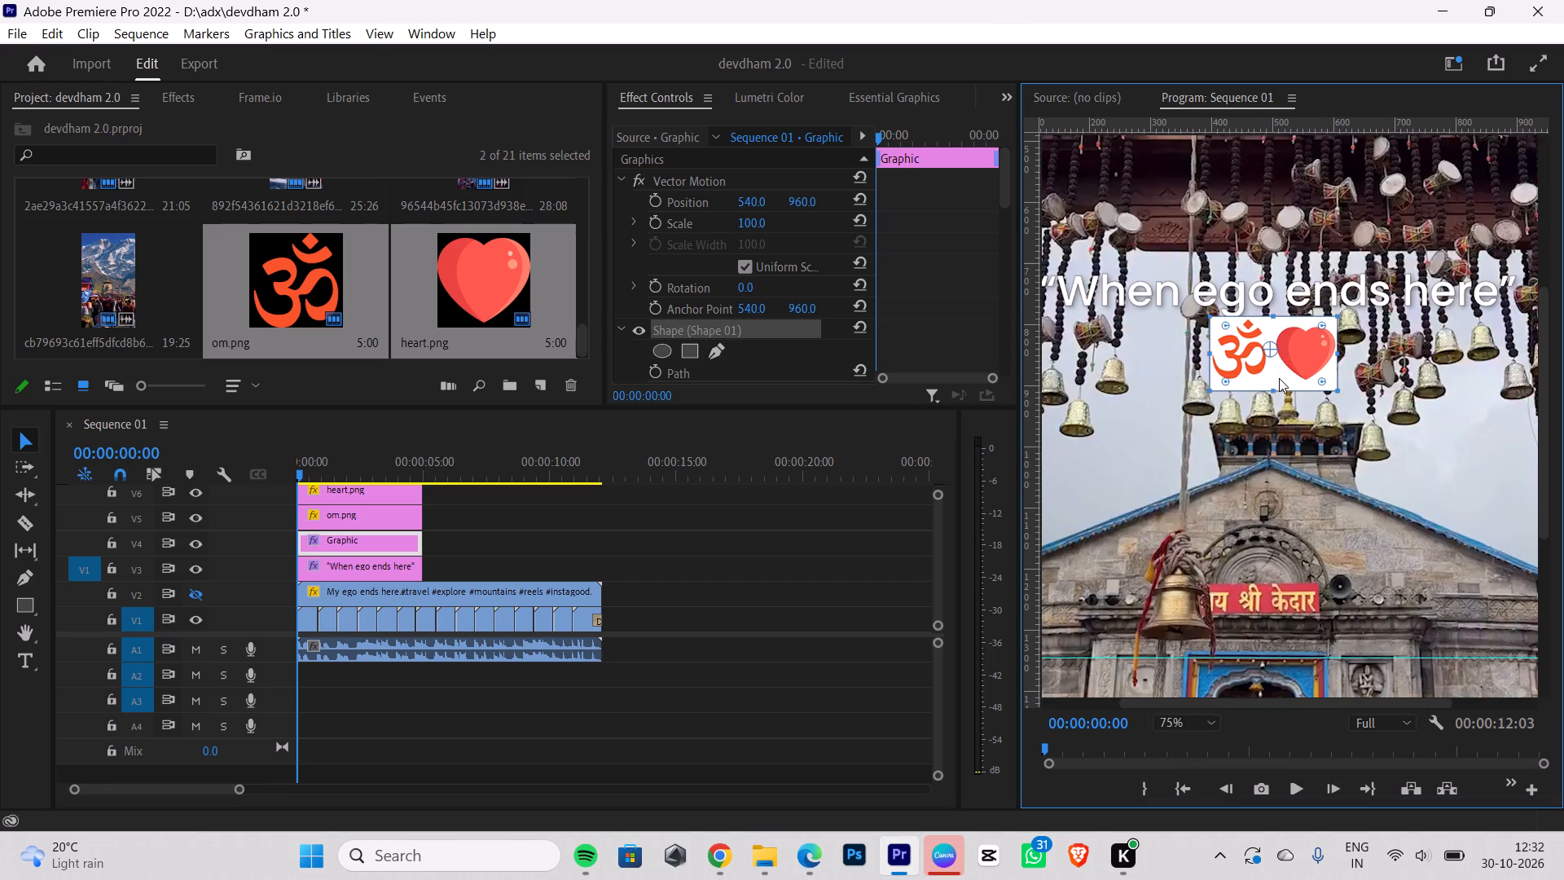
left_click(1271, 389)
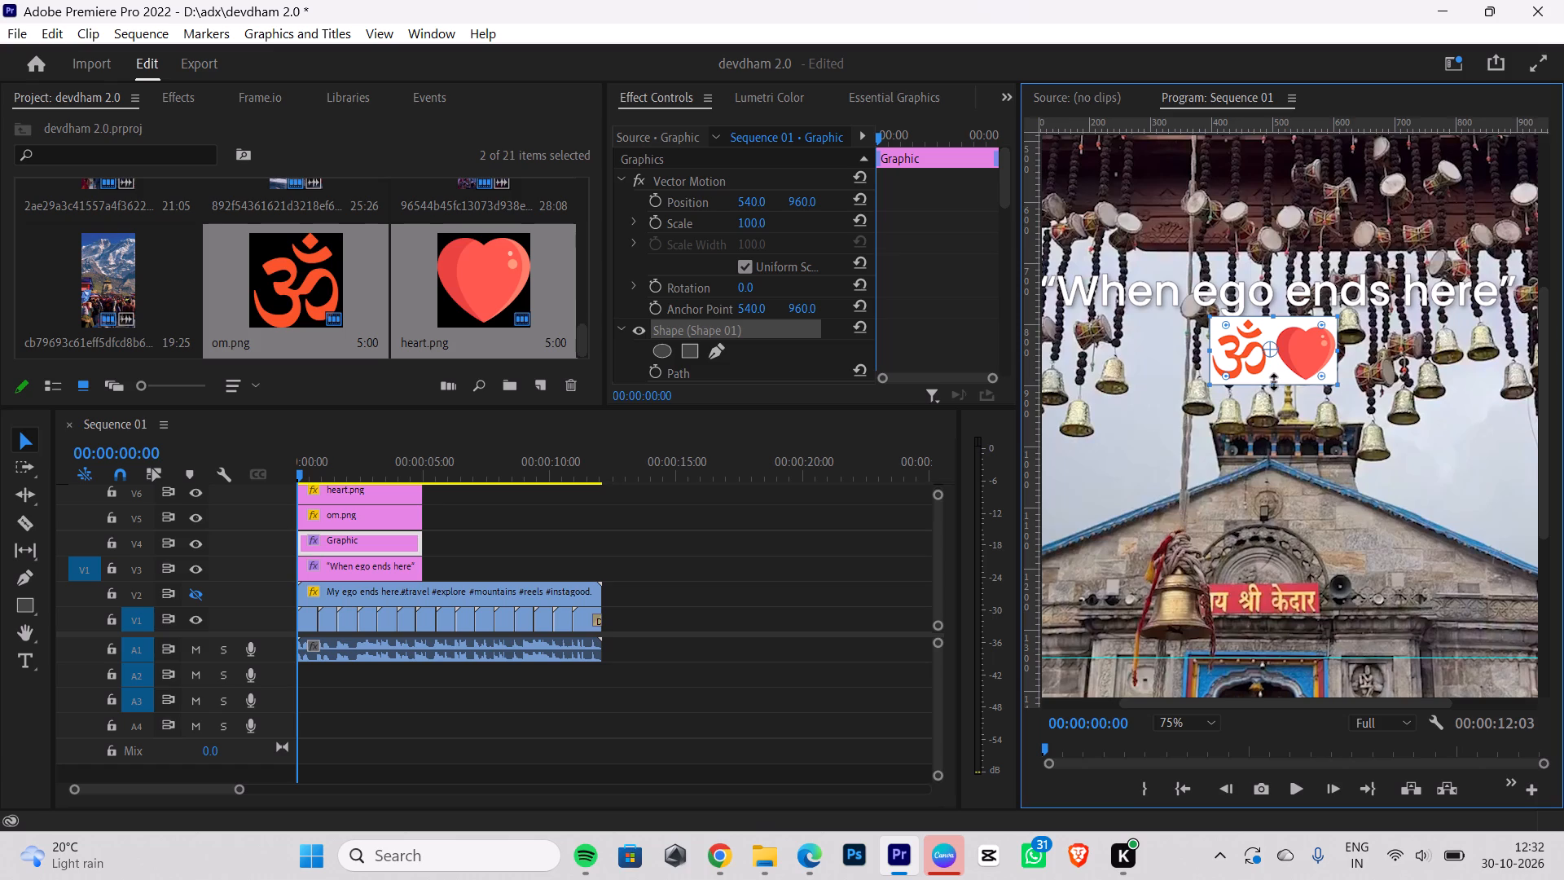
left_click(1287, 419)
left_click(1270, 332)
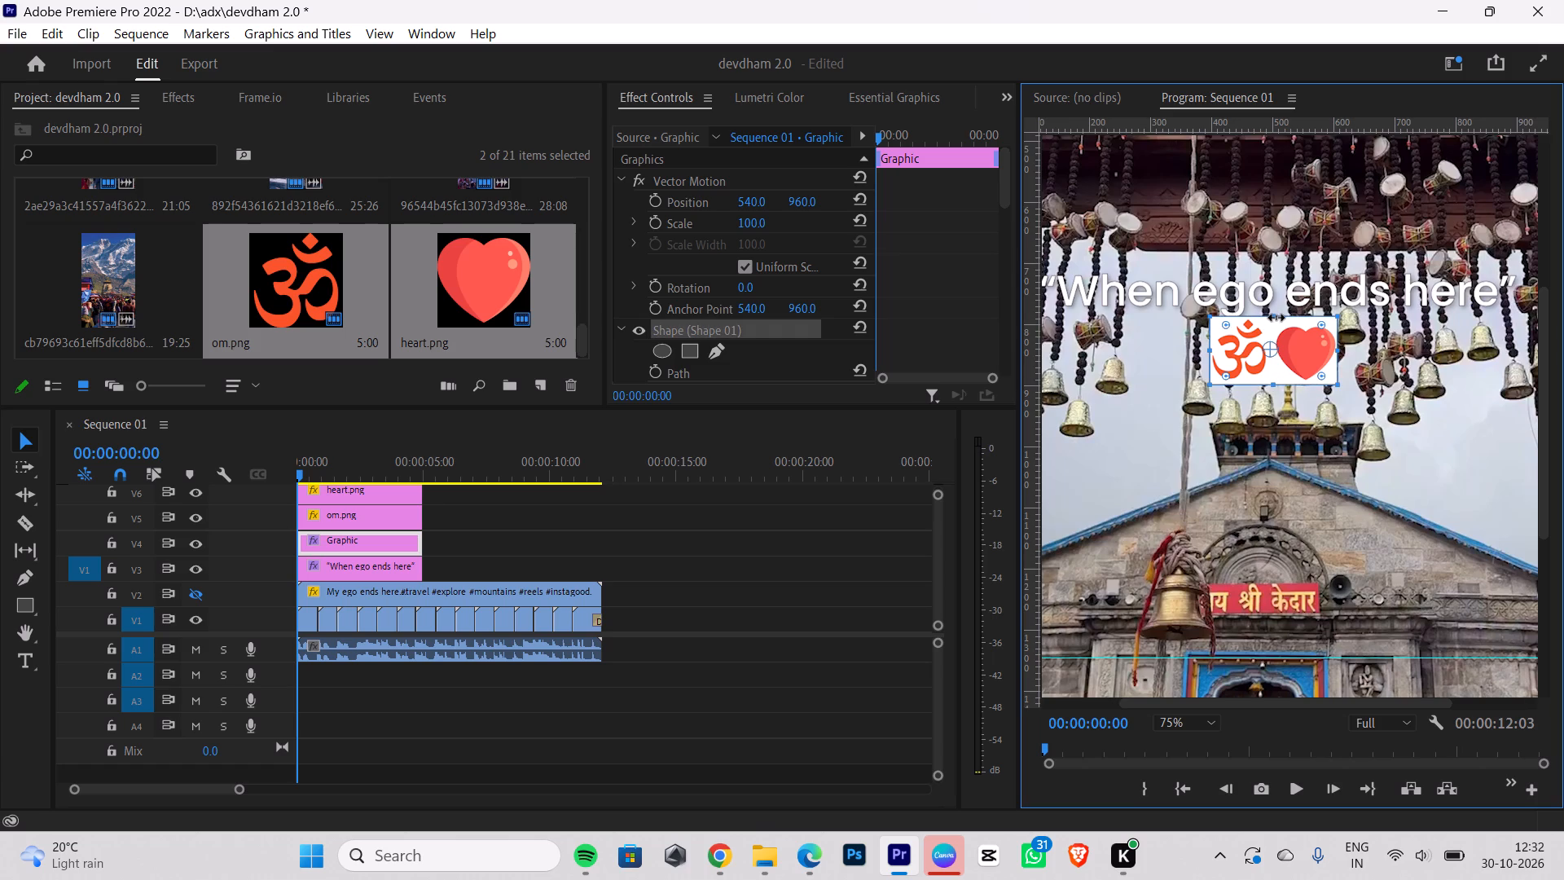
left_click(1271, 317)
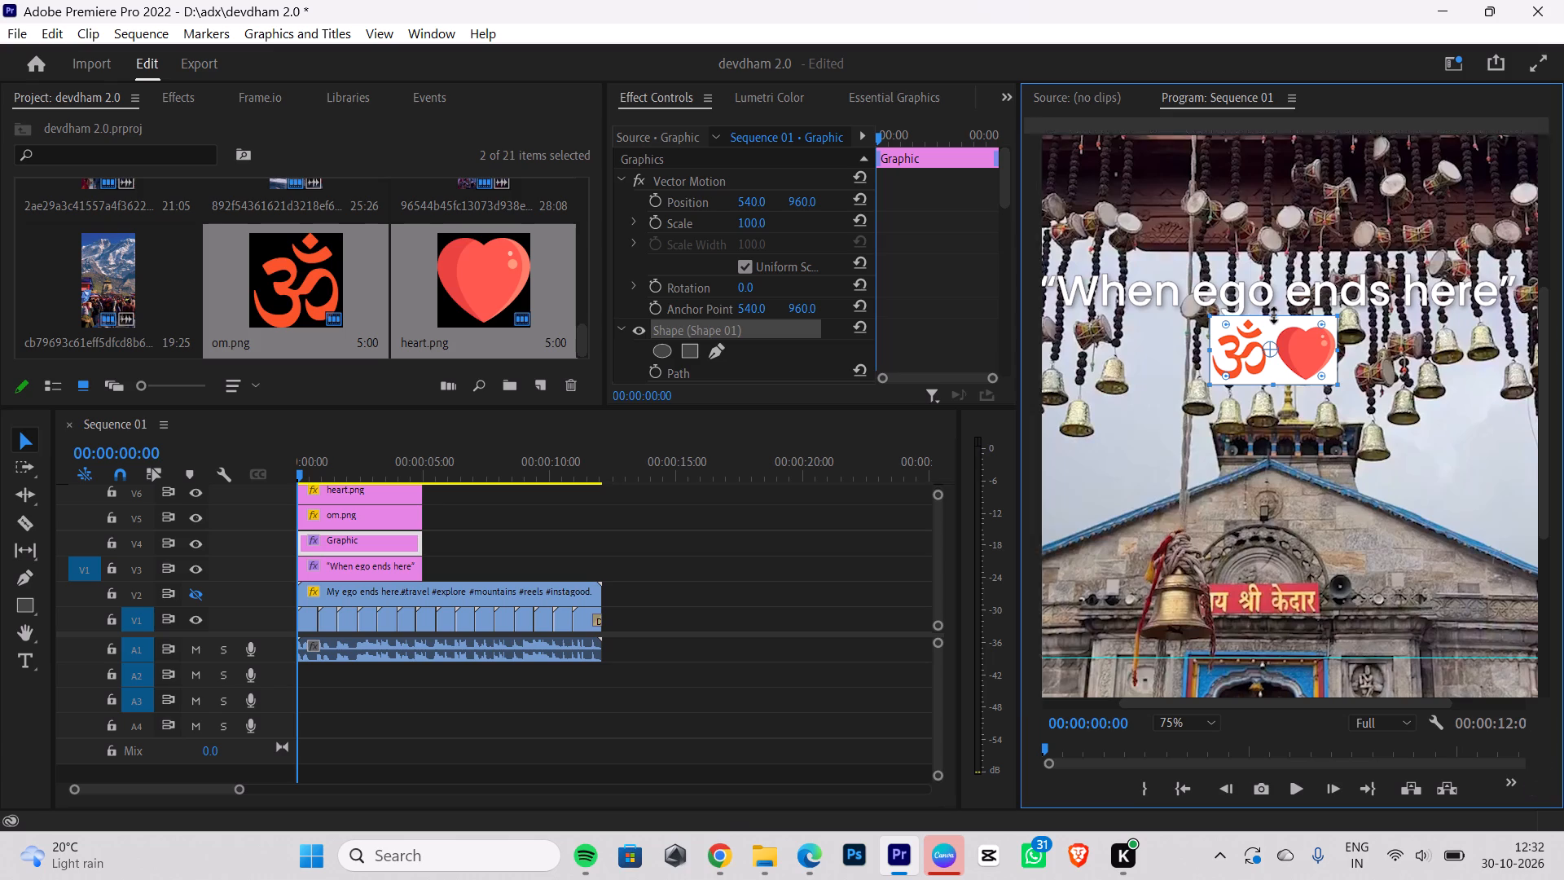
left_click(1303, 487)
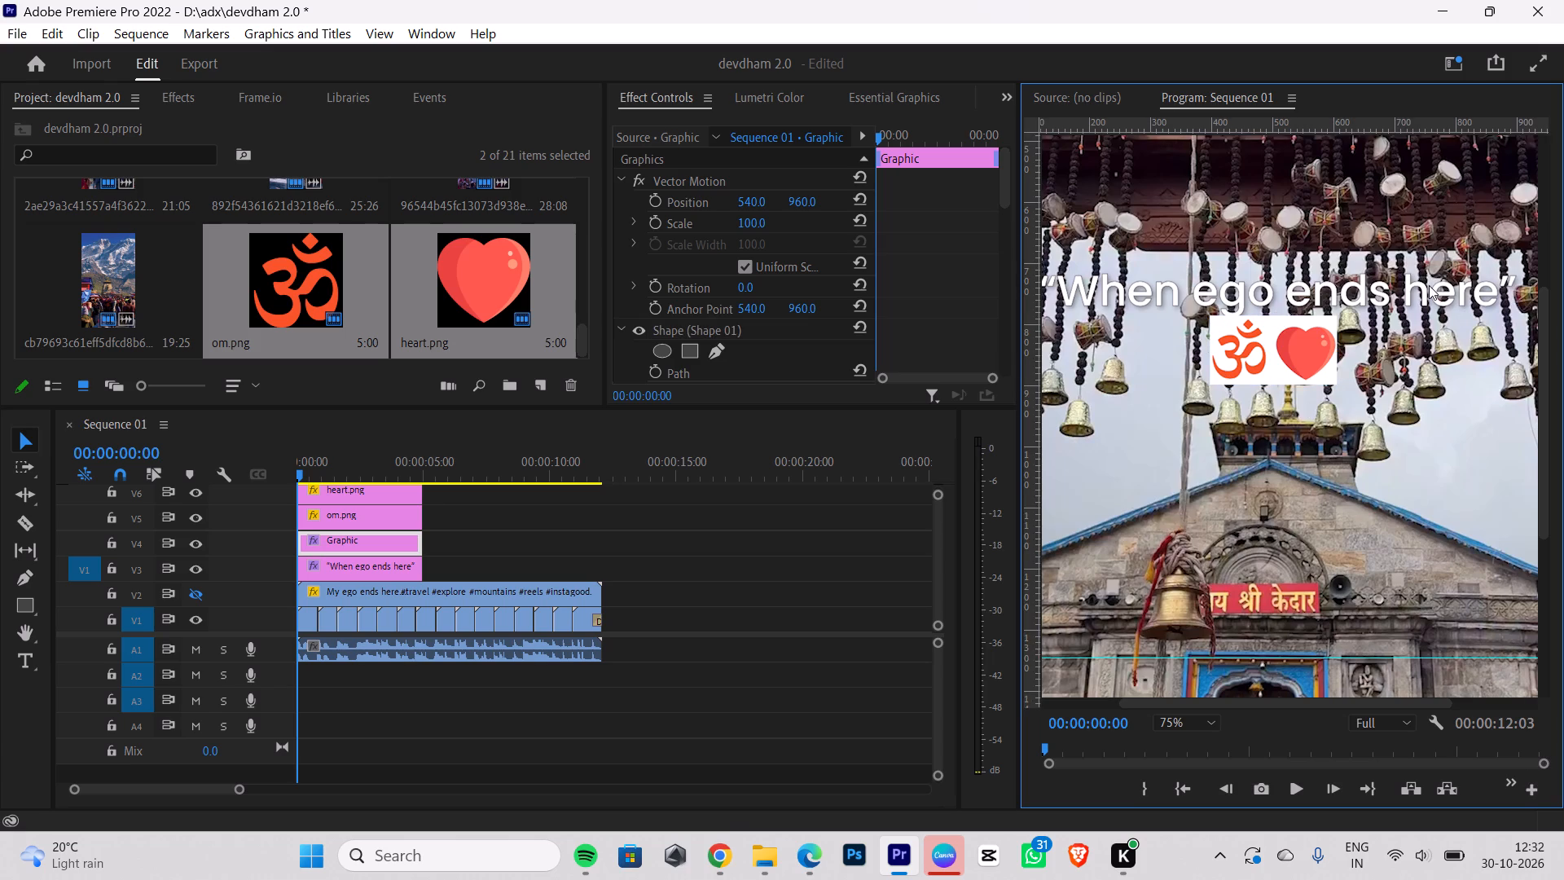
Enlarge the "When ego ends here" title slightly so it spans more of the frame's width.
left_click(1429, 285)
left_click(1411, 300)
left_click(1200, 722)
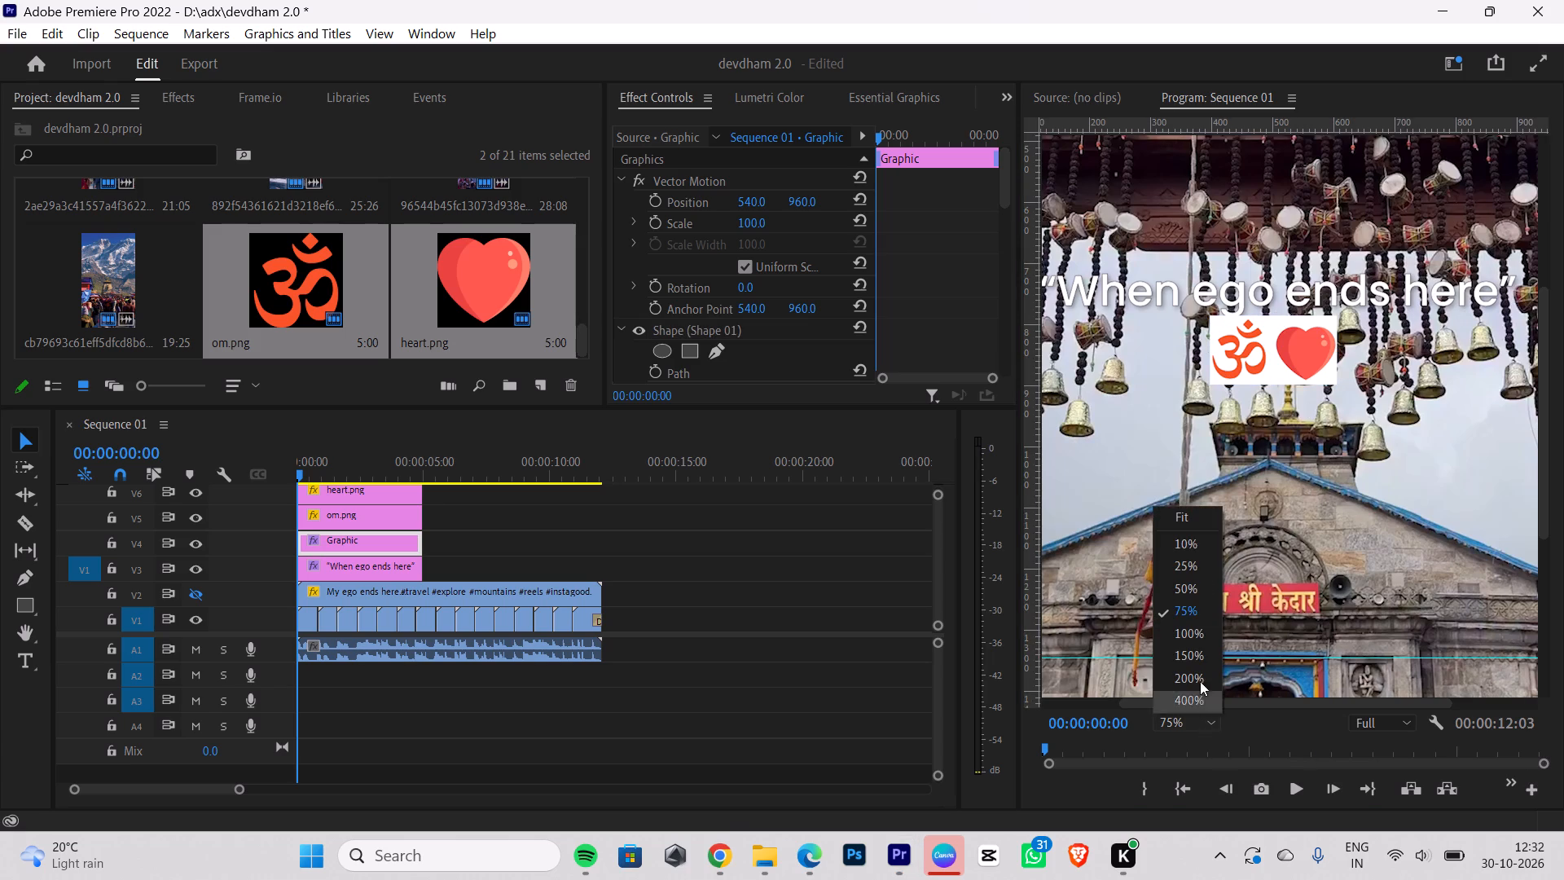
left_click(1213, 523)
left_click(387, 574)
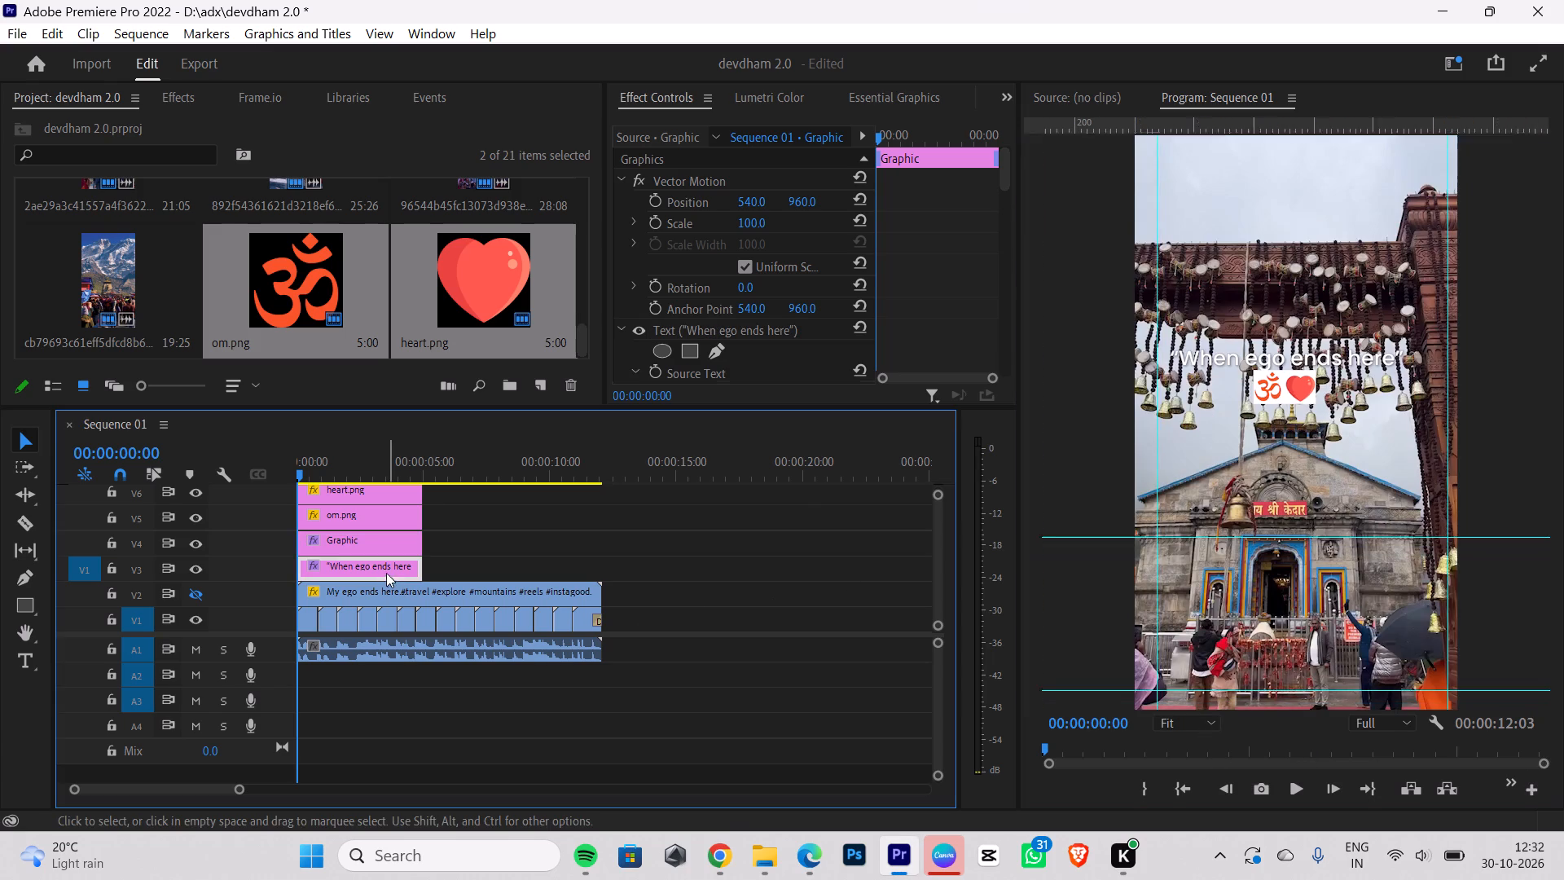
left_click(1354, 359)
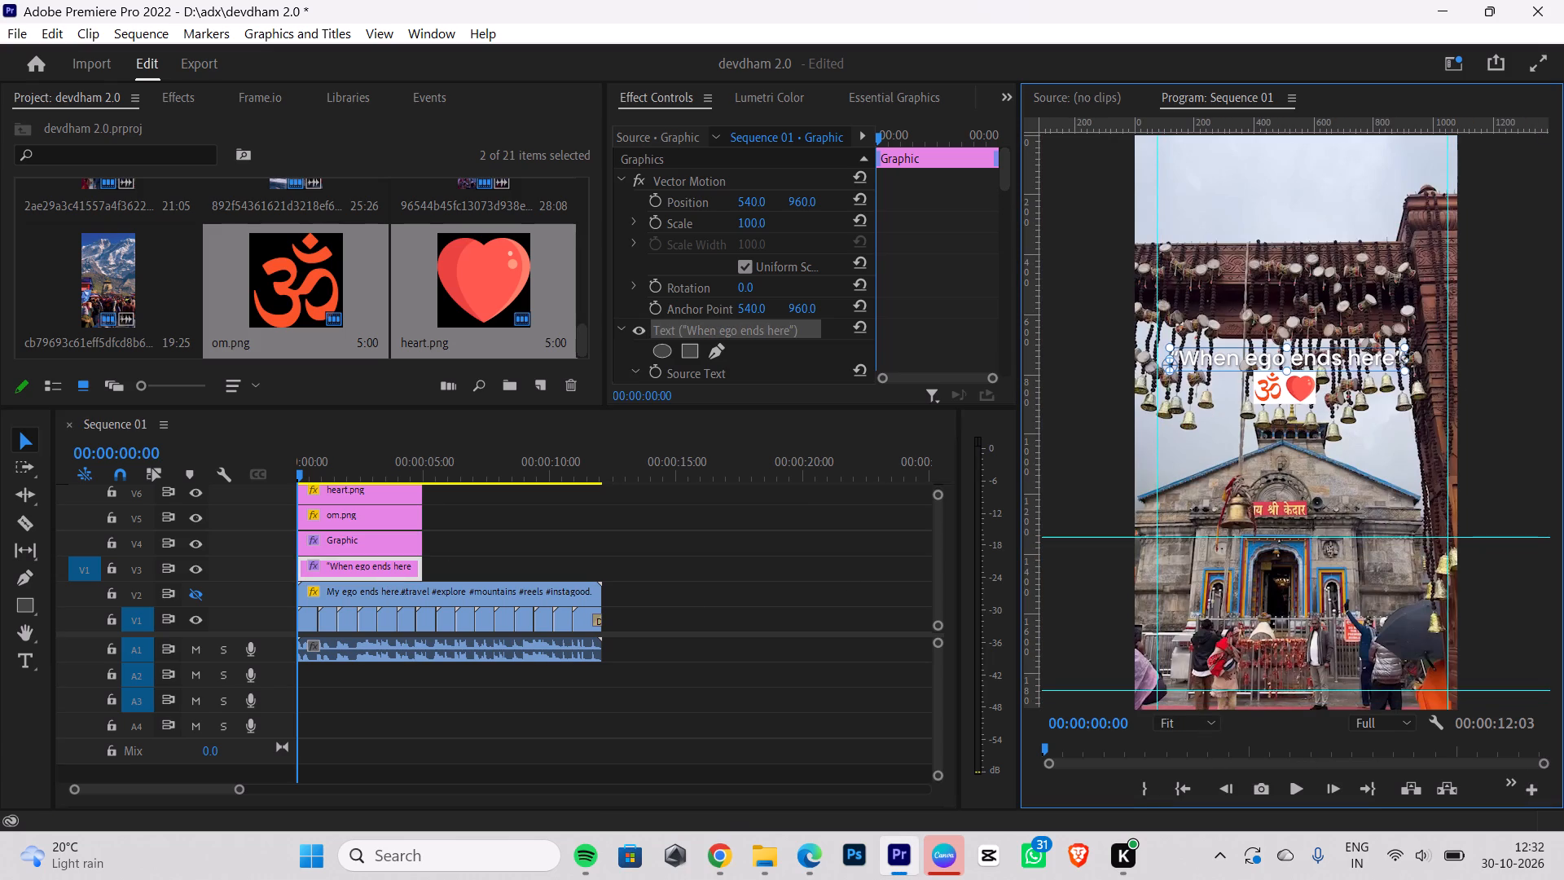
left_click_drag(1410, 359, 1437, 359)
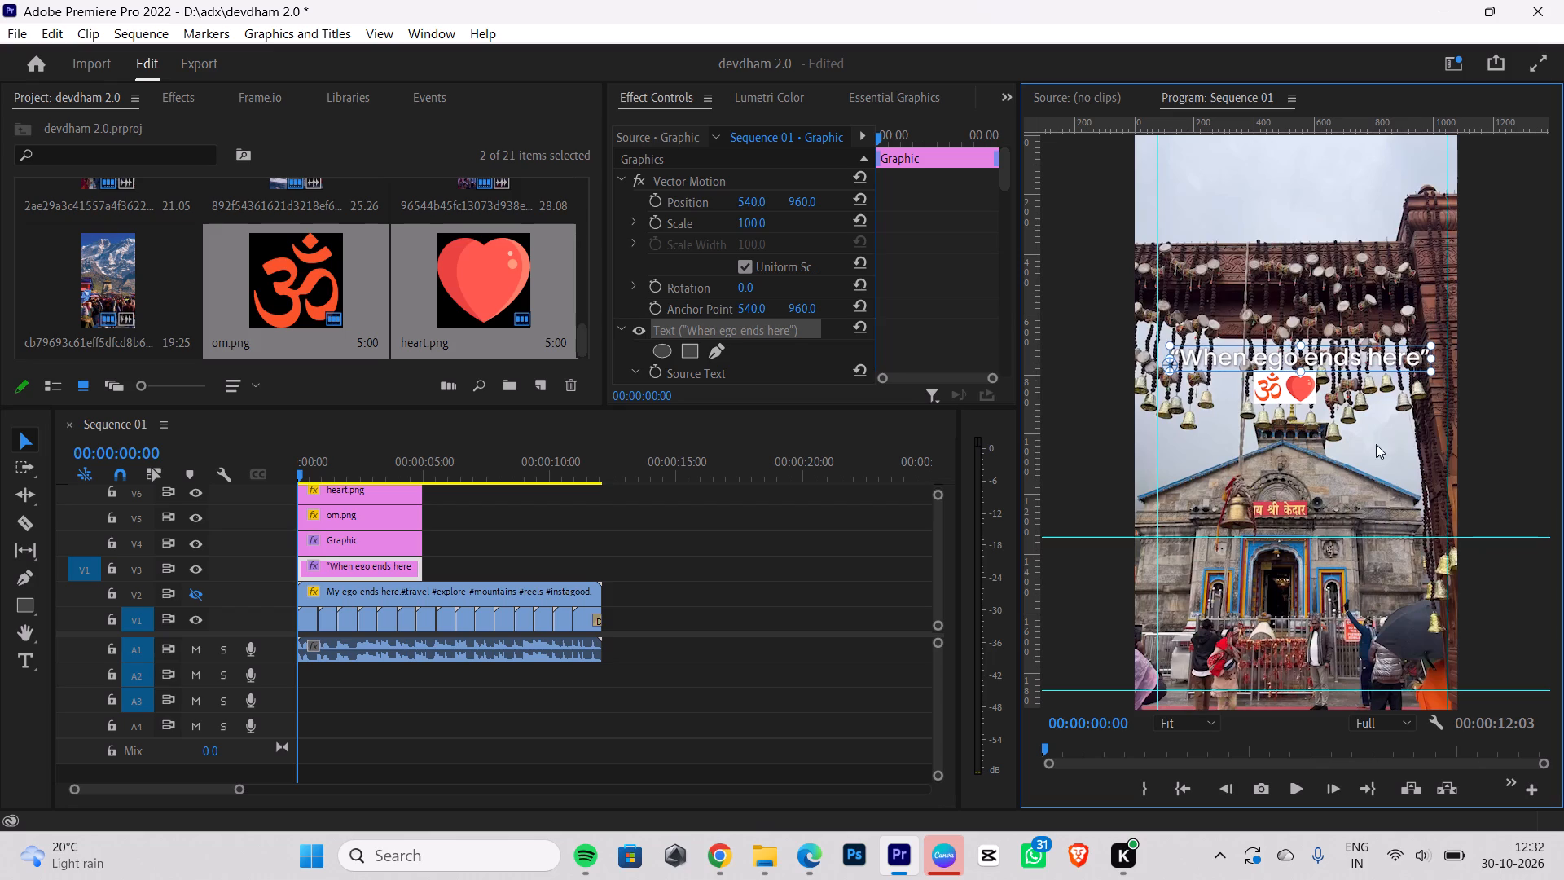
left_click(1371, 480)
Nudge the "When ego ends here" title slightly left and up, centring it above the om and heart graphics.
left_click(1298, 350)
left_click(1274, 354)
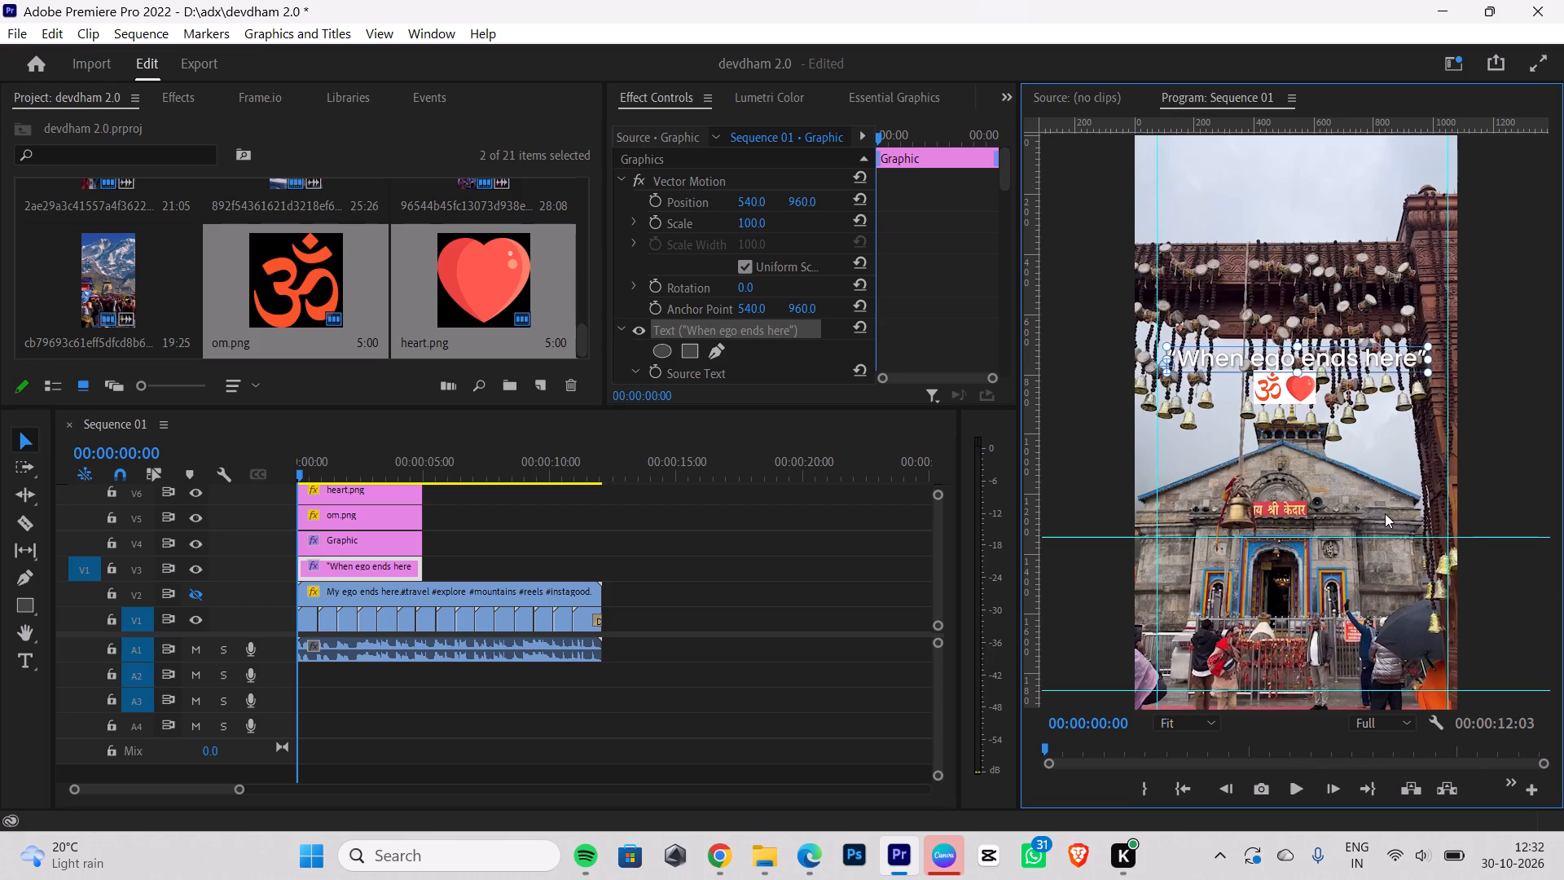
left_click(1381, 469)
left_click(1331, 364)
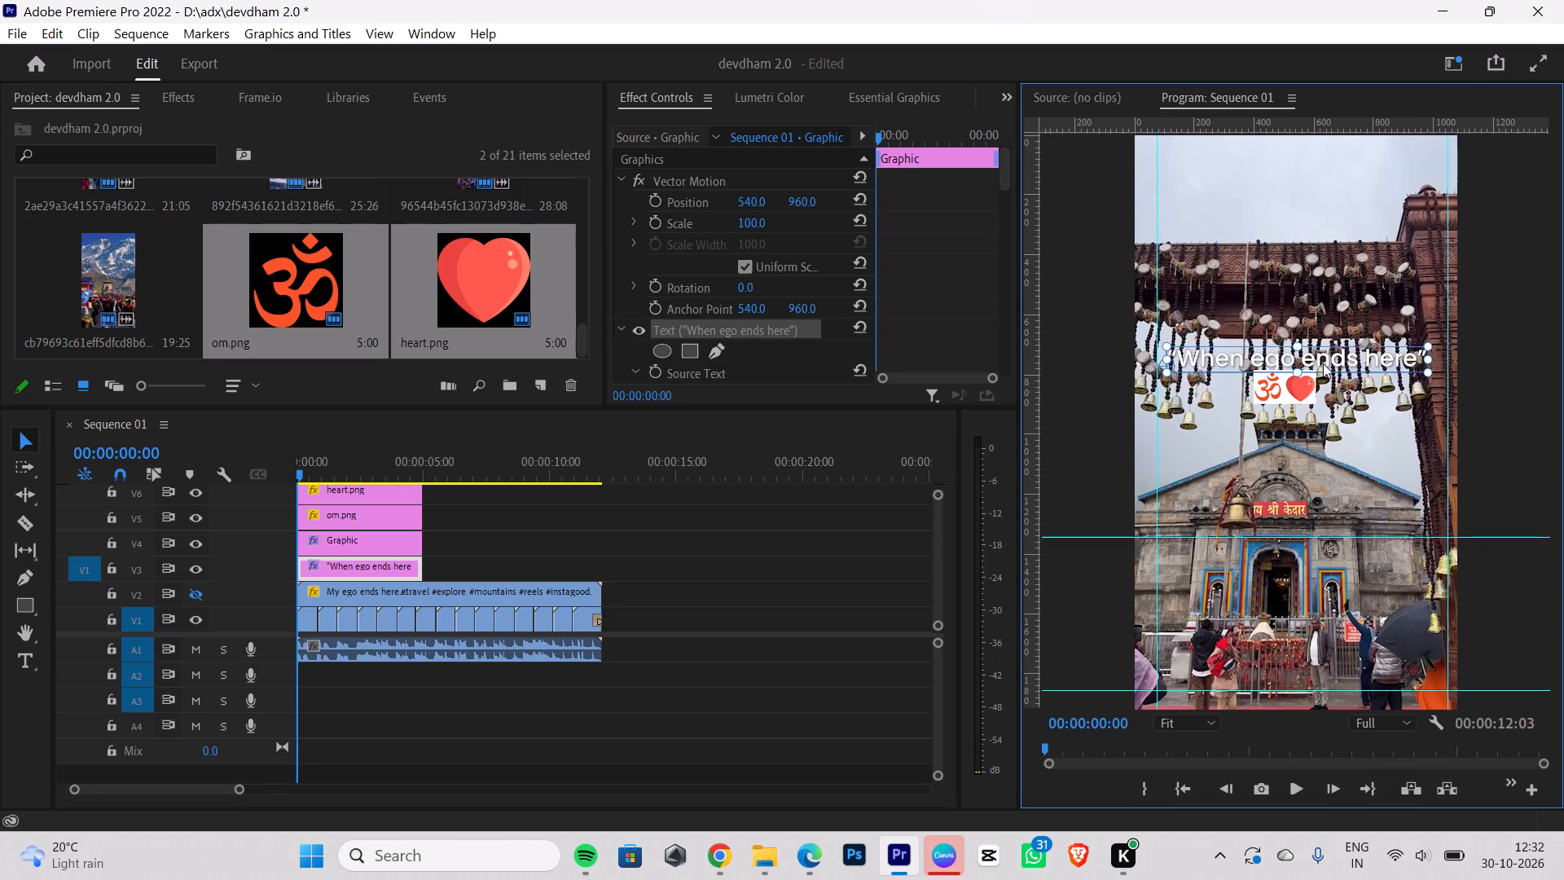
left_click(1323, 363)
left_click(1361, 415)
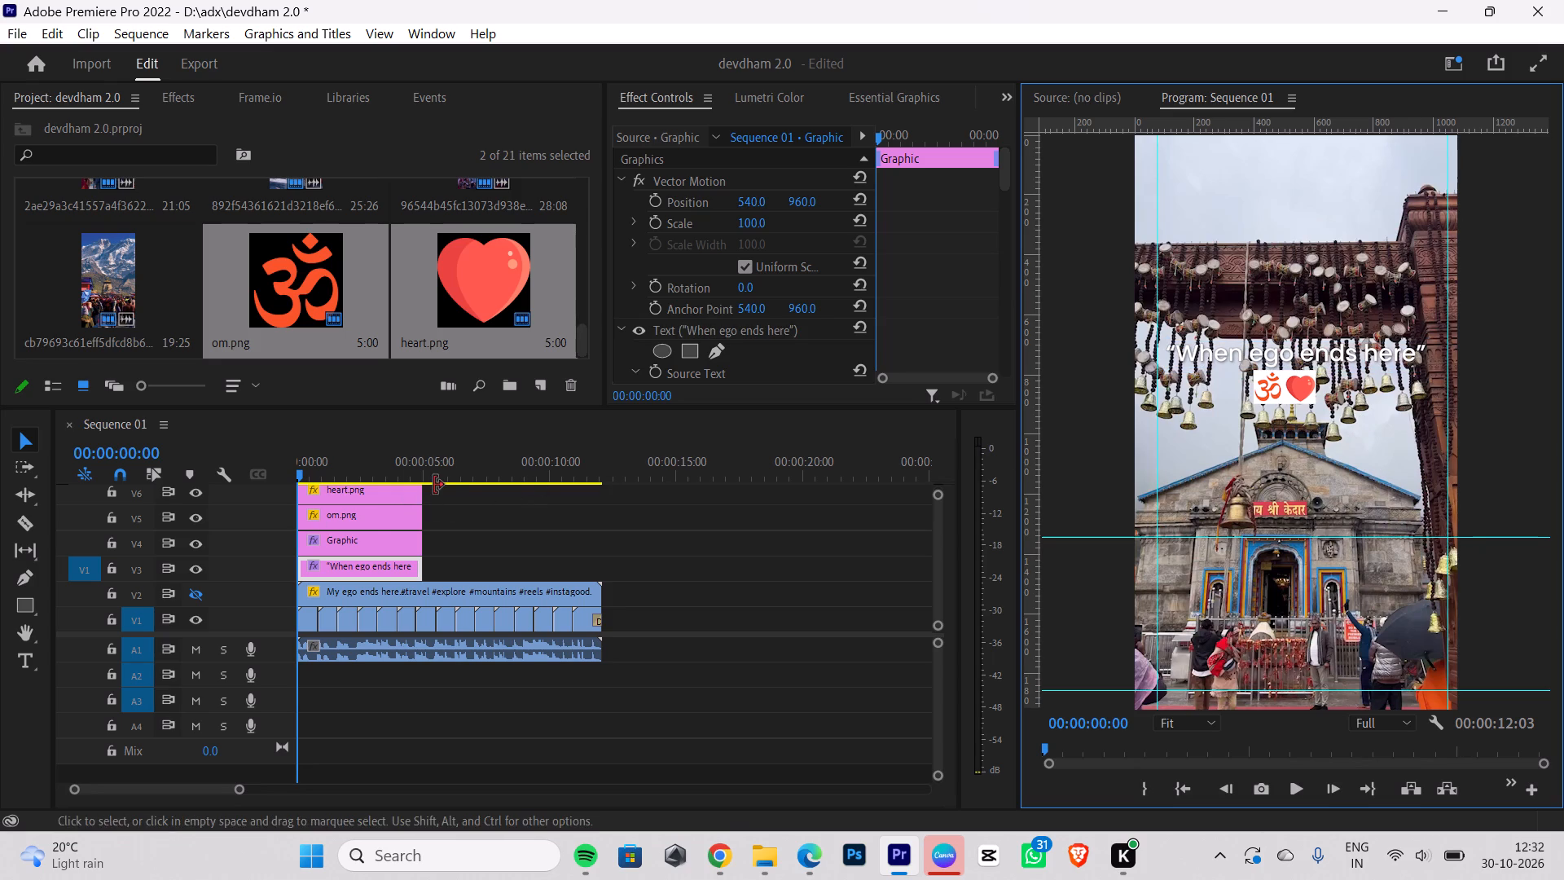
Play the opening of the sequence to check how long the title and graphics should stay on screen.
key("space")
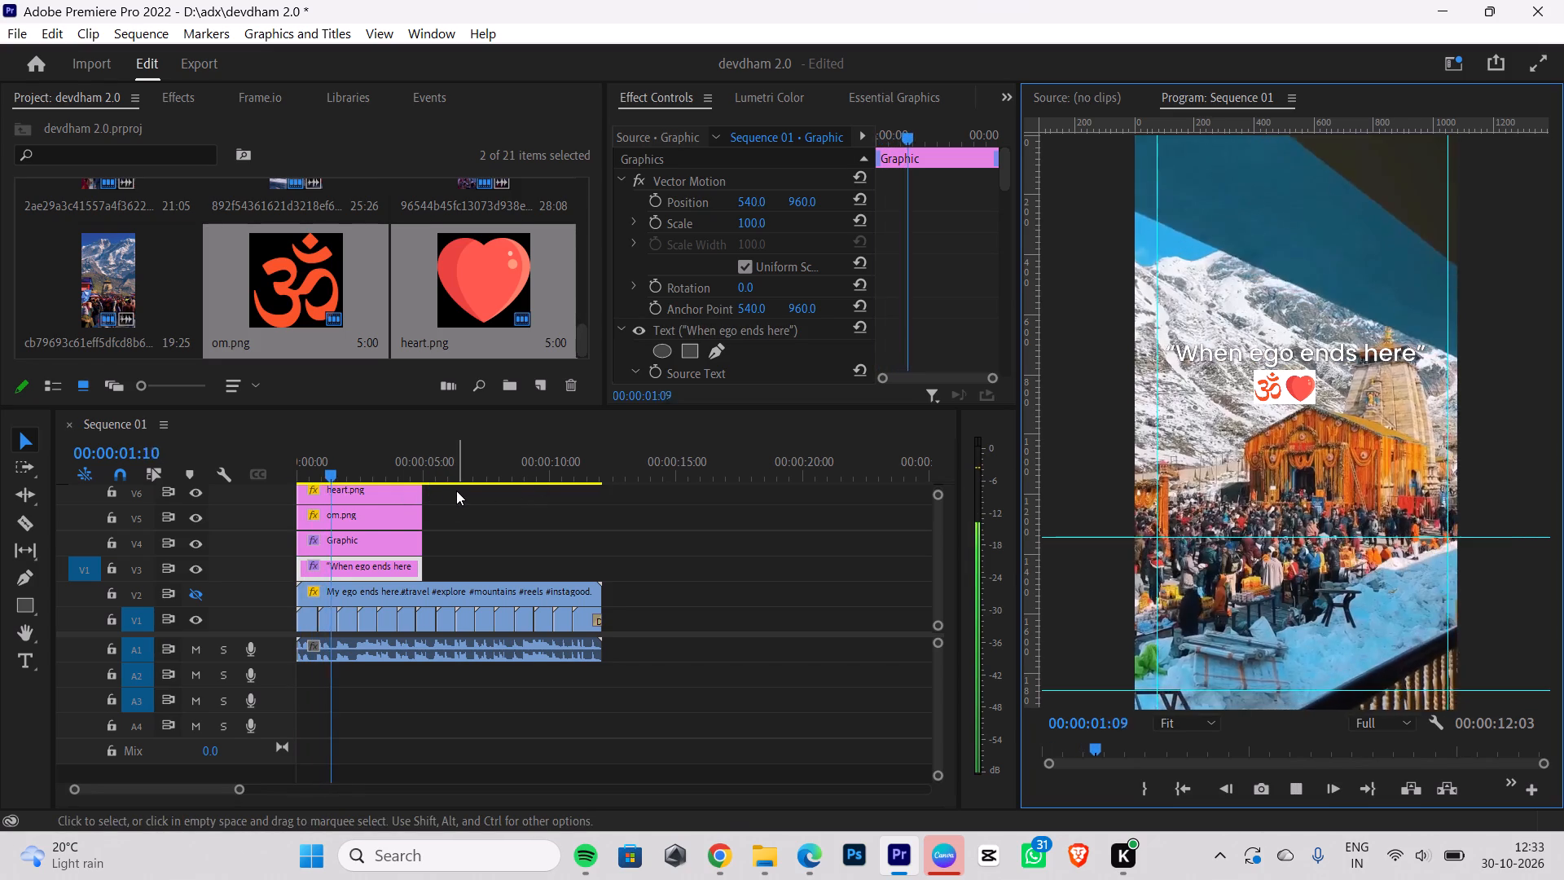
key("space")
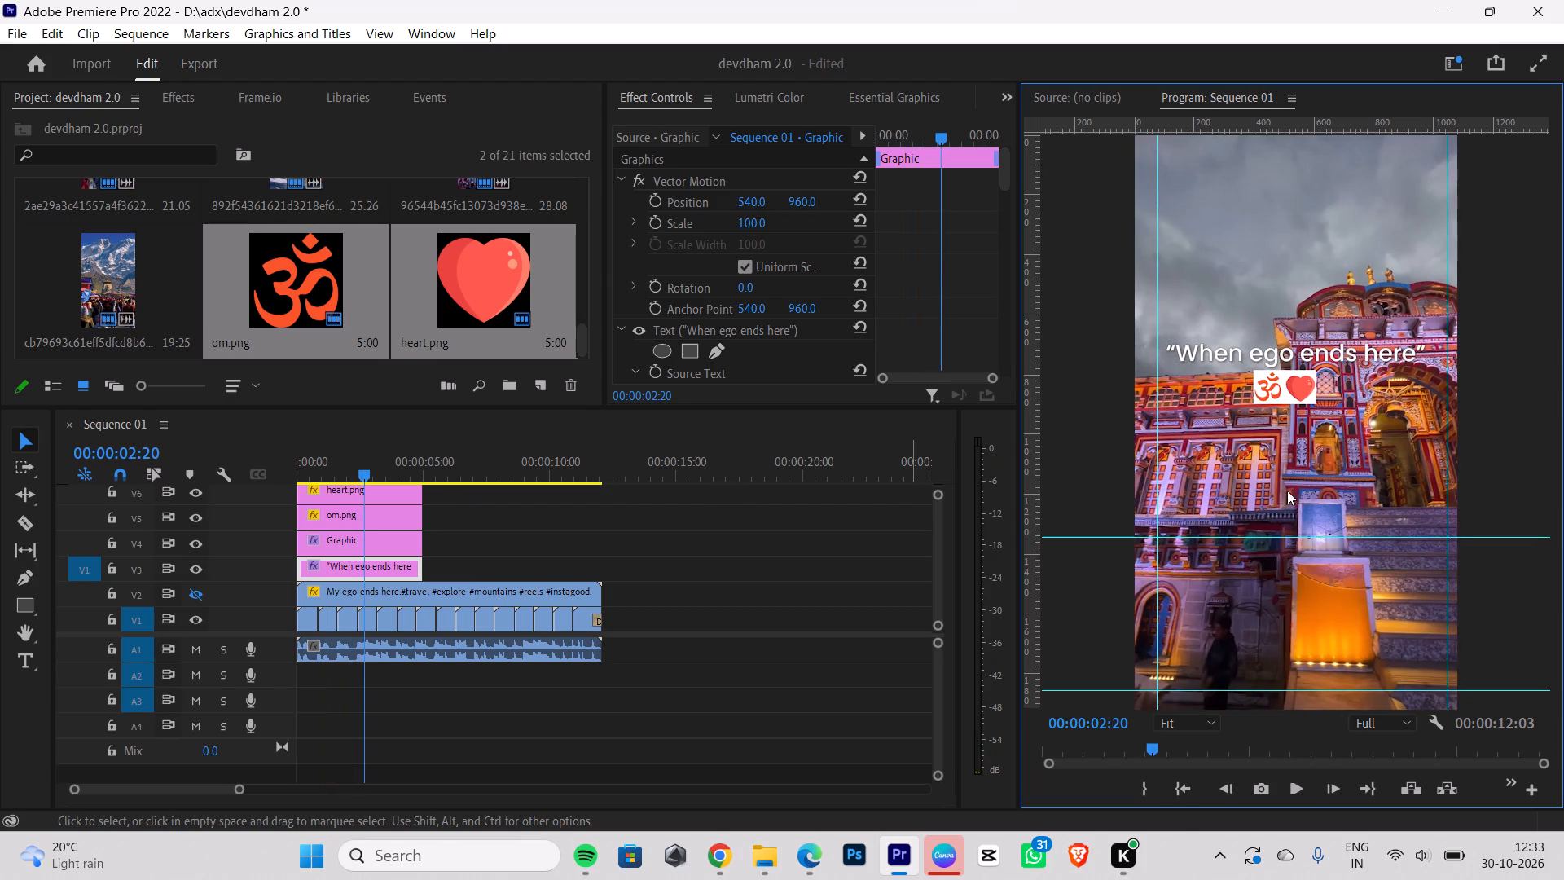
left_click_drag(351, 485, 88, 528)
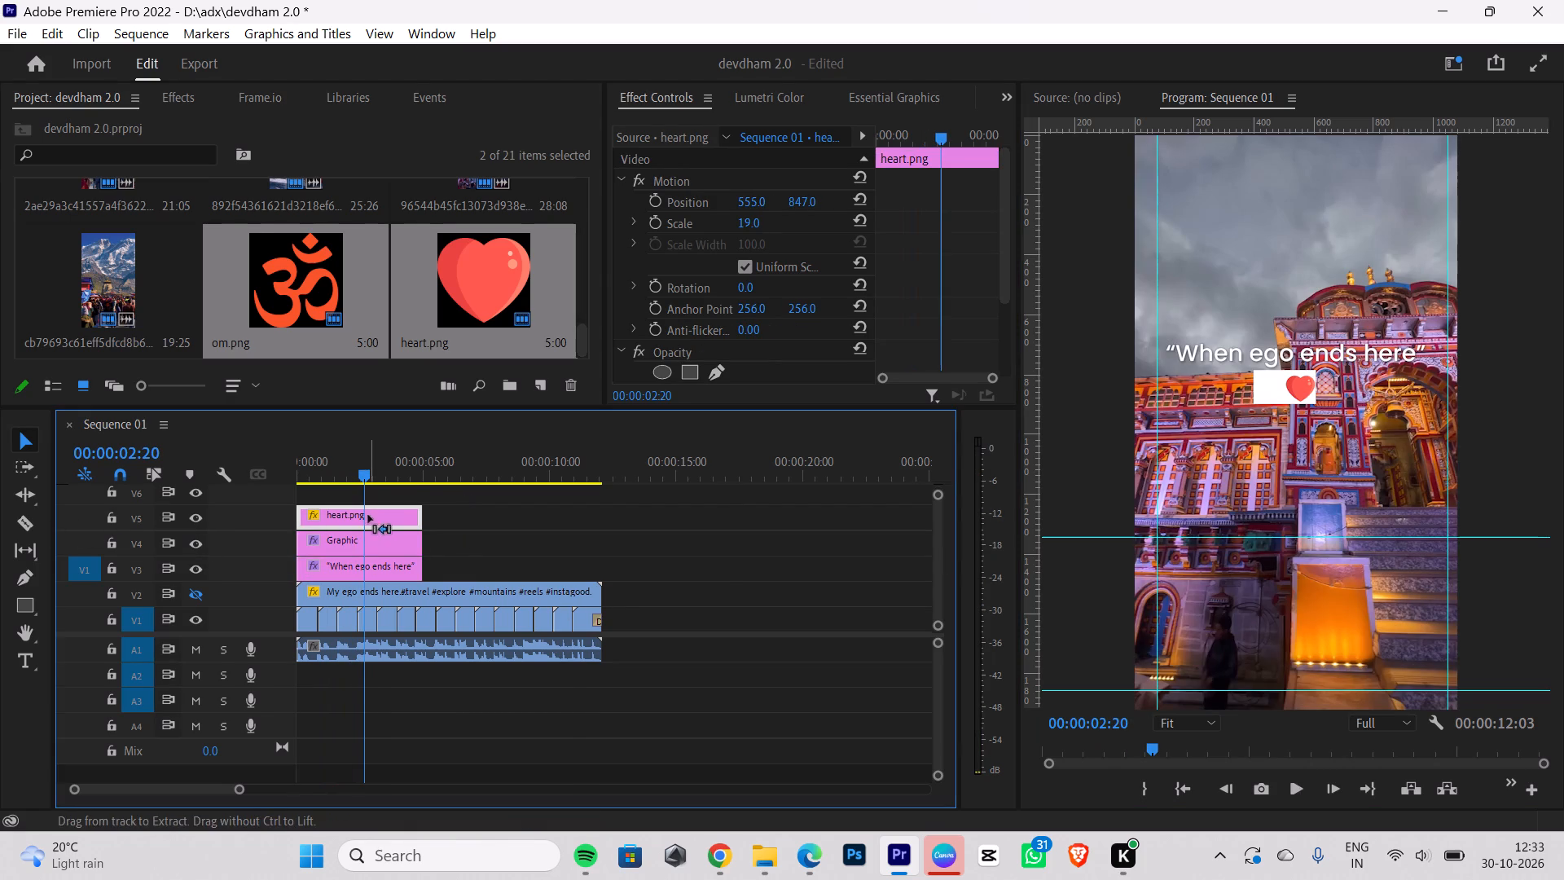
key("ctrl+z")
left_click_drag(363, 477, 118, 501)
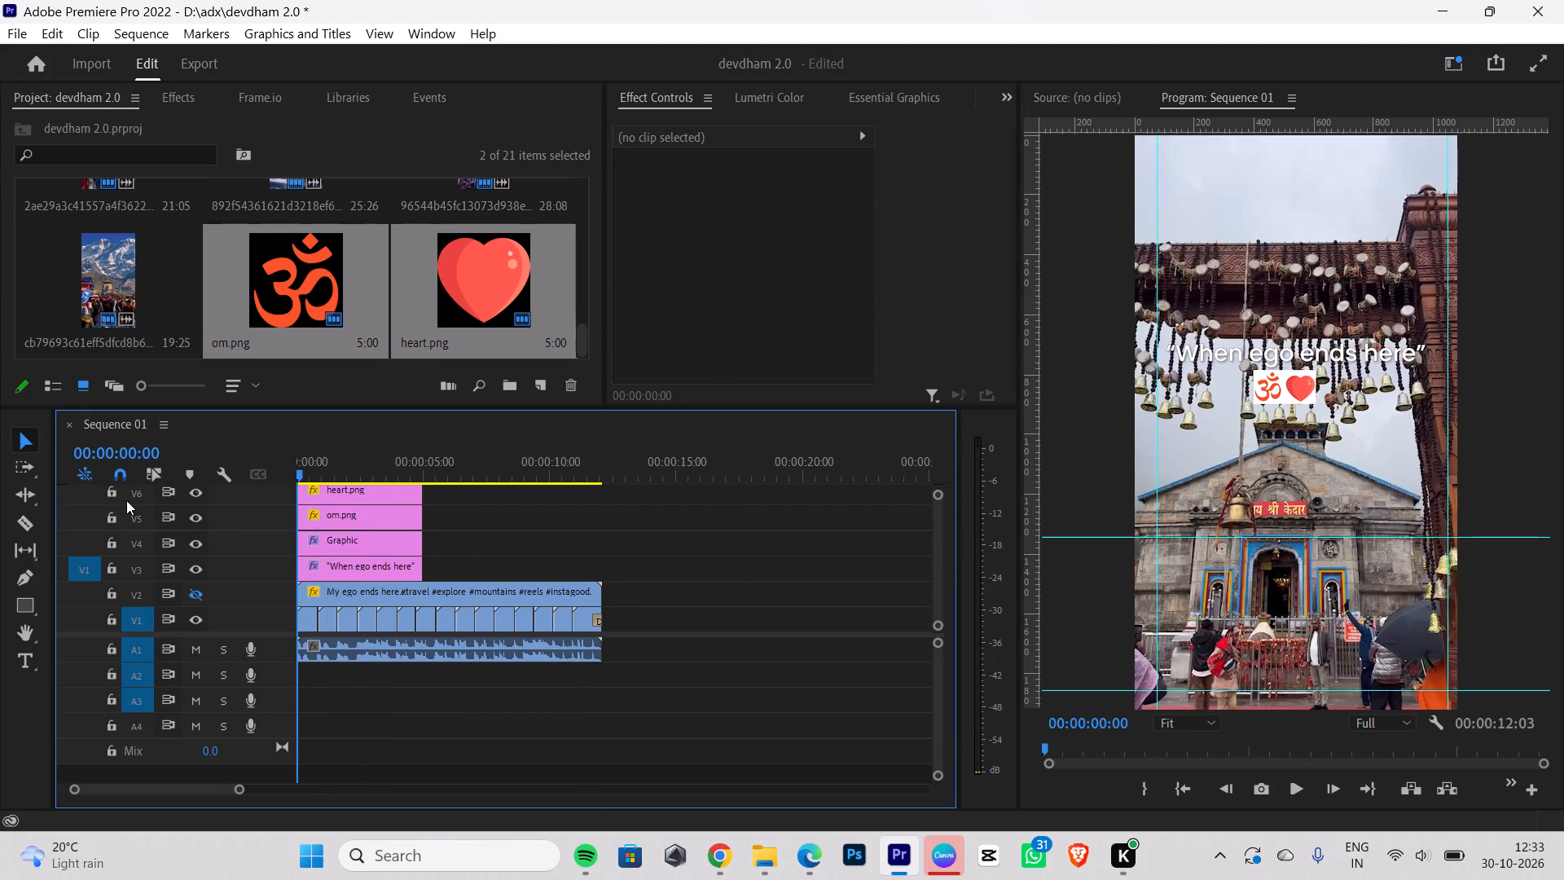
key("space")
key("space")
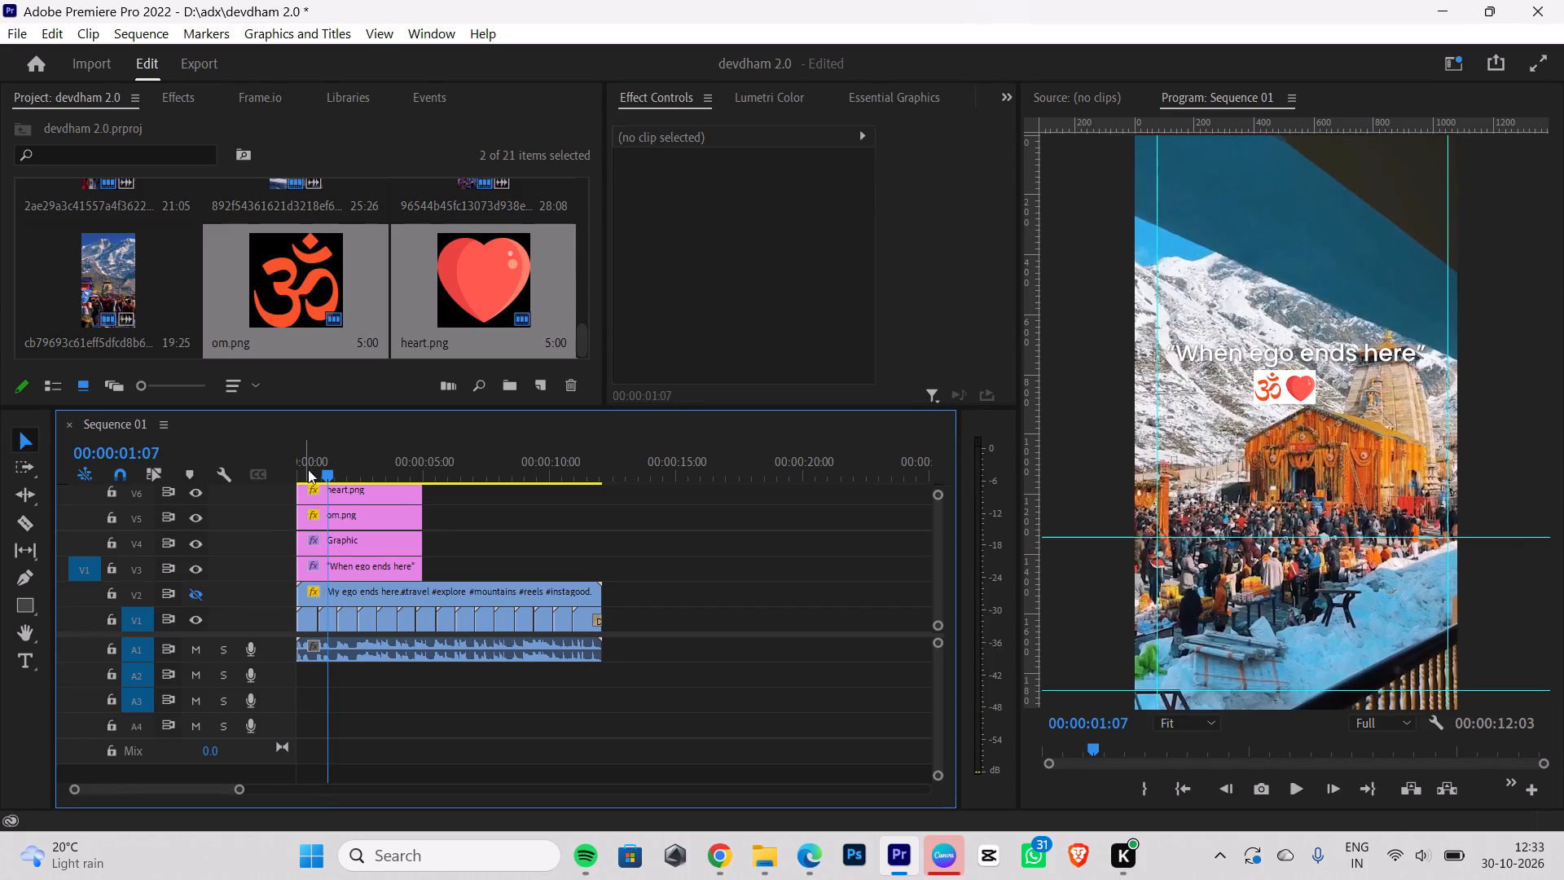
Cut the title, rectangle, om and heart clips at 00:00:01:18 and delete their parts after the cut.
left_click_drag(329, 468, 336, 472)
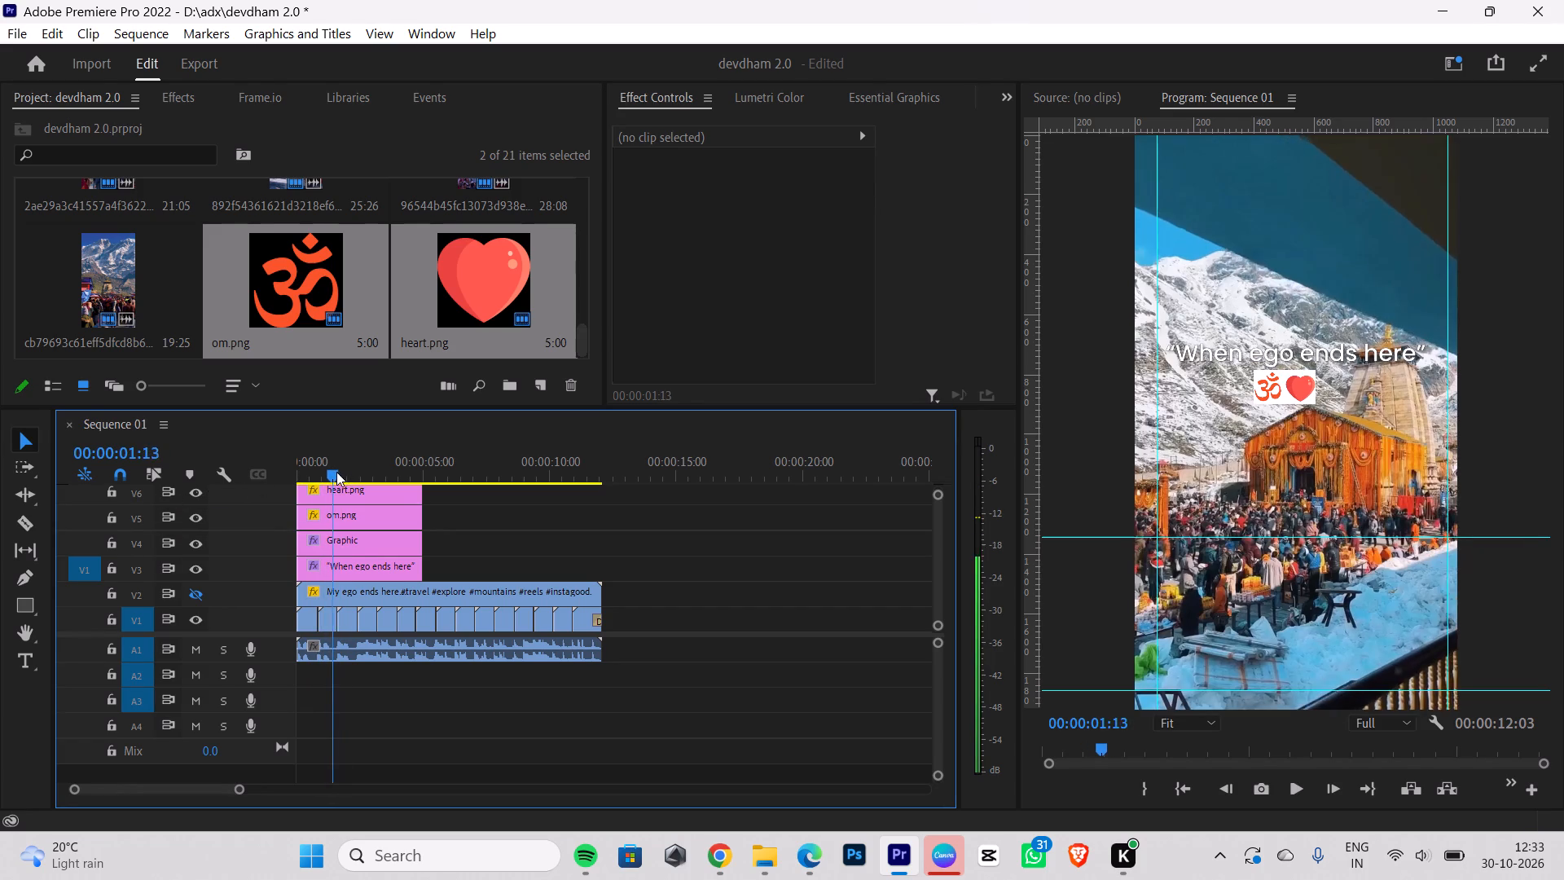
left_click_drag(336, 472, 340, 474)
left_click(421, 497)
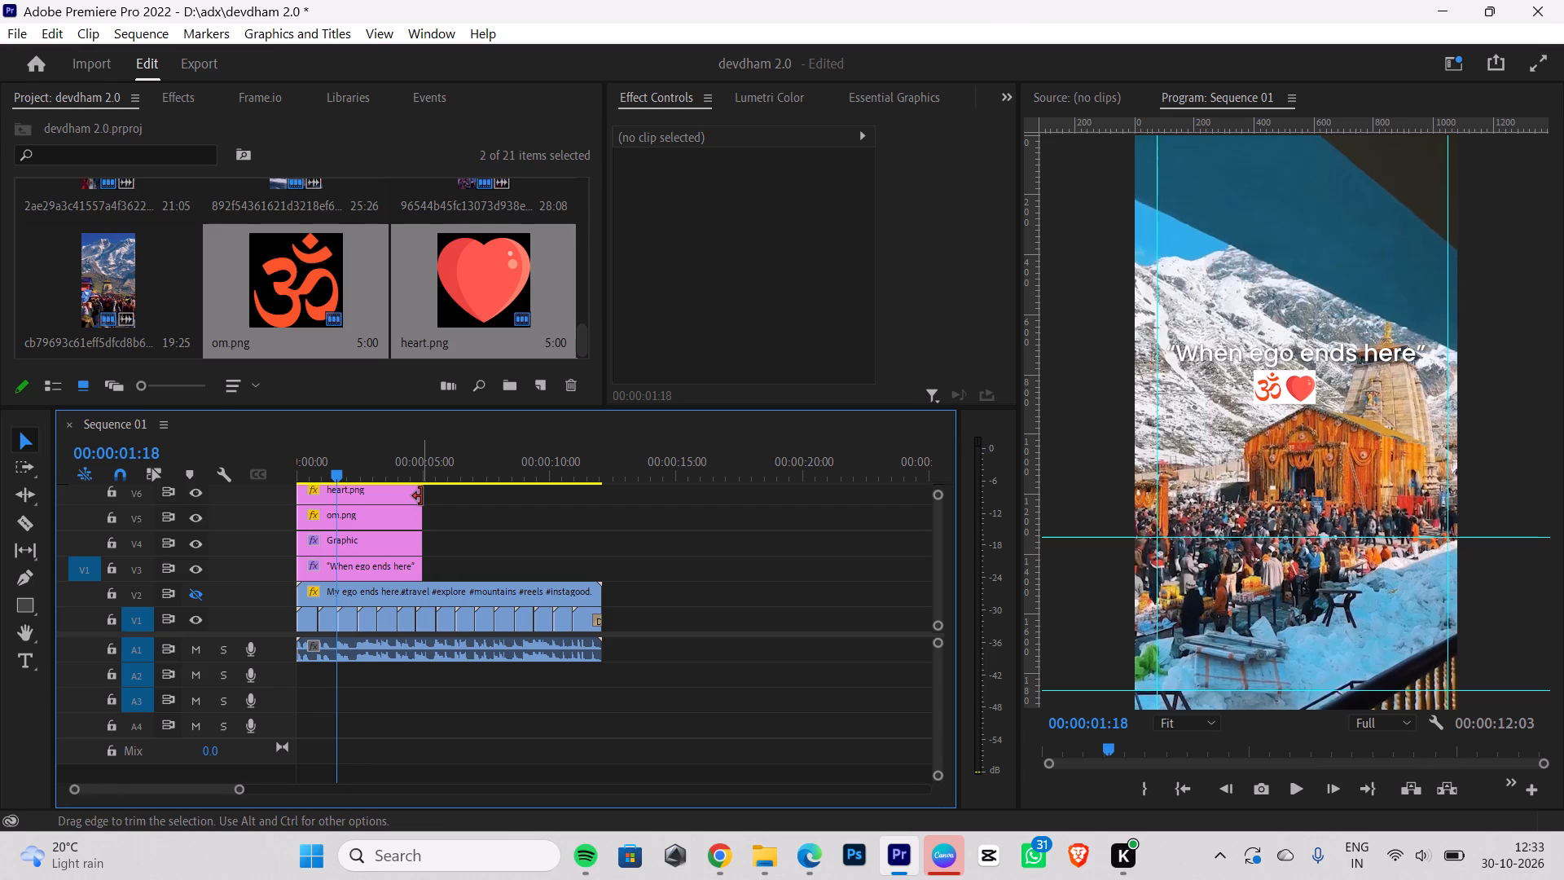
left_click(36, 517)
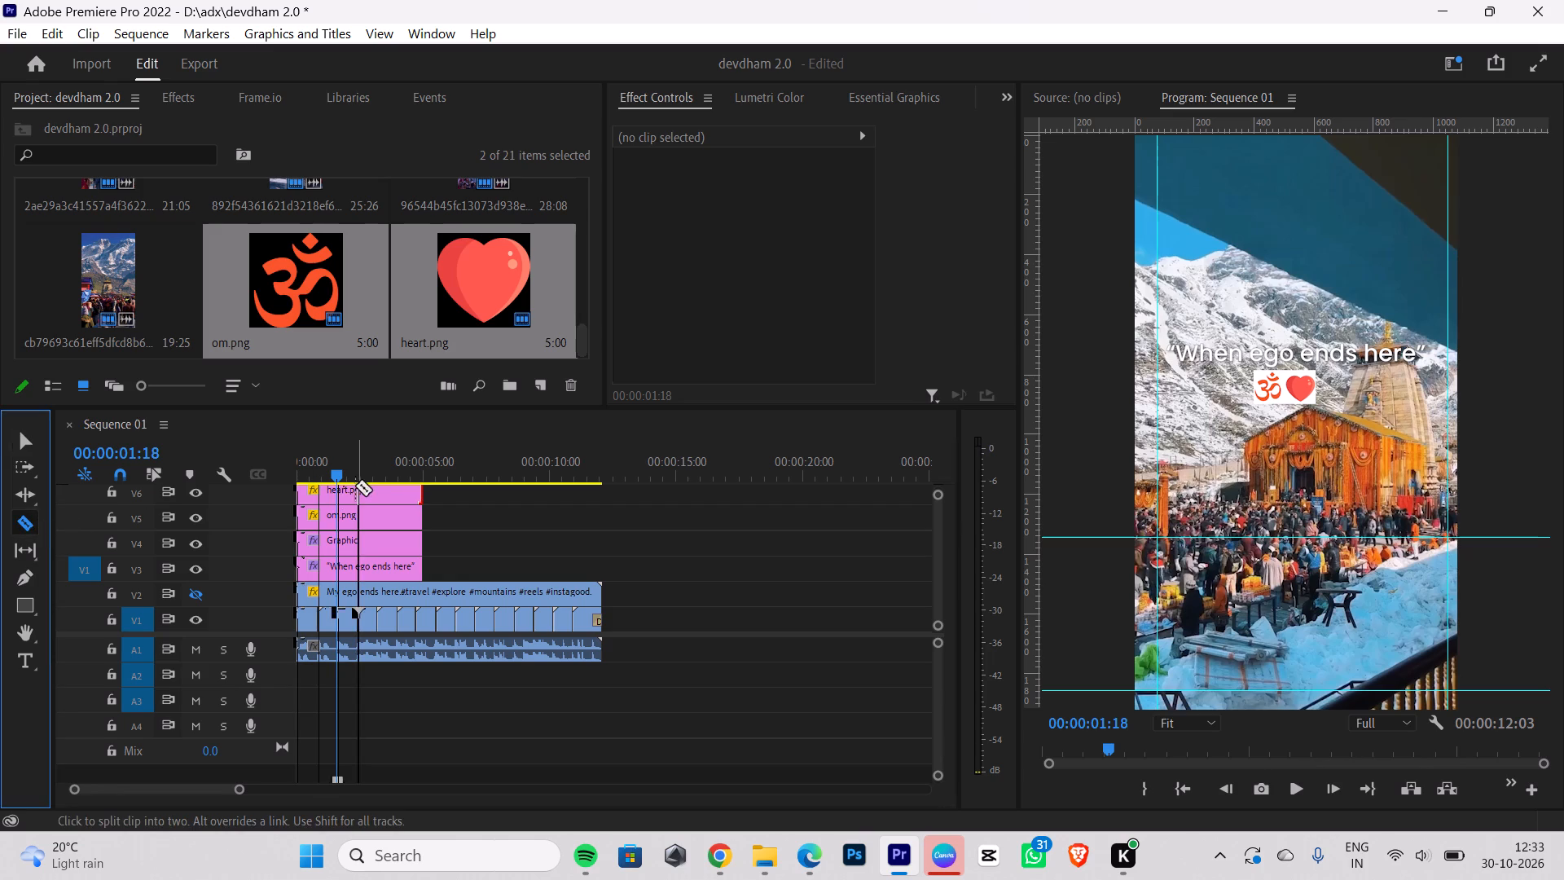
left_click(340, 484)
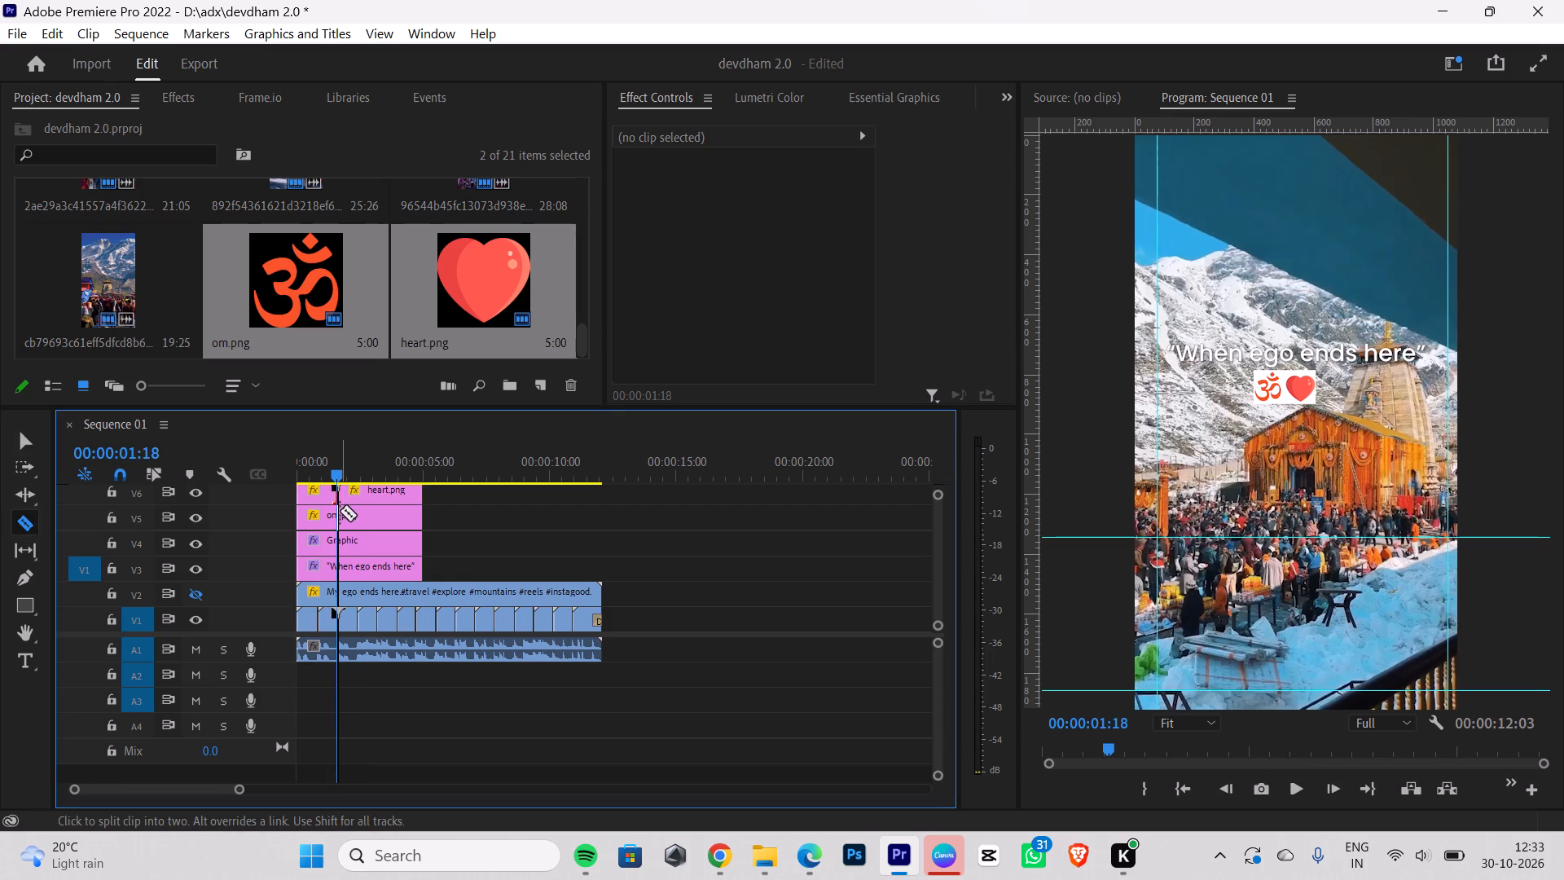
left_click(340, 513)
left_click(342, 539)
left_click(342, 564)
left_click(24, 439)
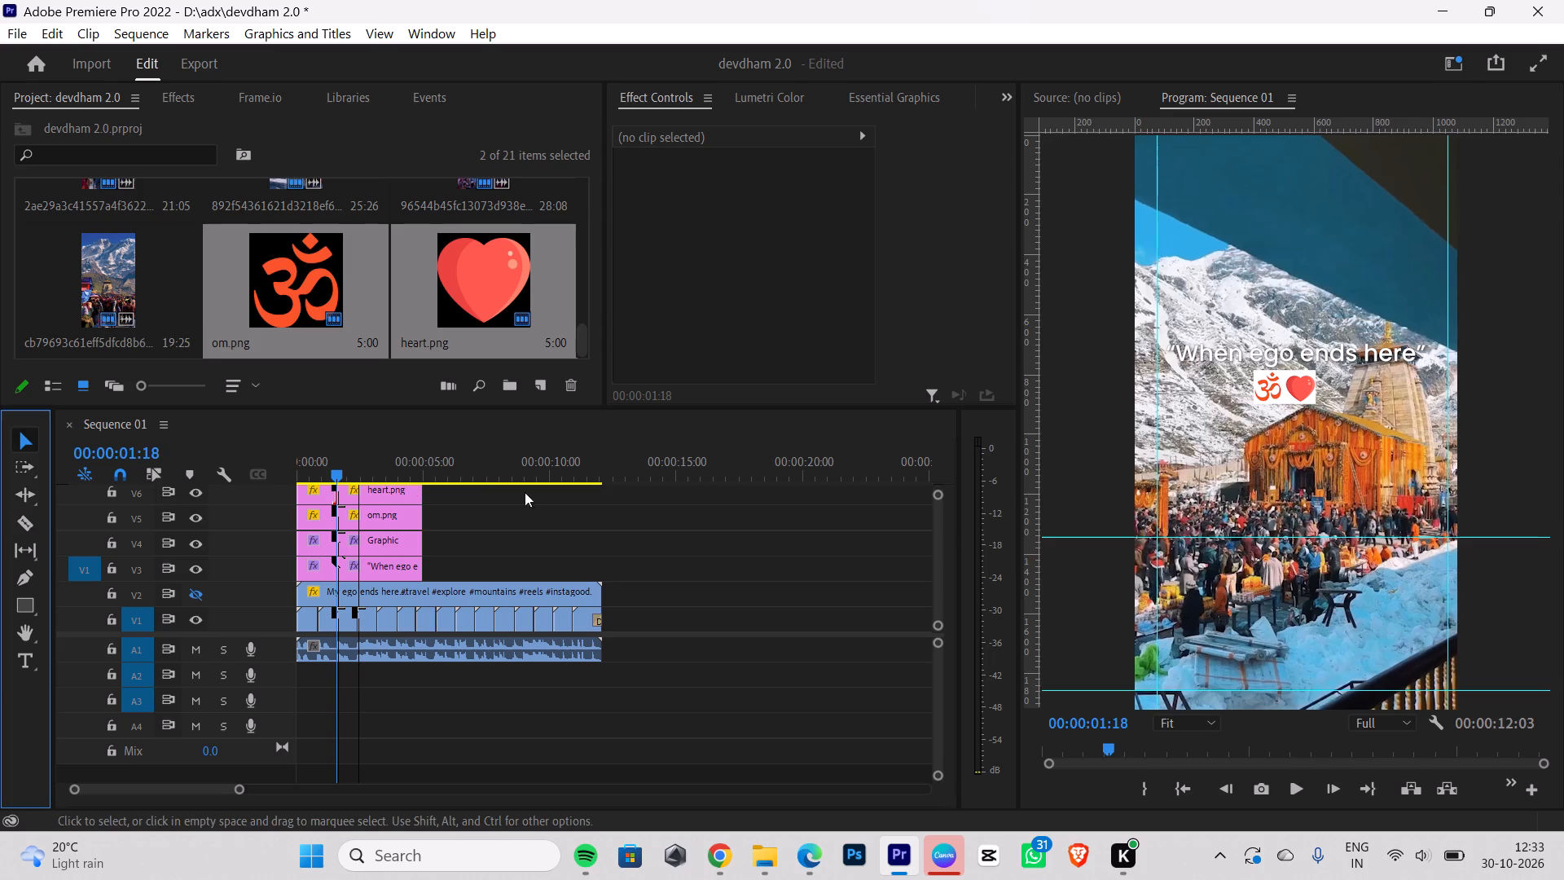
left_click_drag(568, 494, 358, 565)
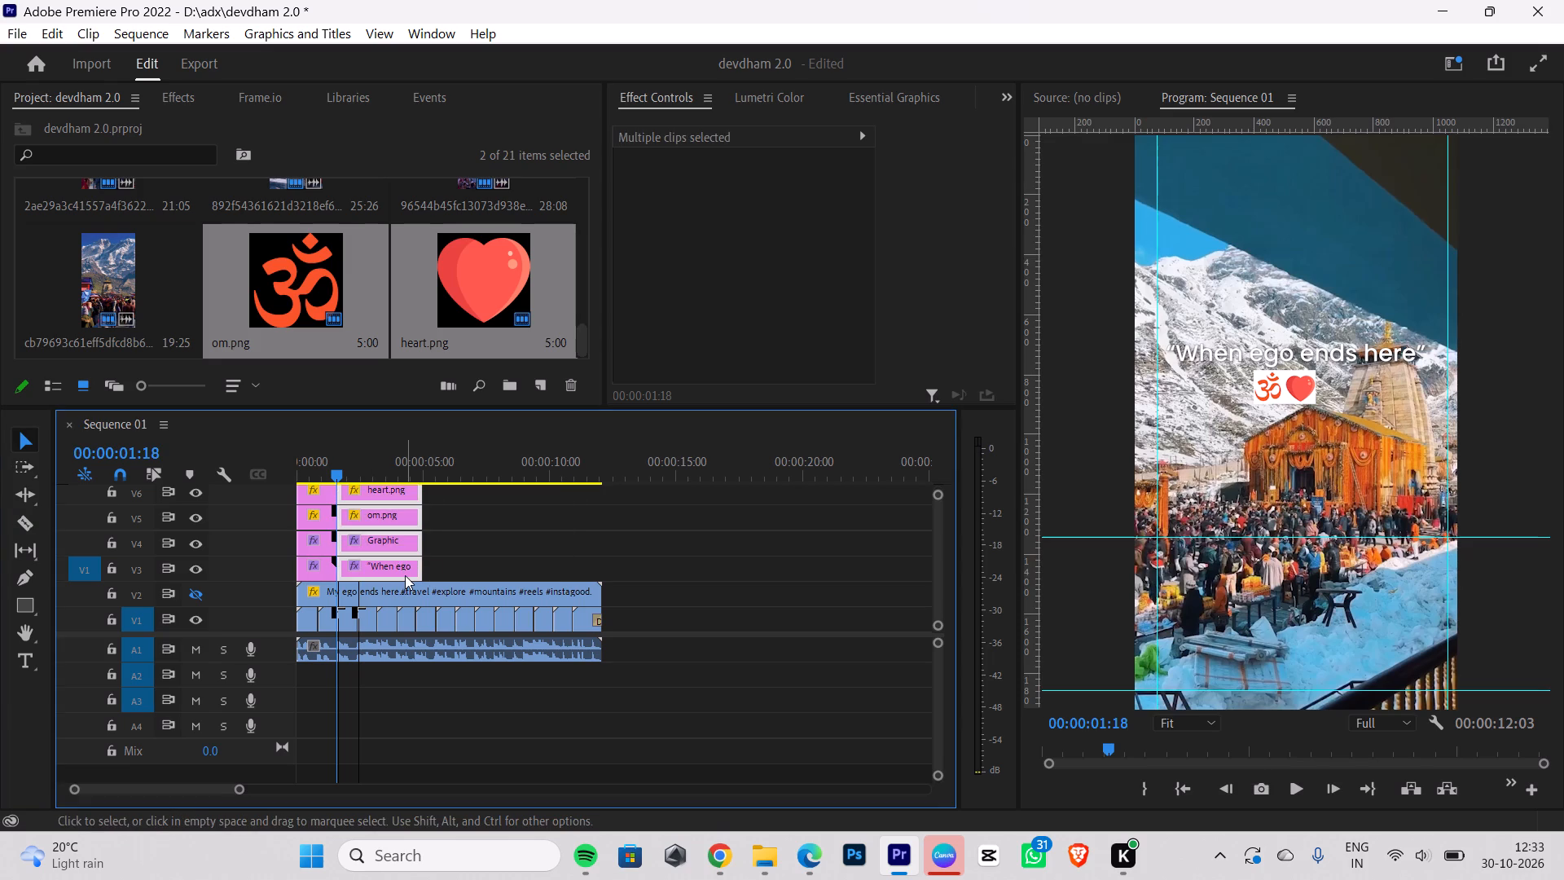
key("BackSpace")
Play the sequence from the start to review the shortened title and graphics.
left_click_drag(331, 473, 124, 504)
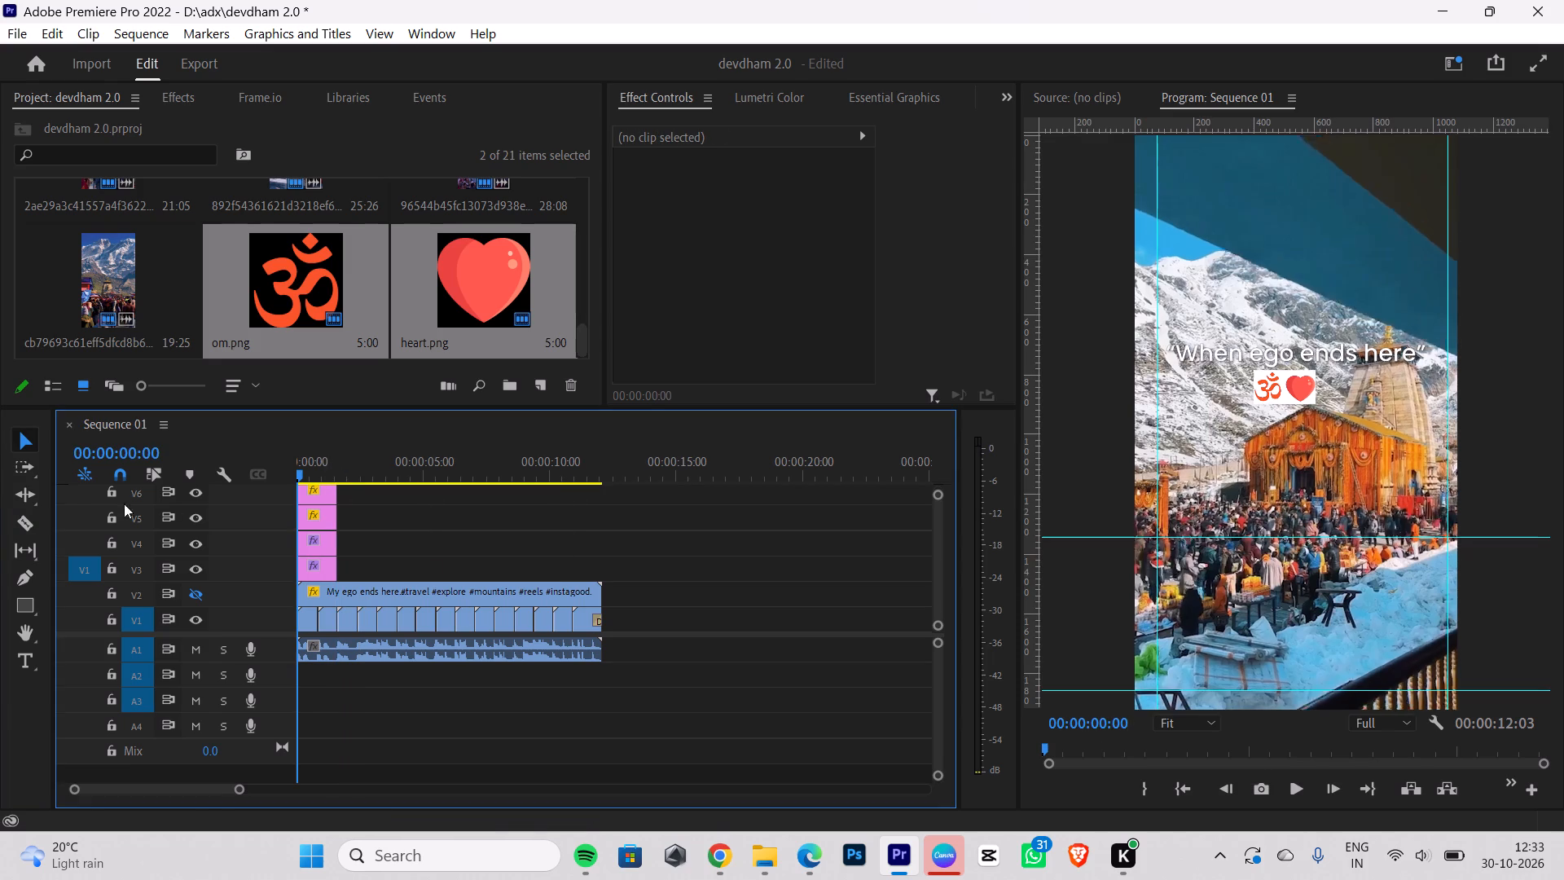
left_click_drag(124, 504, 85, 508)
key("space")
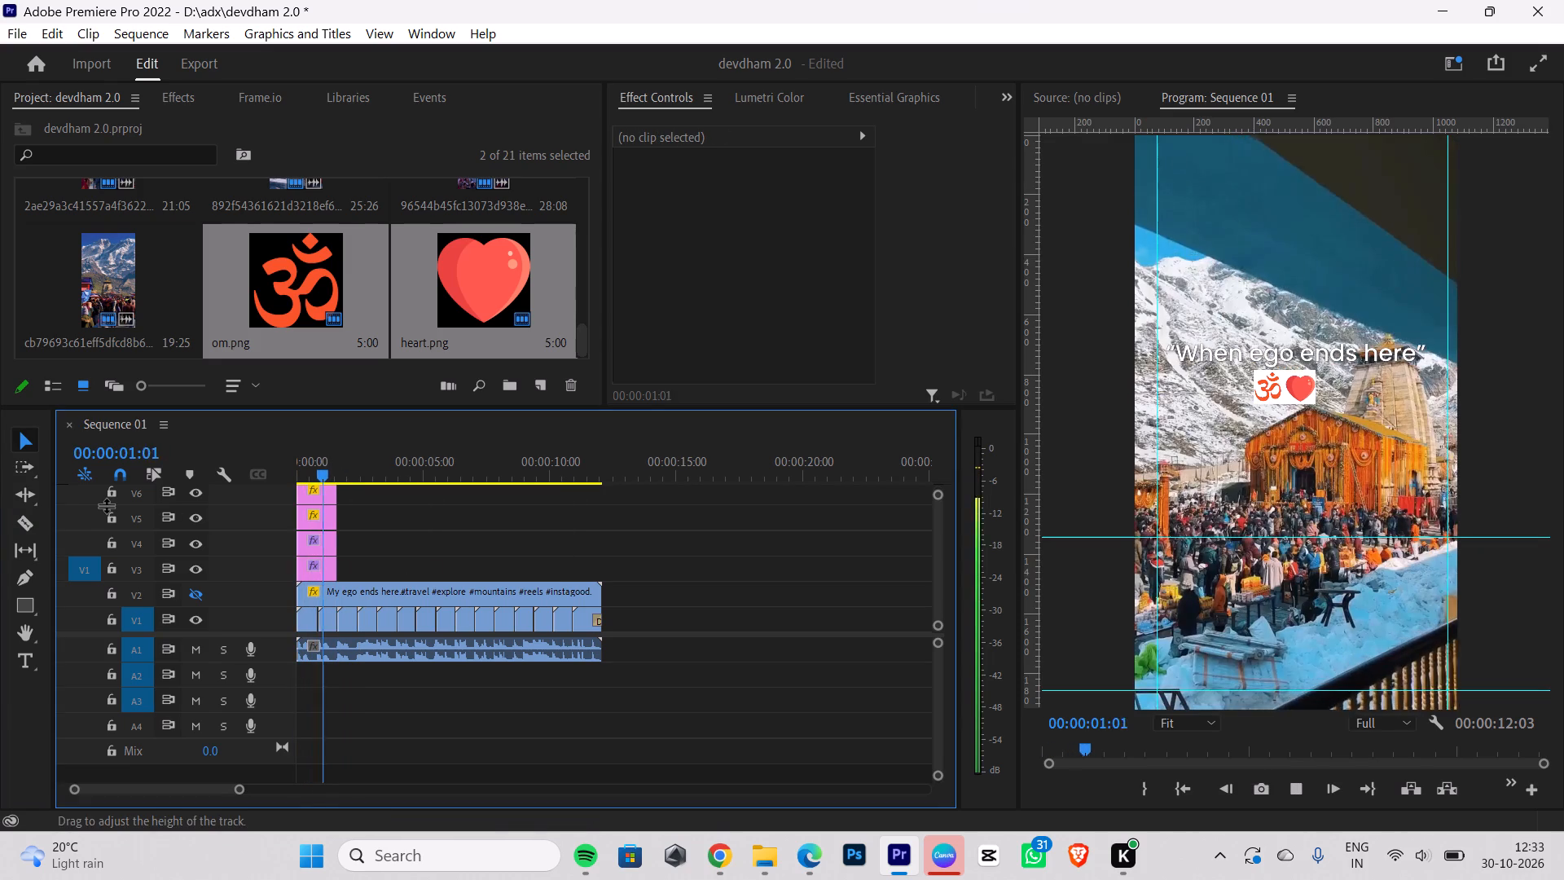
key("space")
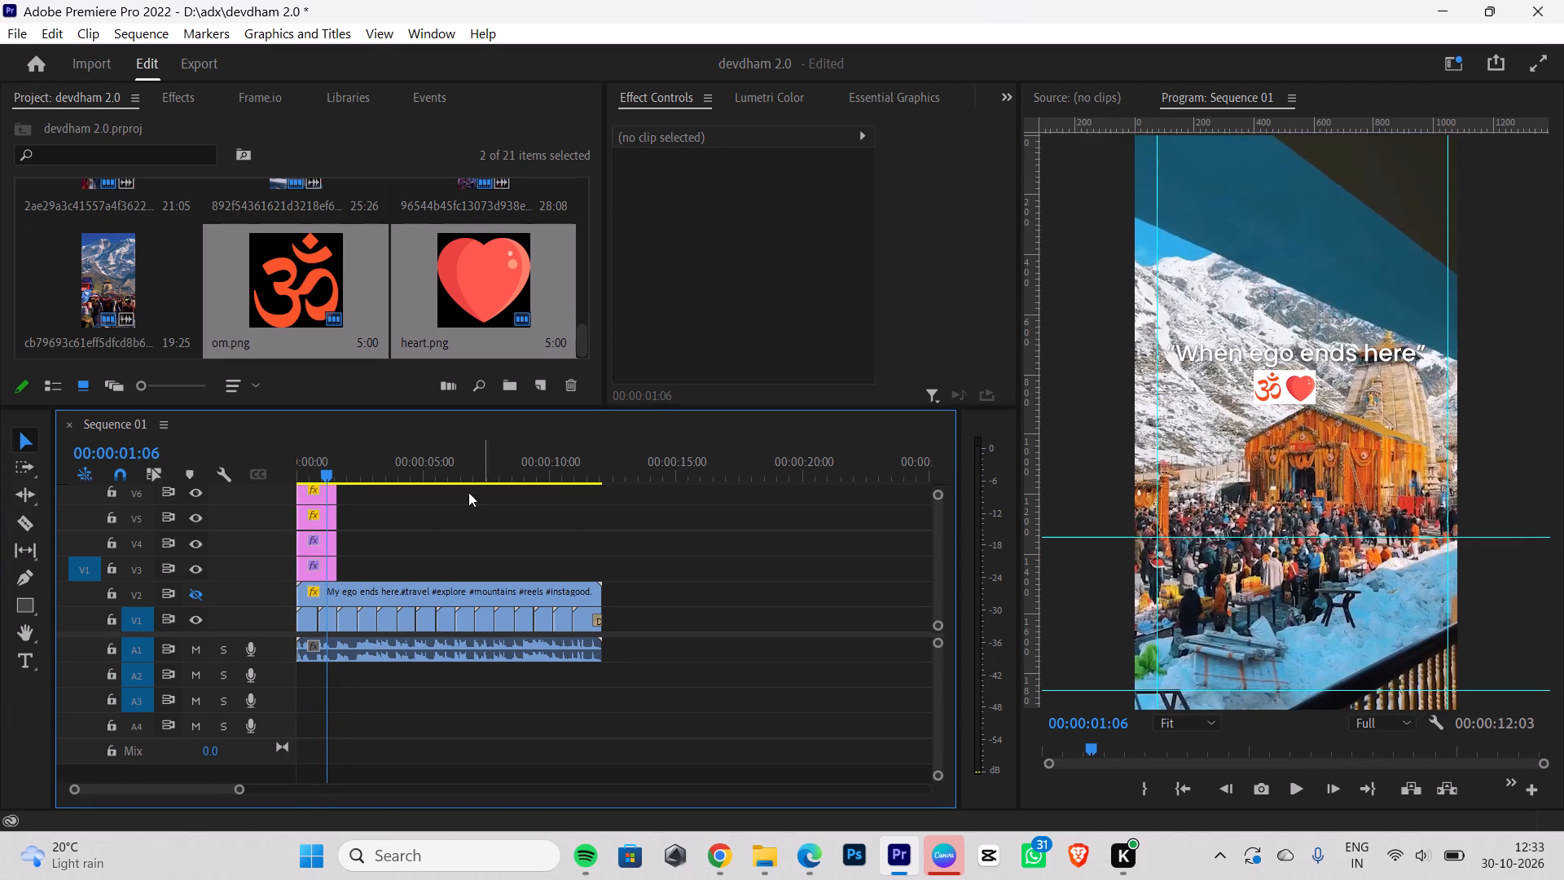
Move the white rectangle slightly right to centre it below the title.
left_click(319, 561)
left_click(319, 532)
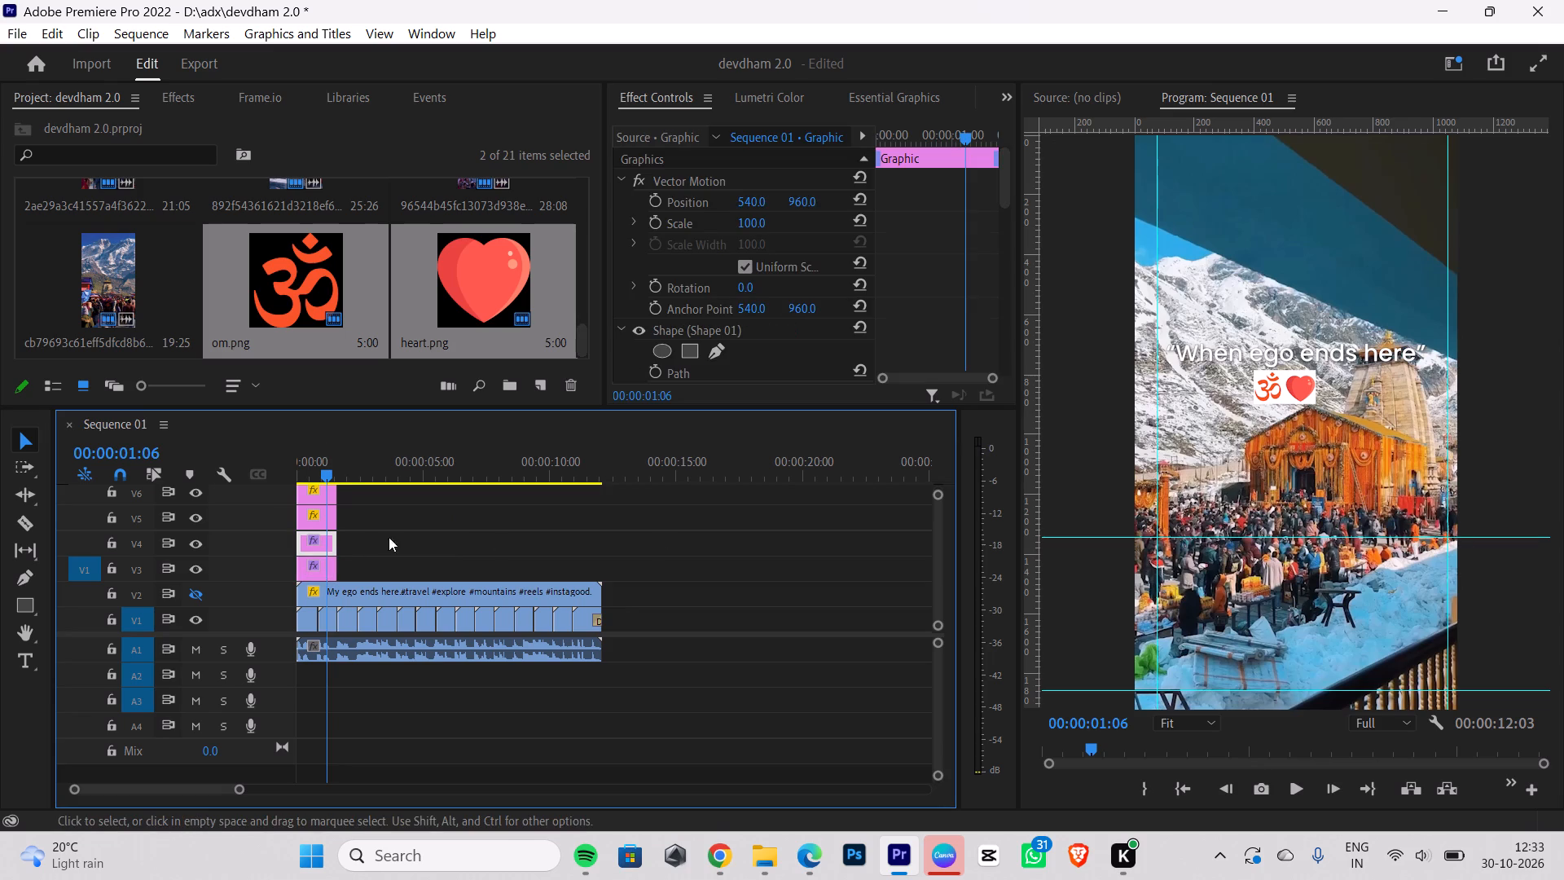
left_click(1289, 402)
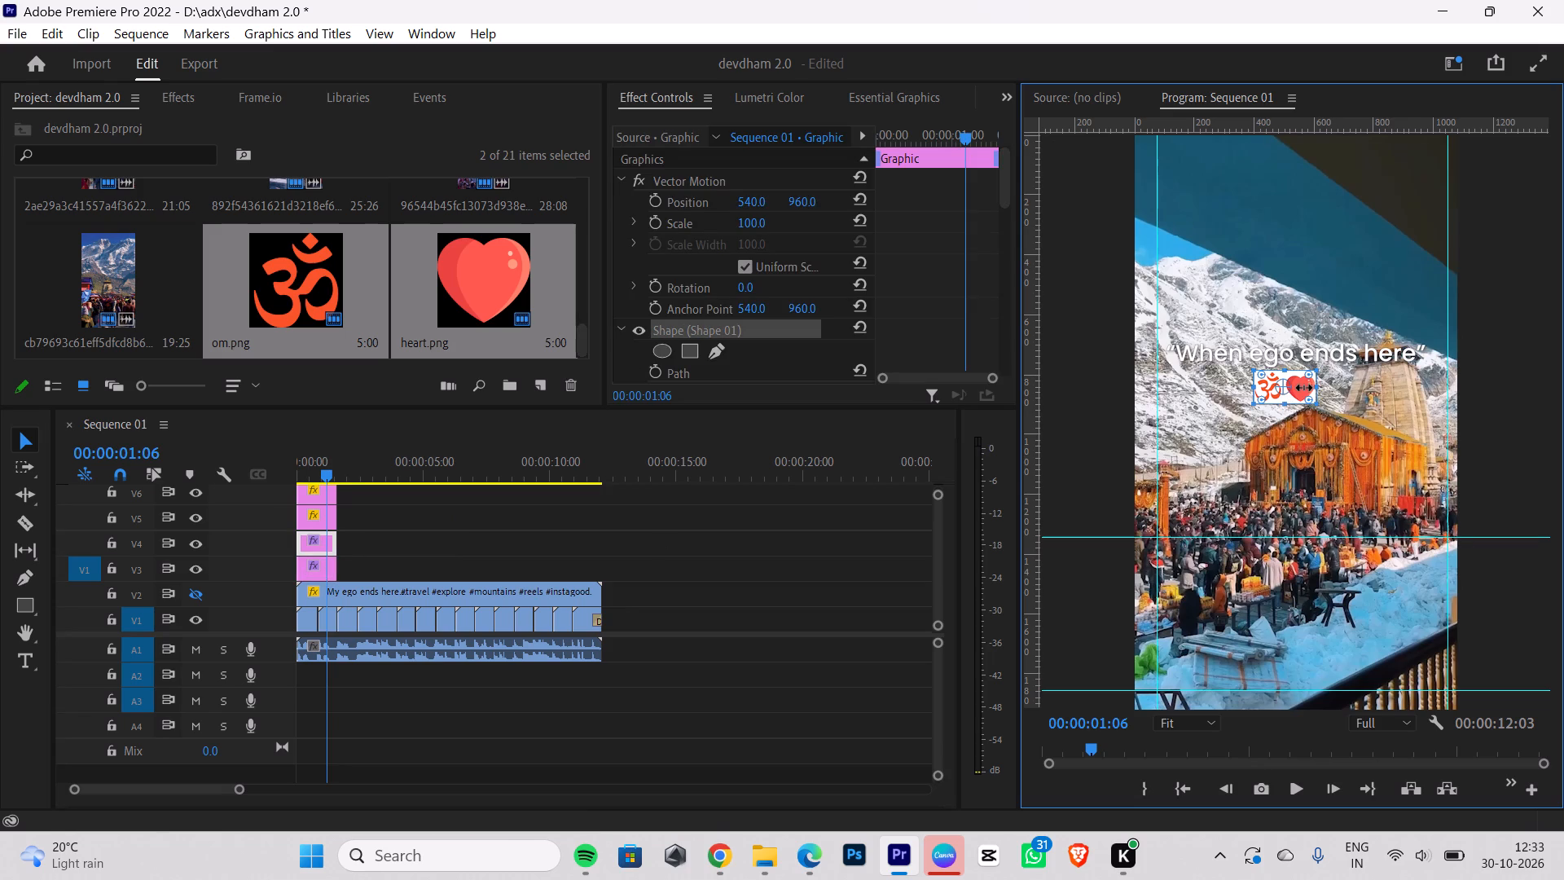
left_click_drag(1296, 396, 1302, 392)
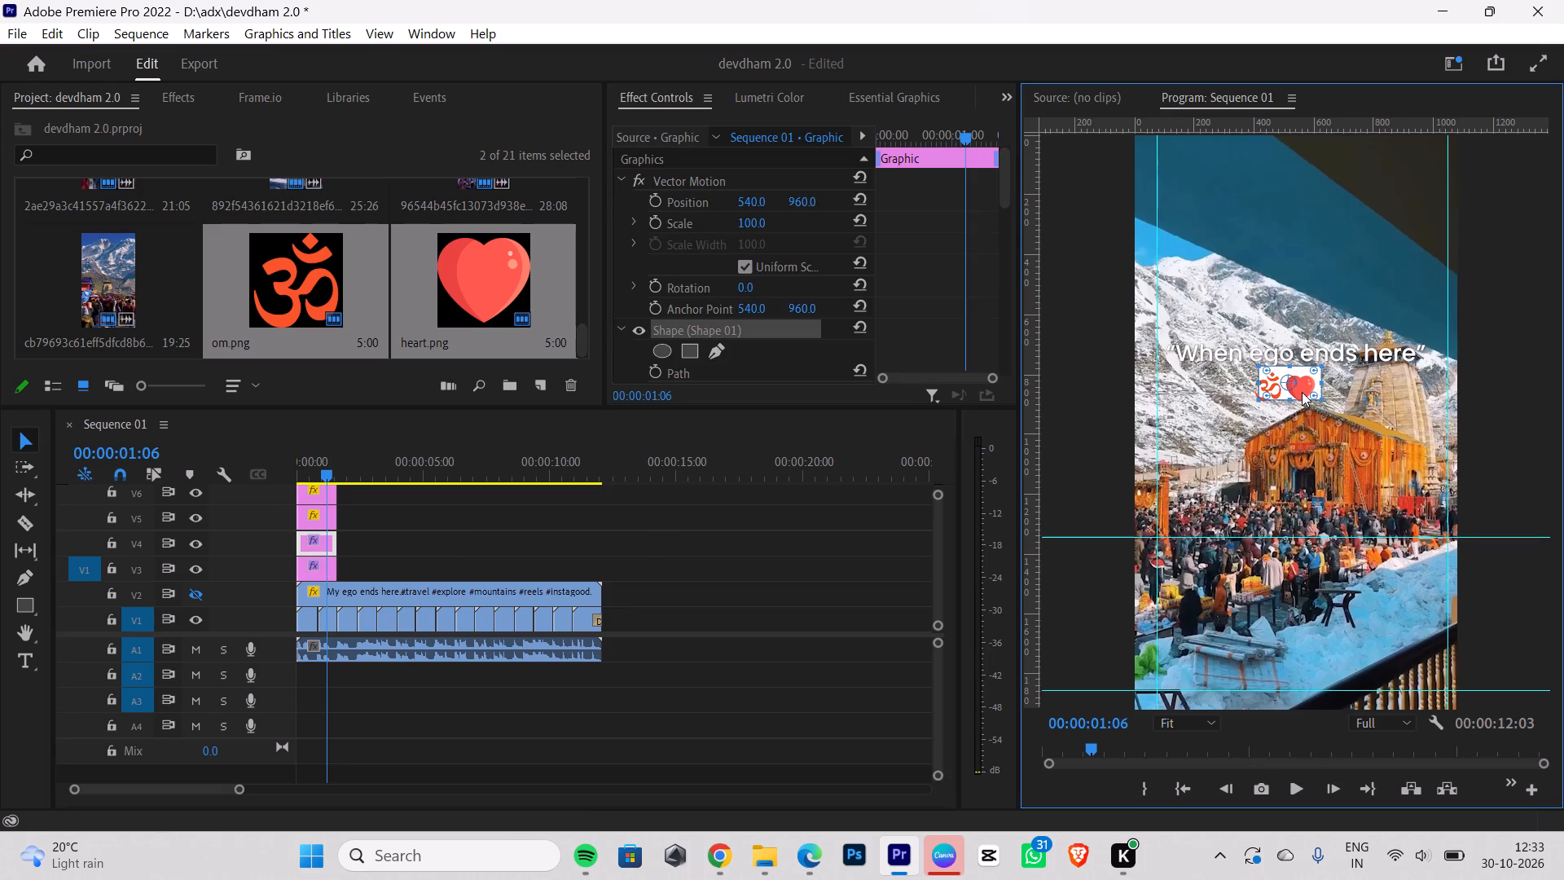
left_click_drag(1302, 392, 1303, 394)
left_click(1306, 453)
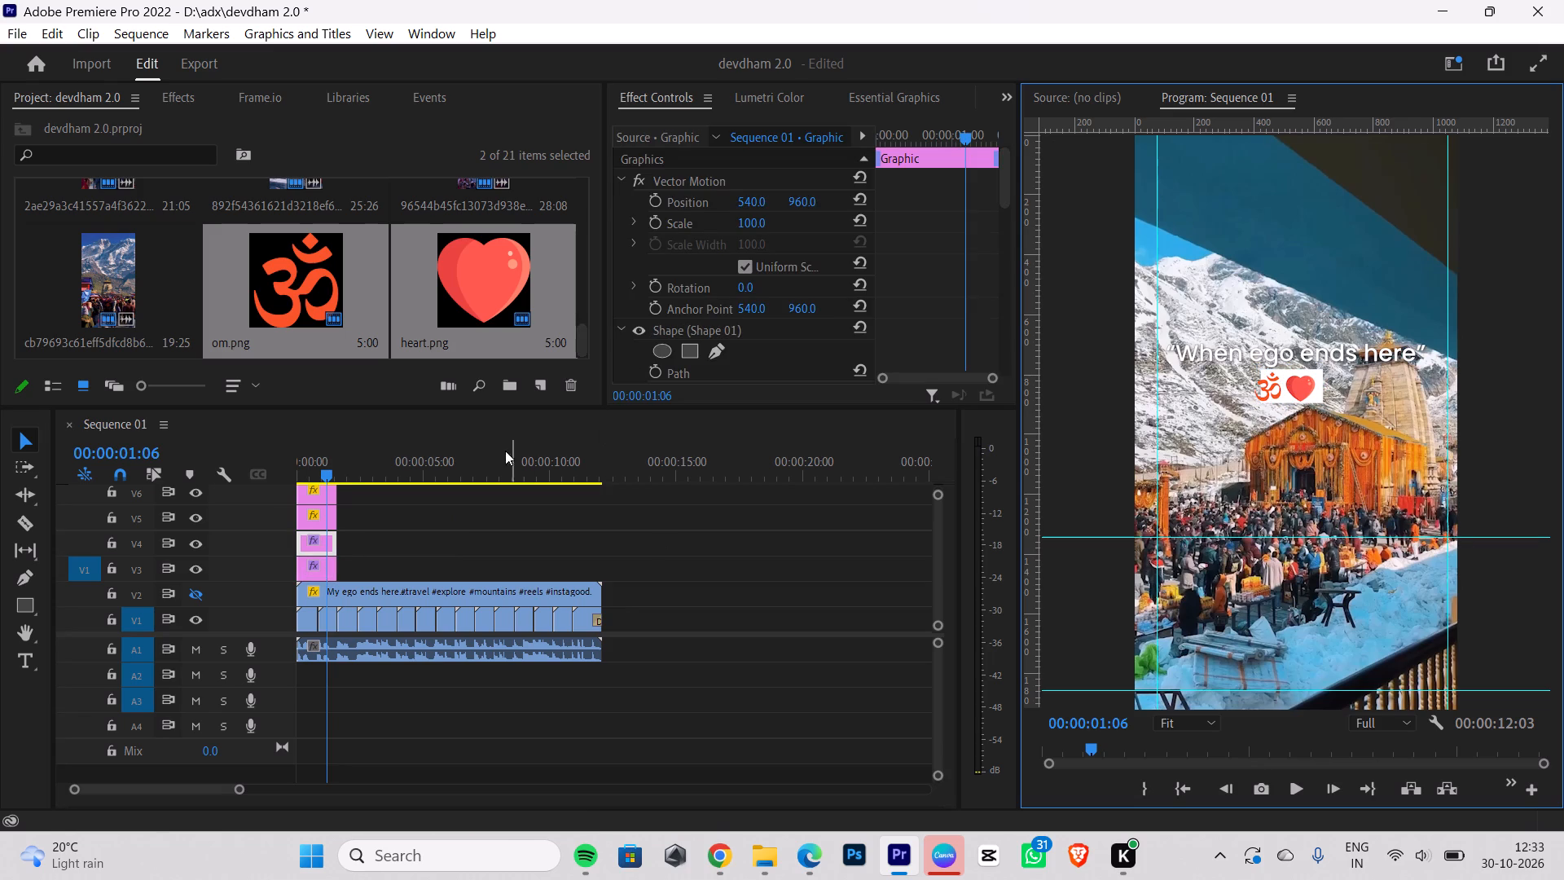
Reposition the om graphic at 469, 835 and the heart at 575, 843 so both sit evenly on the white rectangle.
left_click(318, 524)
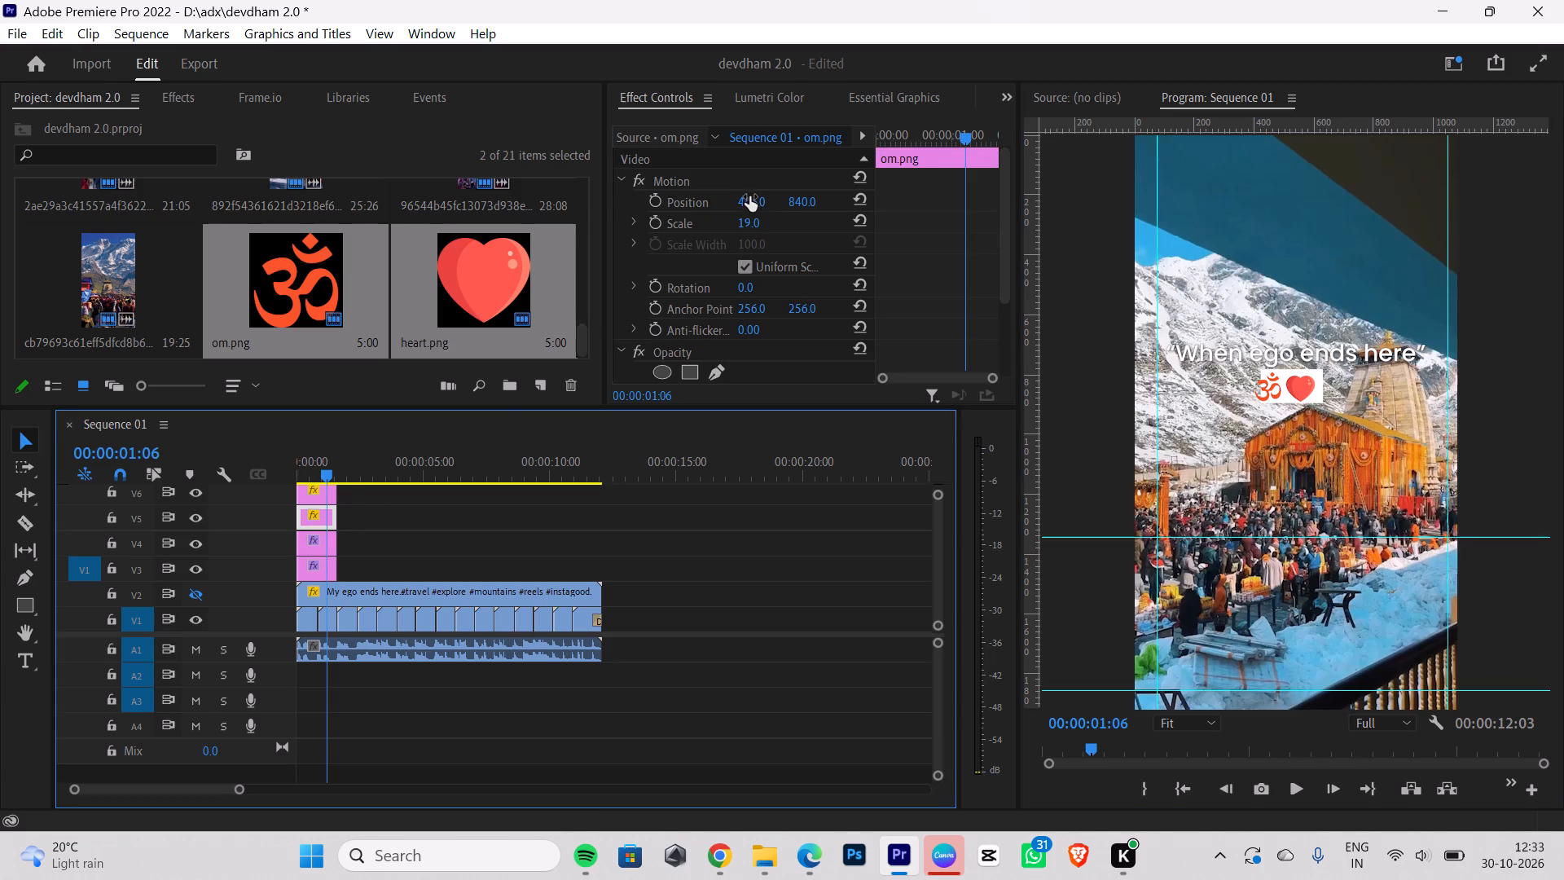
left_click_drag(749, 196, 780, 202)
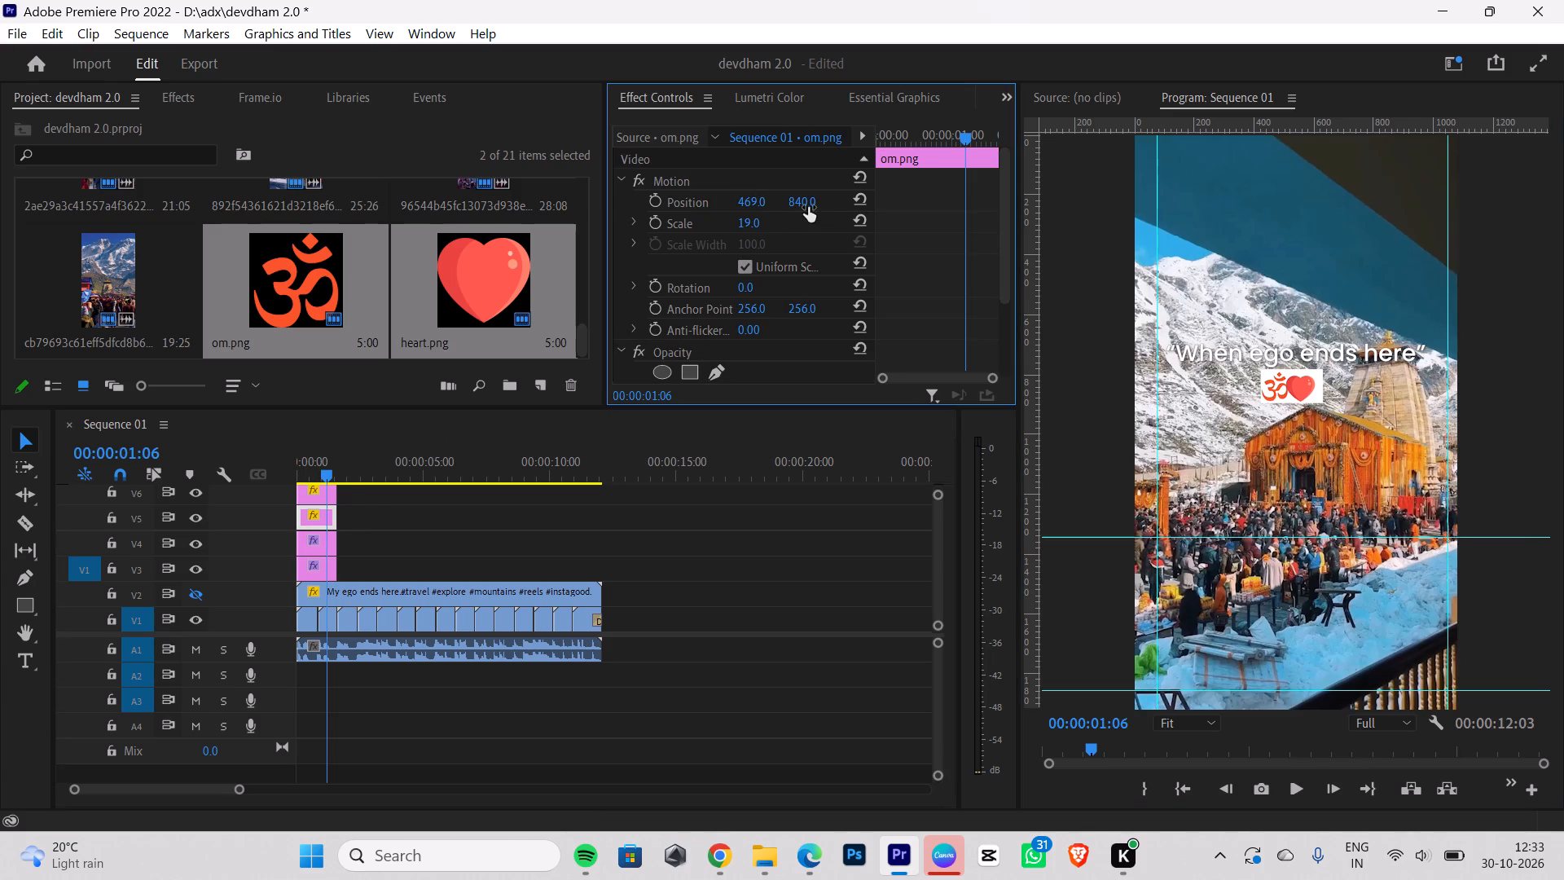
left_click_drag(808, 204, 808, 213)
left_click(314, 492)
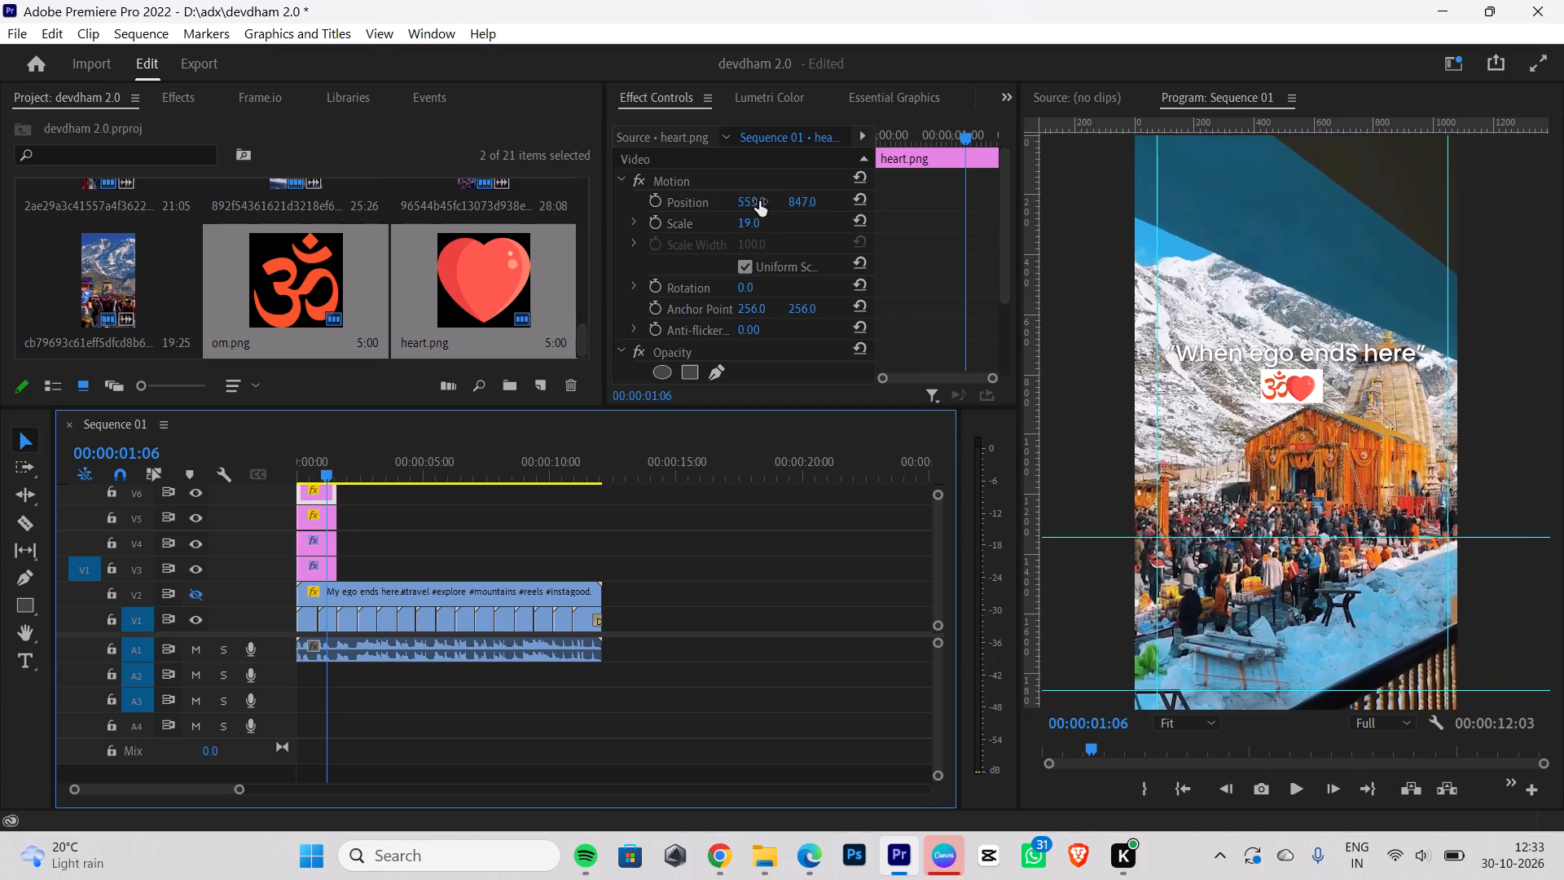
left_click_drag(754, 201, 777, 203)
left_click(803, 201)
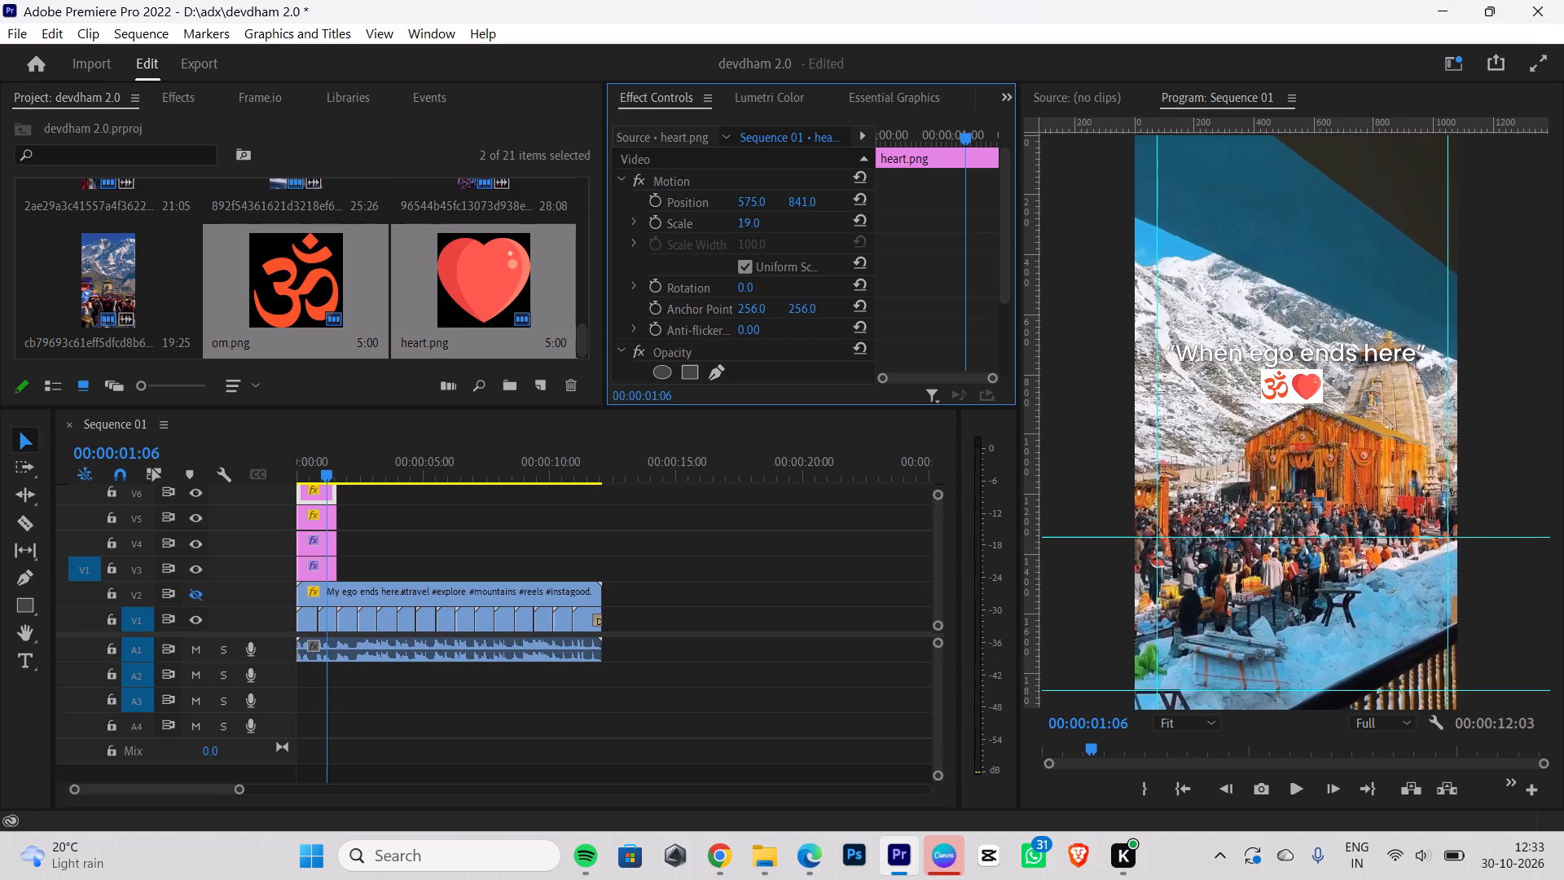
left_click(1337, 446)
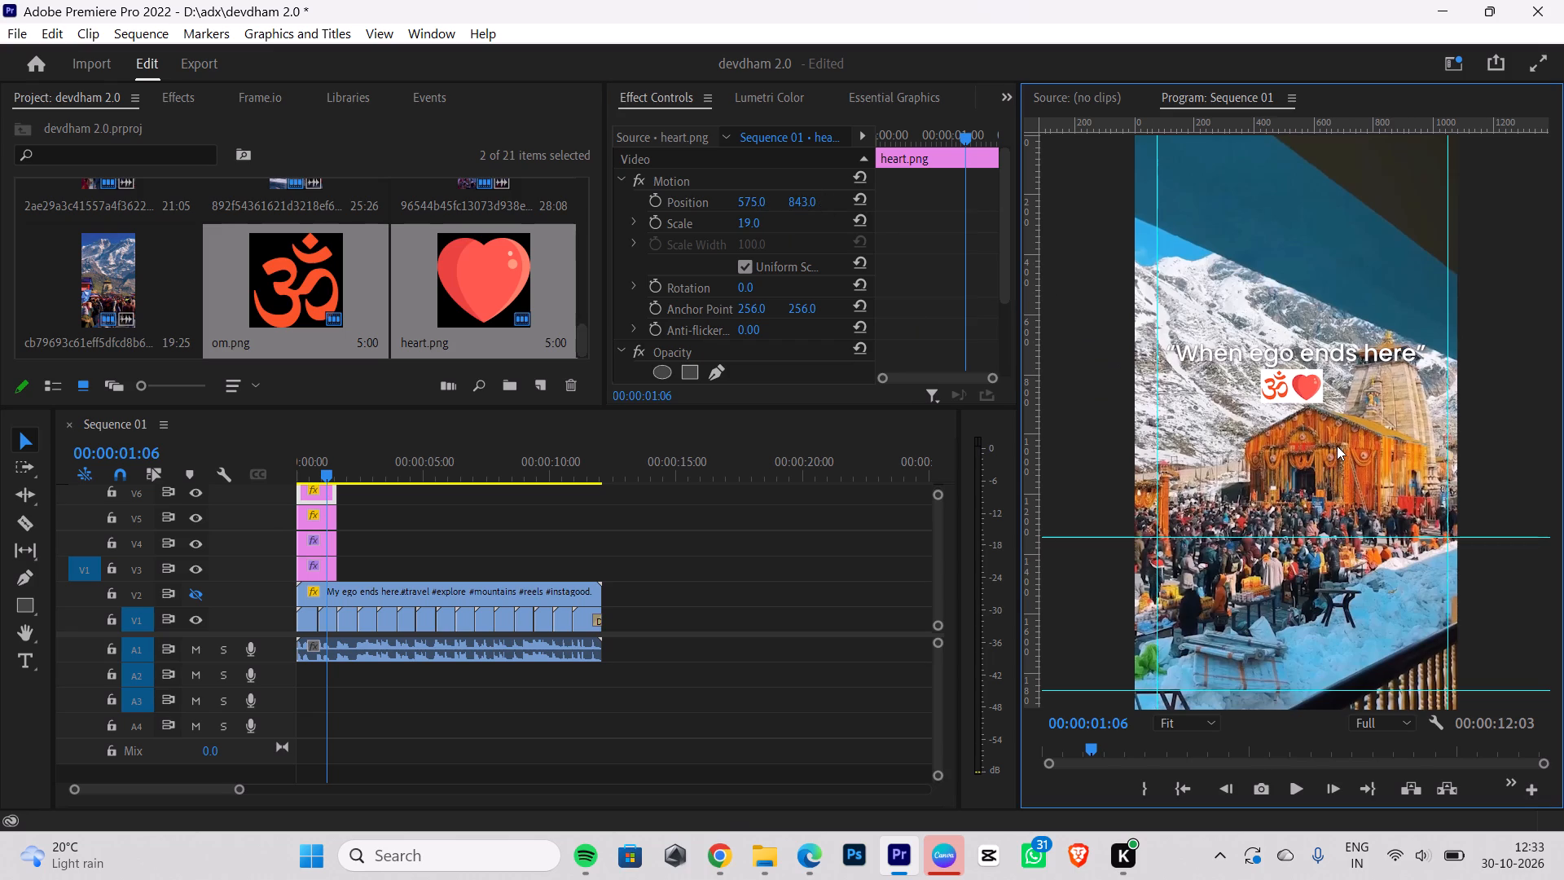
Nudge the "When ego ends here" title slightly right to centre it above the rectangle.
left_click(1339, 353)
left_click(1338, 353)
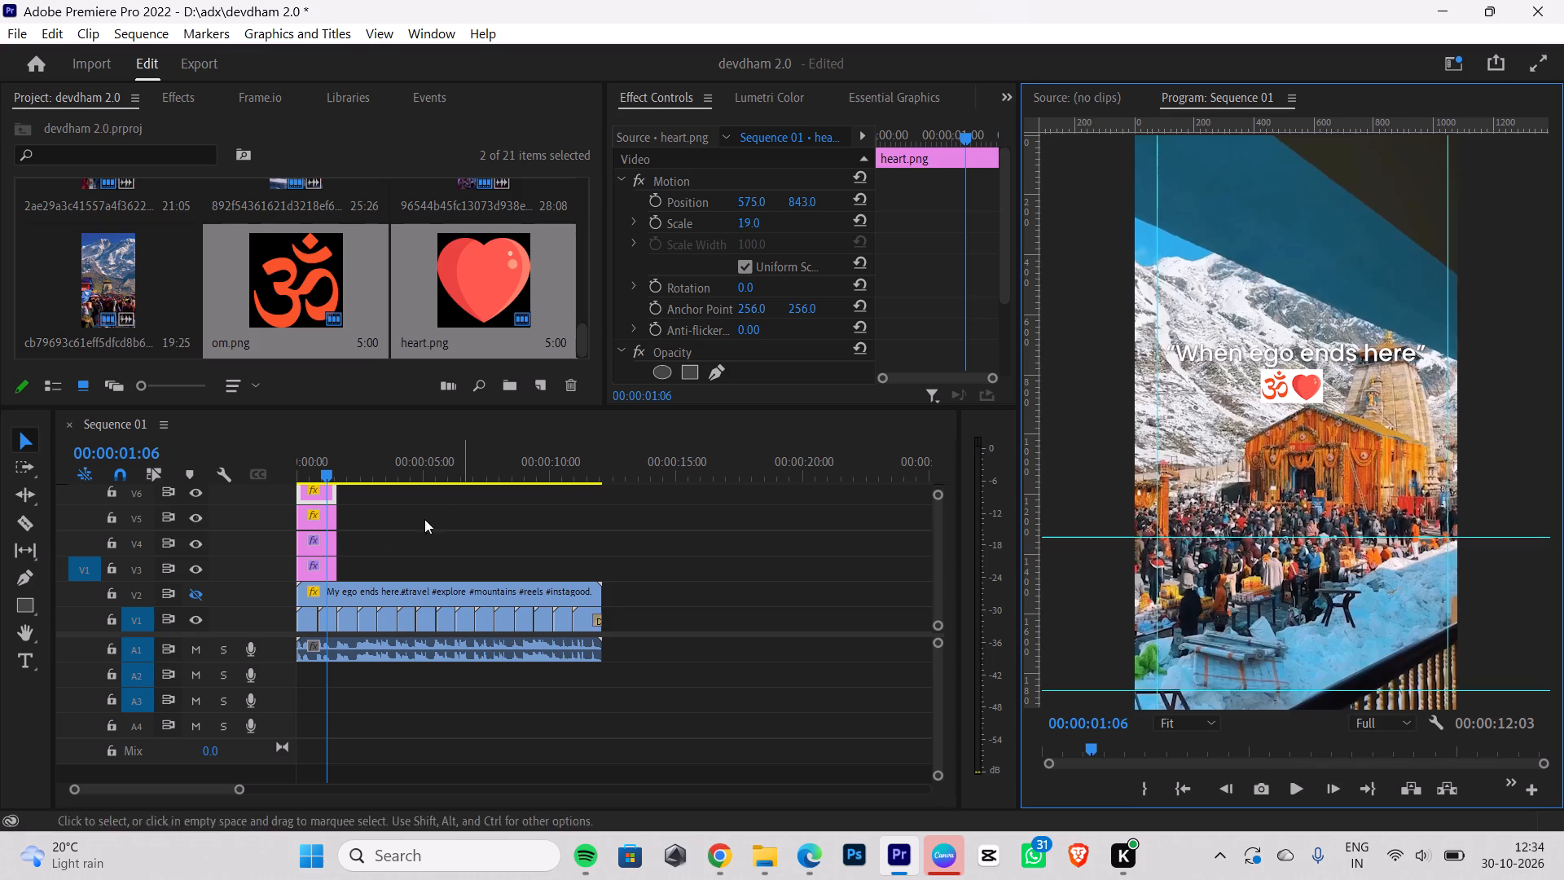
left_click(310, 572)
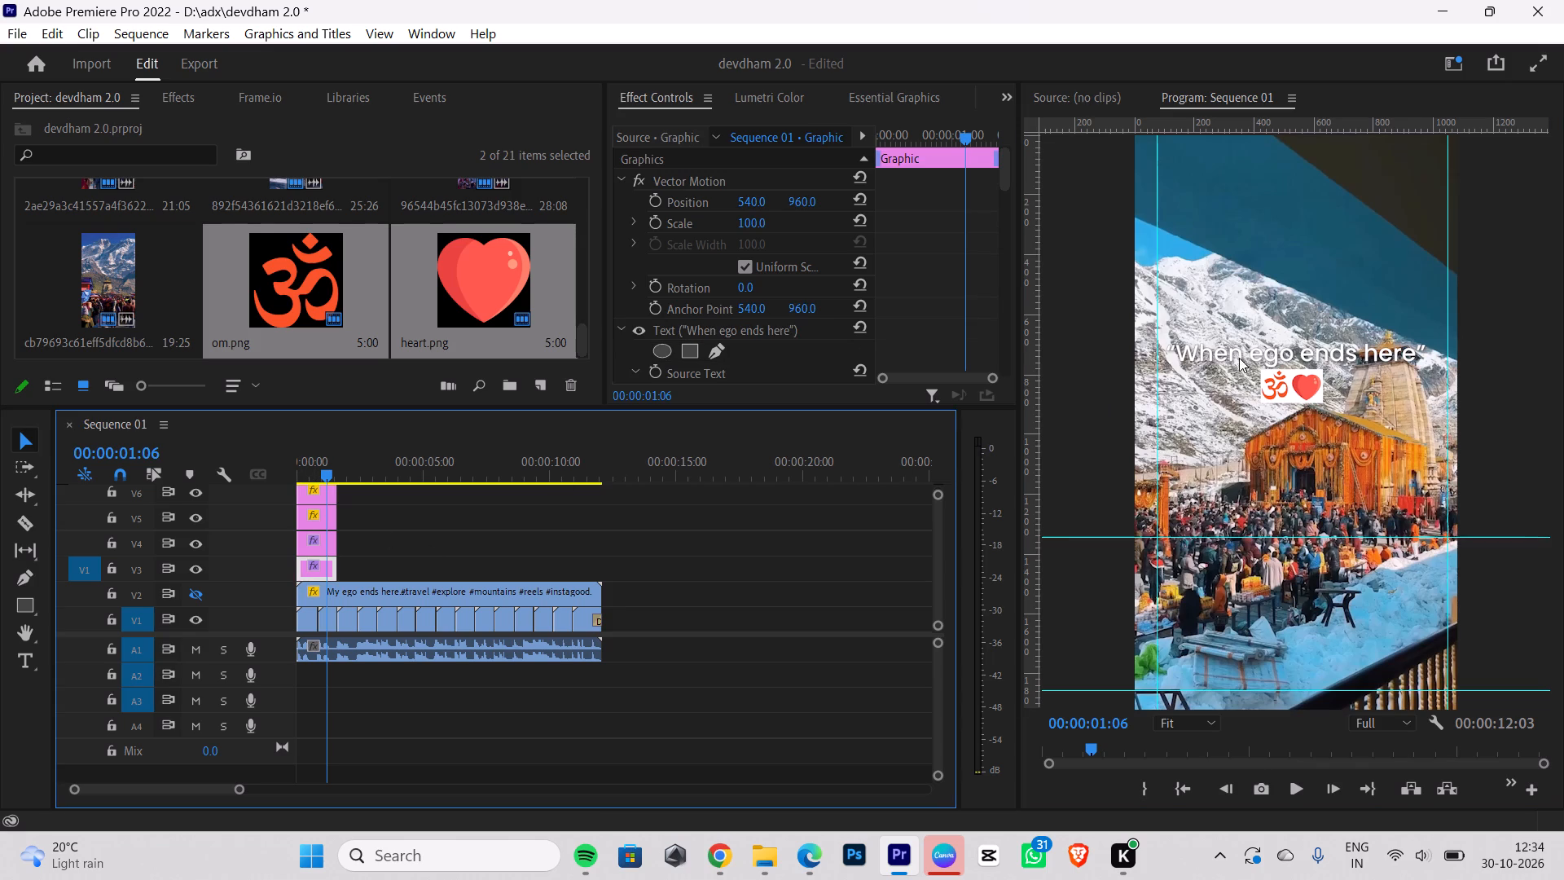
left_click(1241, 355)
left_click(1257, 354)
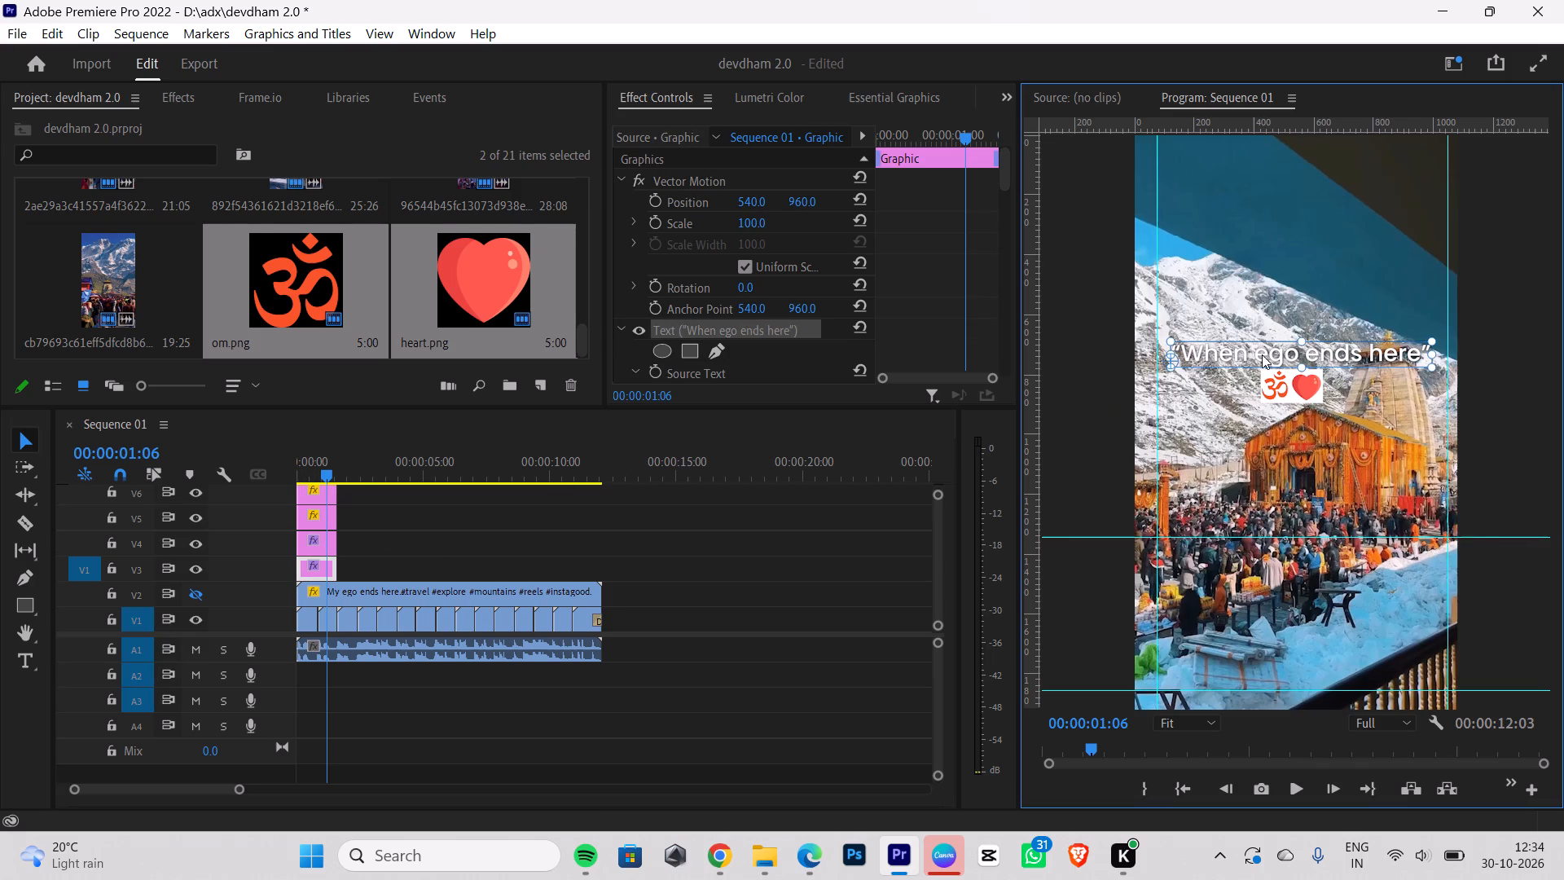
left_click(1269, 440)
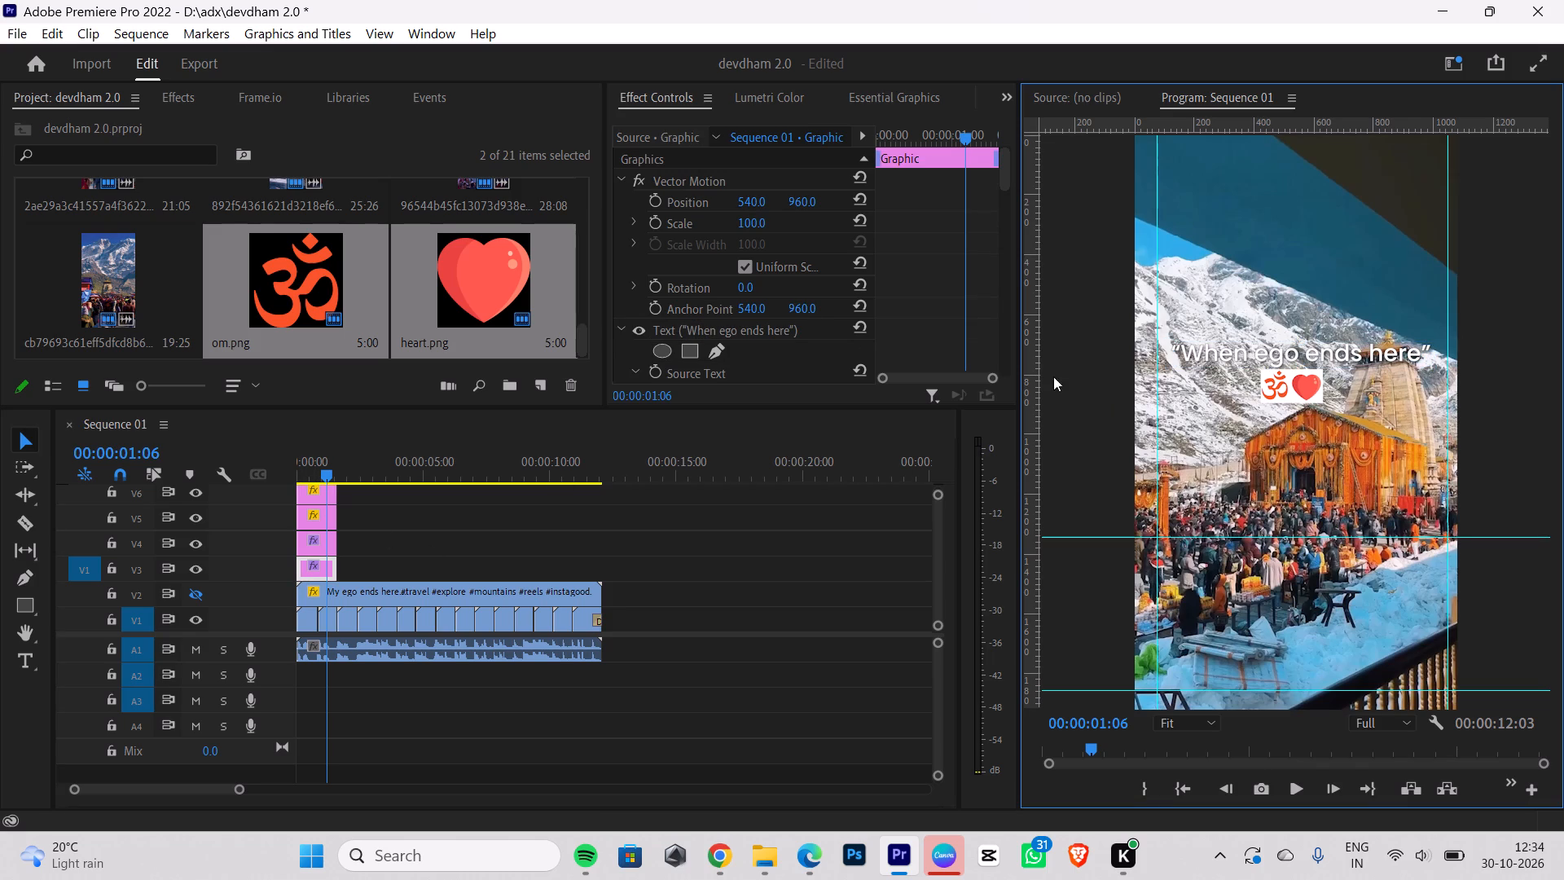
Play the sequence from the start to review the realigned title and graphics.
left_click_drag(323, 469, 97, 471)
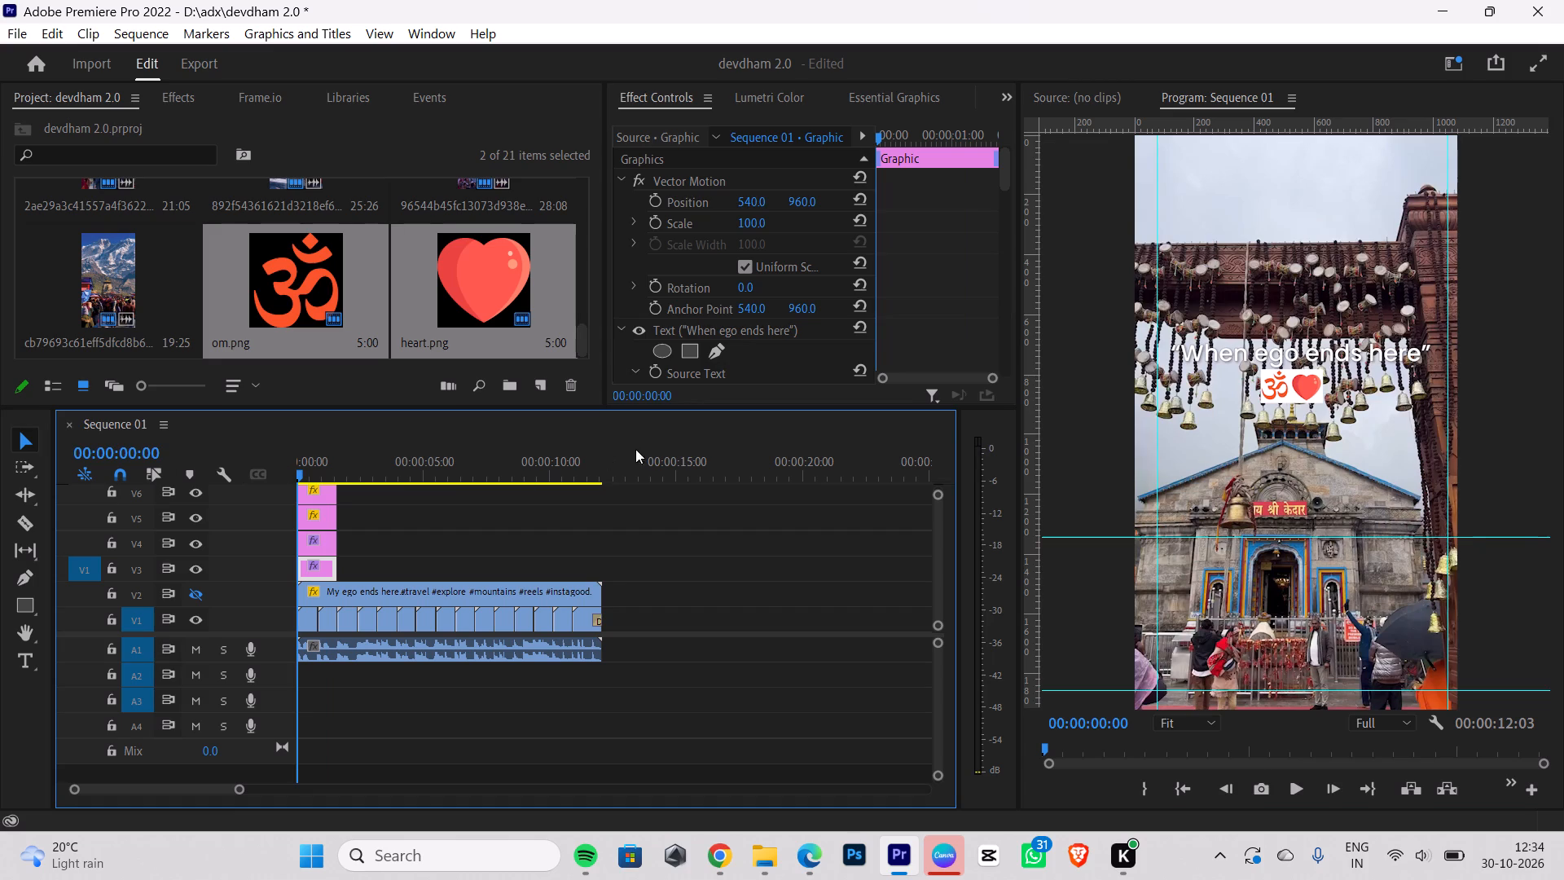
key("space")
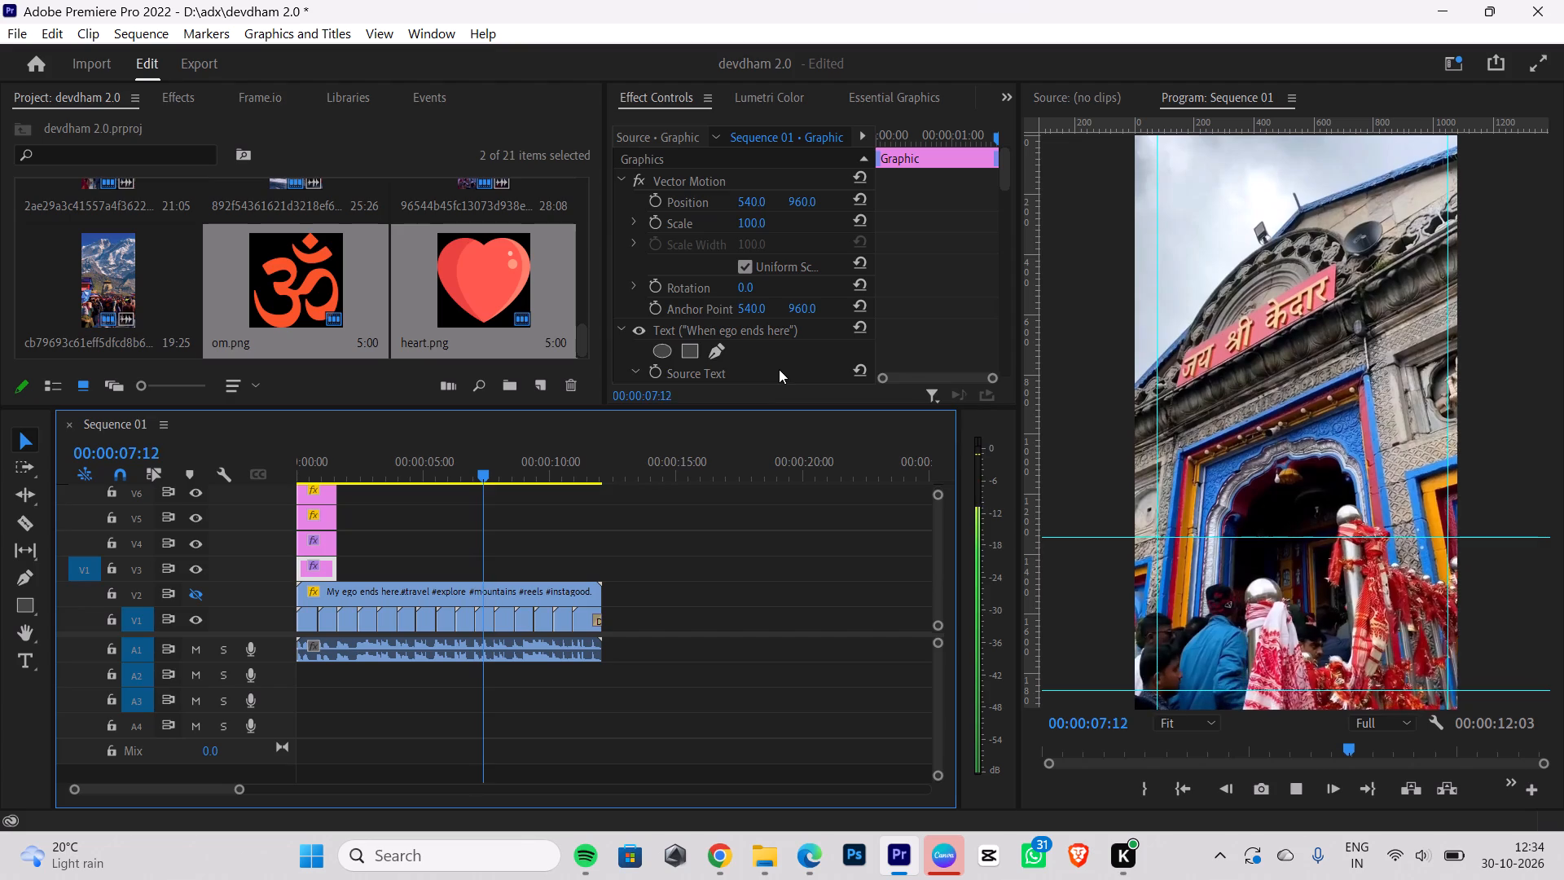
Save the project.
key("ctrl+s")
Replay the opening seconds of the sequence to check the title's placement over the footage.
left_click_drag(496, 473, 0, 447)
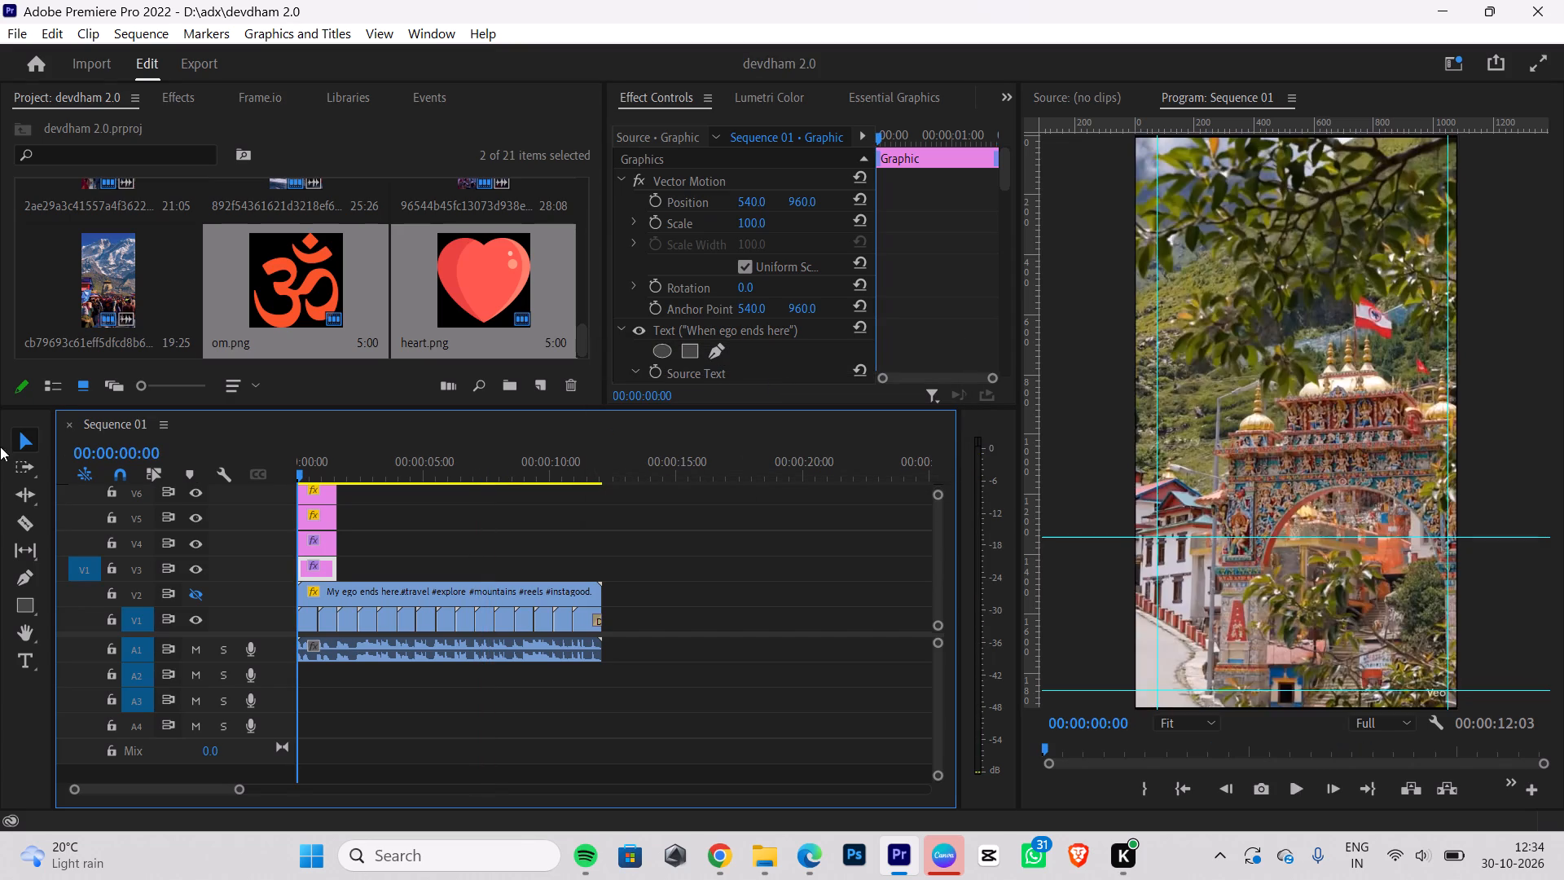
left_click_drag(0, 447, 0, 438)
key("space")
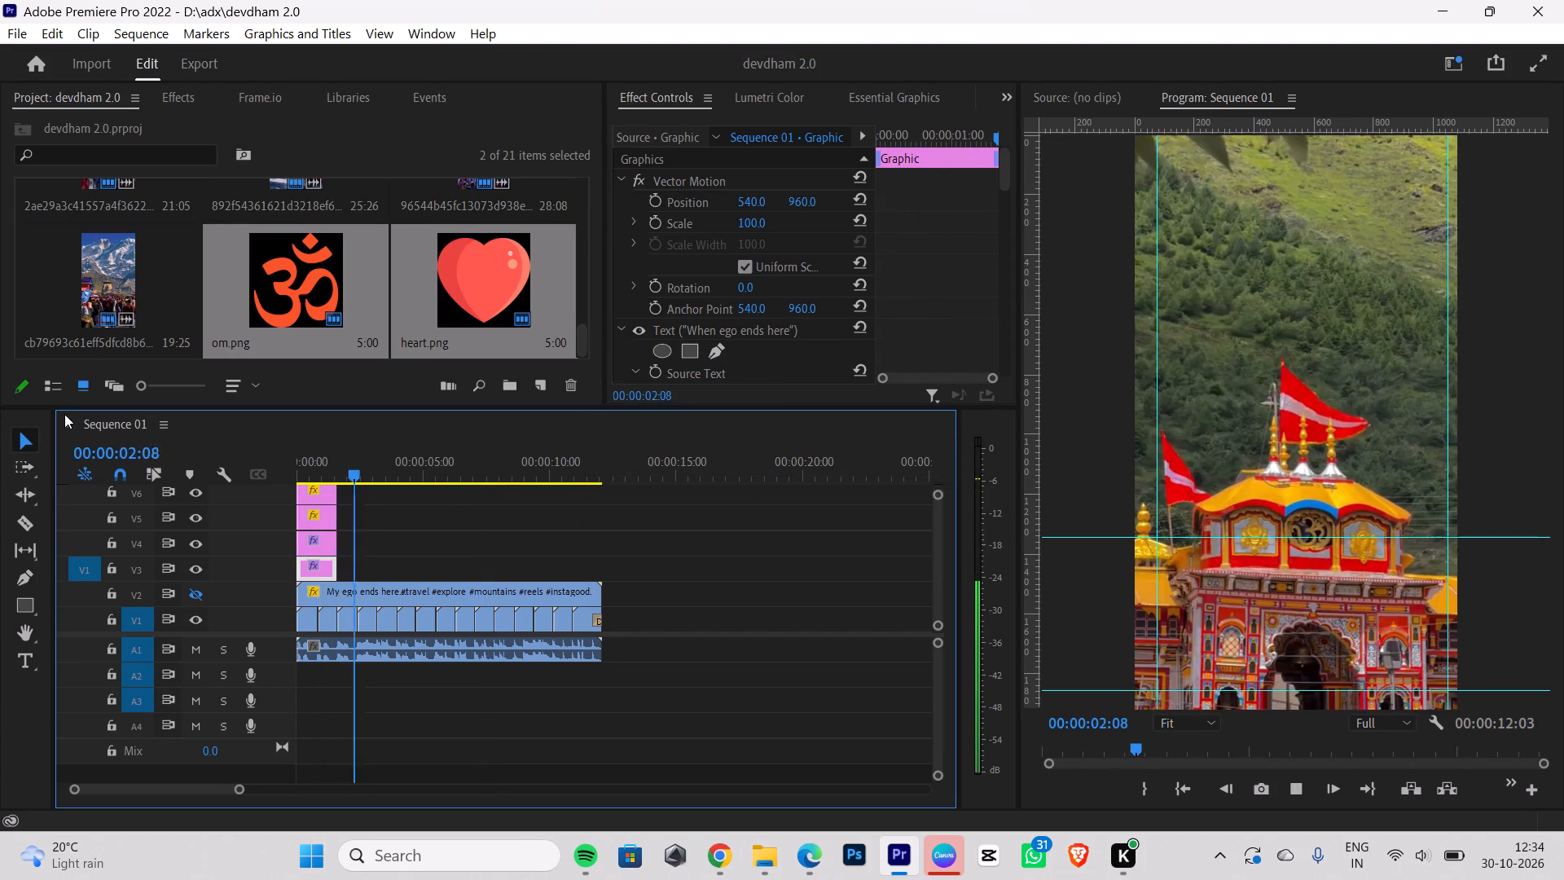
key("space")
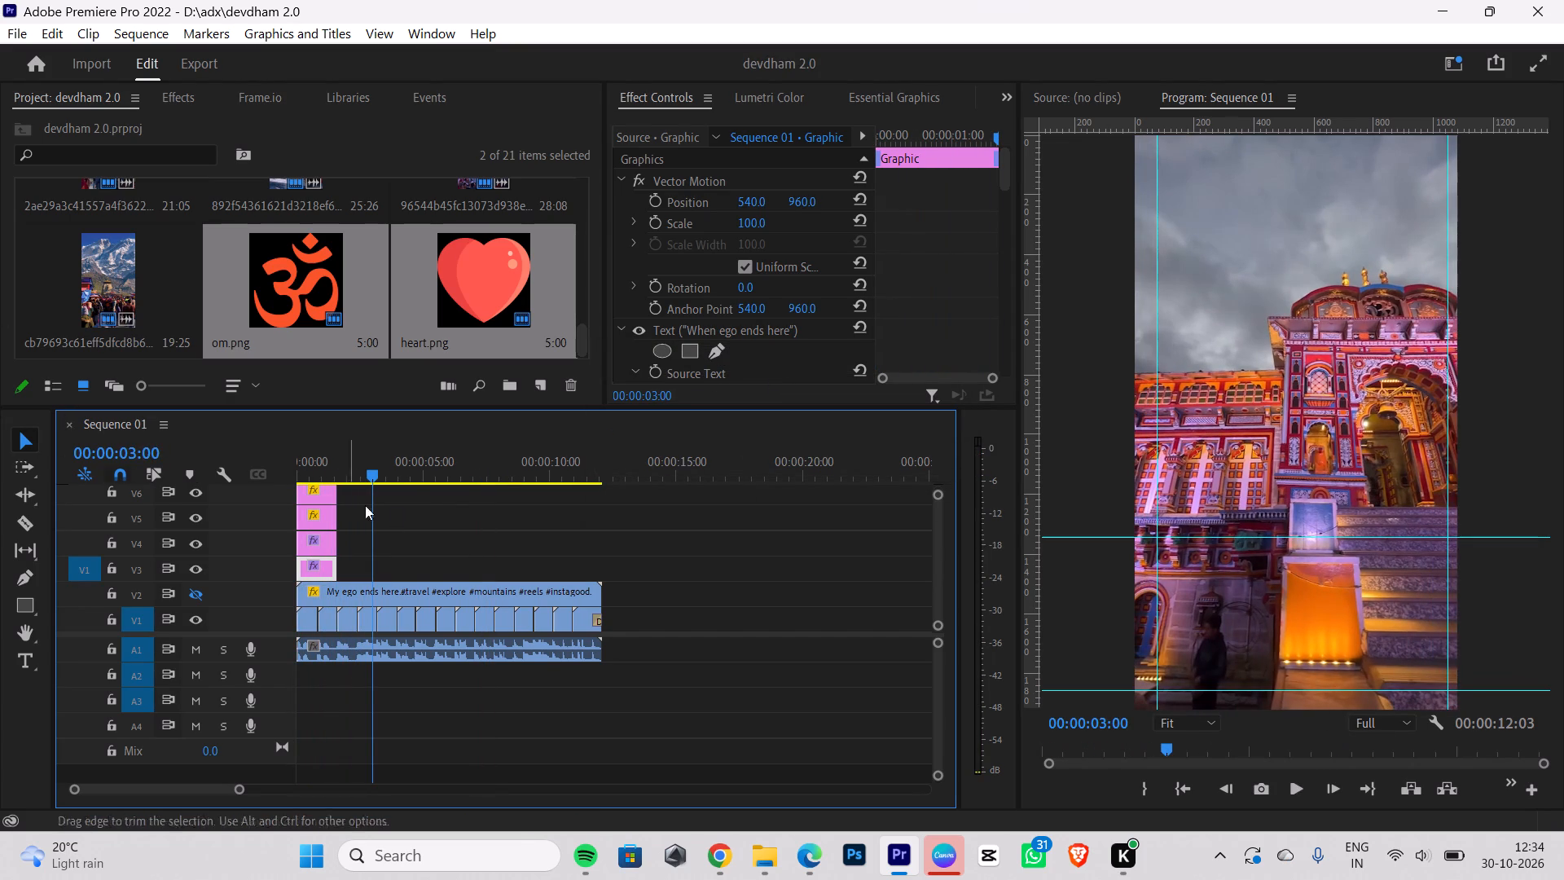
On the first frame, move the "When ego ends here" title up into the sky near the frame's top edge, keeping it horizontally centred.
left_click_drag(373, 474, 59, 504)
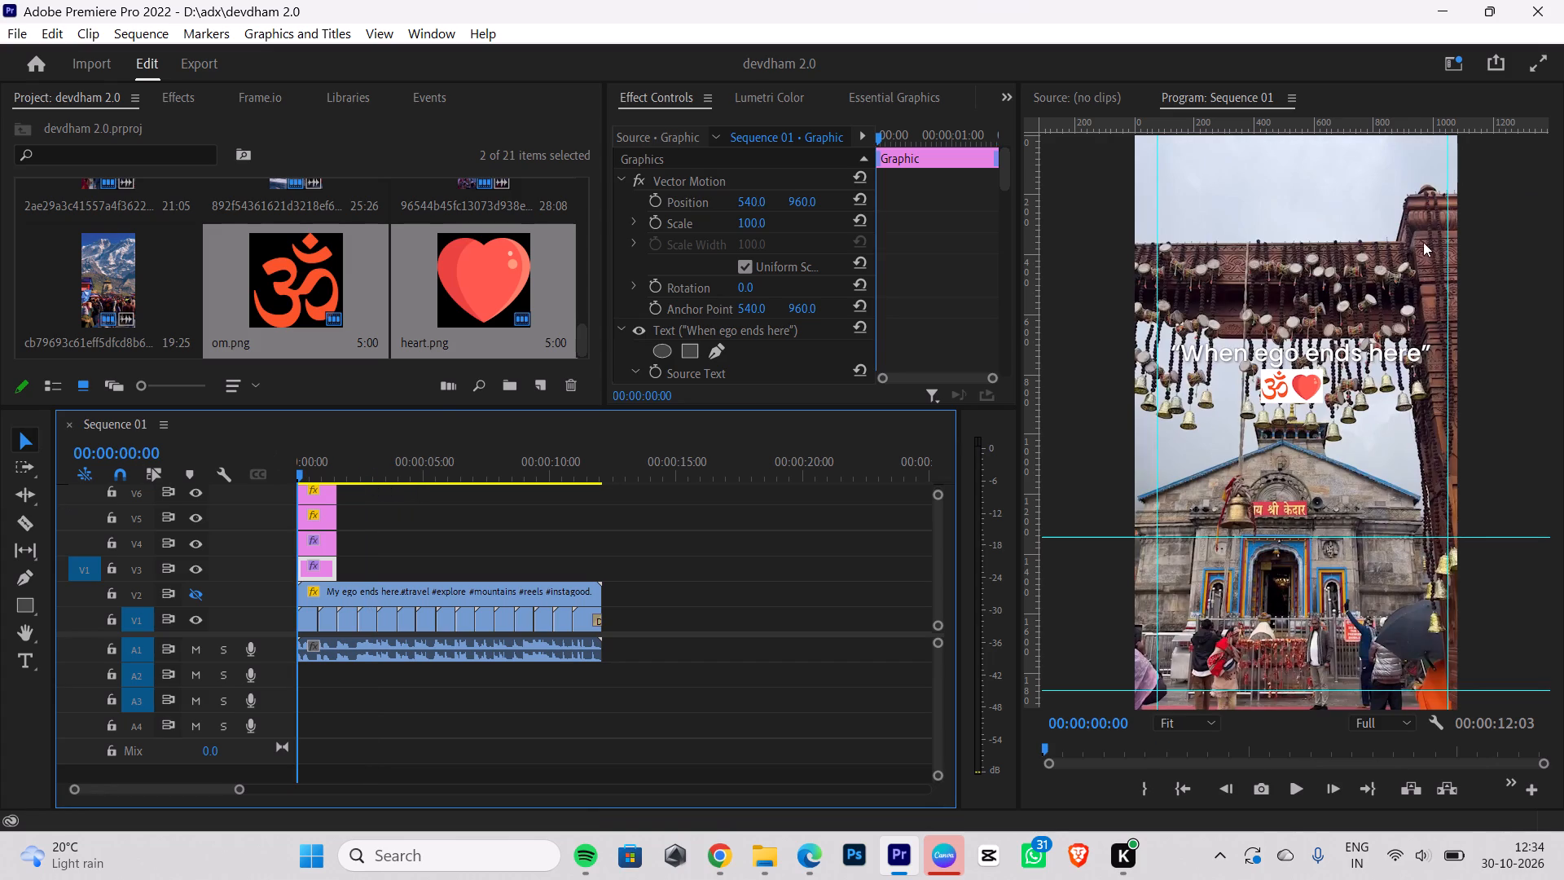
left_click(1311, 354)
left_click_drag(1311, 355, 1320, 227)
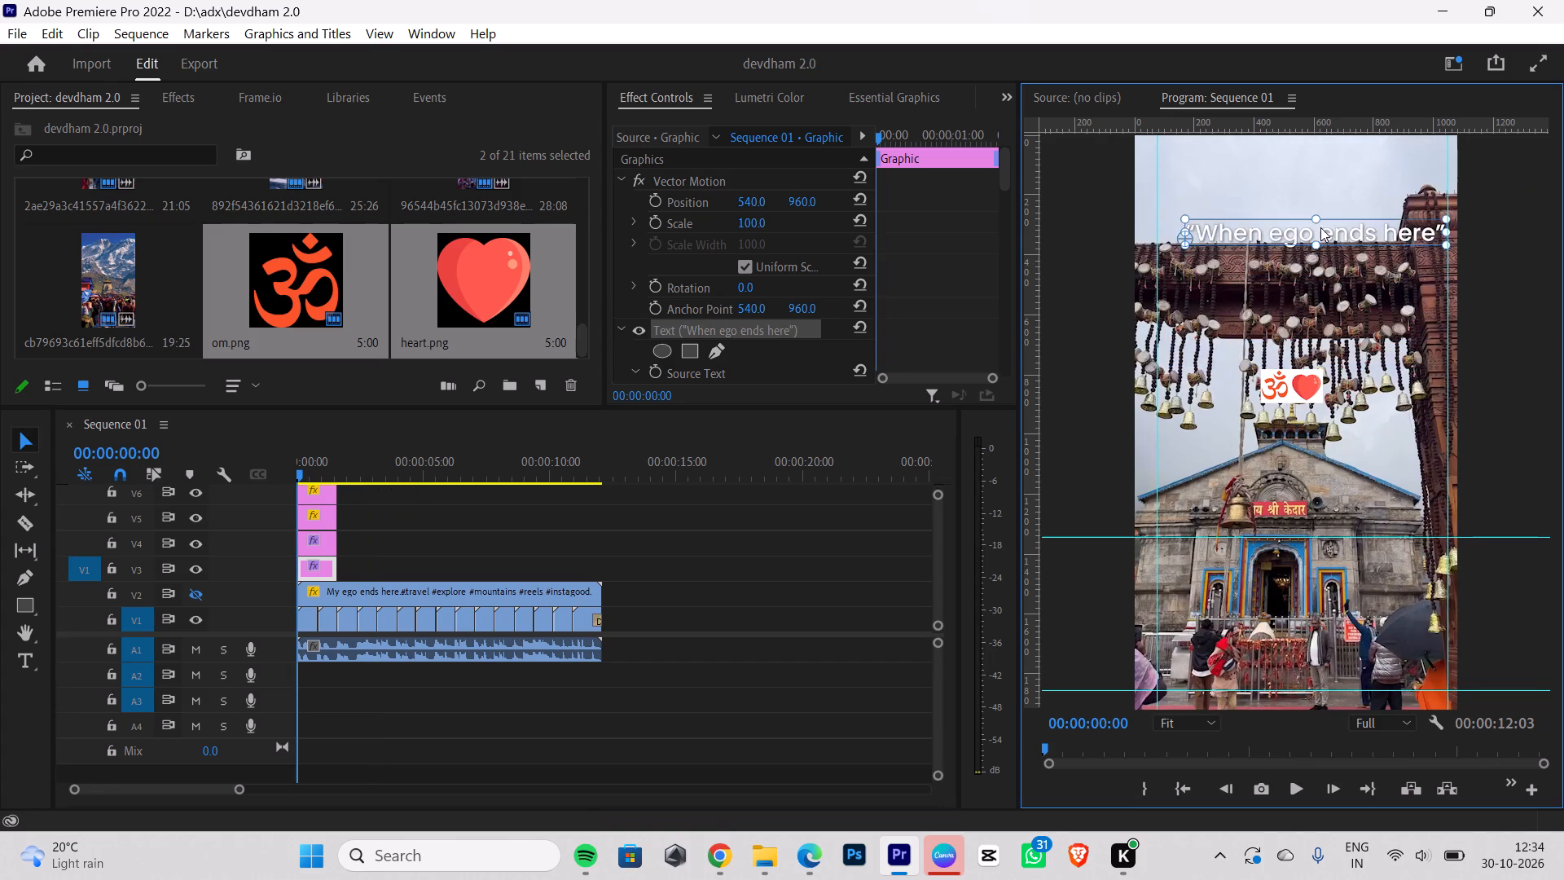
left_click_drag(1320, 227, 1303, 206)
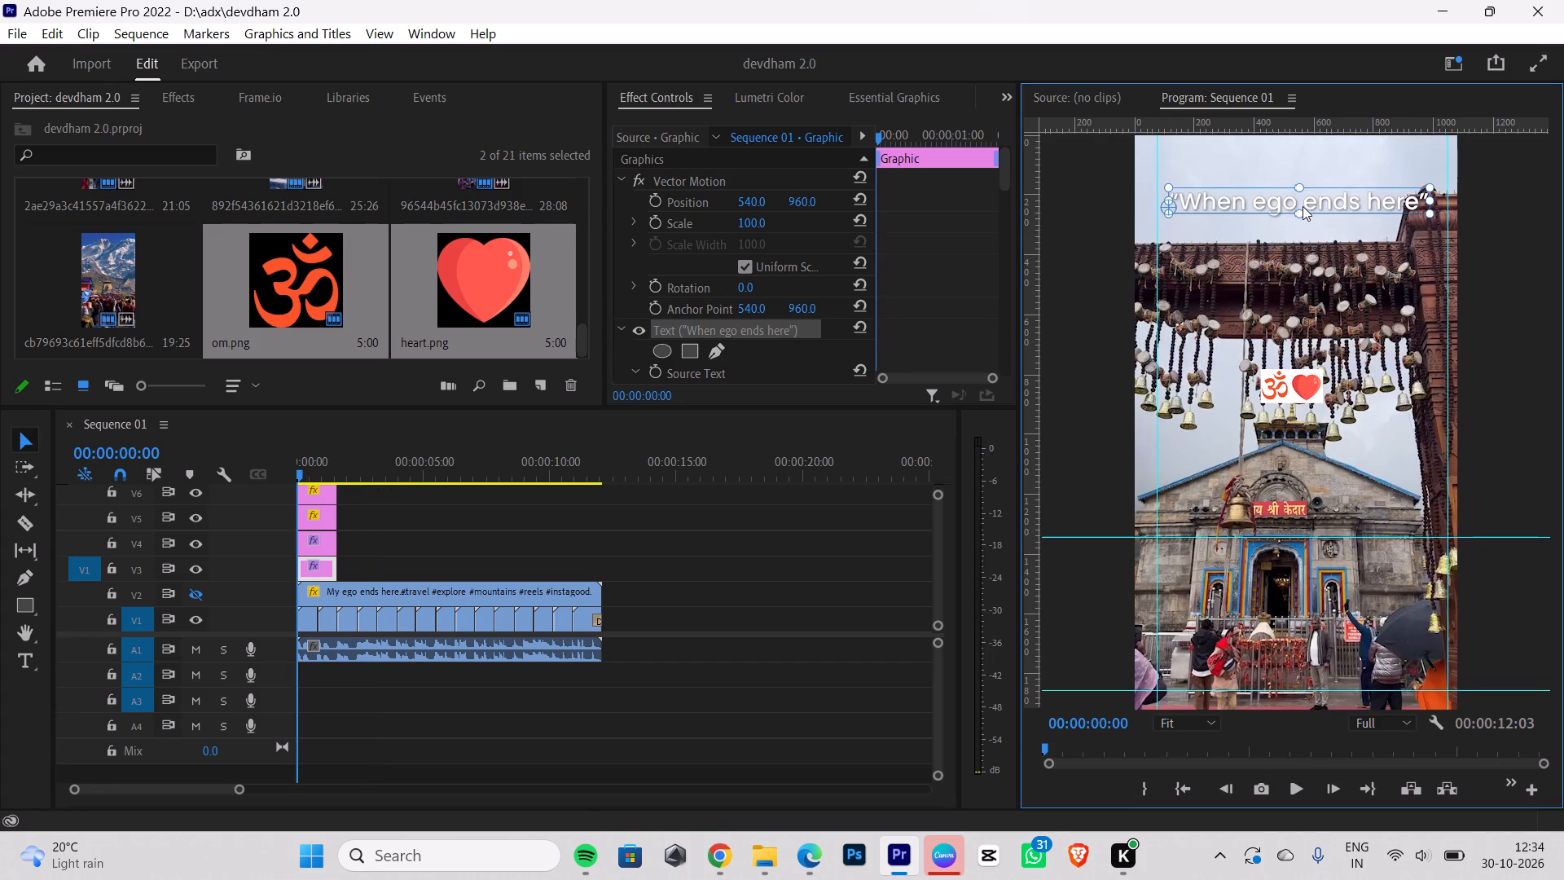
left_click_drag(1303, 206, 1307, 178)
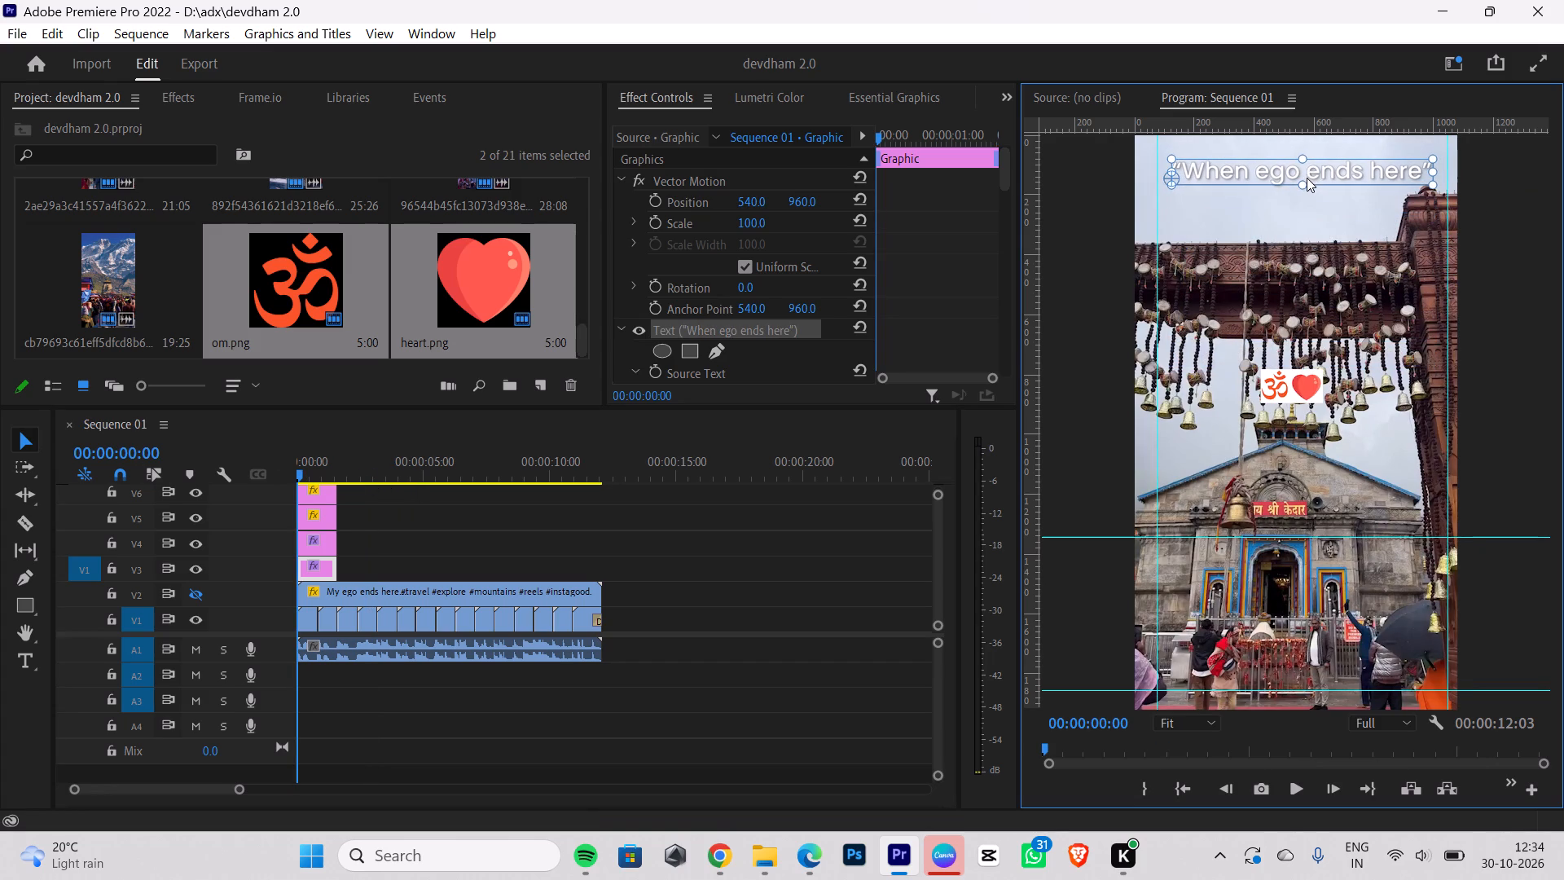
left_click_drag(1307, 178, 1305, 185)
left_click(1428, 341)
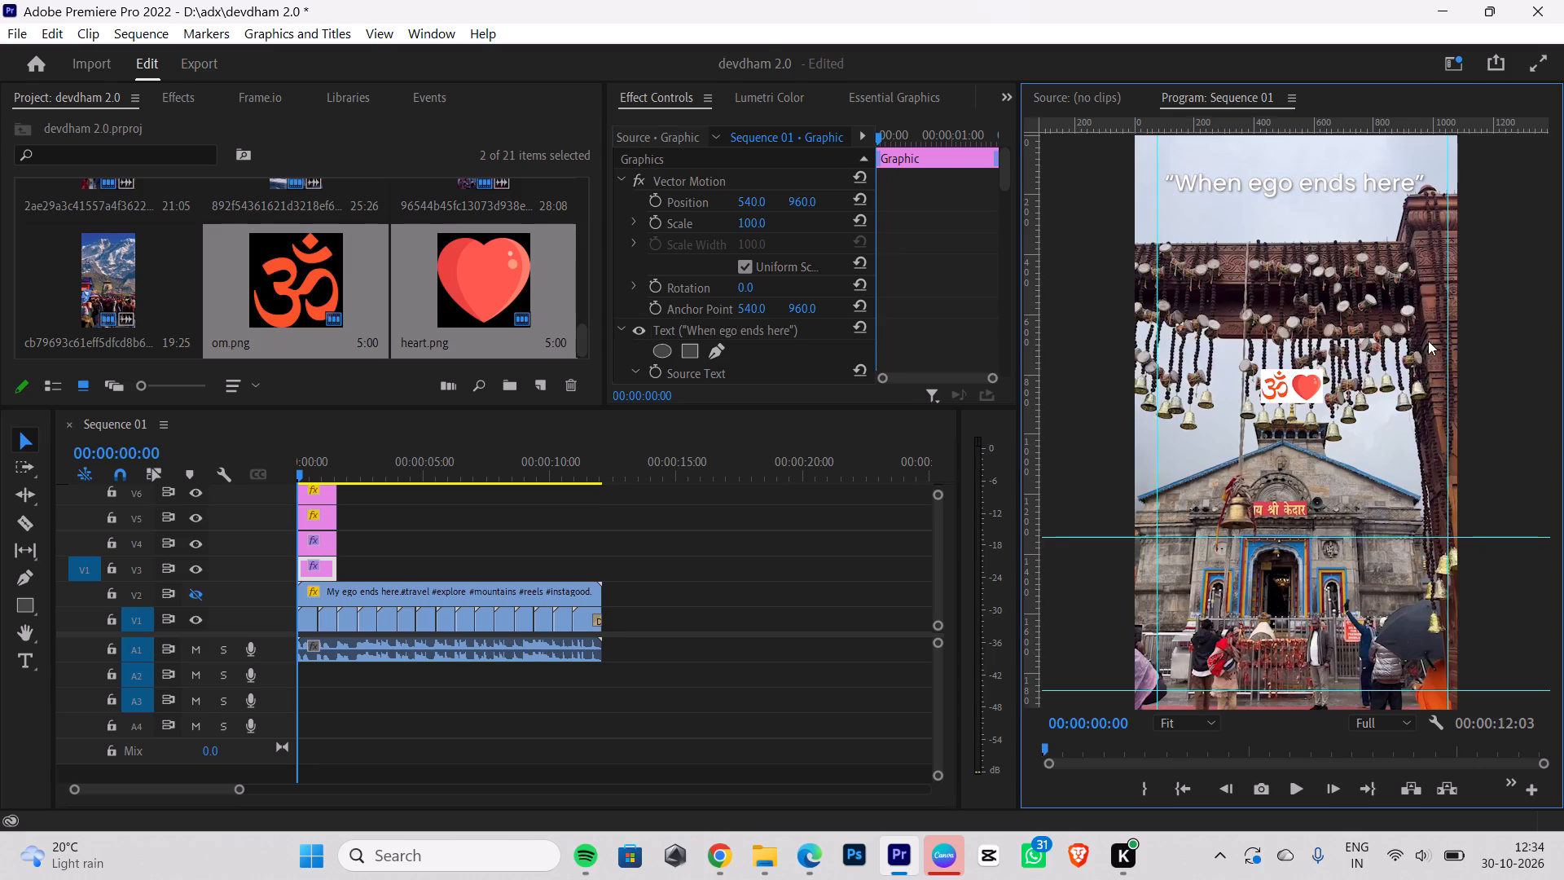
left_click(1329, 187)
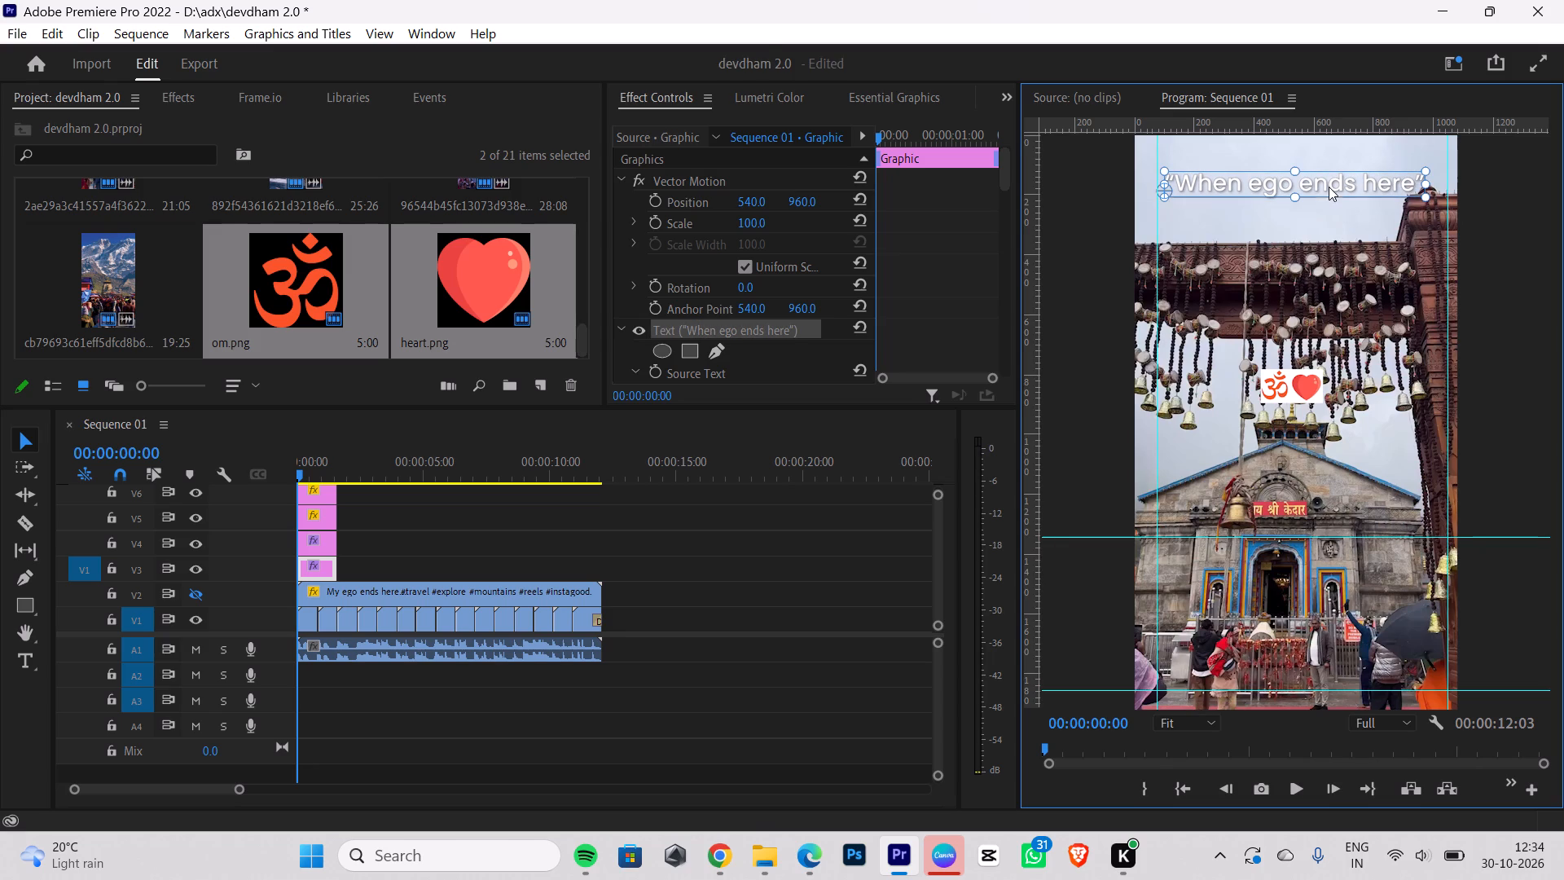
left_click(1317, 189)
left_click(1342, 297)
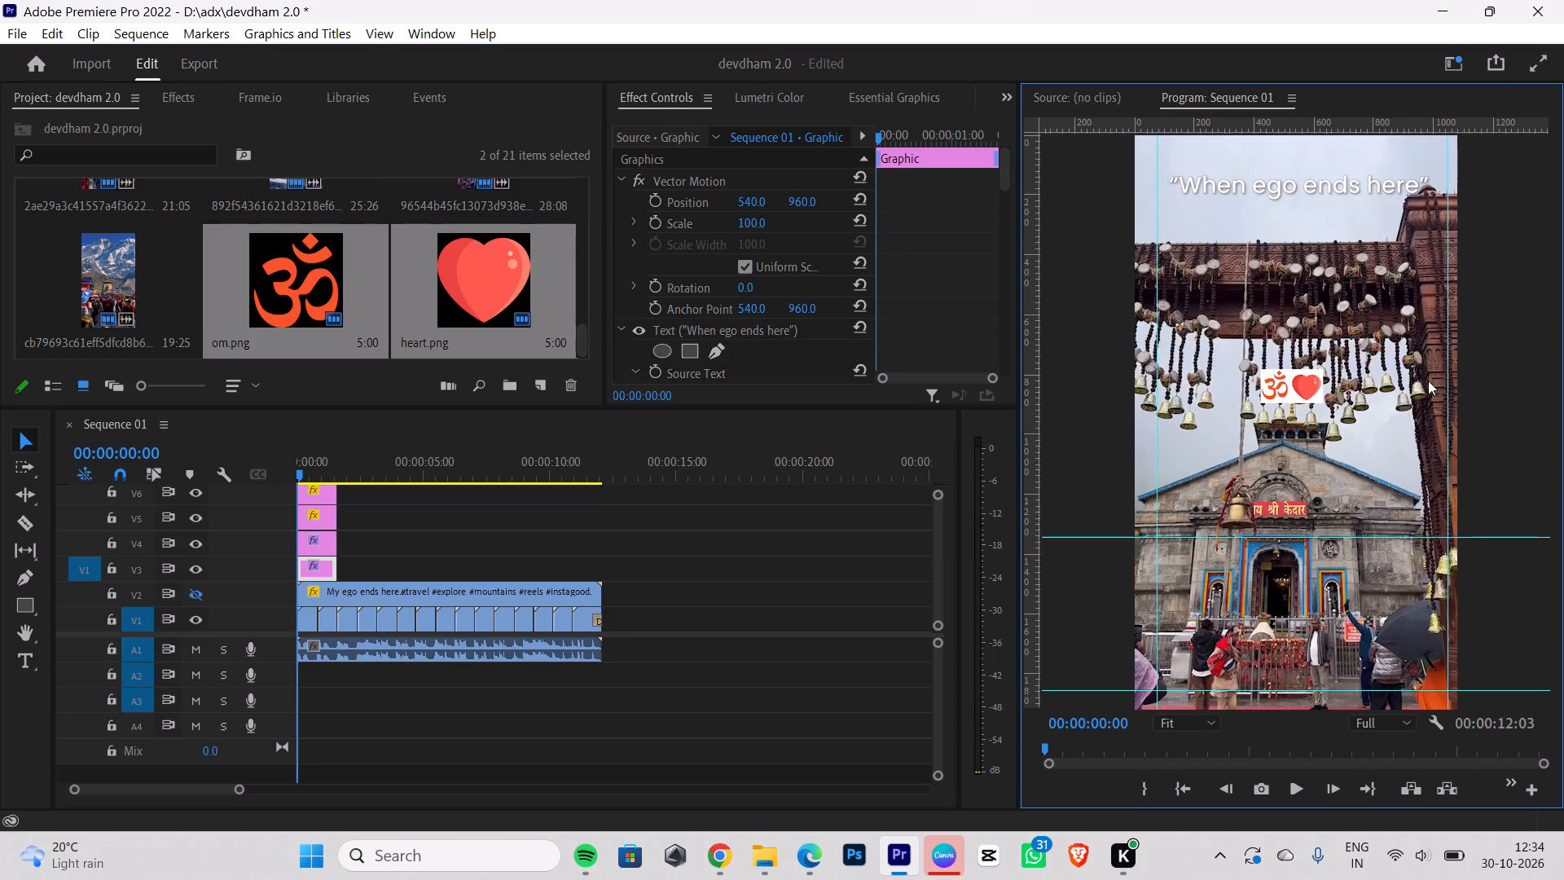
left_click_drag(1324, 187, 1329, 334)
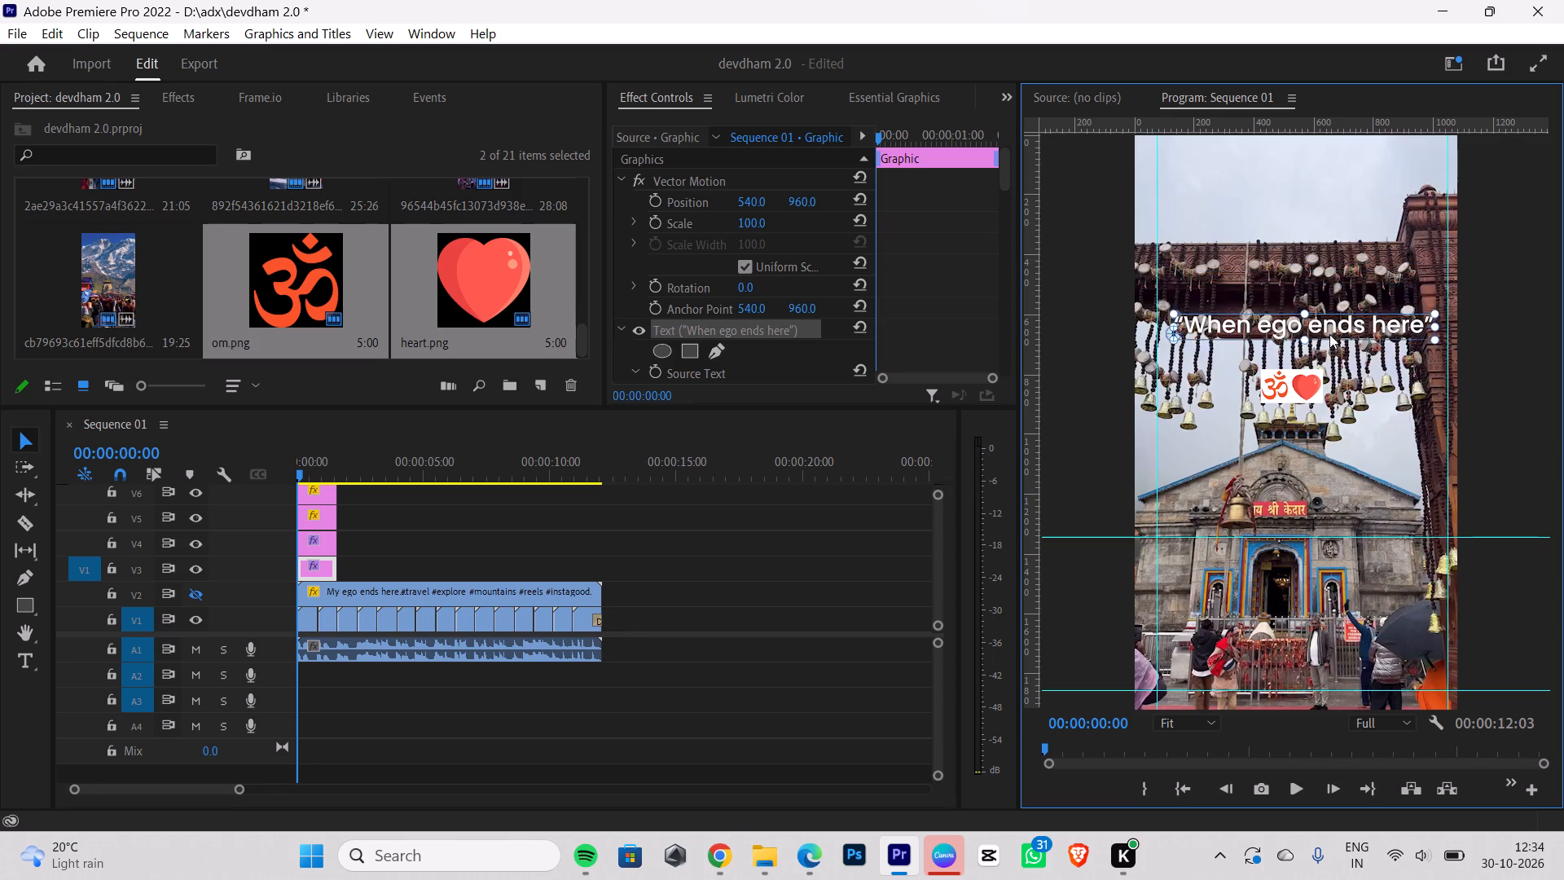
left_click_drag(1329, 334, 1327, 235)
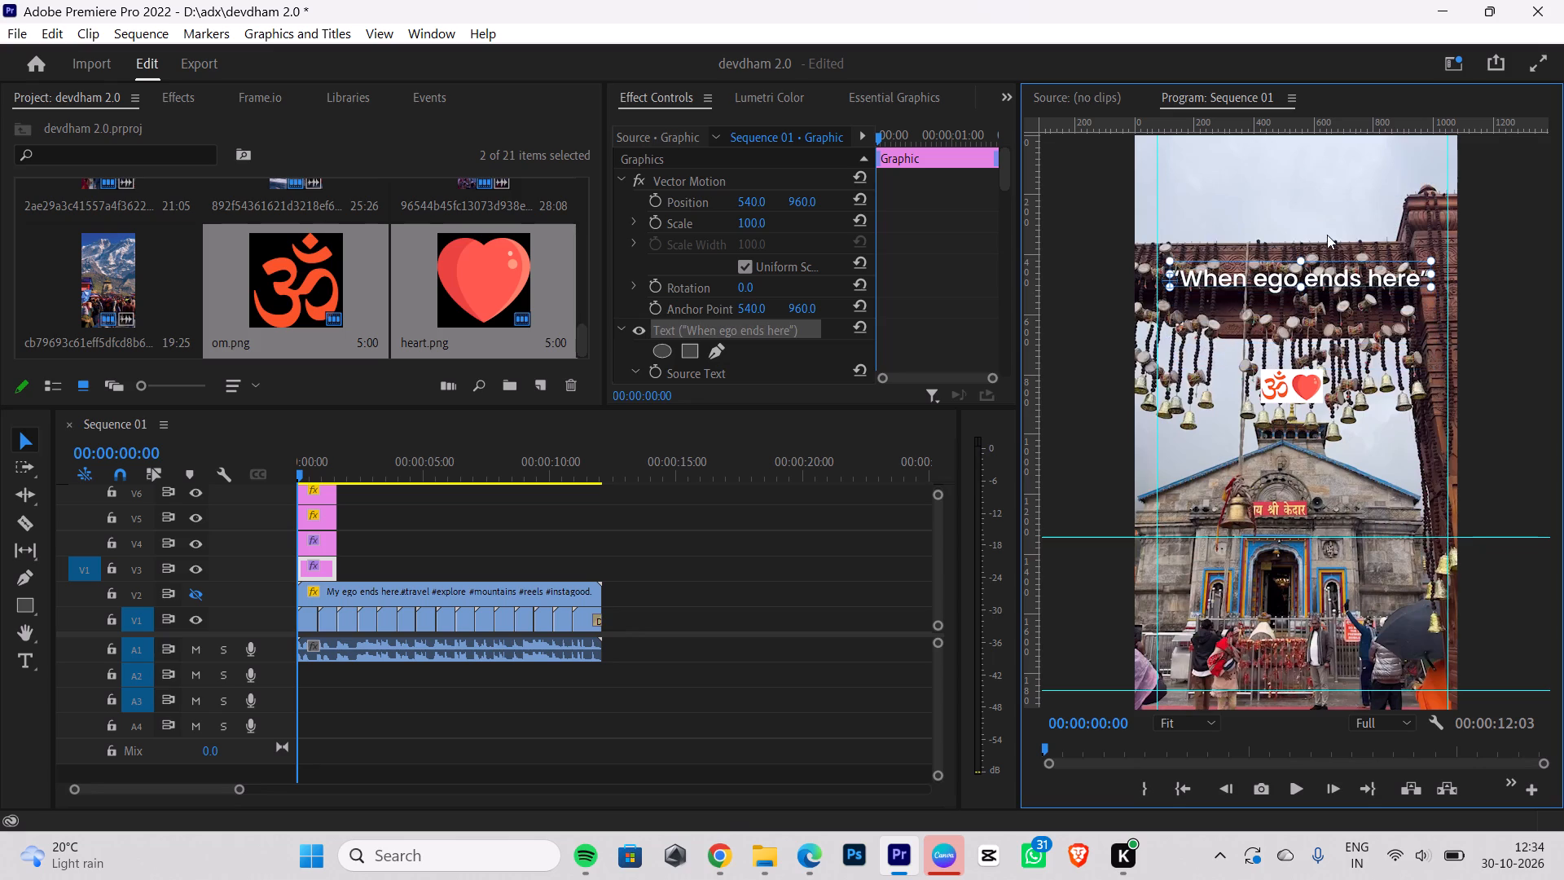
left_click_drag(1327, 235, 1328, 150)
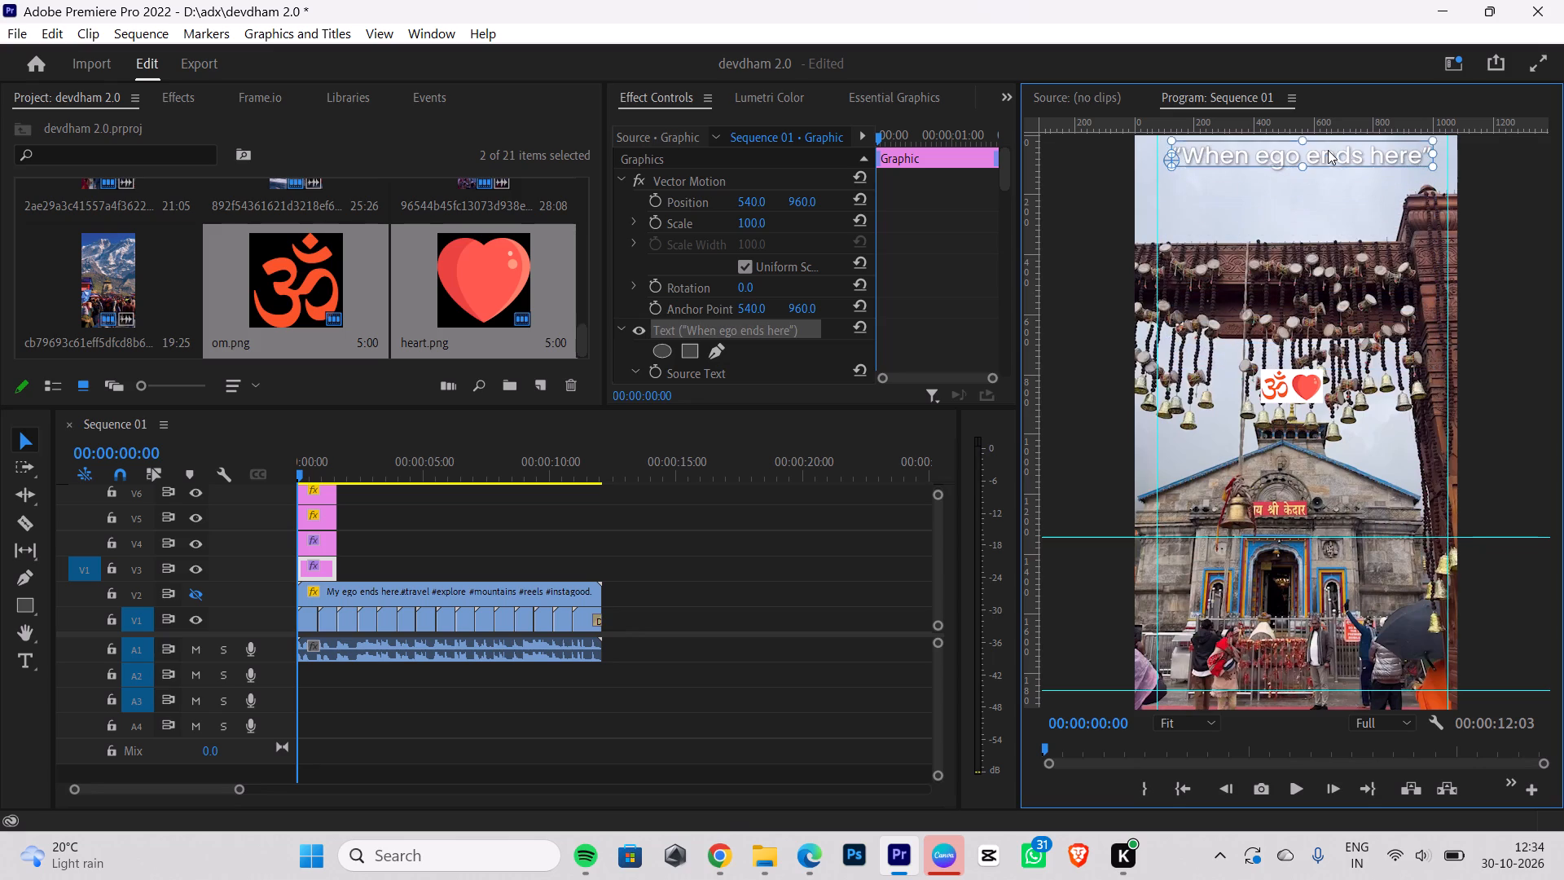
left_click_drag(1328, 150, 1324, 169)
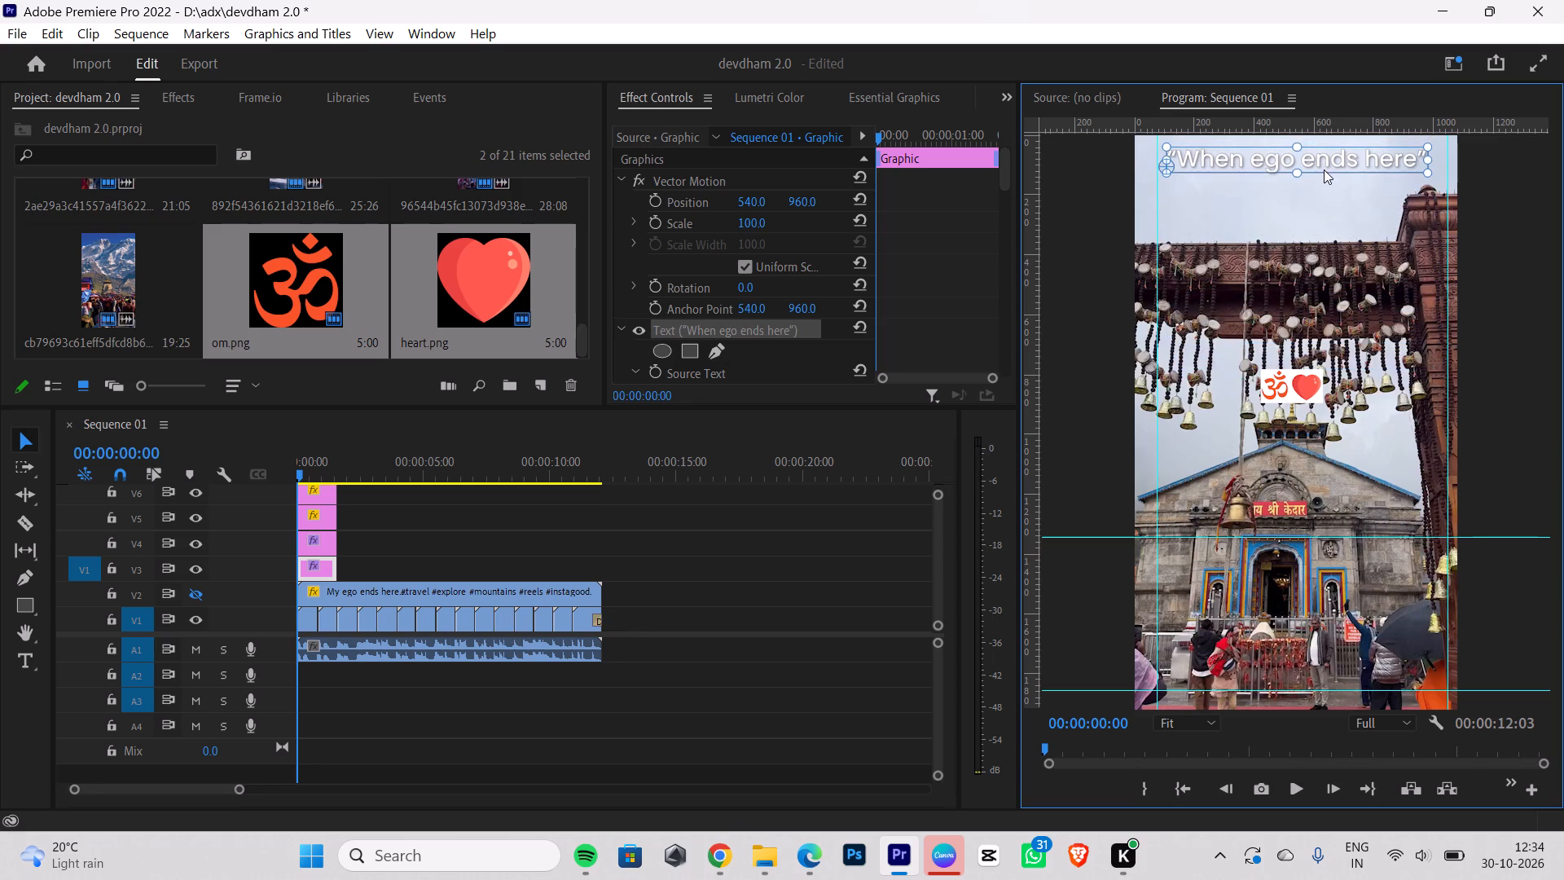
left_click_drag(1324, 169, 1324, 174)
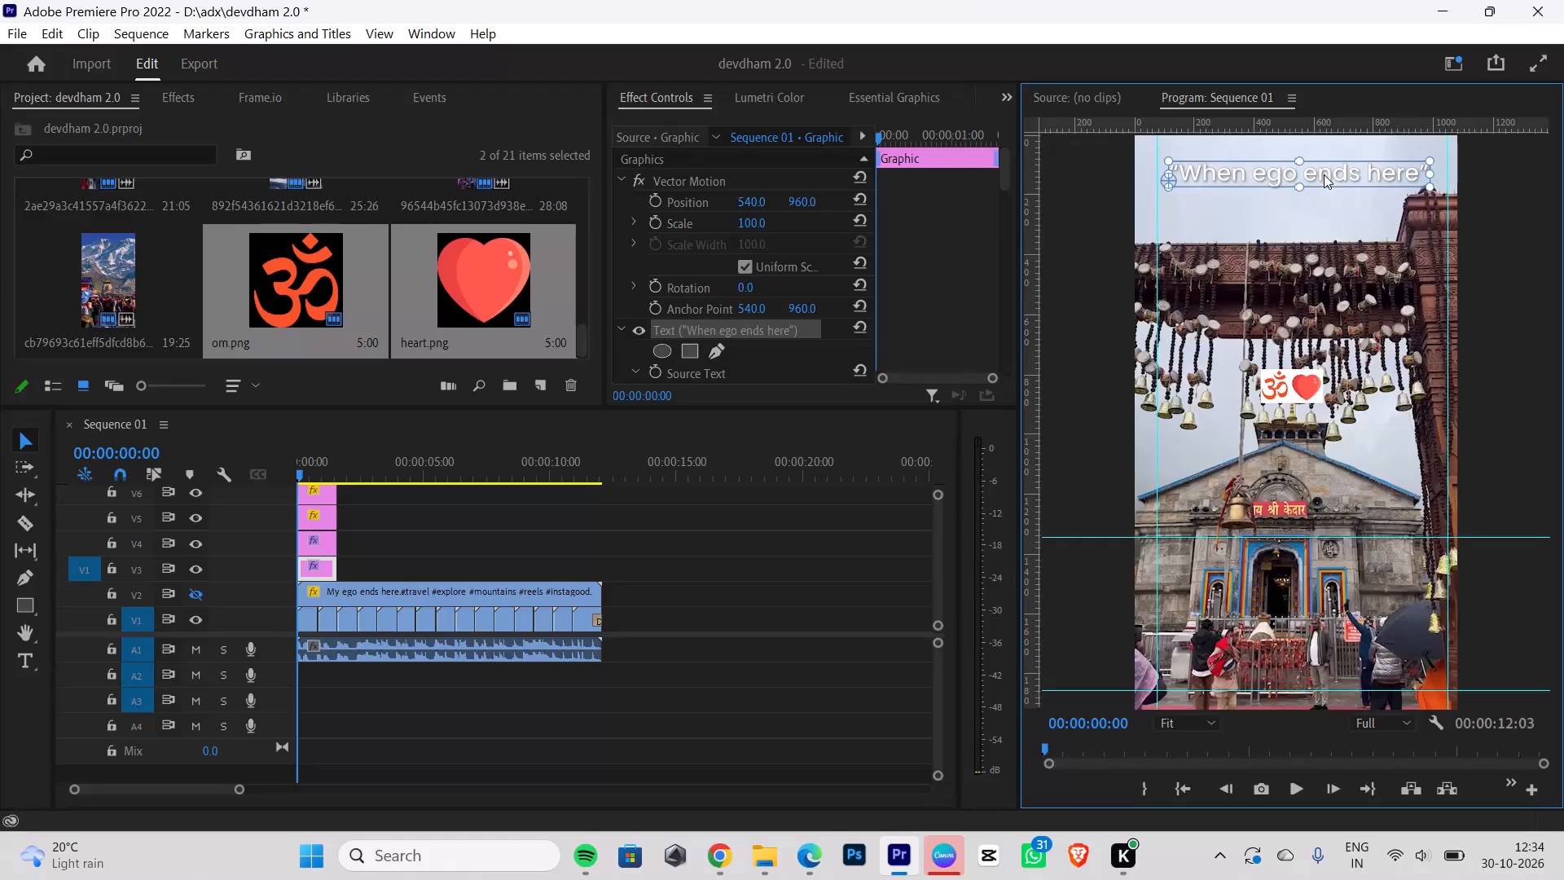
left_click_drag(1324, 174, 1324, 176)
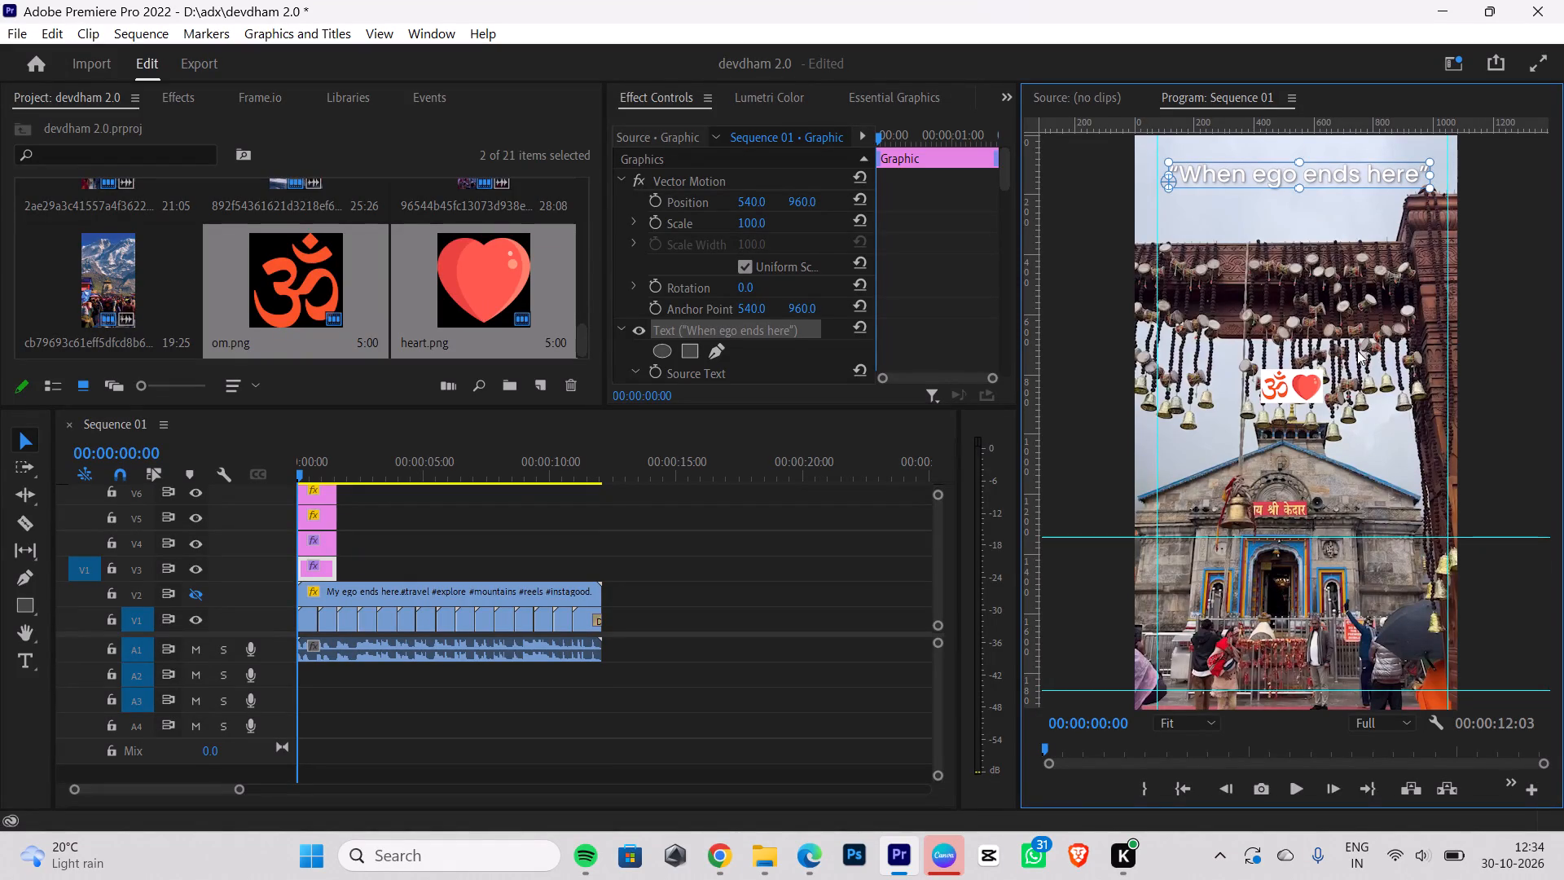
left_click(1368, 323)
Move the white rectangle straight up until it sits centred just below the title.
left_click(319, 542)
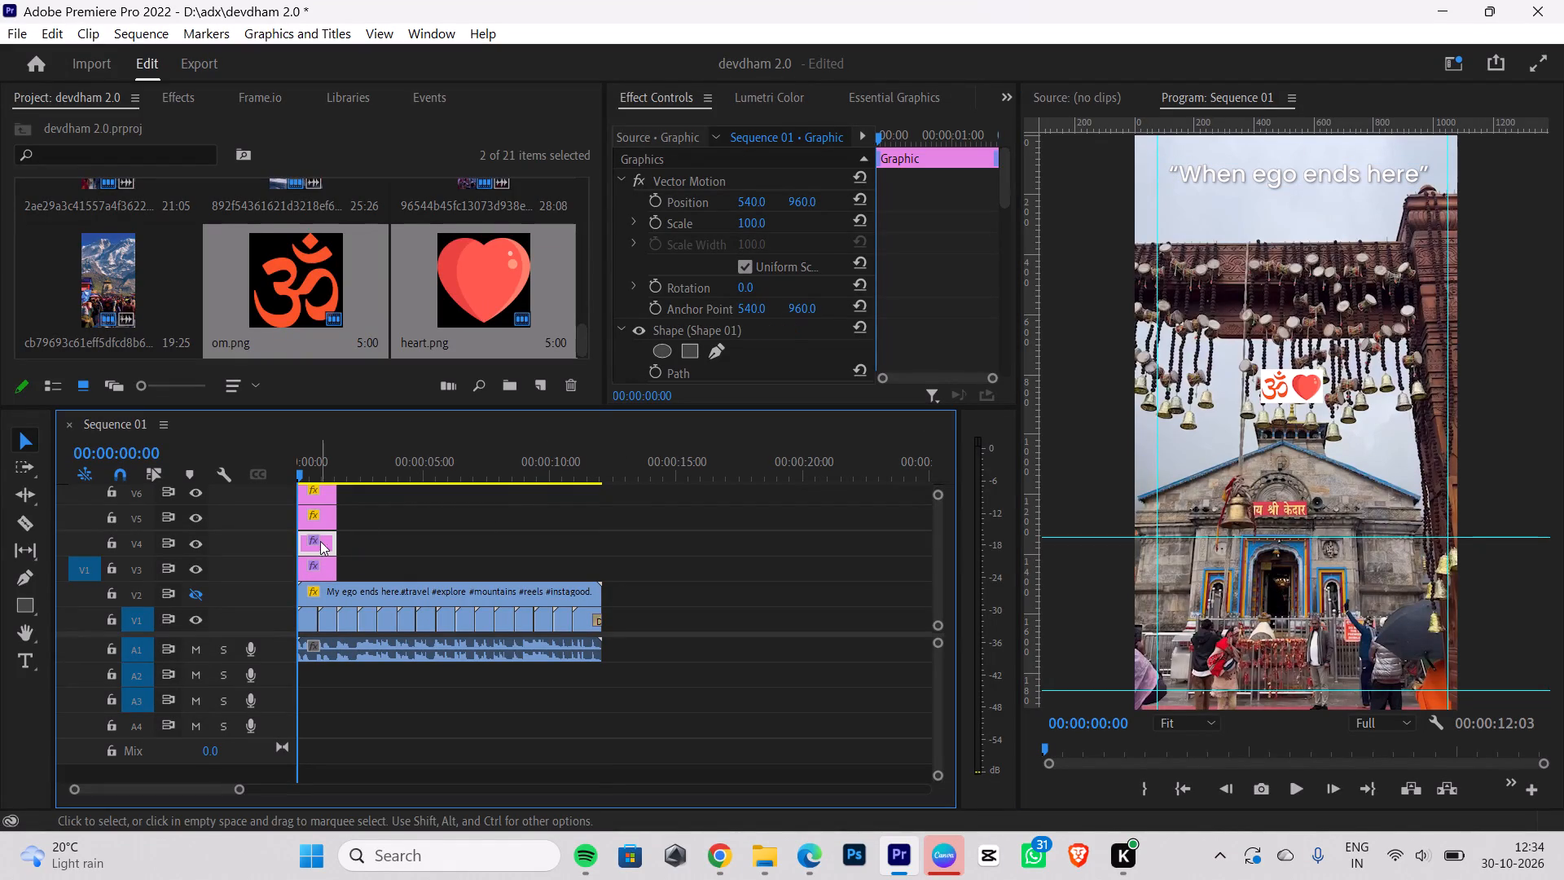
left_click(1273, 389)
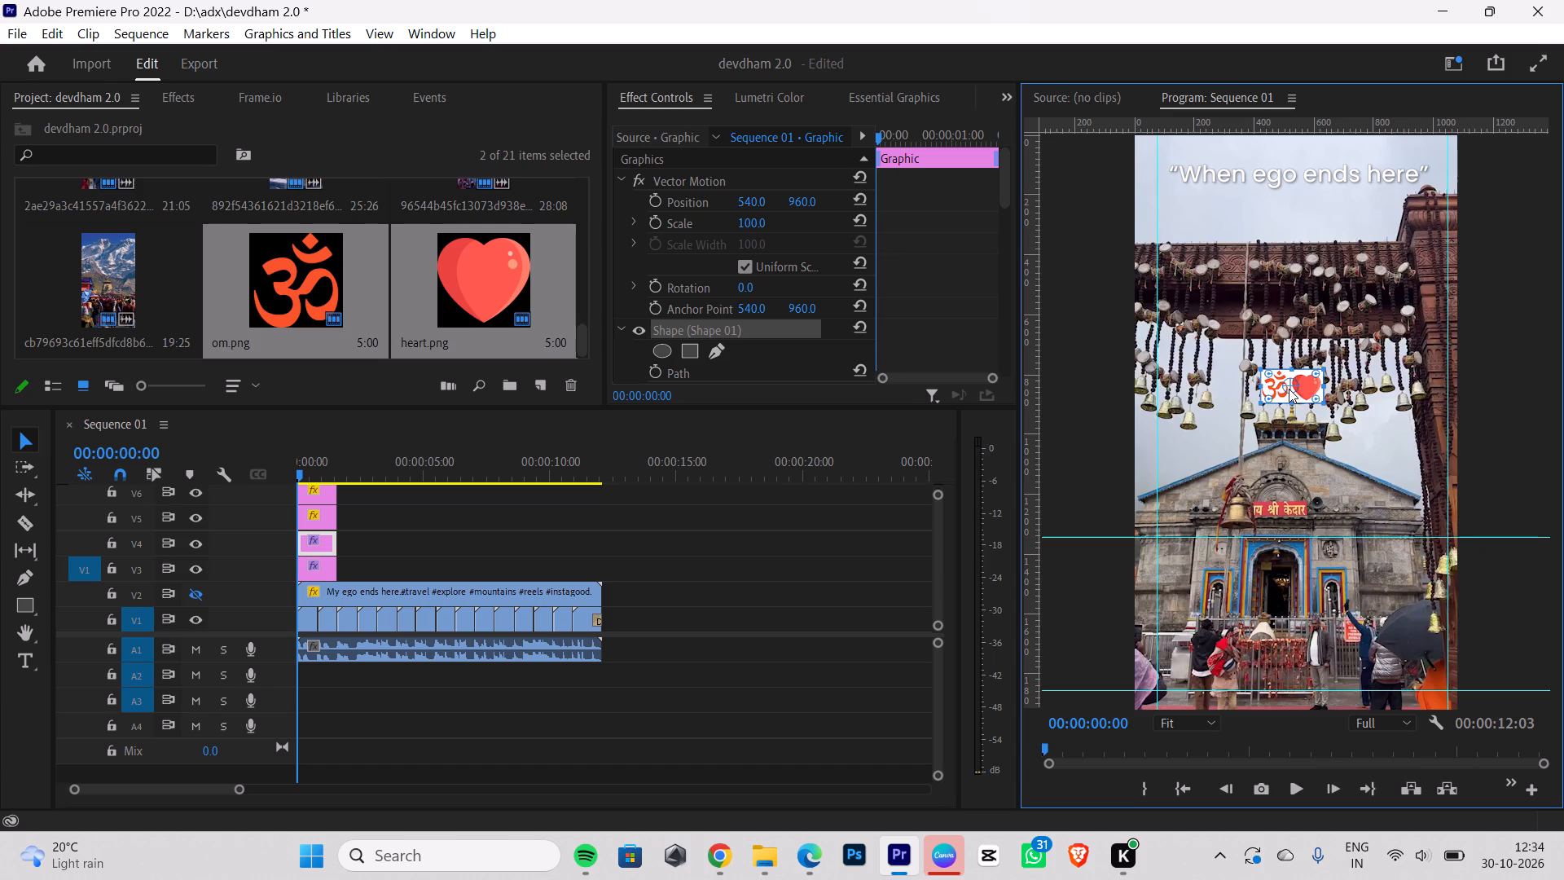
left_click_drag(1303, 397, 1303, 245)
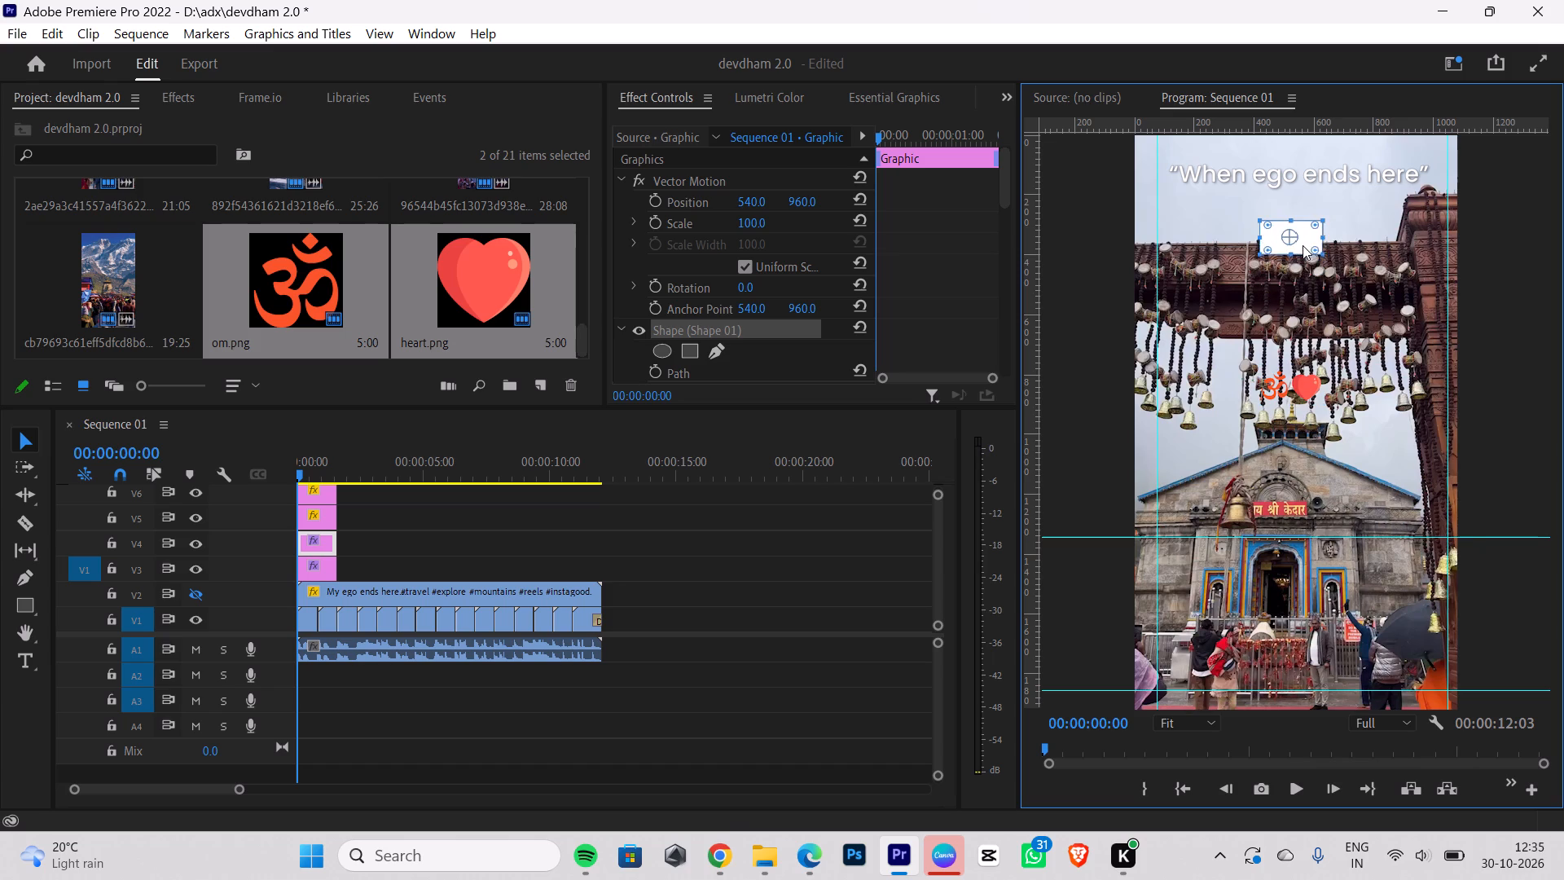
left_click_drag(1303, 245, 1303, 221)
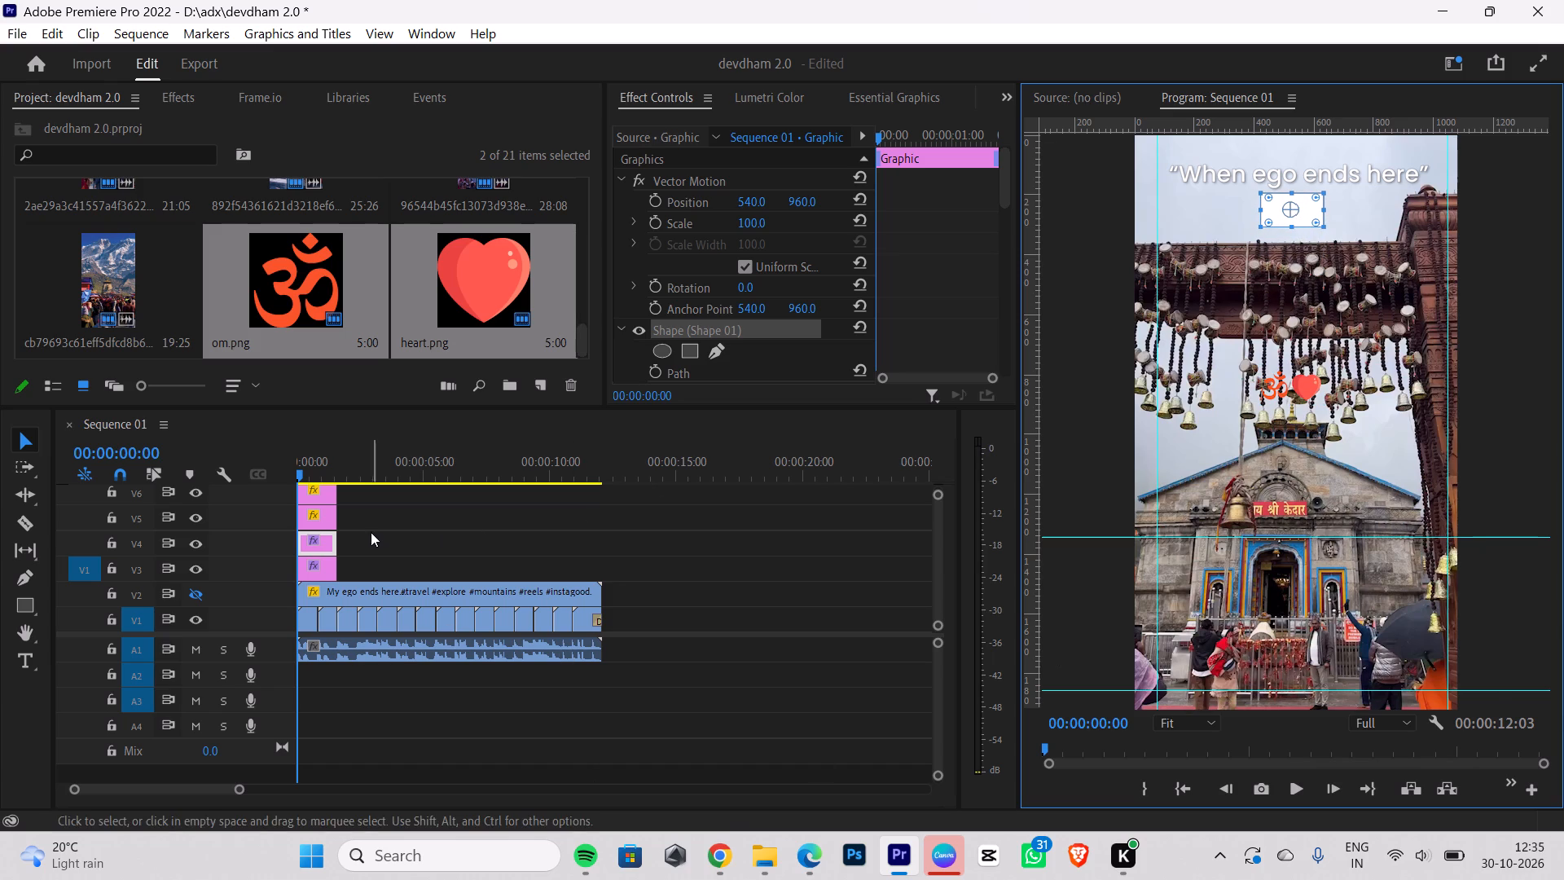
Move the om image up onto the left half of the white rectangle, setting its position to 479, 245.
left_click(314, 523)
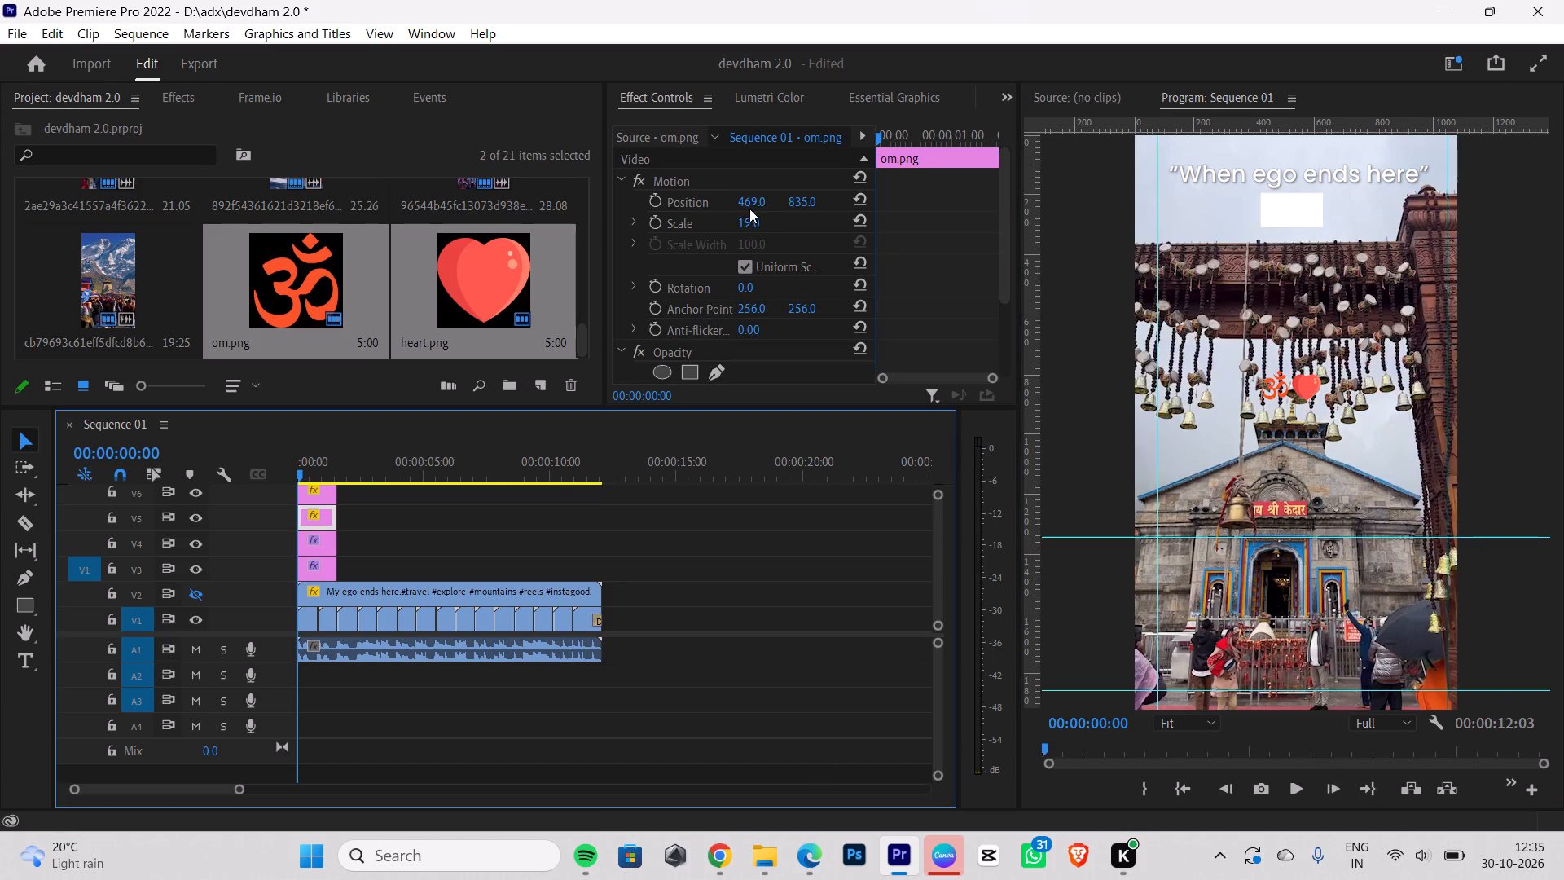
left_click_drag(753, 197, 894, 376)
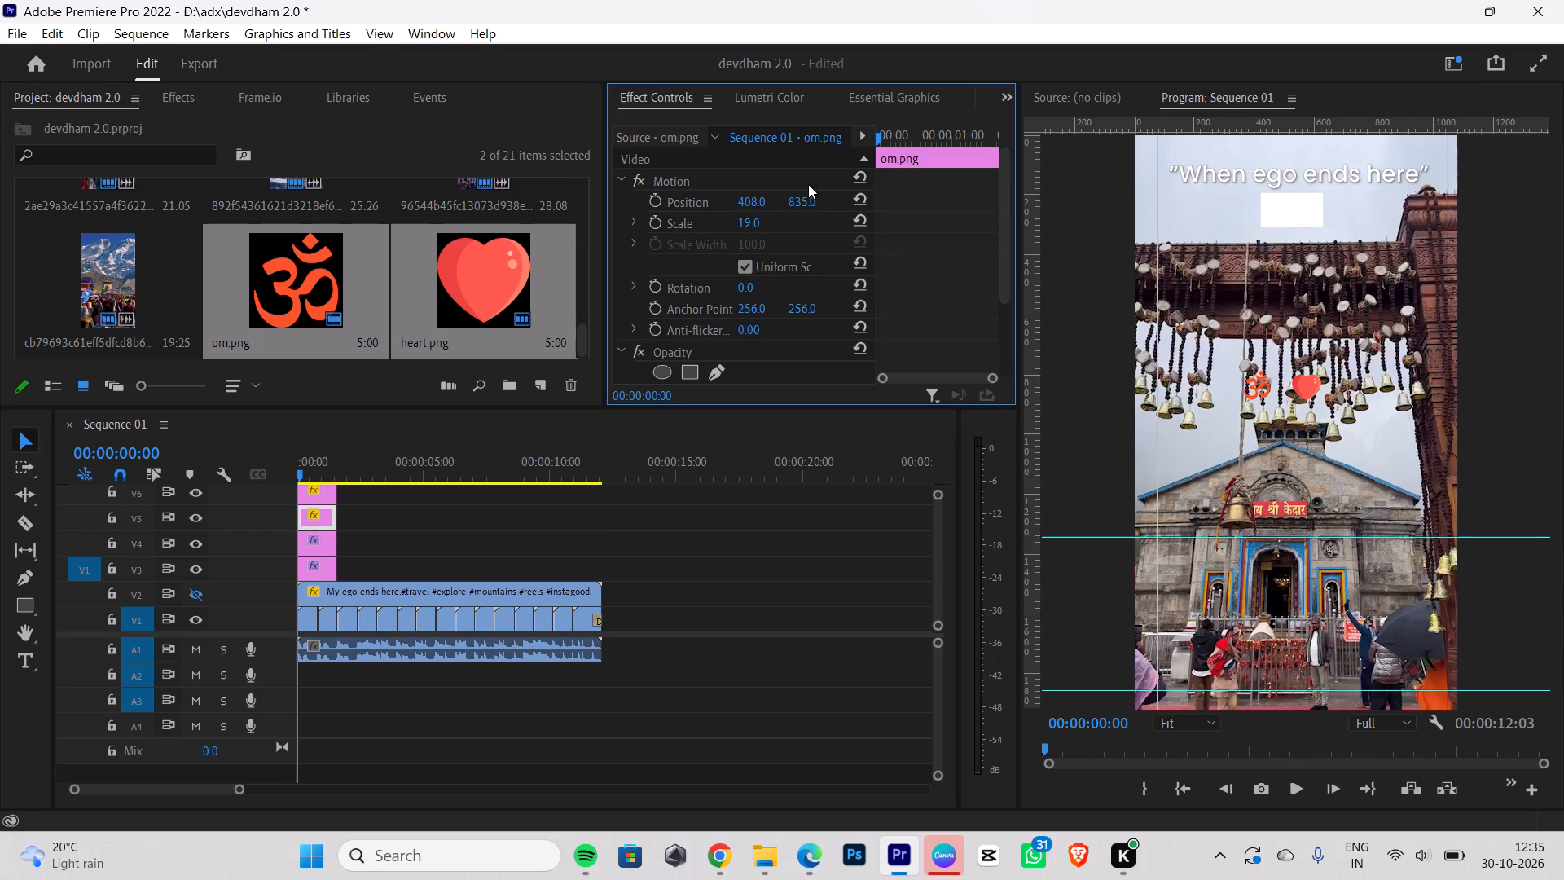
left_click_drag(795, 195, 787, 847)
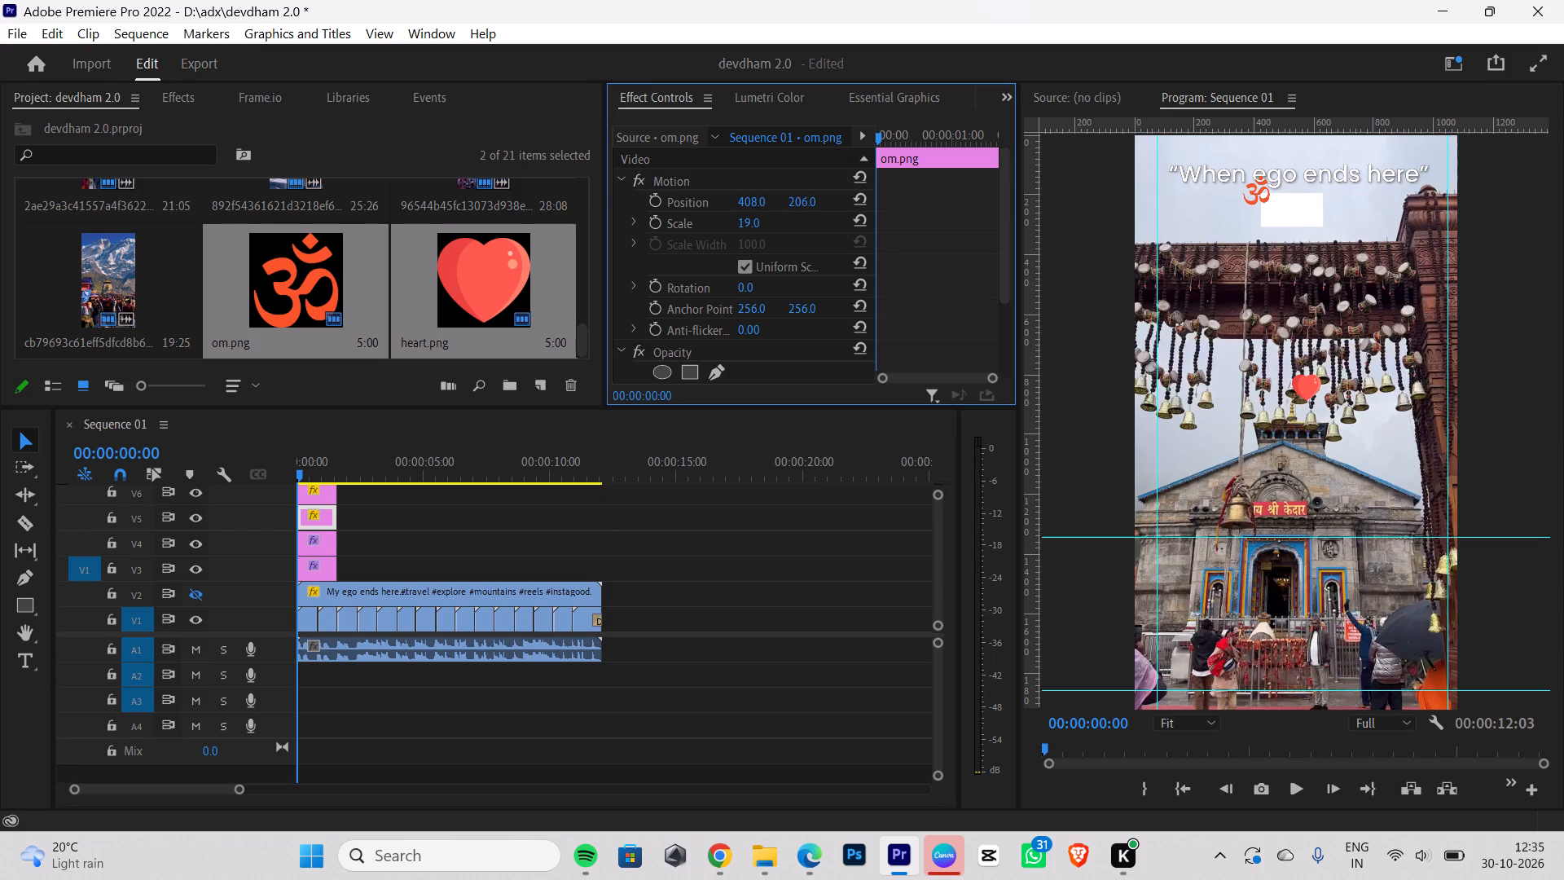
left_click_drag(787, 847, 805, 829)
left_click_drag(742, 198, 804, 205)
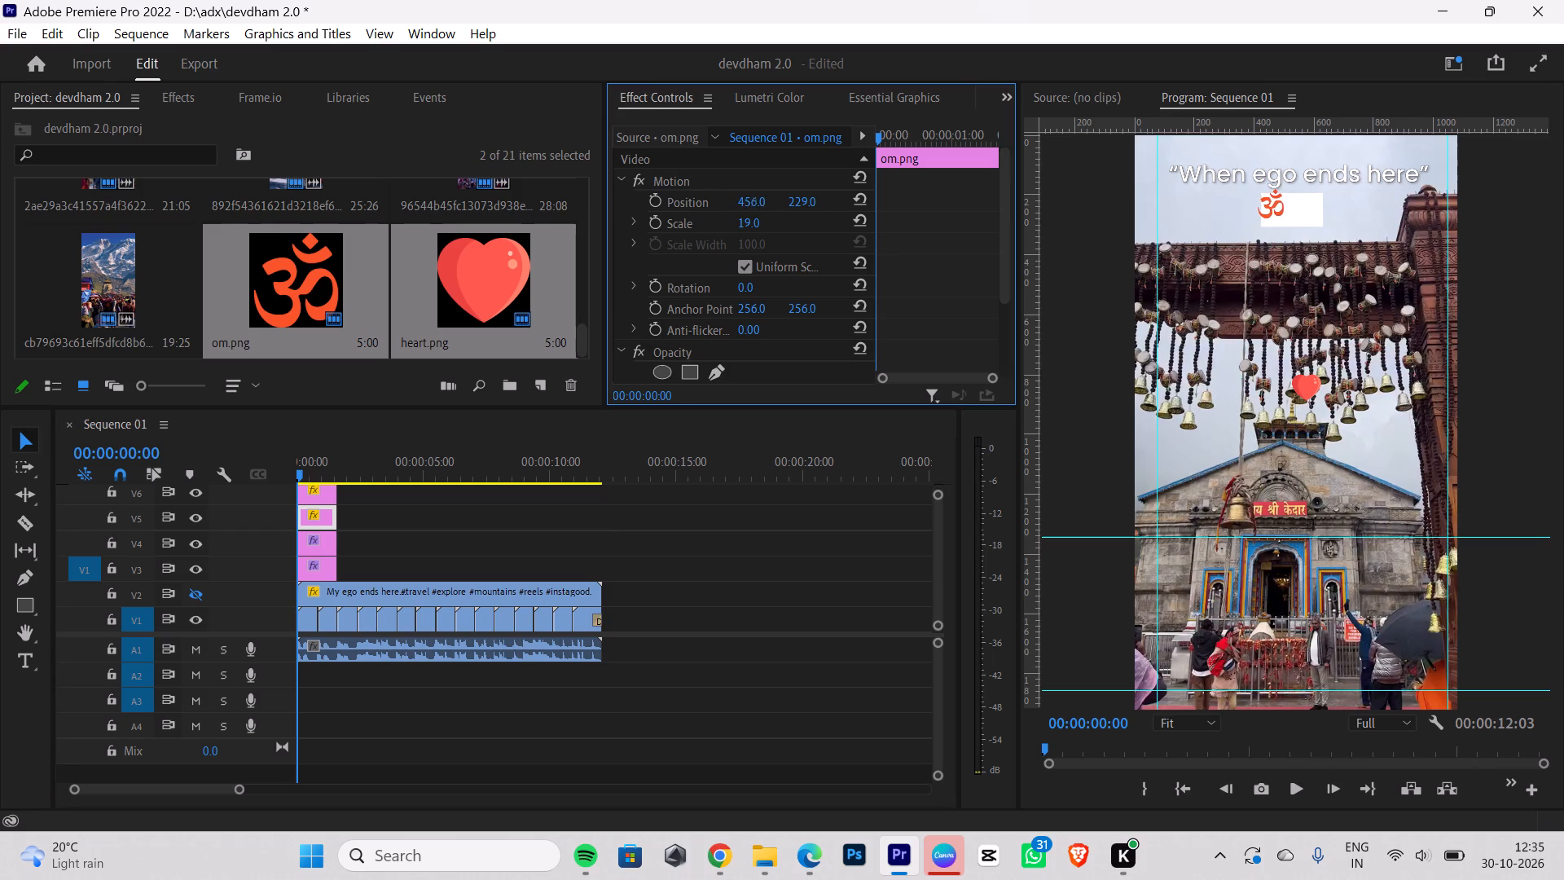
left_click_drag(804, 205, 813, 207)
left_click_drag(797, 203, 808, 191)
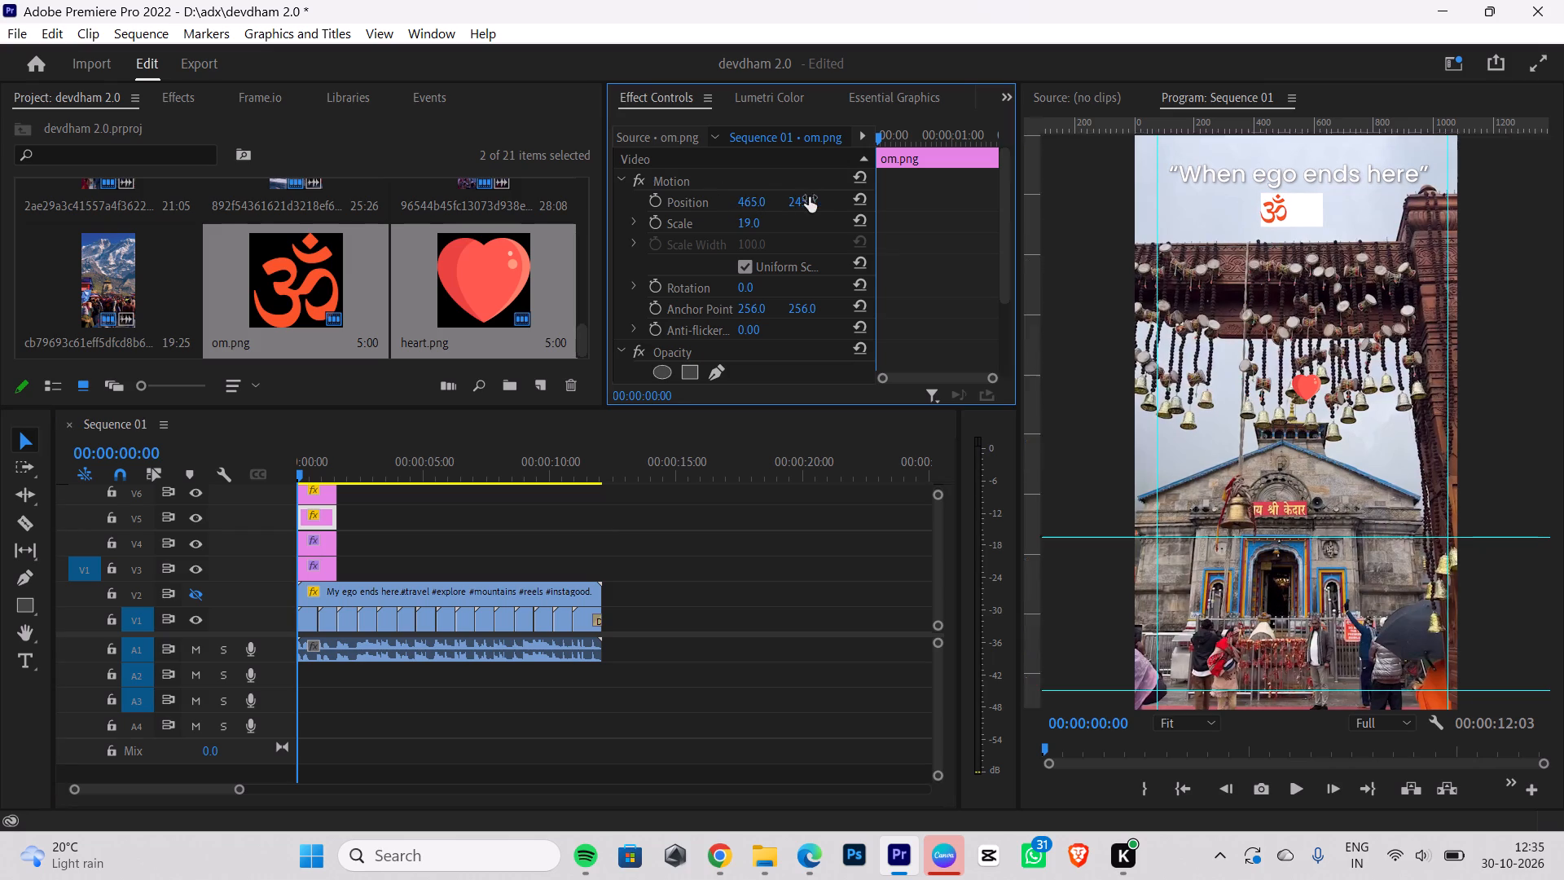
left_click_drag(756, 200, 772, 197)
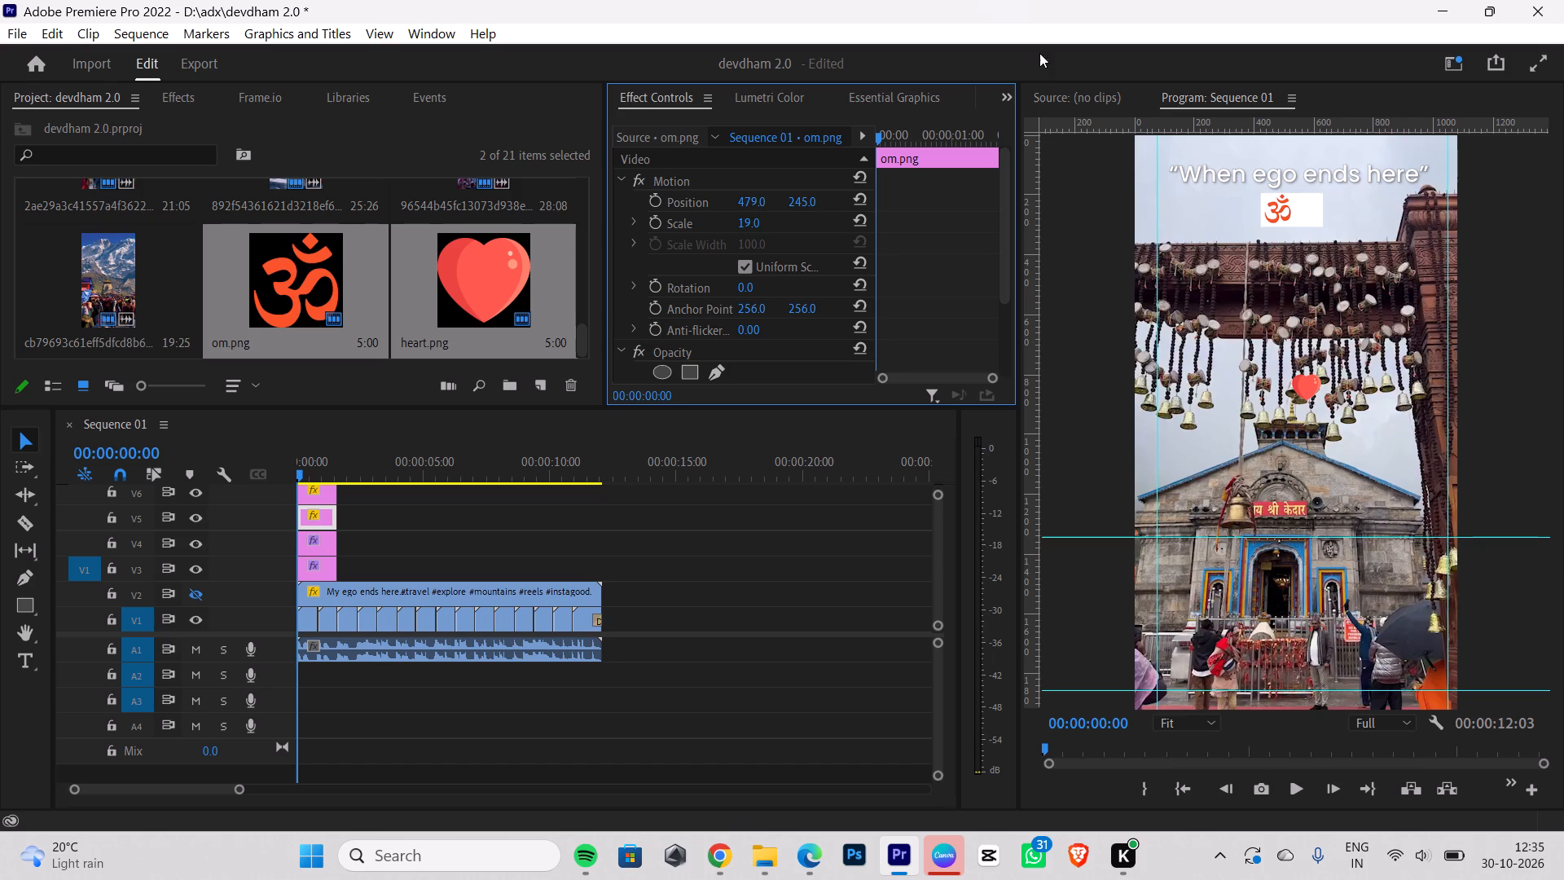
Move the heart image up onto the white rectangle beside the om symbol, setting its position to 578, 255.
left_click(322, 497)
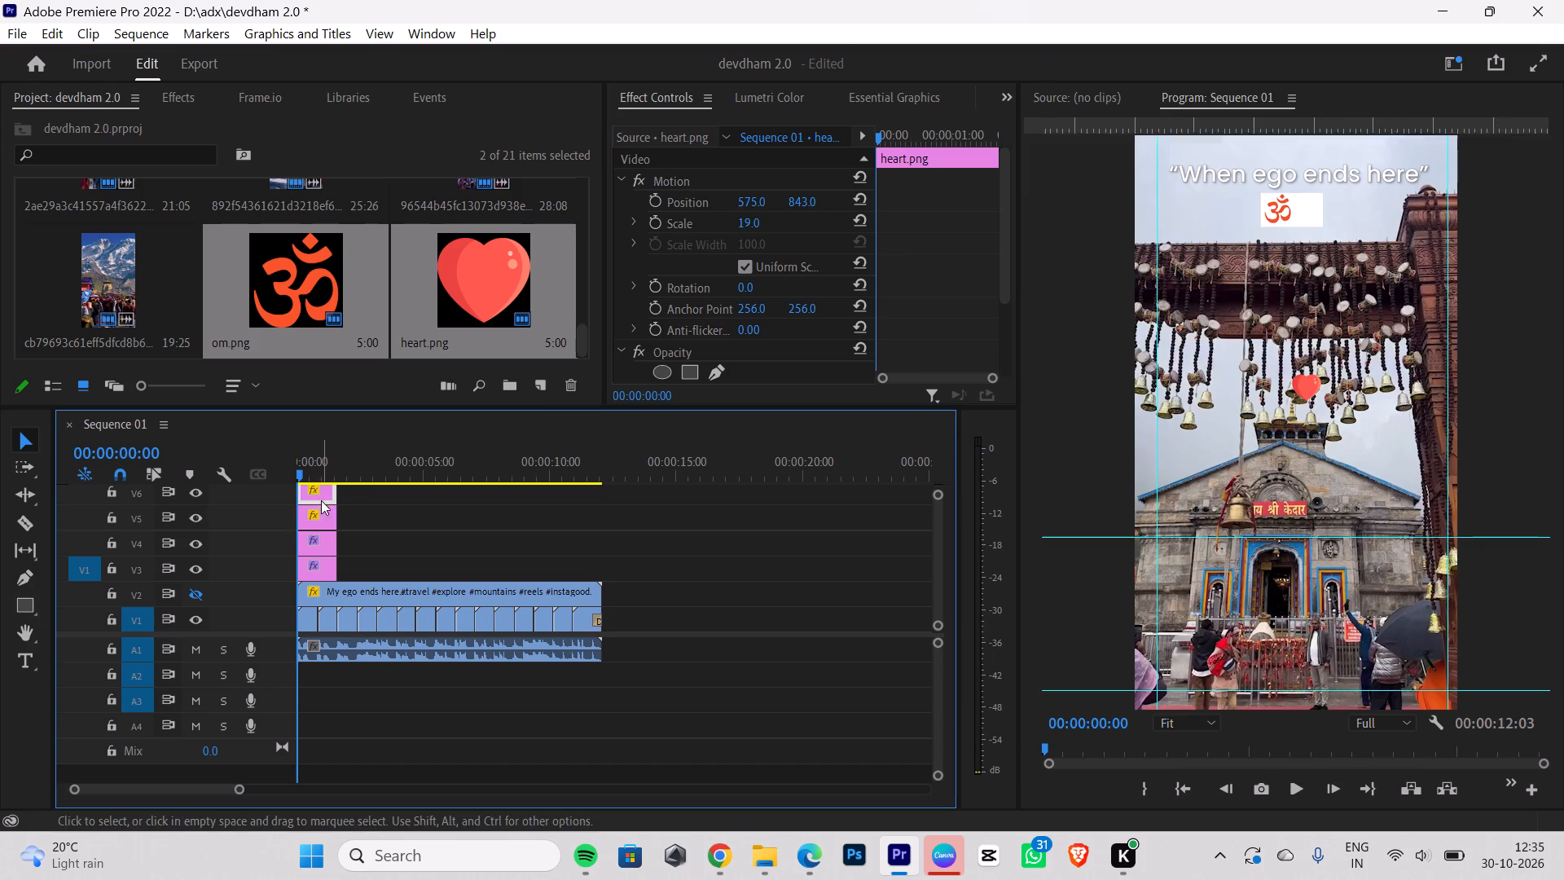
left_click_drag(749, 197, 804, 196)
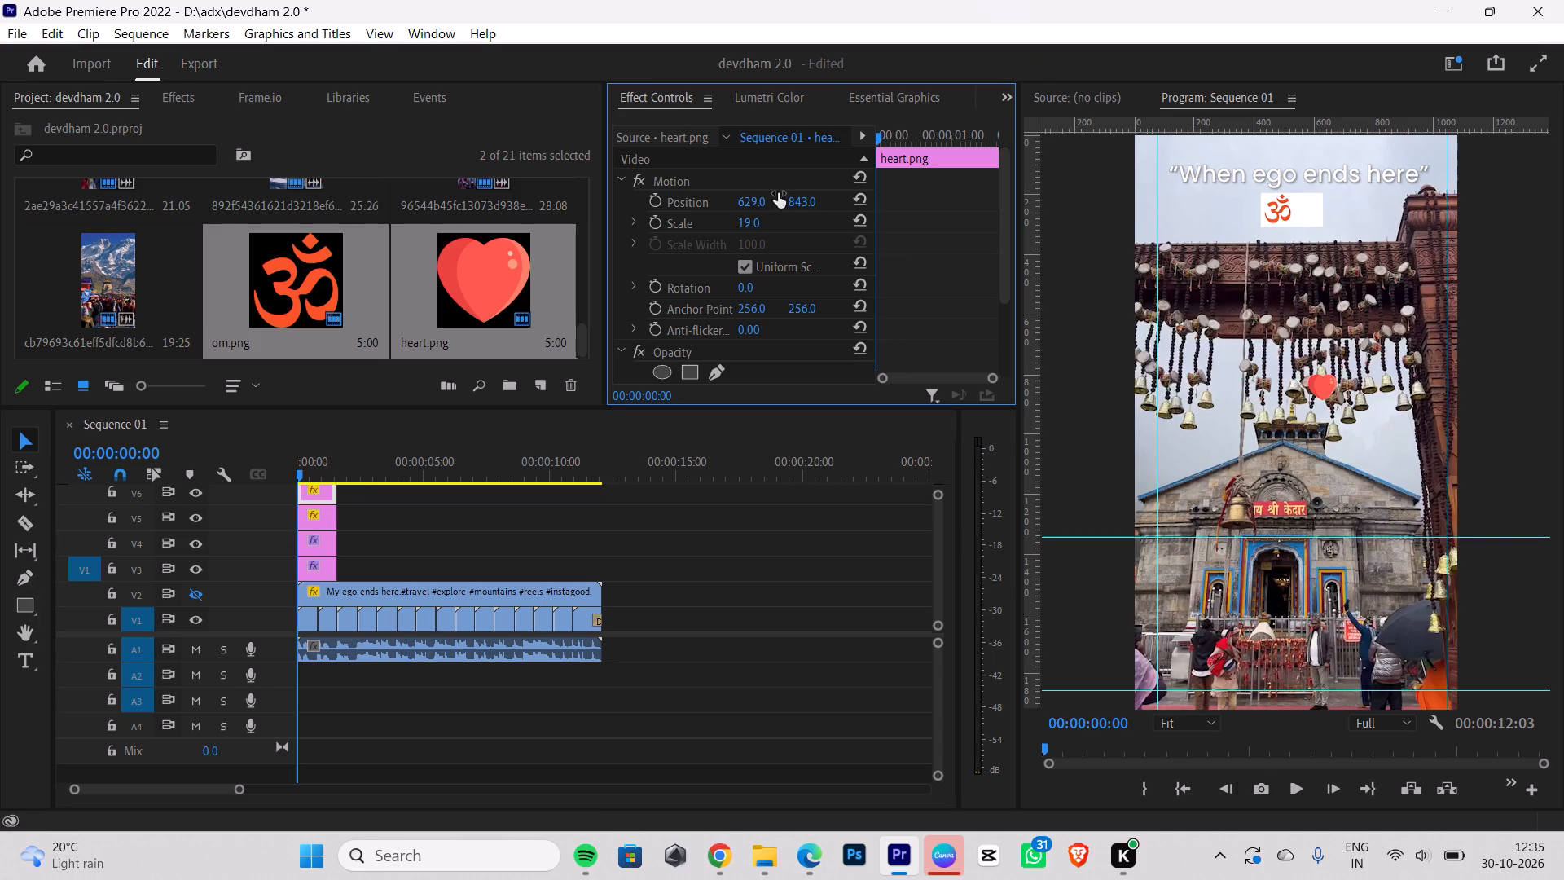
left_click_drag(800, 200, 819, 843)
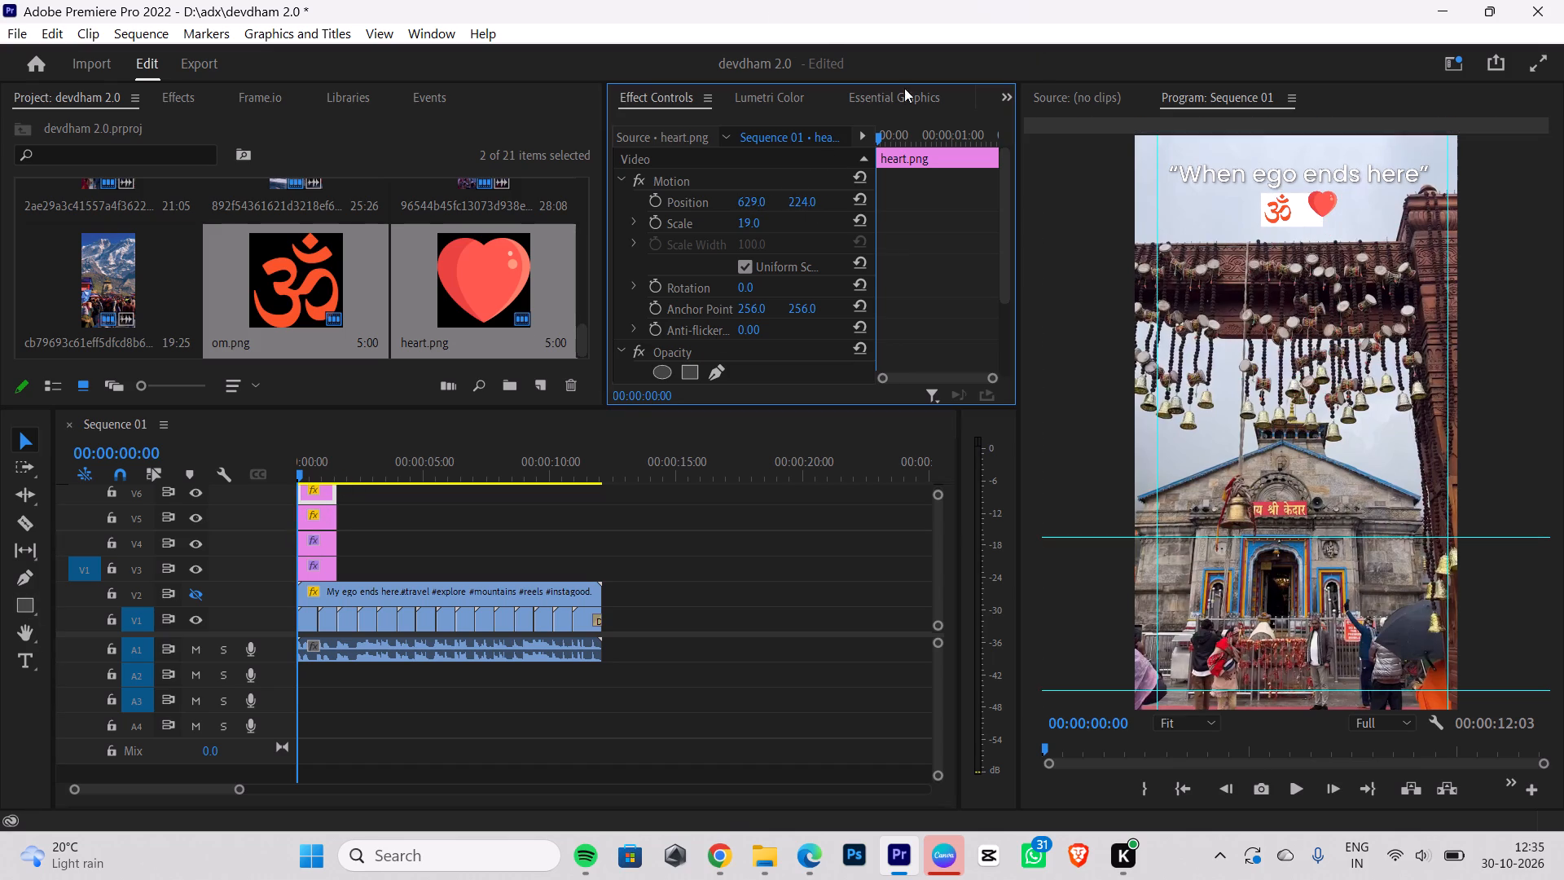
left_click_drag(753, 201, 722, 213)
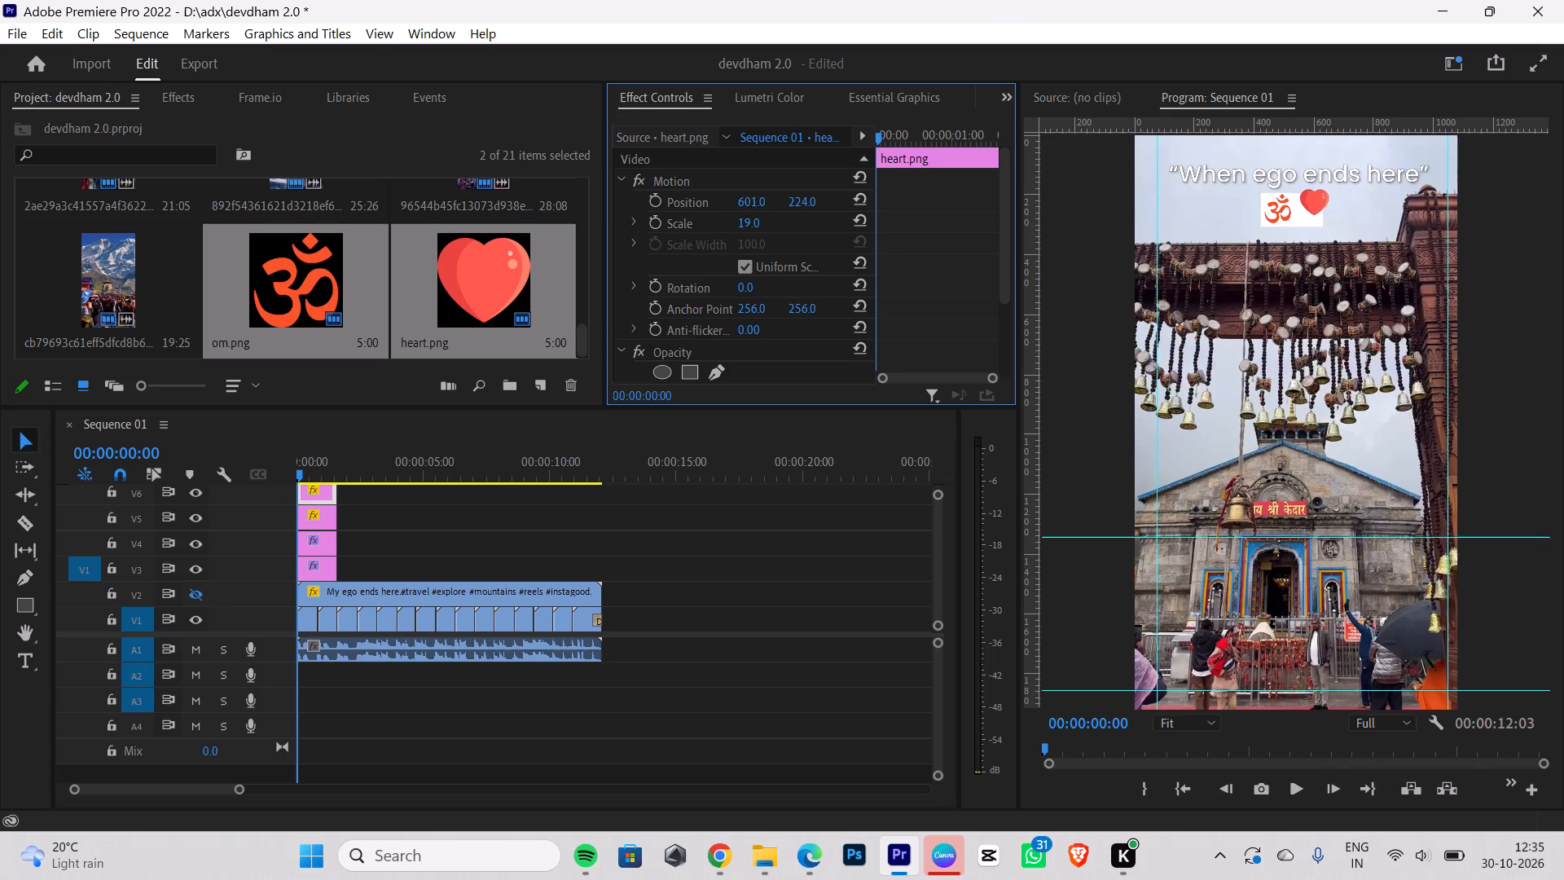
left_click_drag(722, 213, 714, 217)
left_click_drag(806, 200, 814, 168)
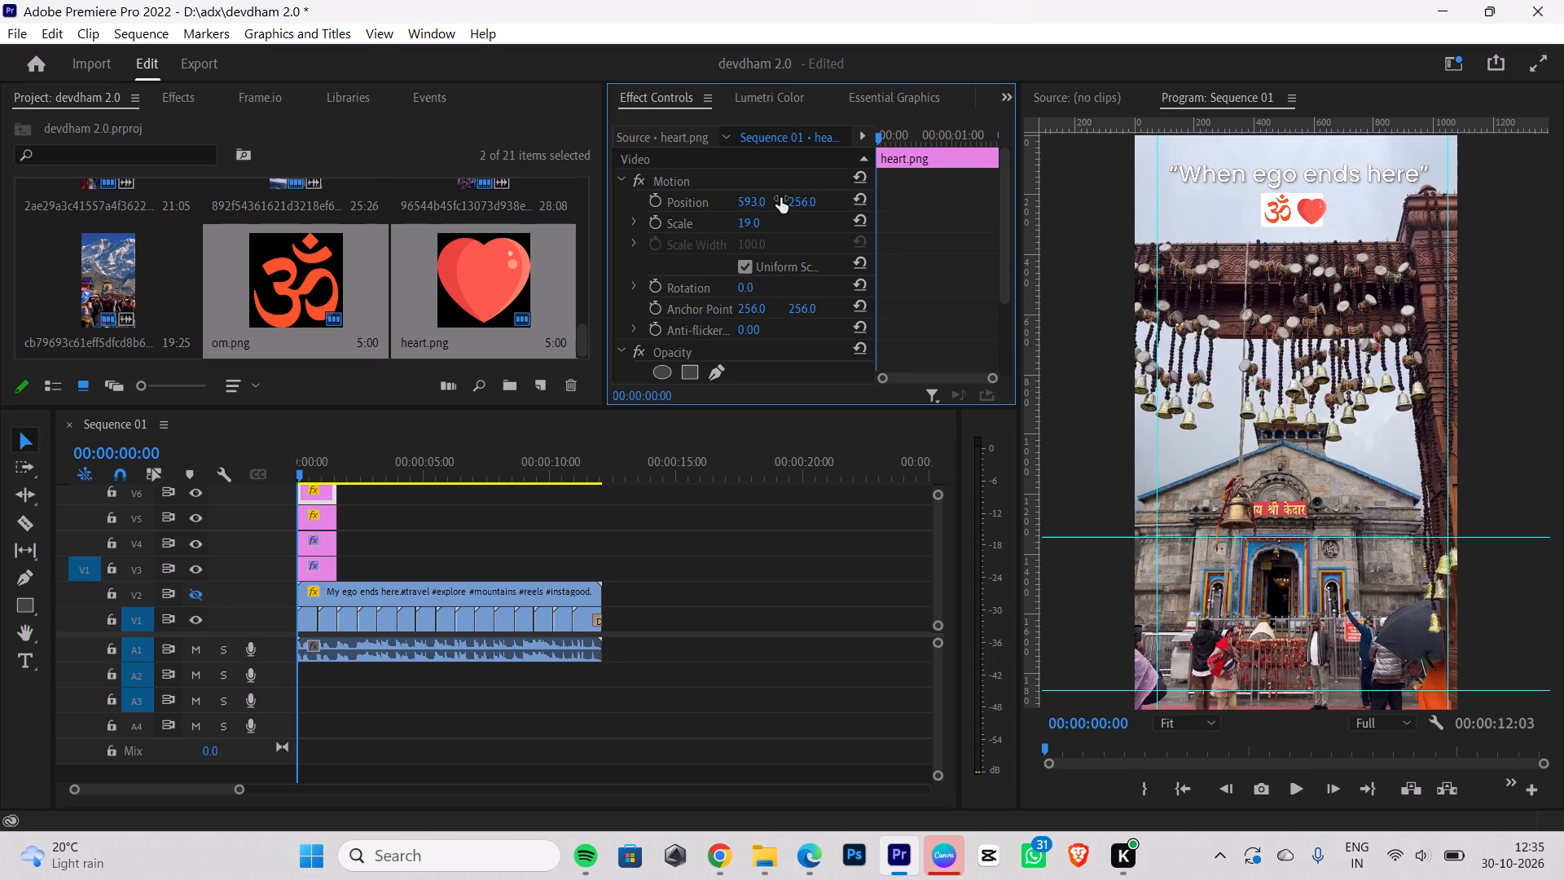
left_click_drag(768, 201, 742, 207)
left_click_drag(742, 207, 762, 212)
left_click_drag(812, 204, 811, 215)
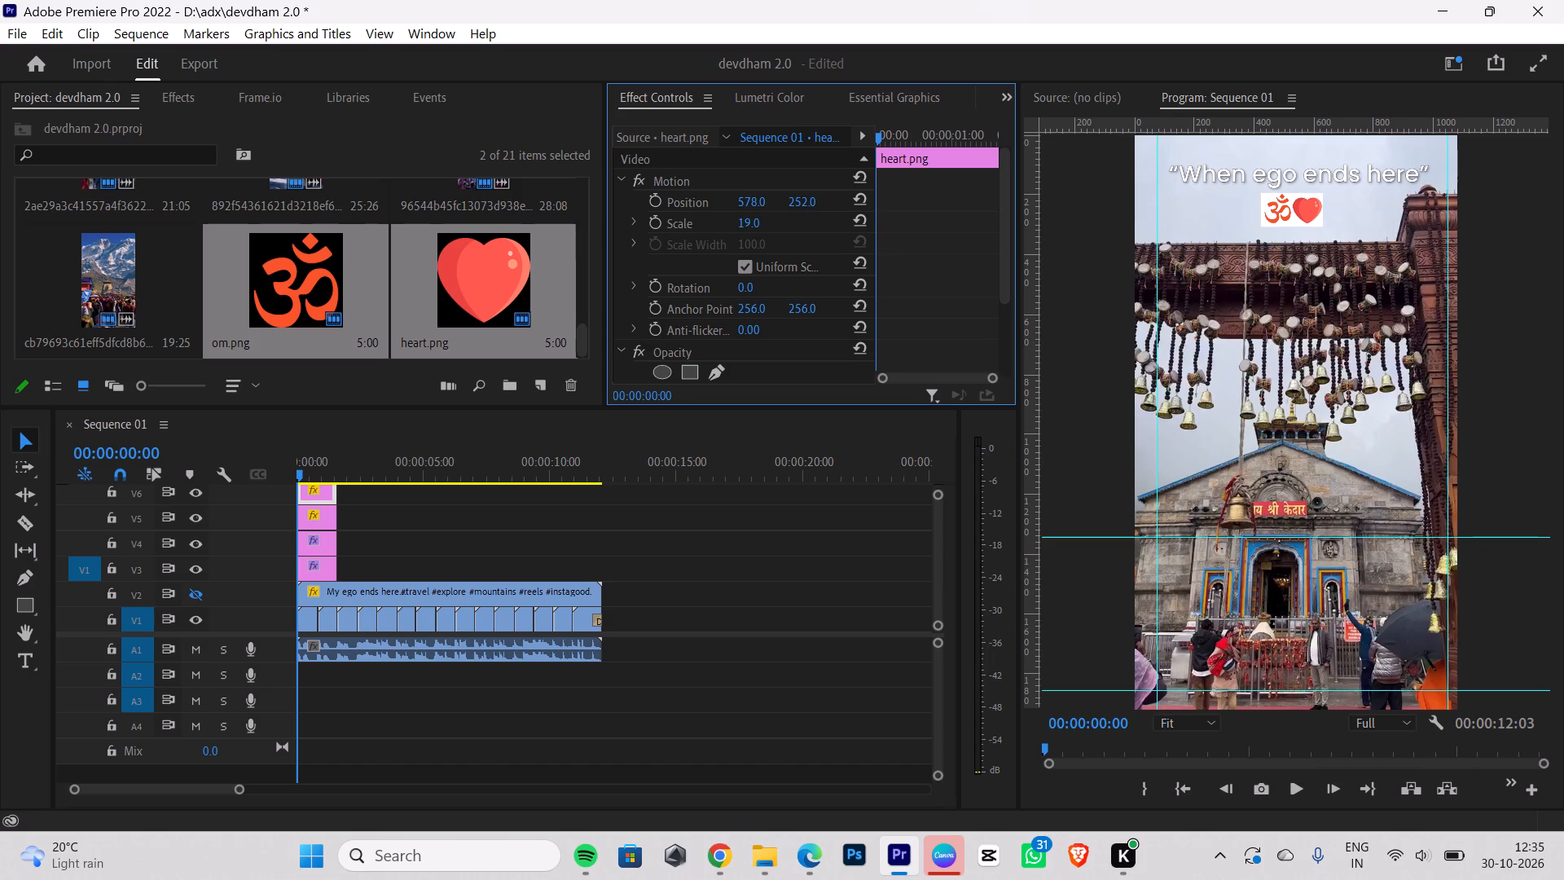
left_click_drag(811, 215, 811, 213)
At 75% preview zoom, widen the white rectangle very slightly at its right edge beside the heart.
left_click(1168, 714)
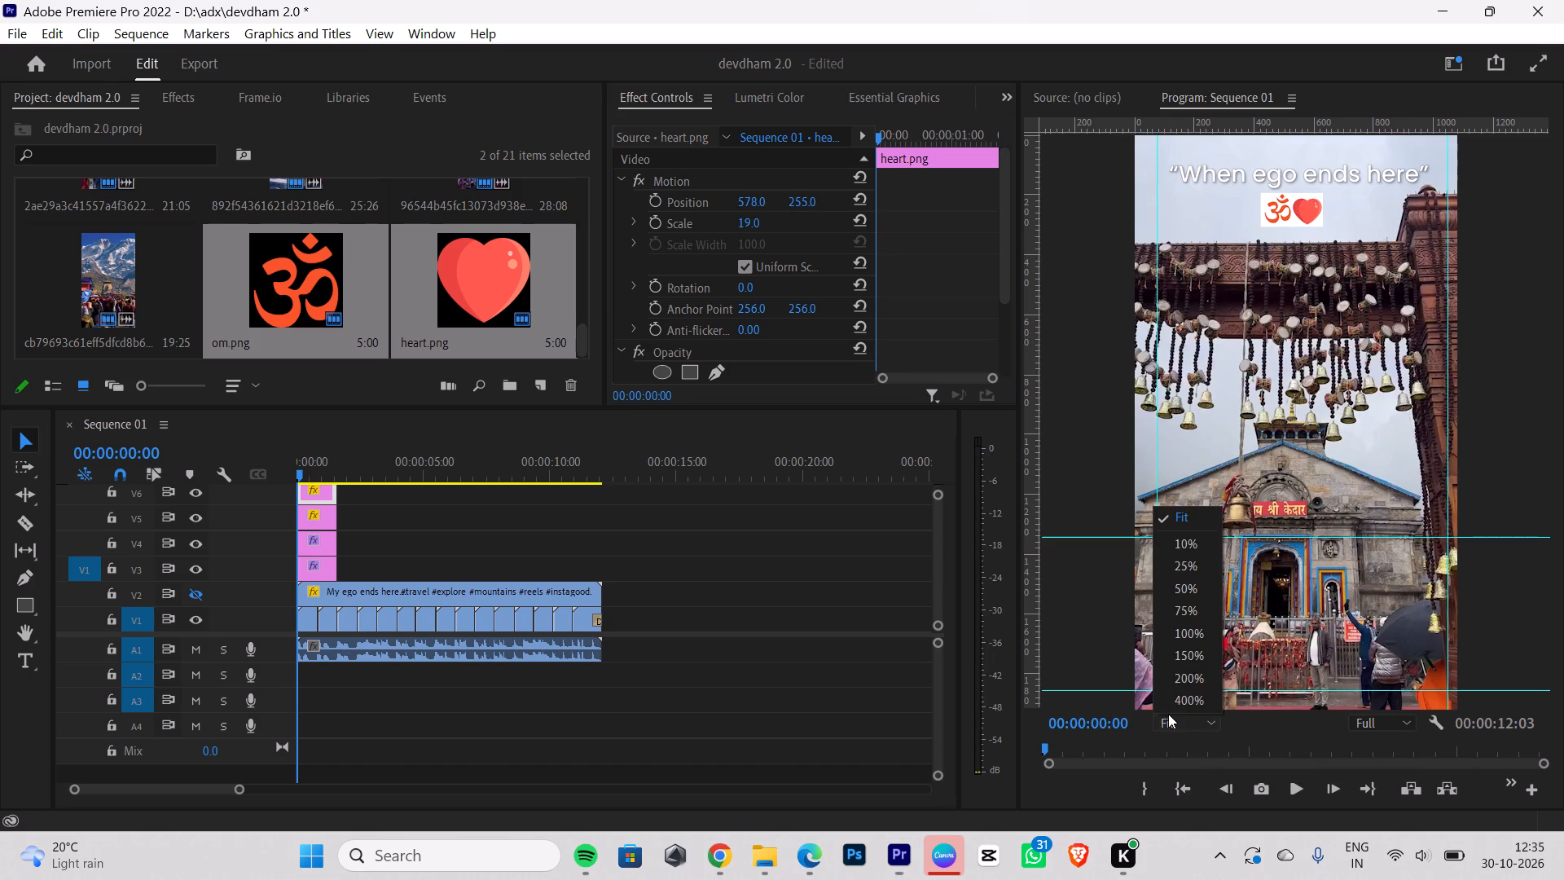
left_click(1200, 614)
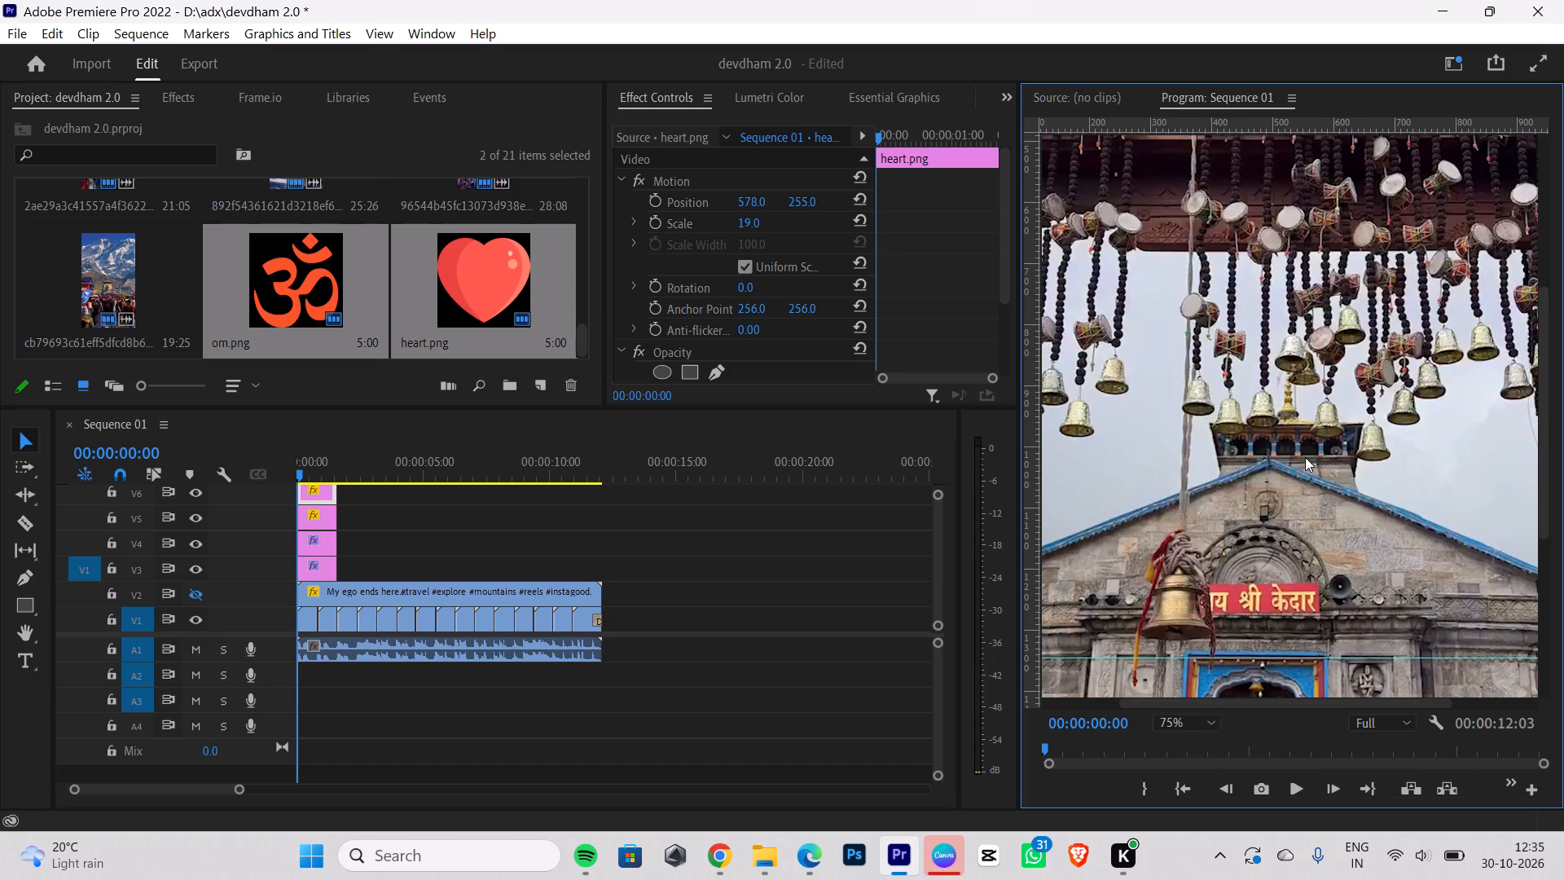
left_click_drag(1544, 376, 1550, 213)
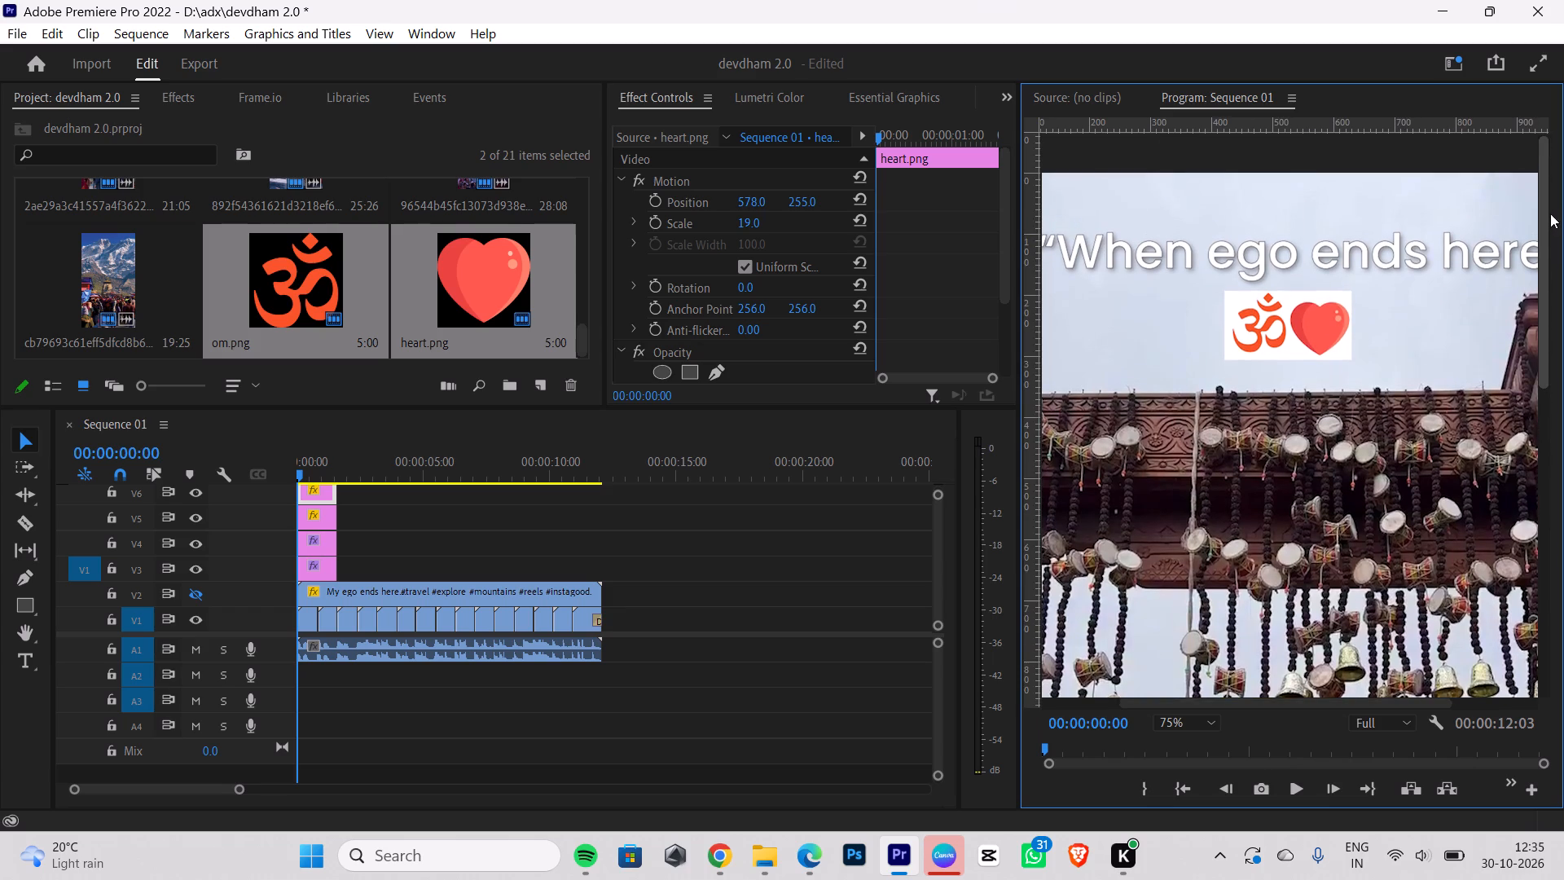
left_click_drag(1550, 213, 1550, 213)
left_click(1266, 336)
left_click(1343, 353)
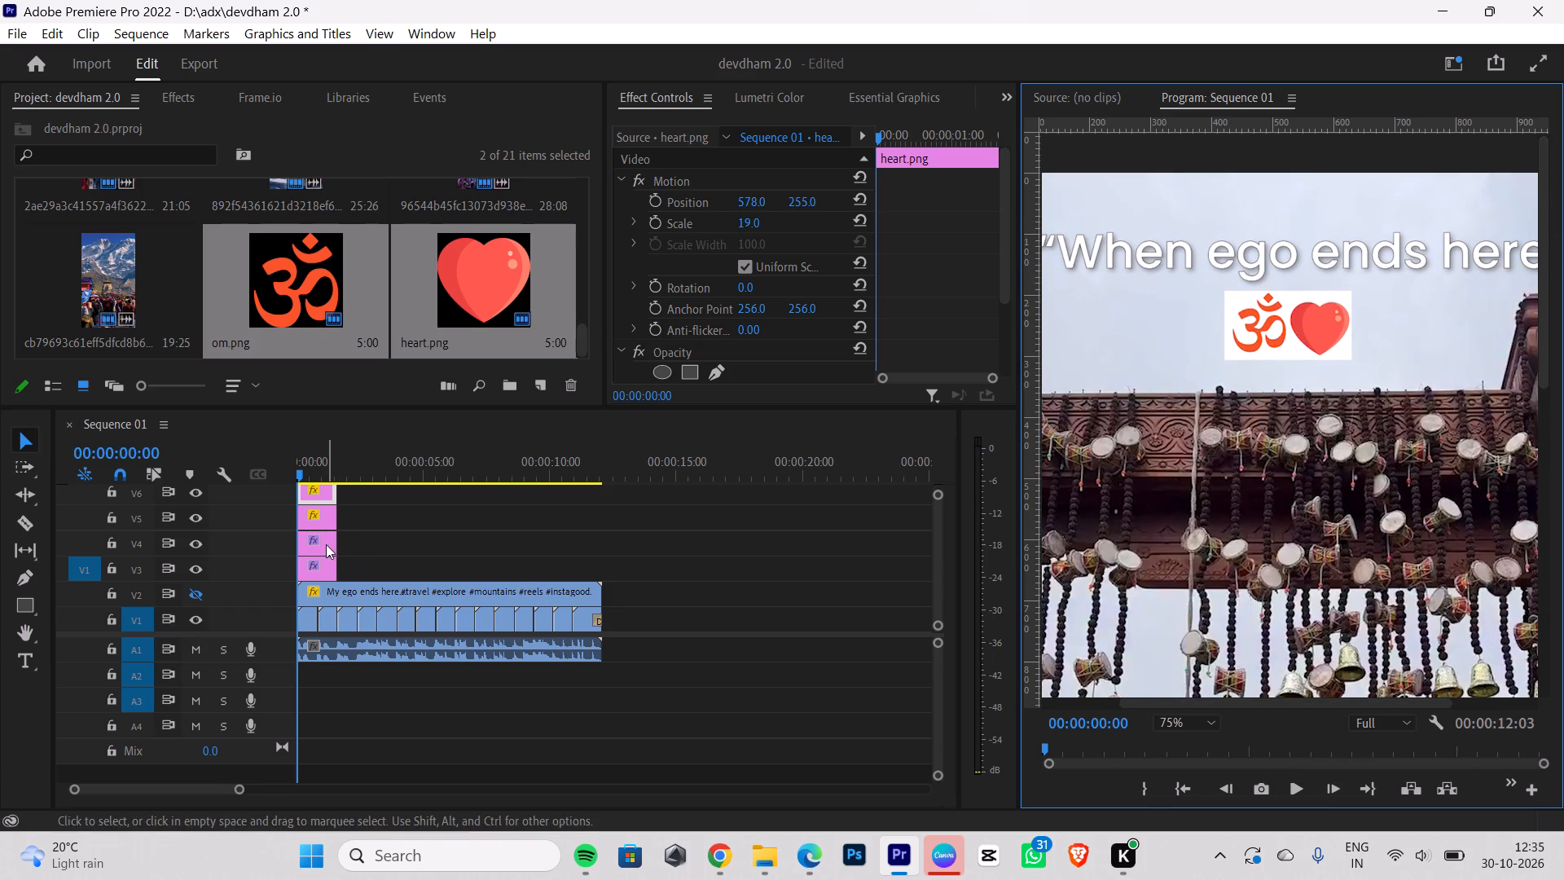
left_click(326, 544)
left_click(1279, 349)
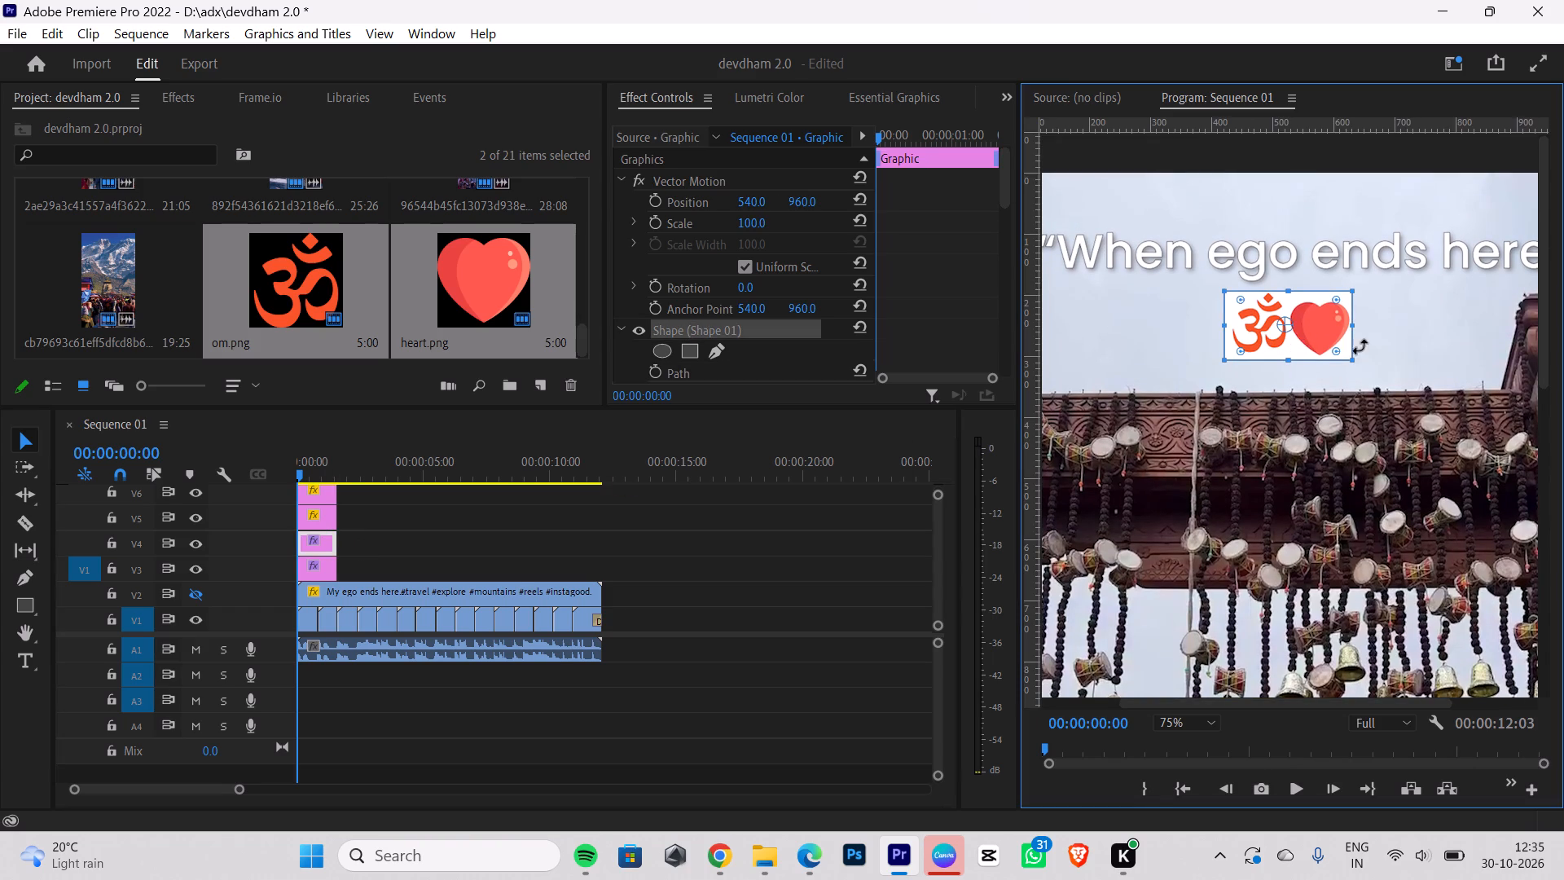
left_click(1355, 326)
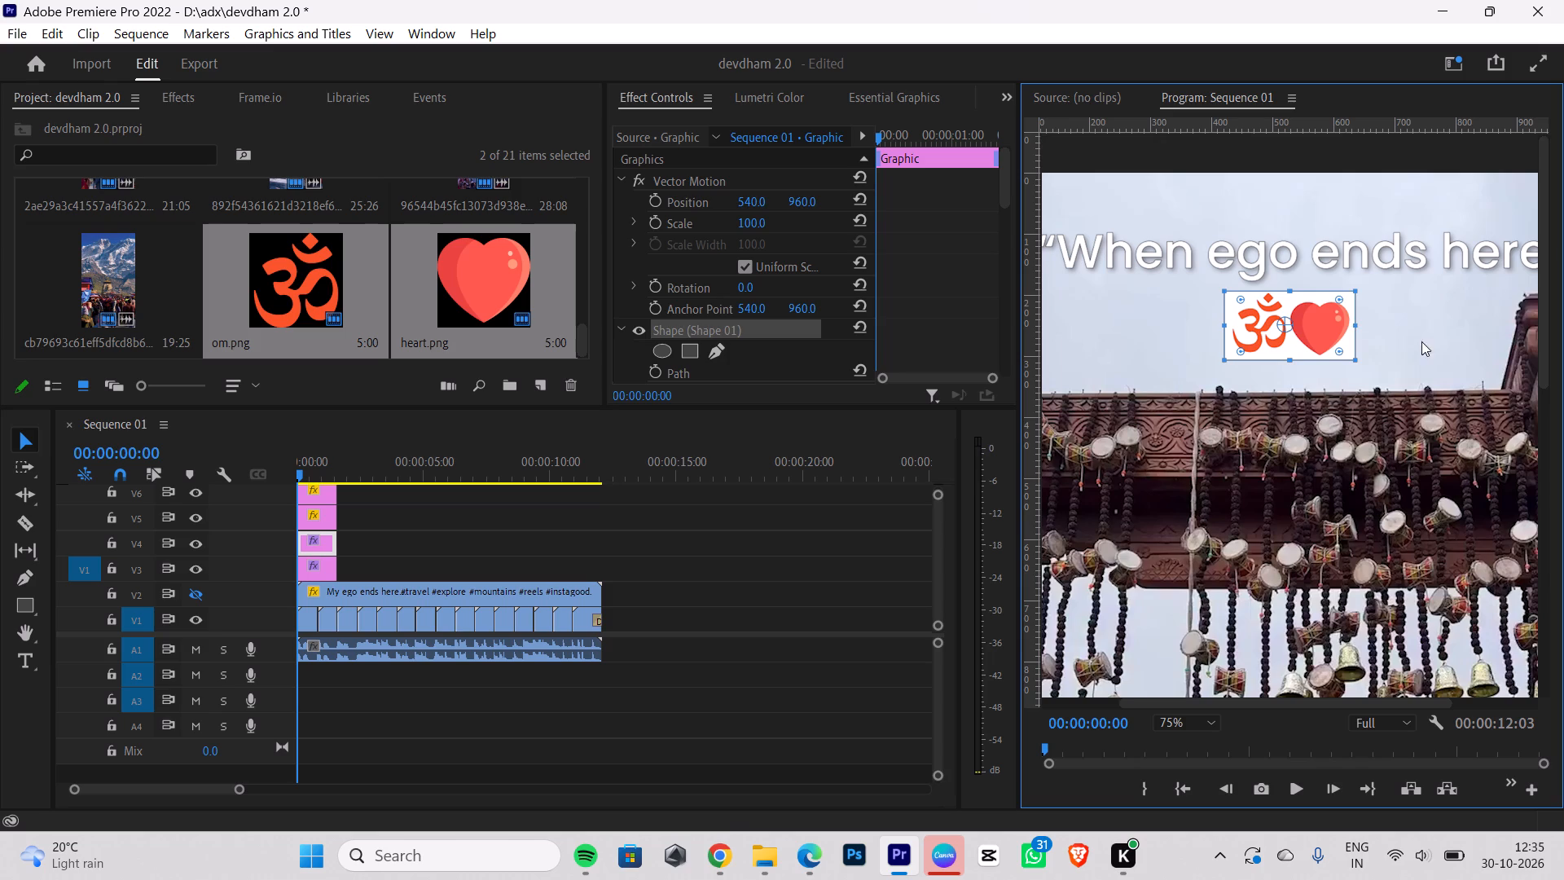
left_click(1442, 338)
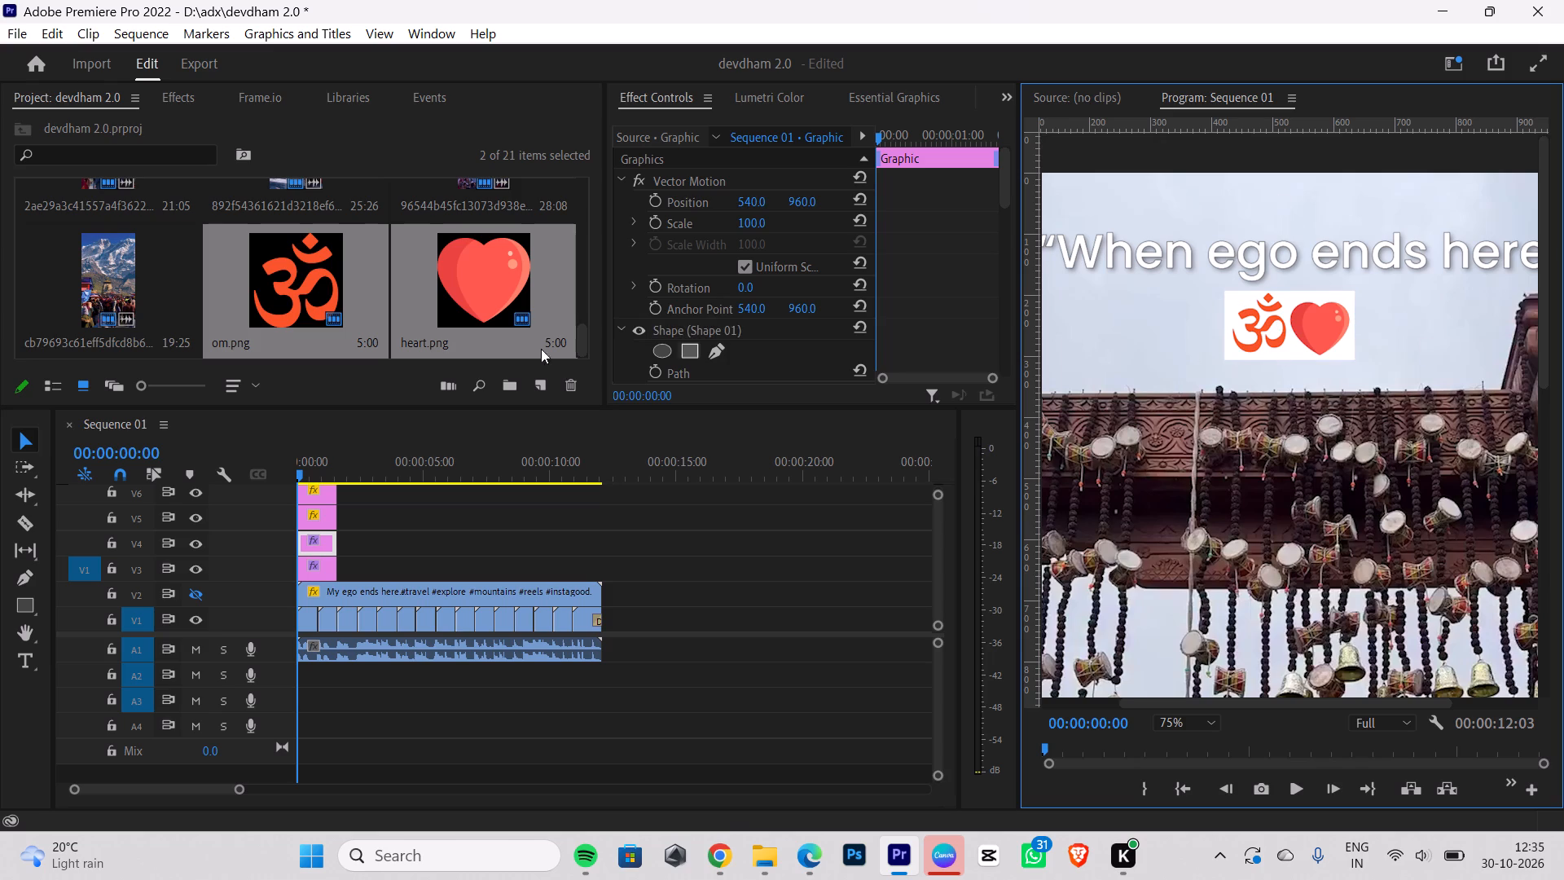
Save the project.
key("ctrl+s")
key("ctrl+s")
key("ctrl+s")
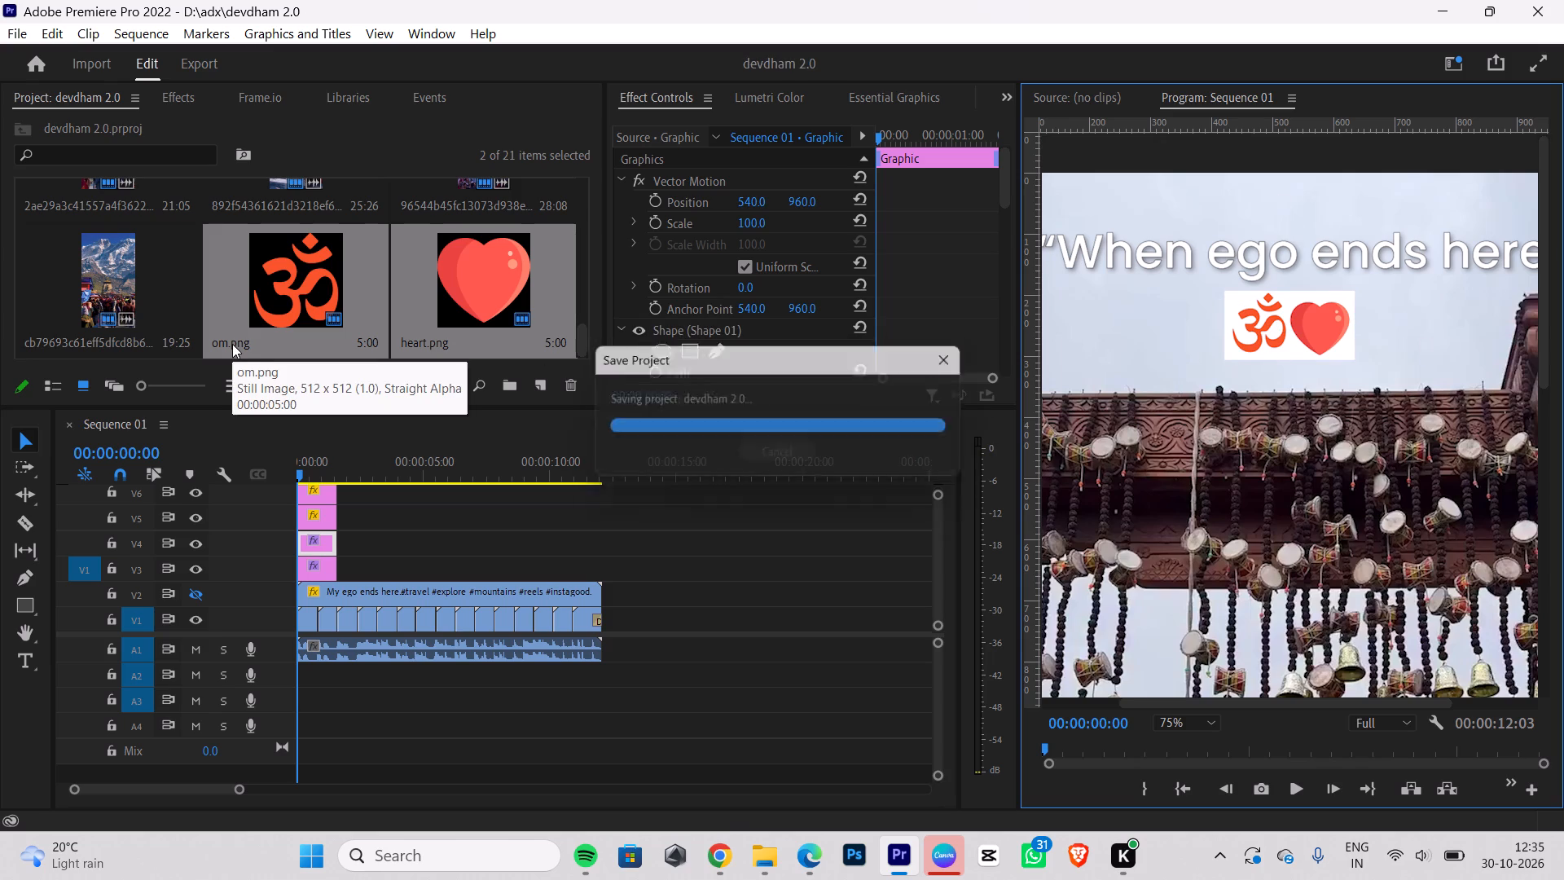
With the whole frame in view, nudge the "When ego ends here" title slightly right and down, keeping it just above the om and heart rectangle.
left_click(1198, 247)
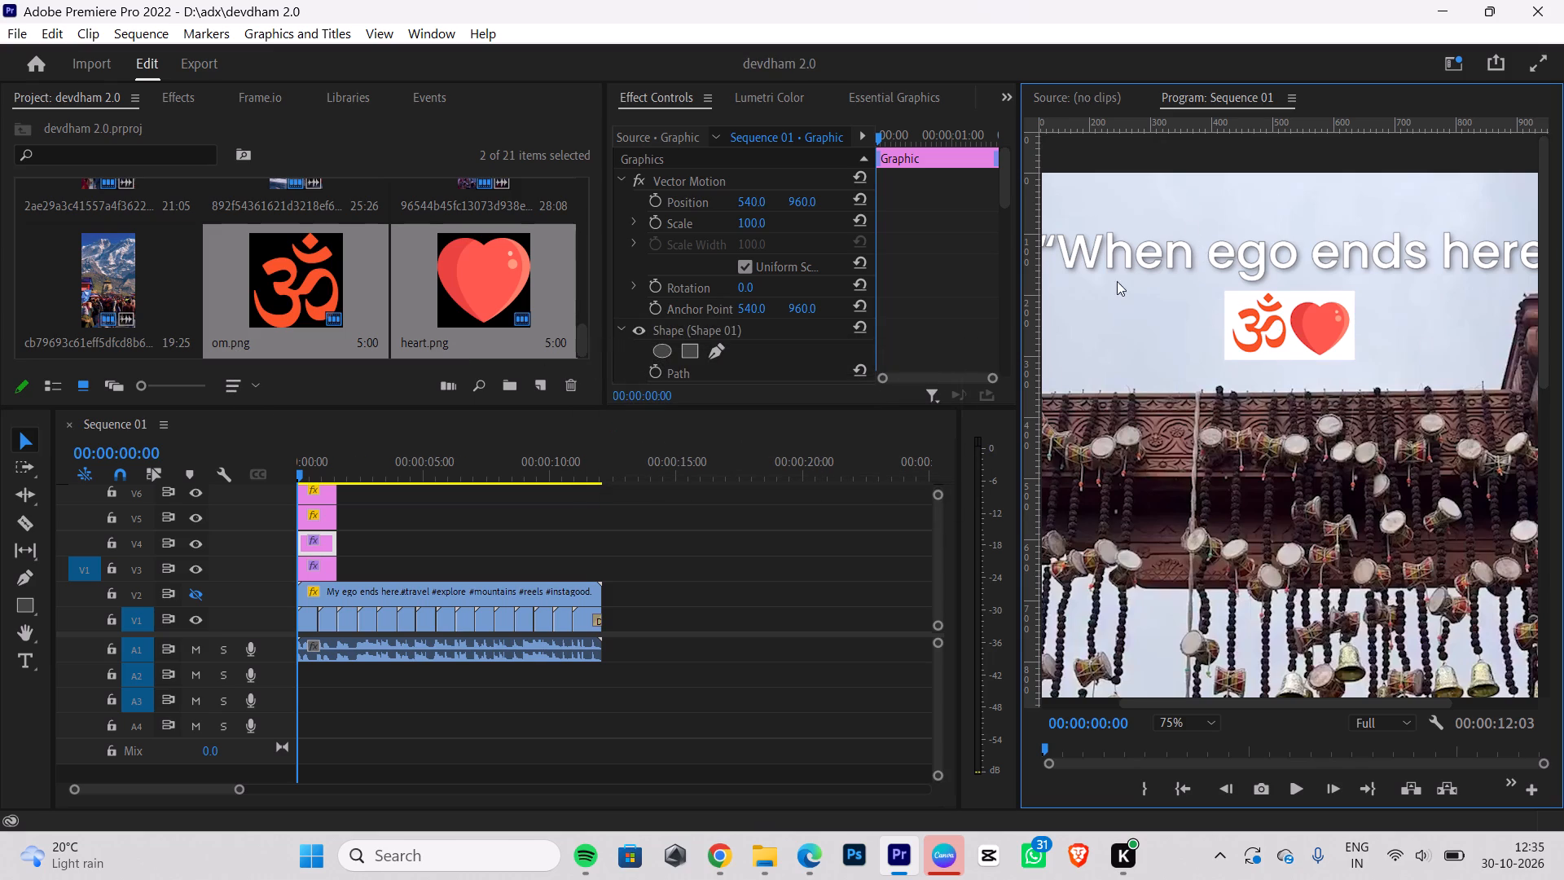
left_click(304, 573)
left_click(319, 571)
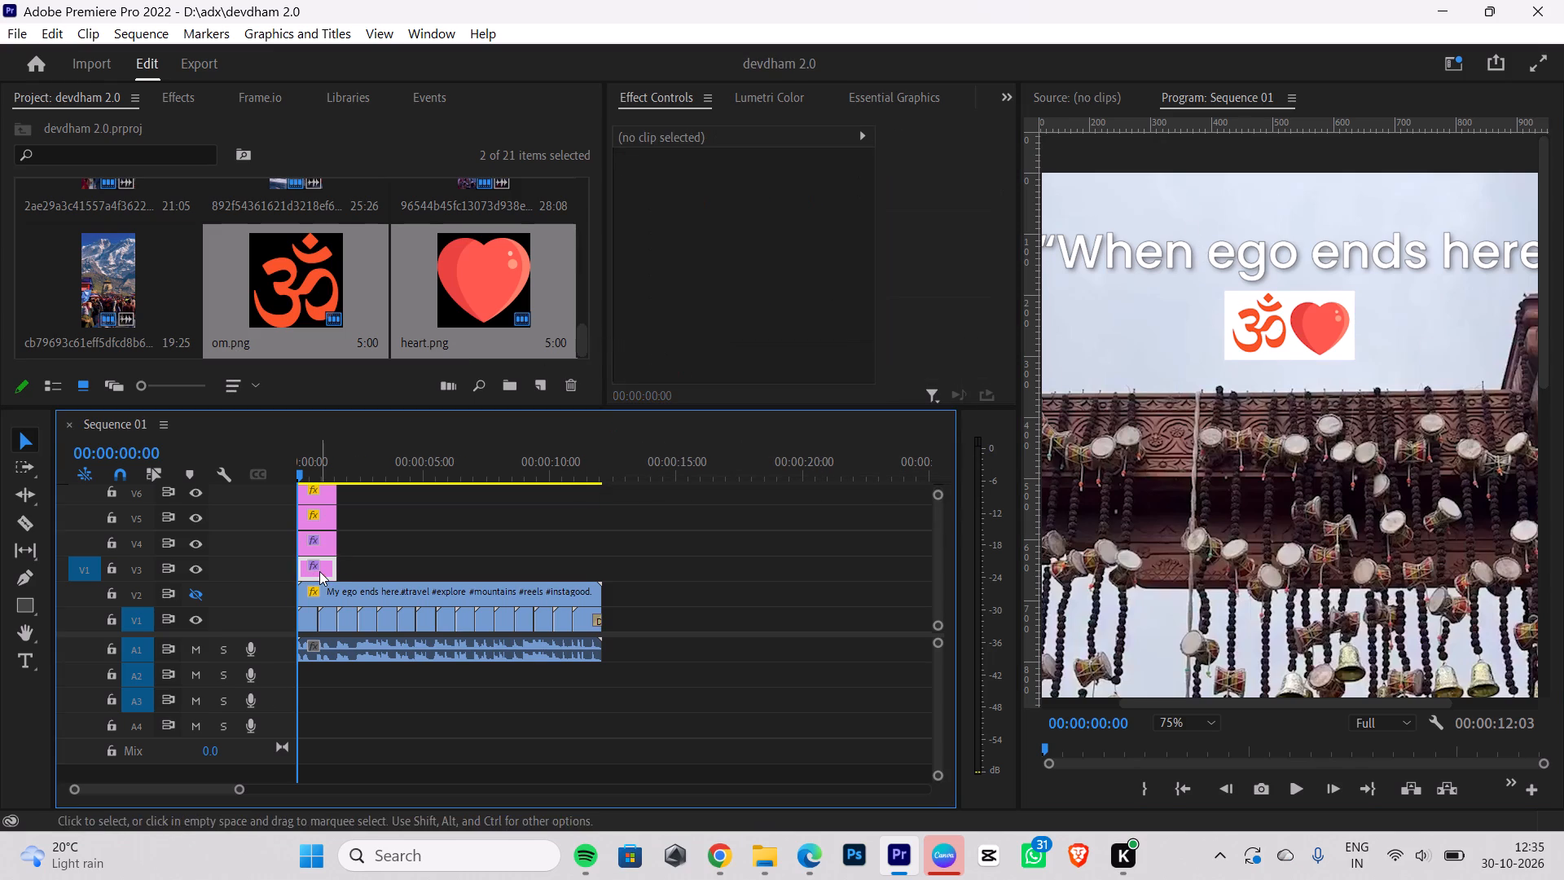
left_click(1299, 258)
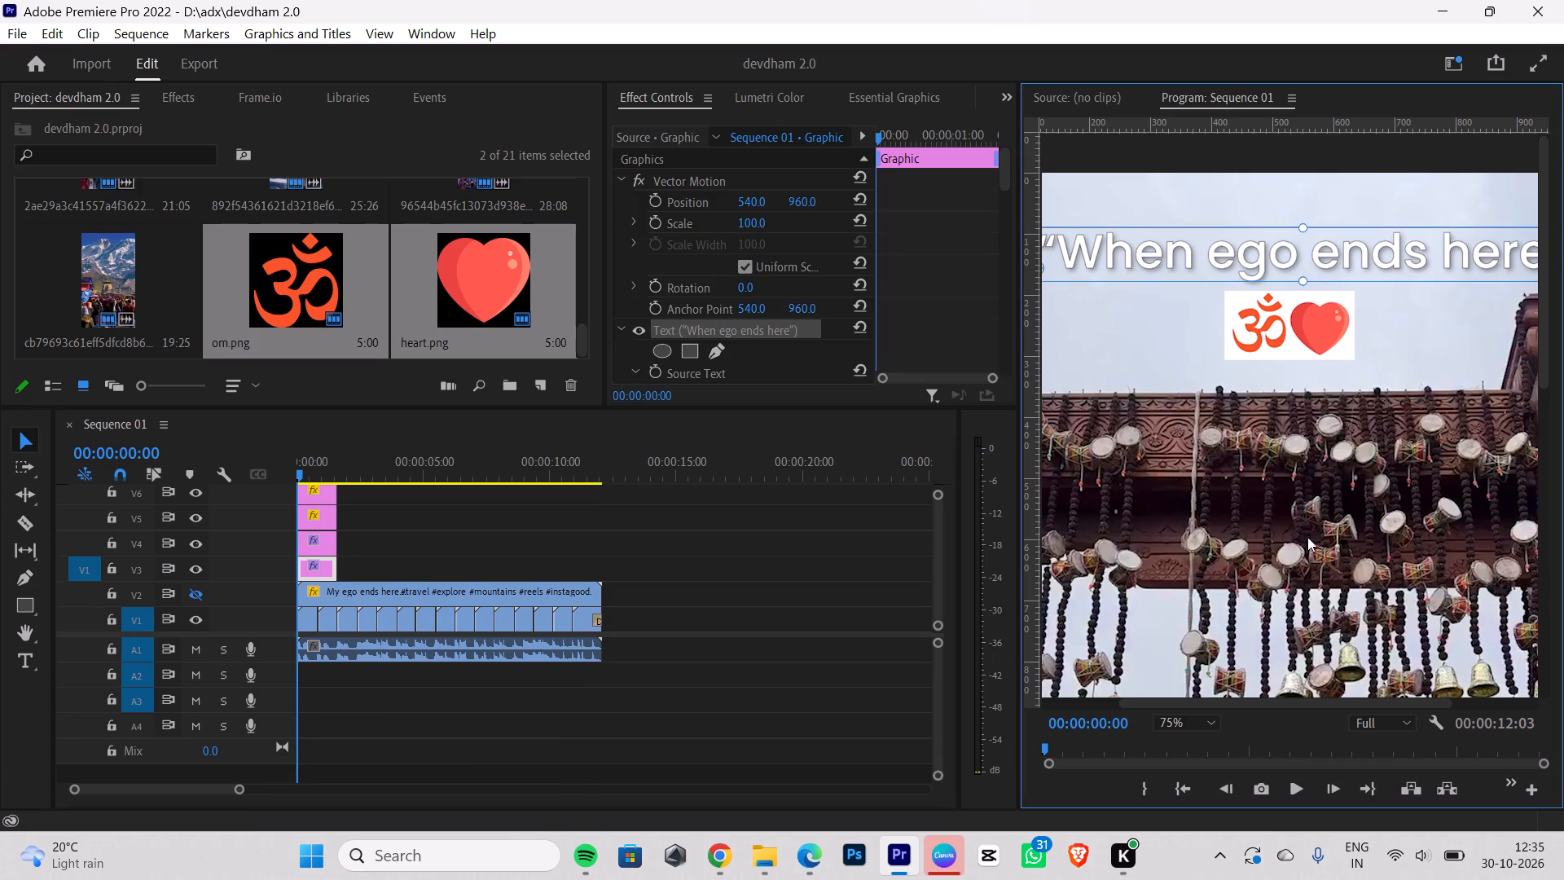
left_click(1193, 715)
left_click(1193, 517)
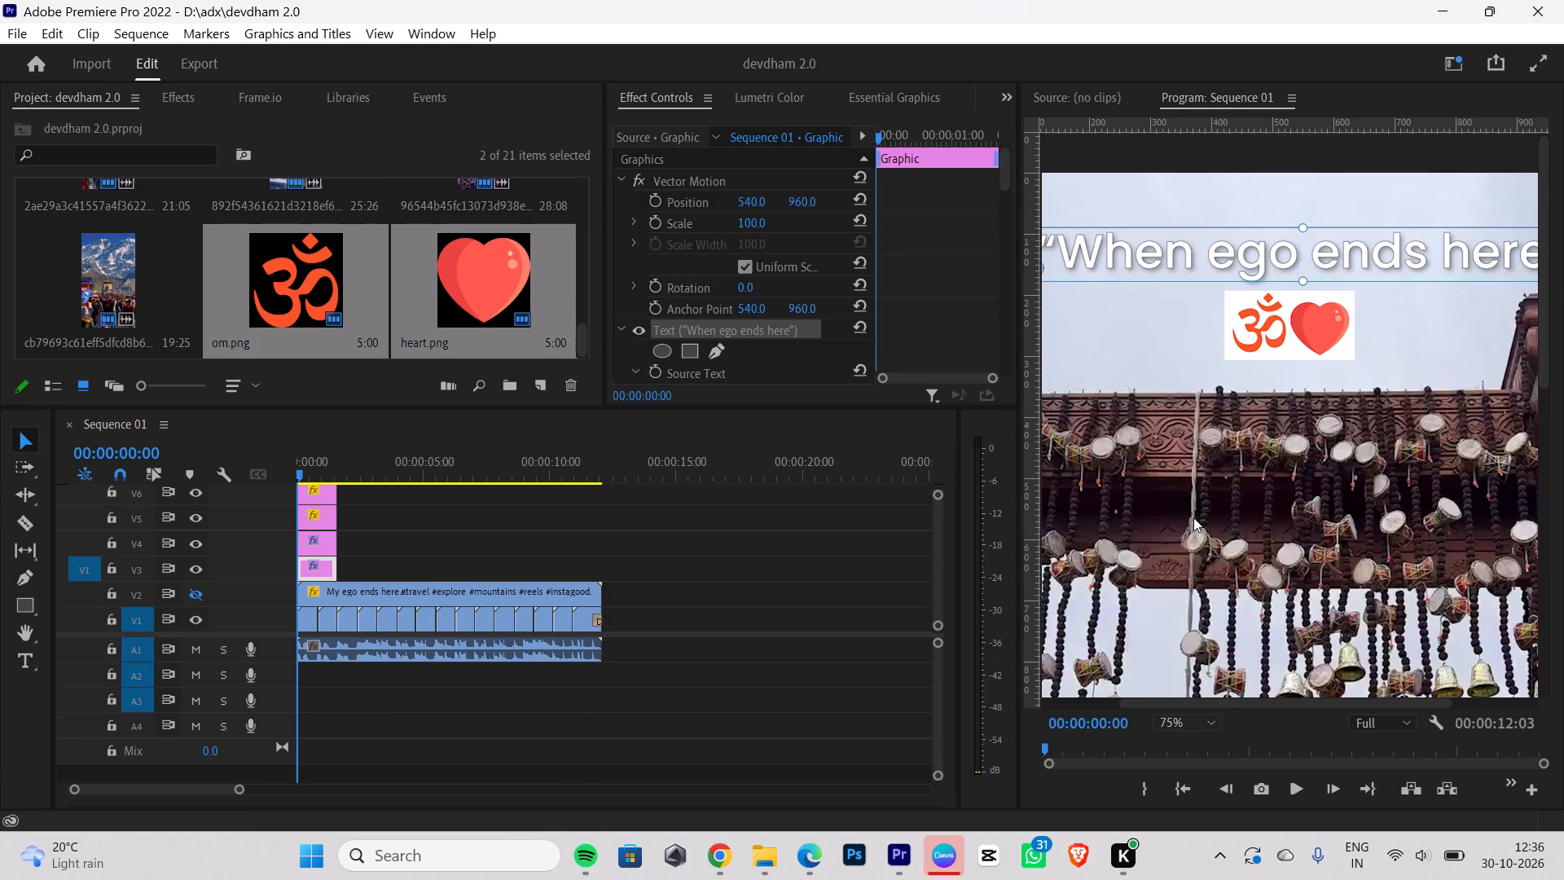
left_click(1300, 386)
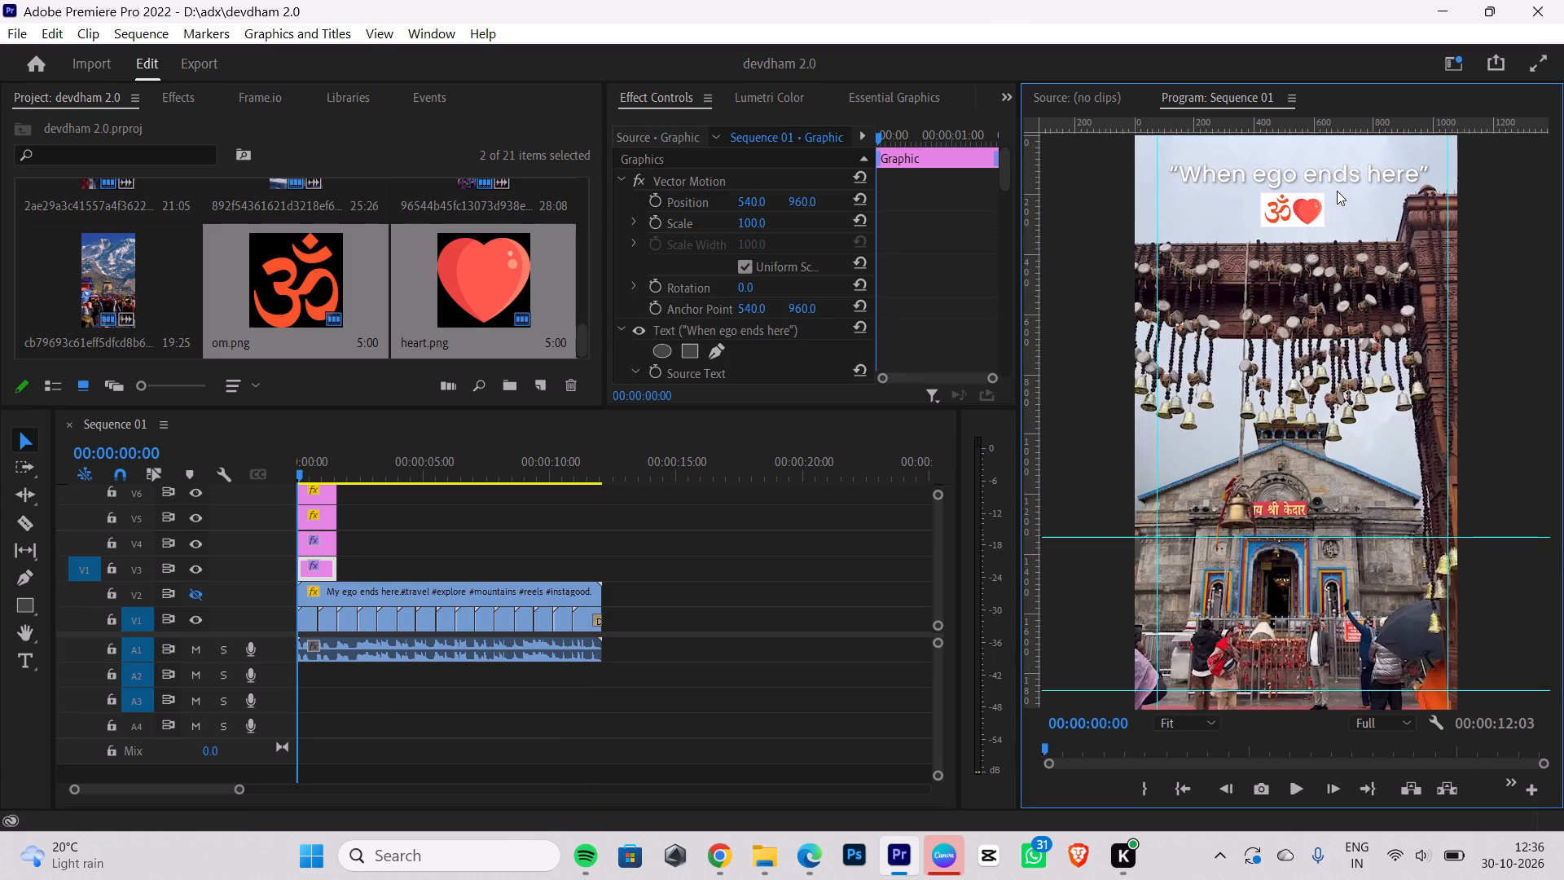
left_click(1336, 172)
left_click_drag(1325, 176, 1338, 179)
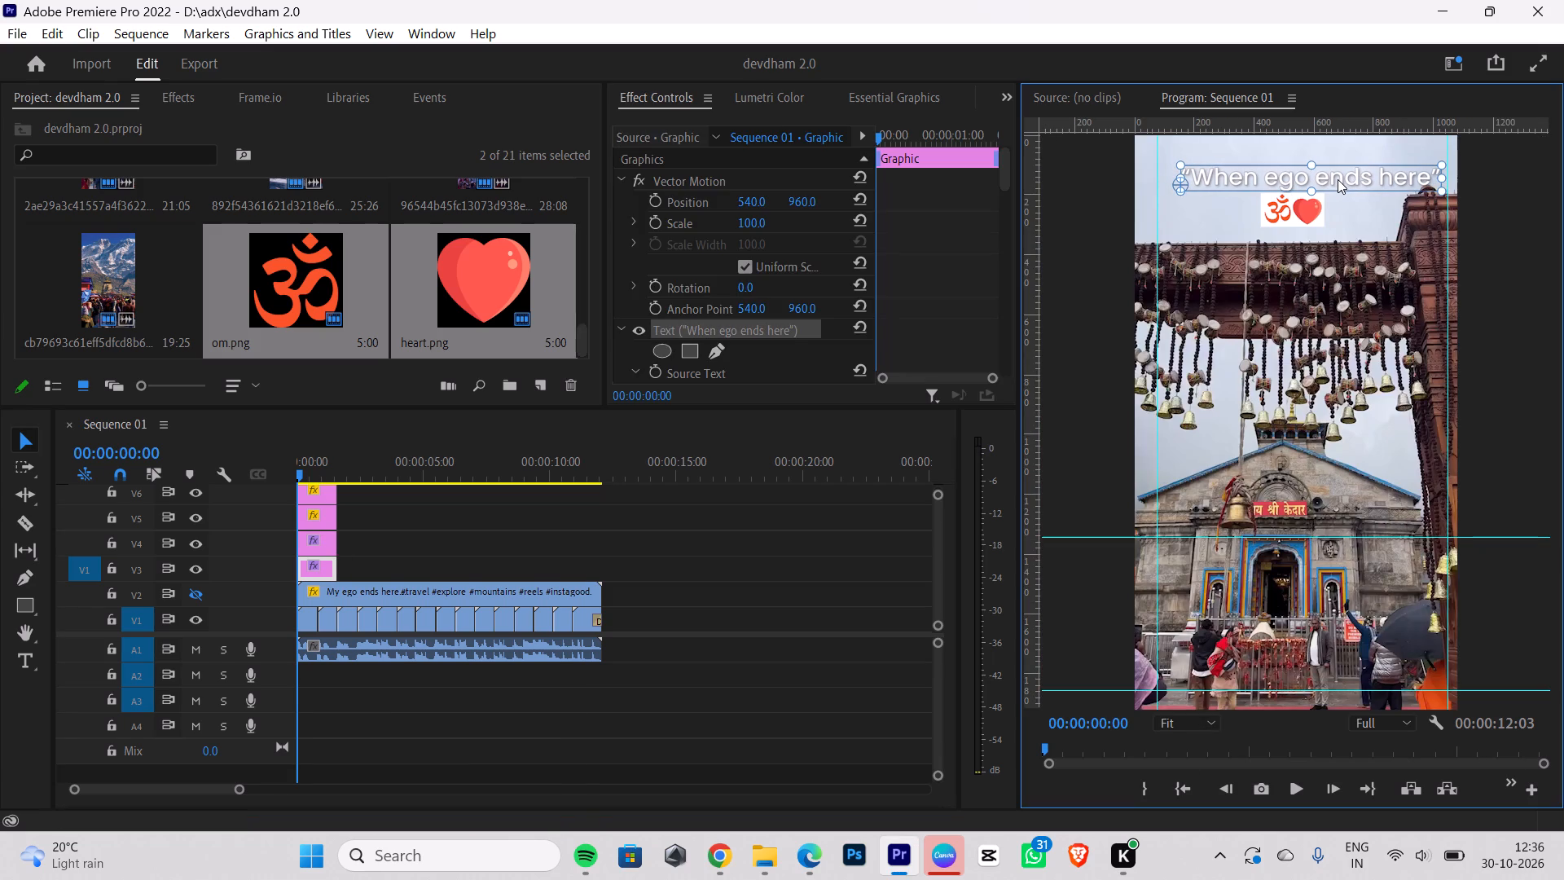
left_click_drag(1338, 179, 1337, 179)
left_click(1400, 406)
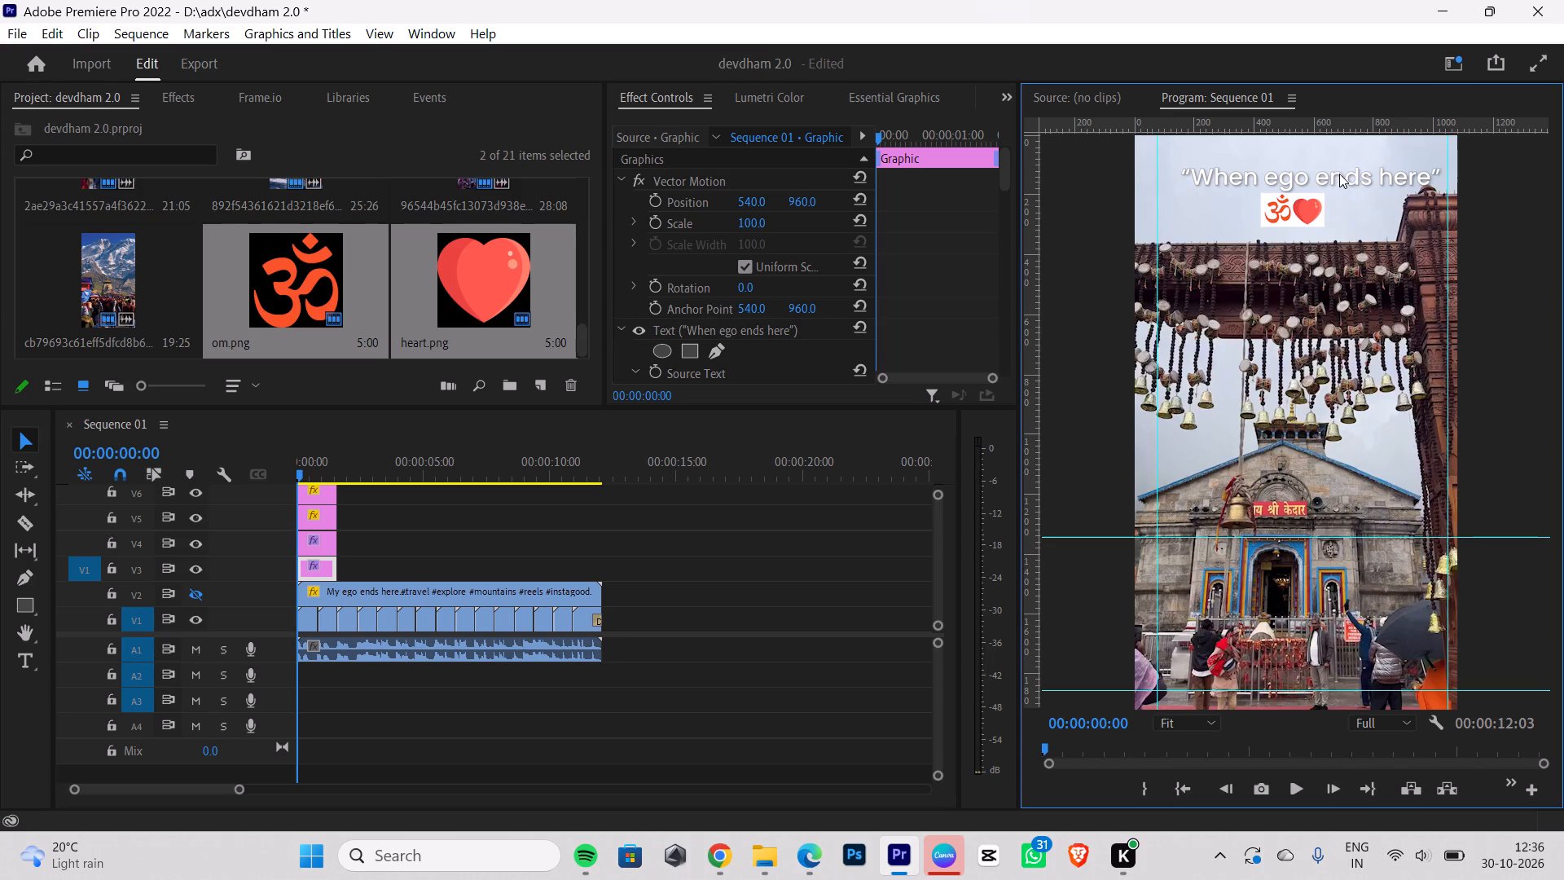
left_click(1339, 174)
left_click_drag(1358, 174, 1350, 176)
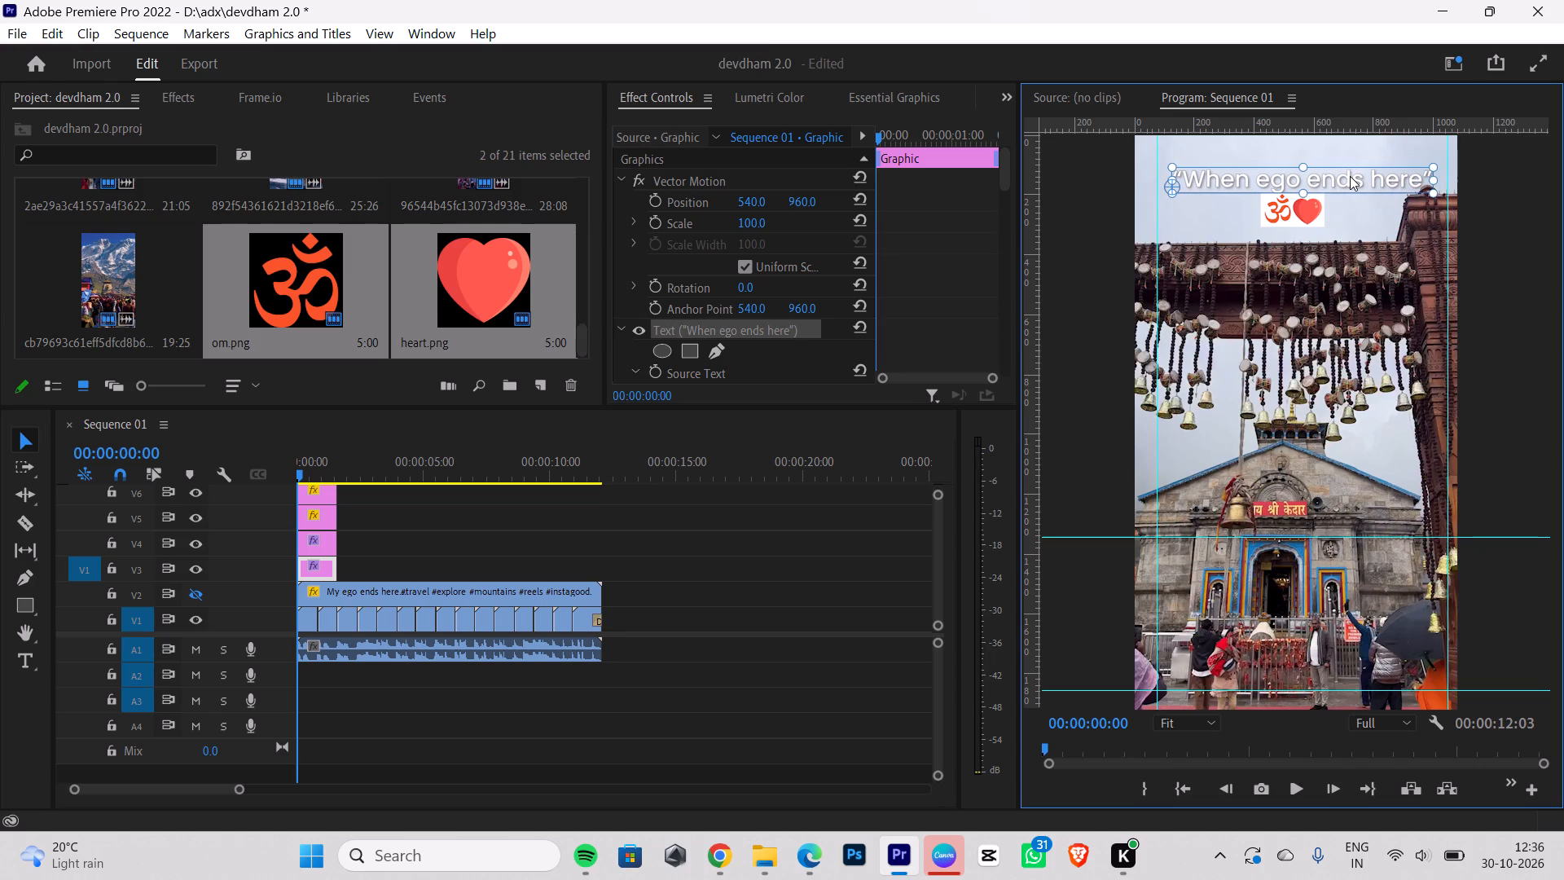
left_click_drag(1350, 176, 1351, 176)
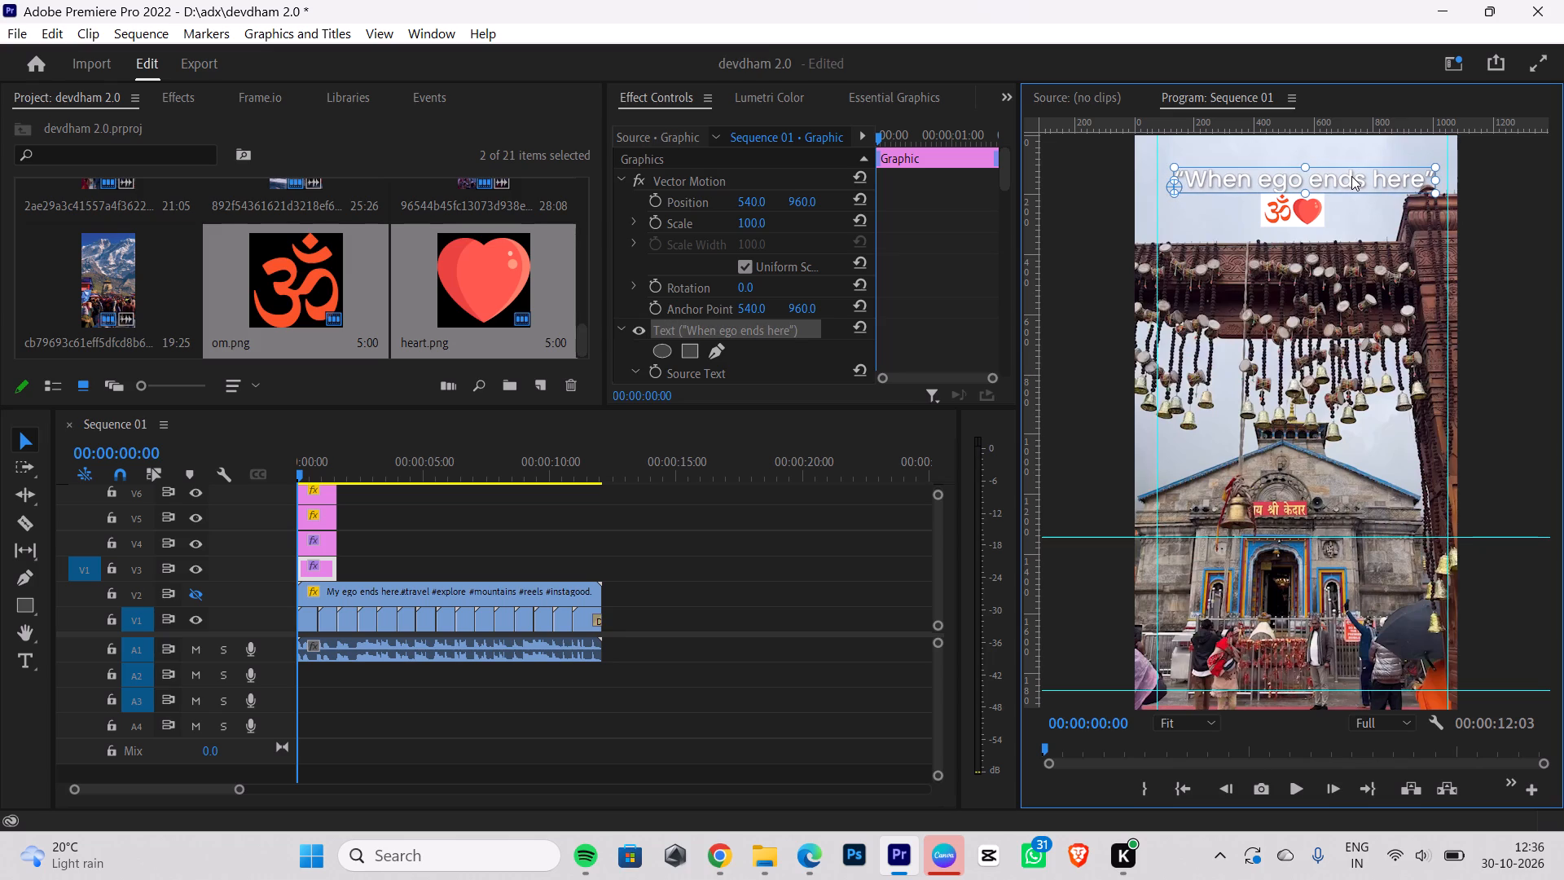
left_click_drag(1351, 176, 1343, 173)
left_click(1350, 371)
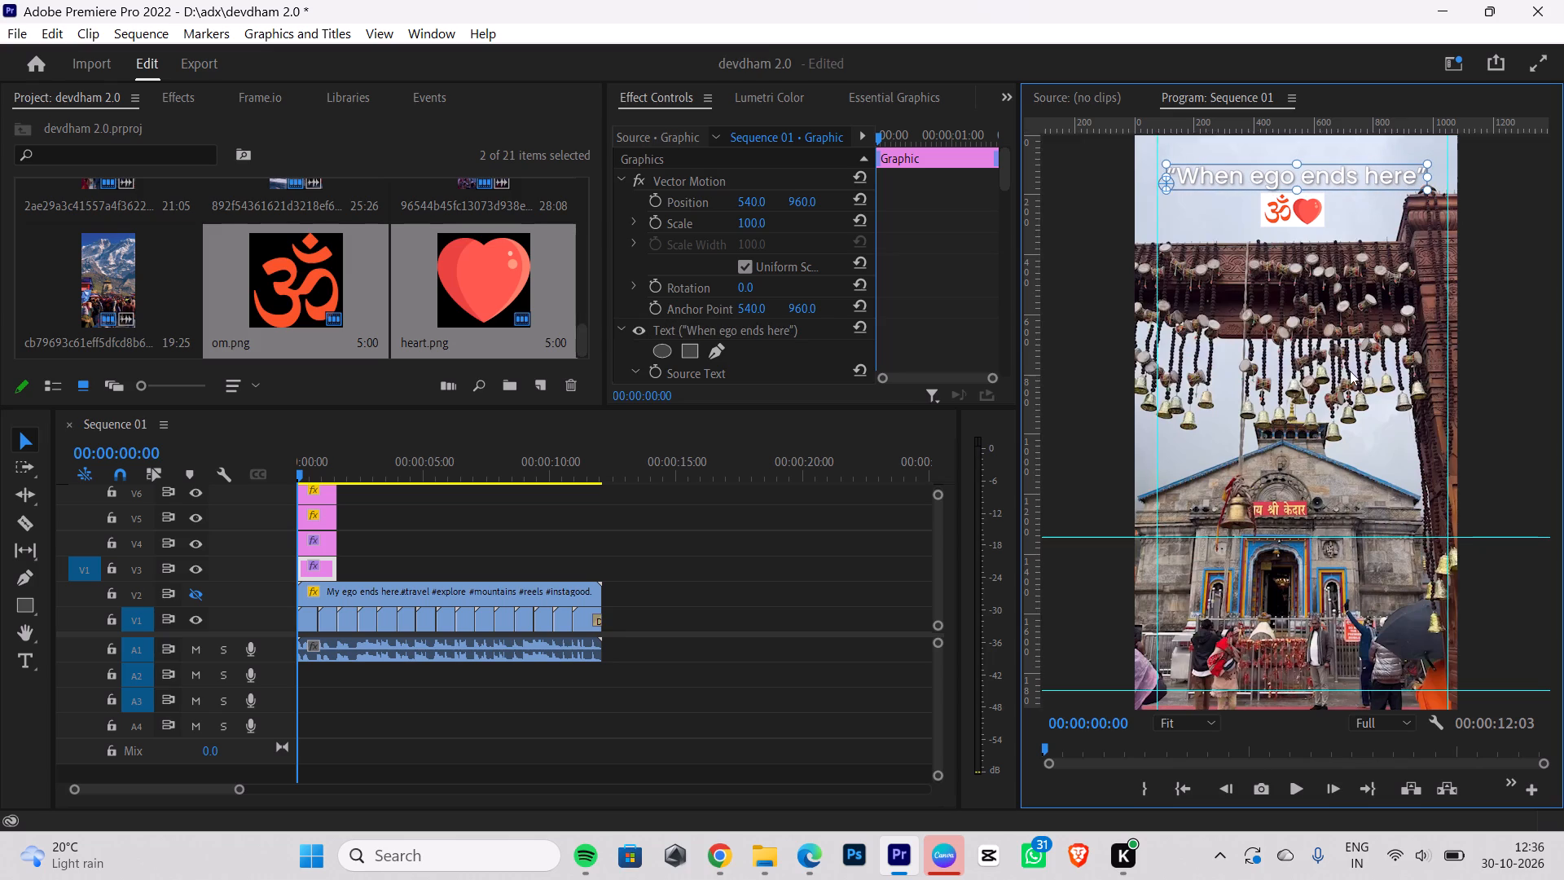
left_click(1336, 186)
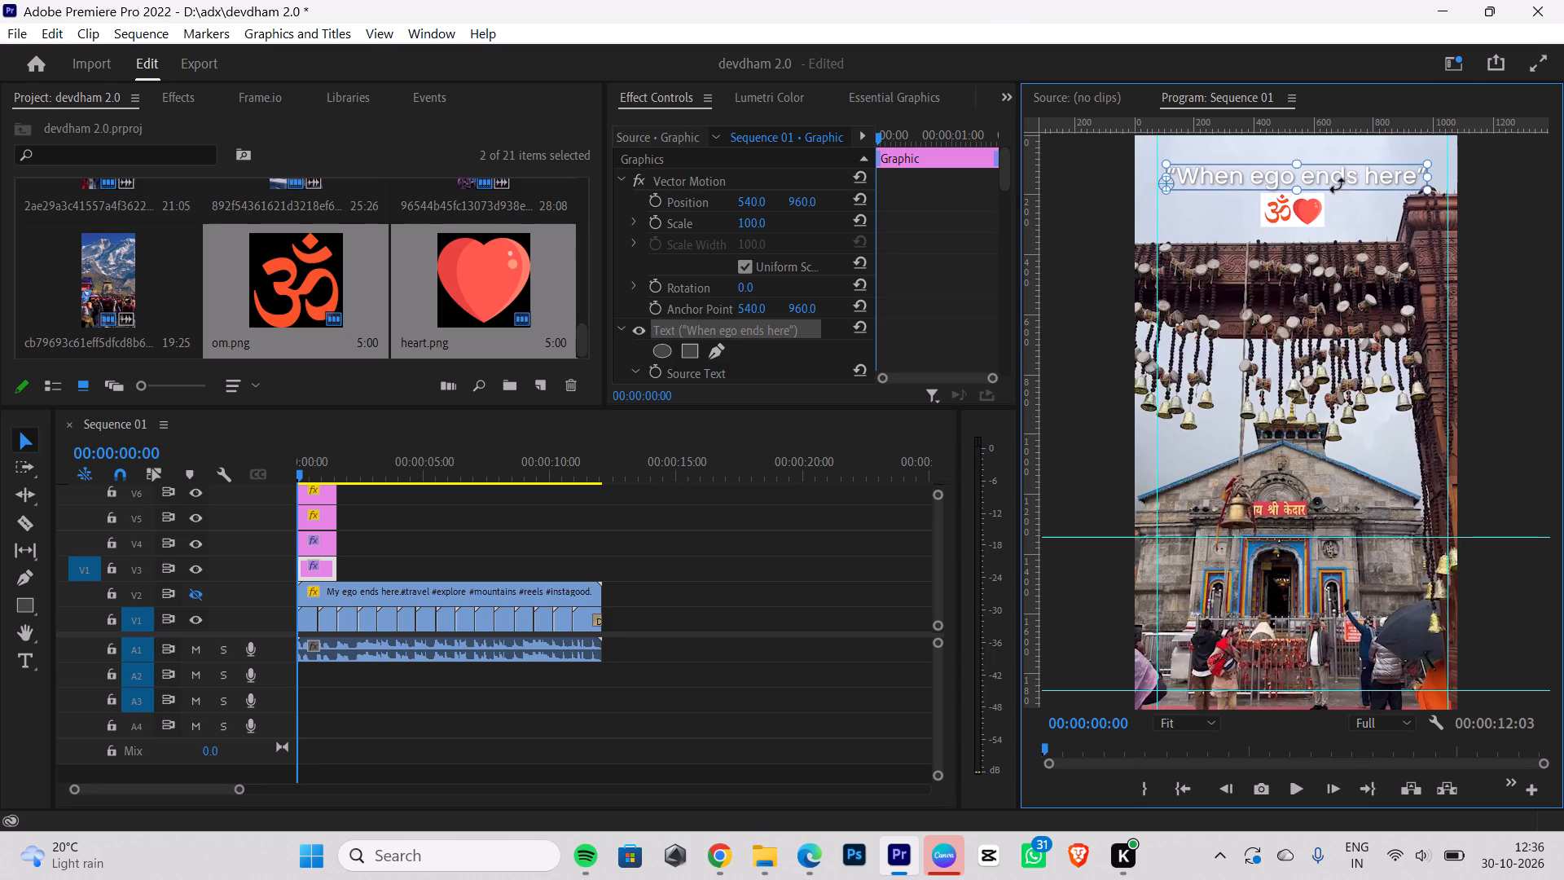
left_click(1331, 176)
left_click(1355, 303)
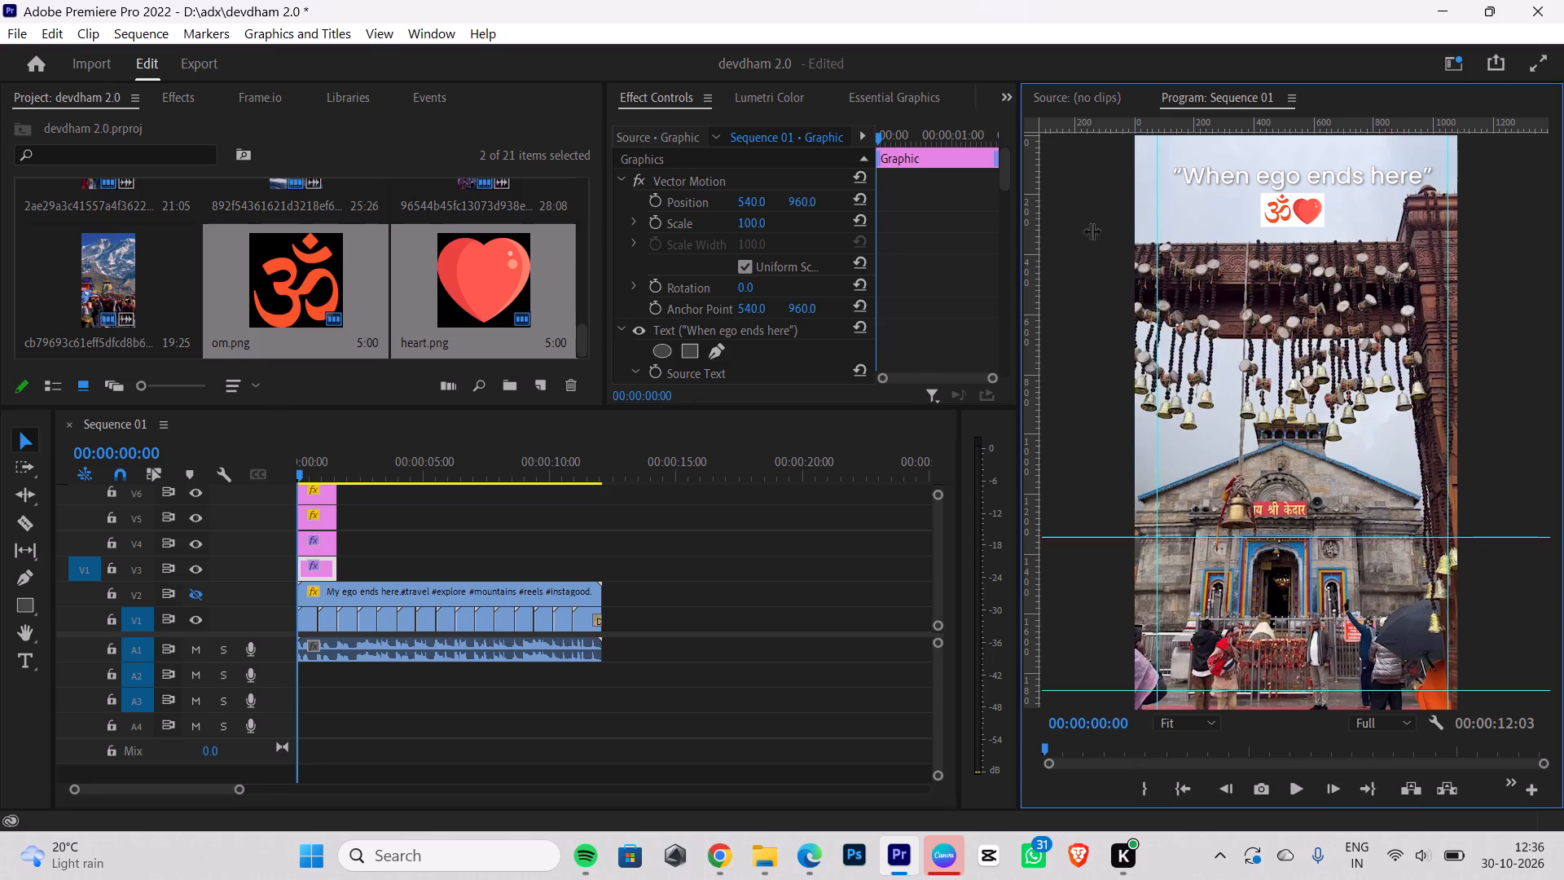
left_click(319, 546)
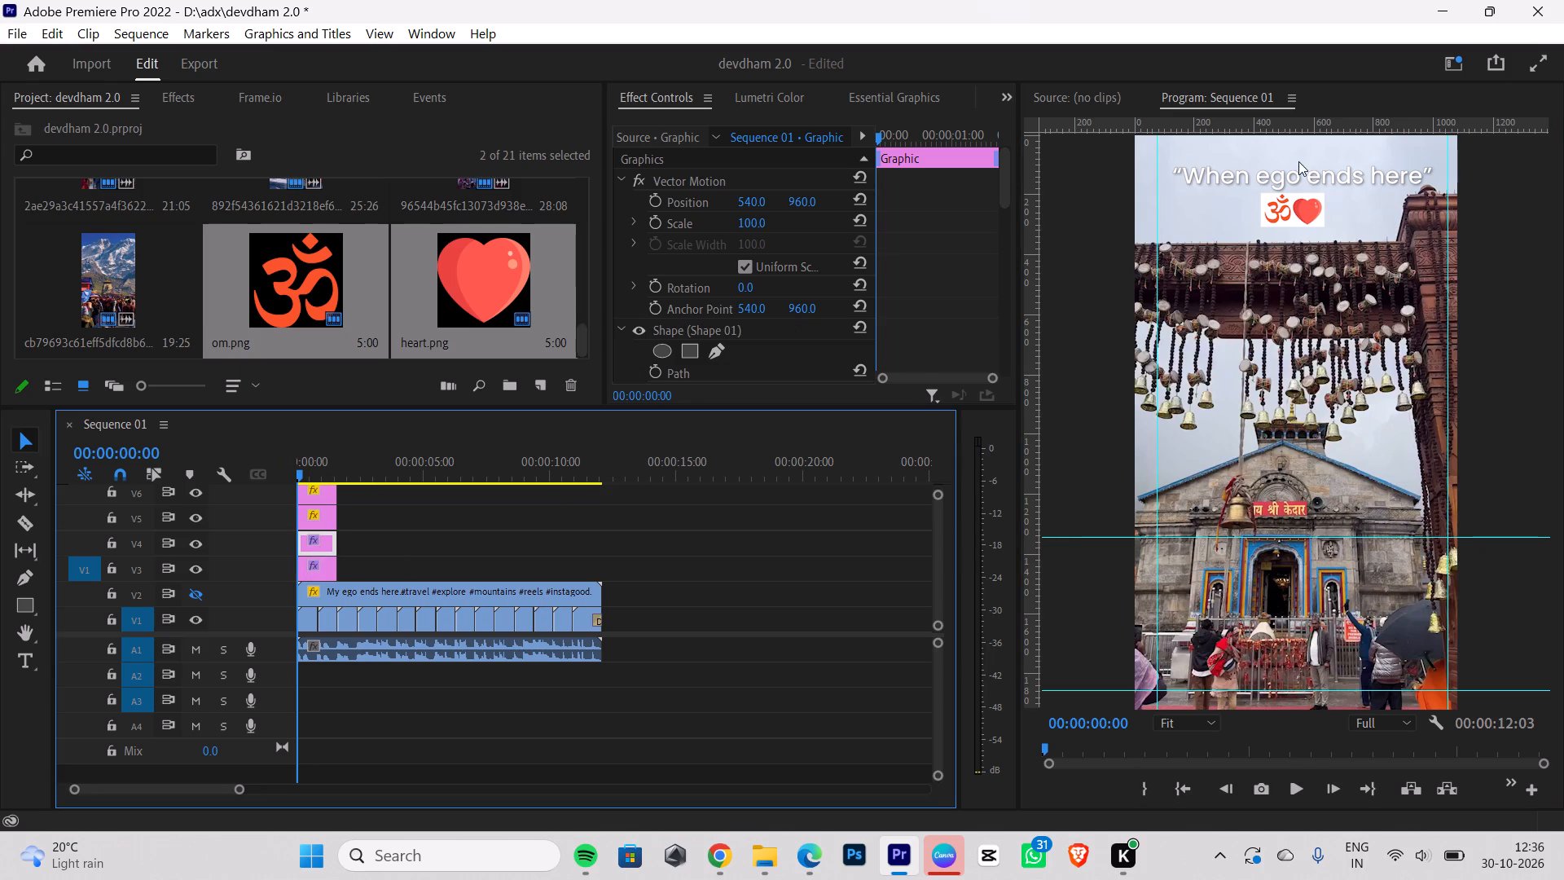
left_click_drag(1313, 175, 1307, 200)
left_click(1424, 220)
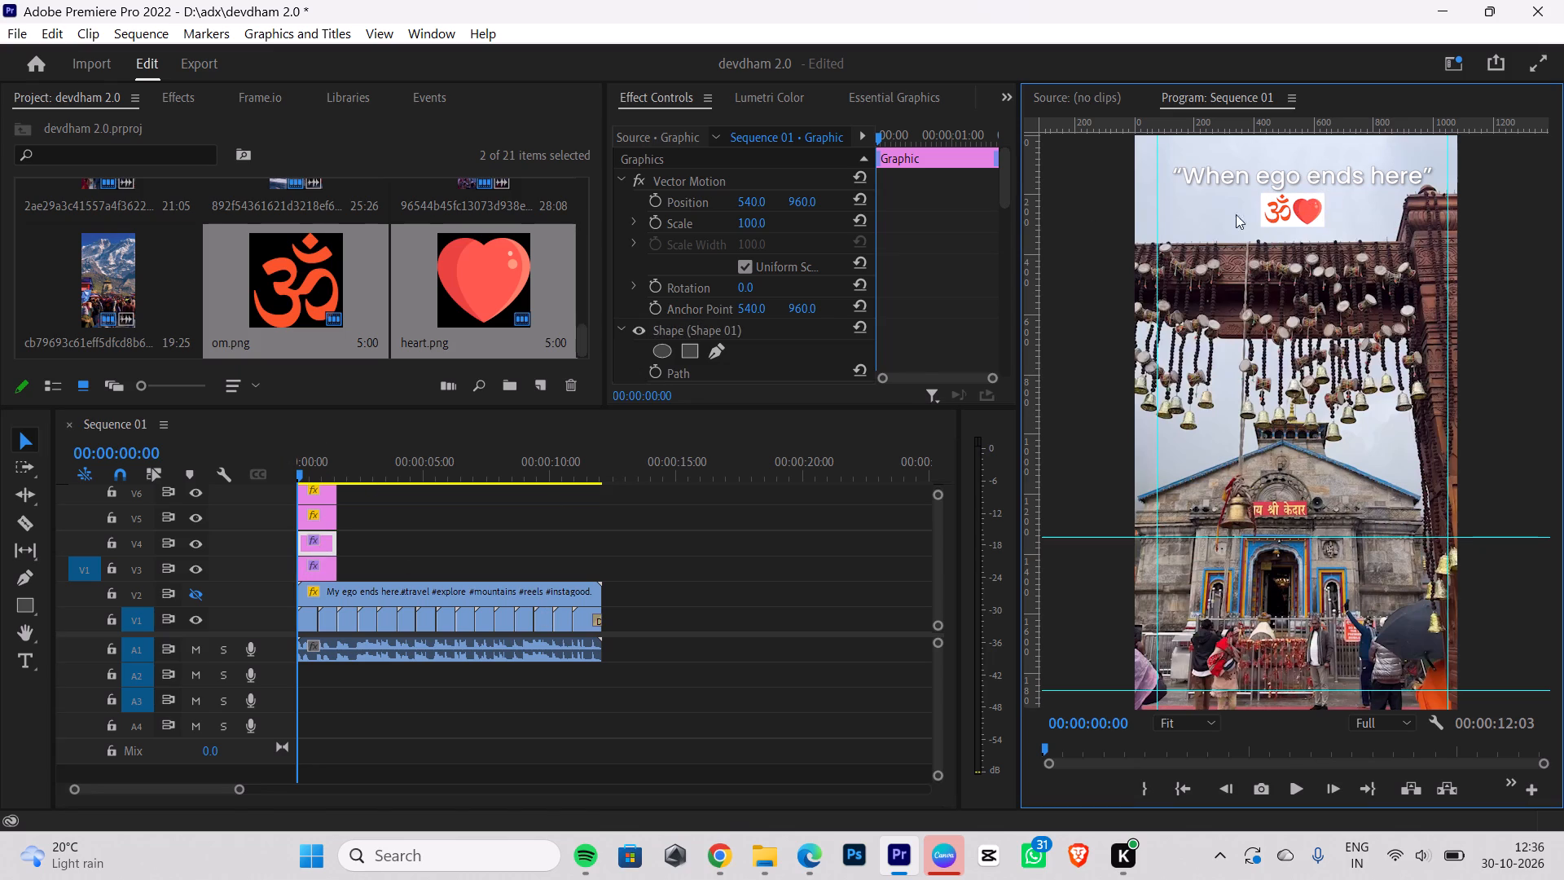
Move the "When ego ends here" title down from the frame's top to the row of hanging bells above the temple roof.
left_click(322, 579)
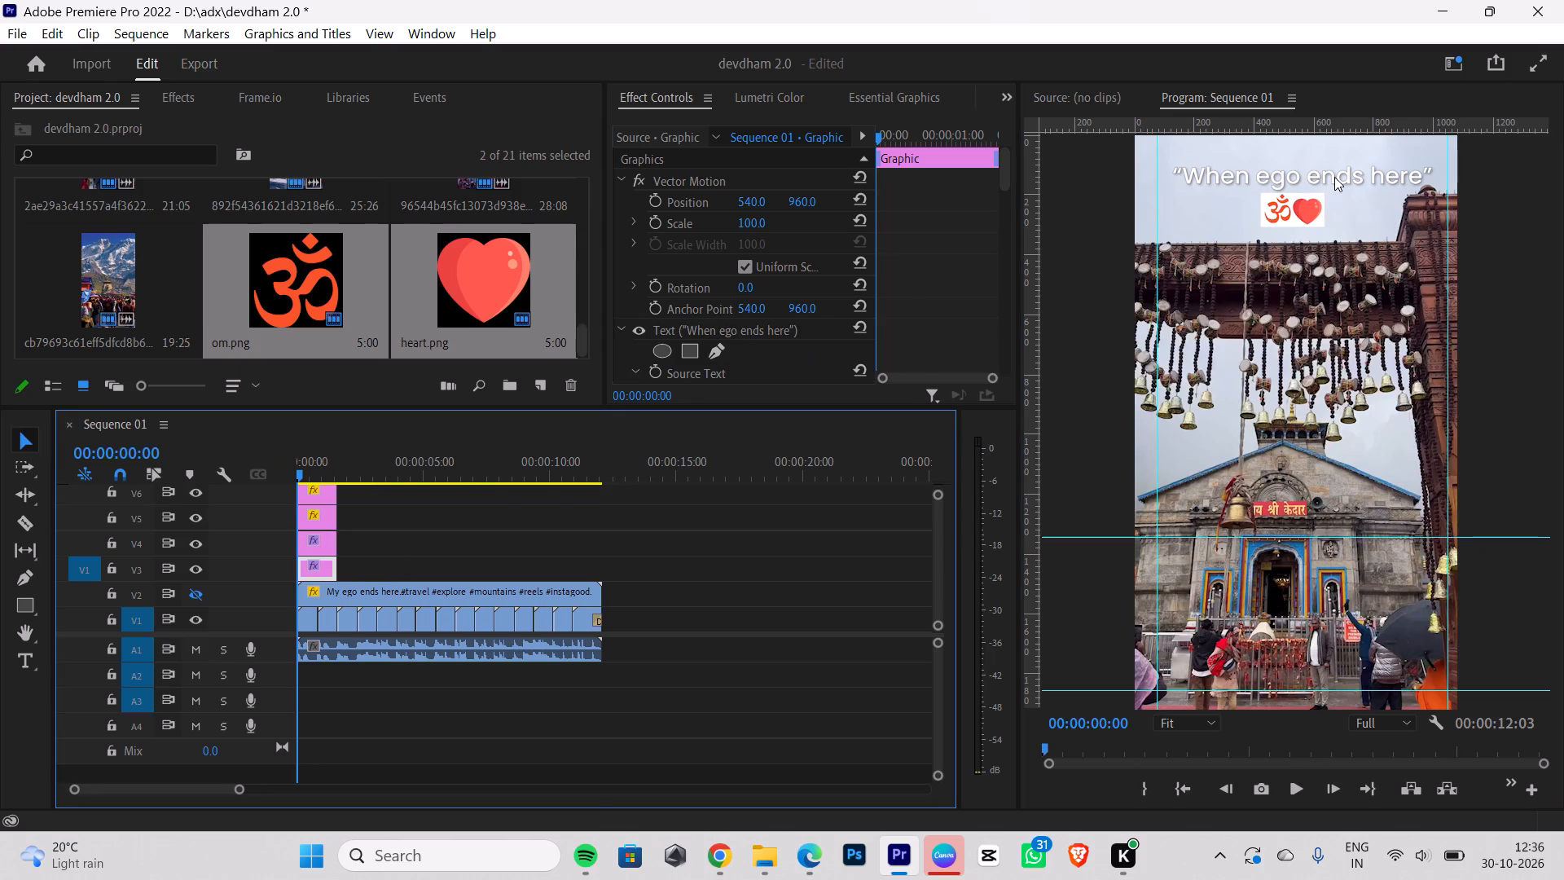
left_click_drag(1354, 175, 1339, 202)
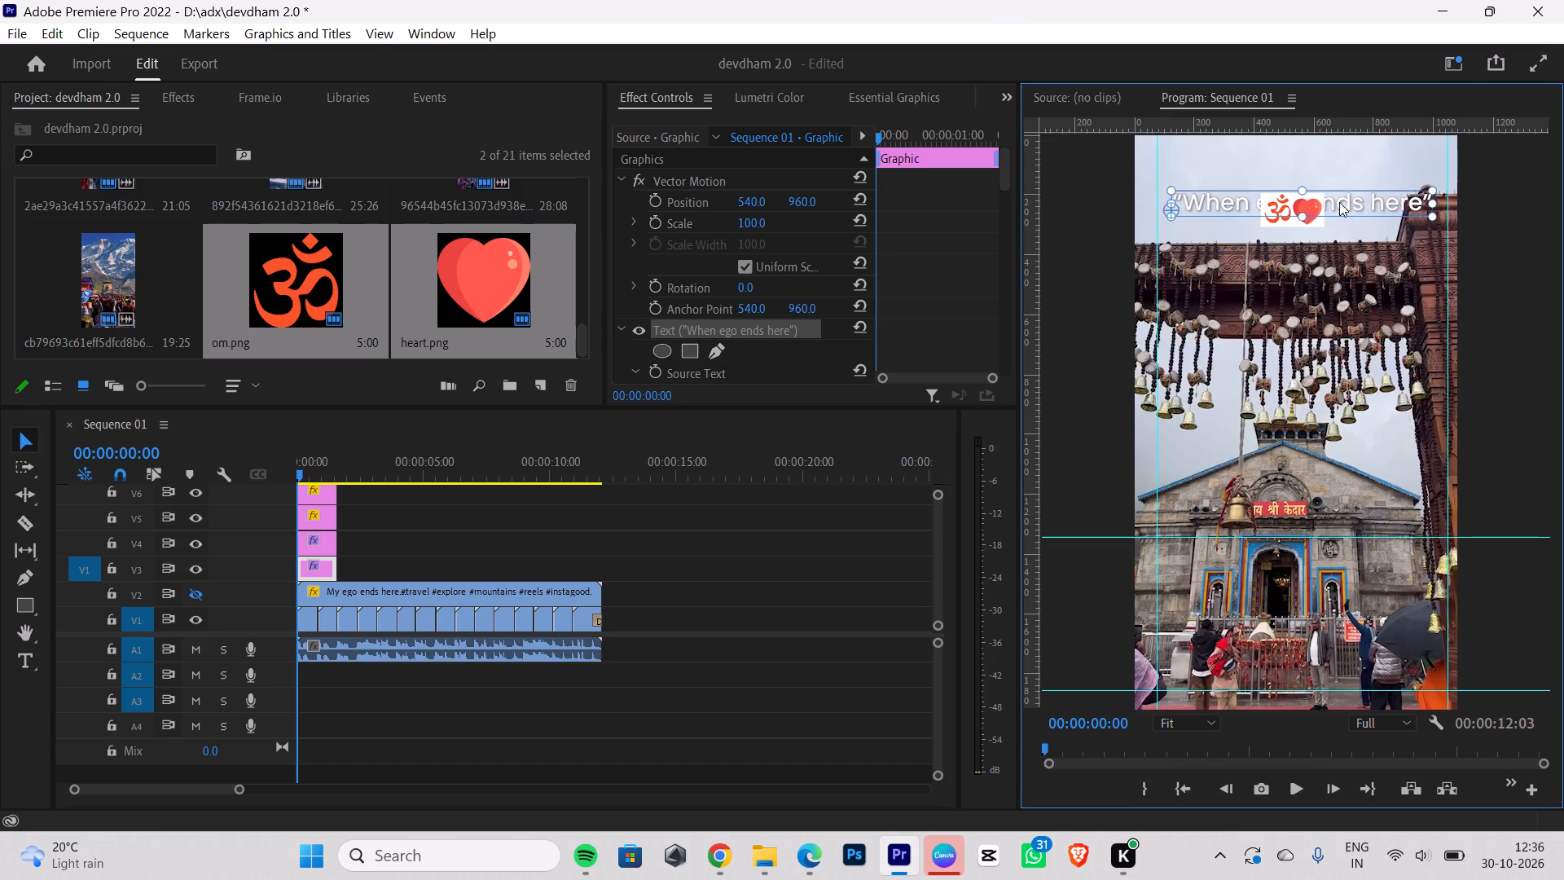
left_click_drag(1339, 202, 1347, 209)
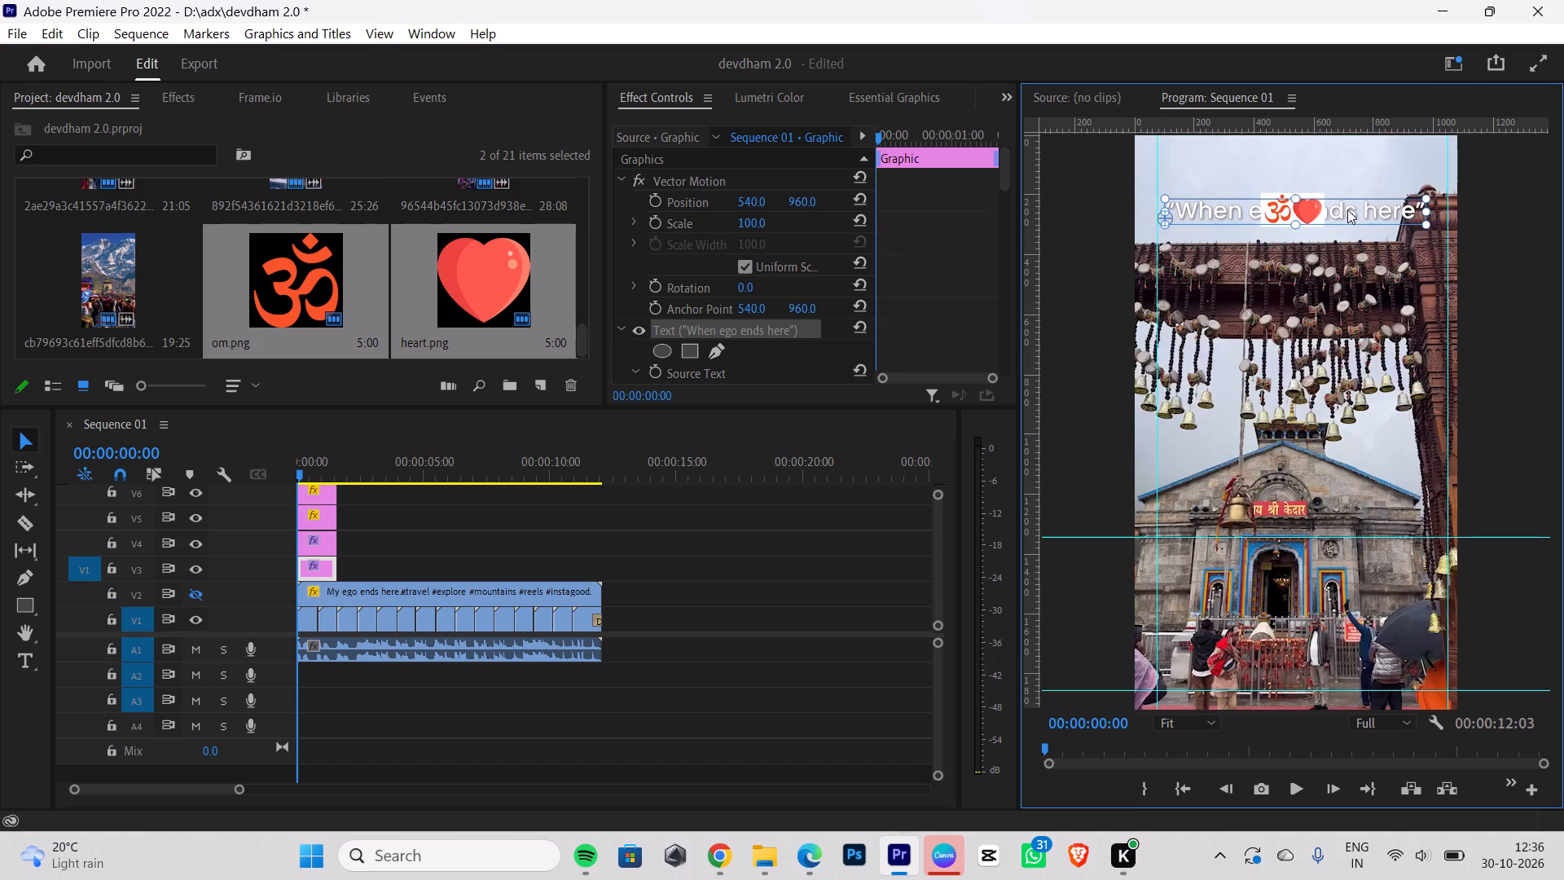
left_click_drag(1347, 209, 1347, 433)
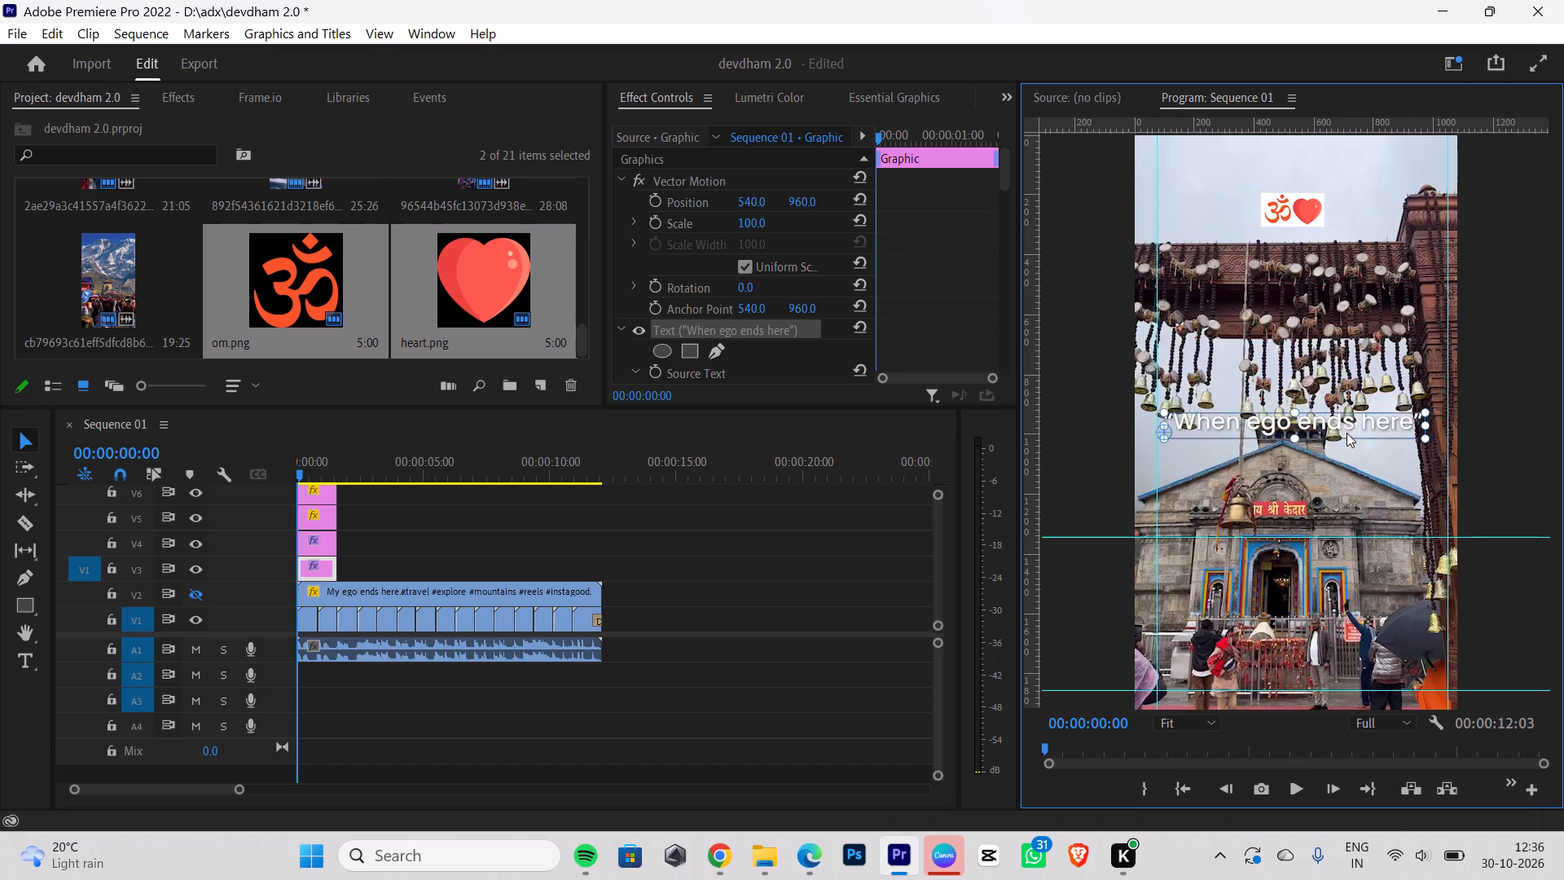
left_click_drag(1347, 433, 1348, 461)
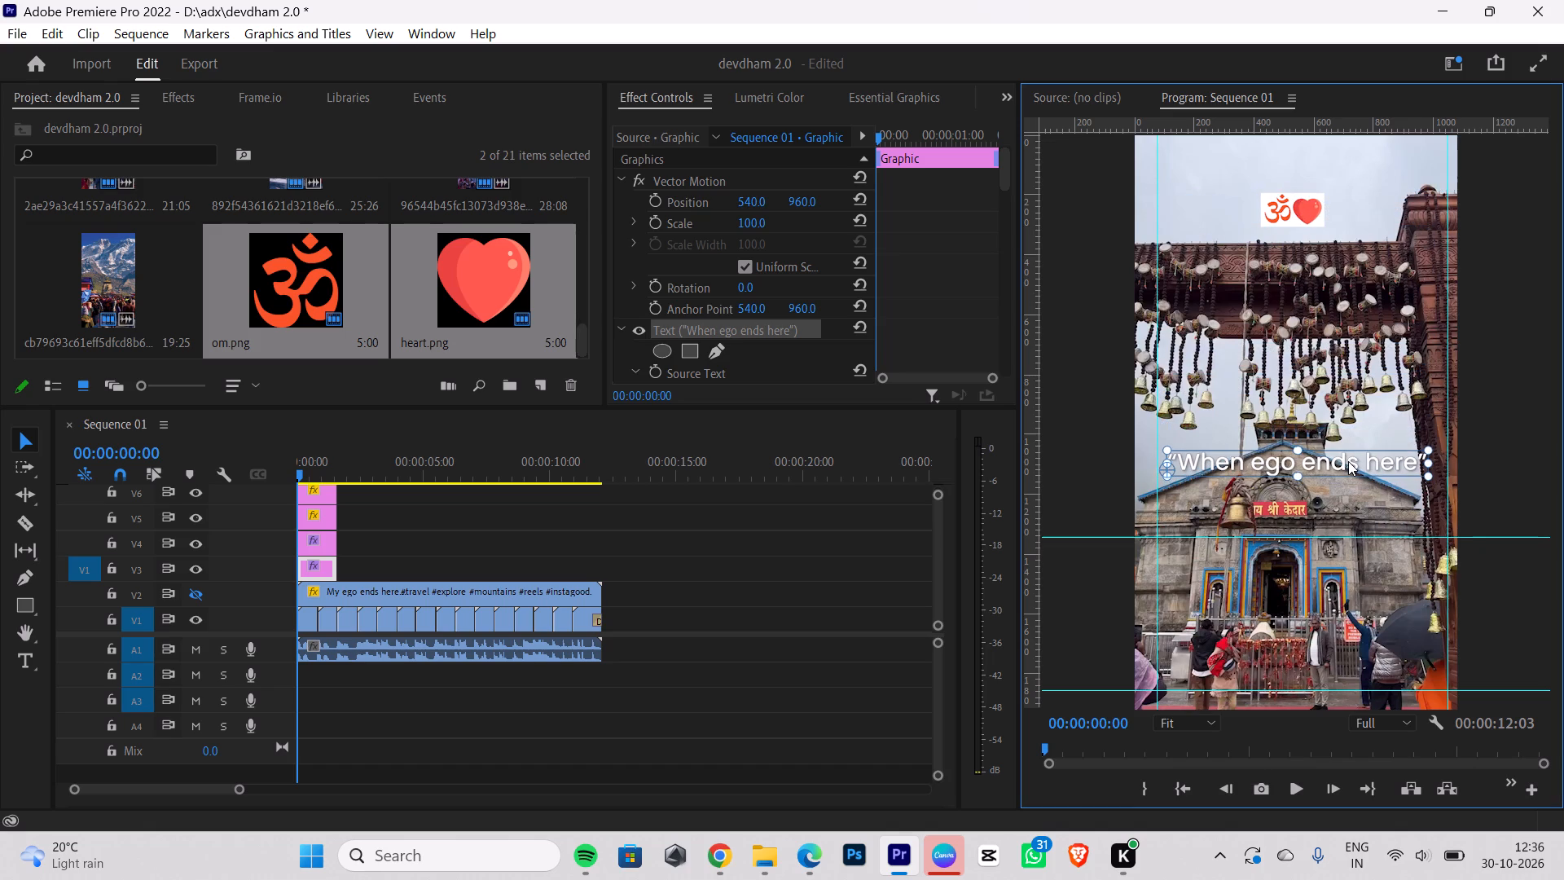
left_click_drag(1348, 461, 1342, 448)
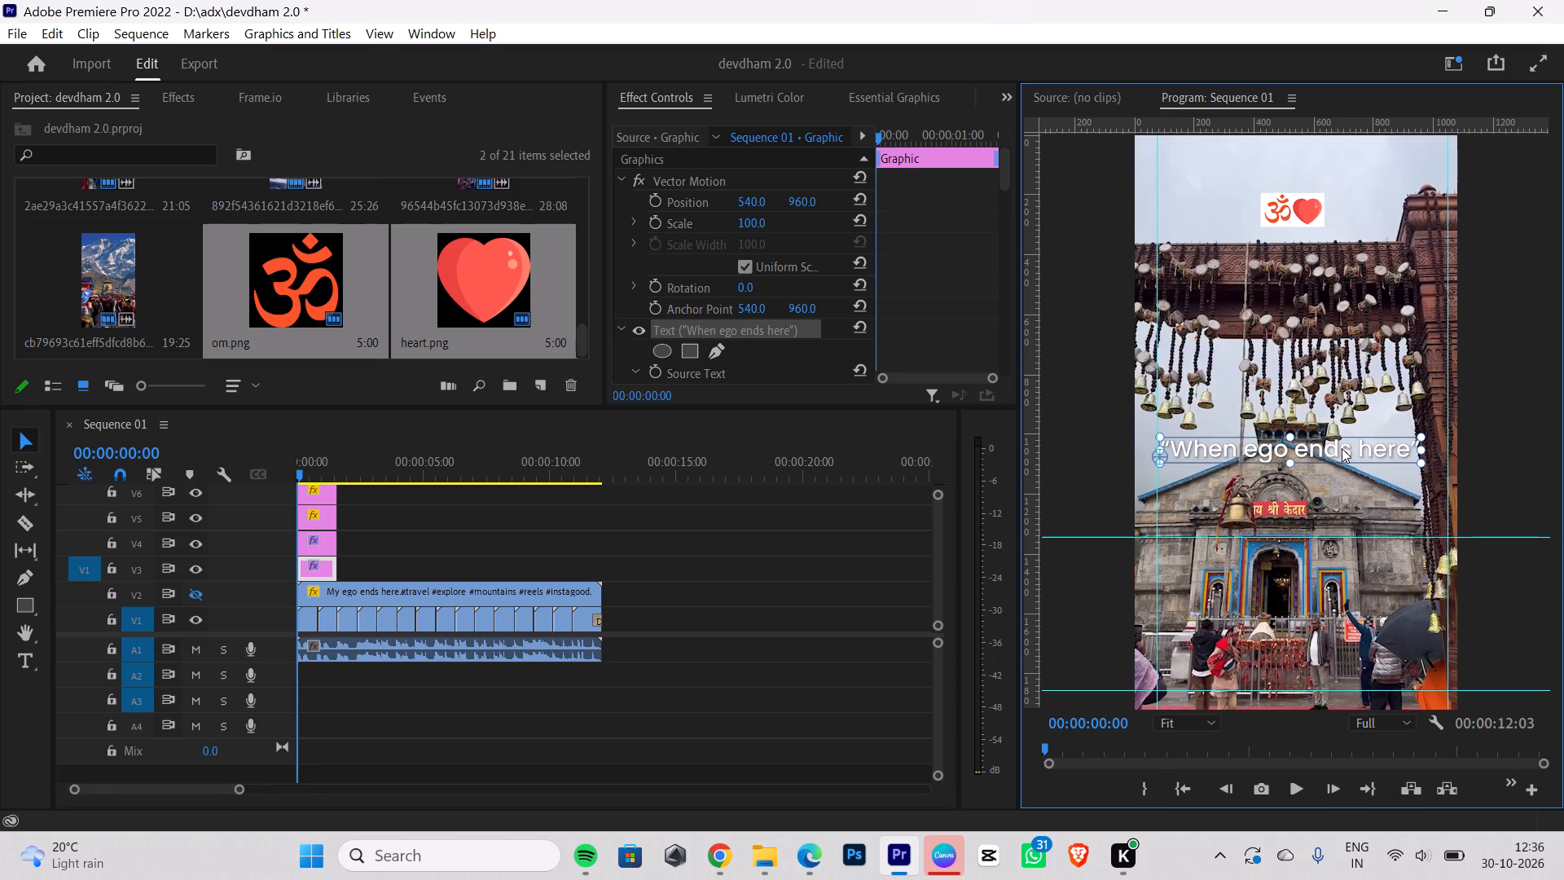
left_click_drag(1342, 448, 1351, 354)
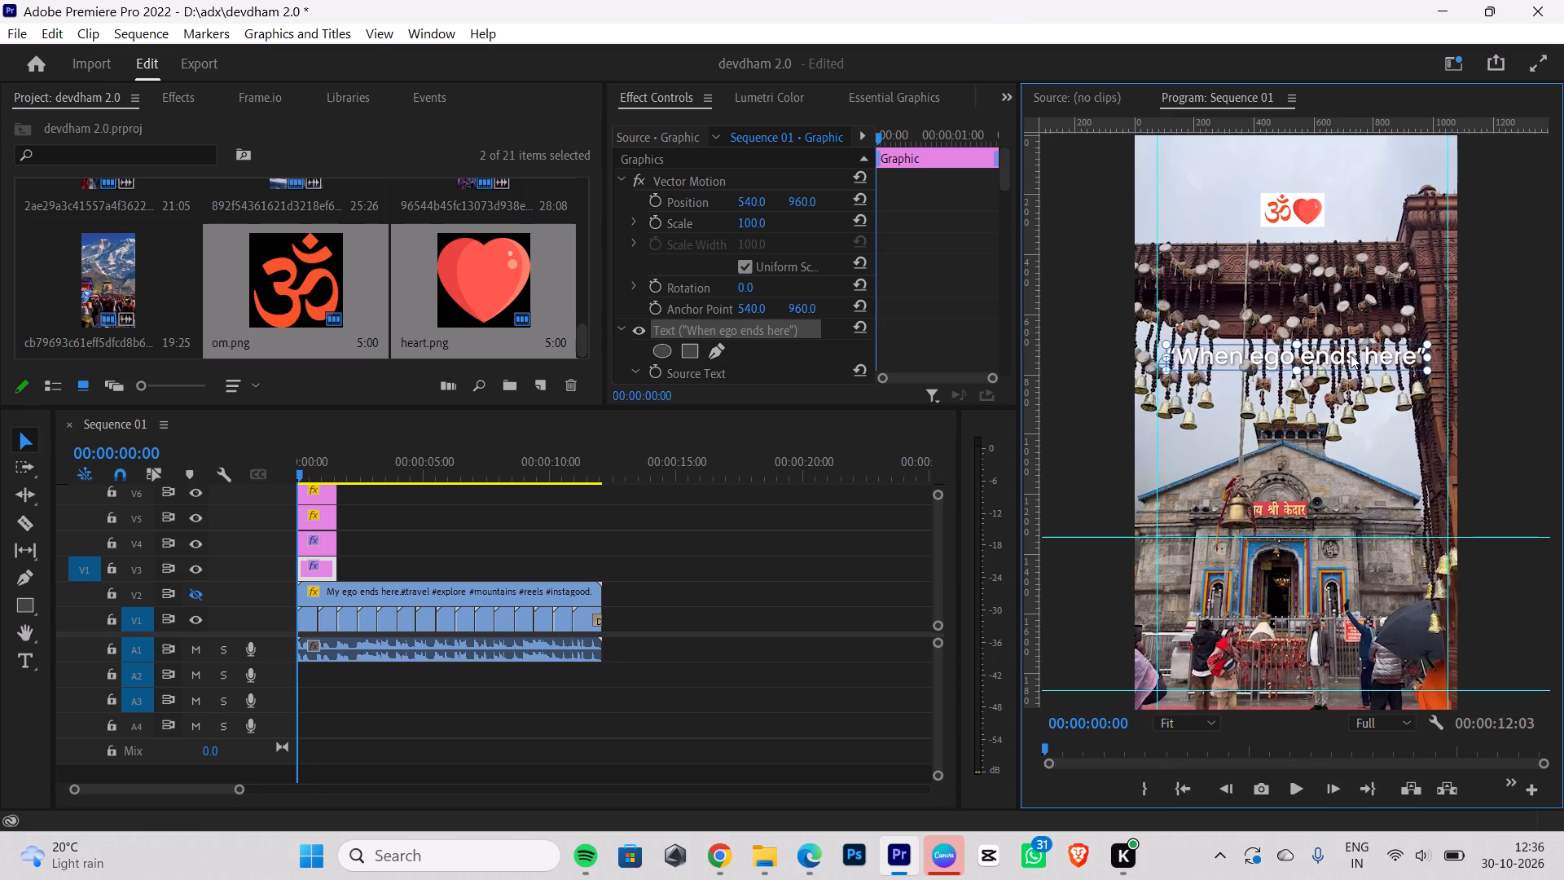
left_click_drag(1351, 354, 1349, 354)
left_click(1391, 459)
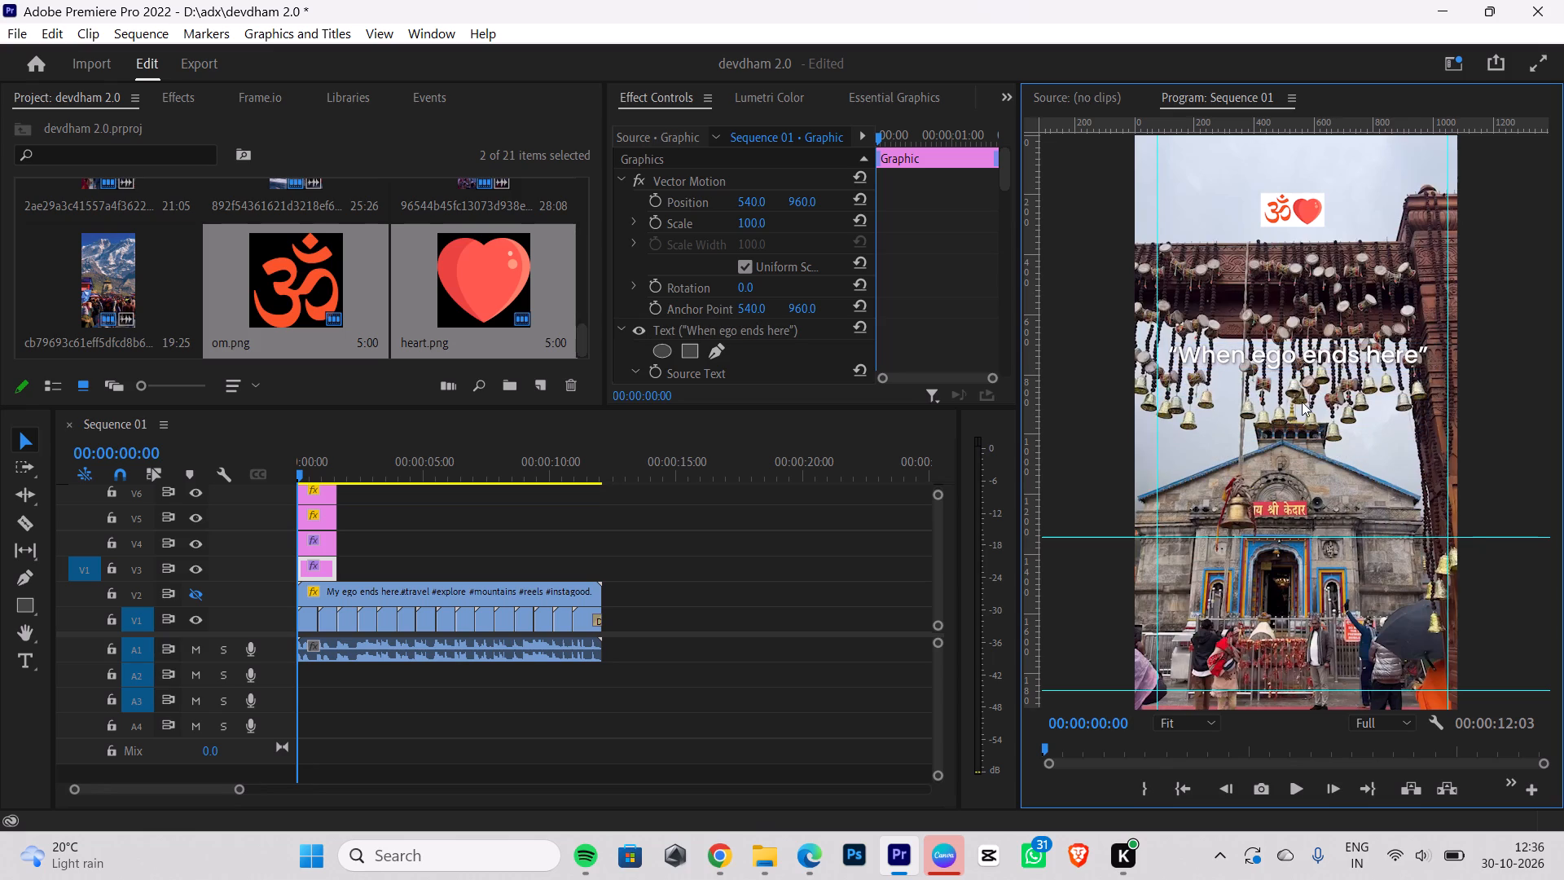
Move the white rectangle down so it sits centred just below the "When ego ends here" title.
left_click(329, 548)
left_click(315, 545)
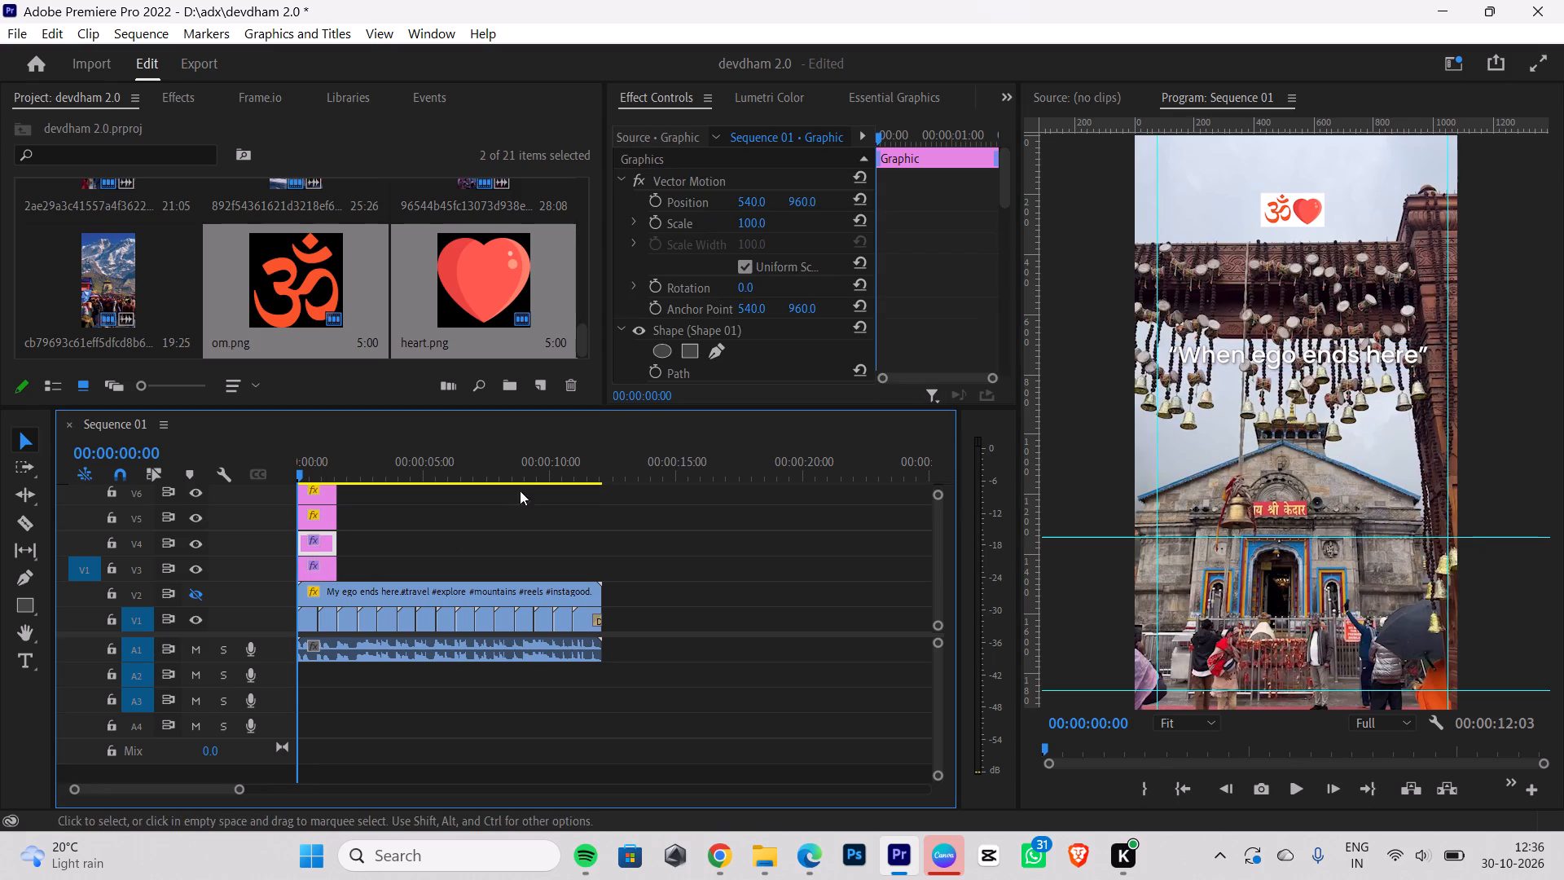
left_click(1298, 226)
left_click(1285, 217)
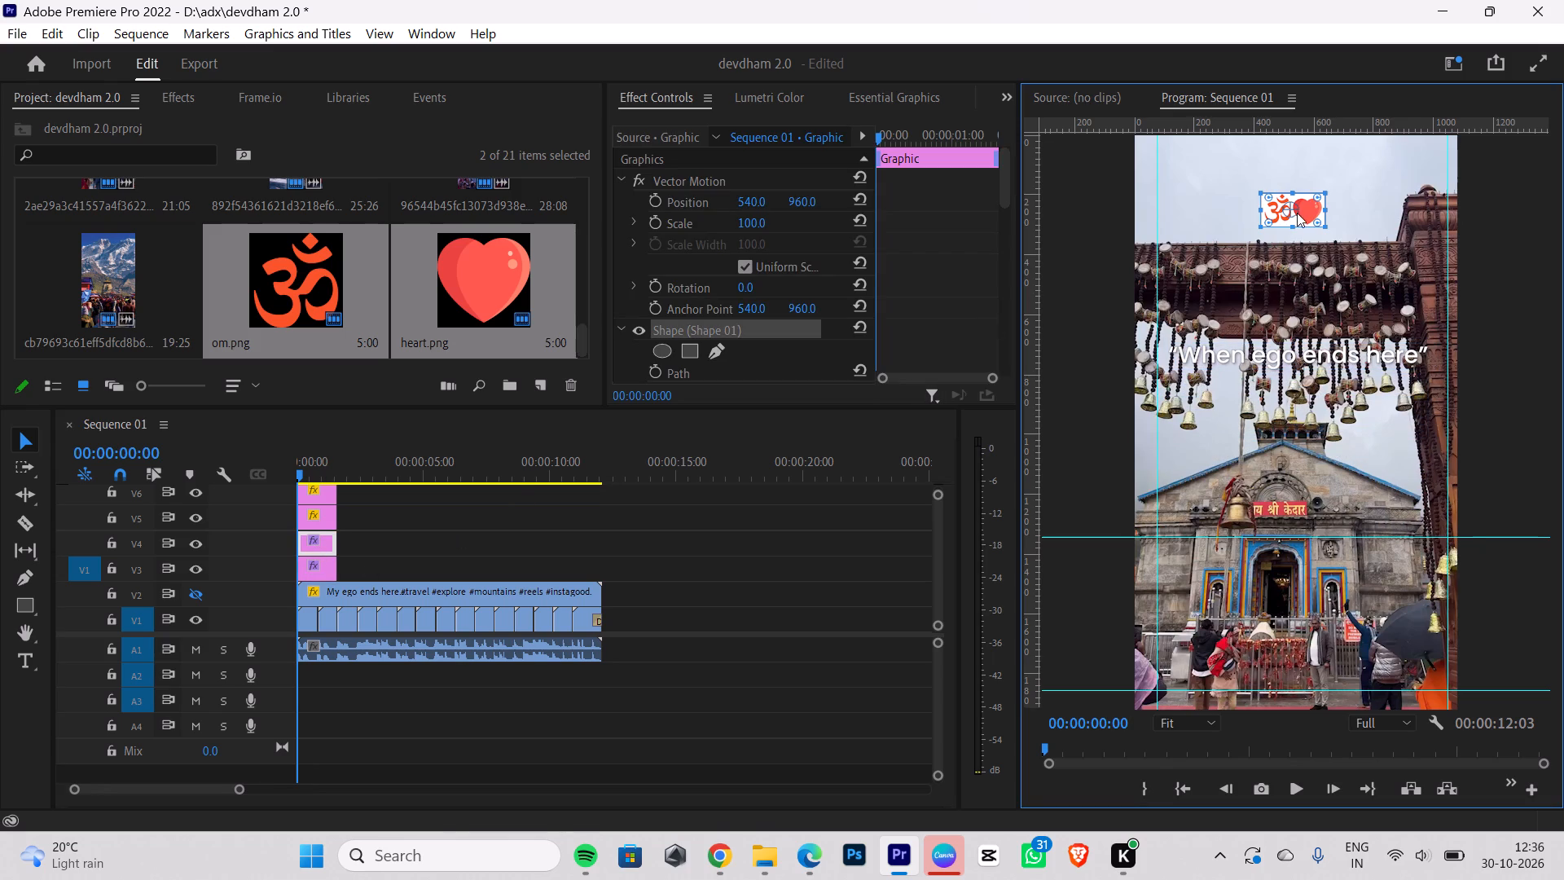
left_click_drag(1304, 196, 1306, 369)
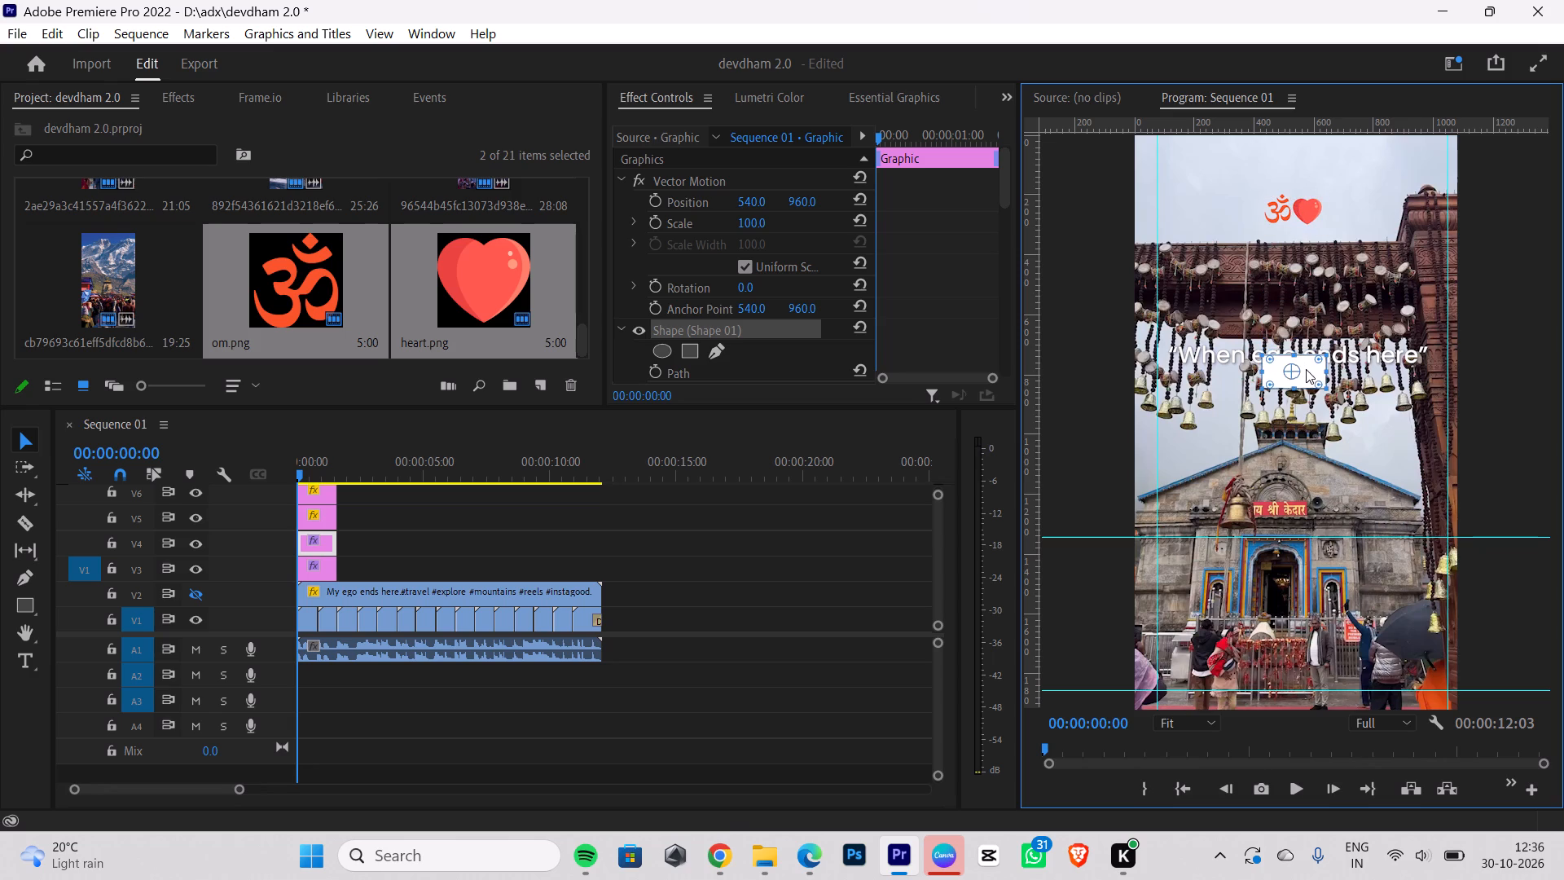
left_click_drag(1306, 369, 1306, 378)
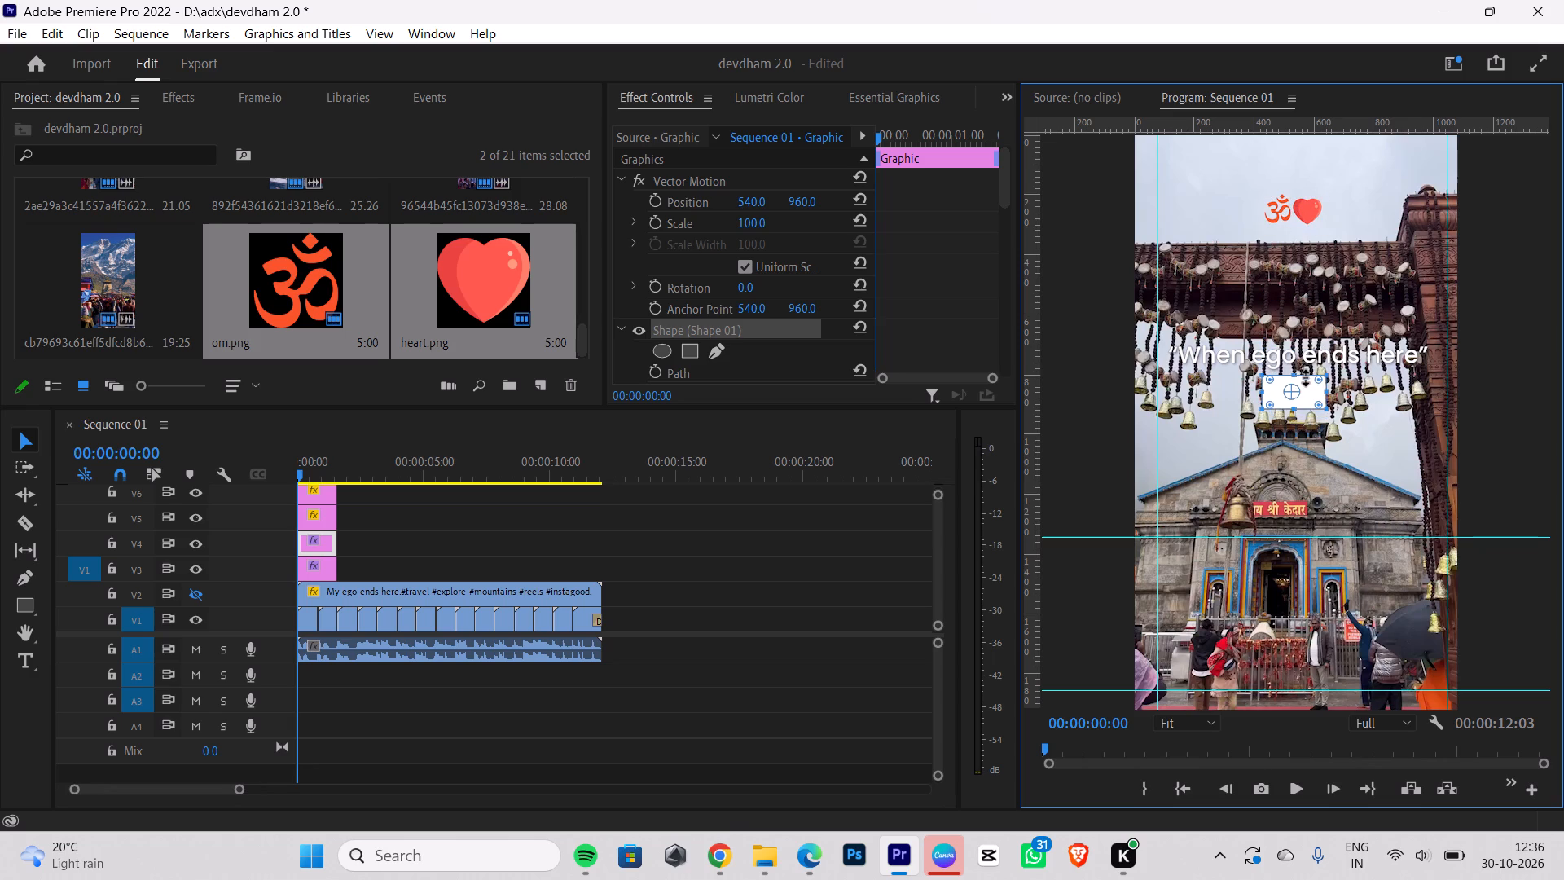
left_click_drag(1306, 378, 1307, 376)
left_click(1312, 427)
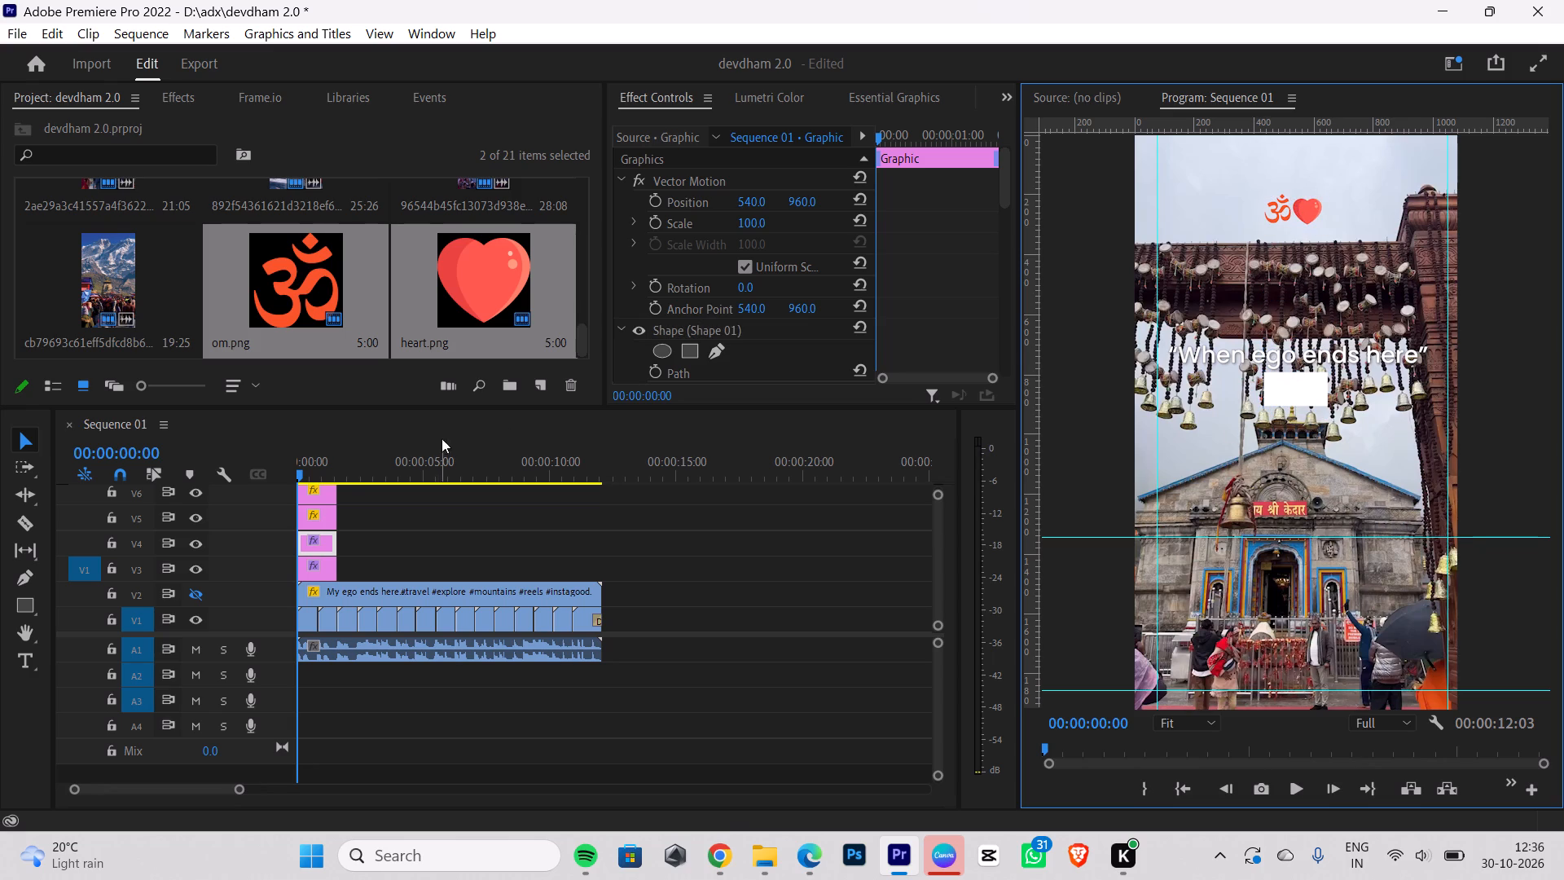
Move the om image down onto the left half of the white rectangle, with its horizontal position at 493.
left_click(310, 520)
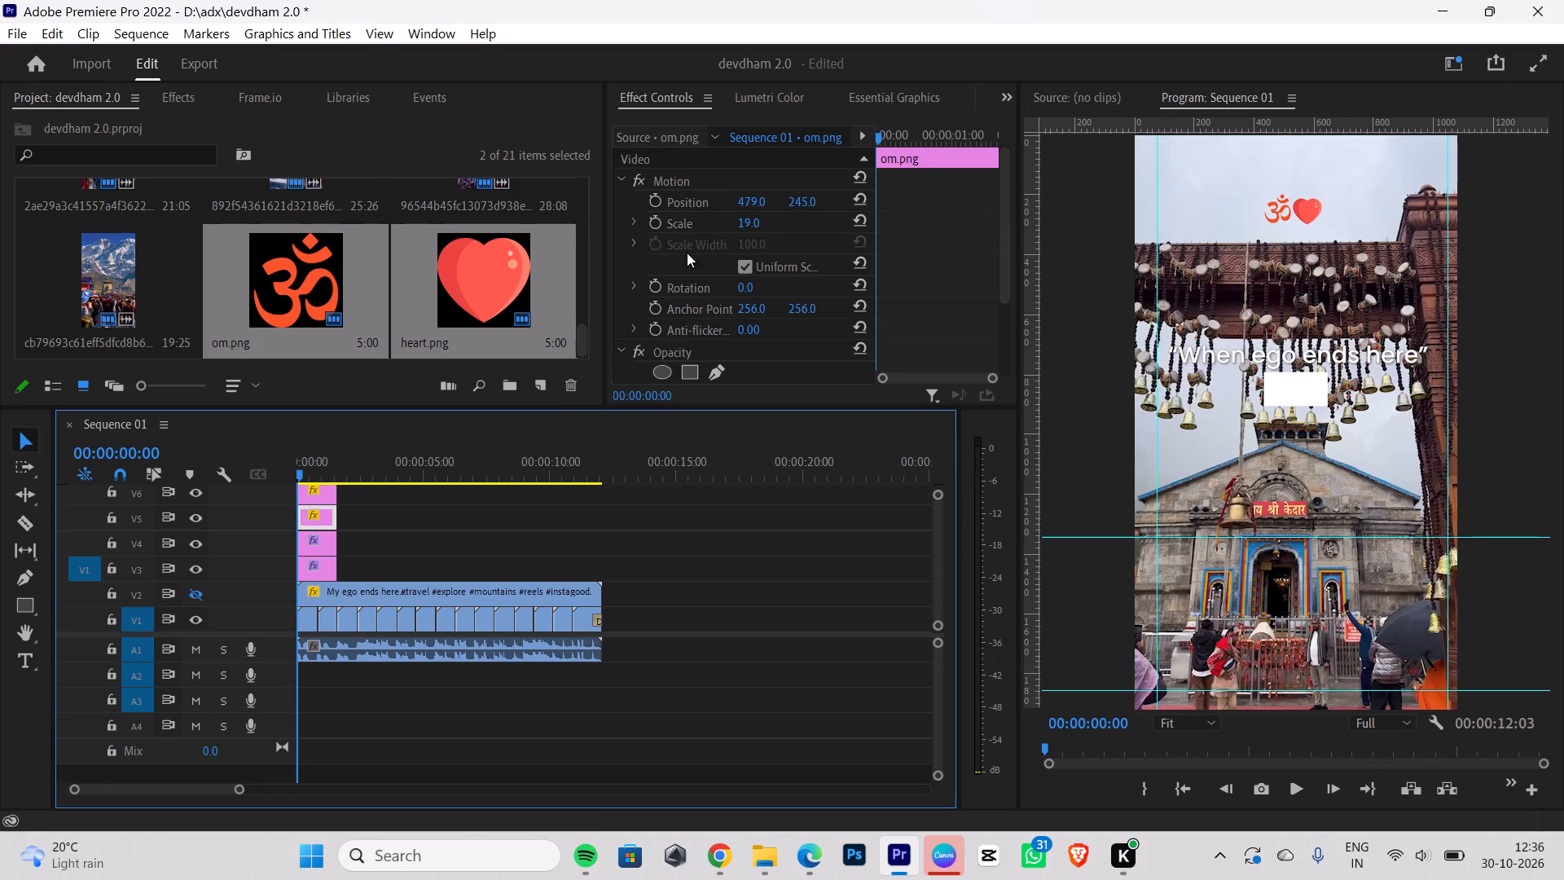
left_click_drag(756, 197, 813, 20)
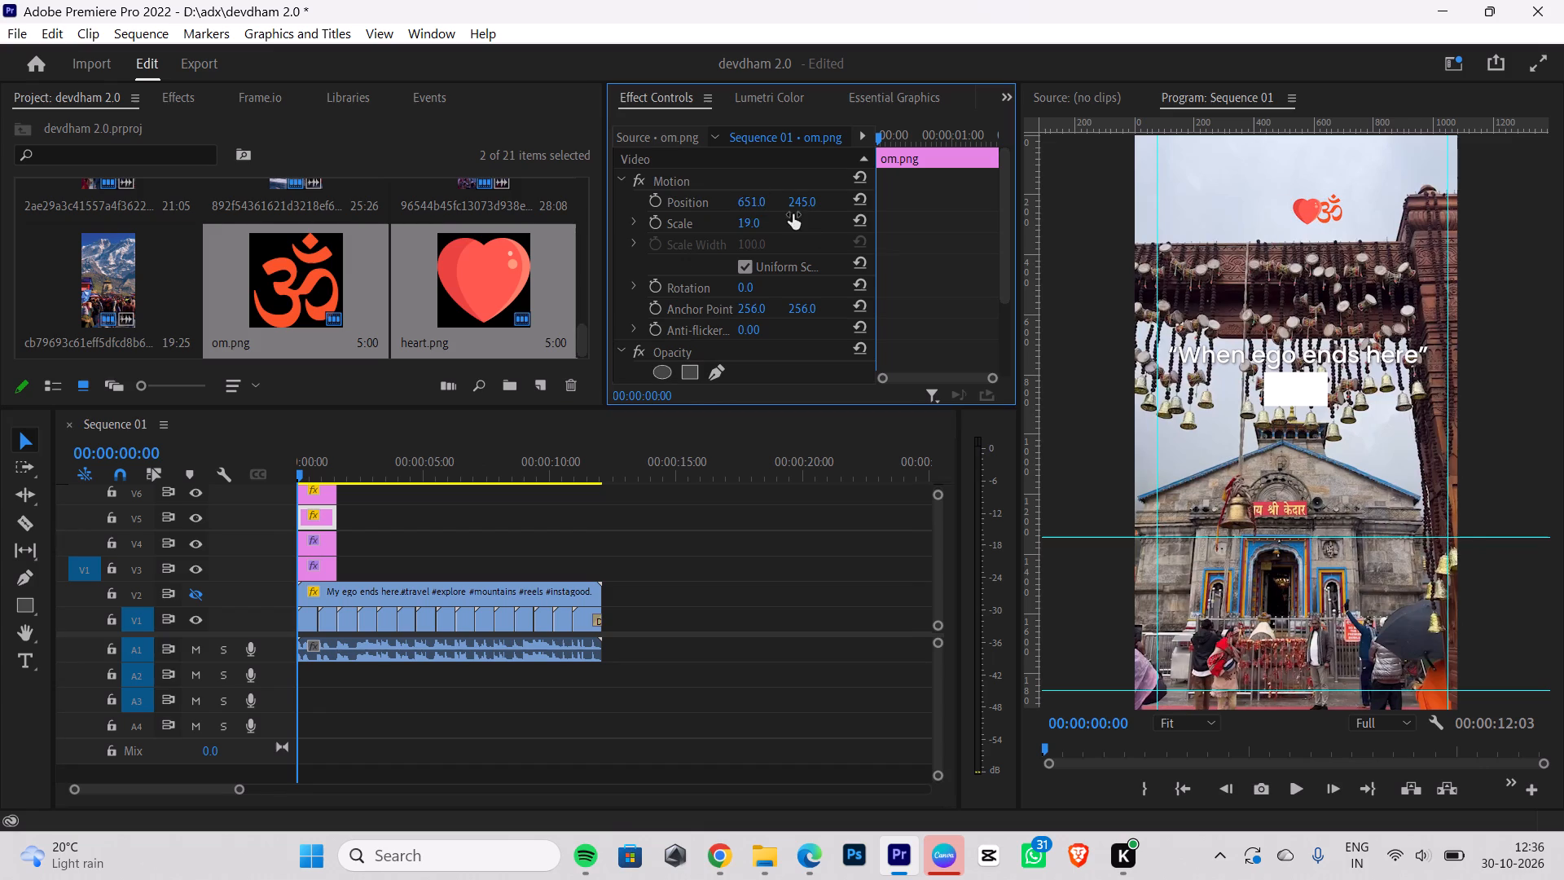
left_click(801, 205)
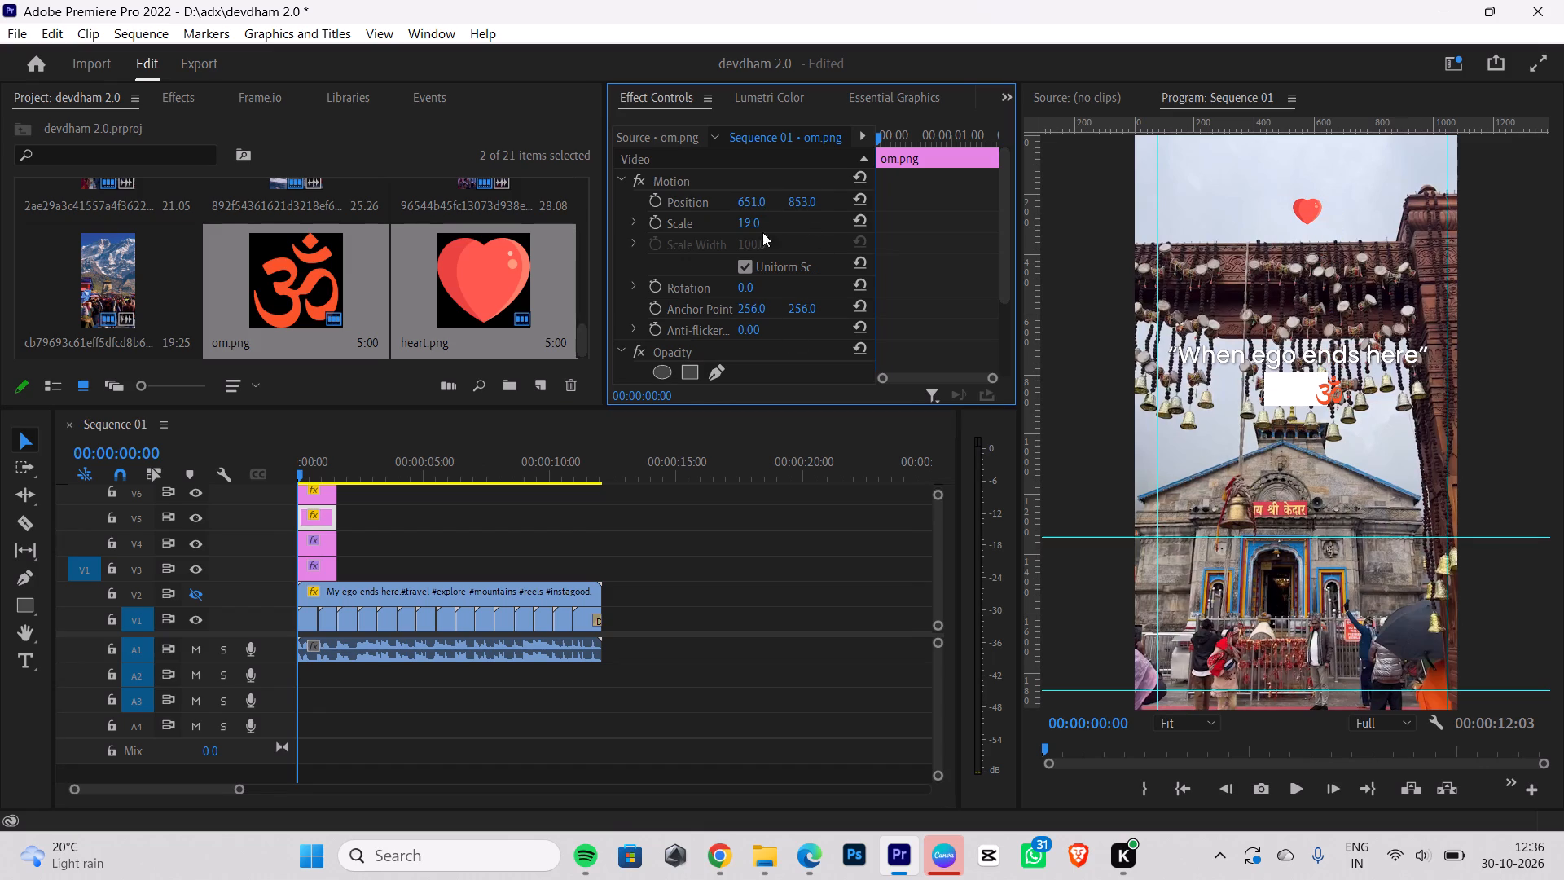
left_click_drag(761, 200, 626, 222)
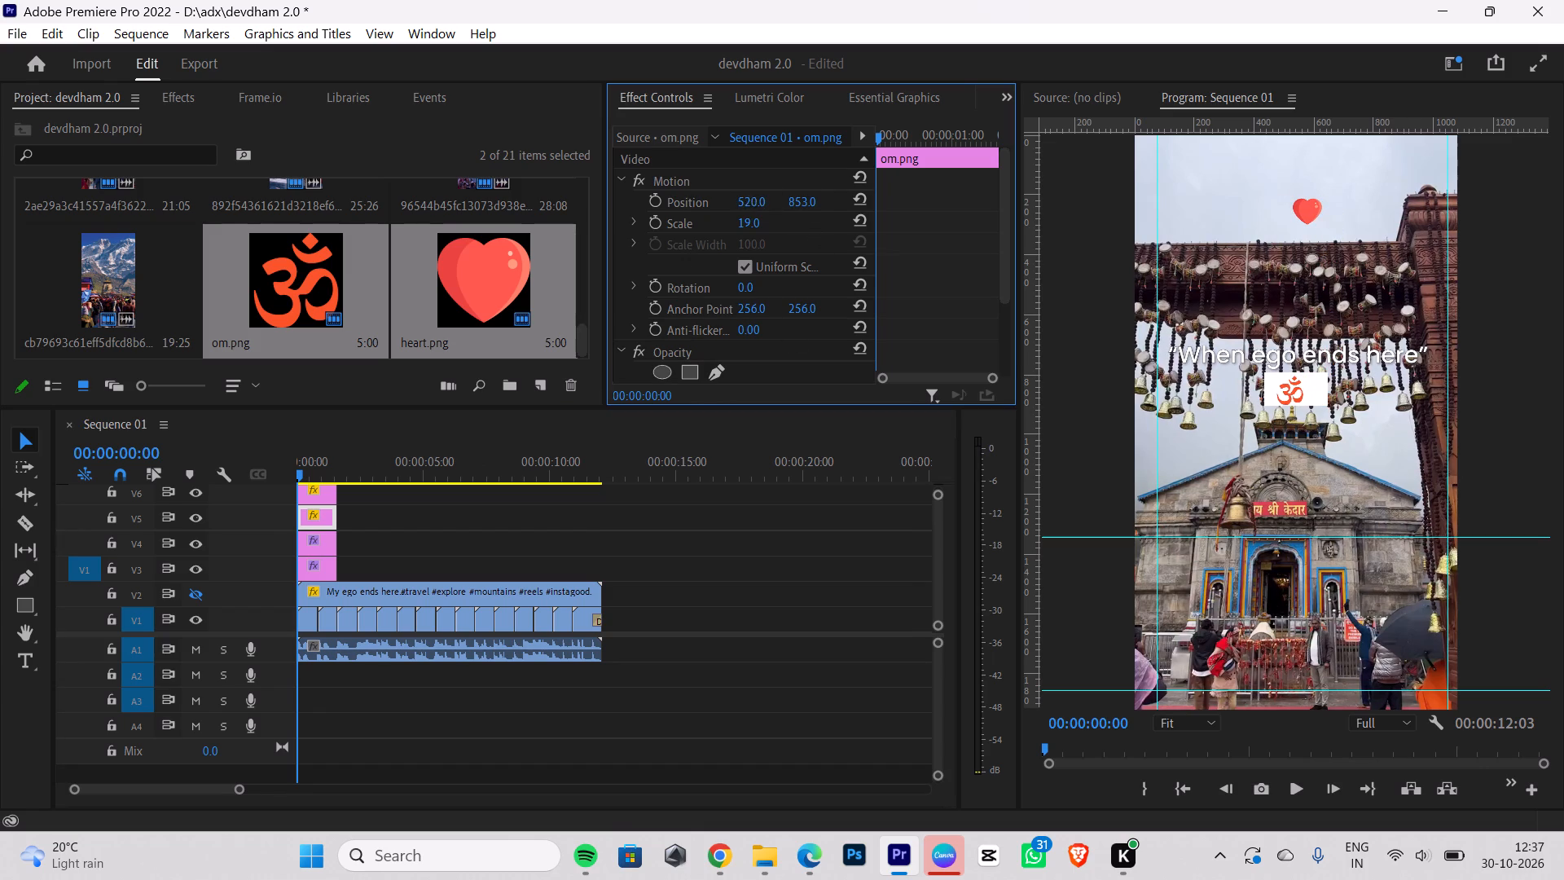
left_click_drag(626, 222, 603, 232)
left_click_drag(799, 200, 800, 215)
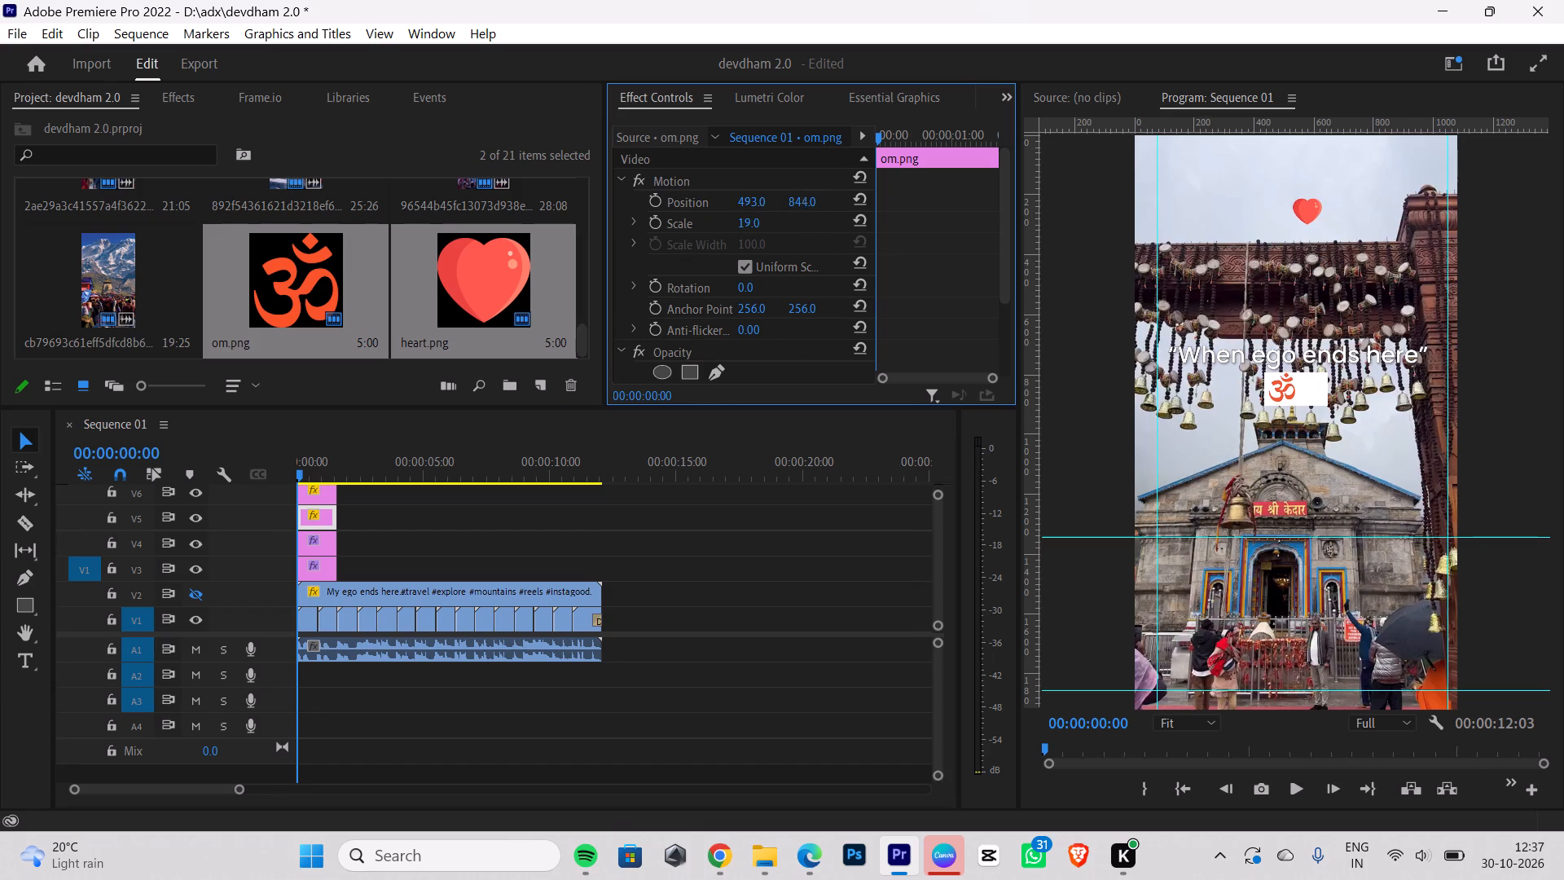
left_click_drag(800, 215, 799, 212)
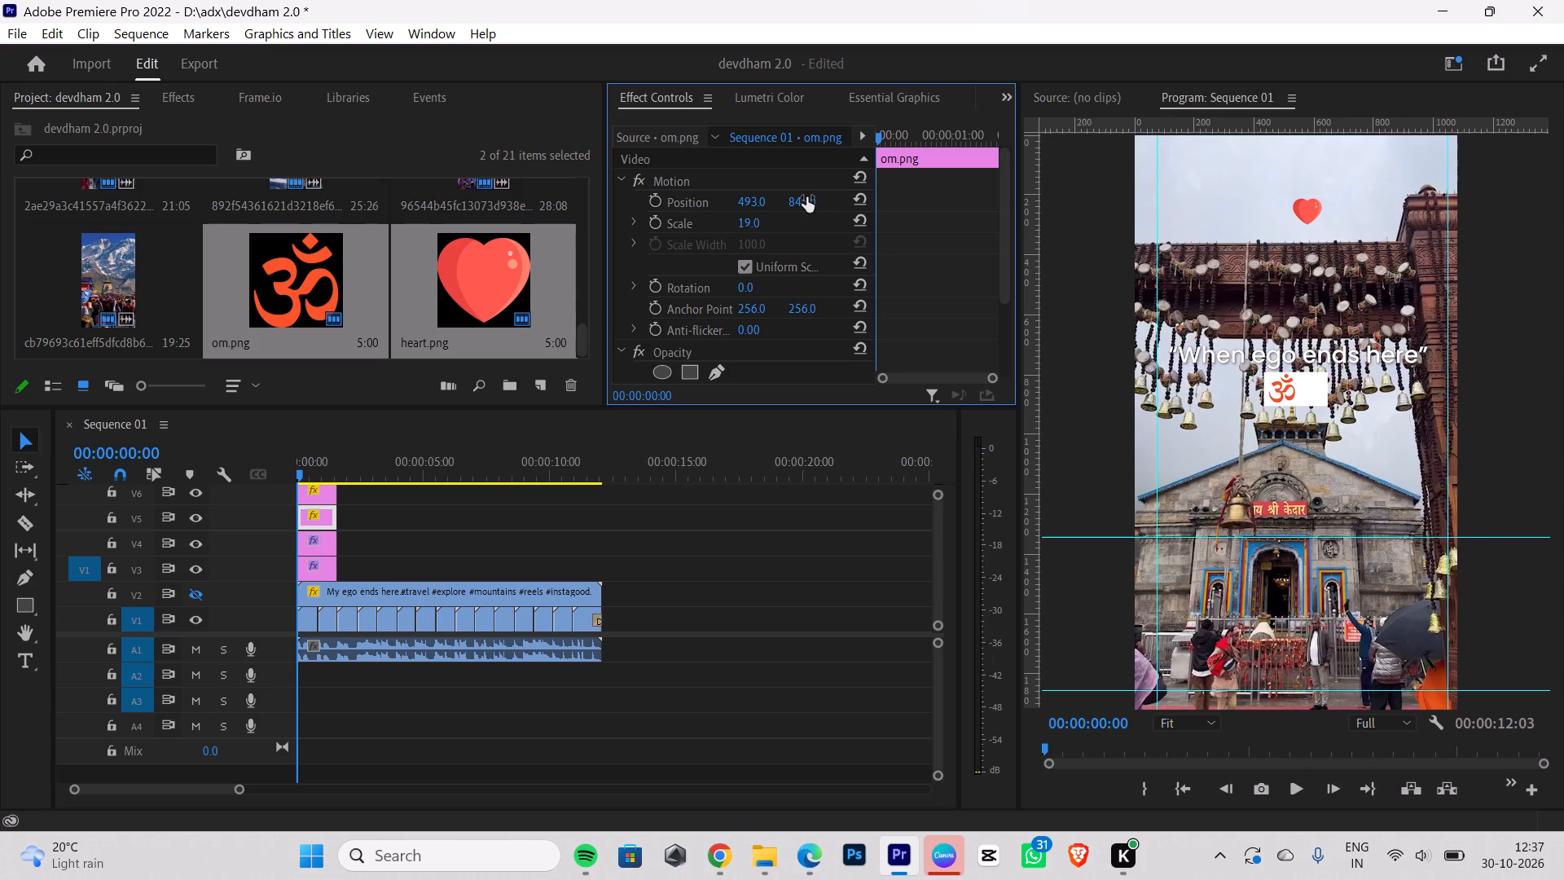
Move the heart image down onto the white rectangle beside the om symbol, setting its position to 589, 849.
left_click(319, 490)
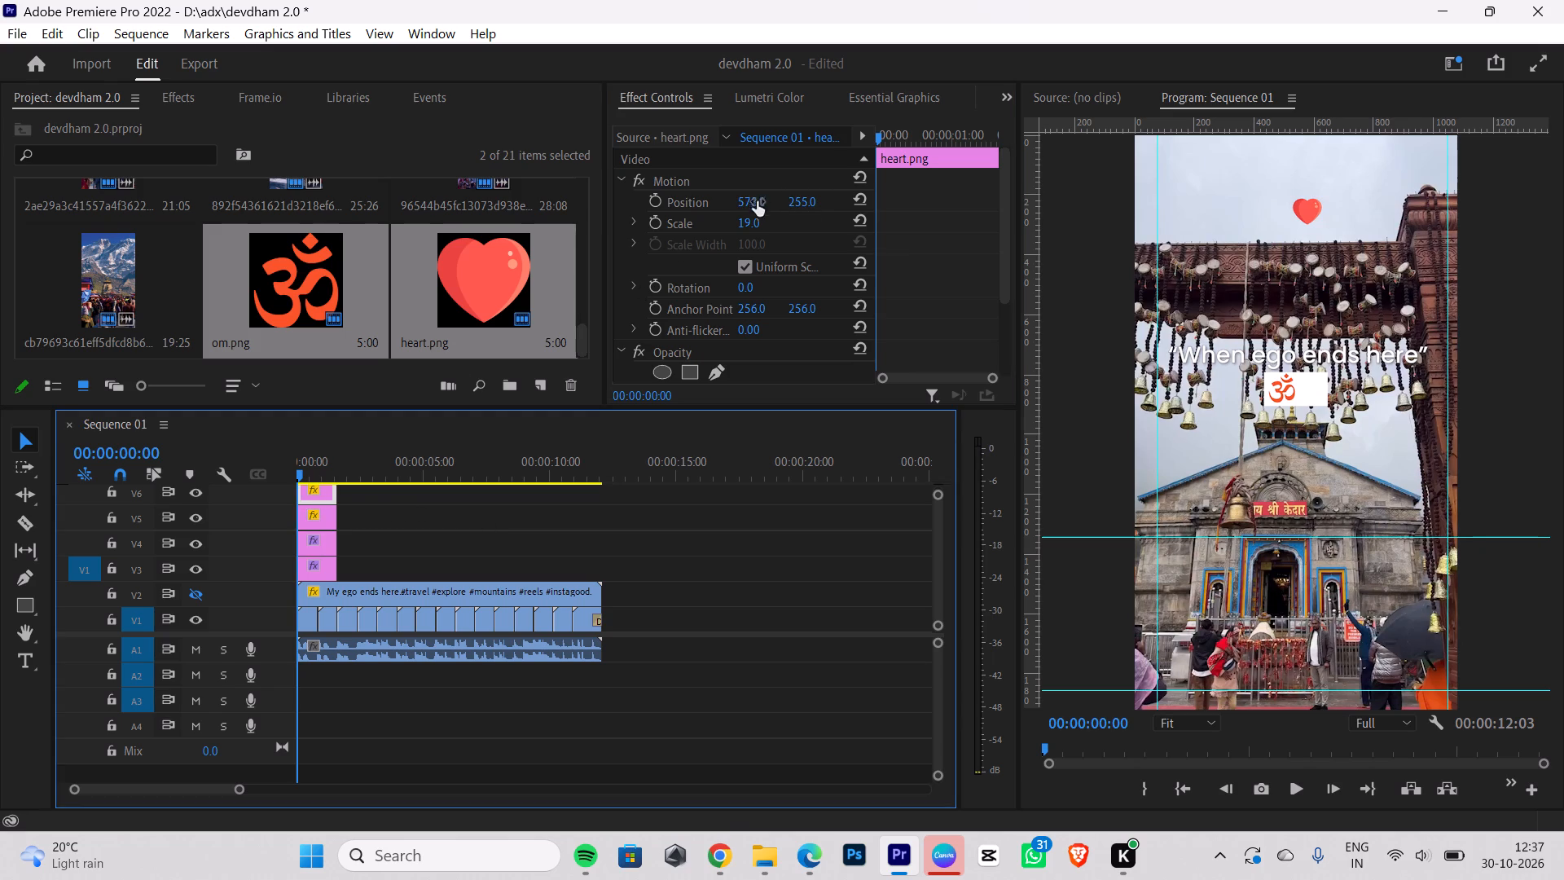
left_click_drag(757, 203, 781, 116)
left_click_drag(806, 203, 827, 156)
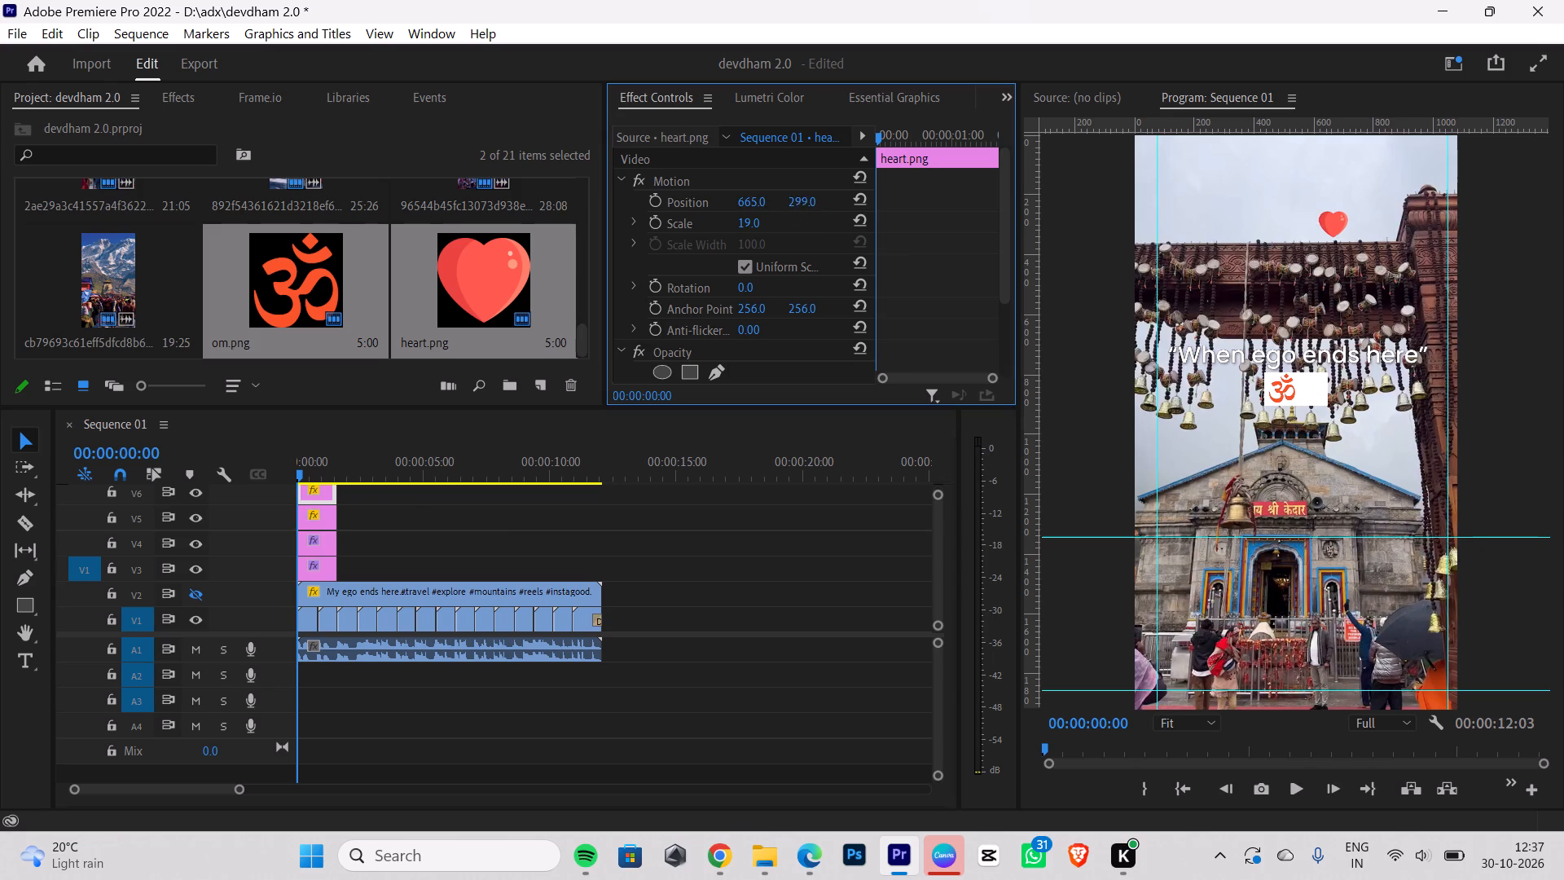
left_click_drag(827, 156, 839, 53)
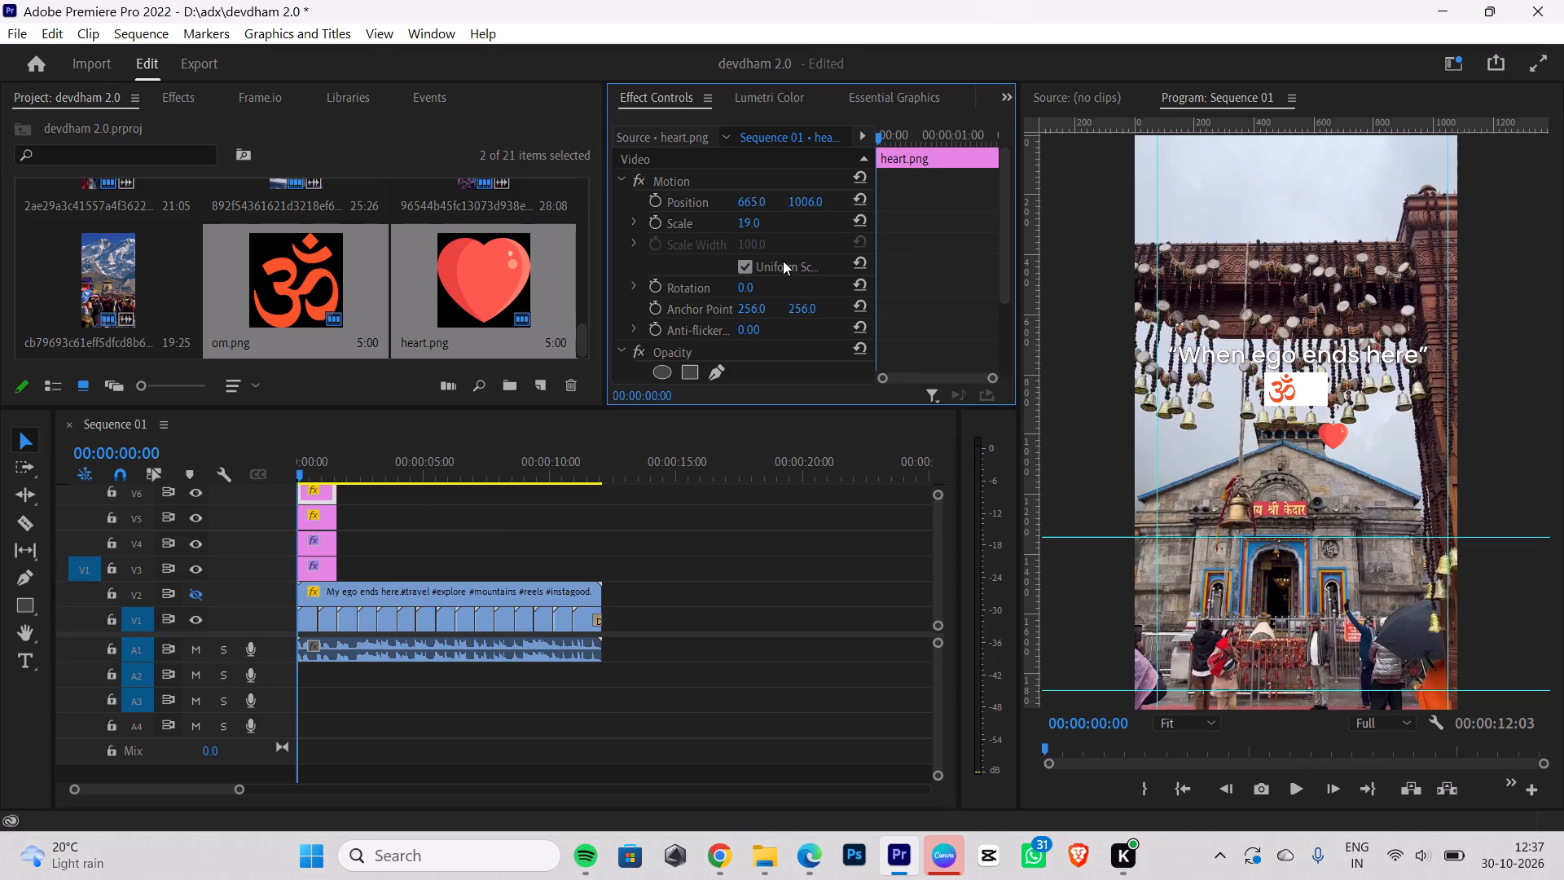
left_click_drag(806, 196, 799, 225)
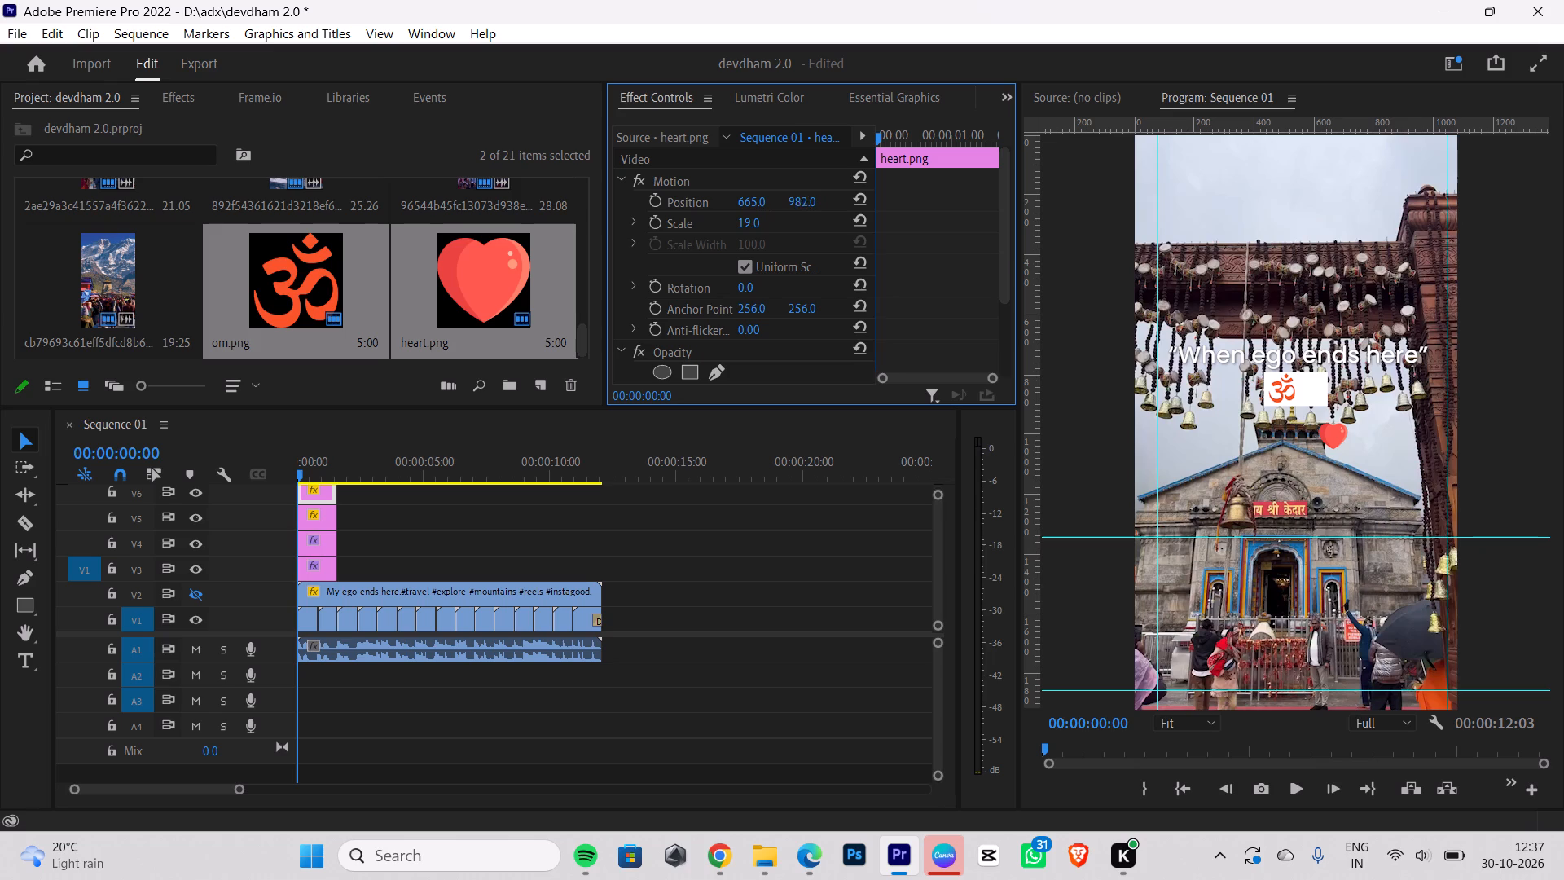
left_click_drag(799, 225, 792, 333)
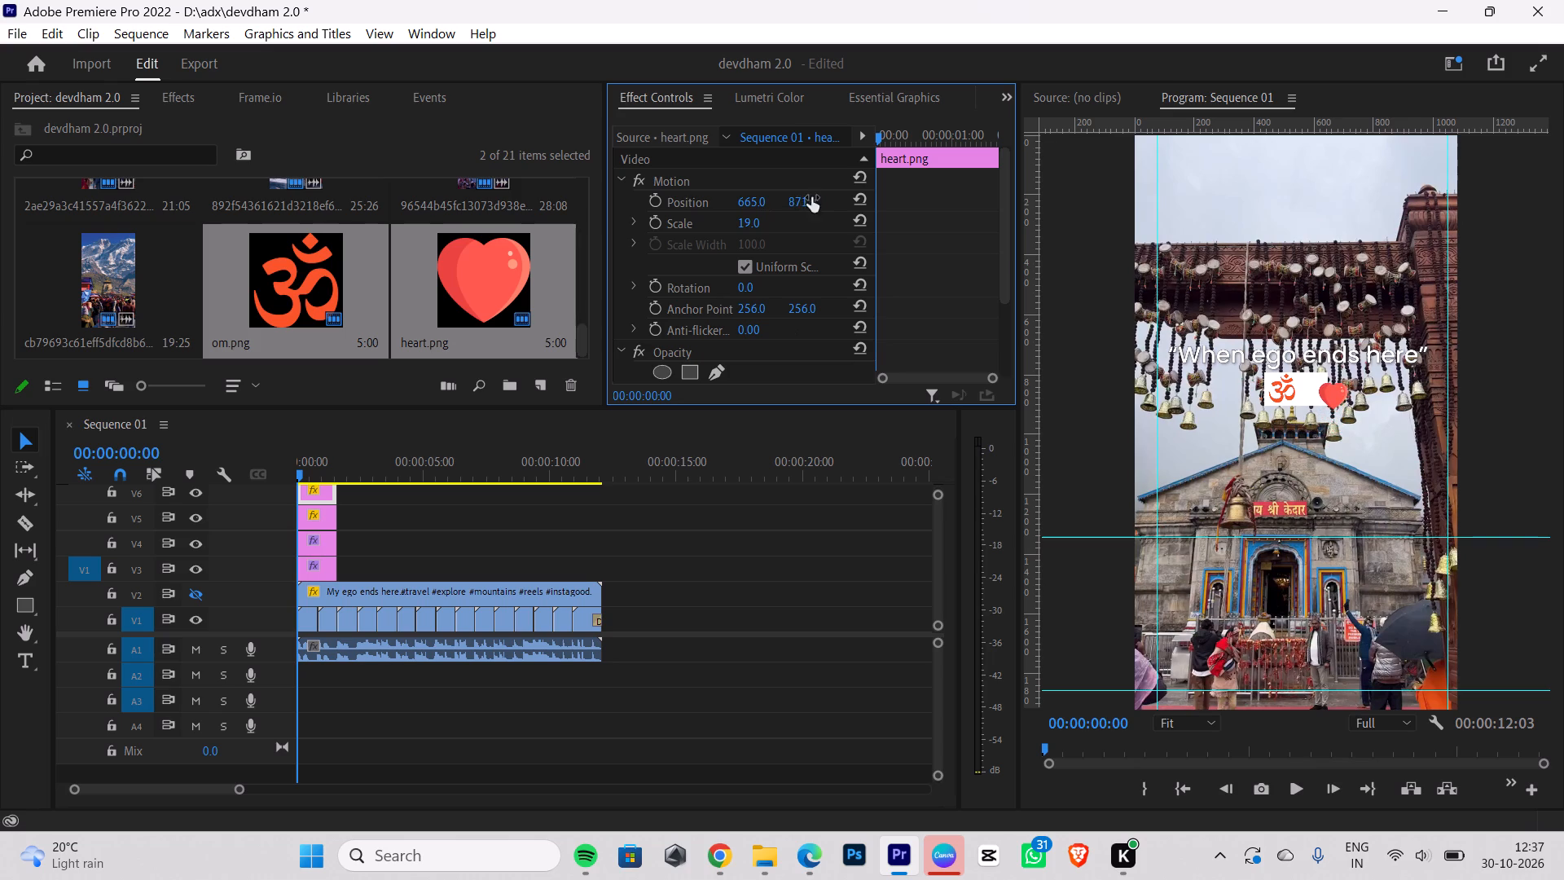
left_click_drag(750, 204, 668, 202)
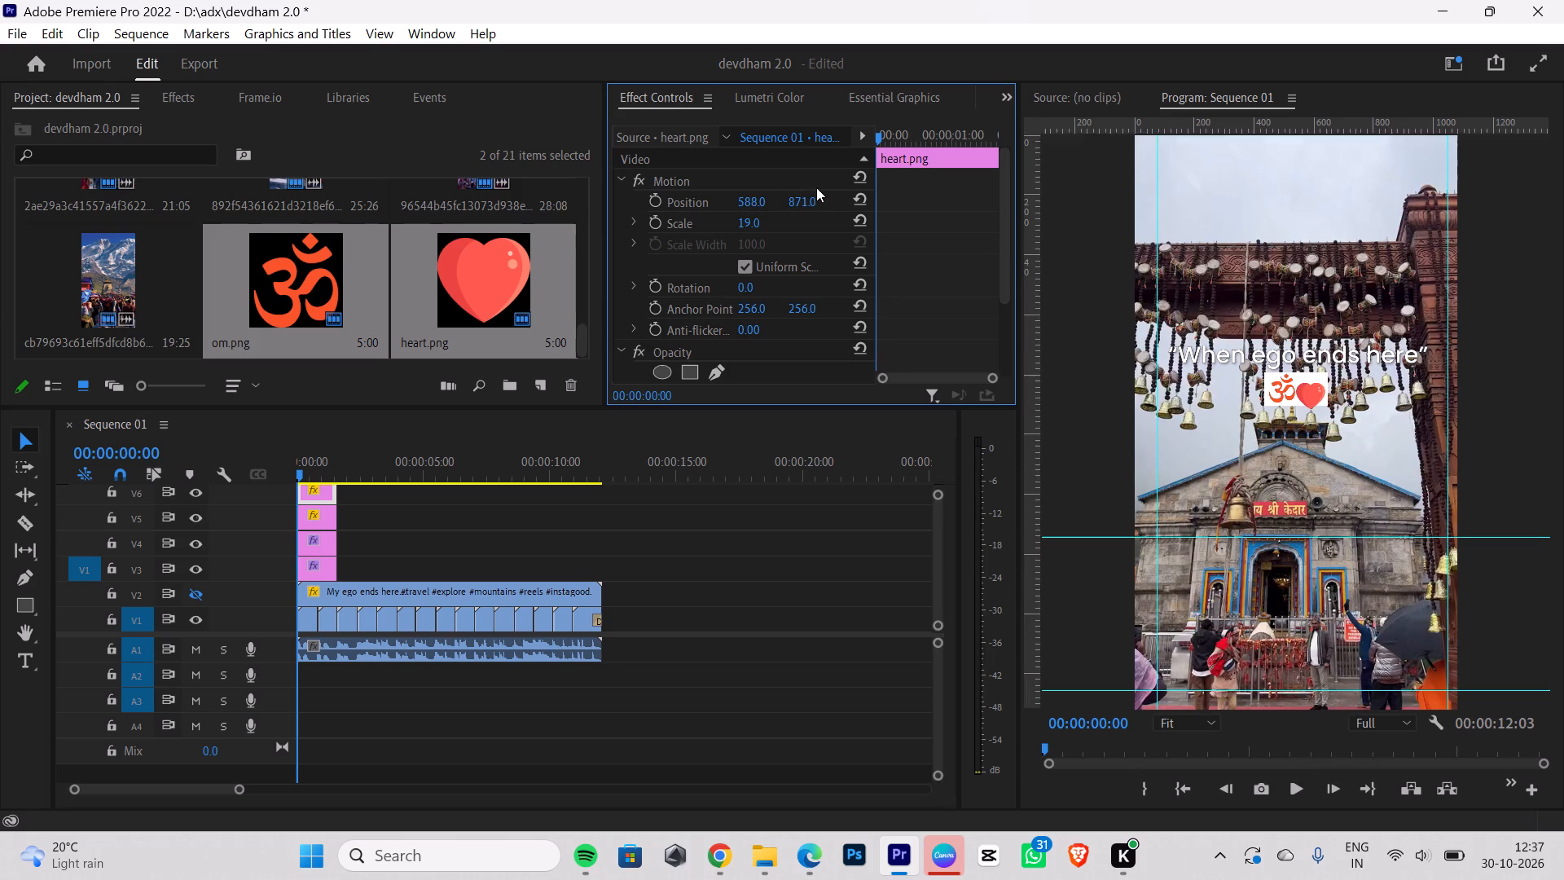
left_click_drag(803, 202, 802, 231)
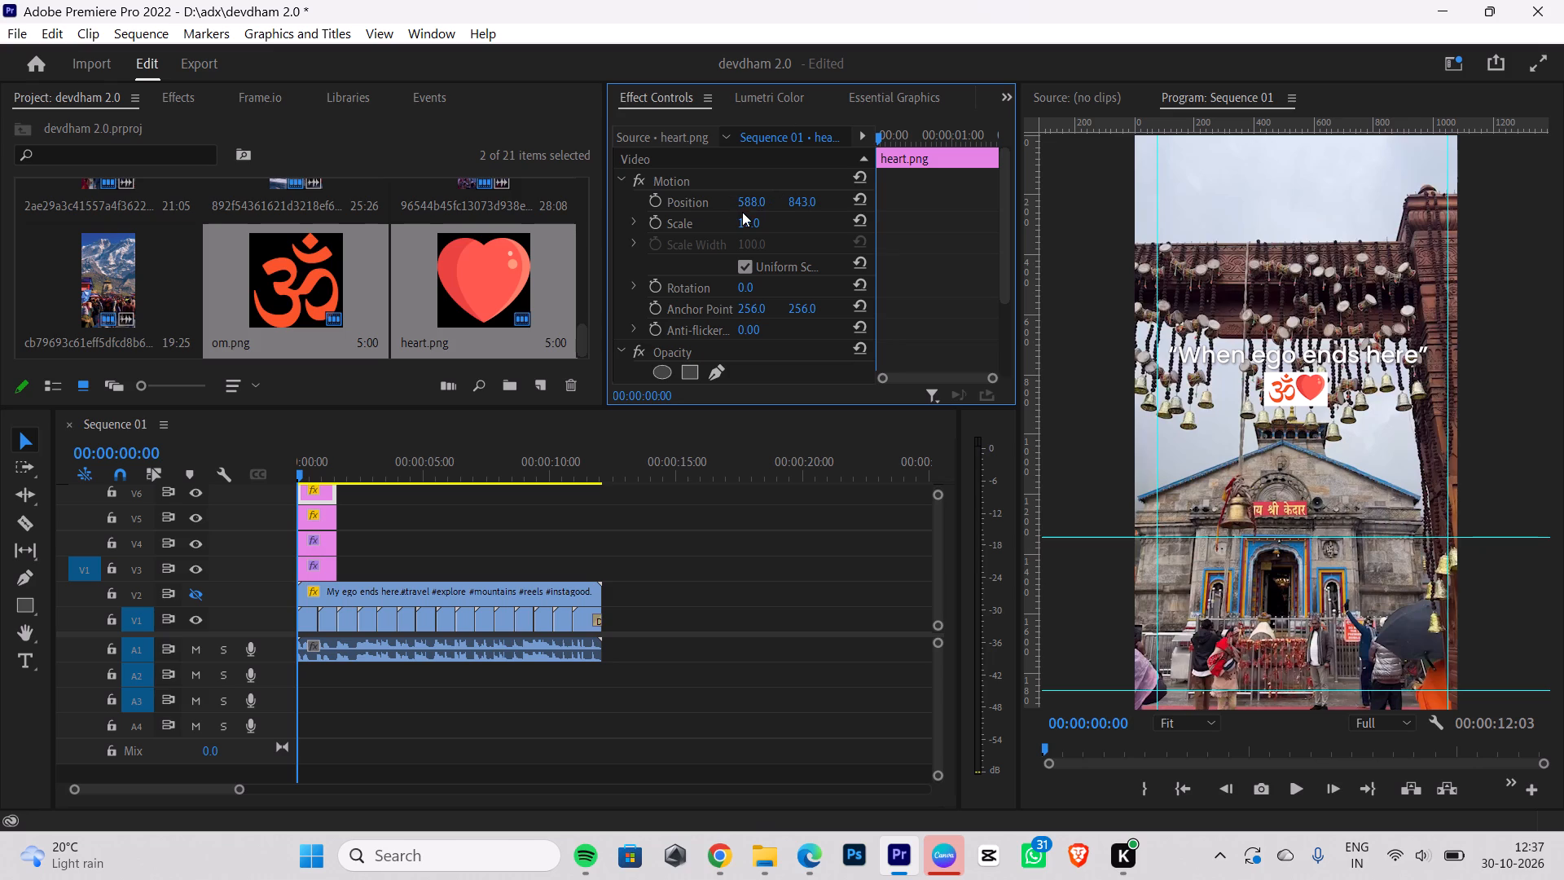
left_click_drag(801, 202, 802, 199)
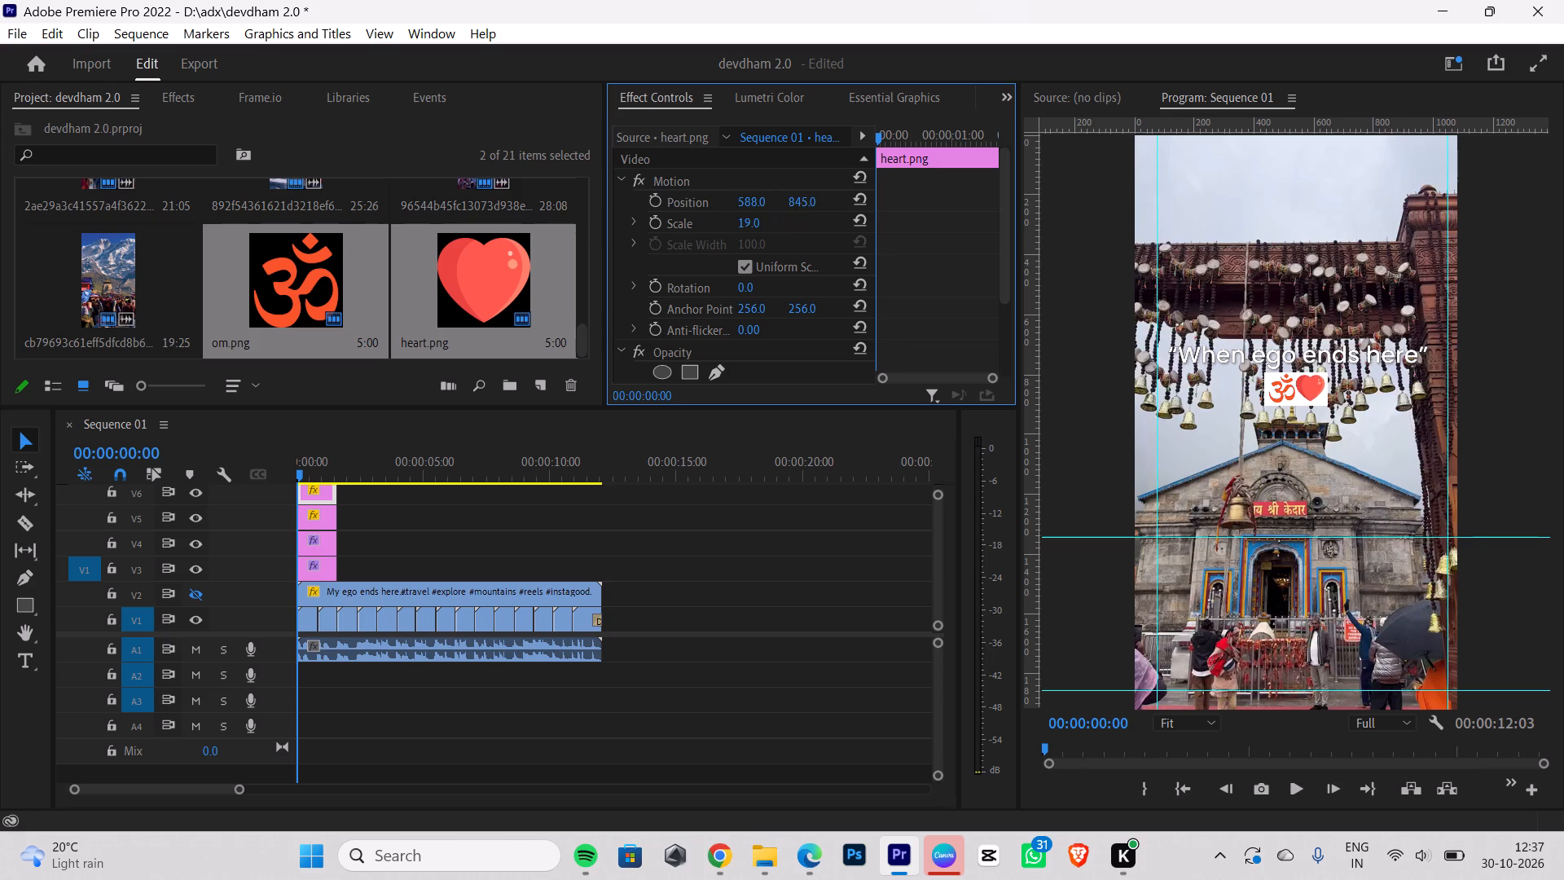
left_click_drag(802, 199, 802, 195)
left_click(766, 198)
Check the om and heart placement on the rectangle at 75% preview zoom, and return the preview to Fit.
left_click(1175, 723)
left_click(1173, 611)
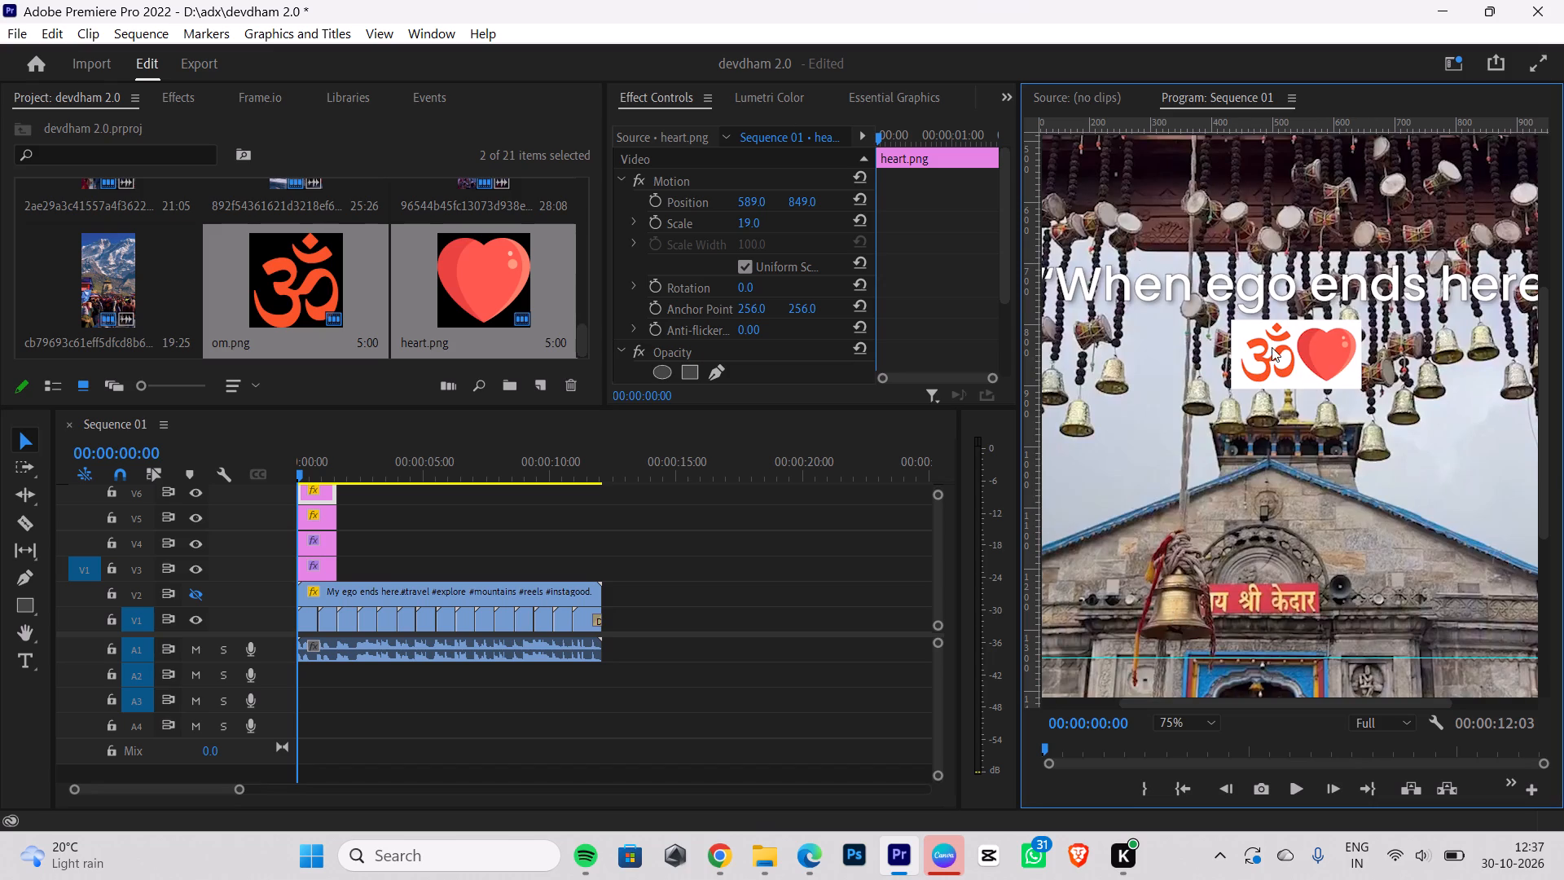
left_click(1185, 727)
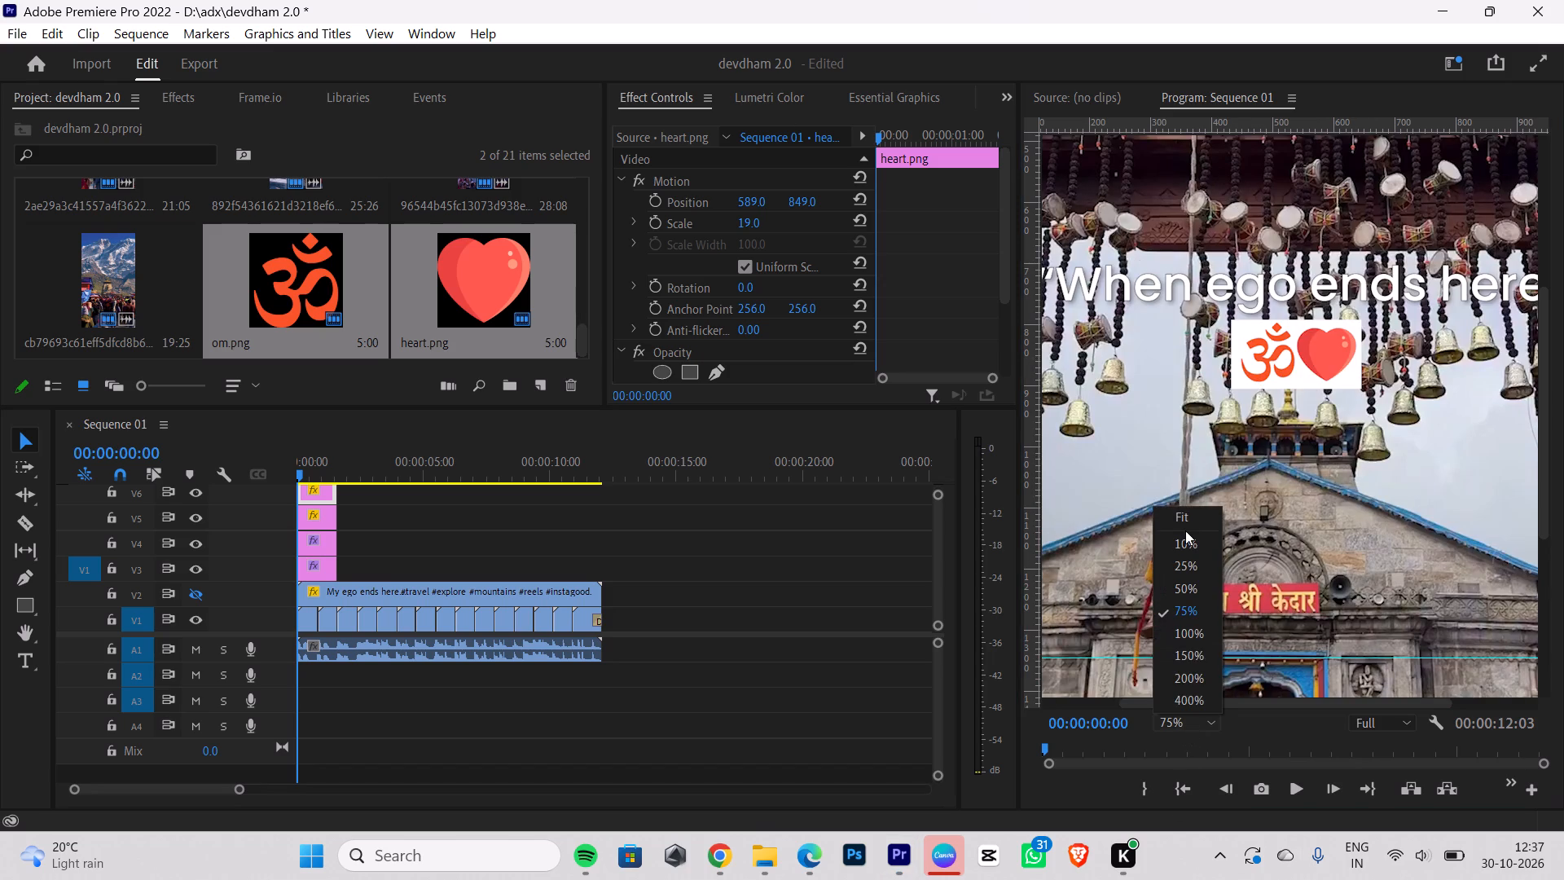
left_click(1185, 526)
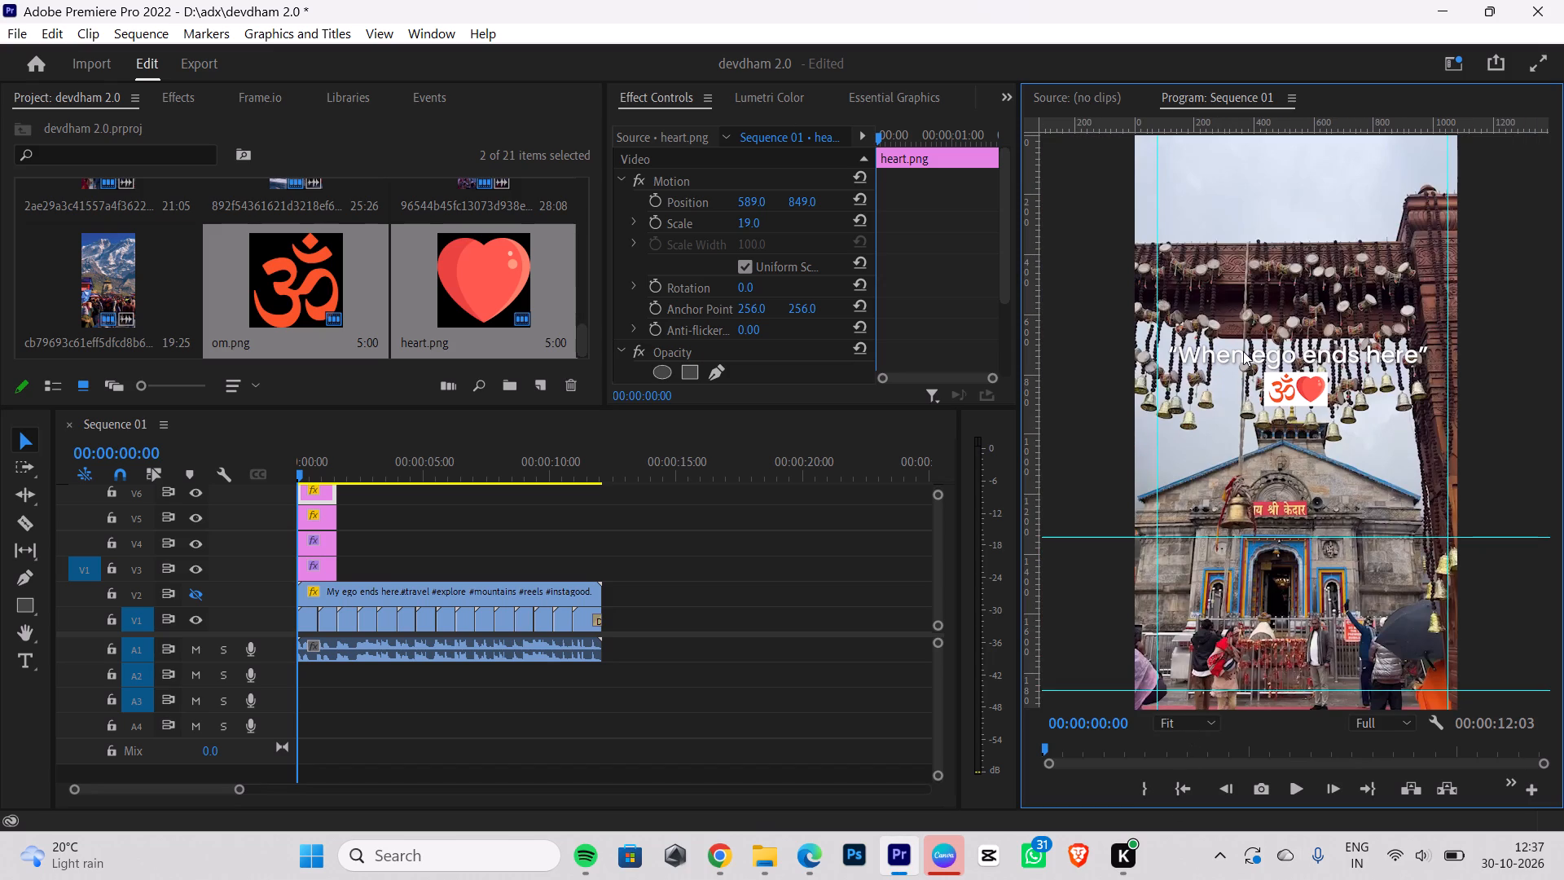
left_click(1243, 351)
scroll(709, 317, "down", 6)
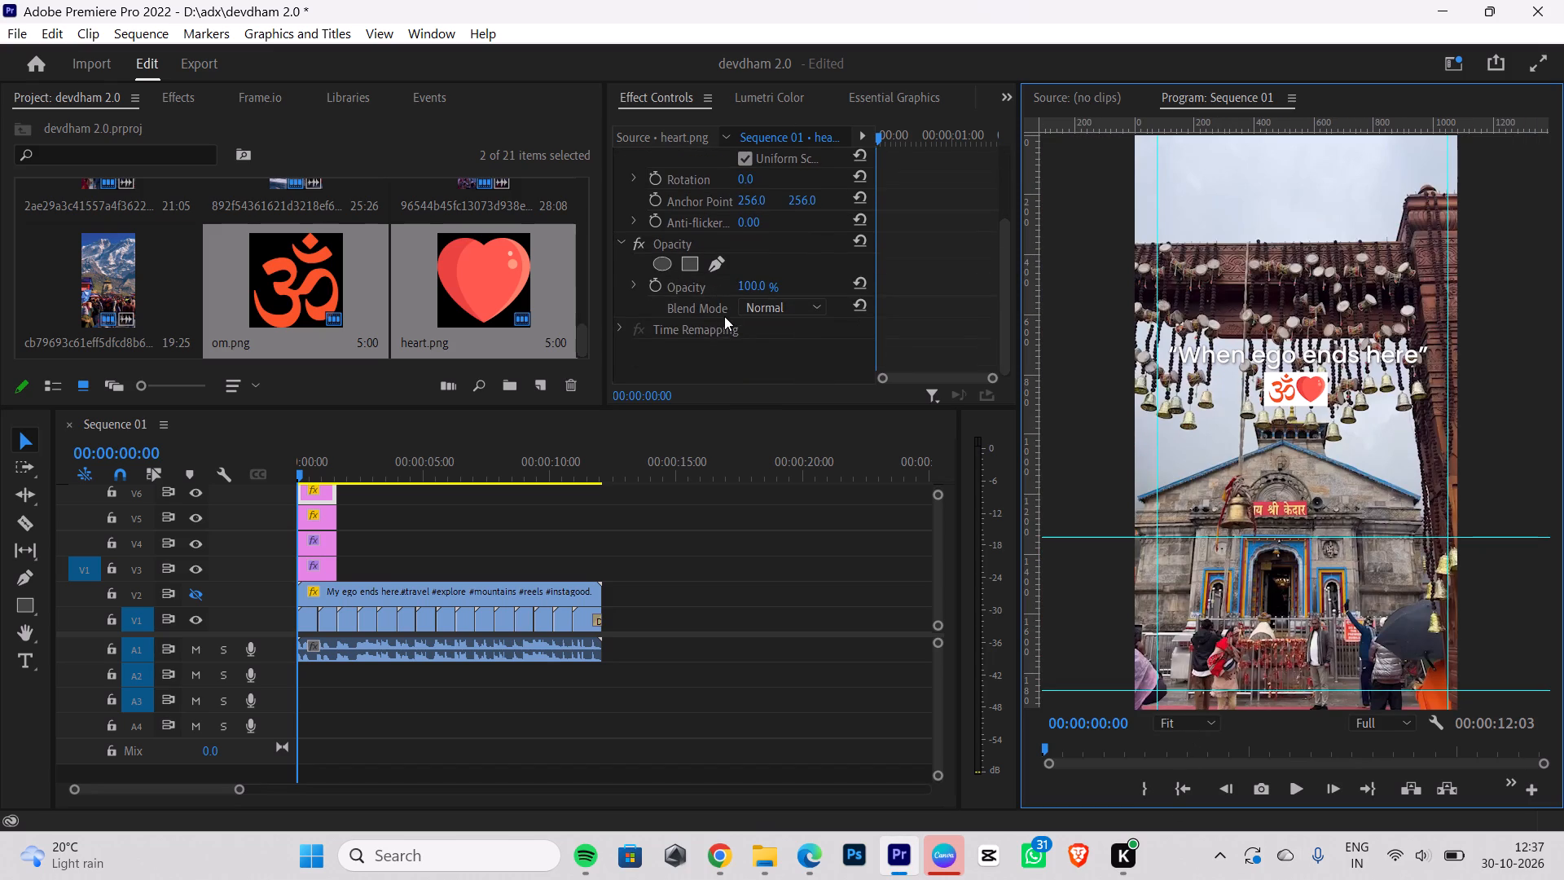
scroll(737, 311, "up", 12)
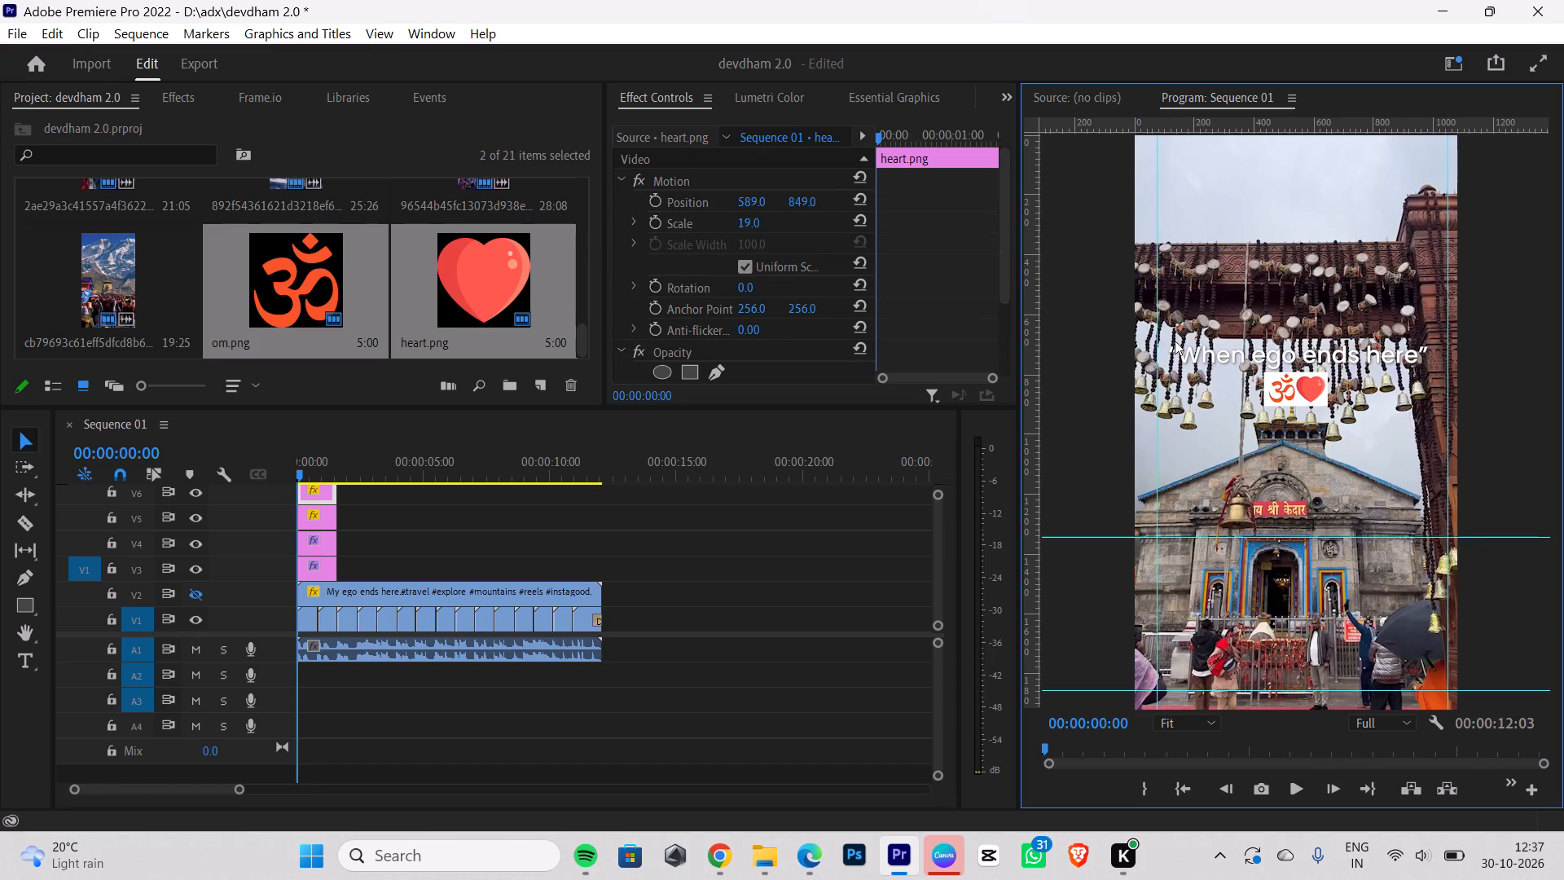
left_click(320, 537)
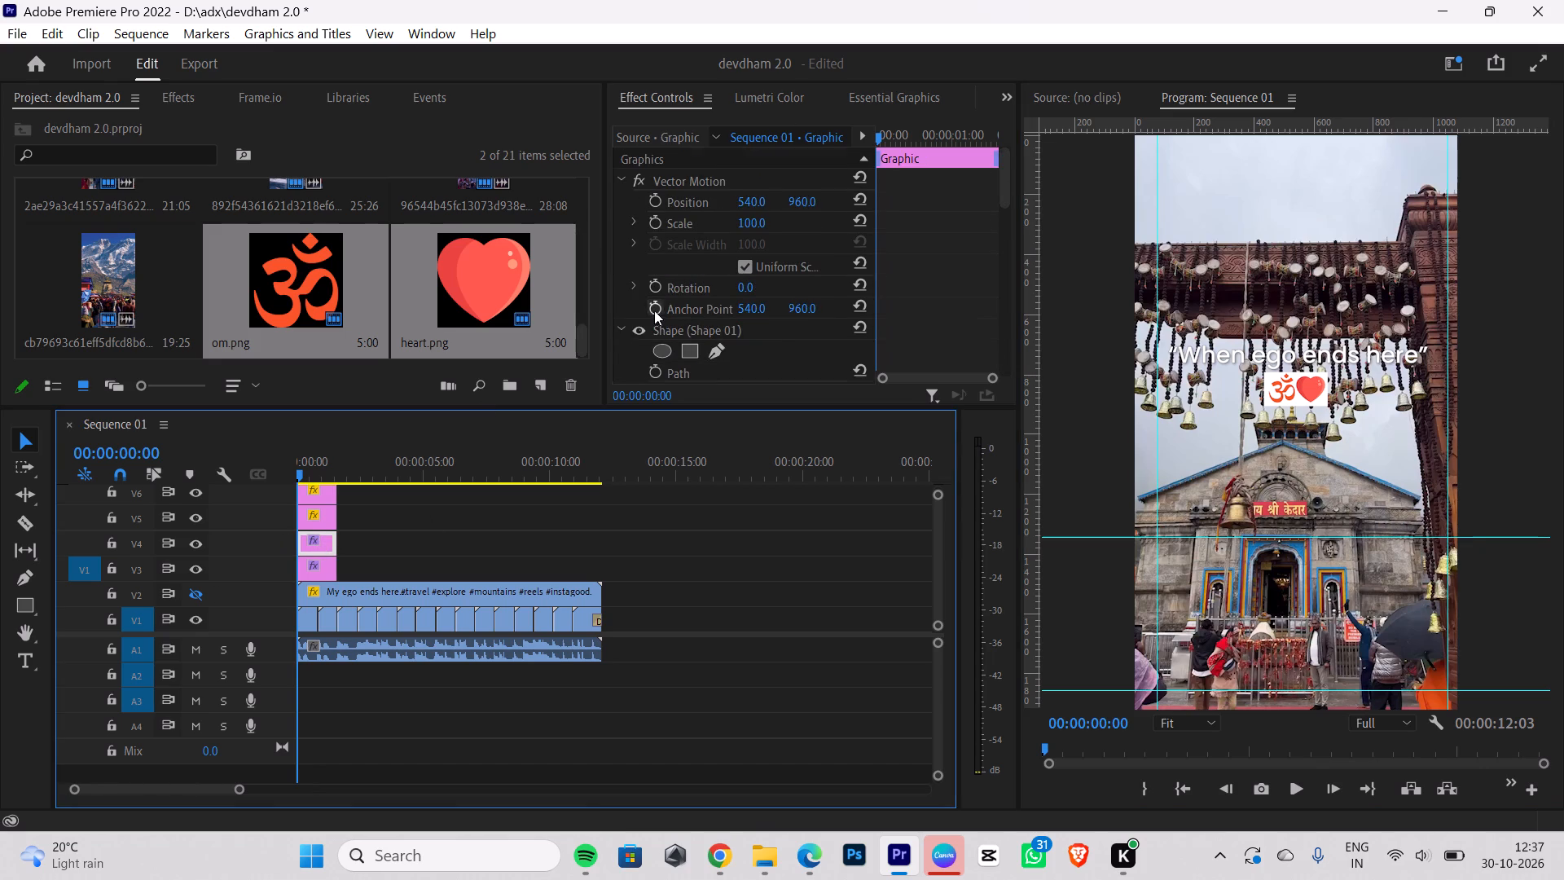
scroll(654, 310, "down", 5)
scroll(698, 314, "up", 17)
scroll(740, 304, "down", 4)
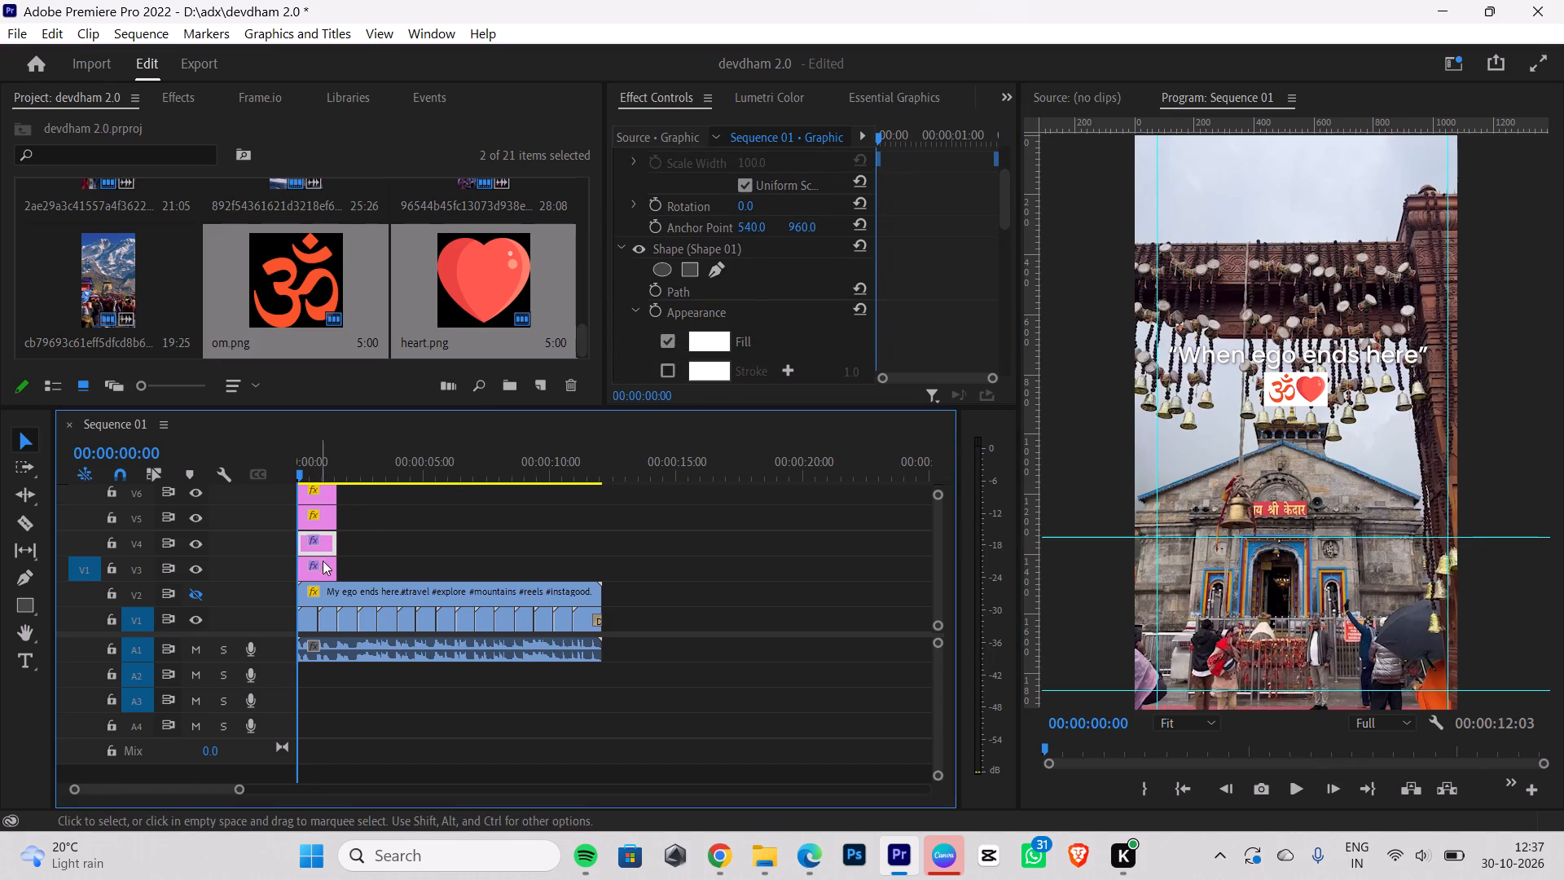
Change the font of the "When ego ends here" title to TT Interphases Pro Trl.
left_click_drag(327, 561, 327, 570)
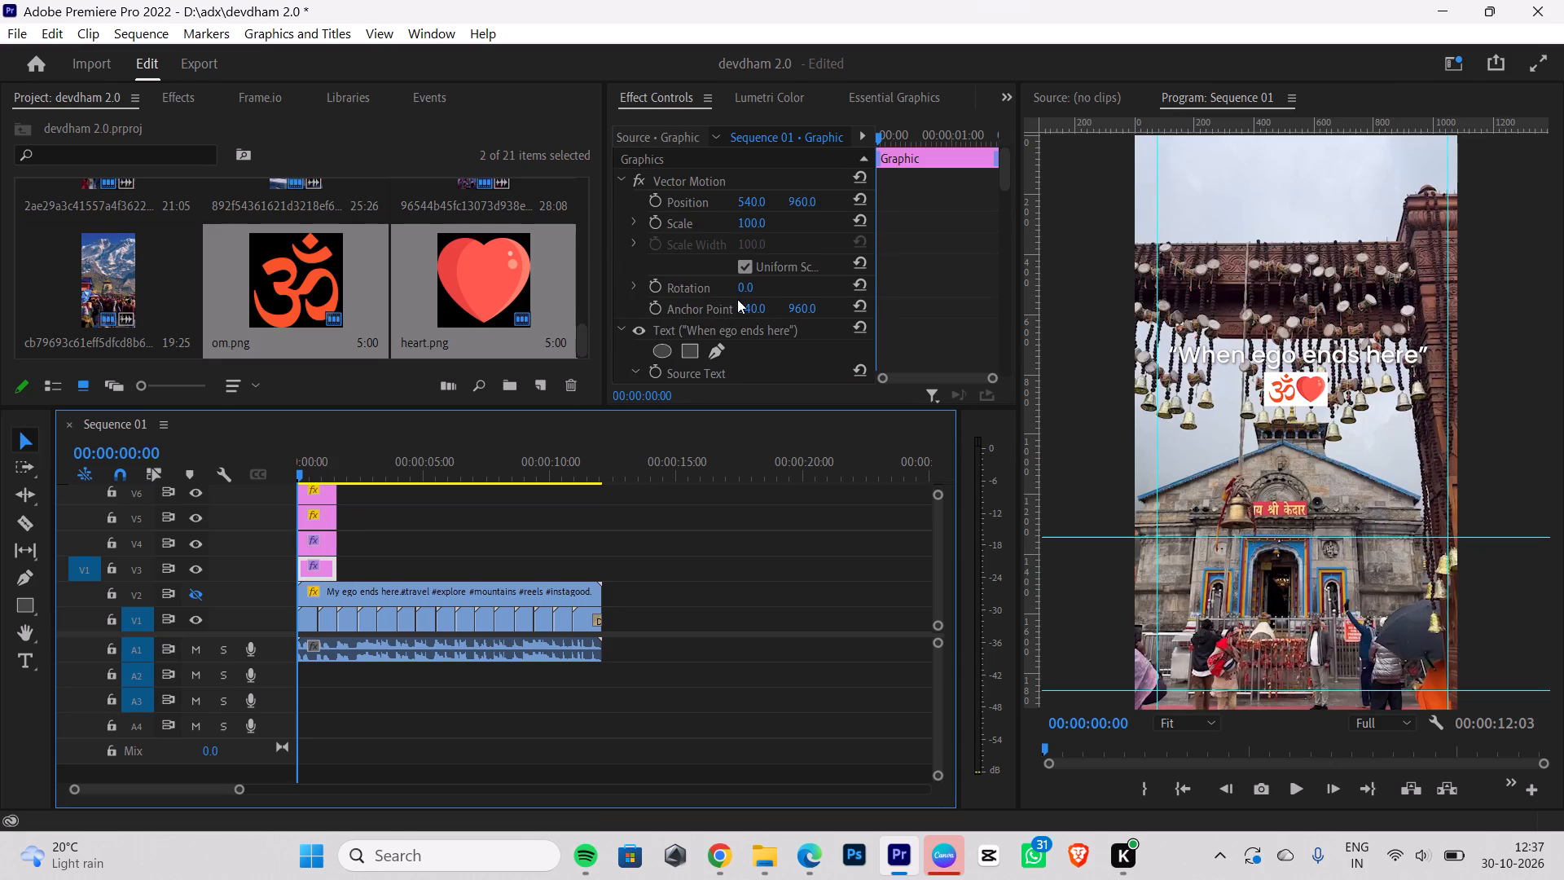
scroll(737, 299, "down", 2)
left_click(1208, 346)
scroll(757, 271, "down", 2)
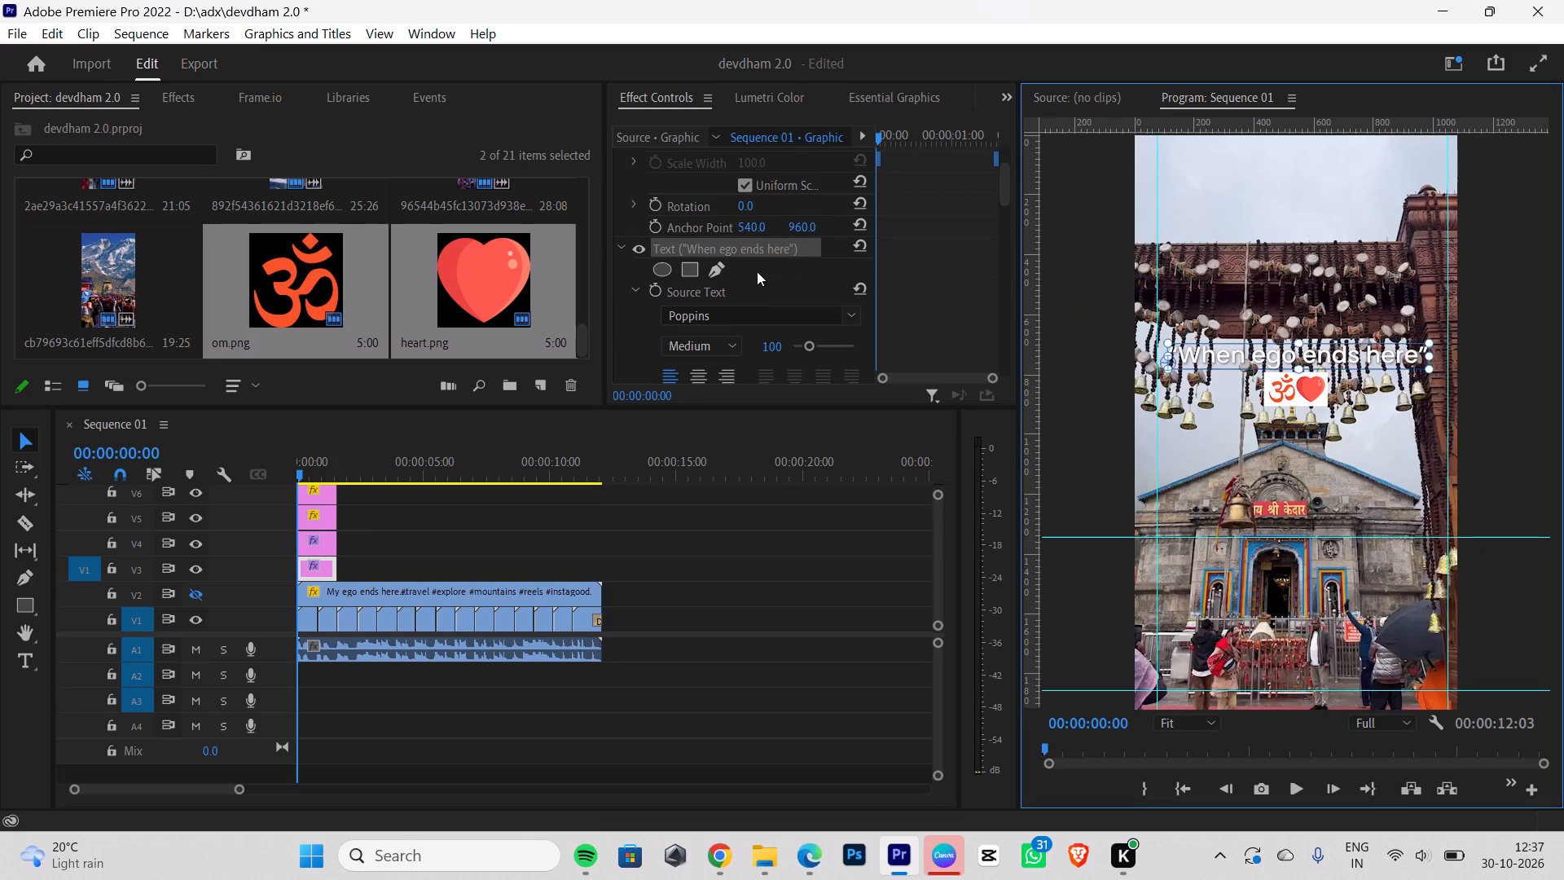
left_click(717, 340)
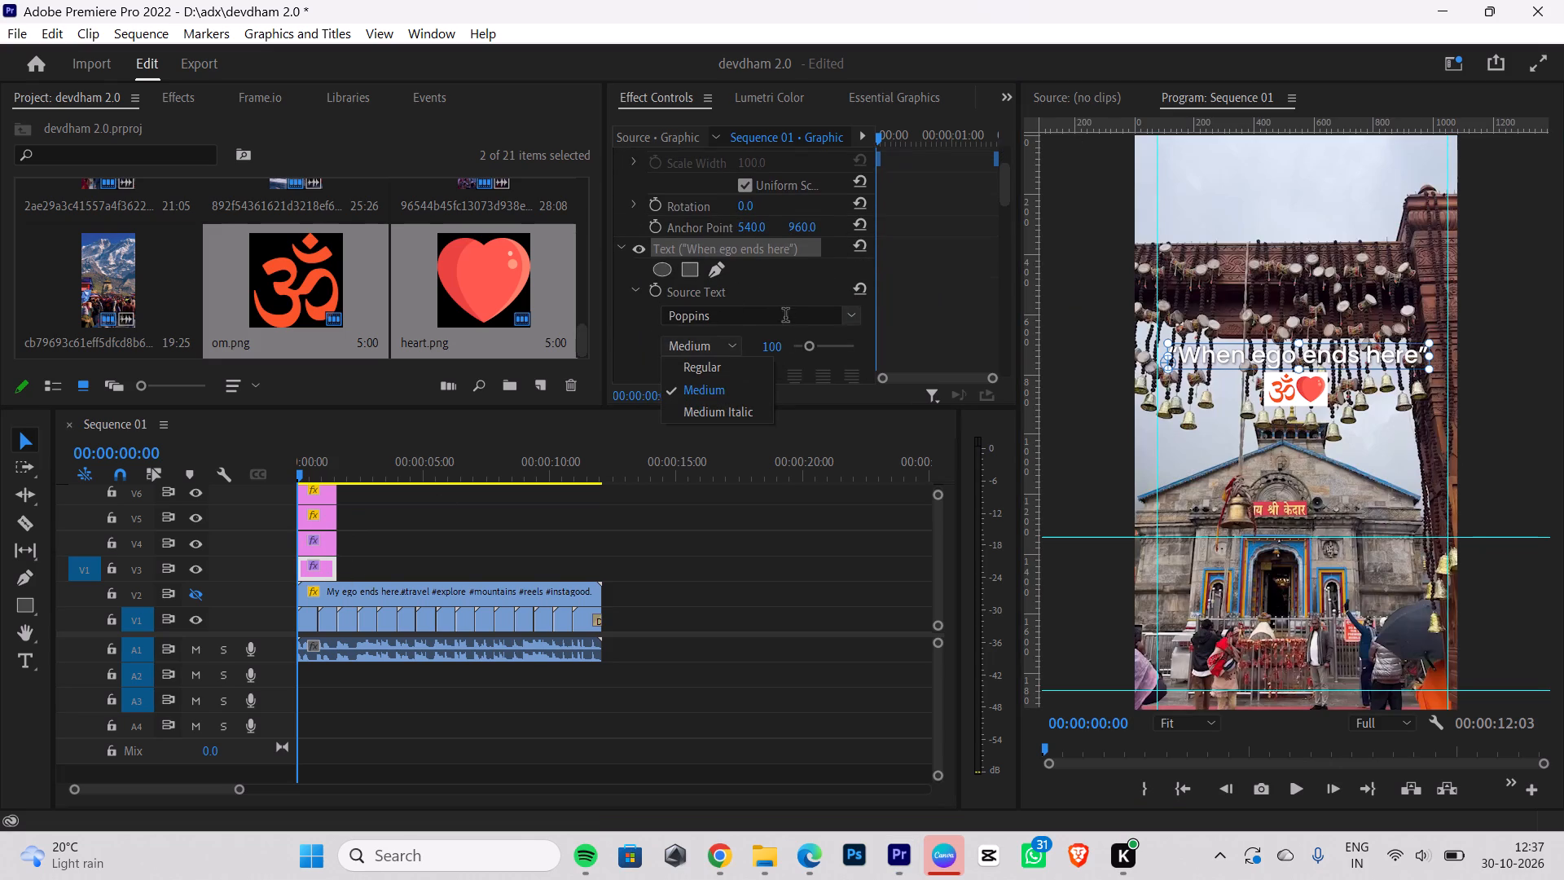
left_click(850, 307)
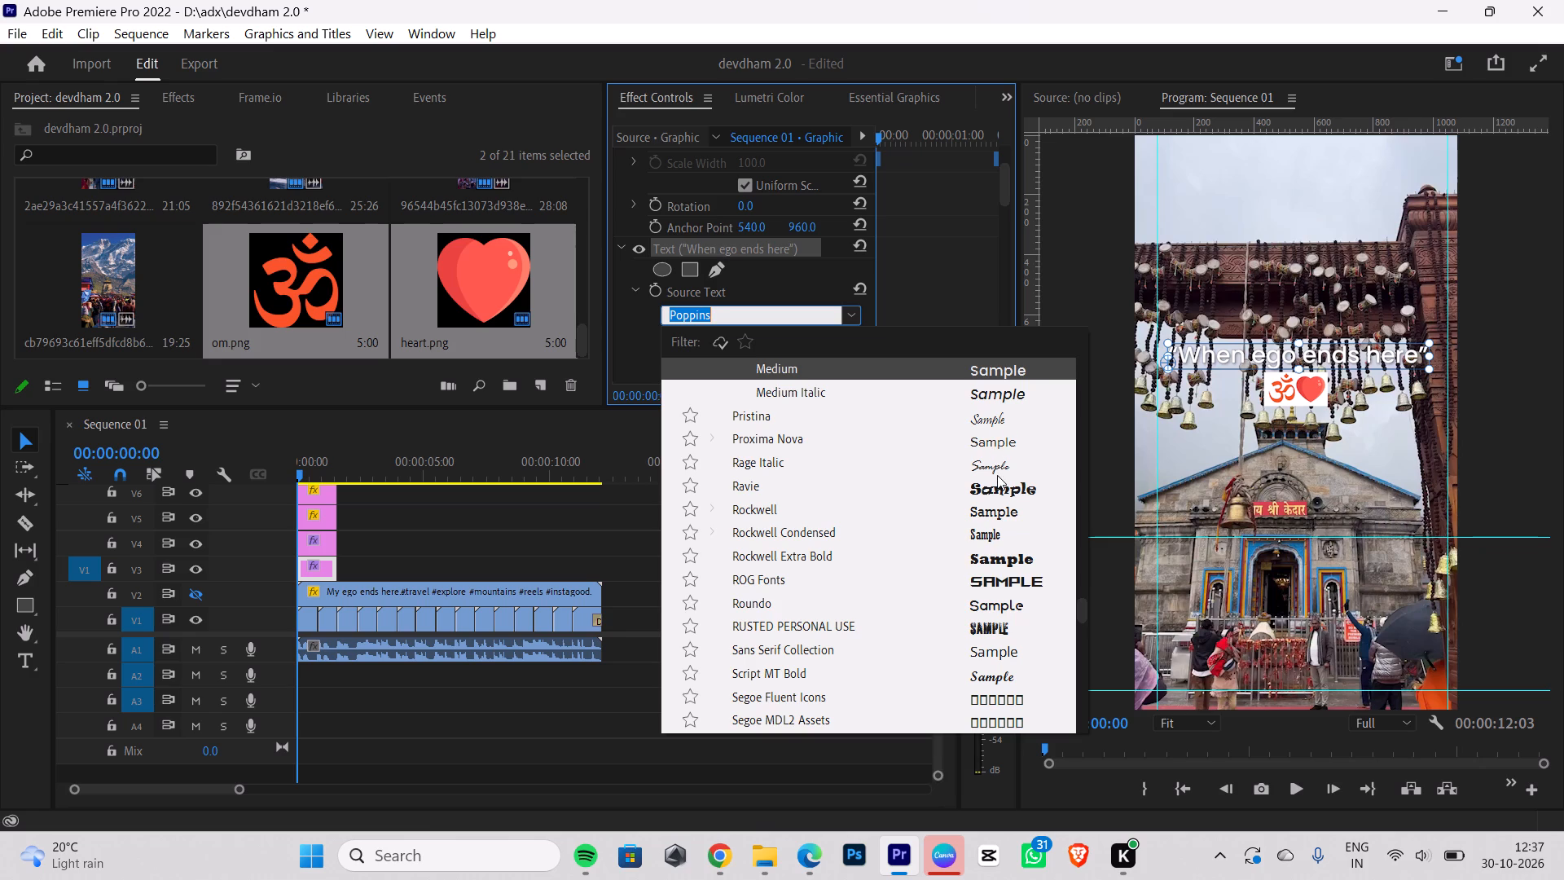
scroll(970, 525, "down", 2)
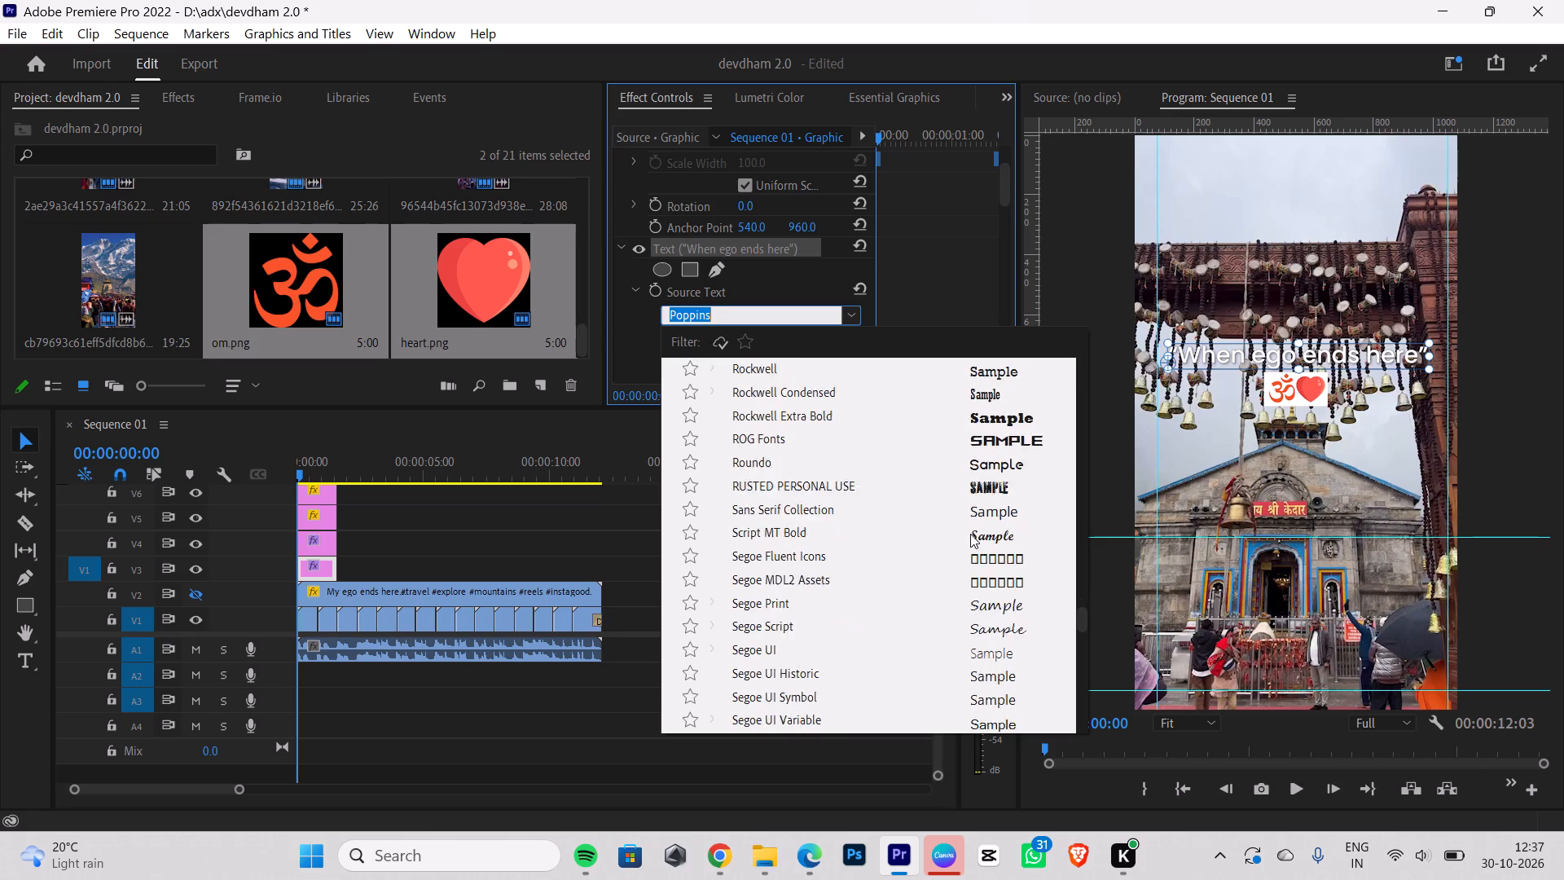
scroll(970, 534, "down", 1)
scroll(954, 649, "down", 1)
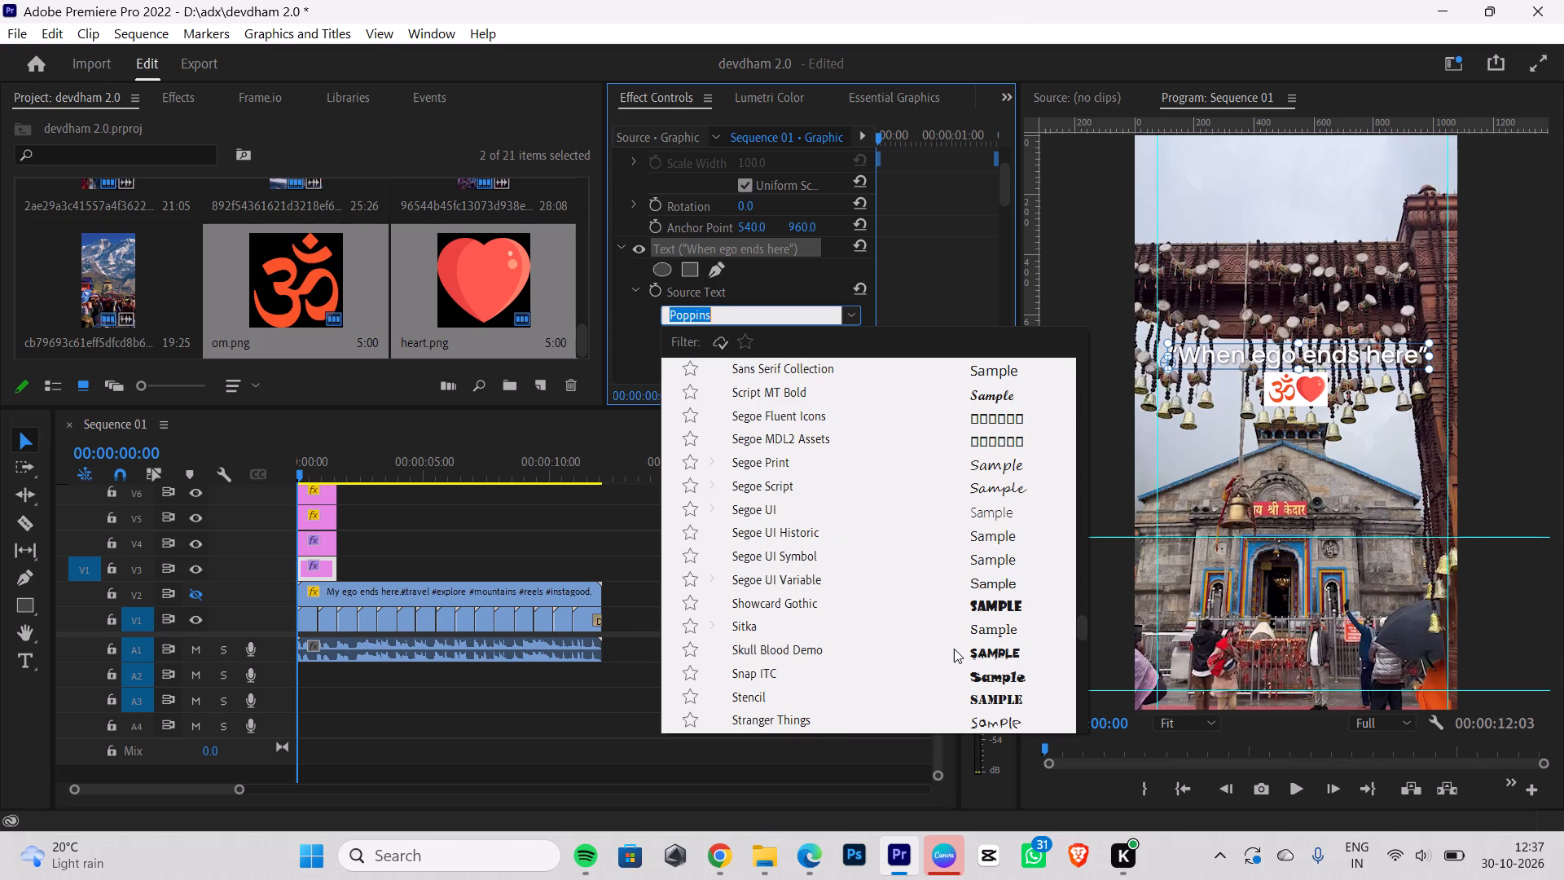
scroll(951, 647, "down", 3)
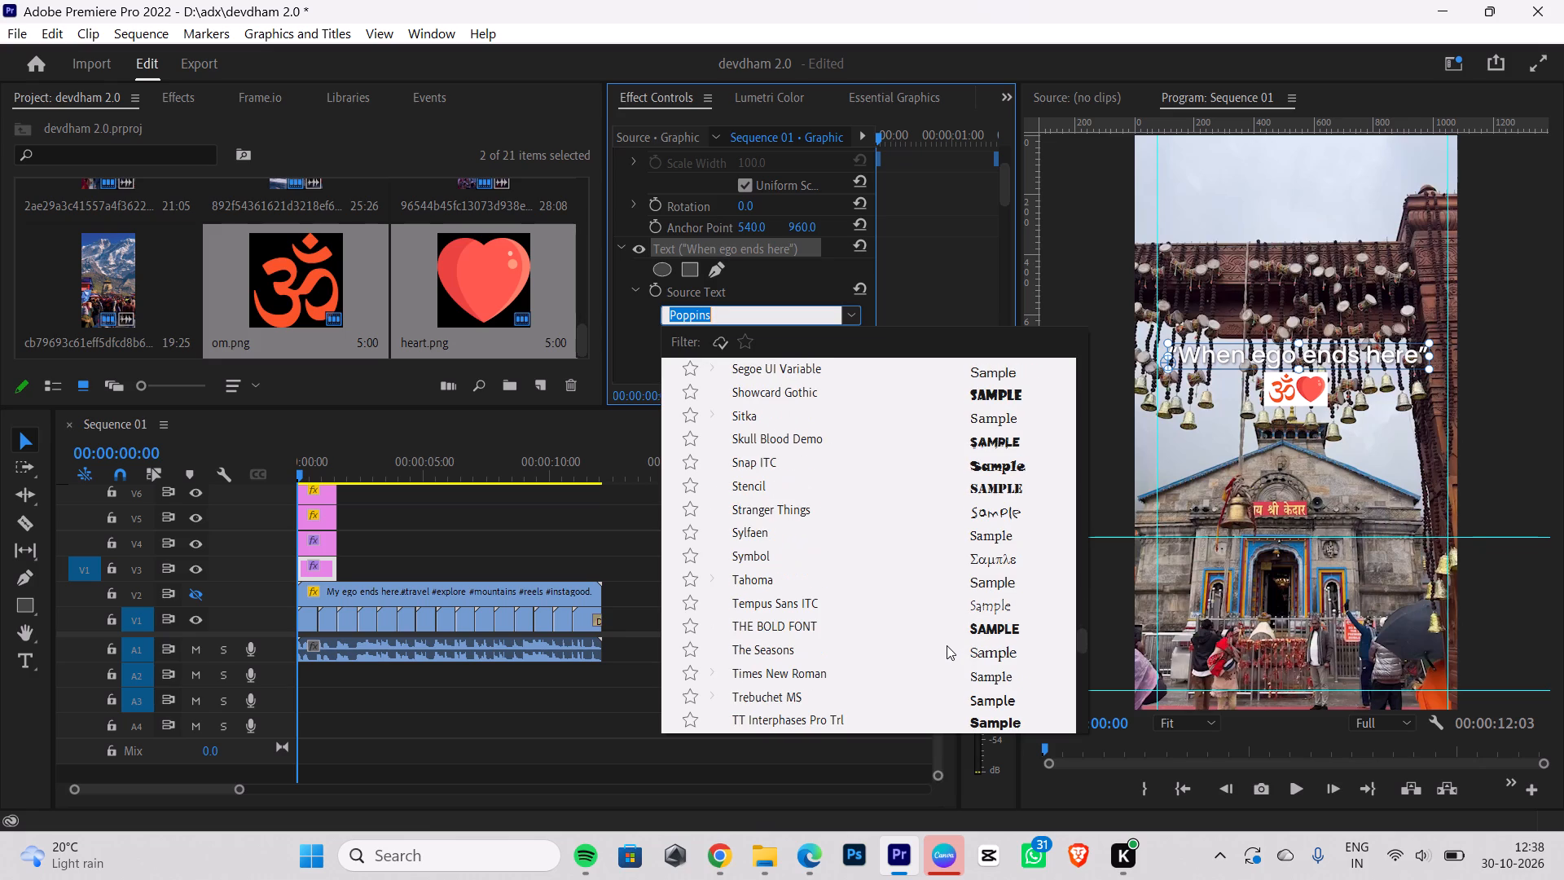
scroll(950, 642, "down", 1)
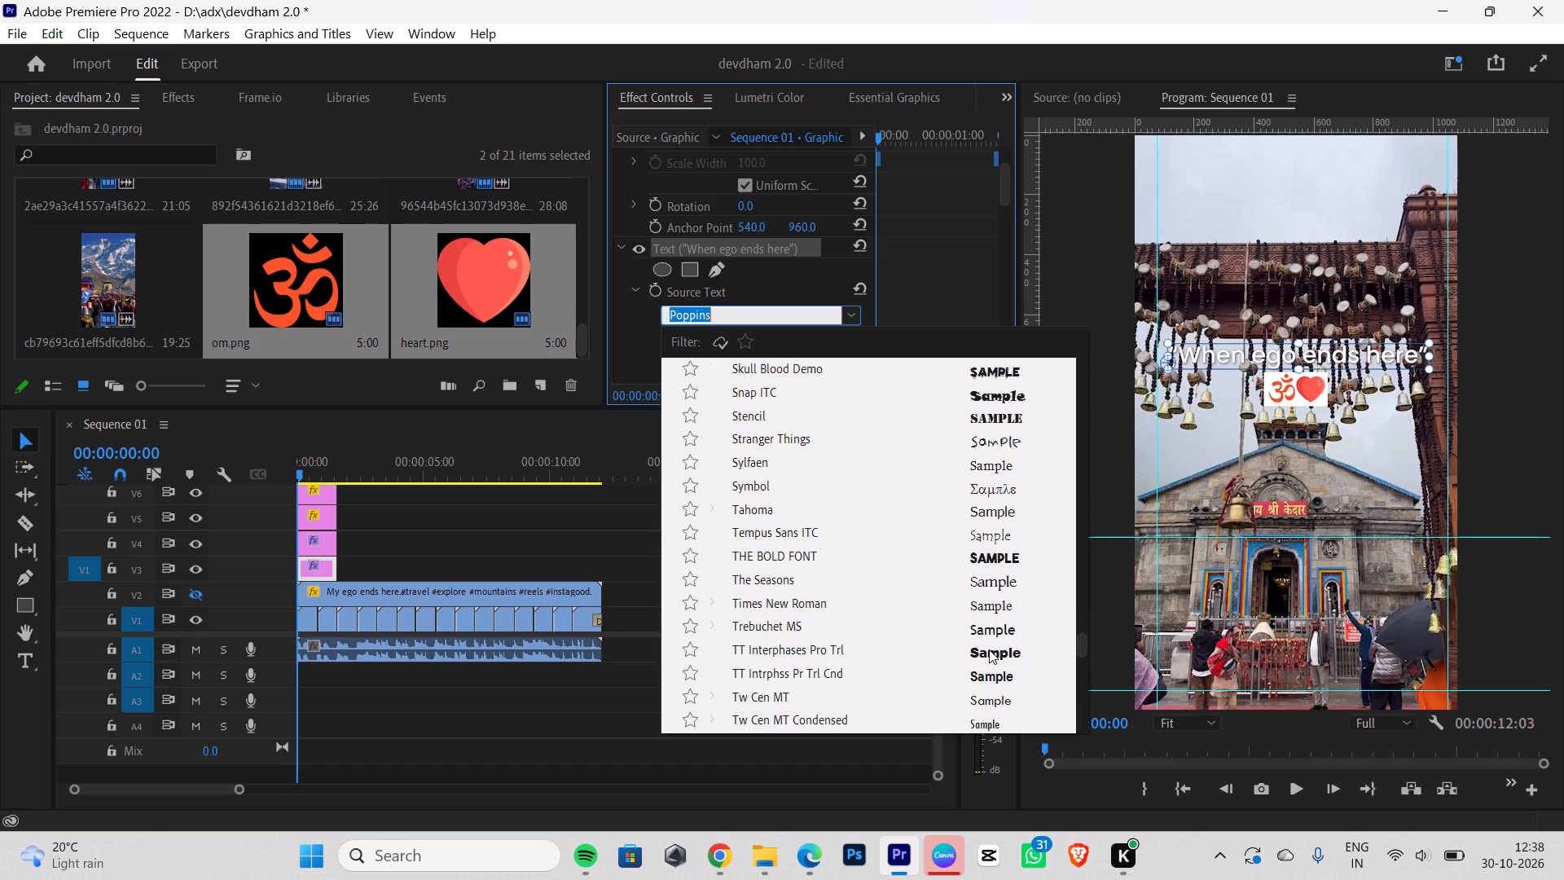
left_click(989, 649)
left_click(1296, 504)
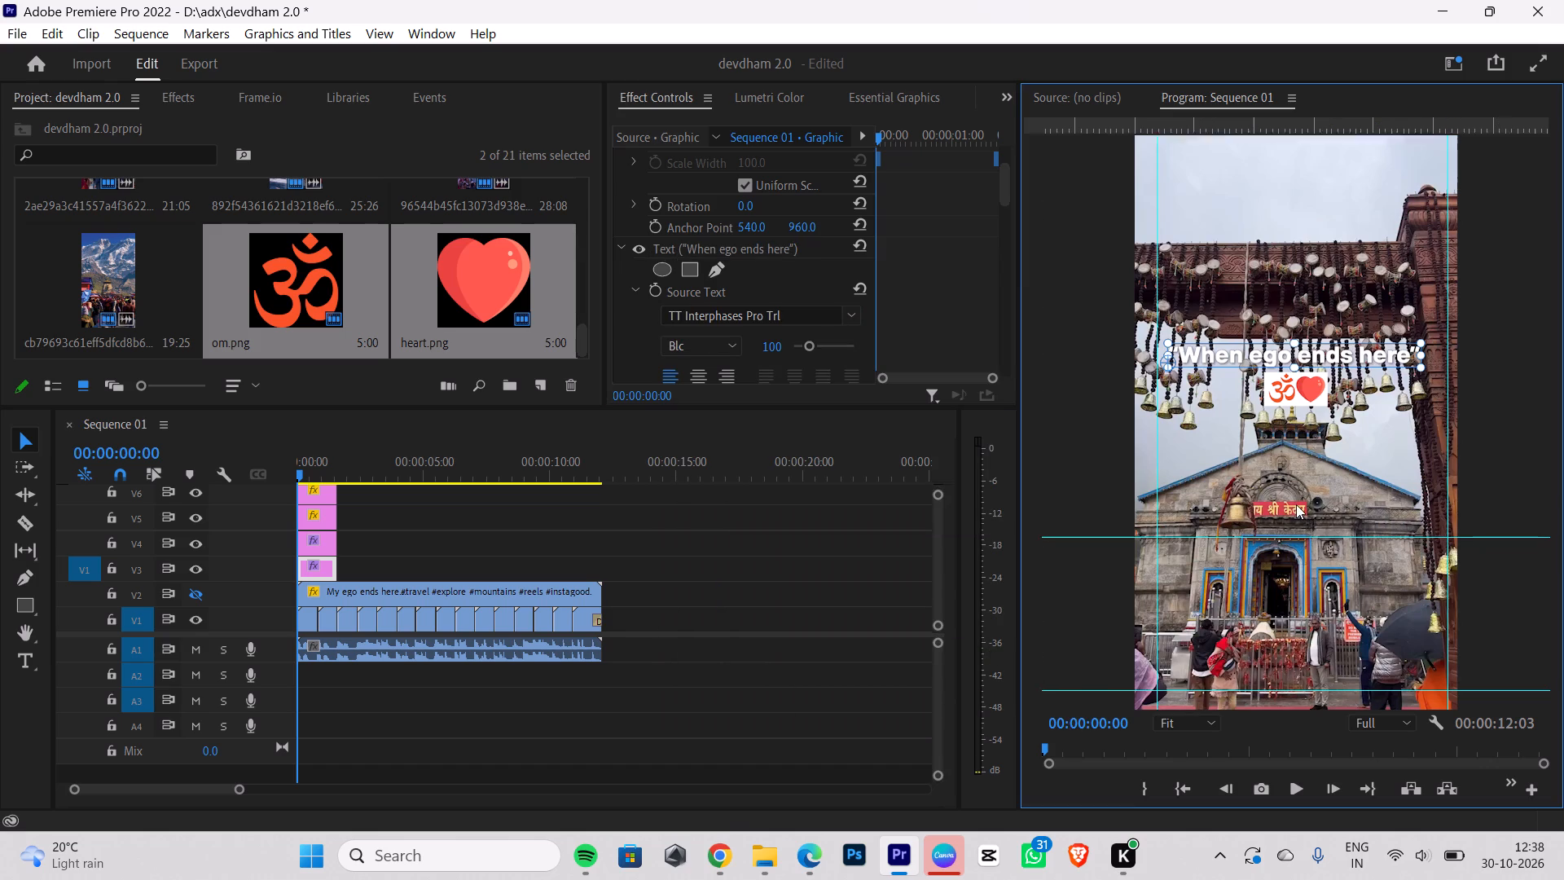
Shift the "When ego ends here" title slightly right and down so it sits centred above the white rectangle.
left_click(1267, 356)
left_click(1276, 355)
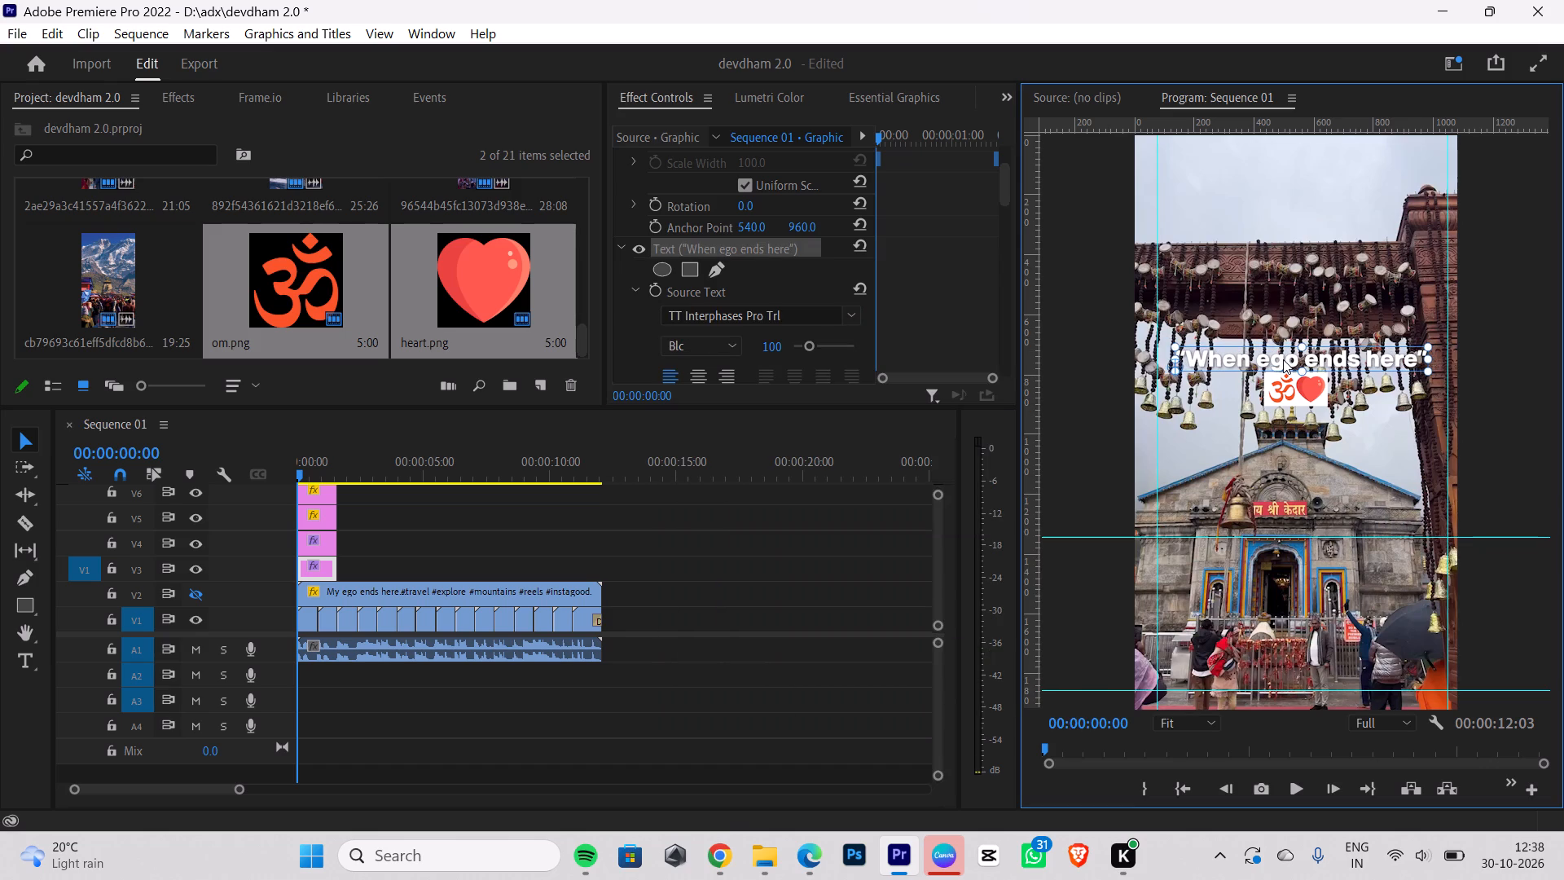
left_click(1300, 459)
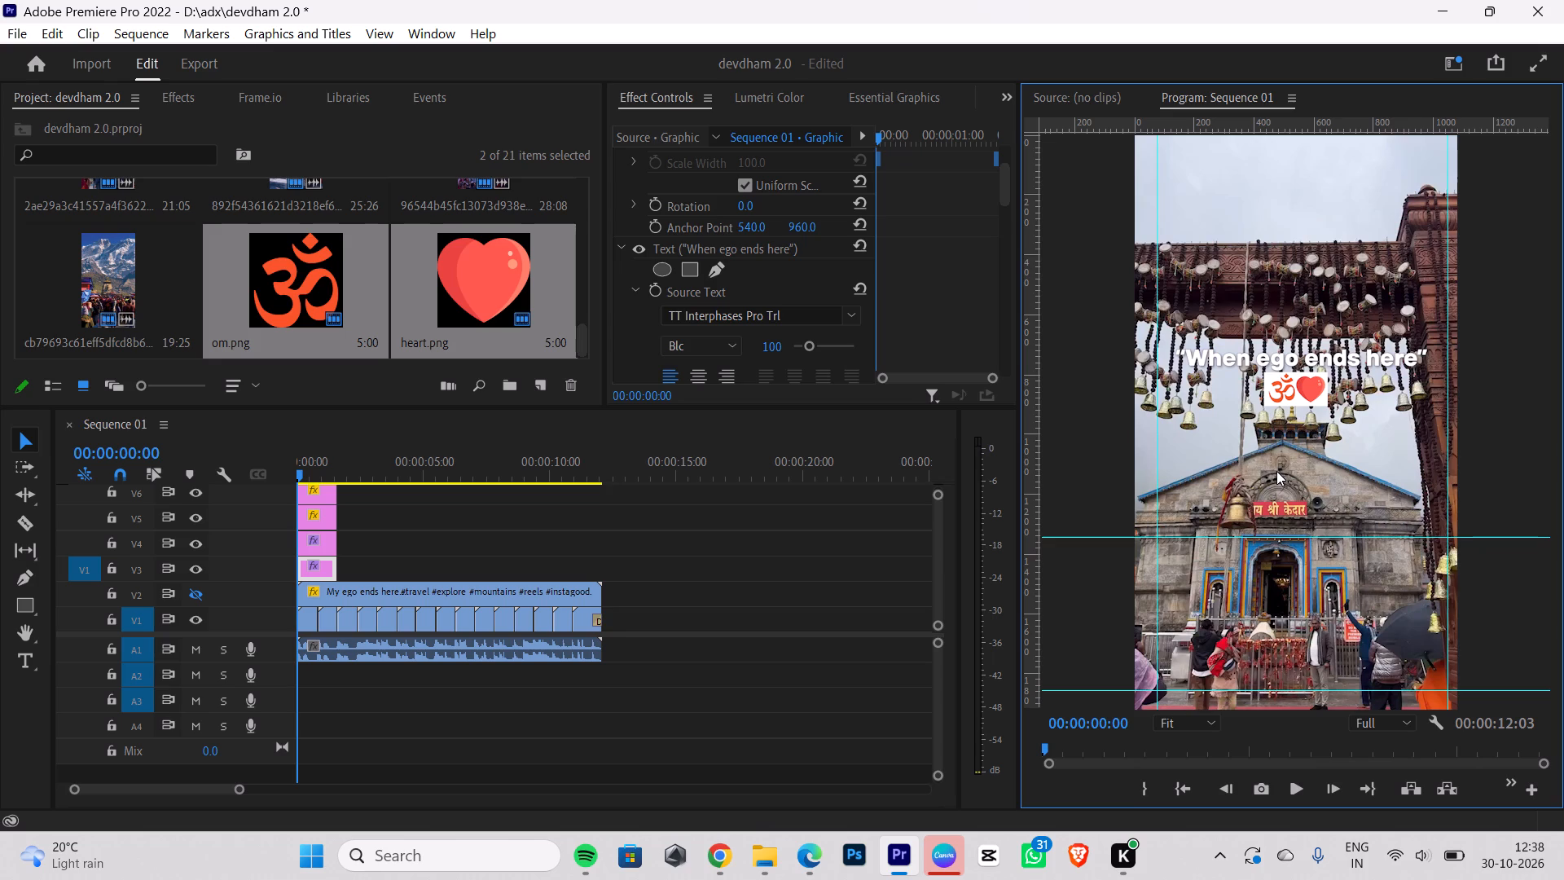
Fine-tune the position of the white rectangle behind the om and heart symbols, beneath the title.
left_click(1301, 399)
left_click(328, 544)
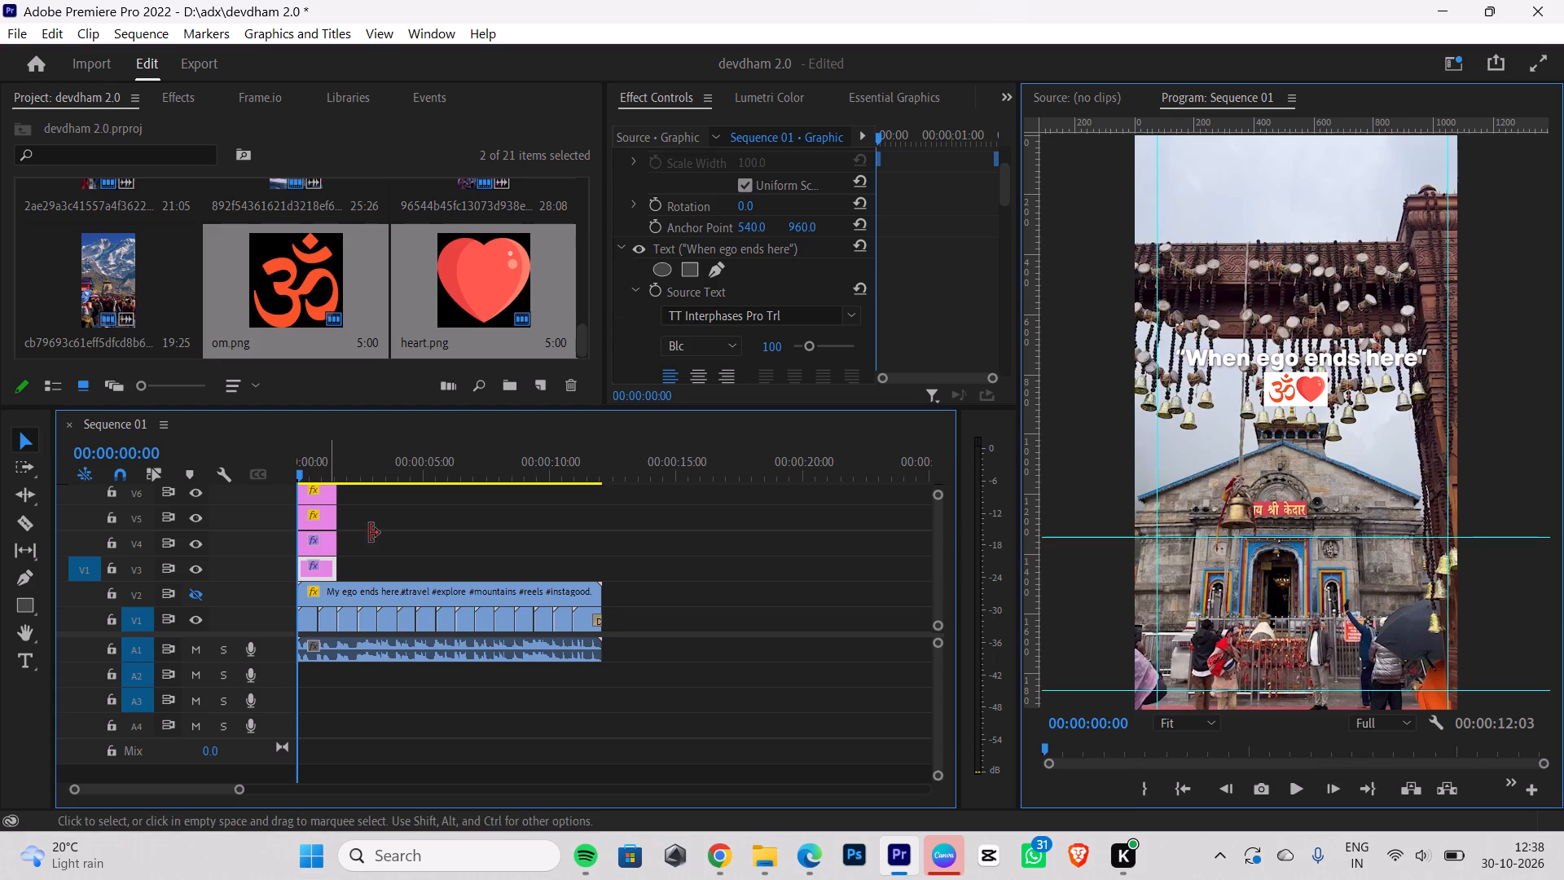
left_click(1298, 396)
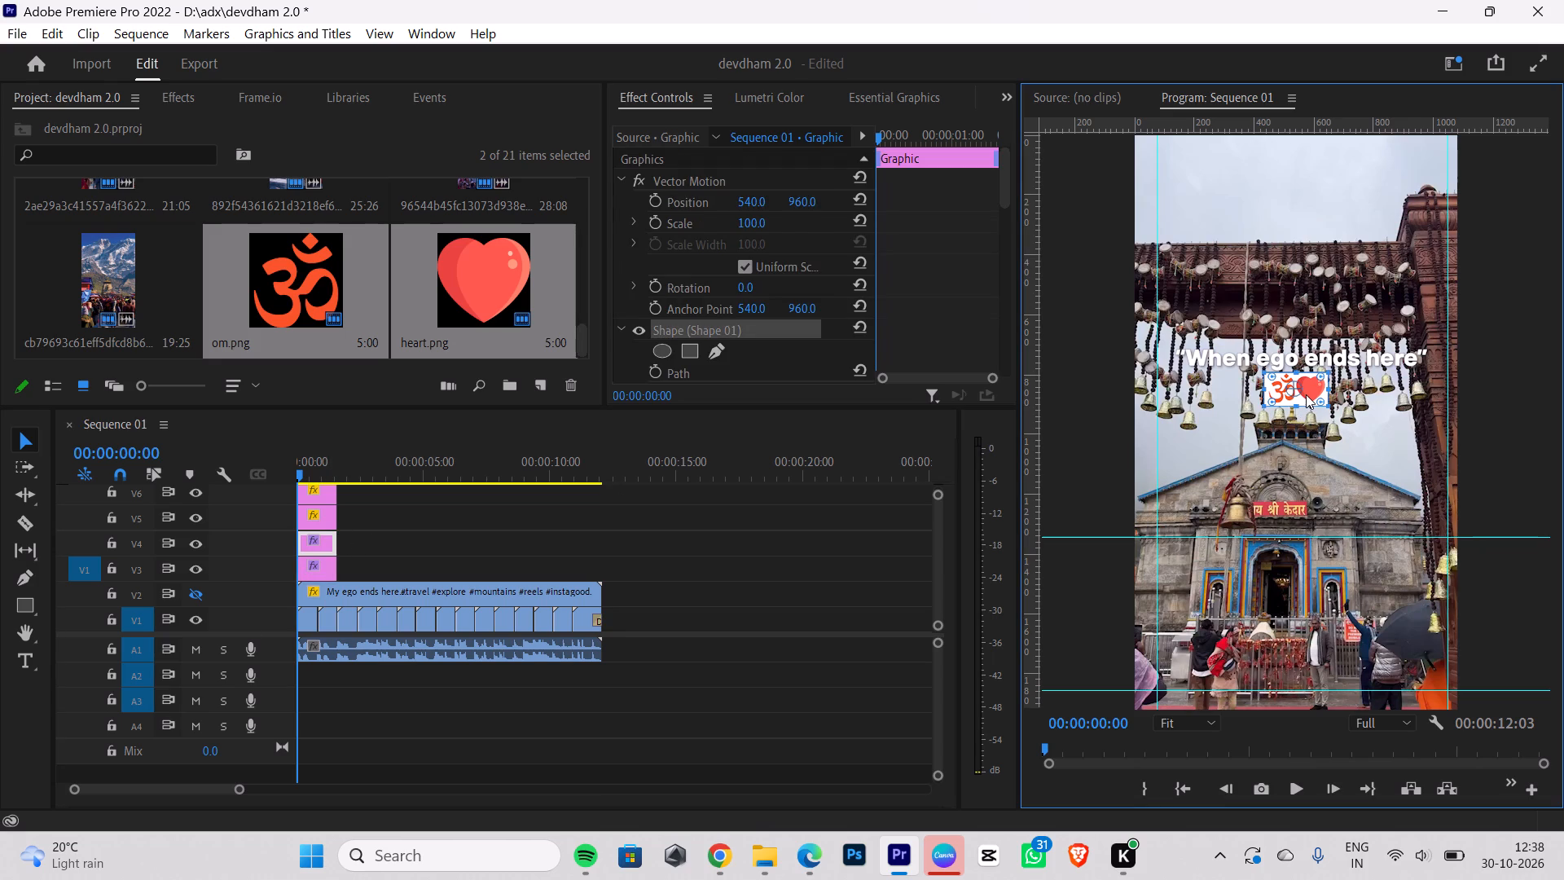
left_click(1306, 394)
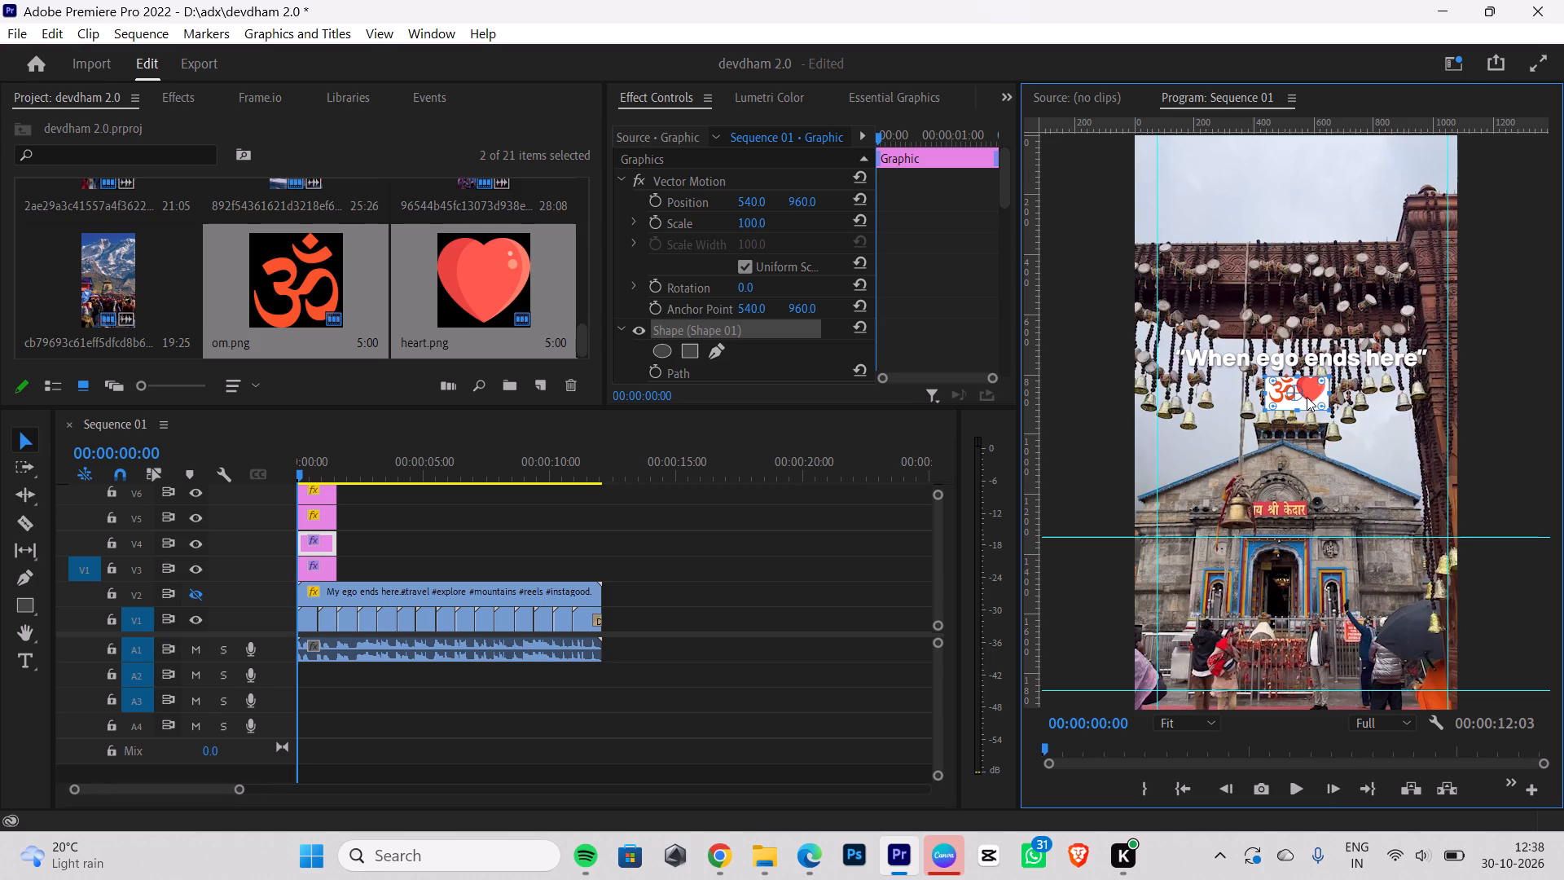
left_click(1302, 516)
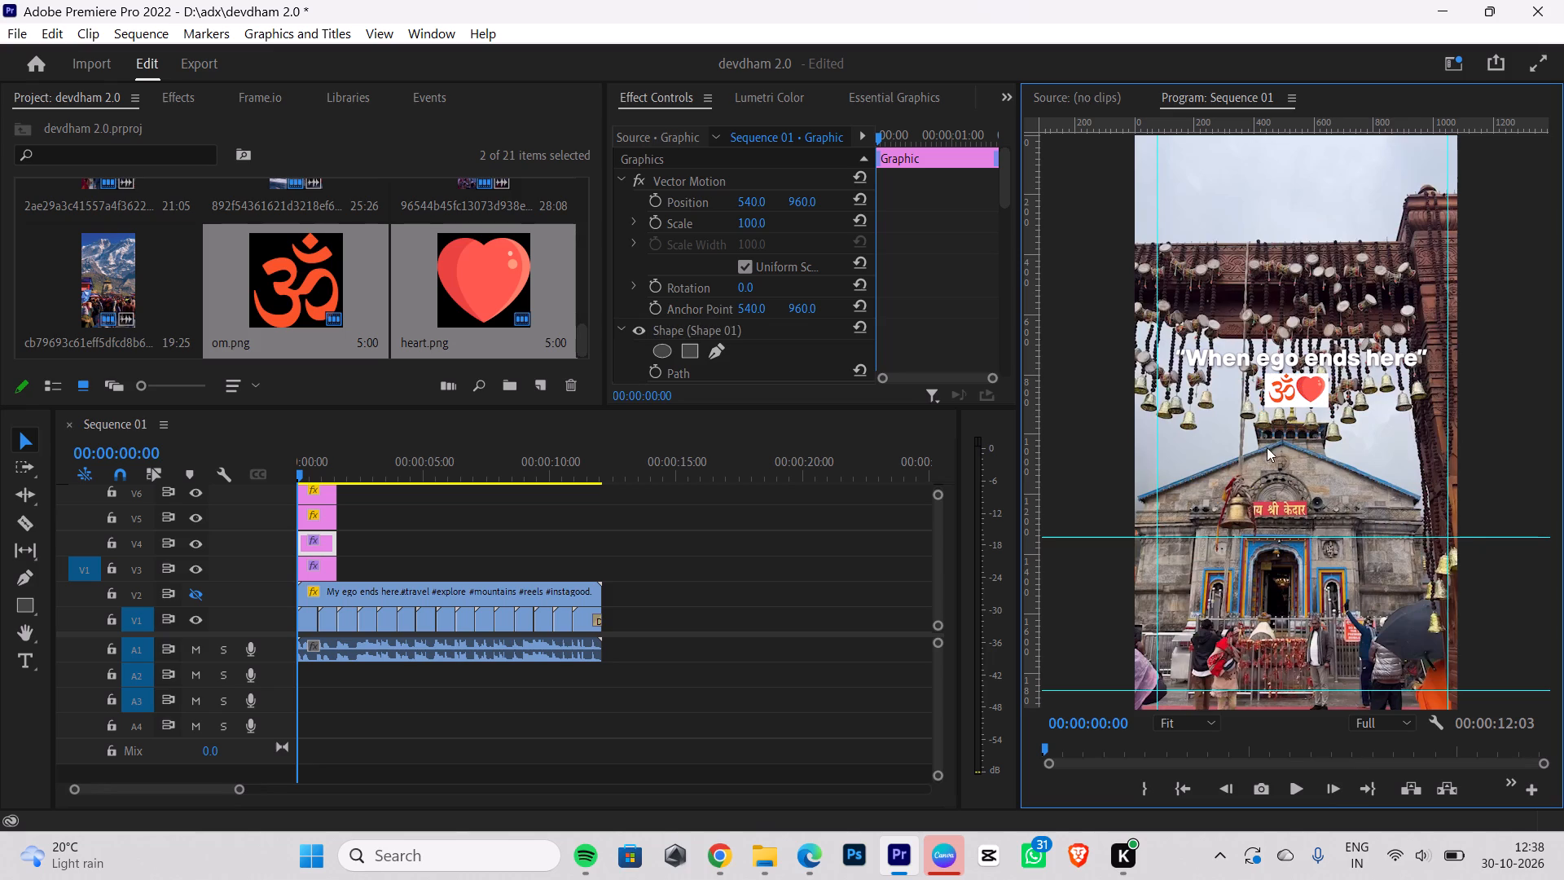
Set the heart image's horizontal position to 596 on the white rectangle.
left_click(317, 495)
left_click(748, 197)
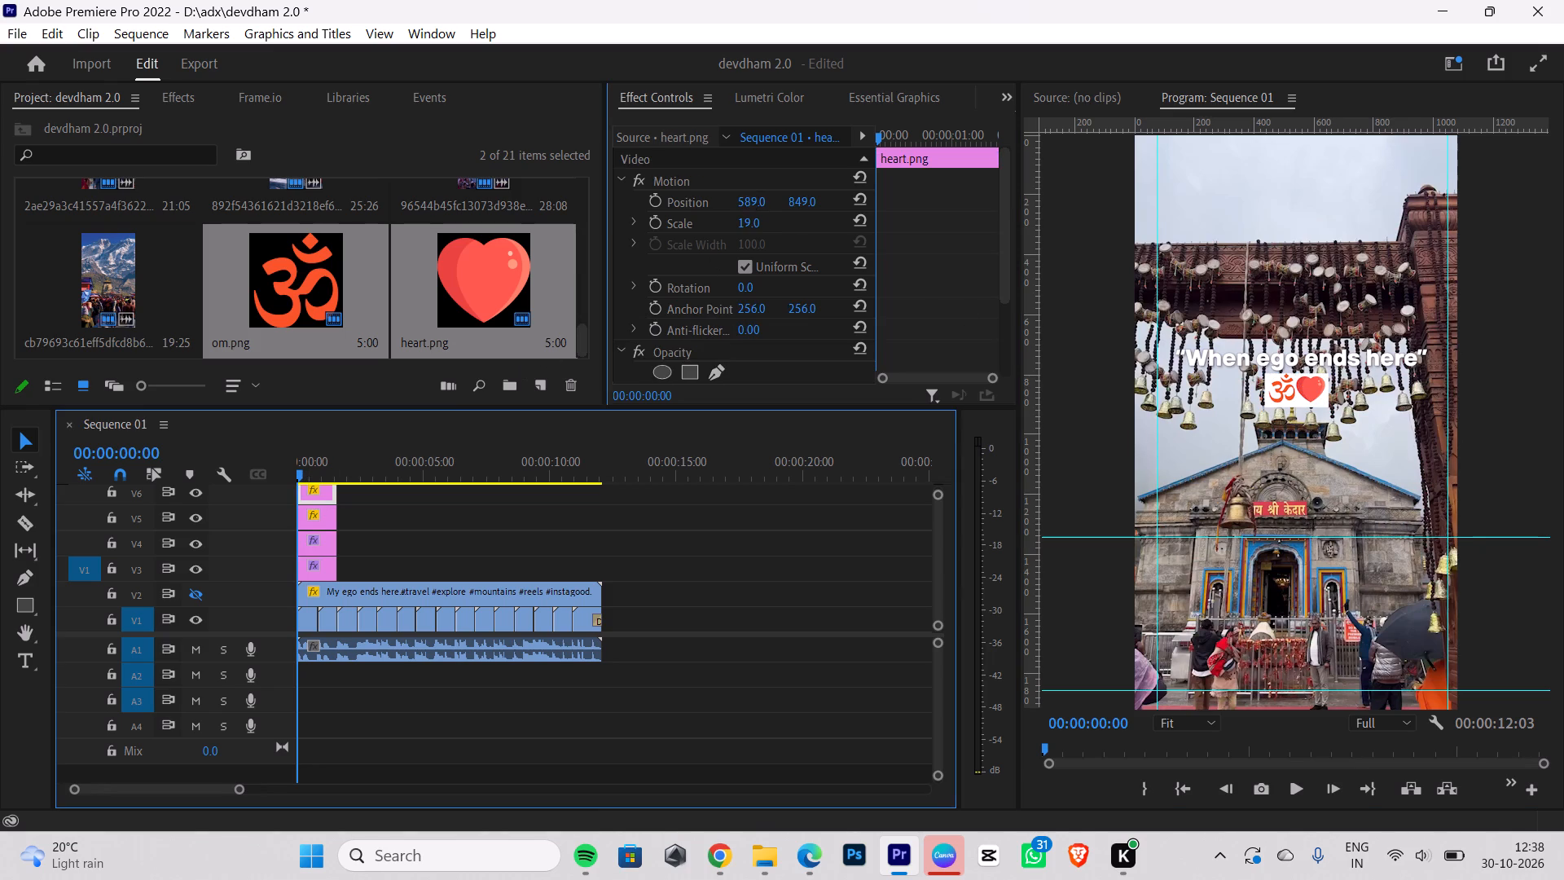
left_click(812, 202)
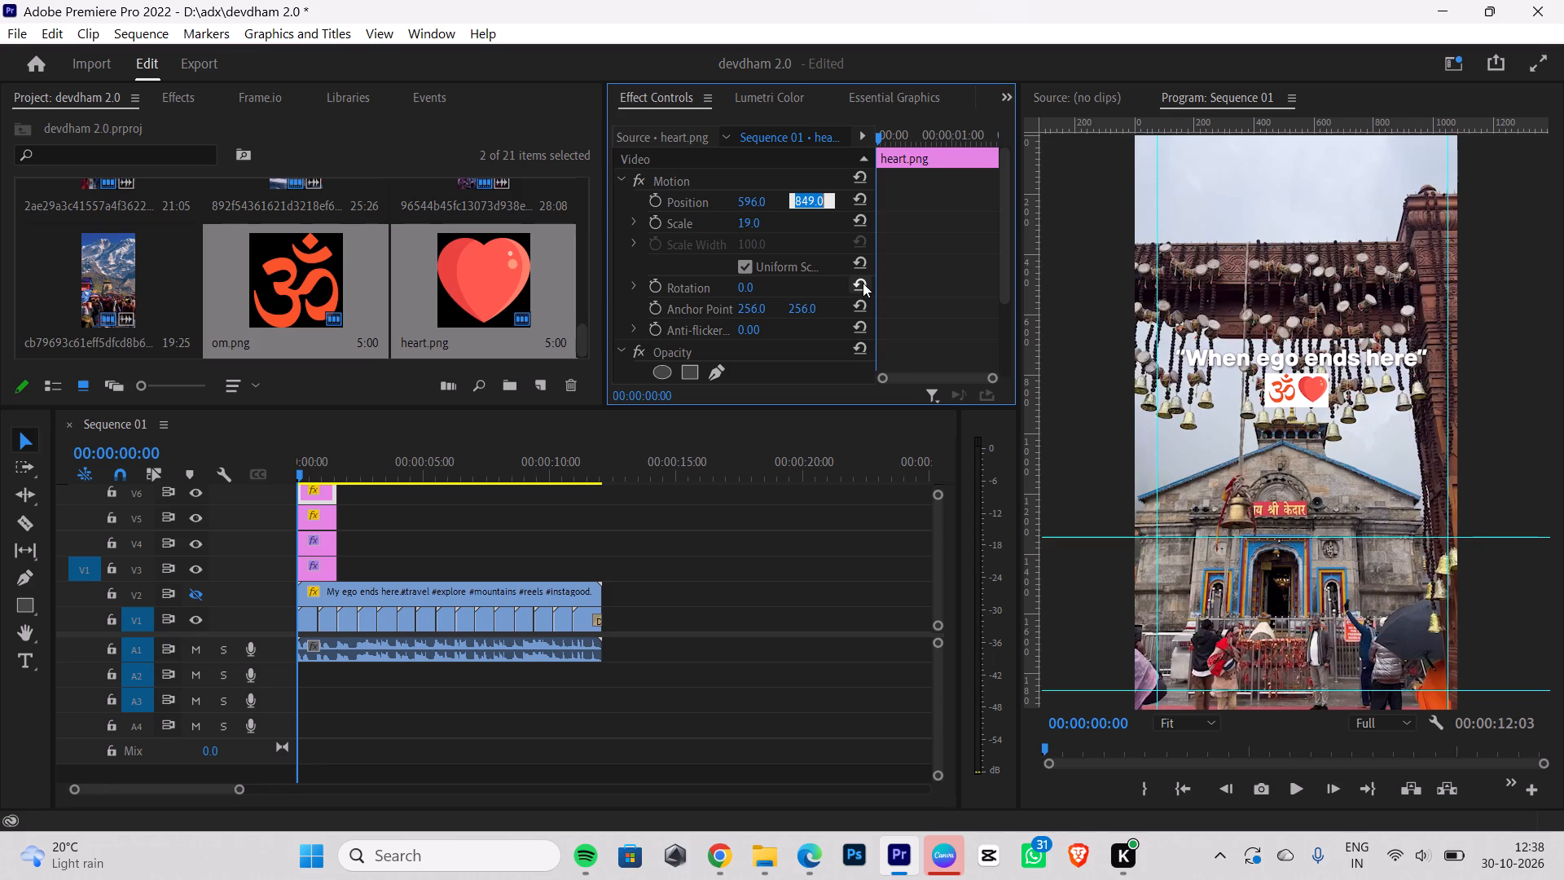
Save the devdham 2.0 project.
key("ctrl+s")
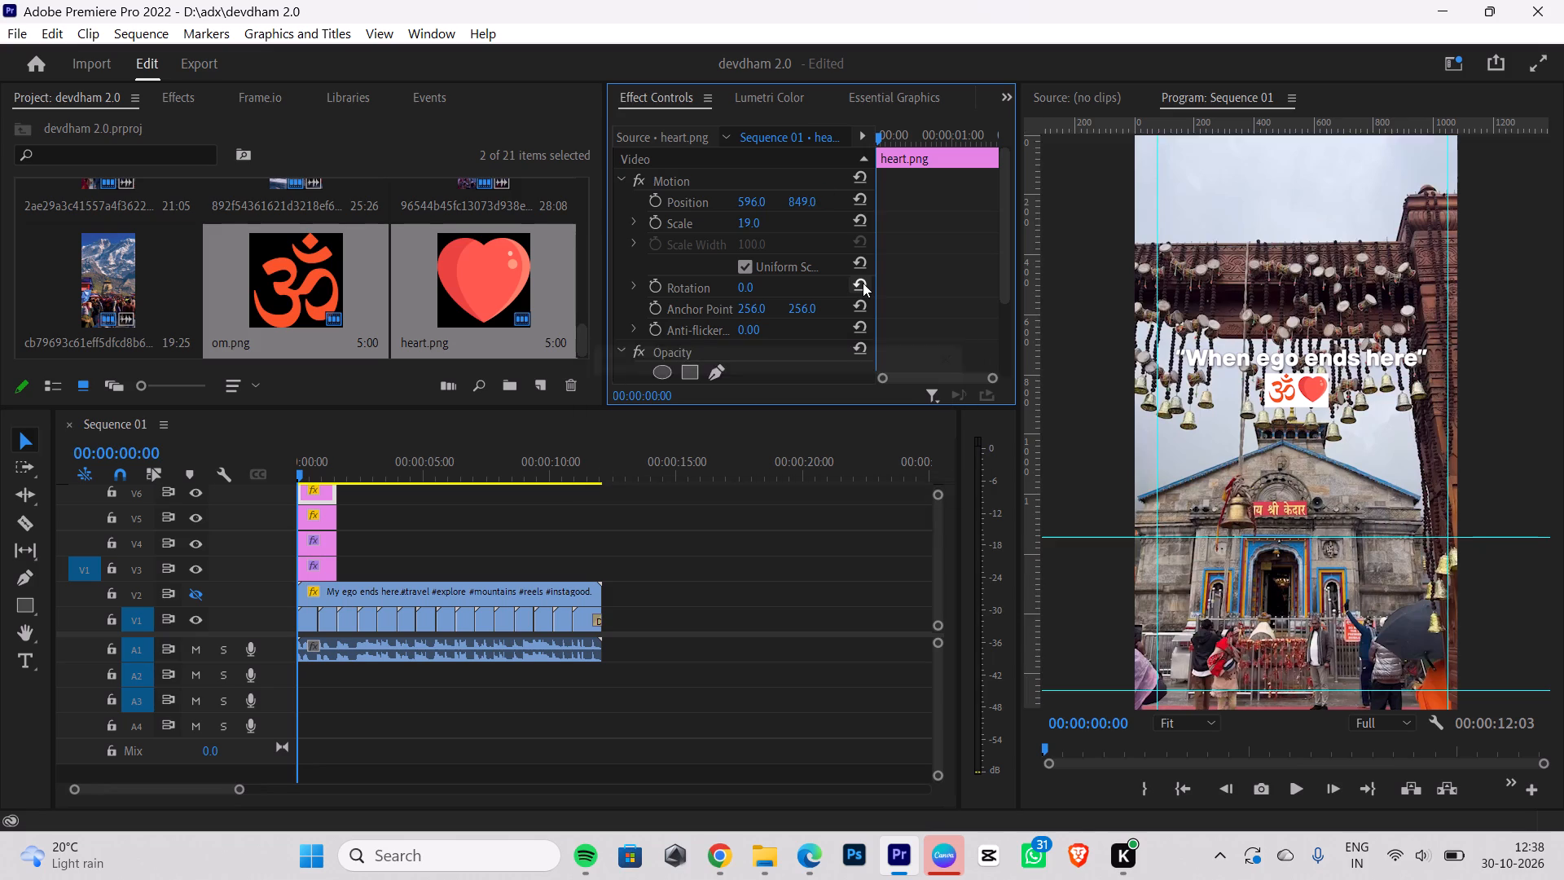
key("ctrl+s")
key("ctrl+s")
key("ctrl+s")
key("ctrl+s")
key("ctrl+s")
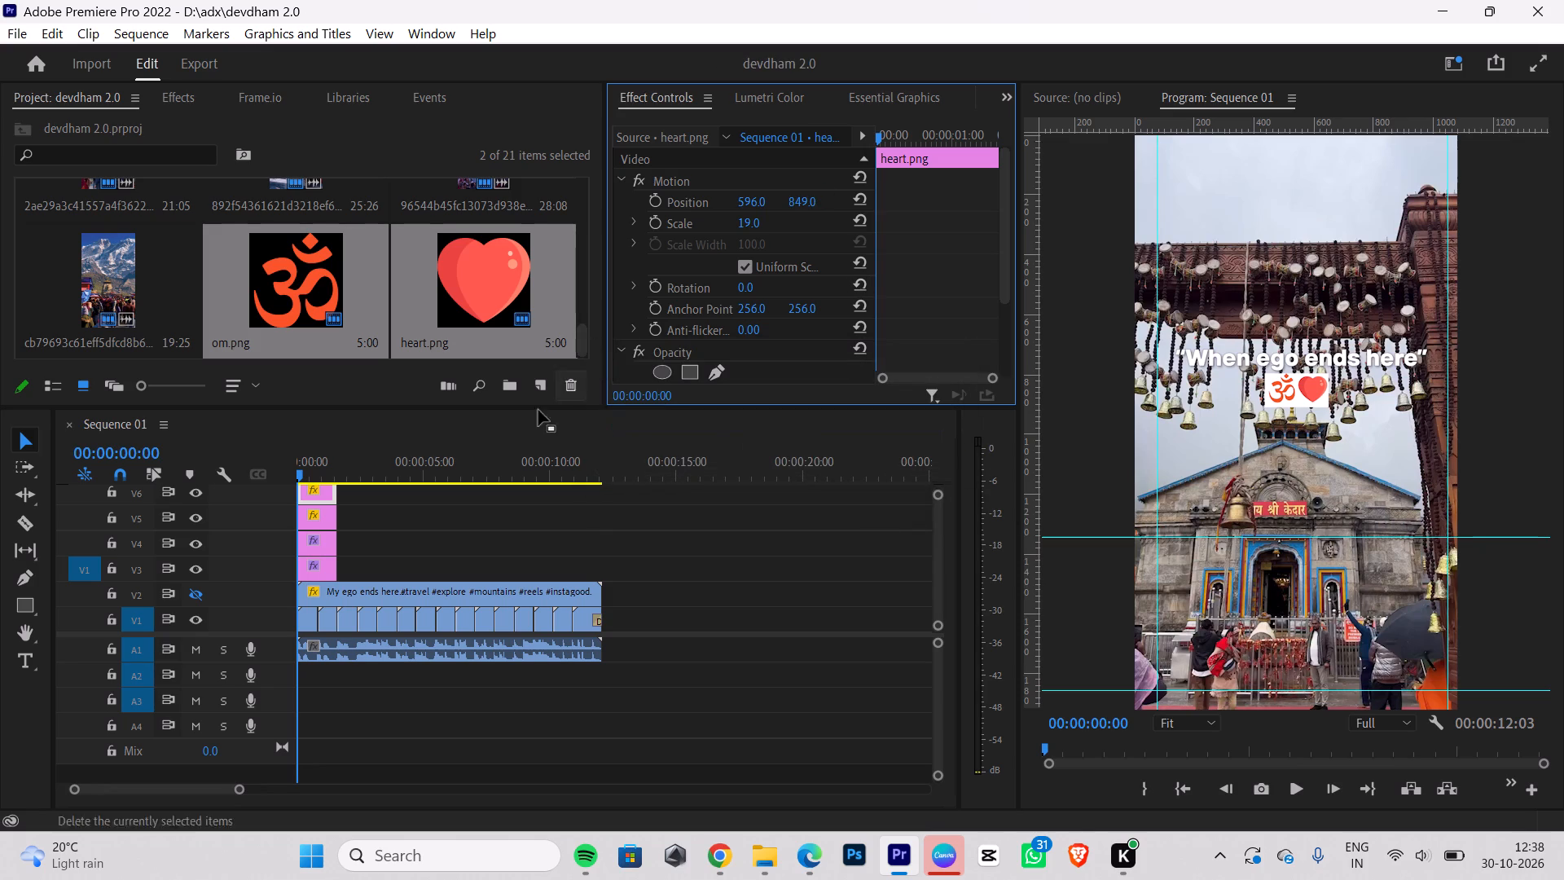
Play the whole sequence through, and replay the opening from 00:00:00:00 to review the title section.
key("space")
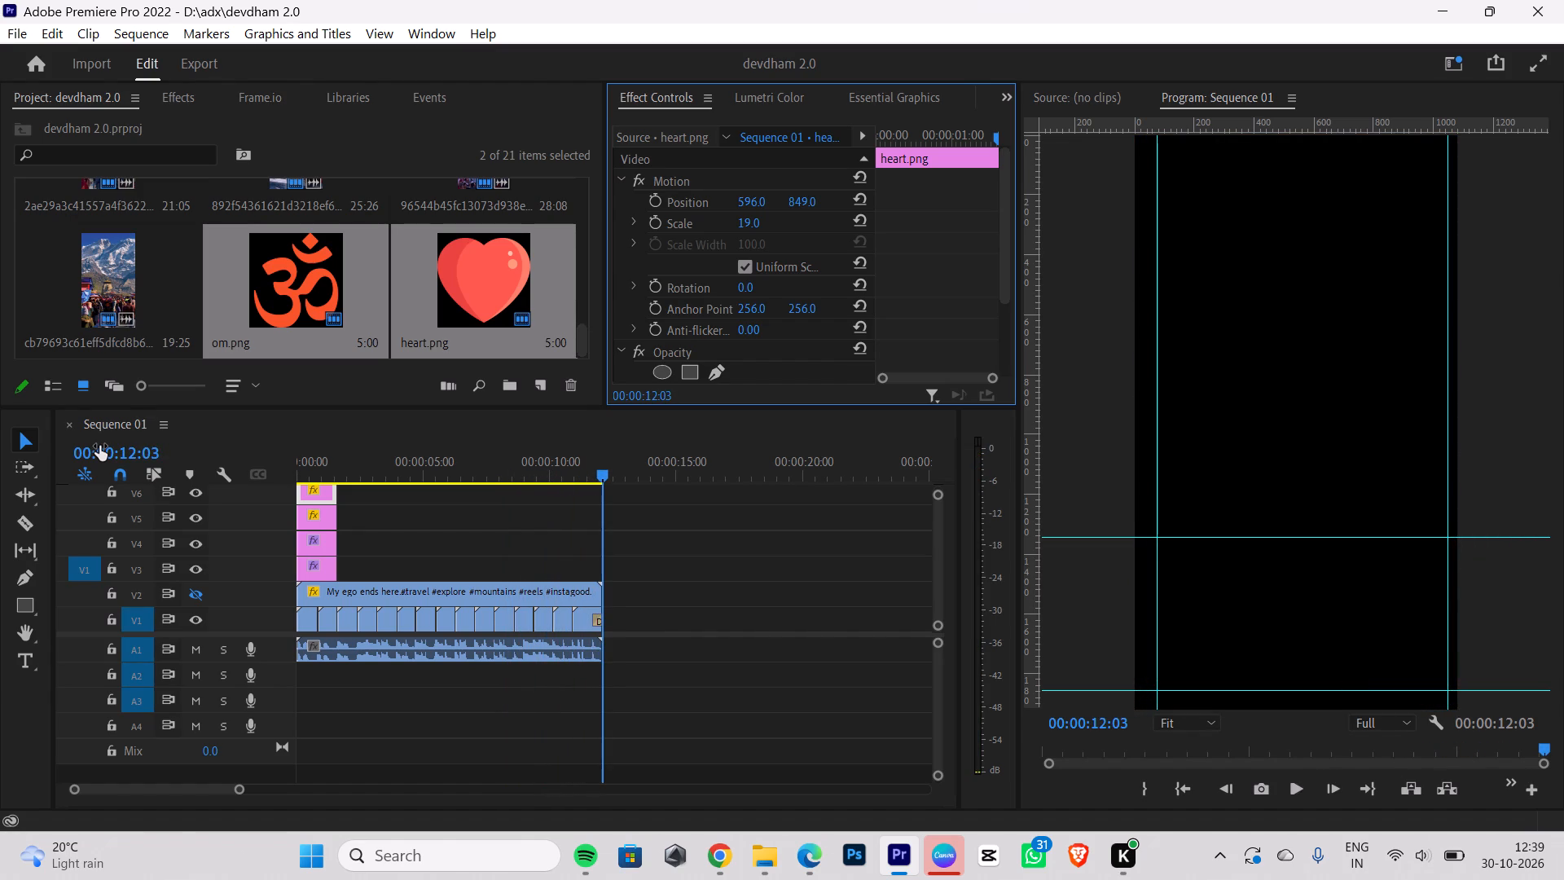
left_click_drag(613, 476, 0, 555)
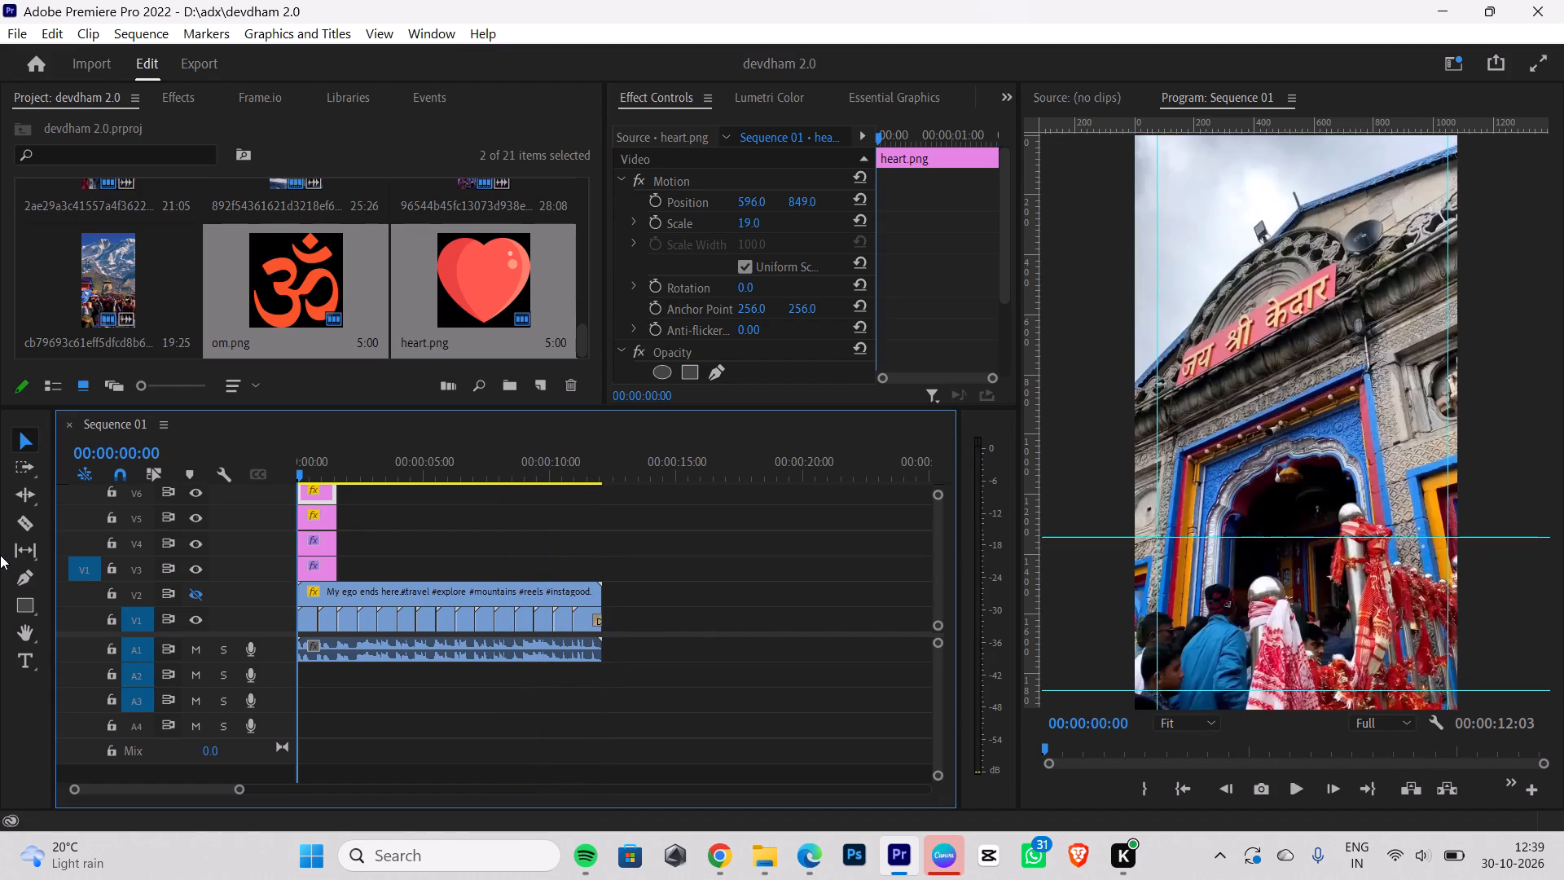
left_click_drag(0, 555, 0, 565)
key("space")
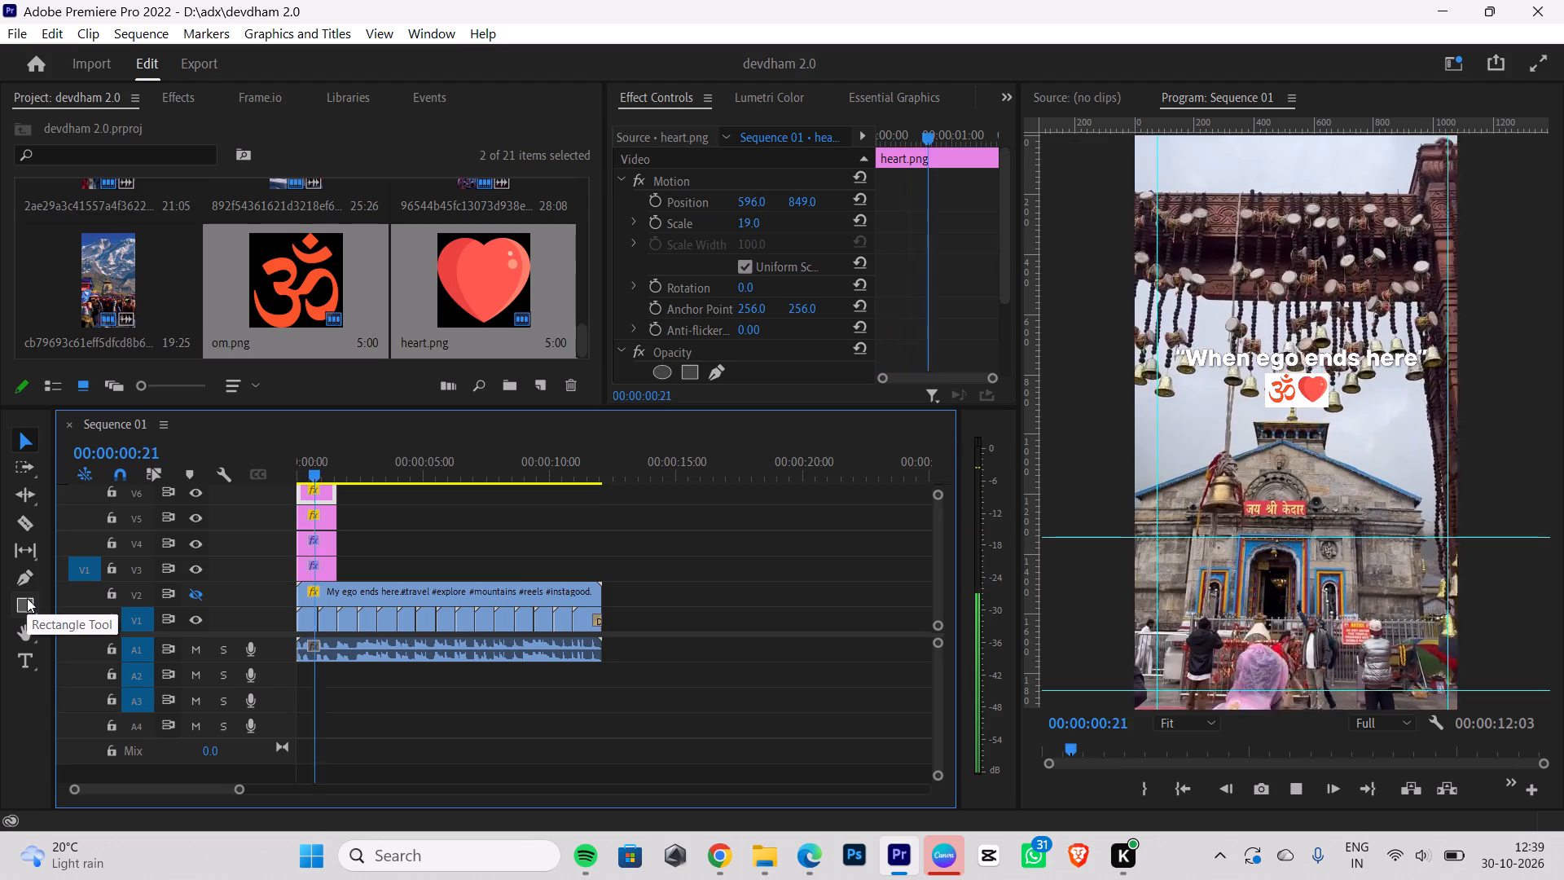
key("space")
Add a Dip to Black transition between the first two clips on V1, aligned to the centre of the cut.
left_click(163, 104)
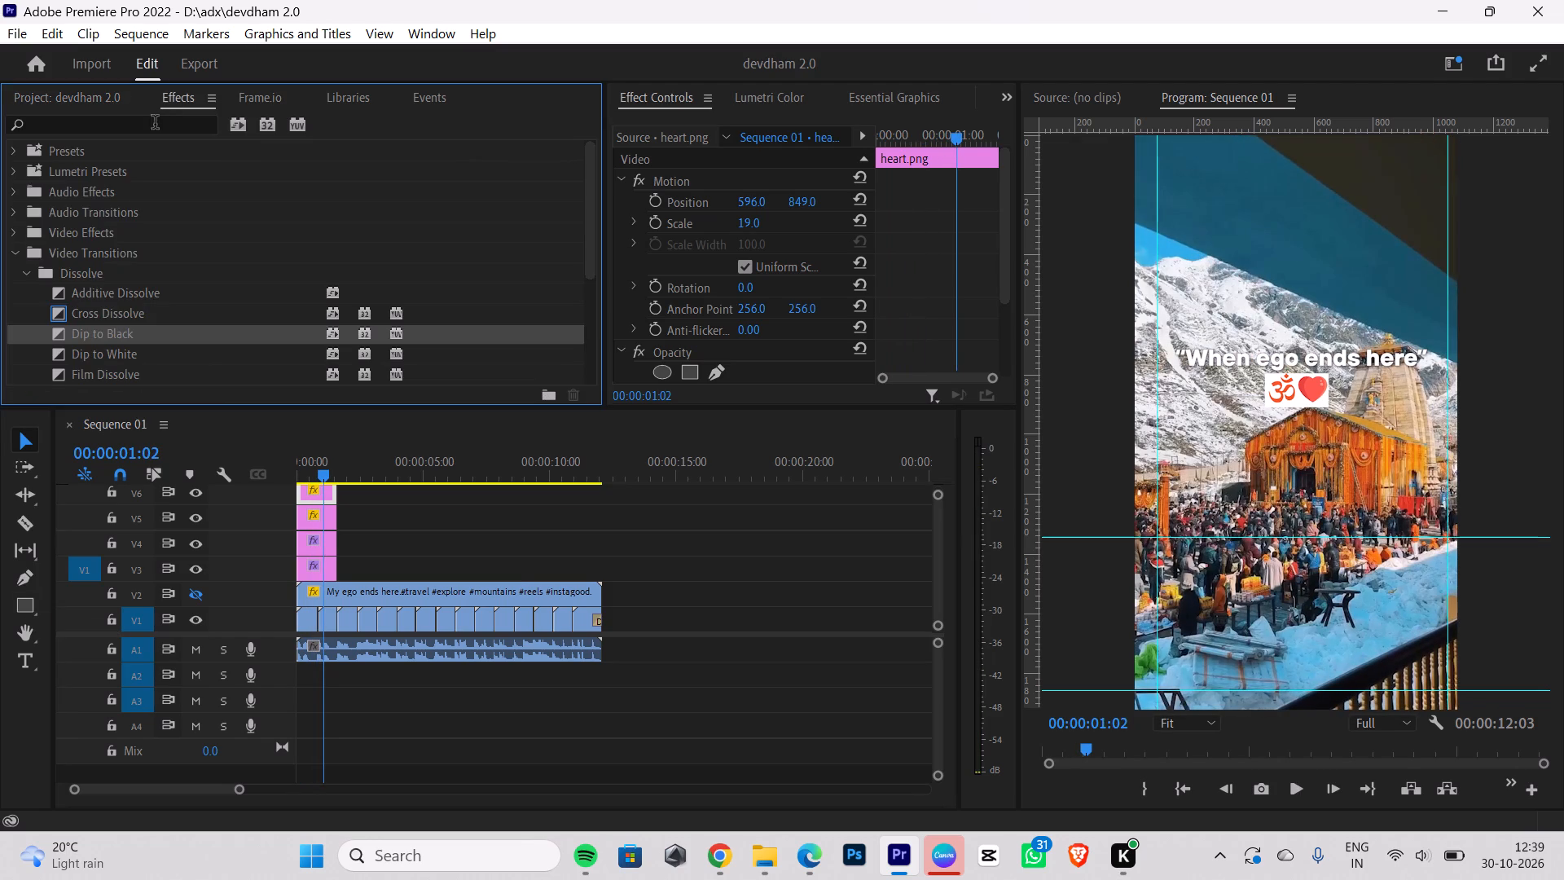
left_click_drag(79, 332, 311, 616)
left_click(322, 615)
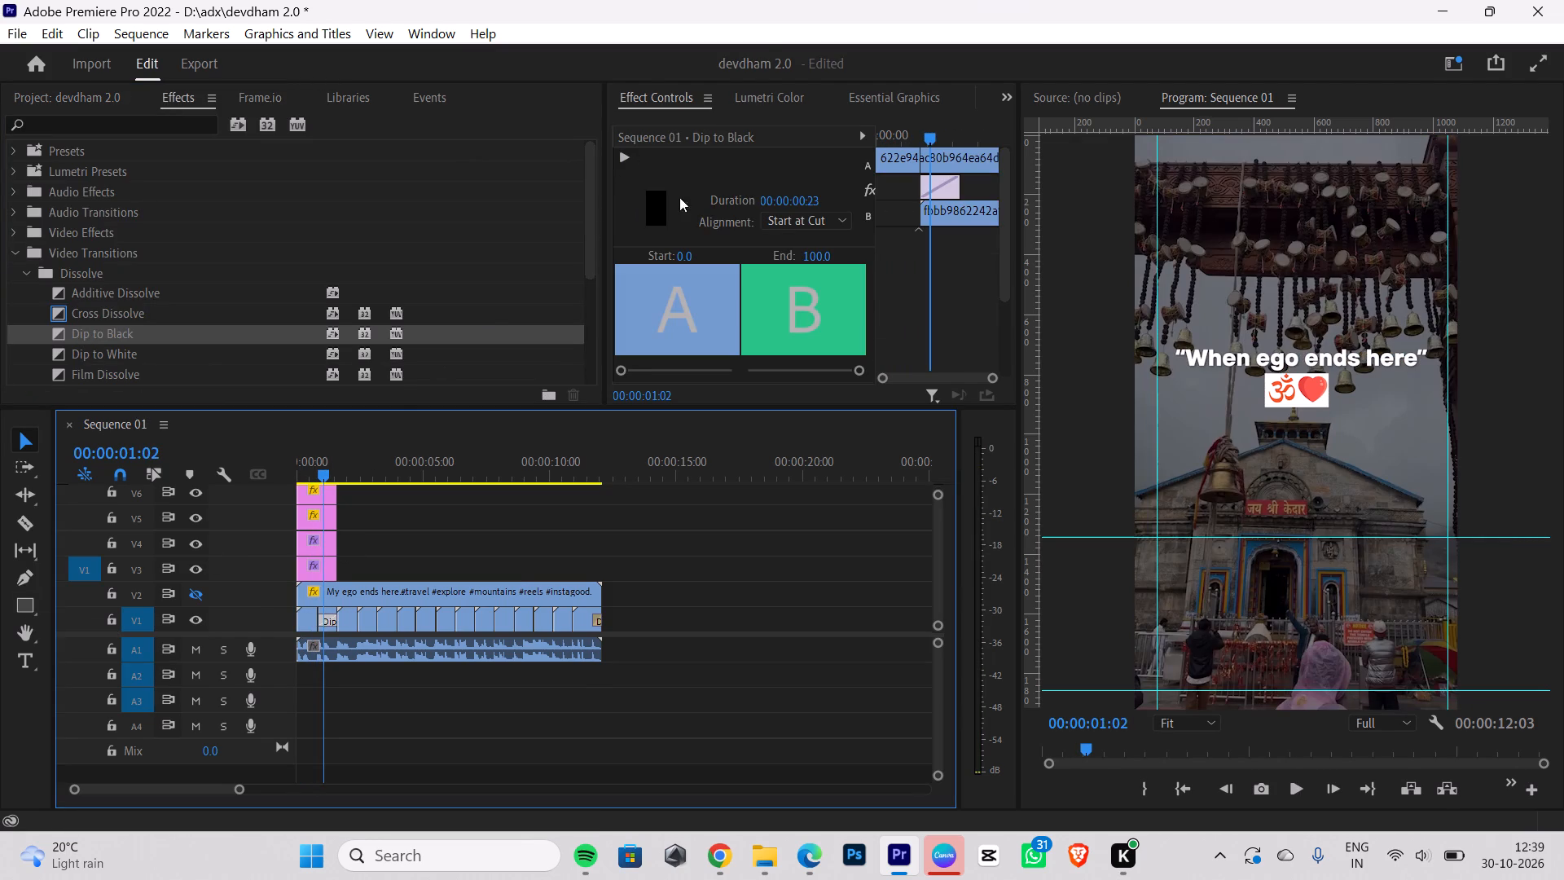
left_click(788, 222)
left_click(805, 238)
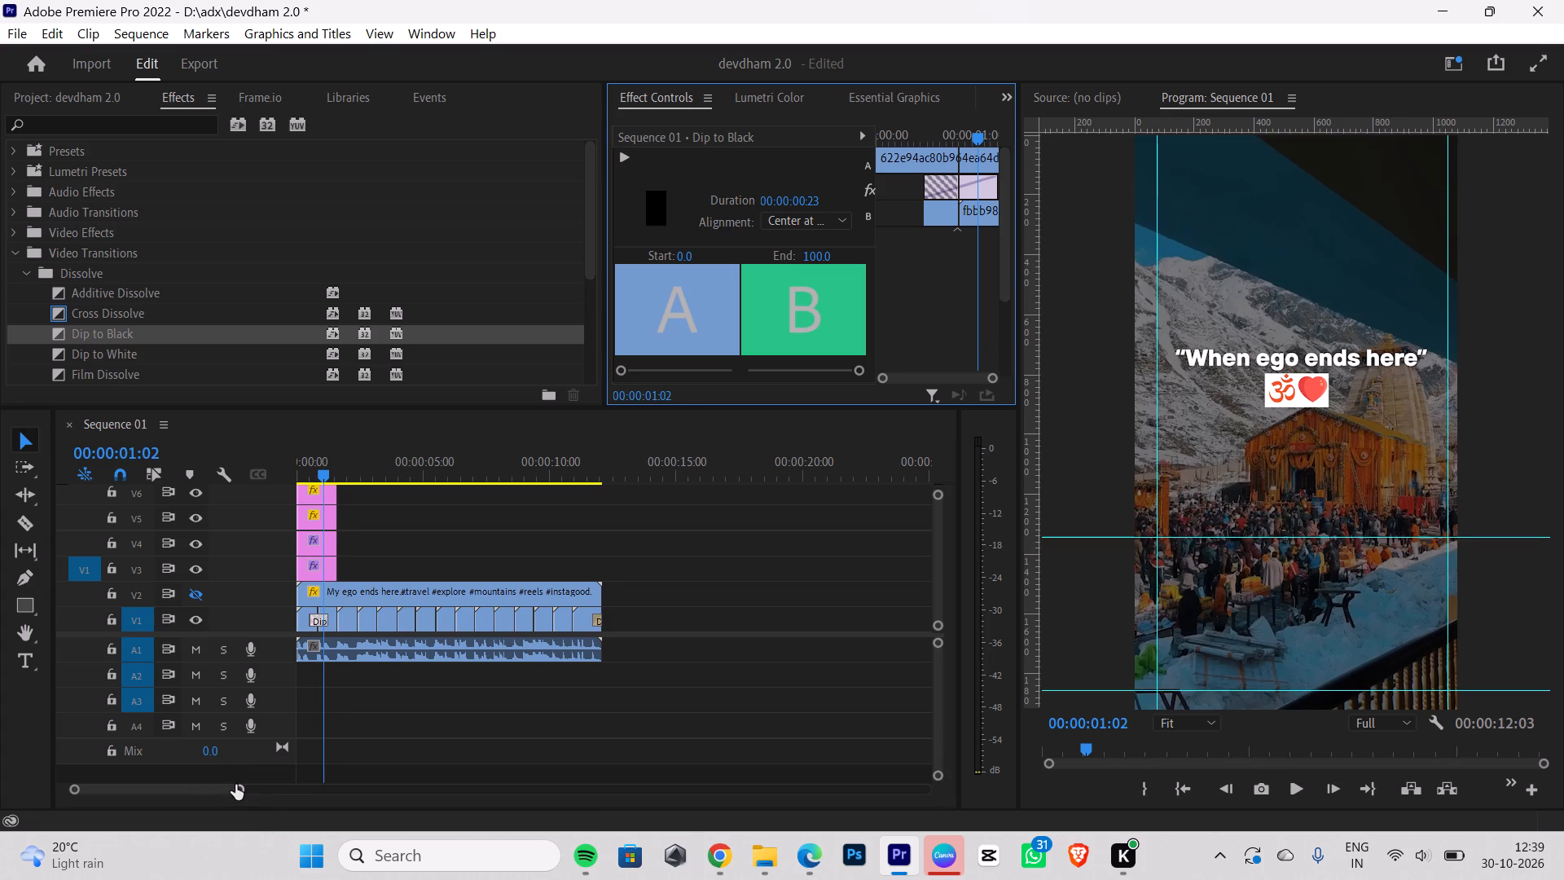
Shorten the Dip to Black transition between the first two V1 clips to a duration of 00:00:00:04.
left_click_drag(236, 785, 215, 779)
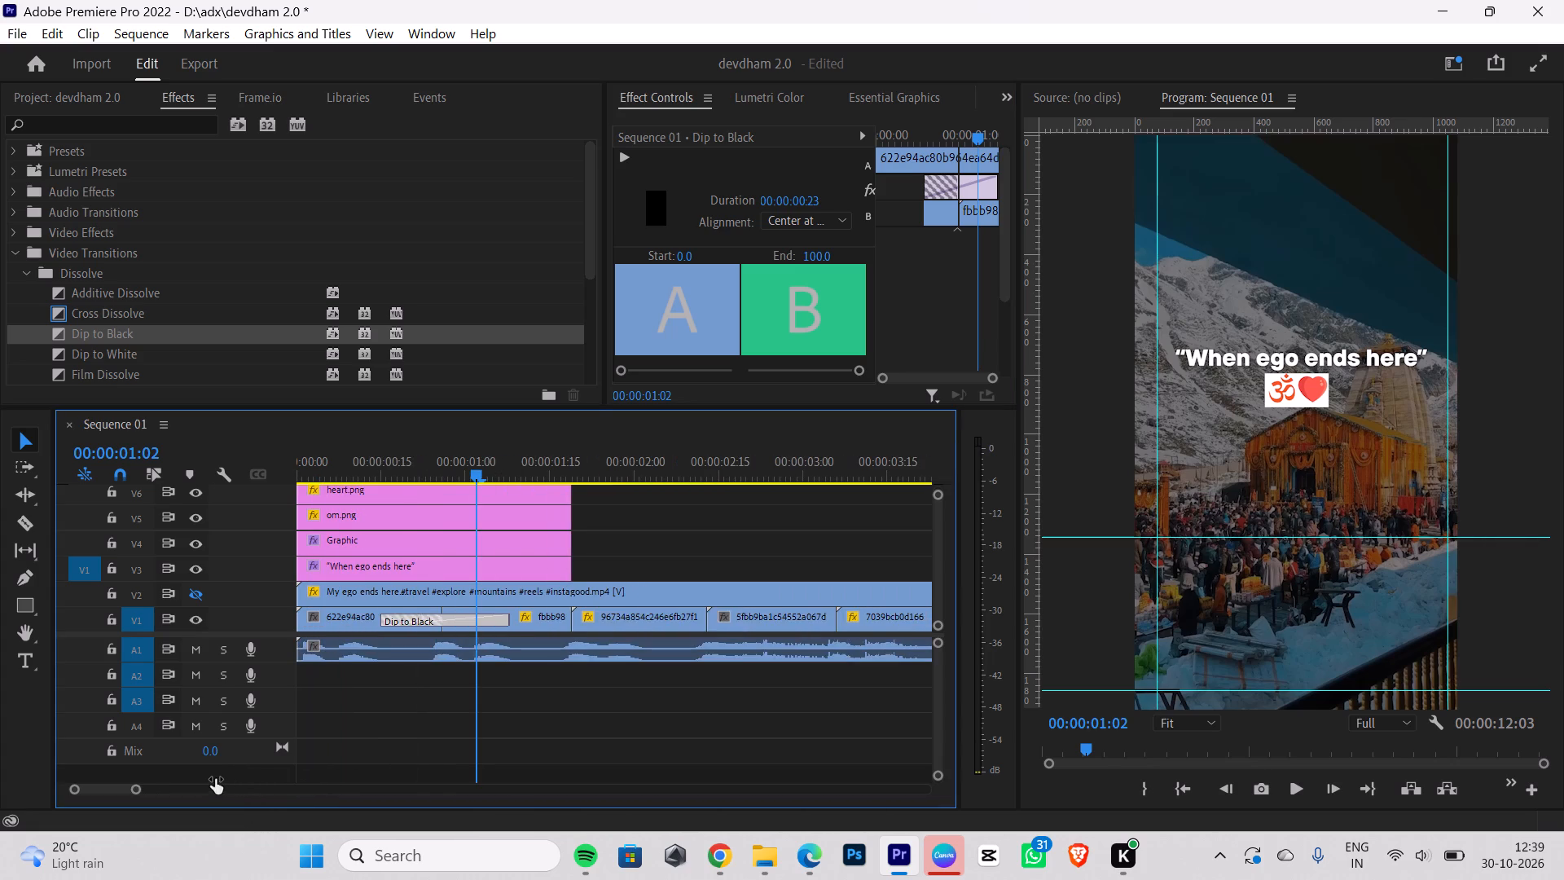
left_click_drag(215, 779, 222, 781)
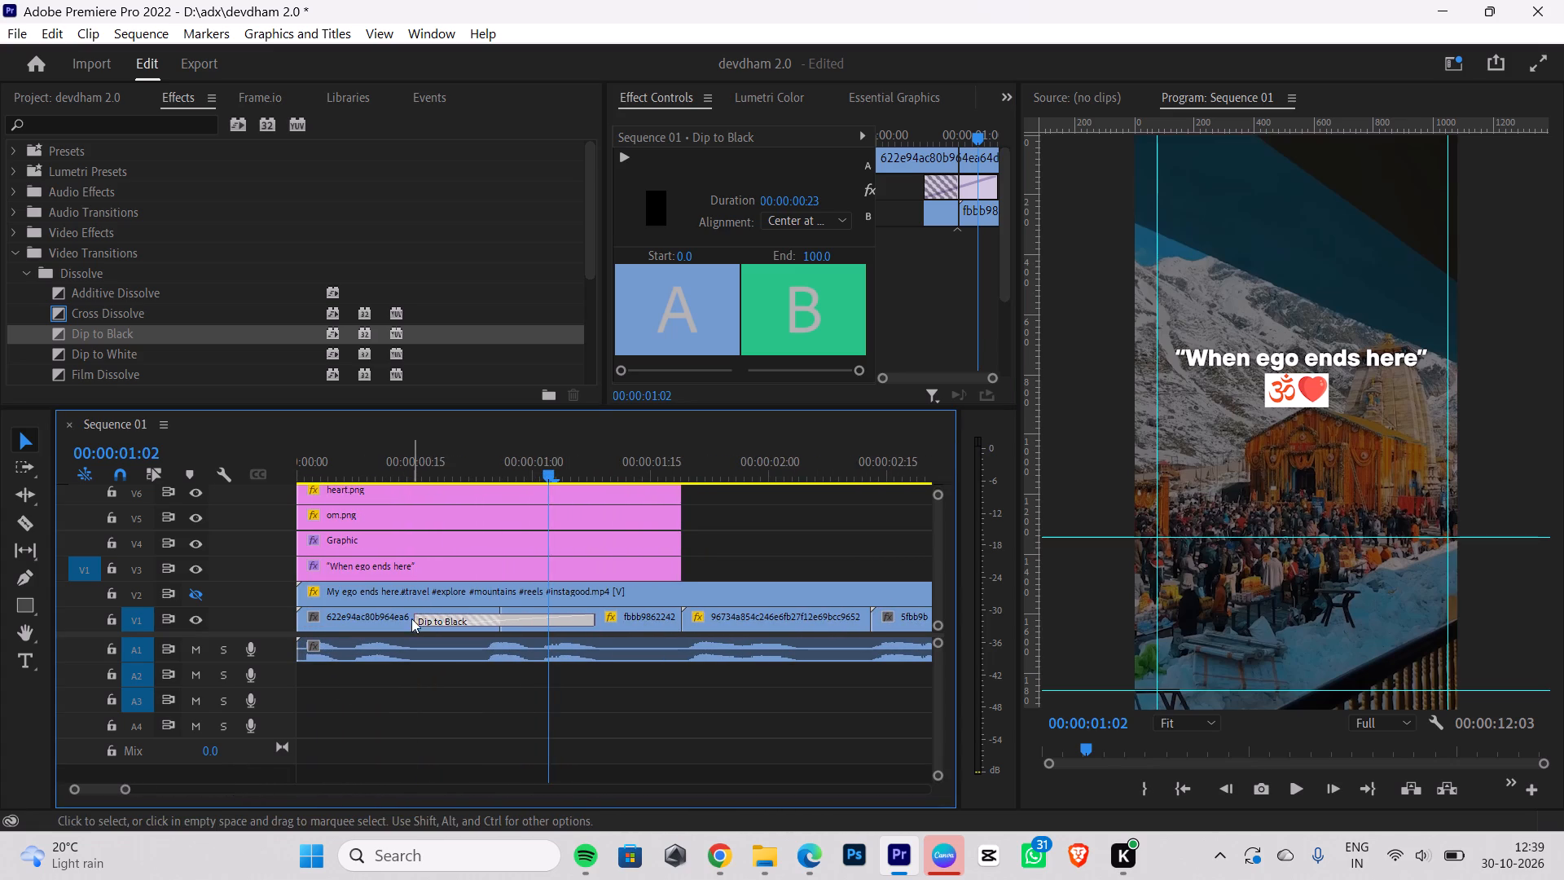
left_click_drag(415, 619, 440, 620)
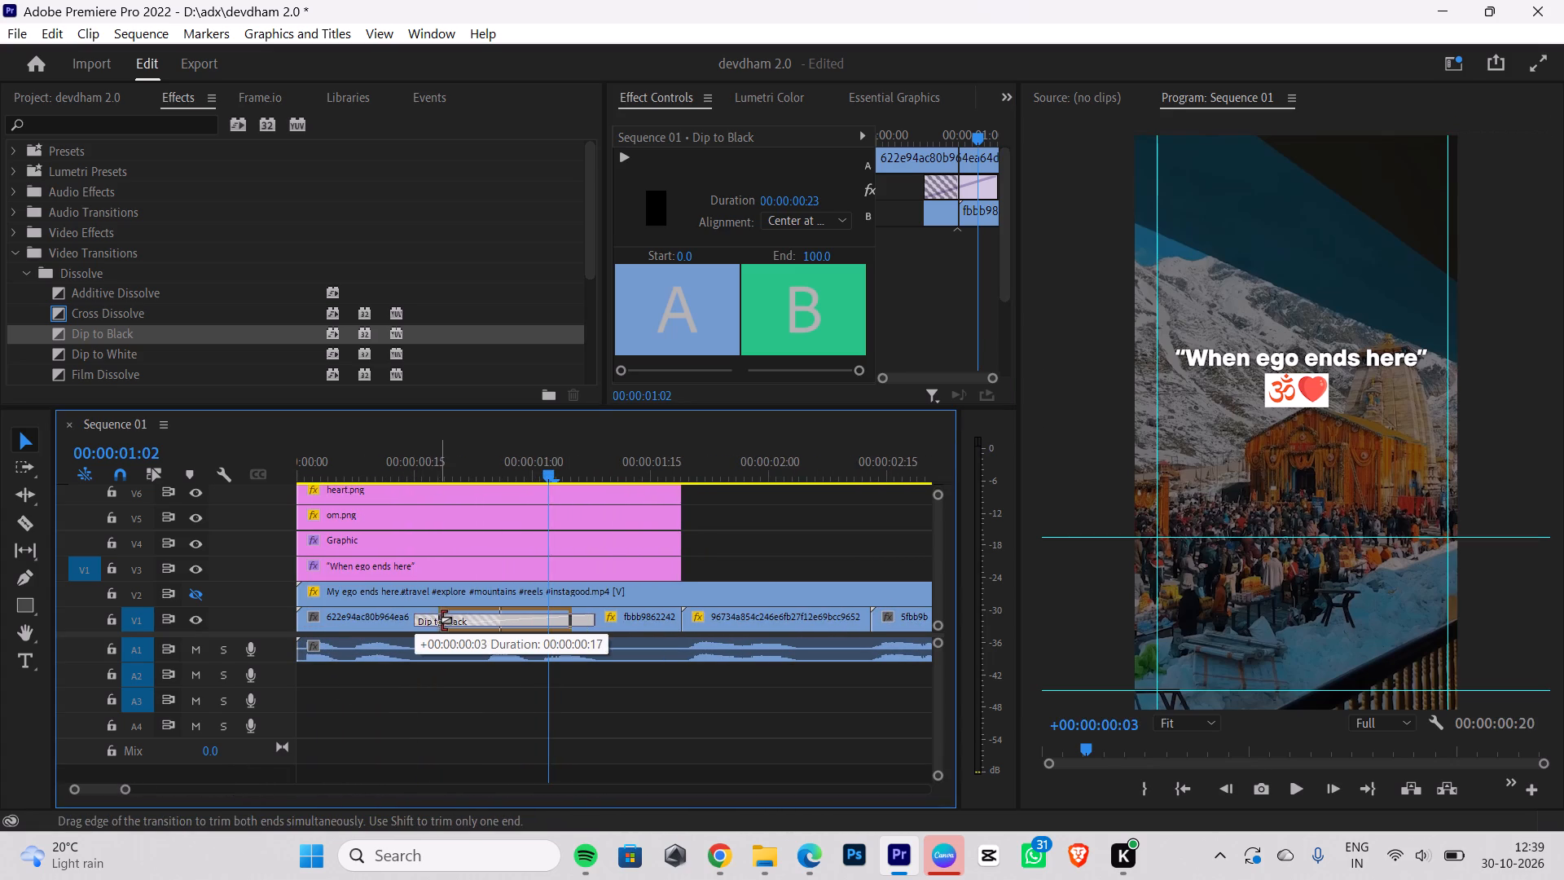
left_click_drag(440, 620, 471, 618)
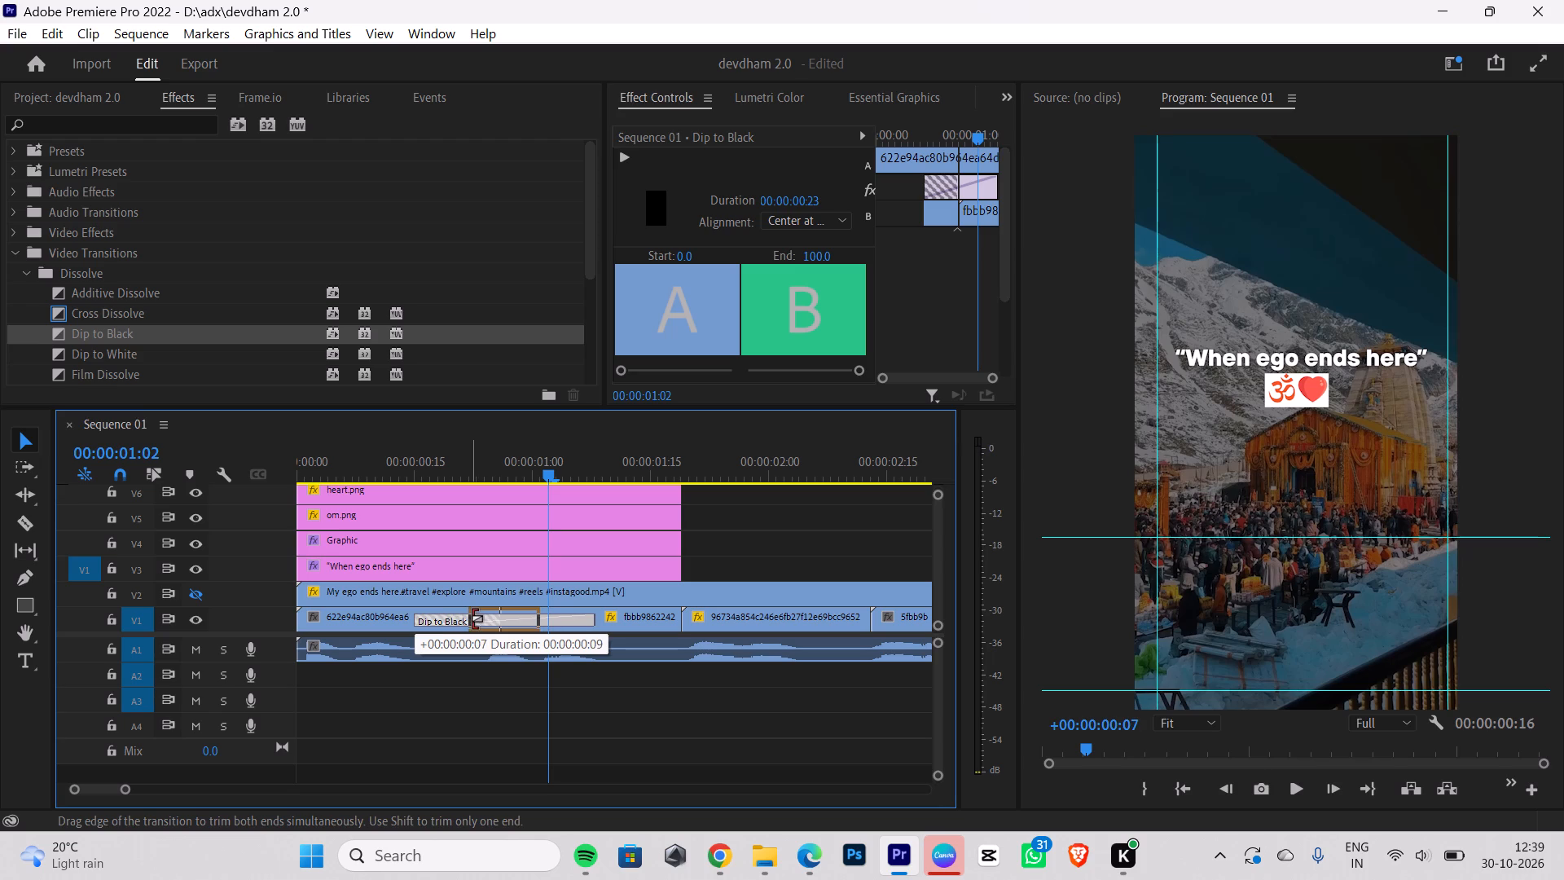
left_click_drag(471, 618, 483, 618)
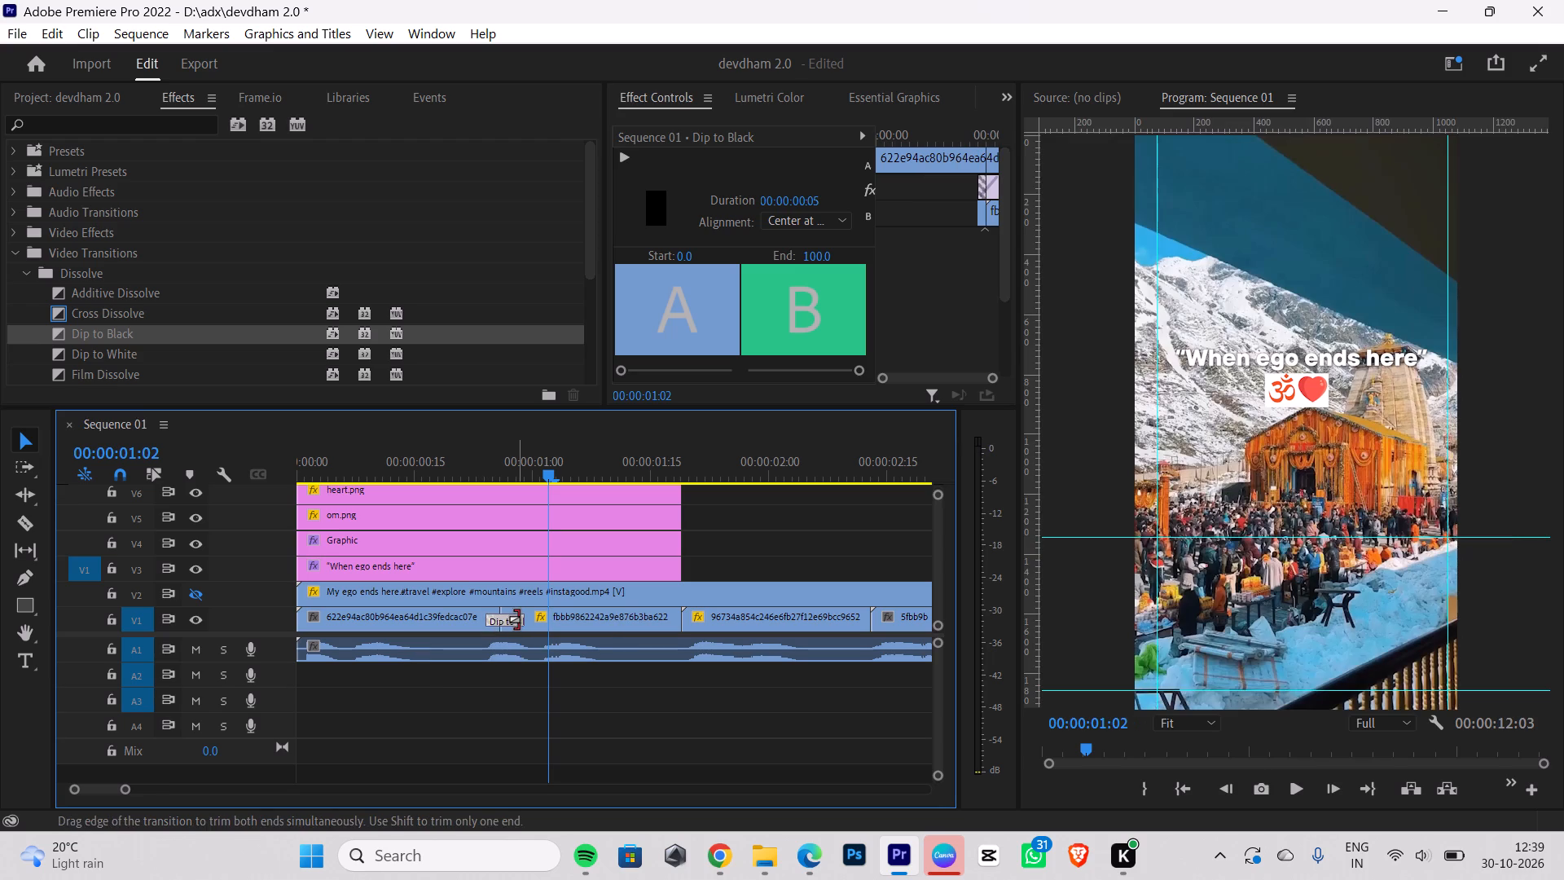
left_click_drag(516, 619, 508, 623)
Play the opening from the sequence start to review the Dip to Black transition.
left_click_drag(546, 477, 0, 562)
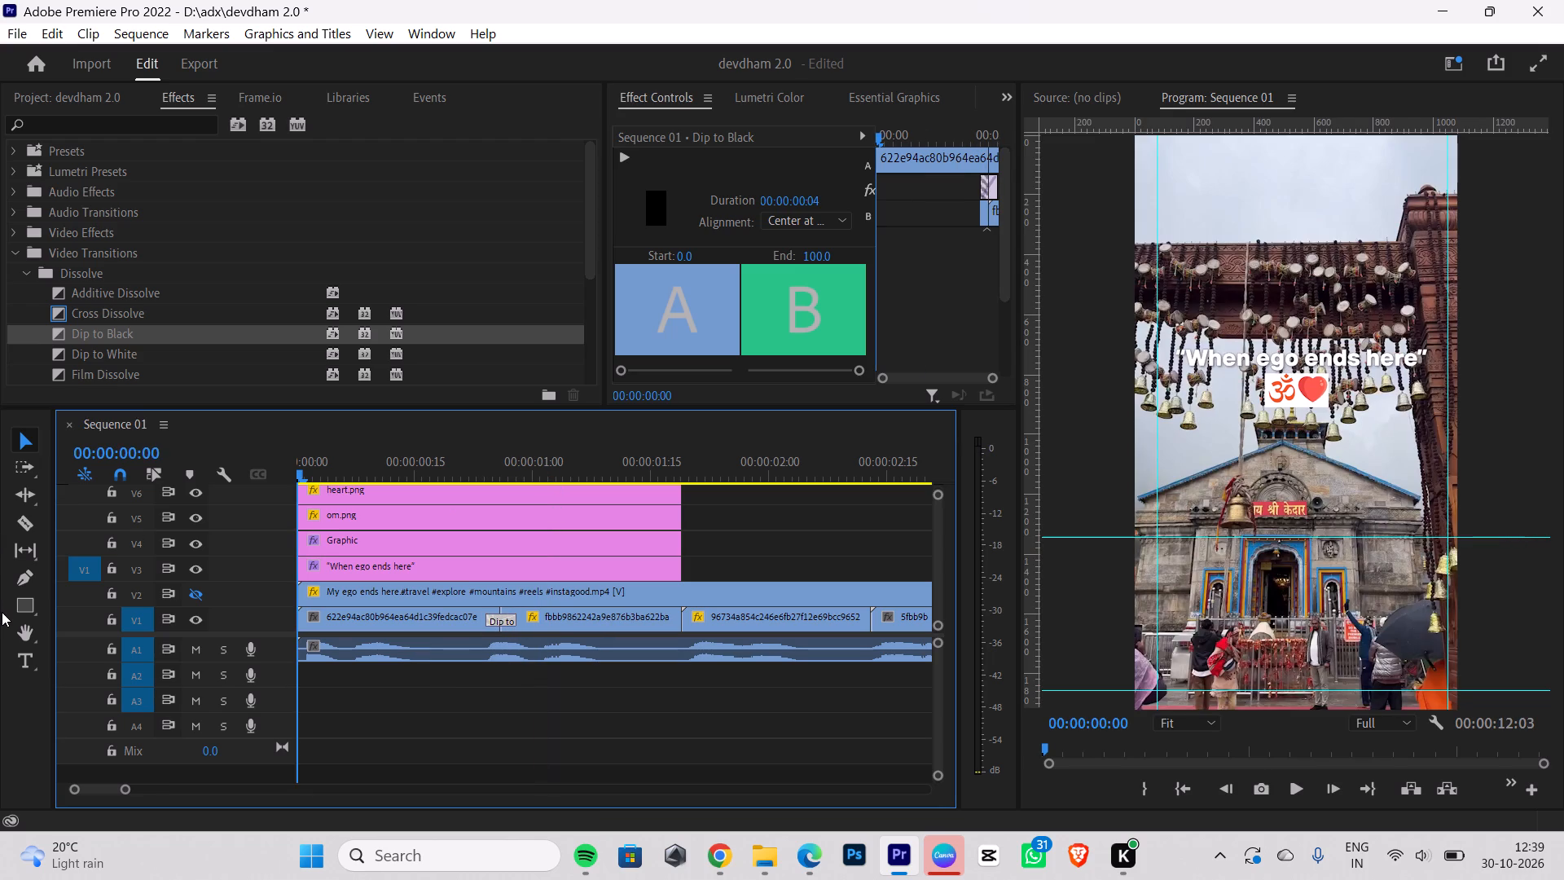
key("space")
key("space")
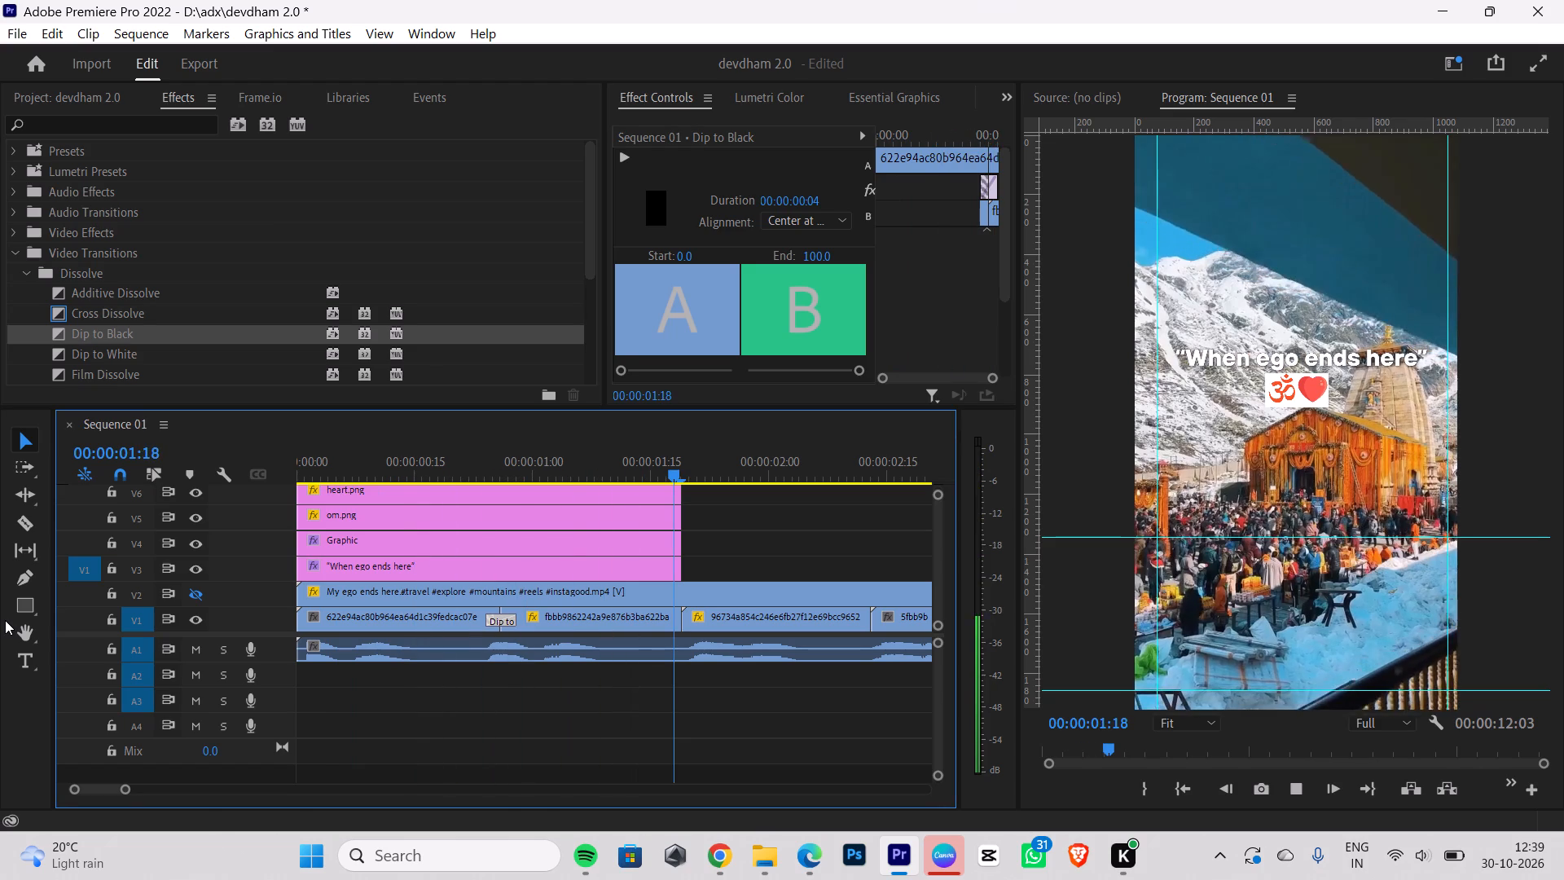
Replay the opening from 00:00:00:00 several times to check the Dip to Black transition between the first two V1 clips.
left_click_drag(670, 473, 0, 596)
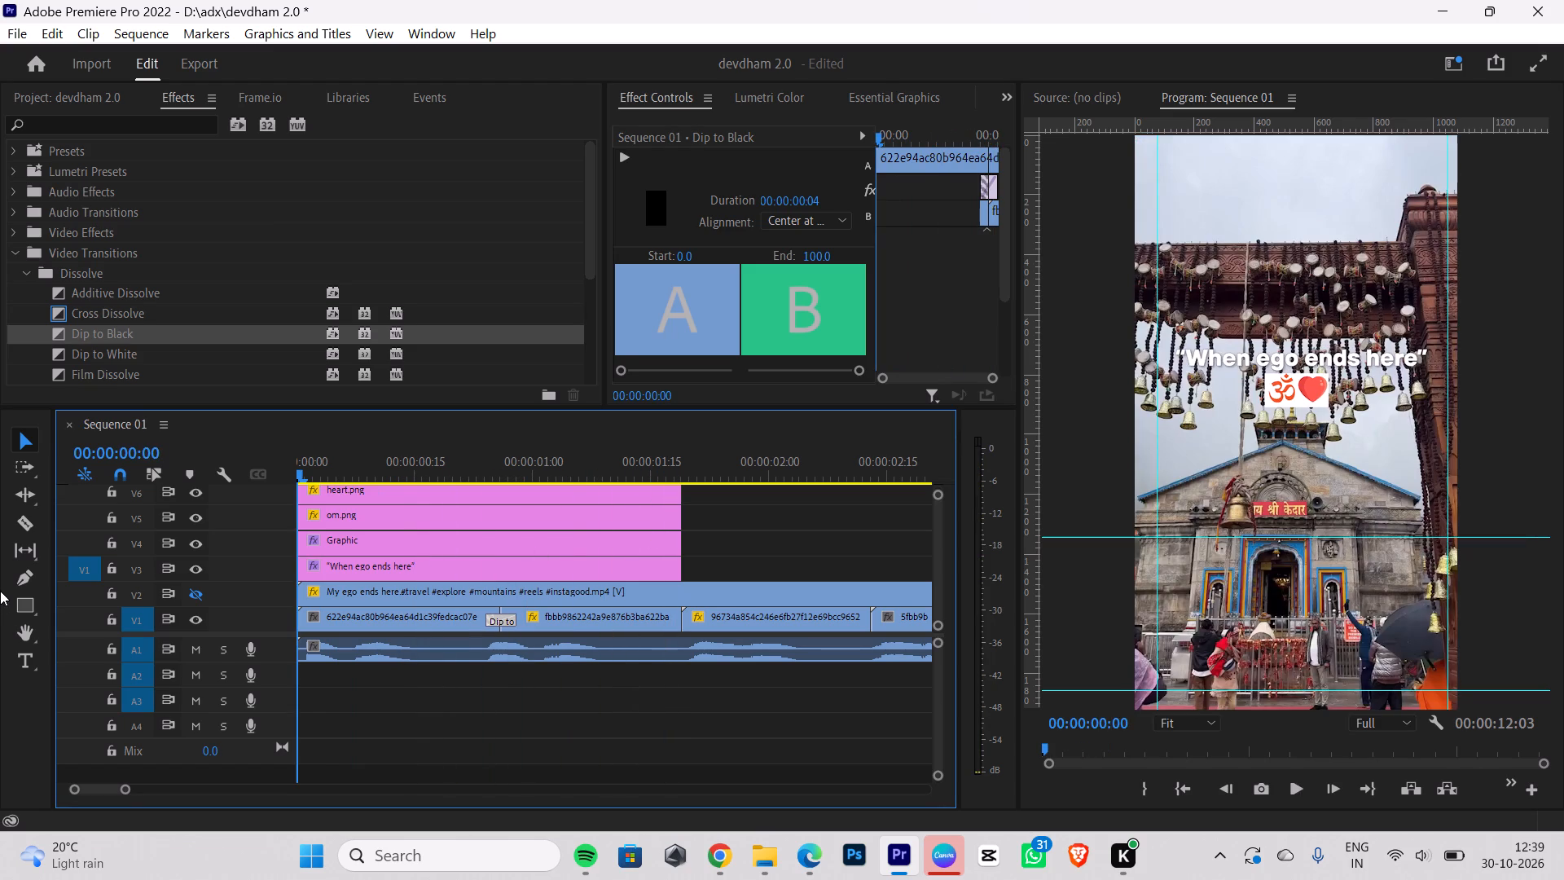
key("space")
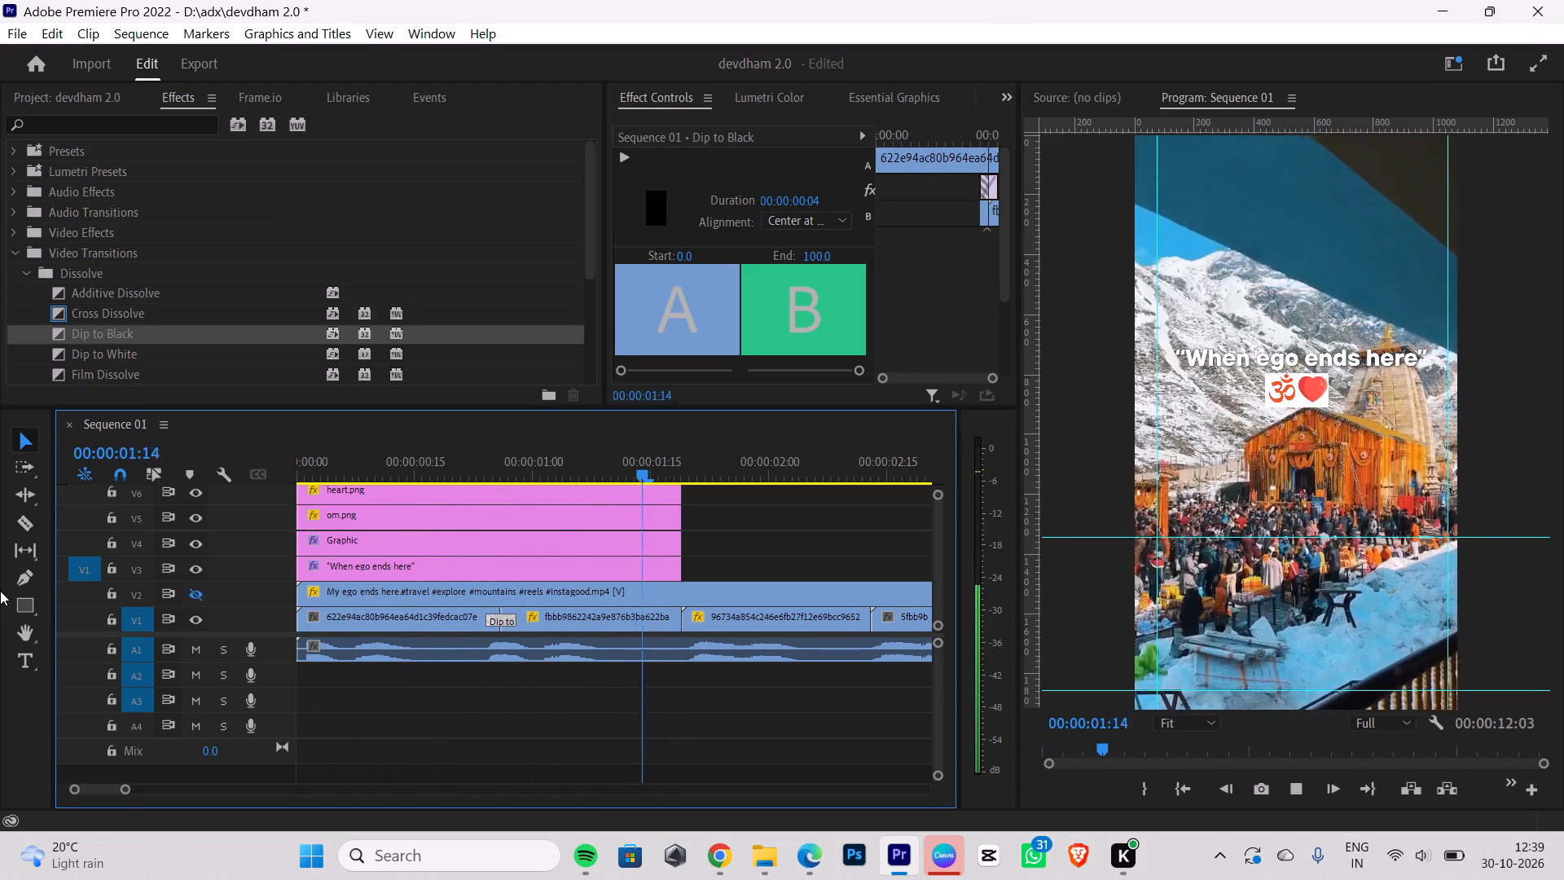
key("space")
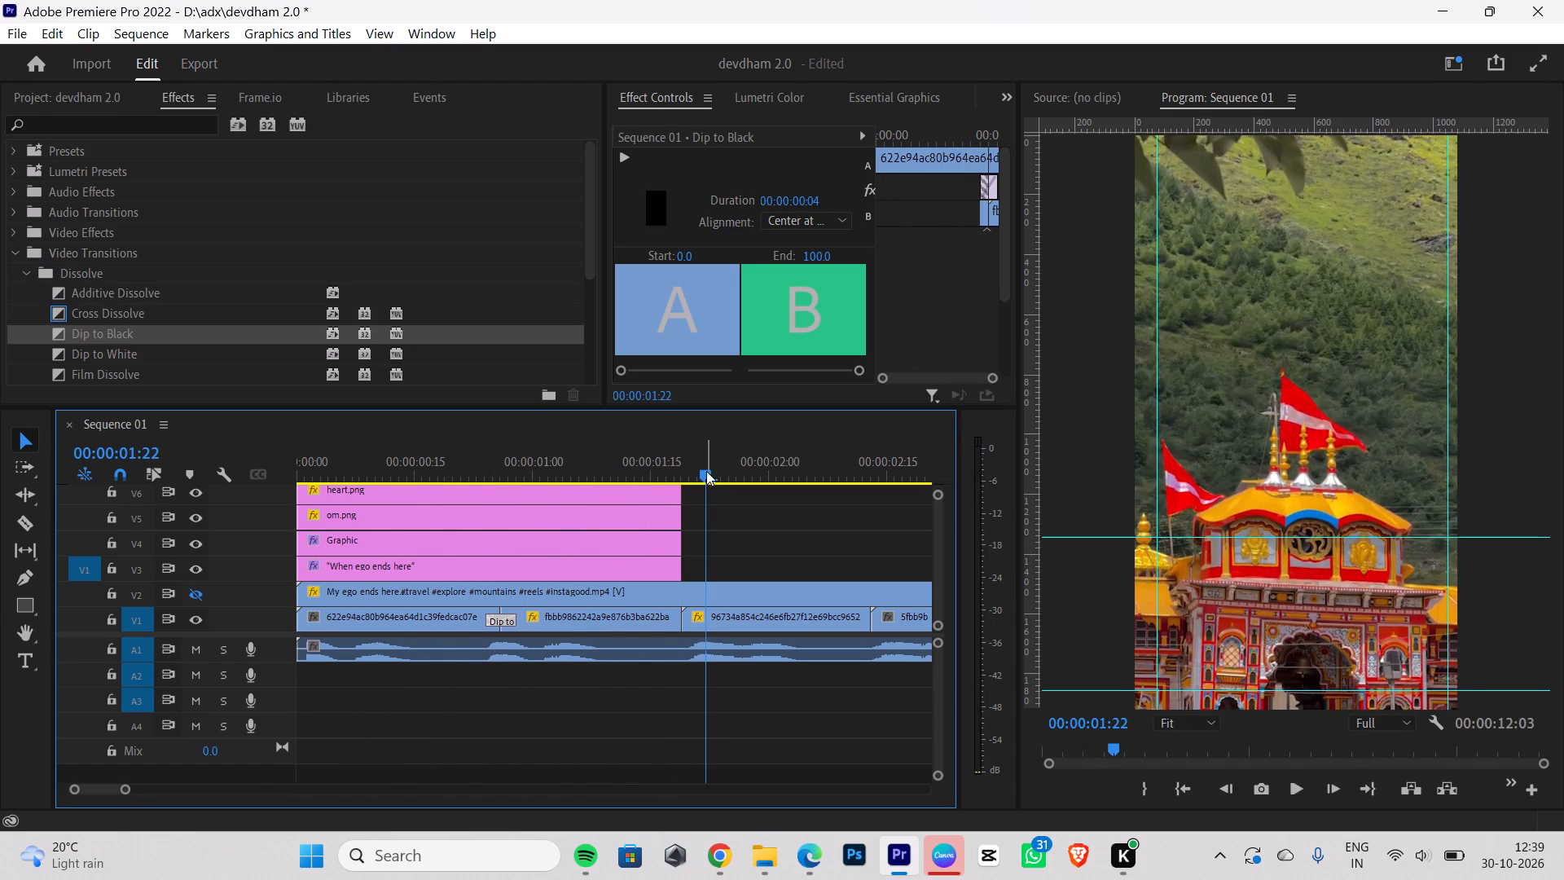
left_click_drag(706, 471, 0, 583)
key("space")
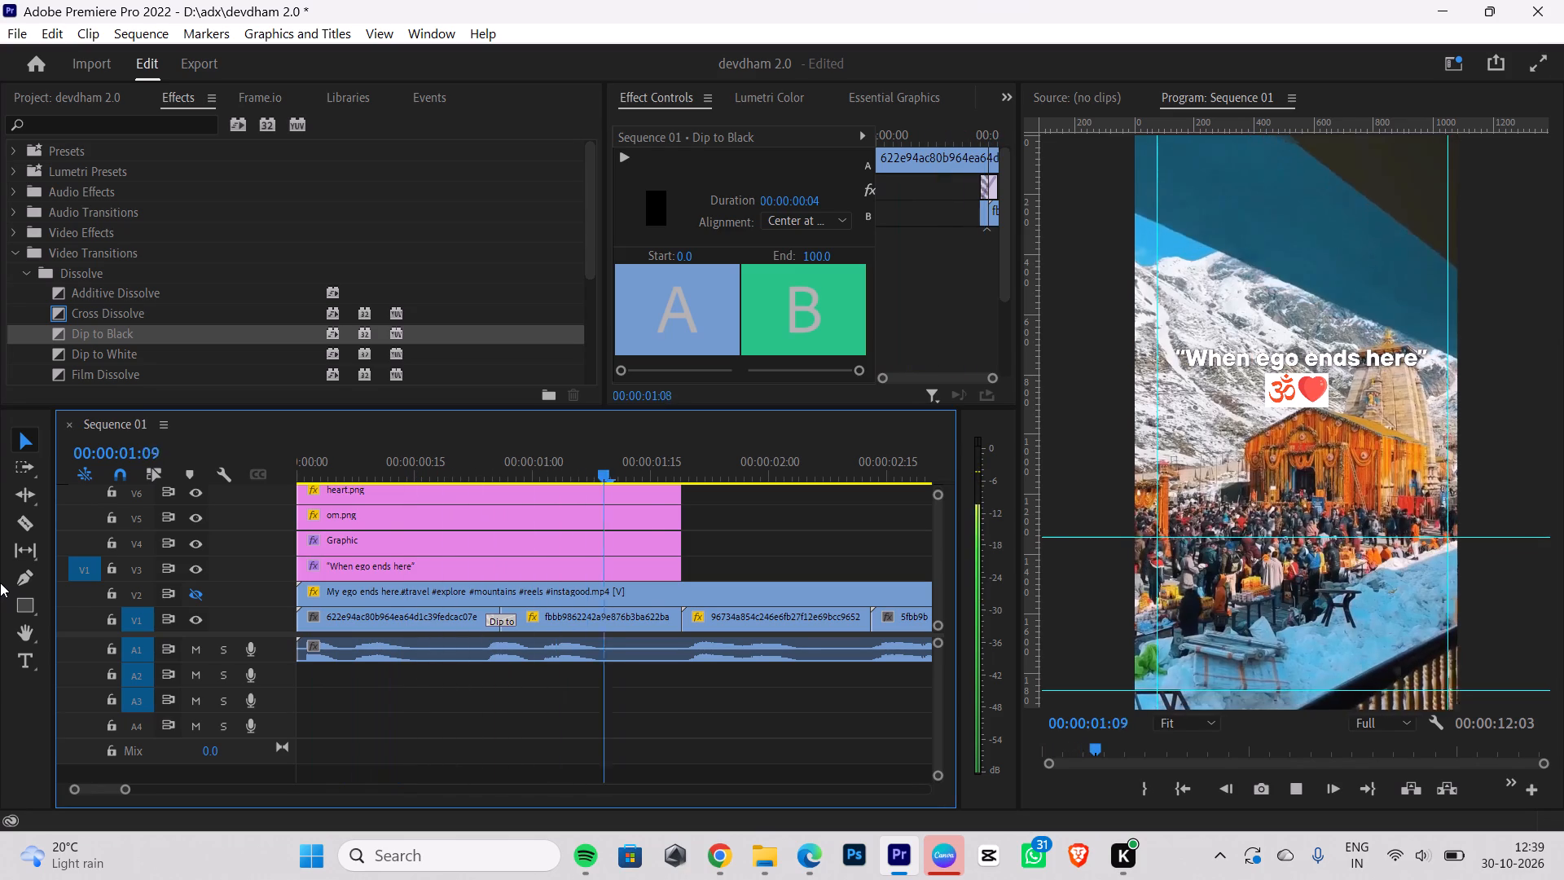
key("space")
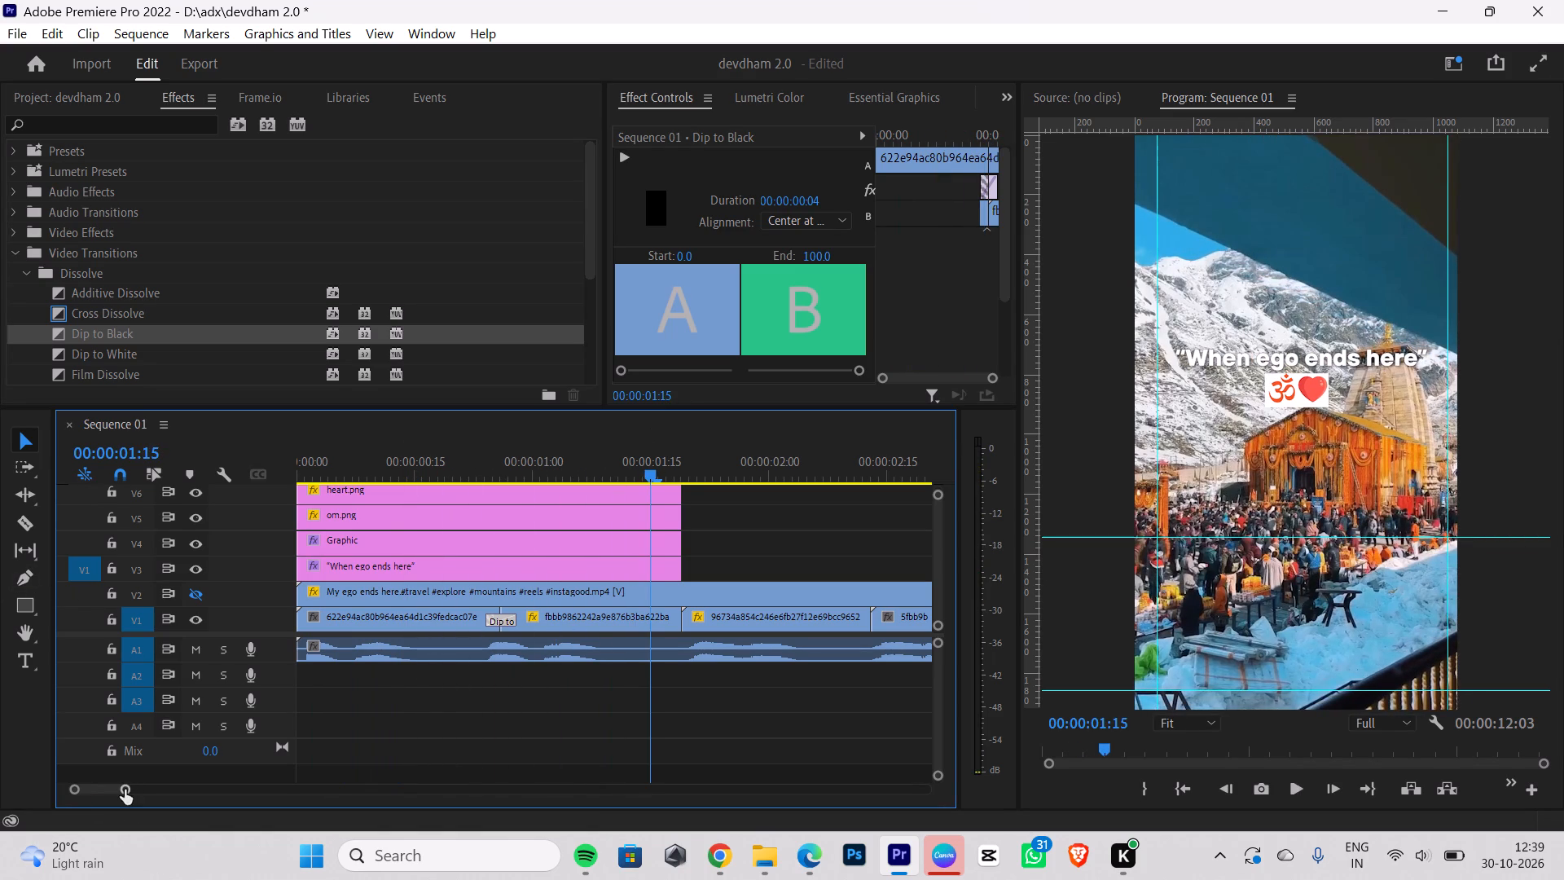
Play the whole sequence from 00:00:00:00 to its end to review the complete edit.
left_click_drag(125, 790, 235, 782)
left_click_drag(344, 470, 226, 490)
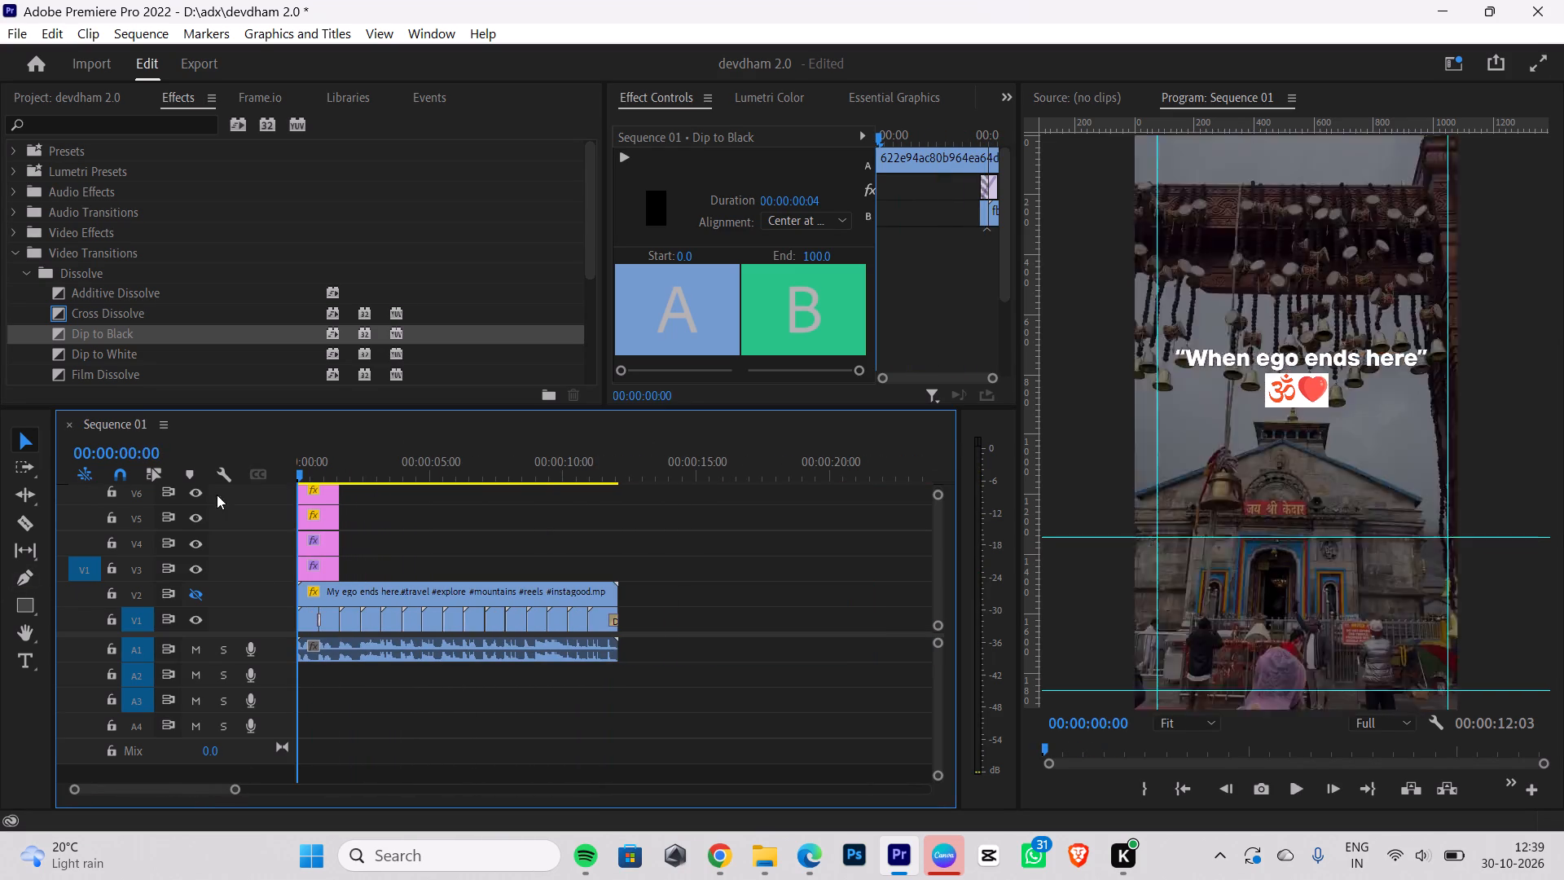
key("space")
key("space")
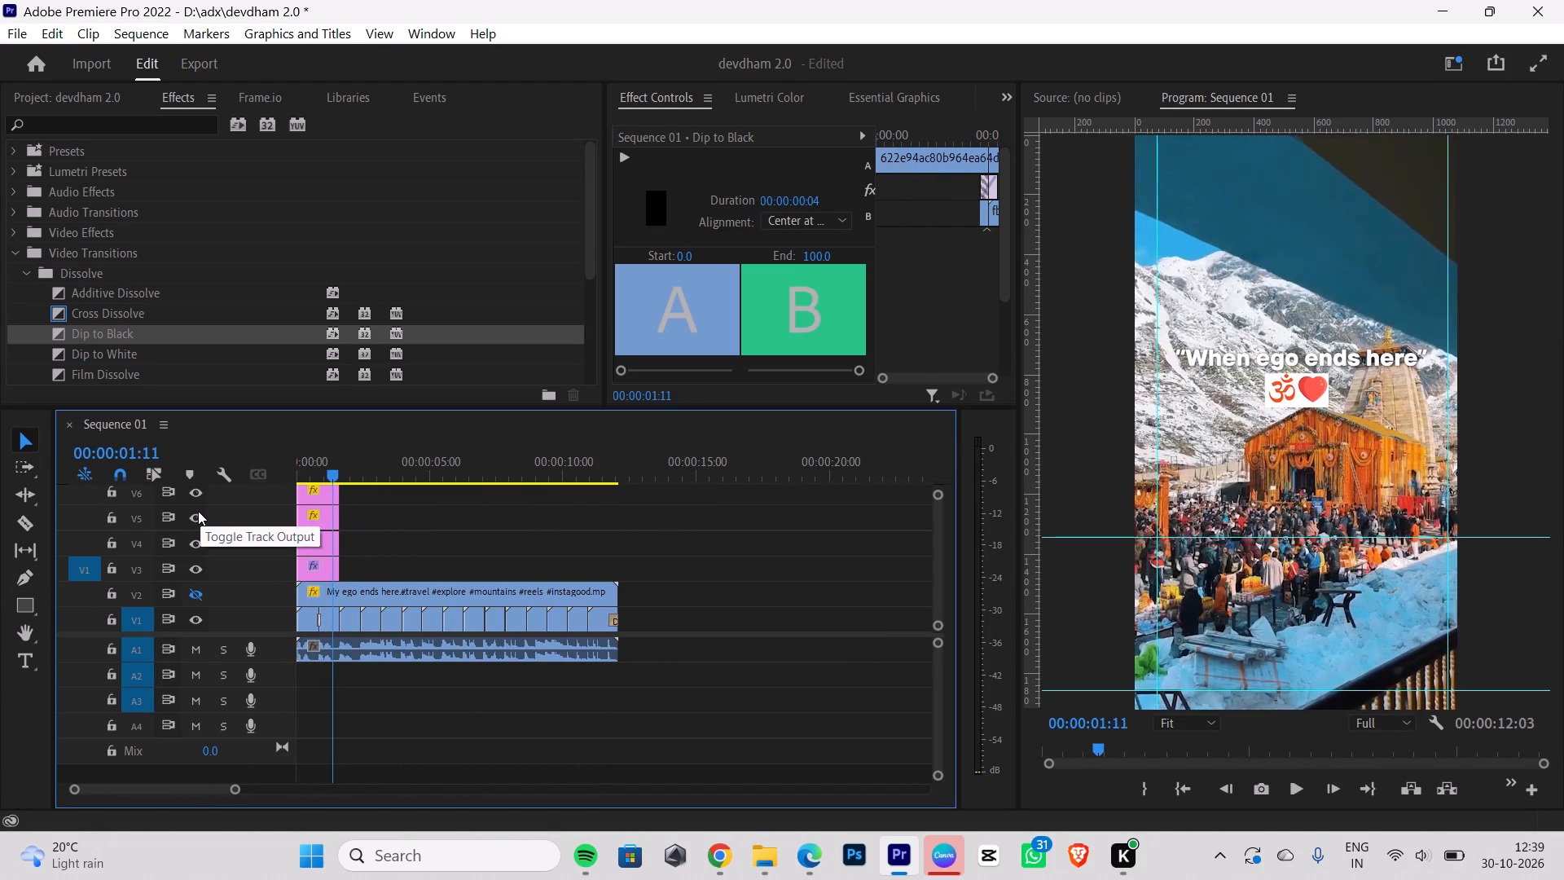
key("space")
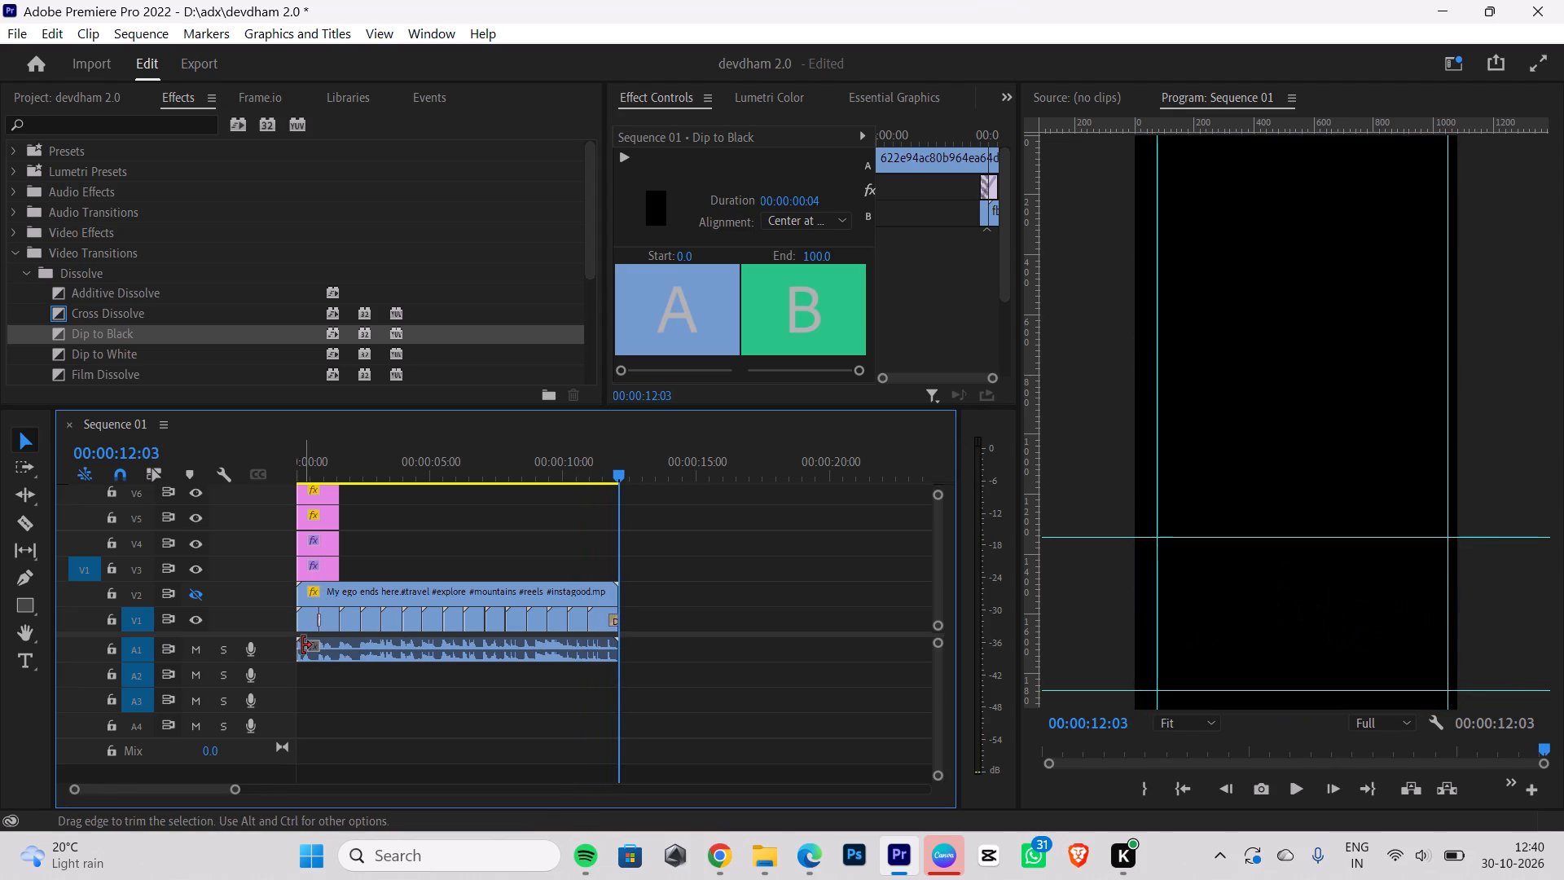
Save the devdham 2.0 project.
key("ctrl+s")
key("ctrl+s")
key("ctrl+s")
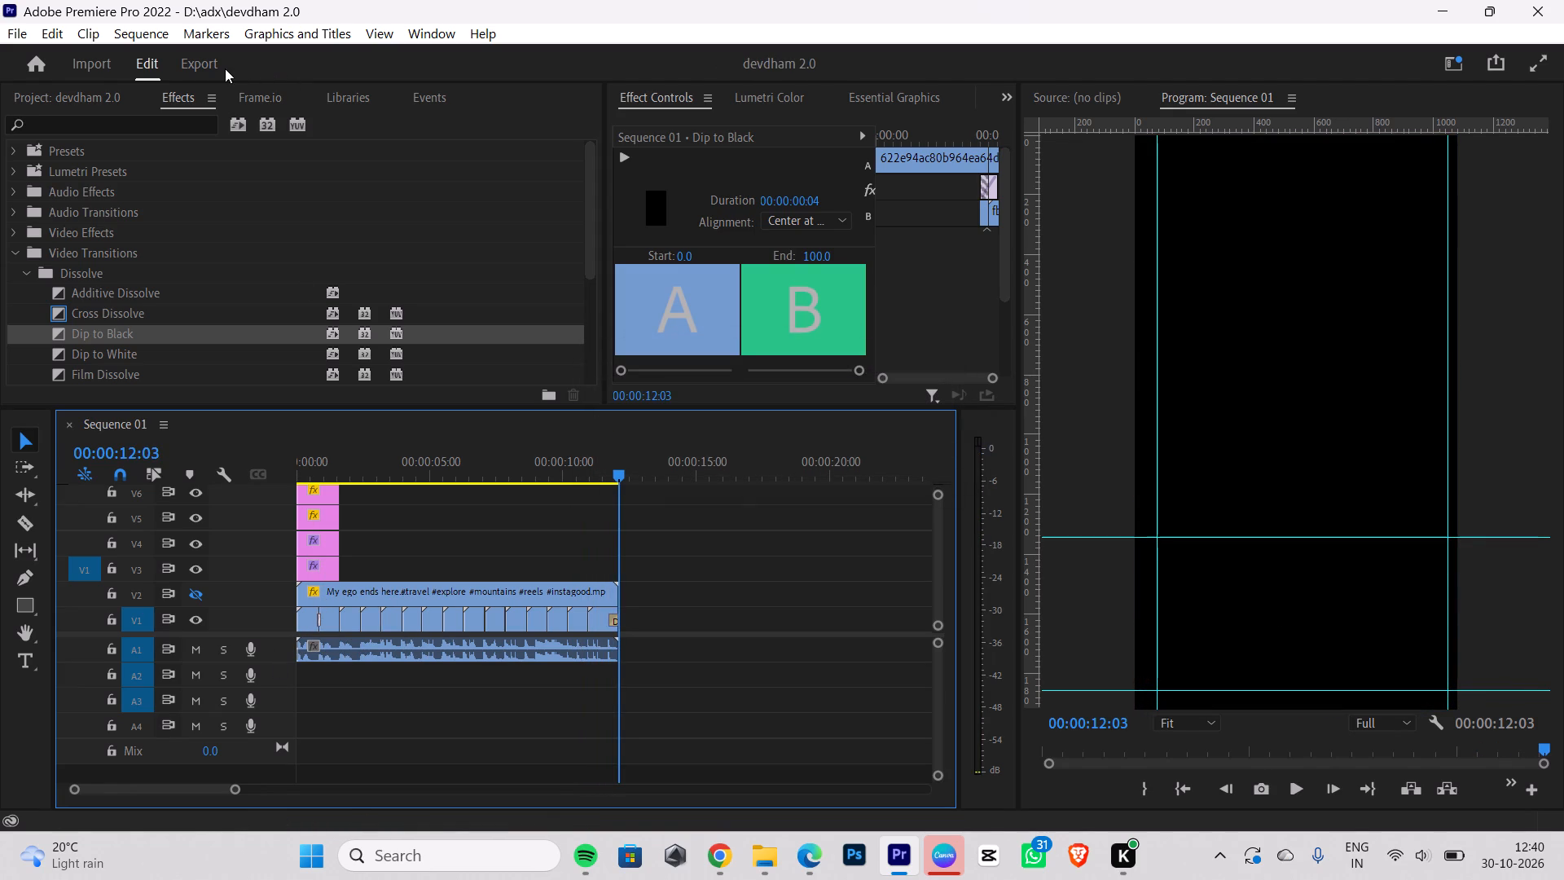
Open the export settings for Sequence 01 and replace the media file's name with "deevdham".
left_click(223, 68)
left_click(195, 66)
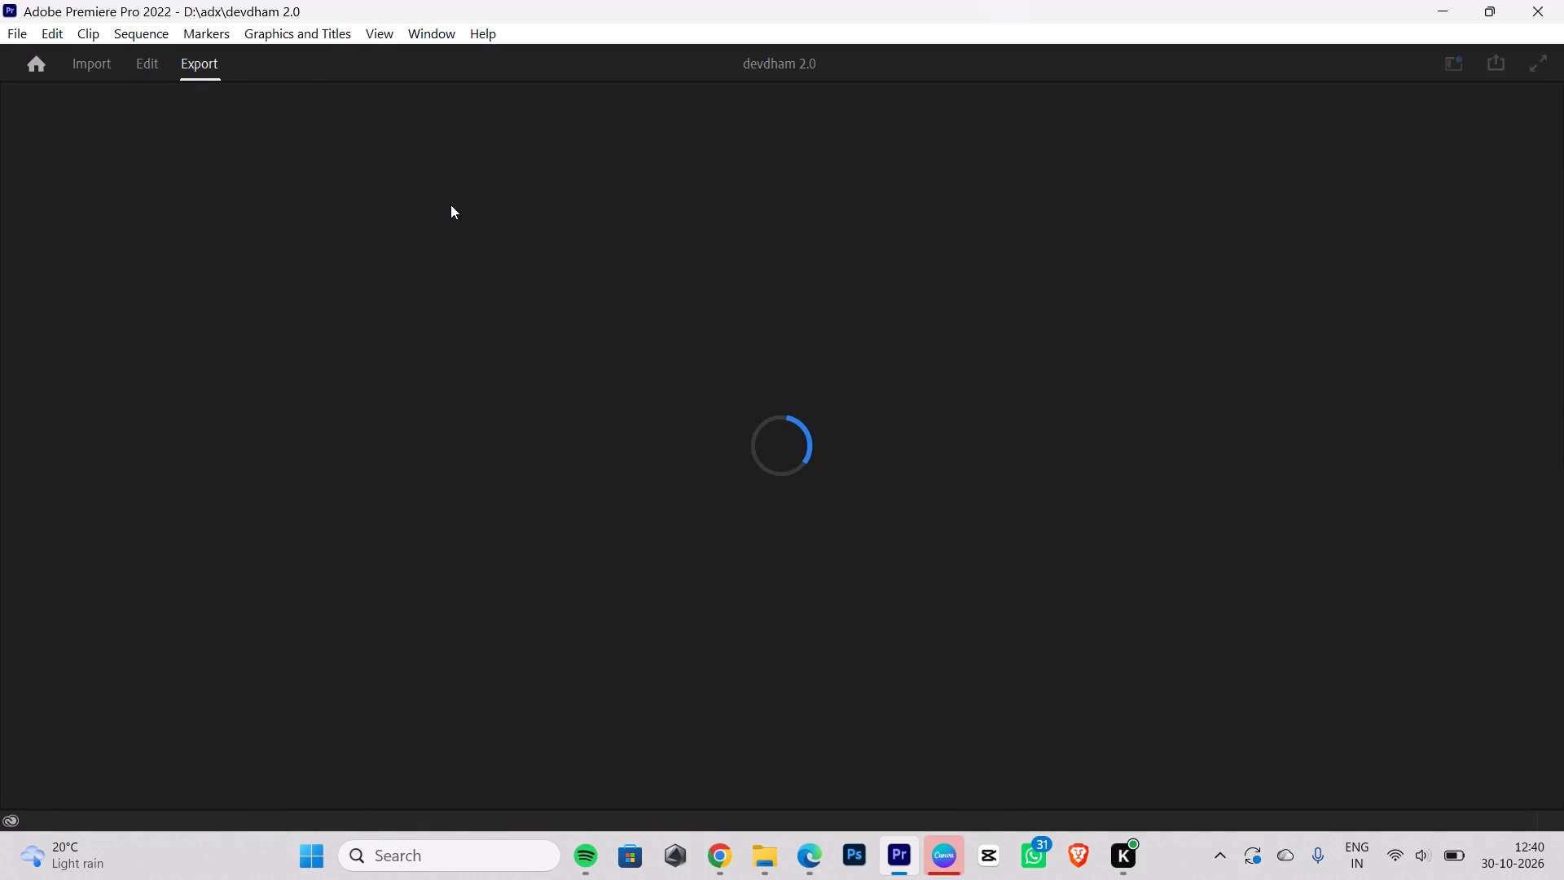
left_click_drag(589, 151, 455, 156)
key("BackSpace")
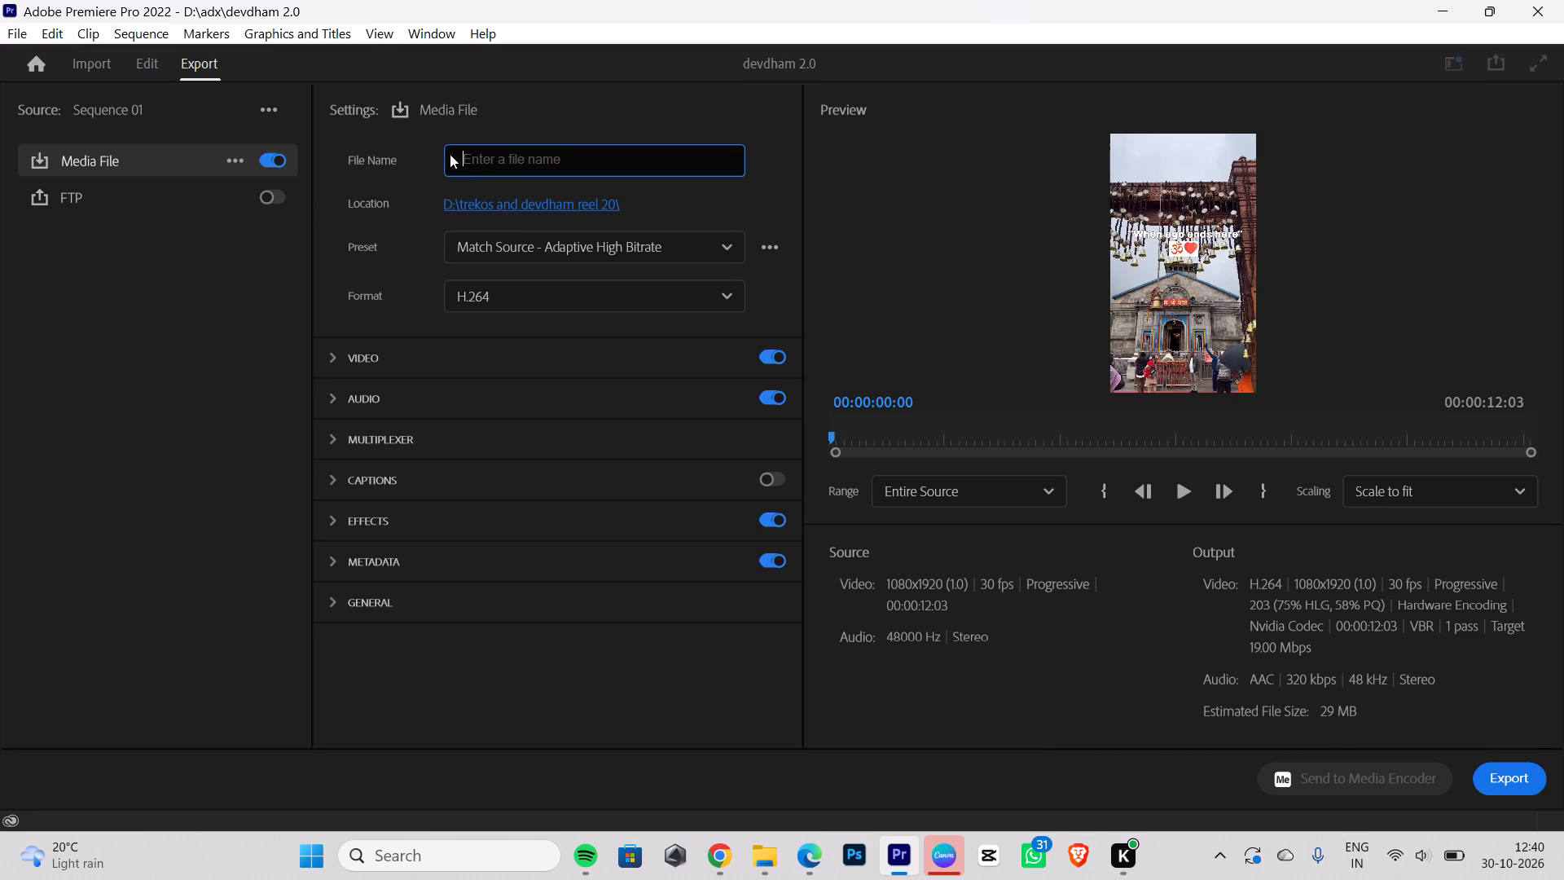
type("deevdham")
Complete the file name as "deevdham 2.0" and export Sequence 01 as an H.264 video.
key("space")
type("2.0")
left_click(1522, 775)
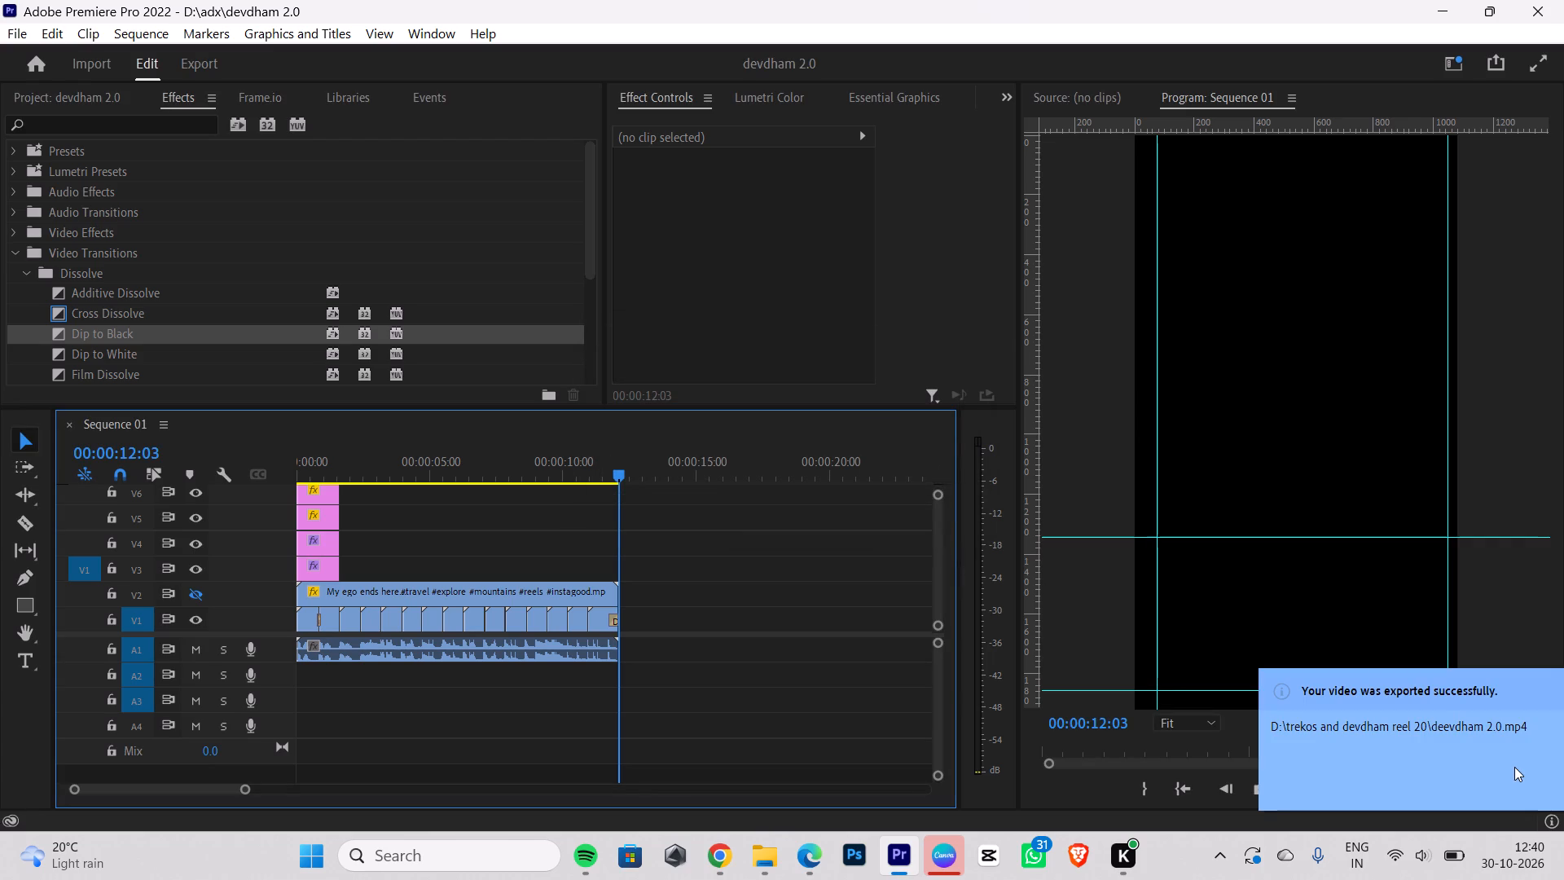
Lower the computer's display brightness to its minimum in the Windows quick settings.
left_click(1126, 849)
left_click(1393, 841)
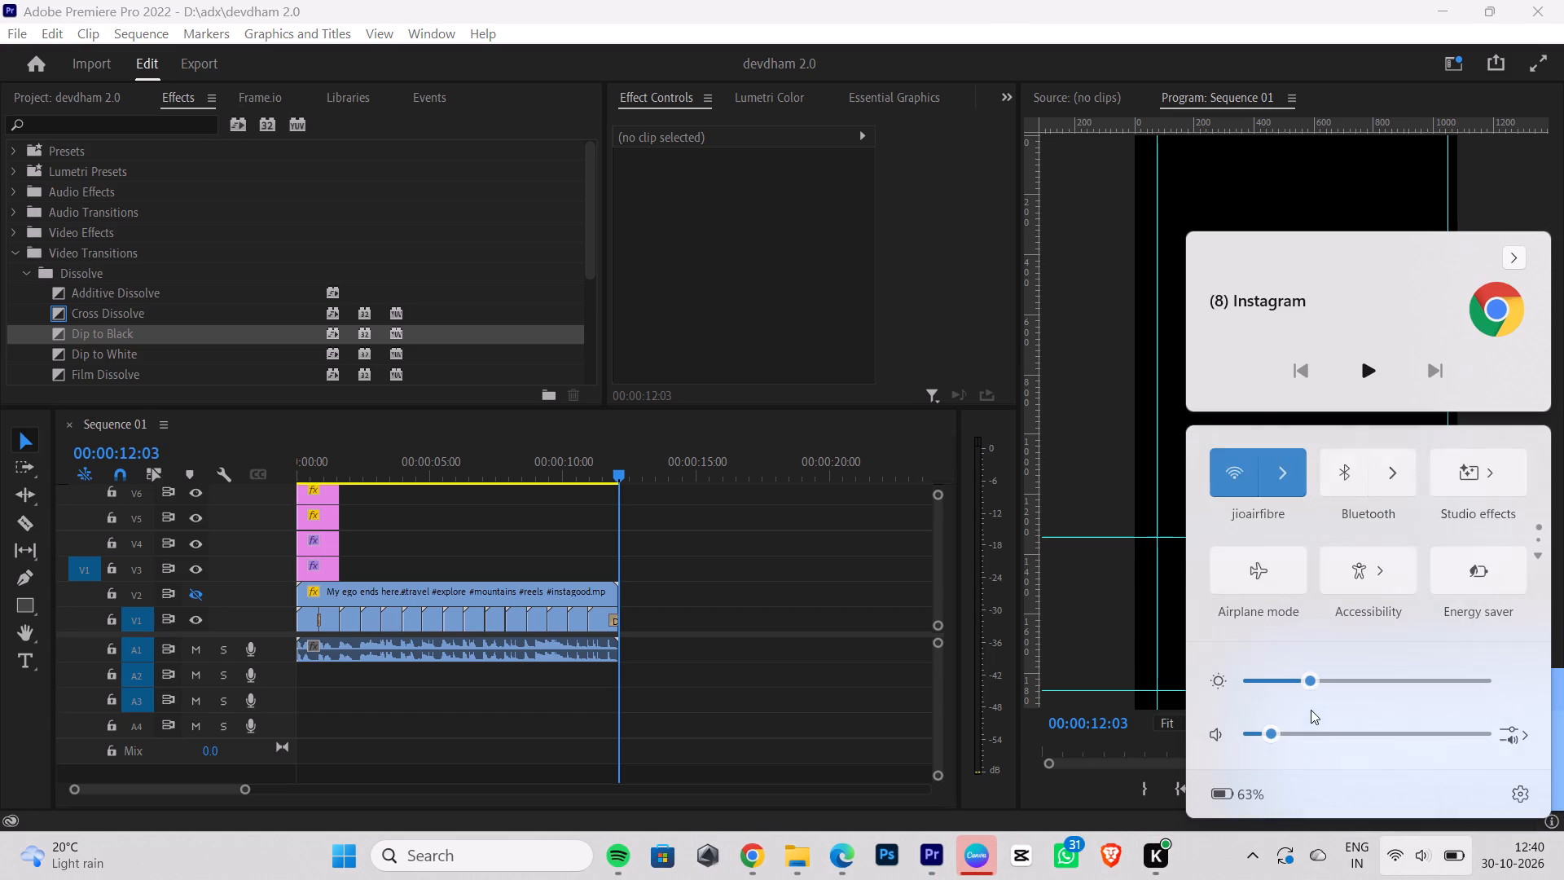
left_click_drag(1298, 686, 1207, 699)
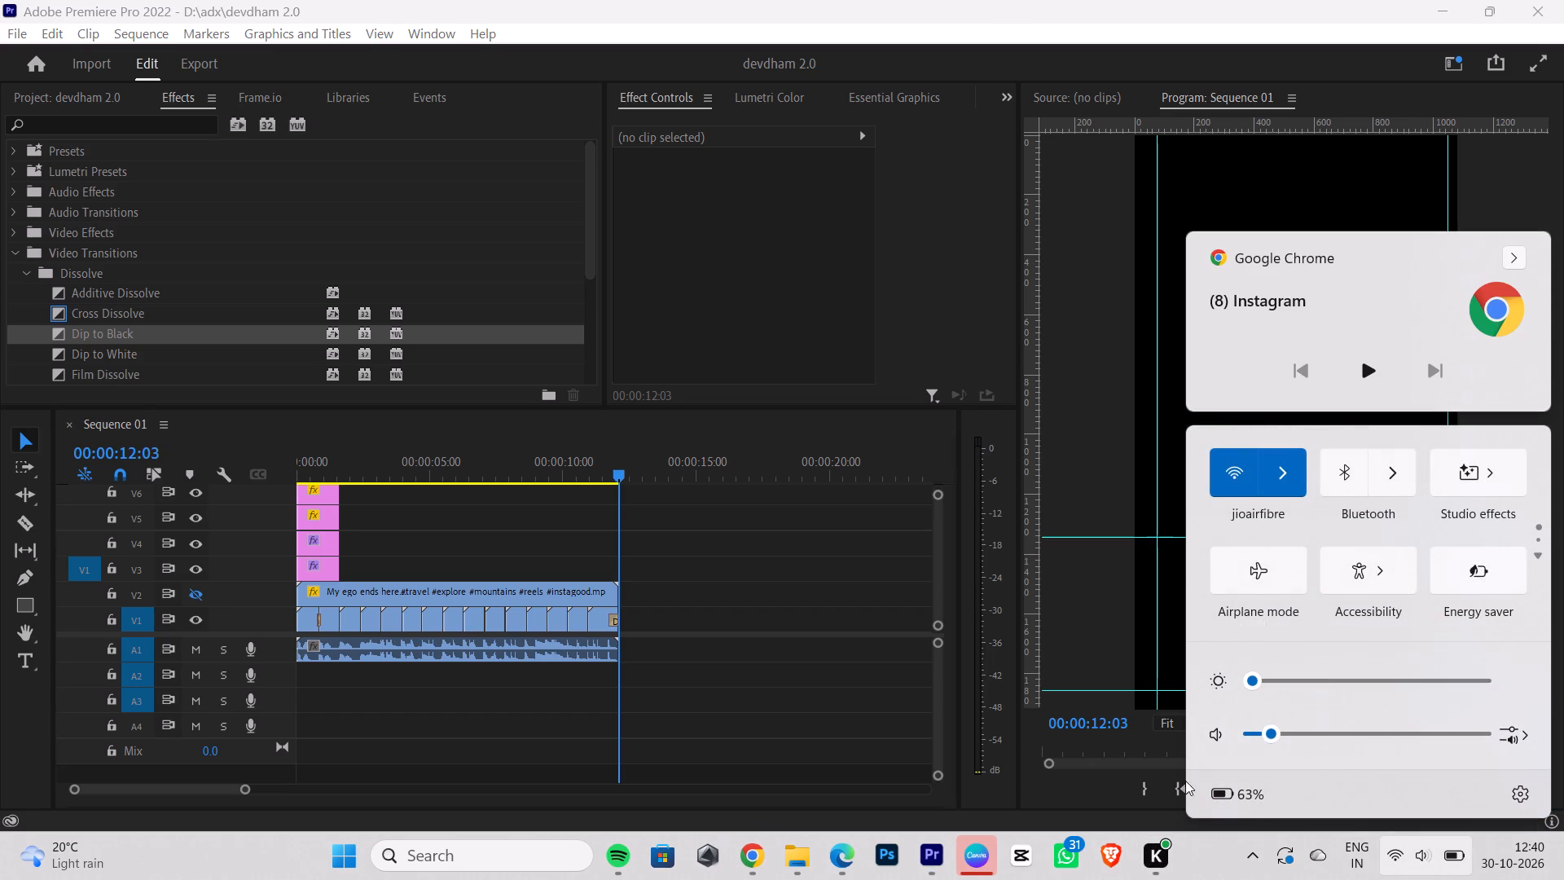
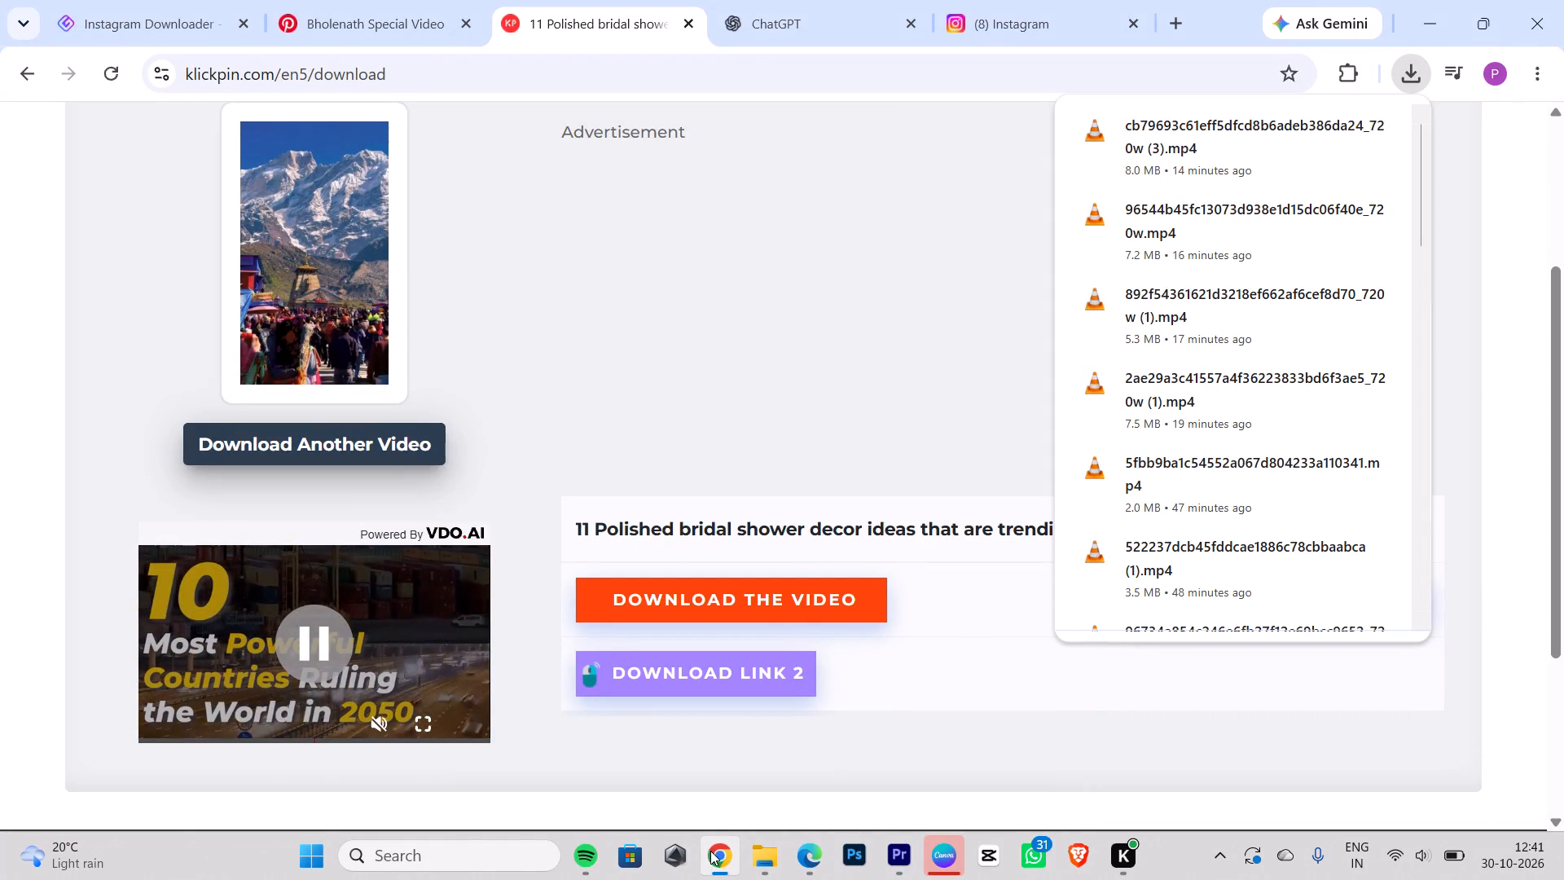
Switch to the Instagram page in Chrome and browse the home feed's reels, muting the sound and turning it back on along the way.
left_click(991, 7)
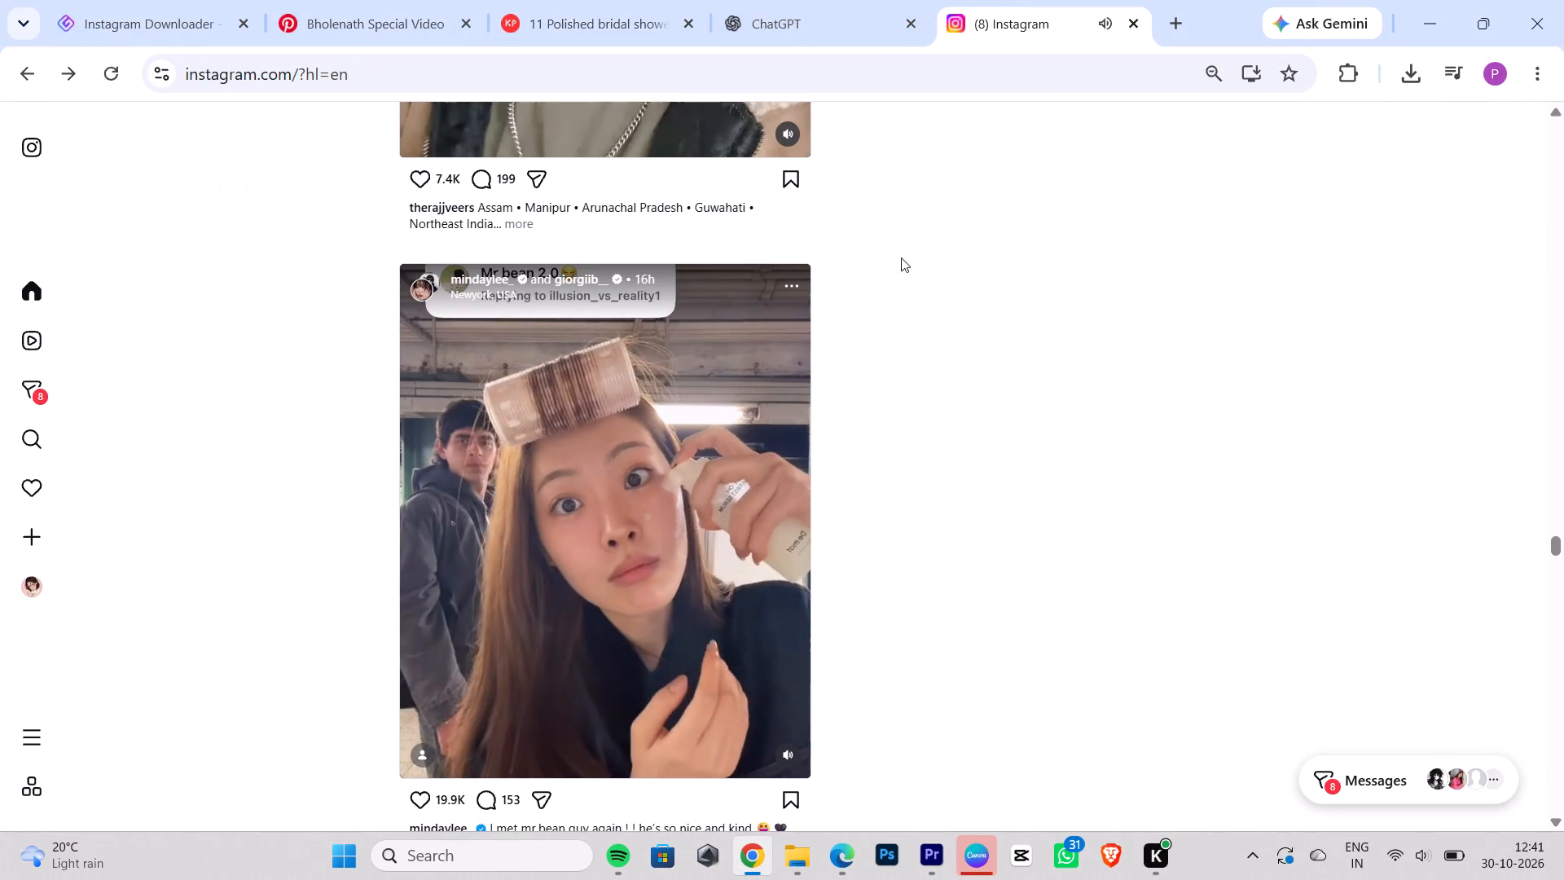
left_click(792, 755)
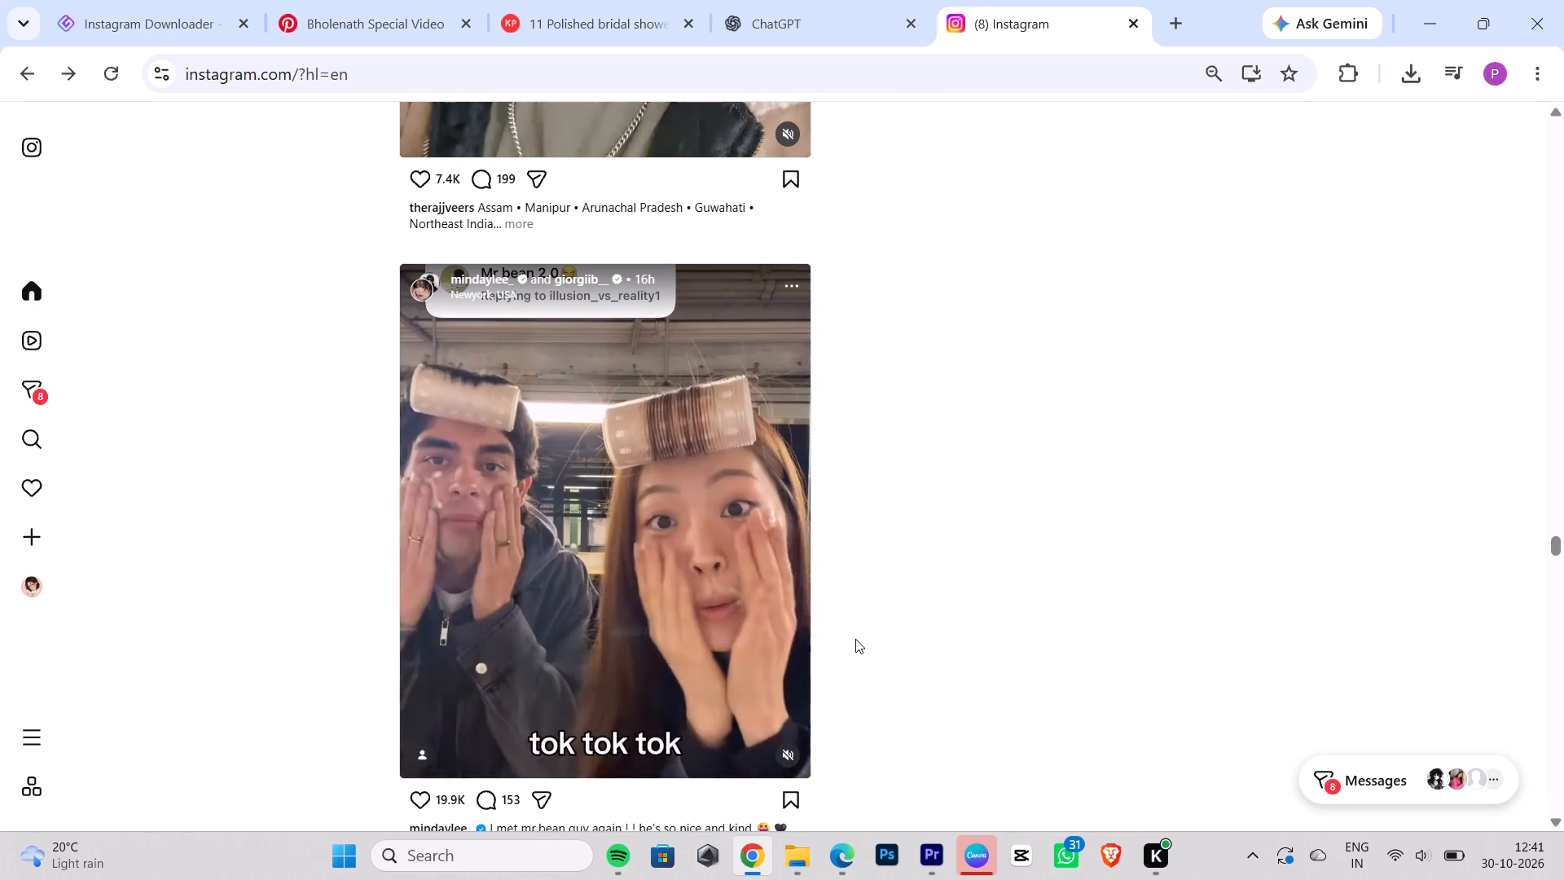
scroll(788, 649, "down", 1)
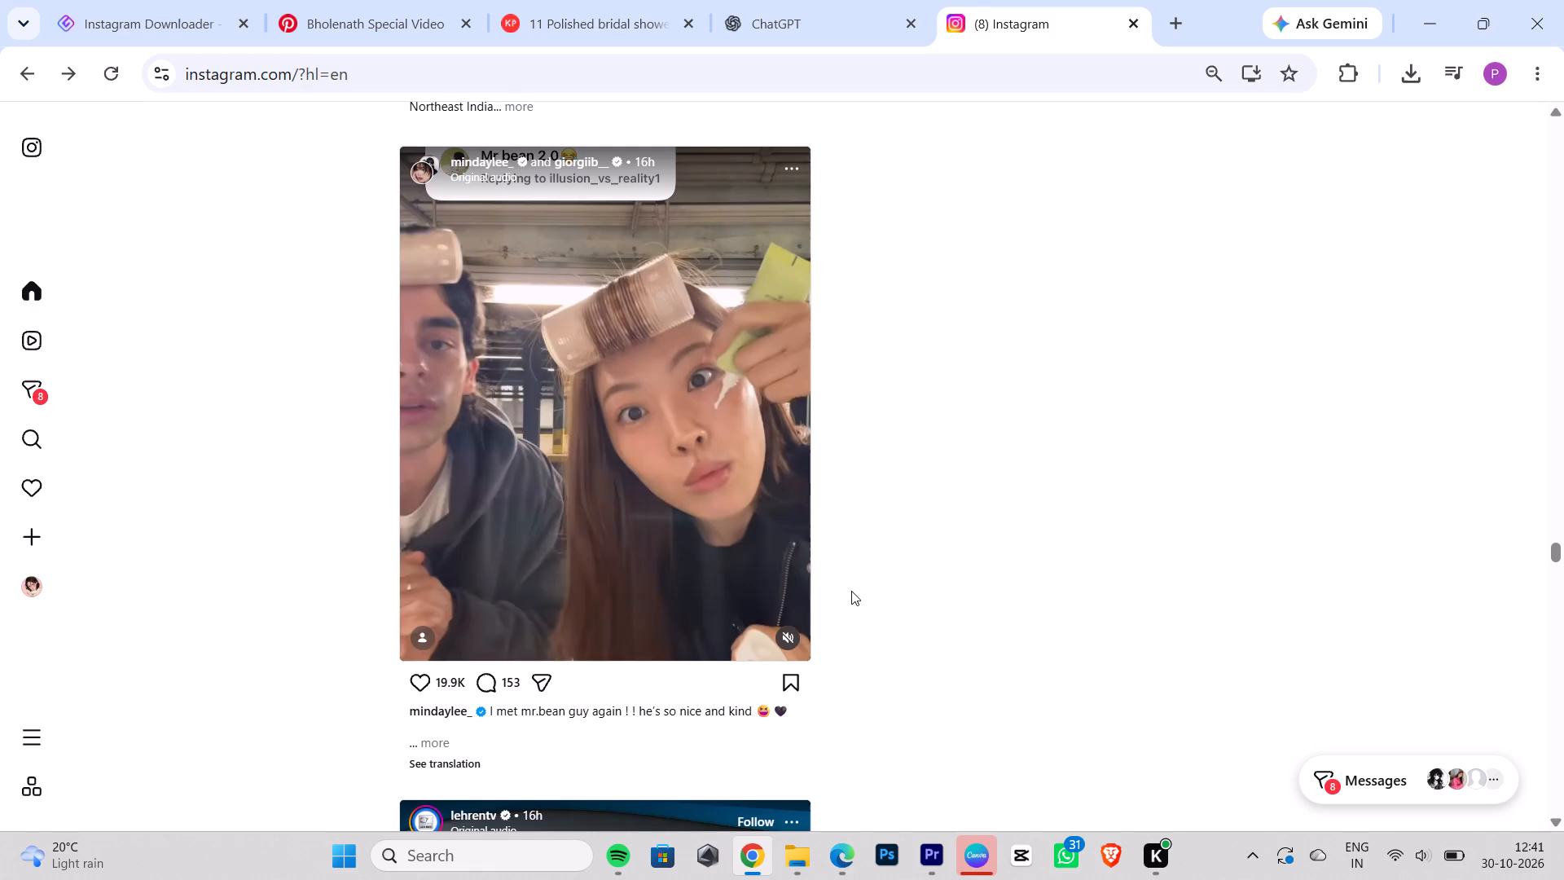
scroll(848, 592, "down", 6)
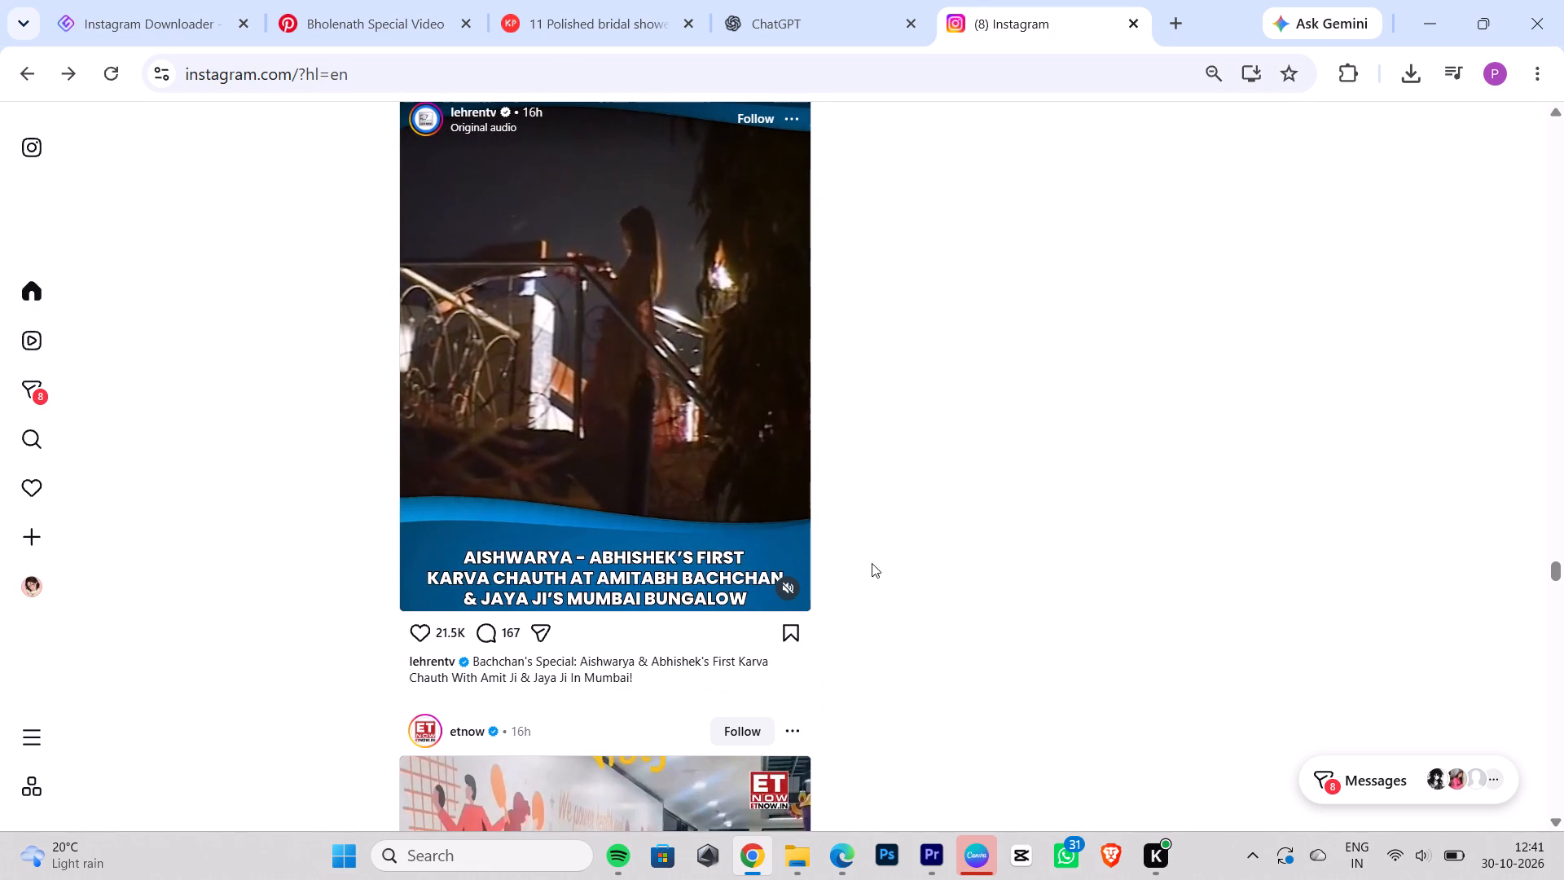
scroll(855, 460, "down", 4)
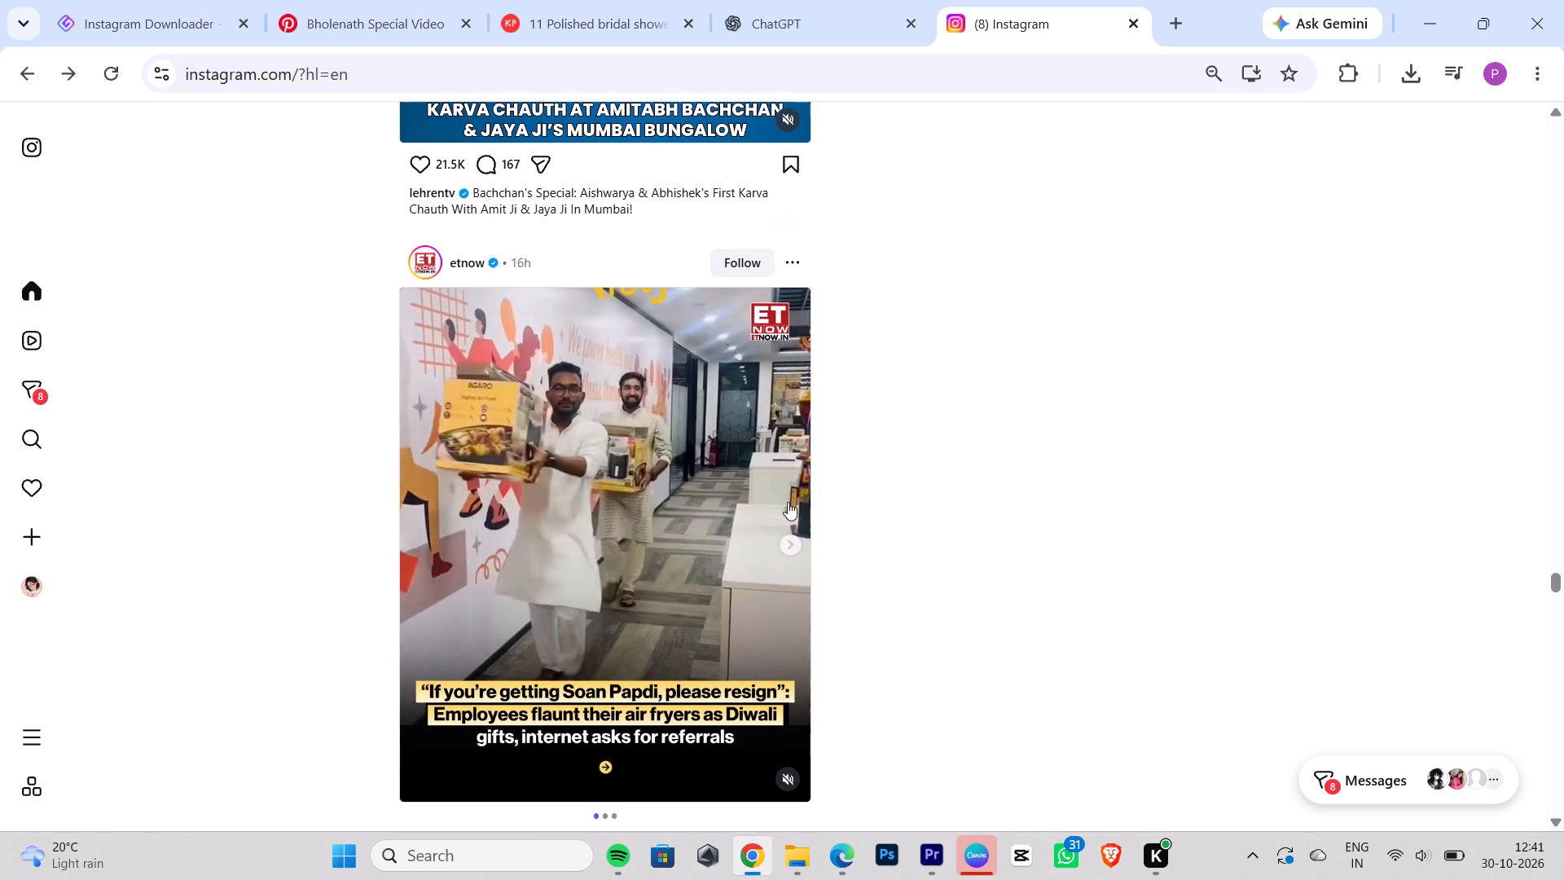
scroll(782, 548, "down", 2)
left_click(789, 540)
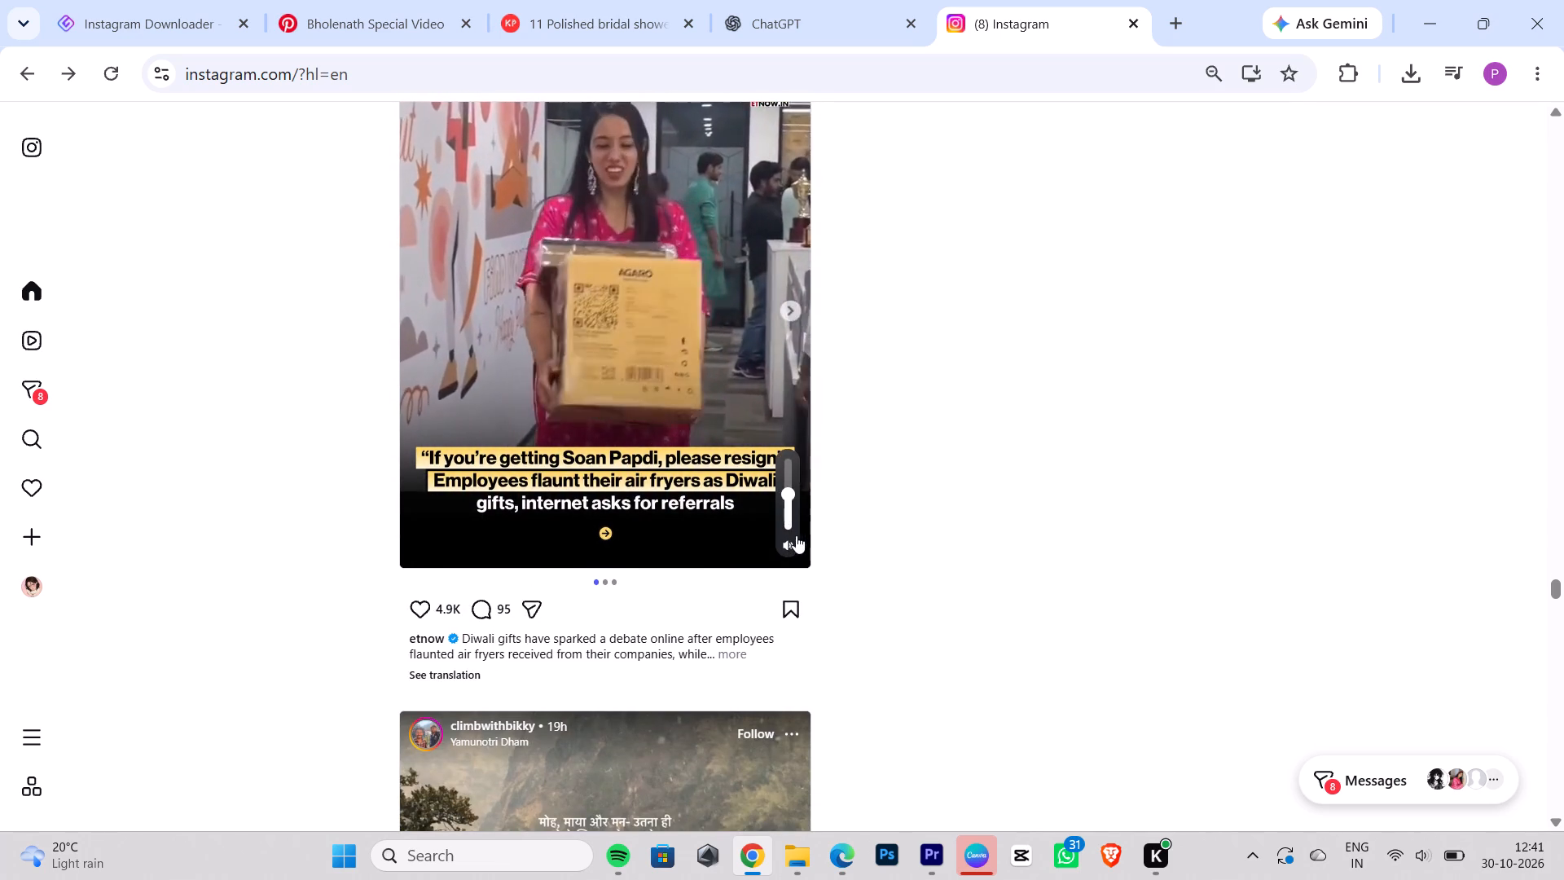
scroll(851, 506, "up", 1)
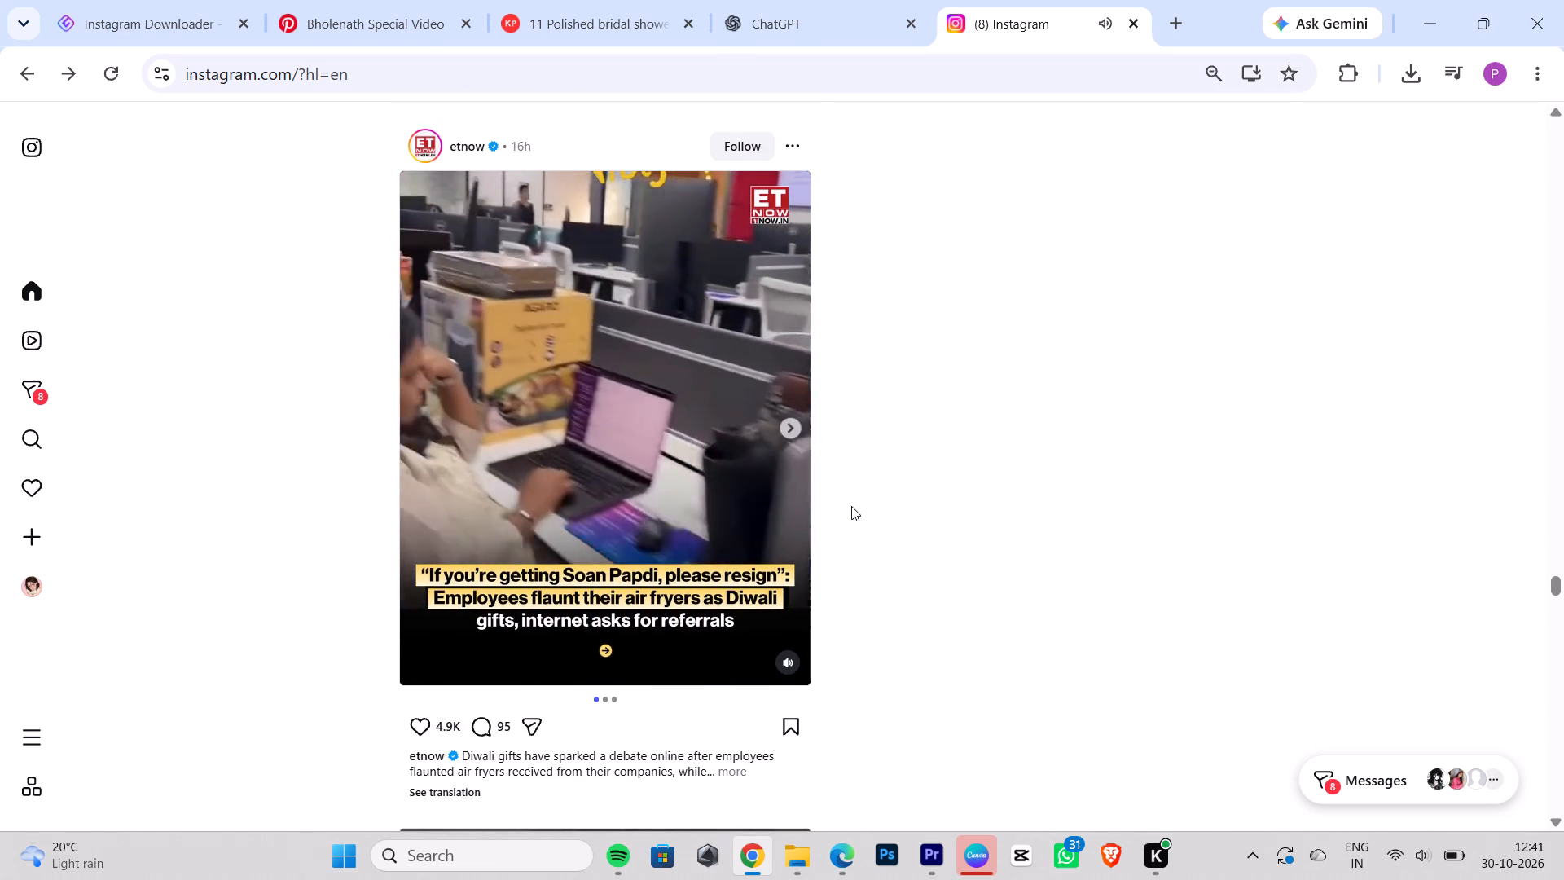
scroll(851, 506, "down", 5)
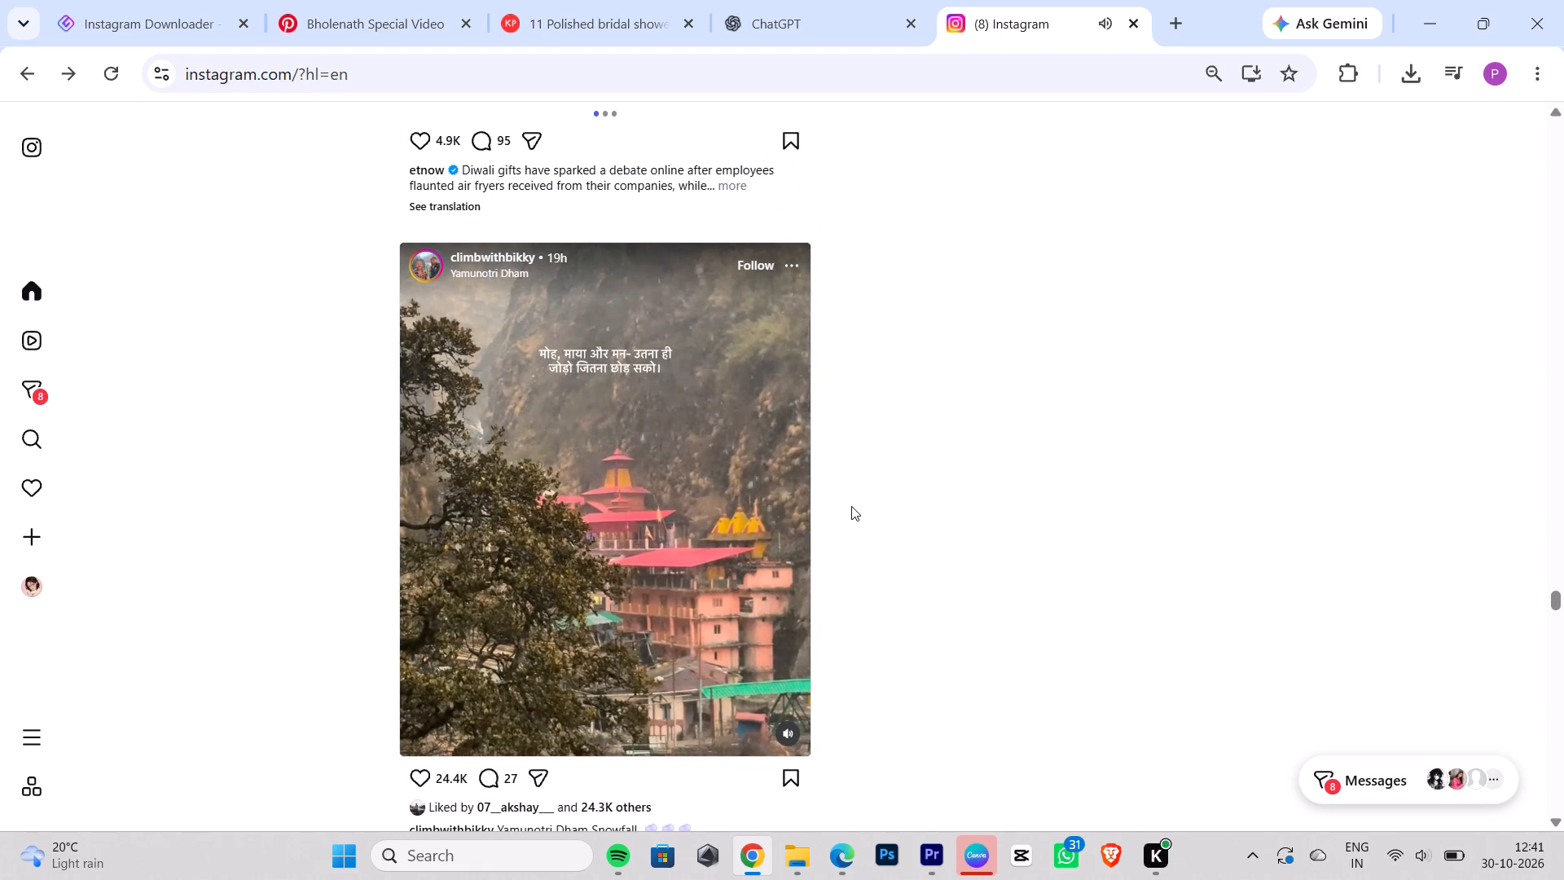
scroll(851, 506, "down", 3)
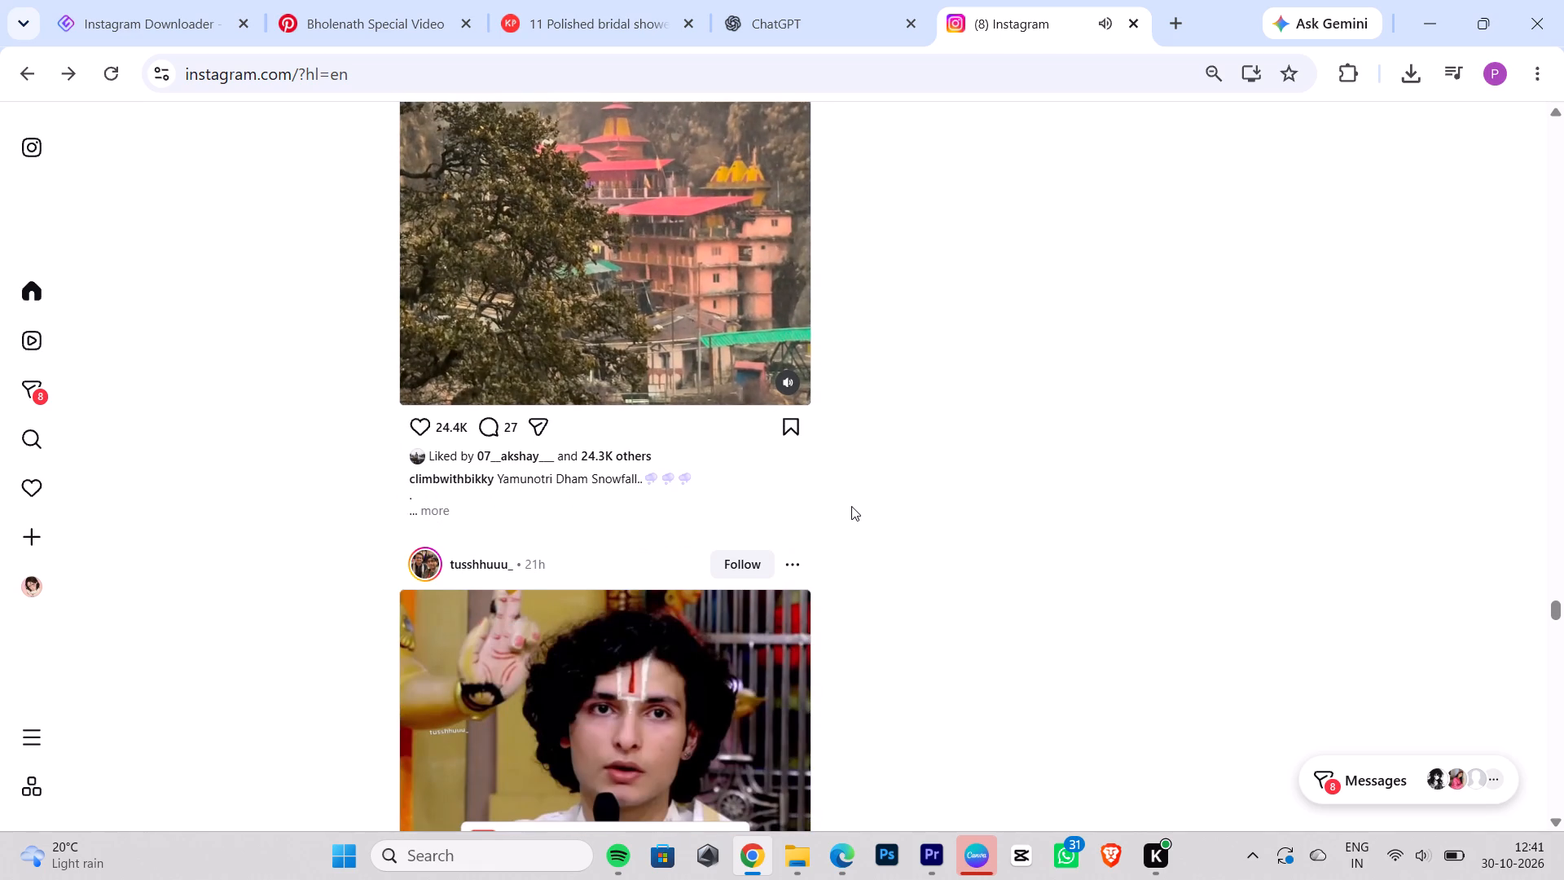
scroll(851, 506, "down", 2)
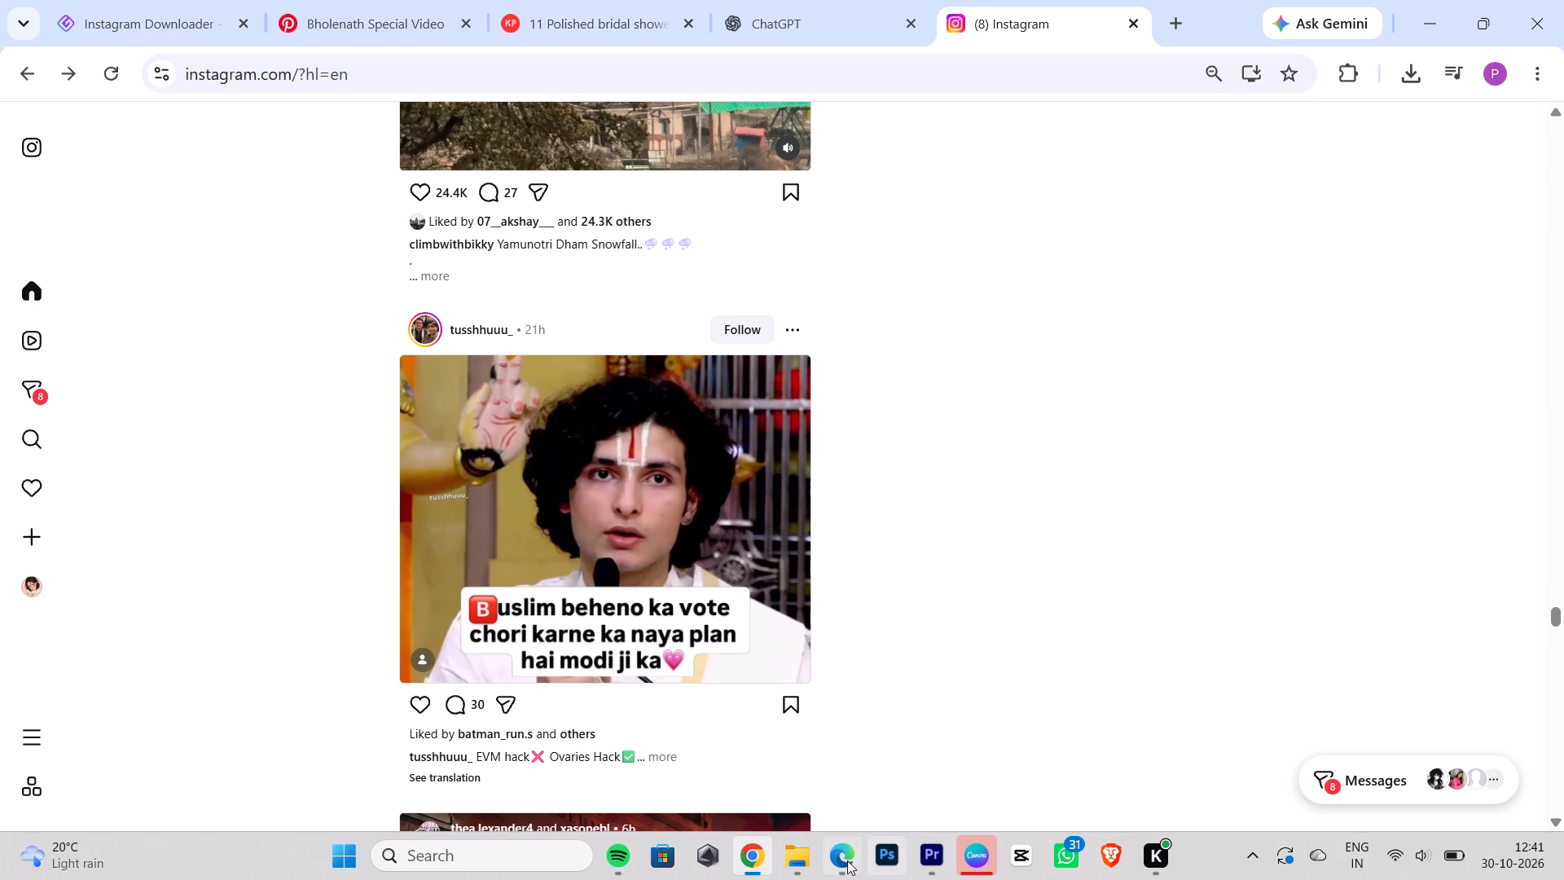
scroll(877, 420, "down", 5)
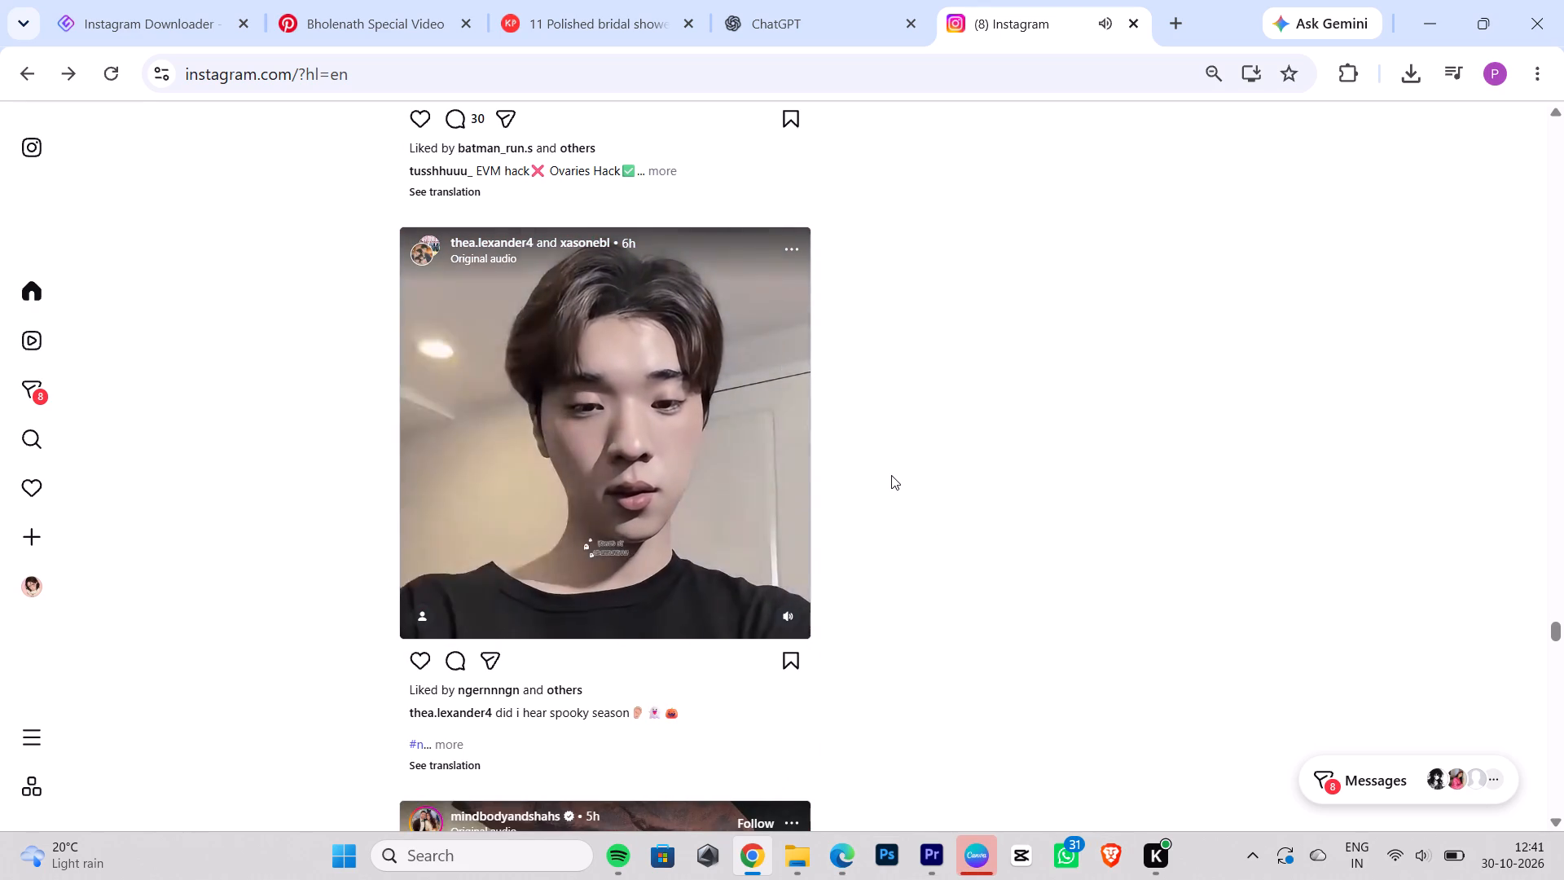
scroll(903, 530, "down", 4)
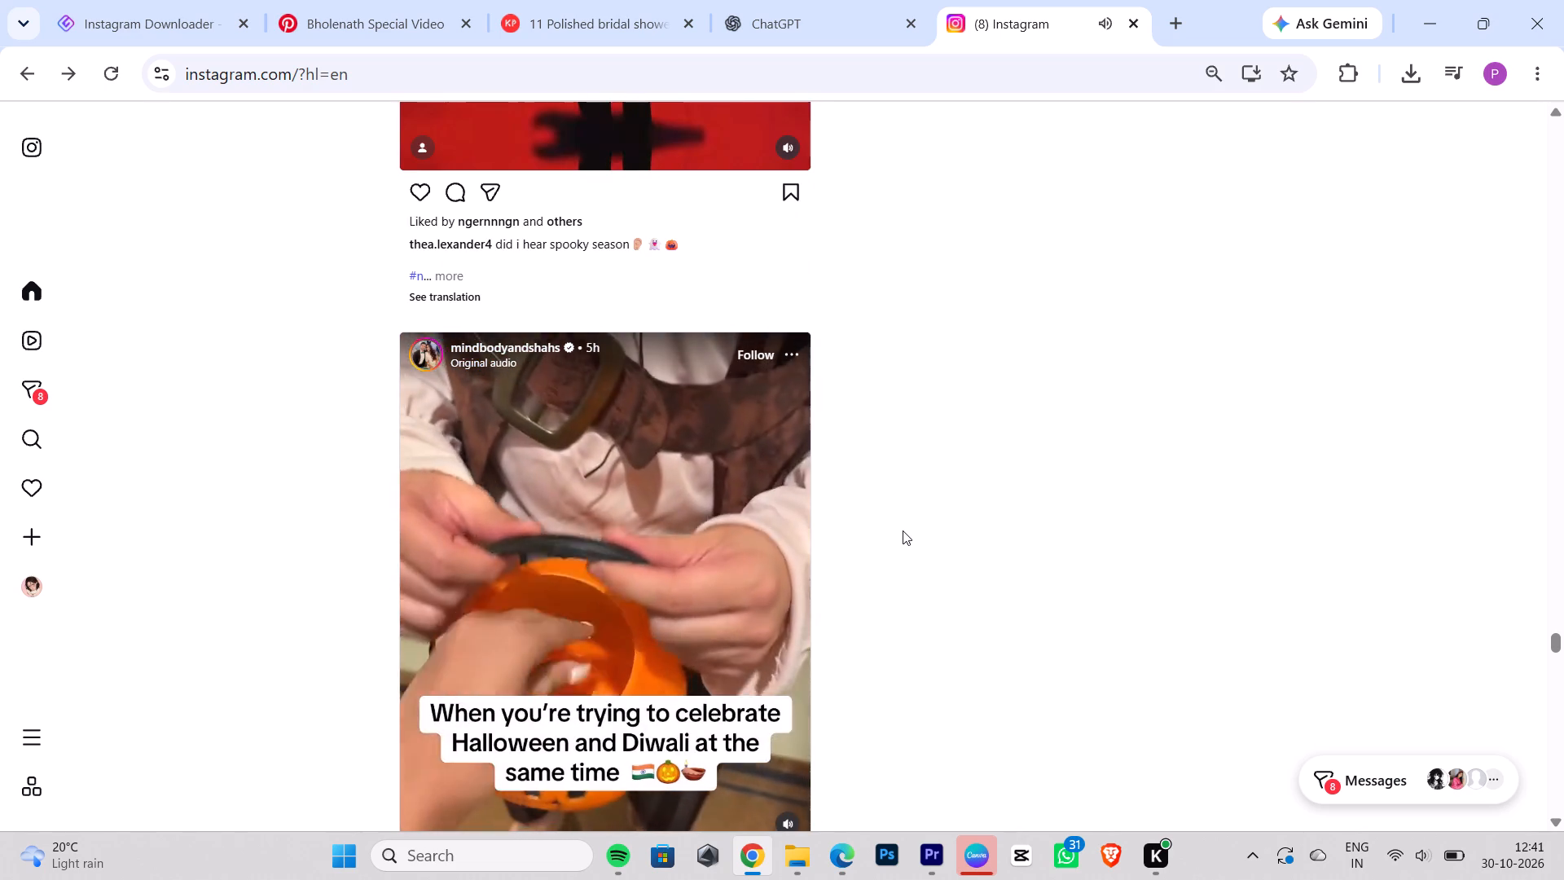
scroll(903, 530, "down", 4)
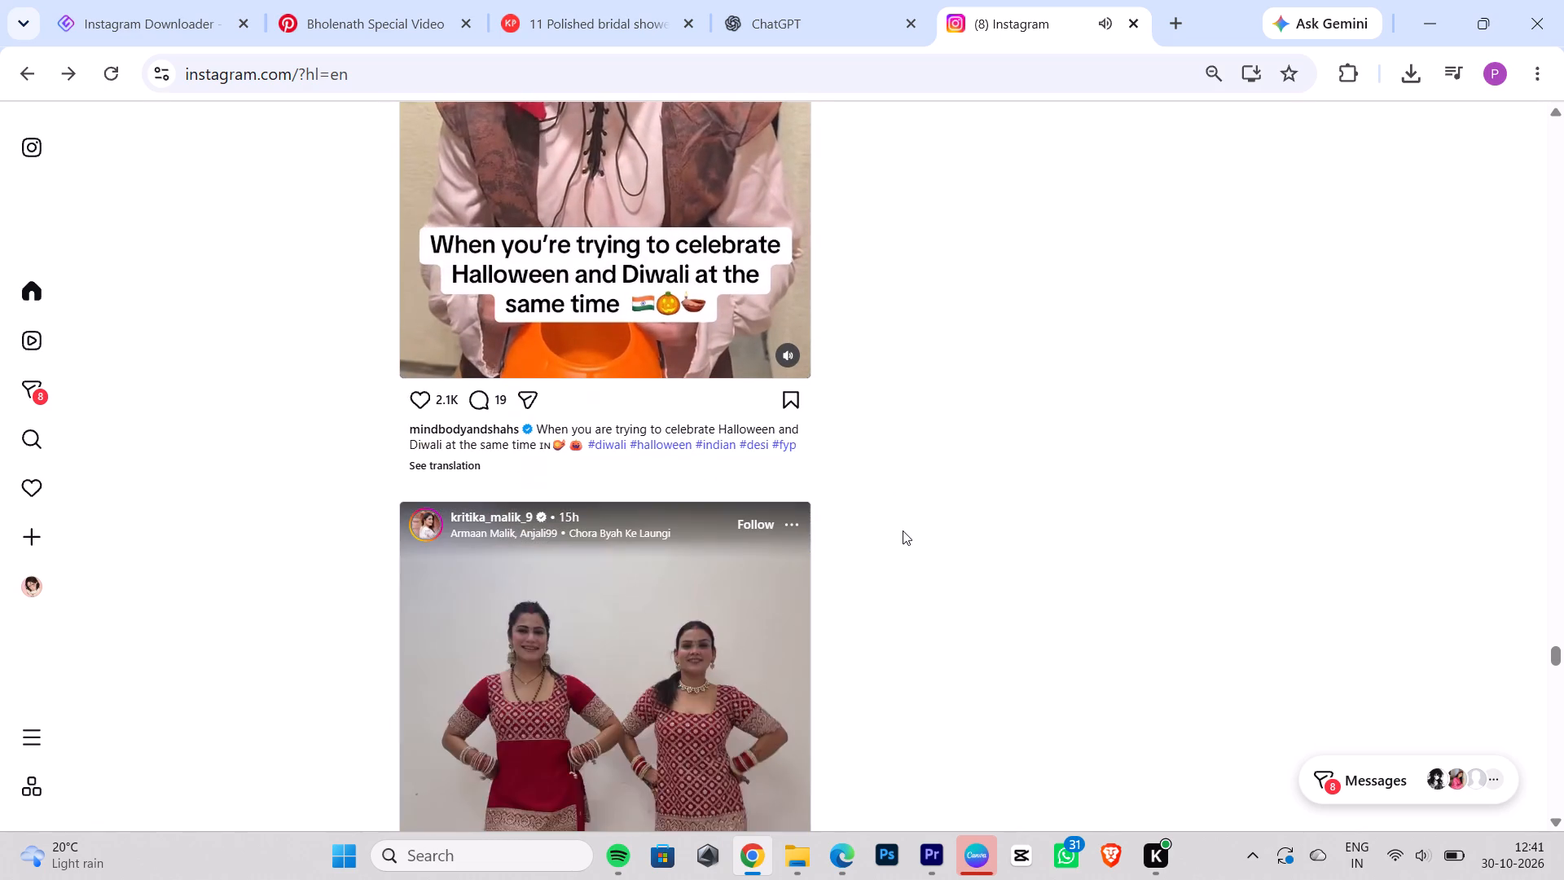
scroll(903, 530, "down", 2)
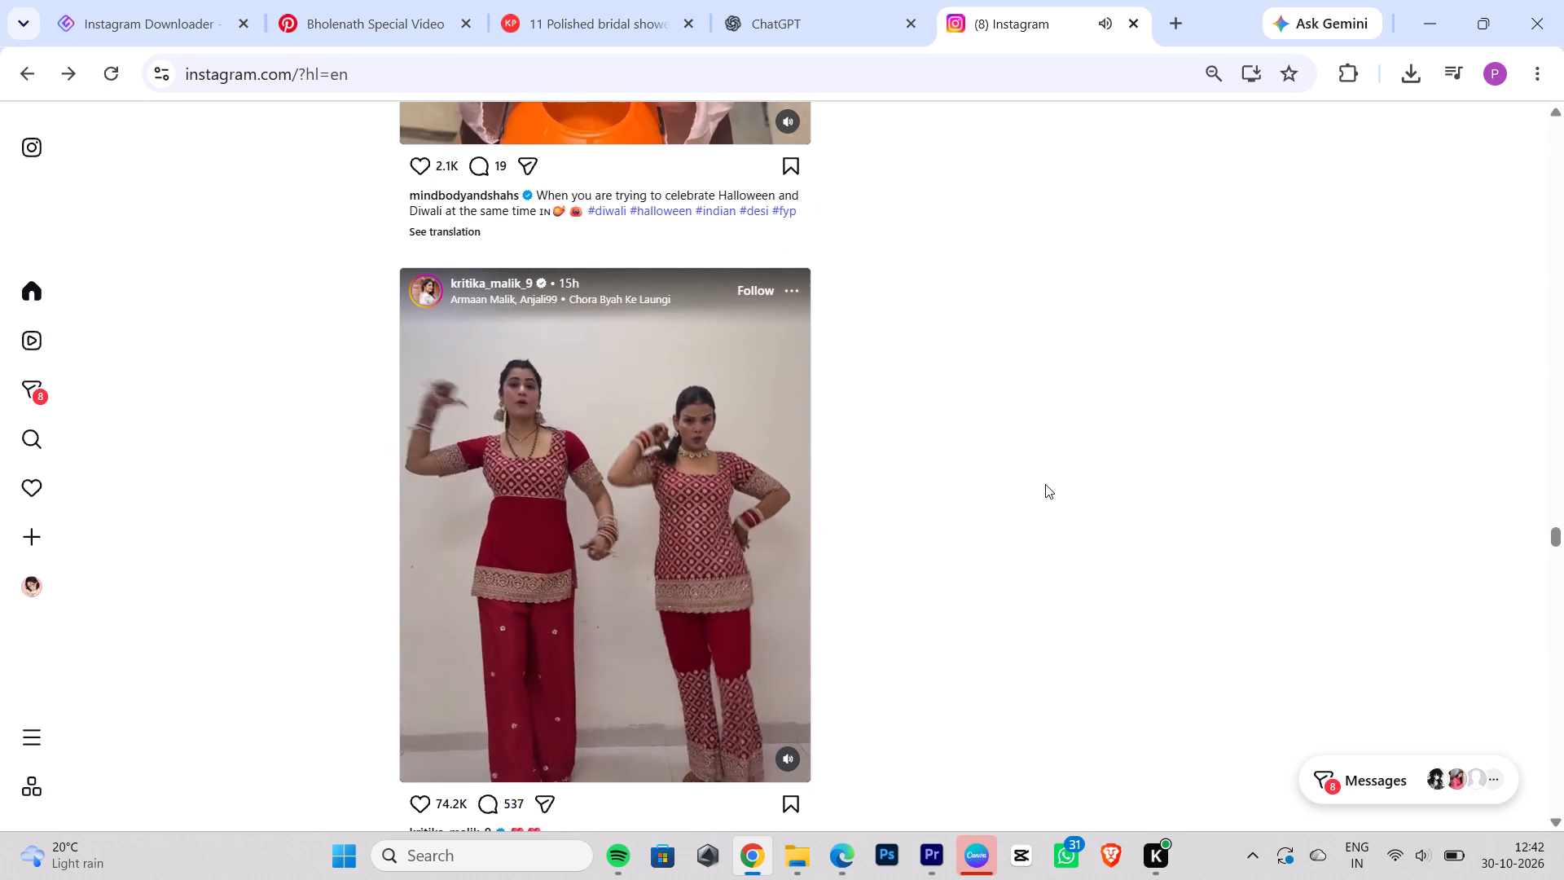
scroll(1045, 484, "down", 2)
scroll(1039, 484, "up", 1)
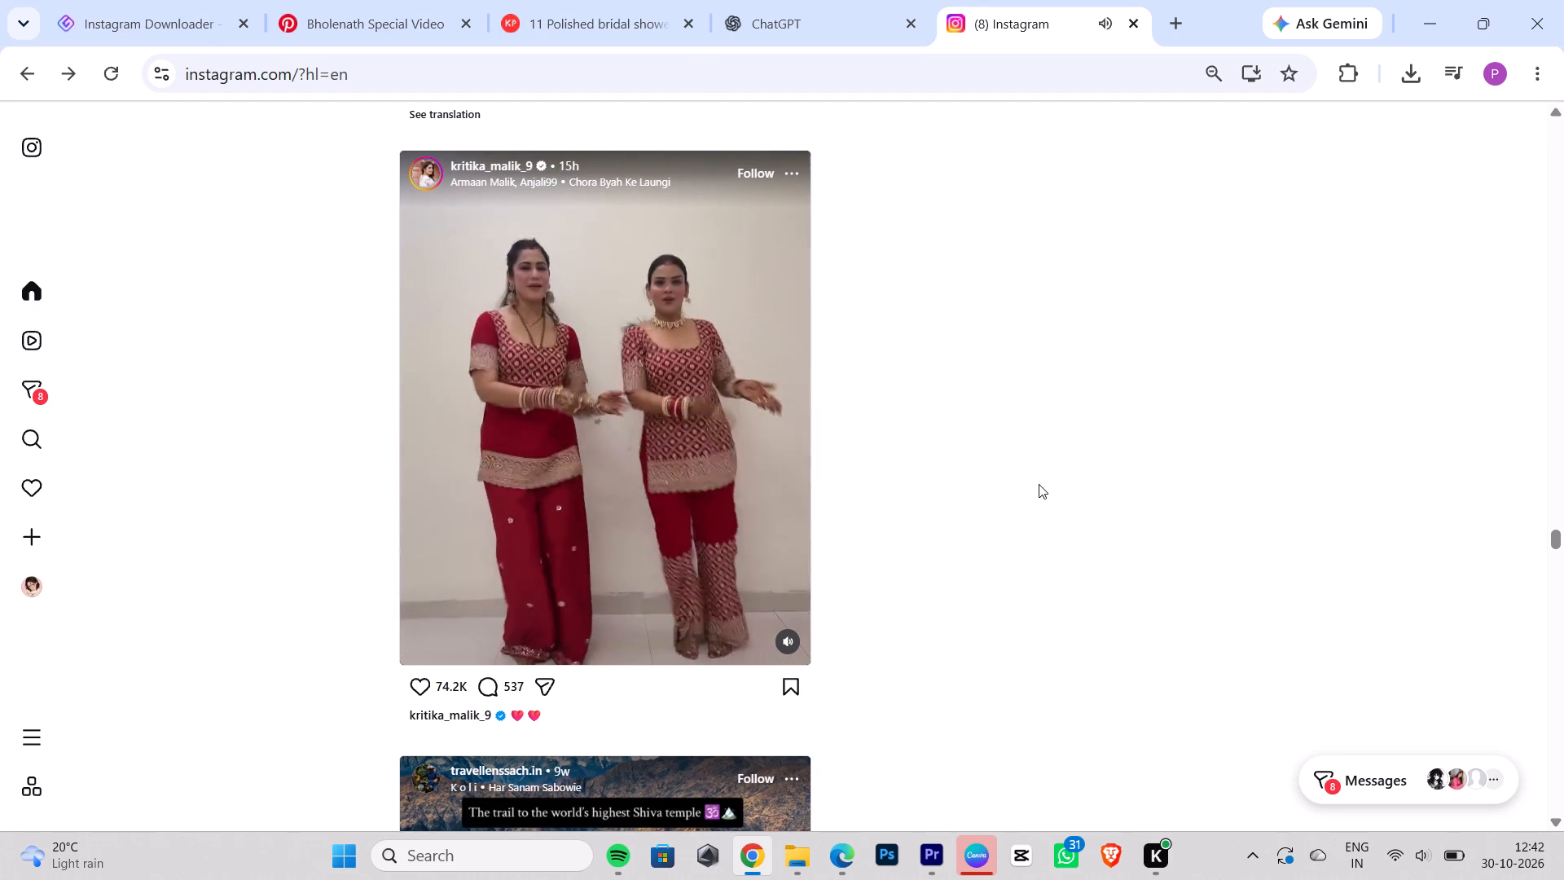
scroll(1039, 484, "down", 3)
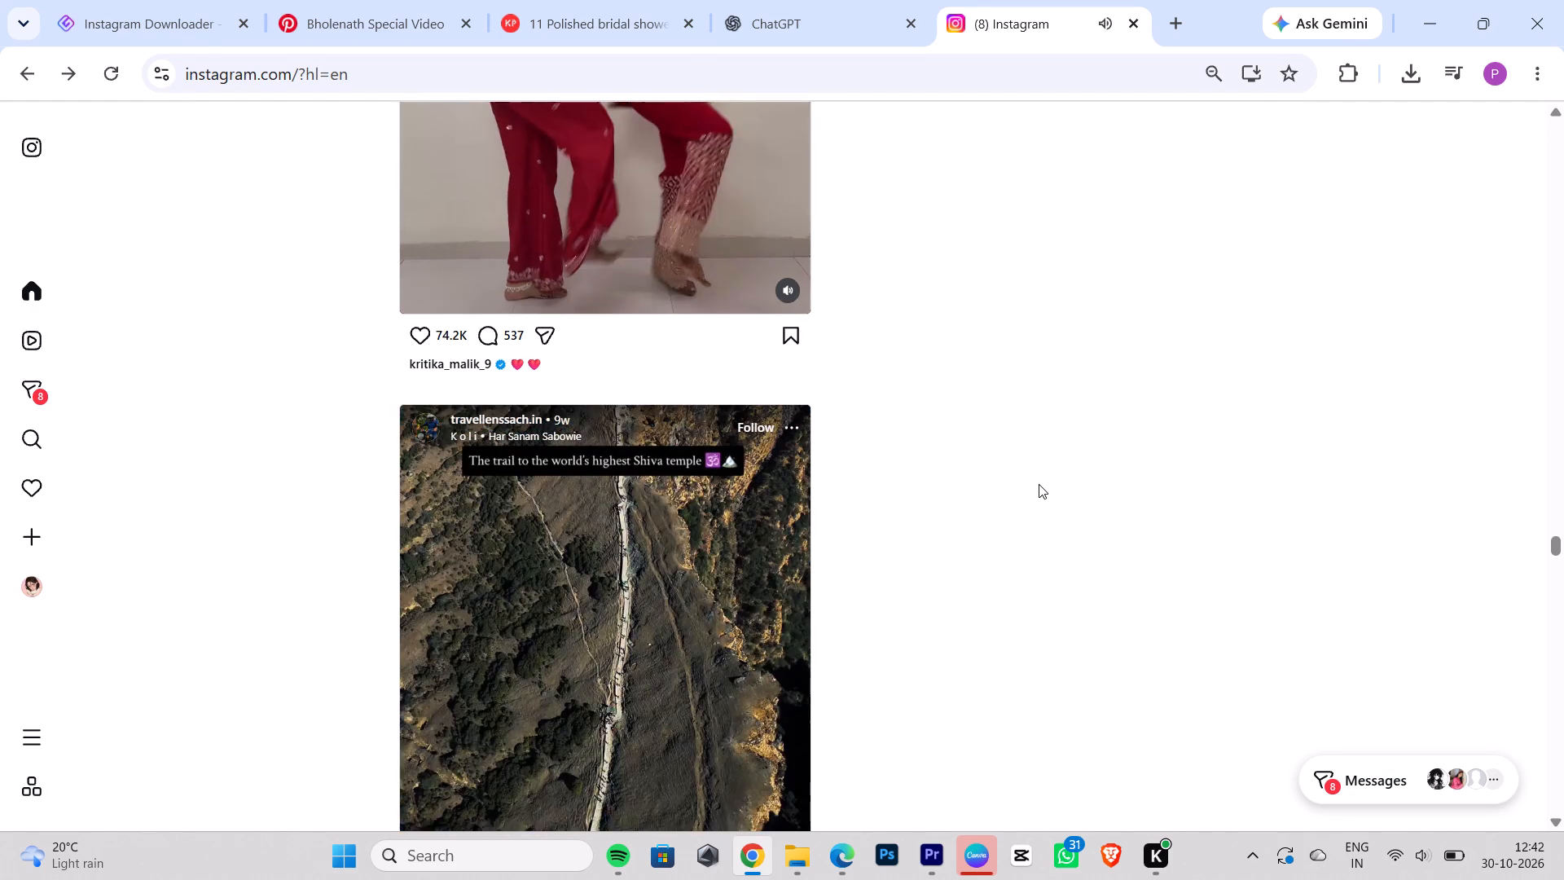
scroll(1039, 484, "down", 3)
scroll(1039, 484, "up", 1)
scroll(1039, 484, "down", 5)
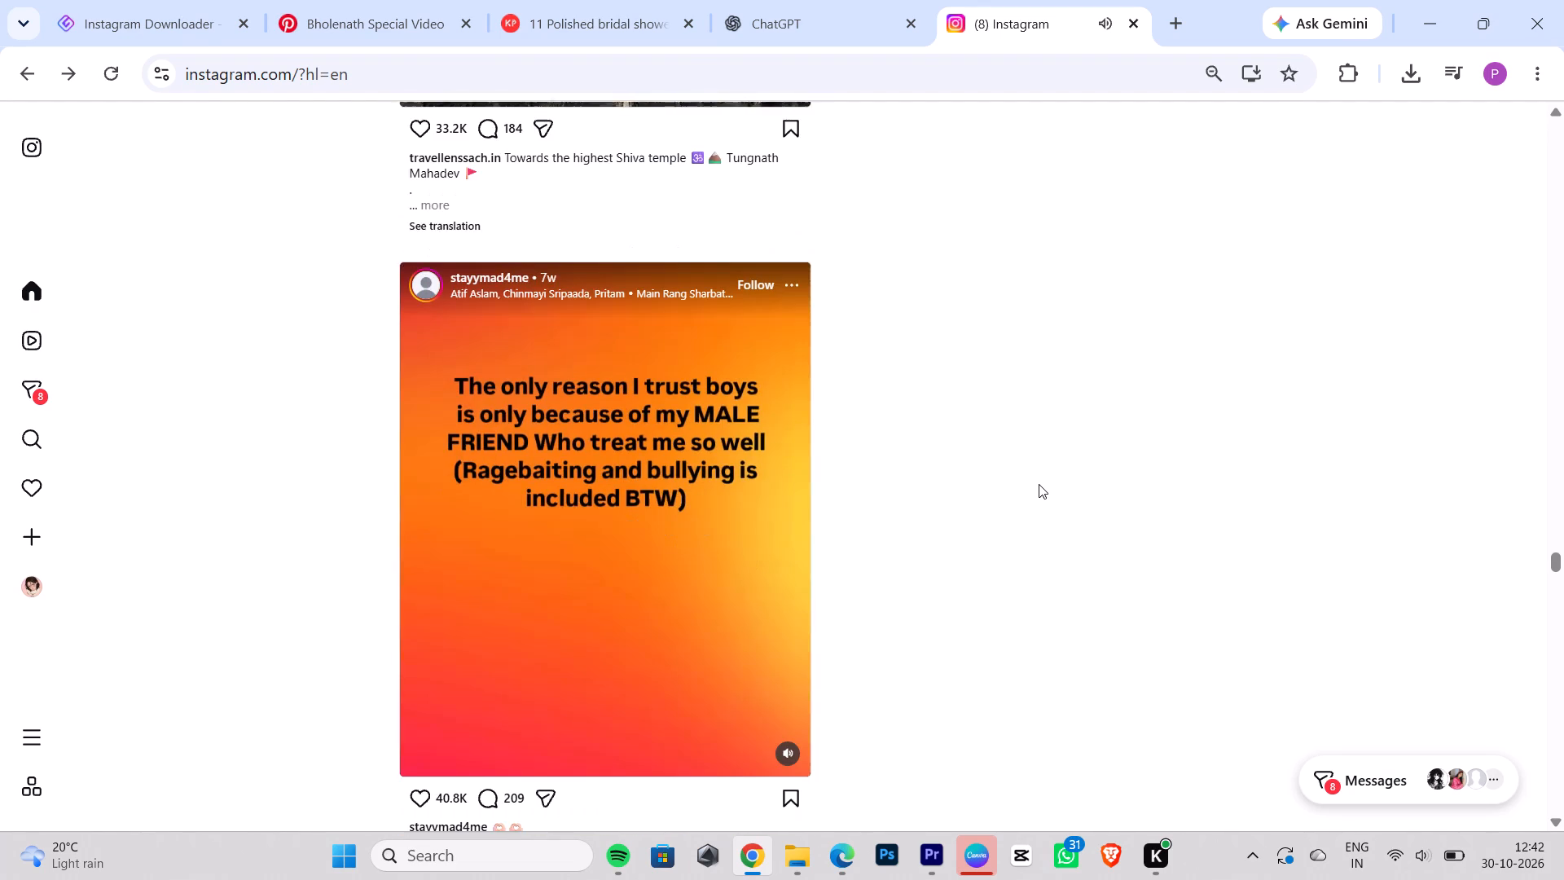